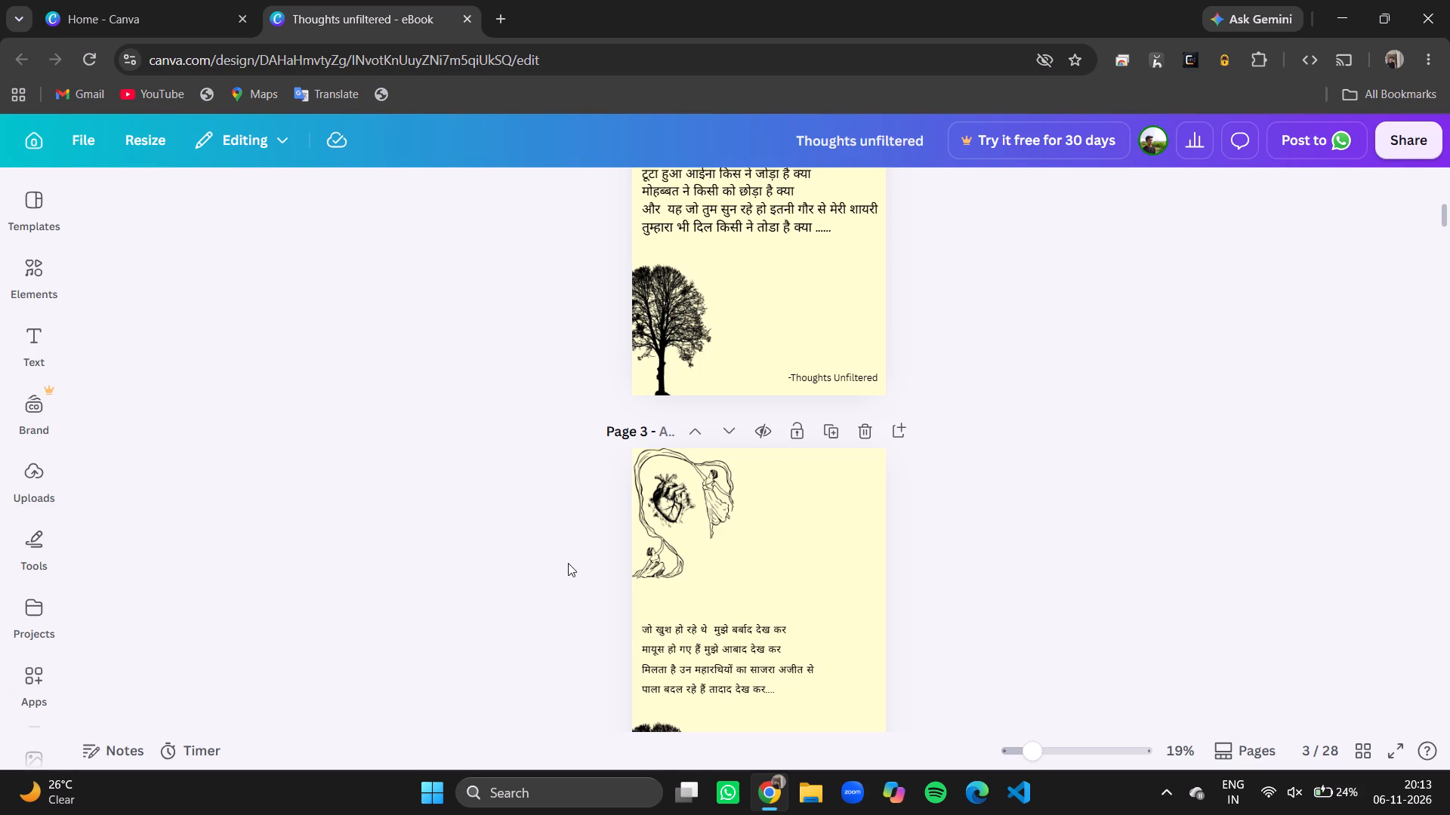
Select the "-Thoughts Unfiltered" signature text at the bottom of page 2 and show its additional options.
scroll(1020, 380, up, 5)
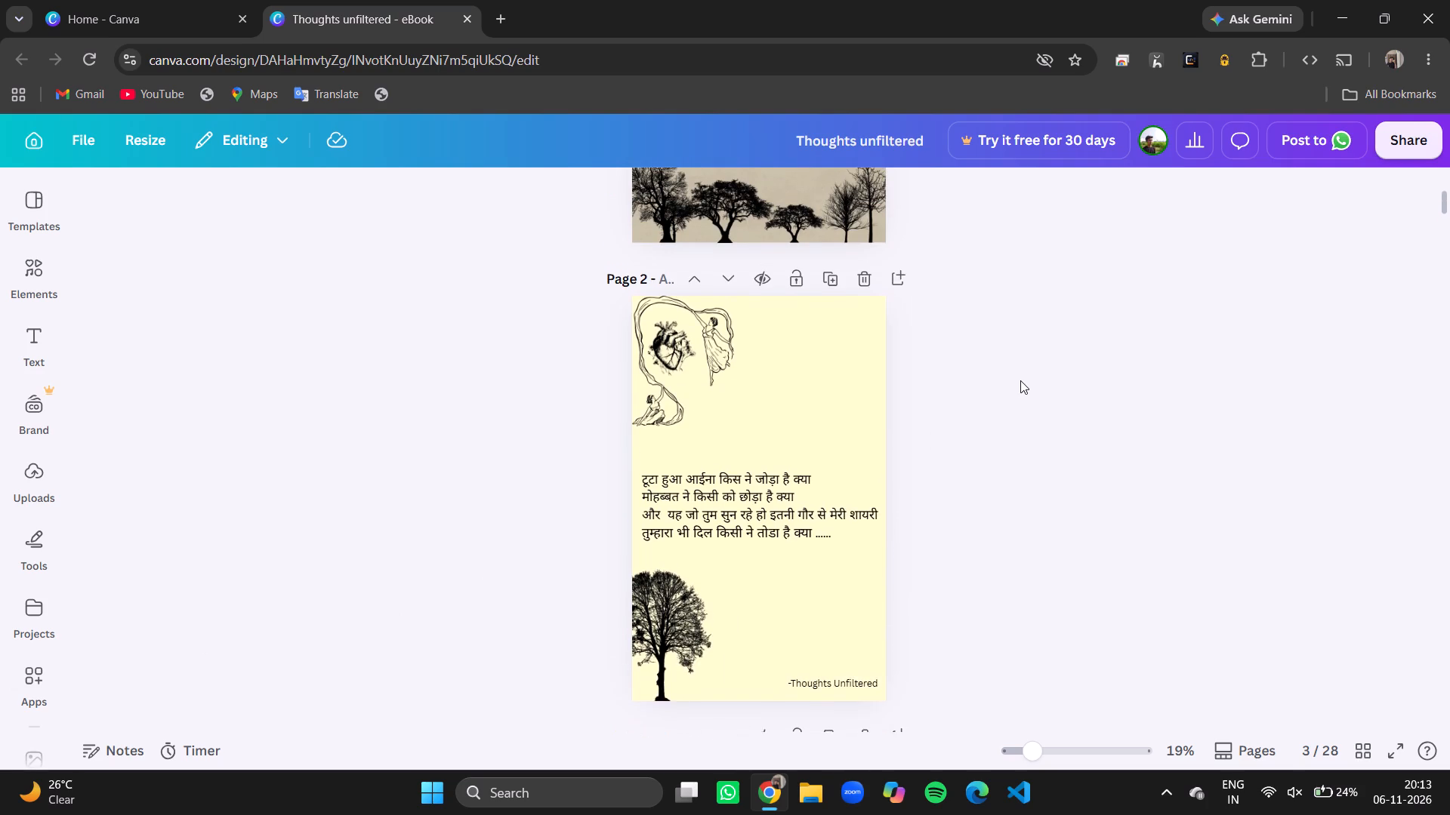
scroll(1020, 380, up, 4)
scroll(1020, 380, down, 1)
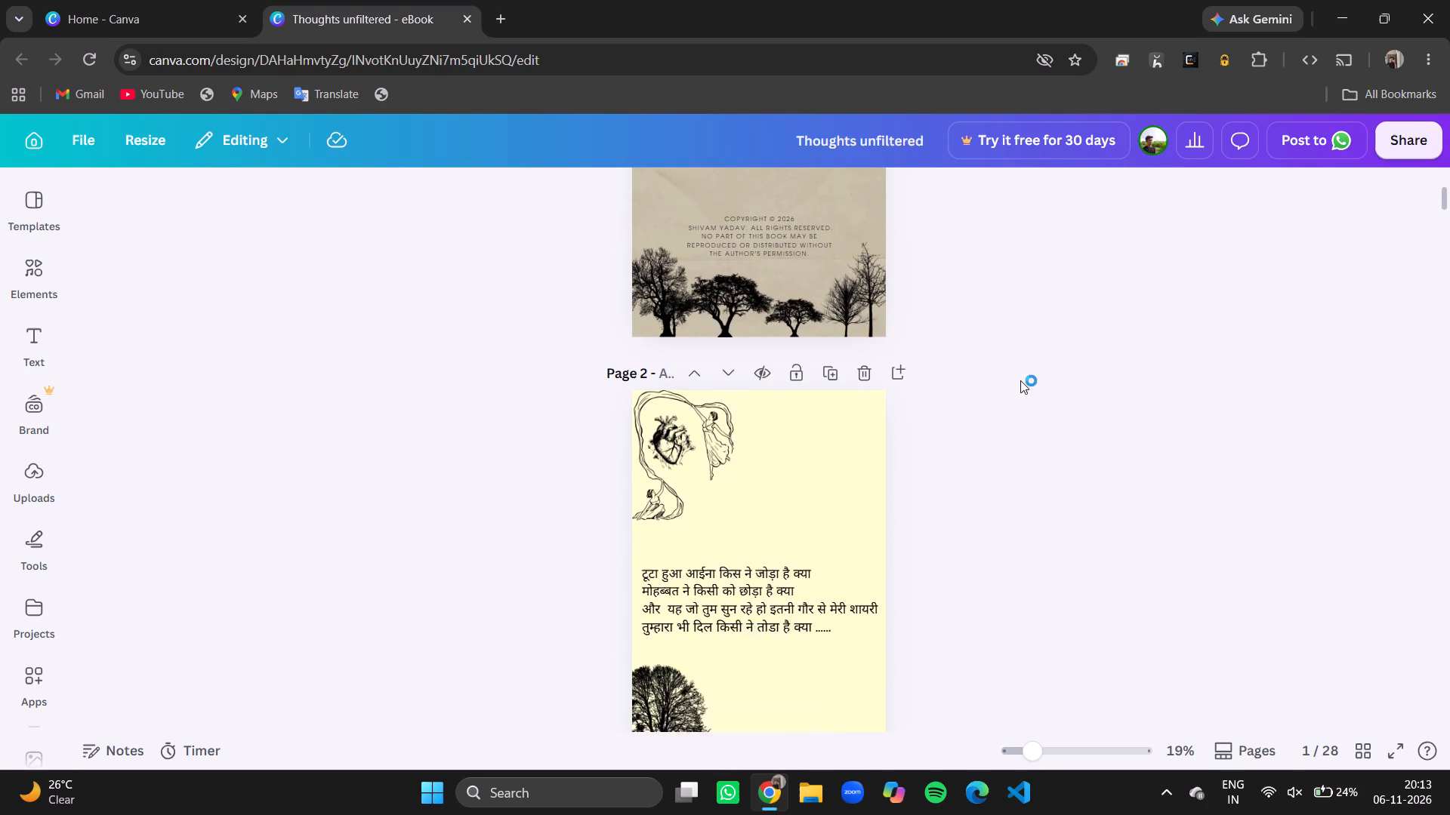
scroll(1020, 380, down, 1)
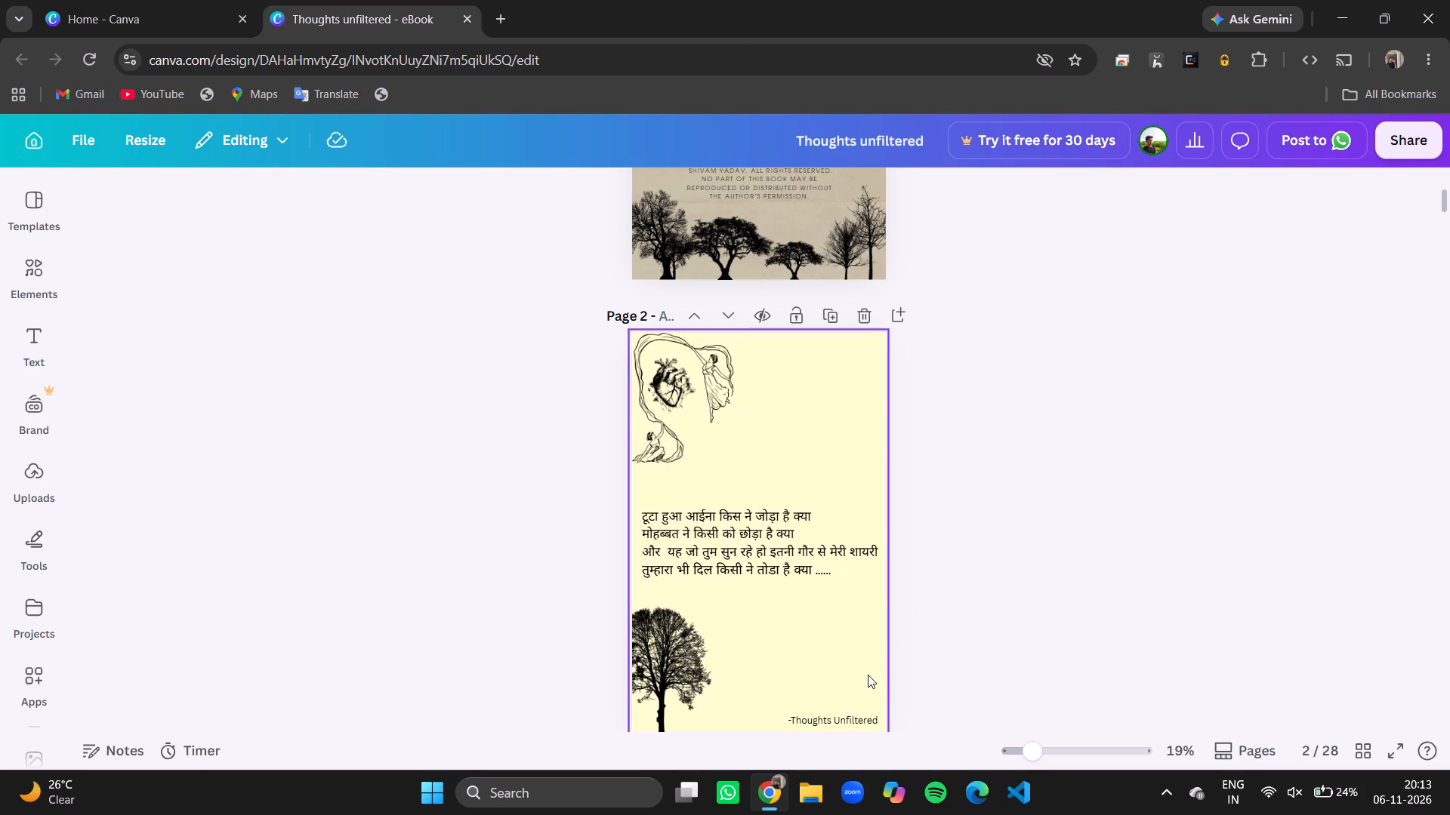
double_click(851, 722)
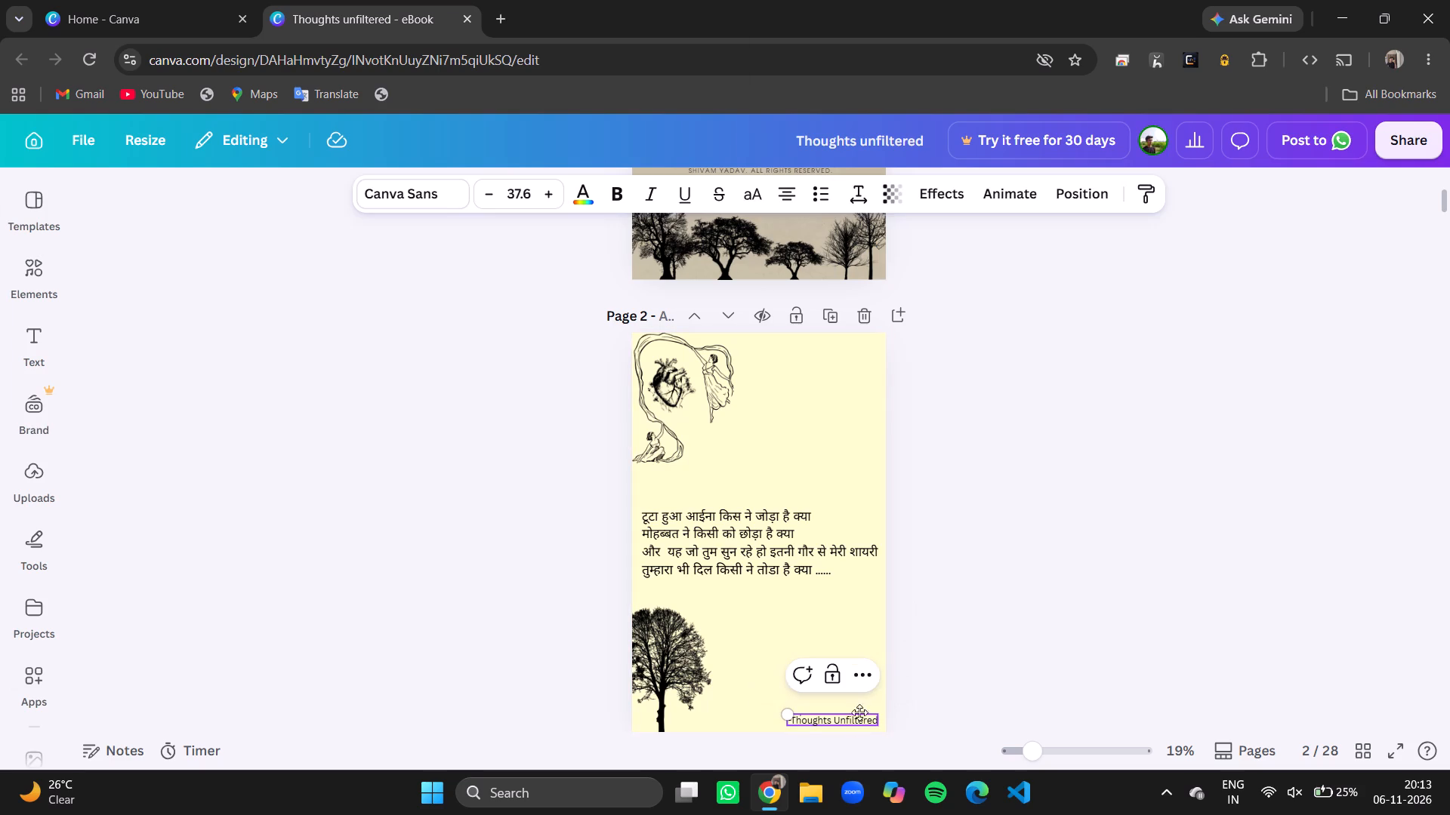
click(868, 675)
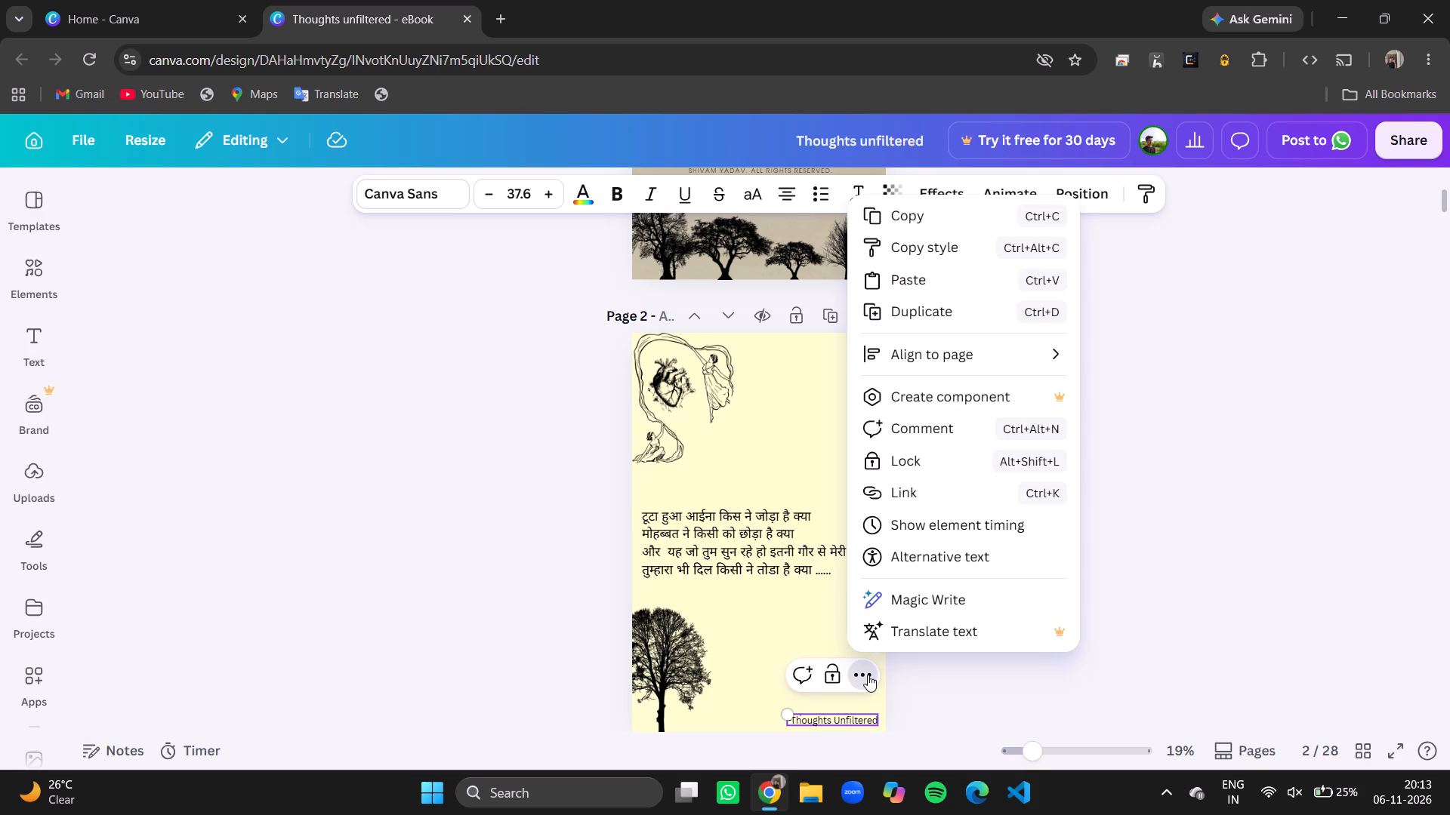
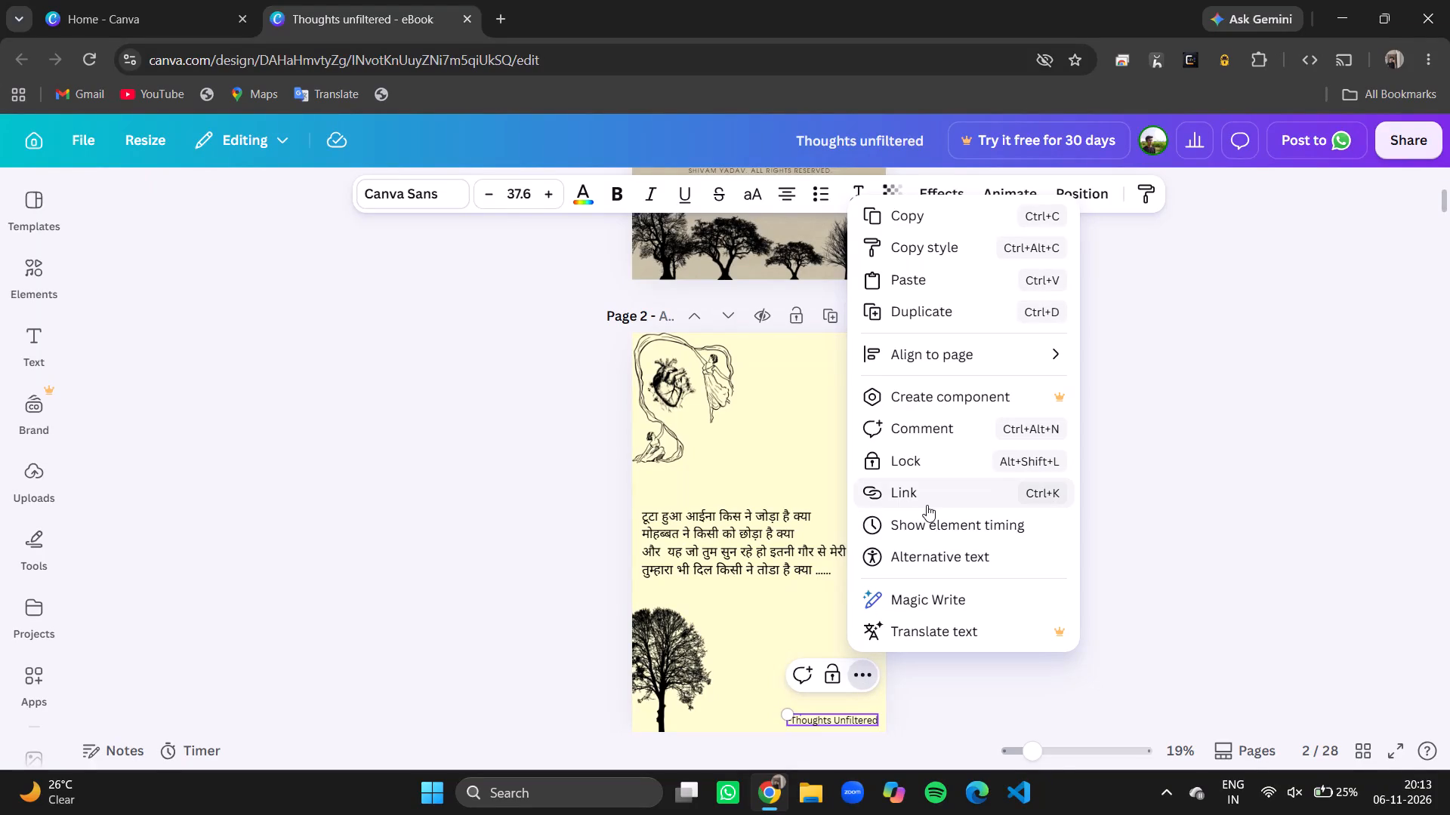
Dismiss the signature text's options and look through the Hindi poem pages from page 2 to page 4, examining their layout.
click(1207, 411)
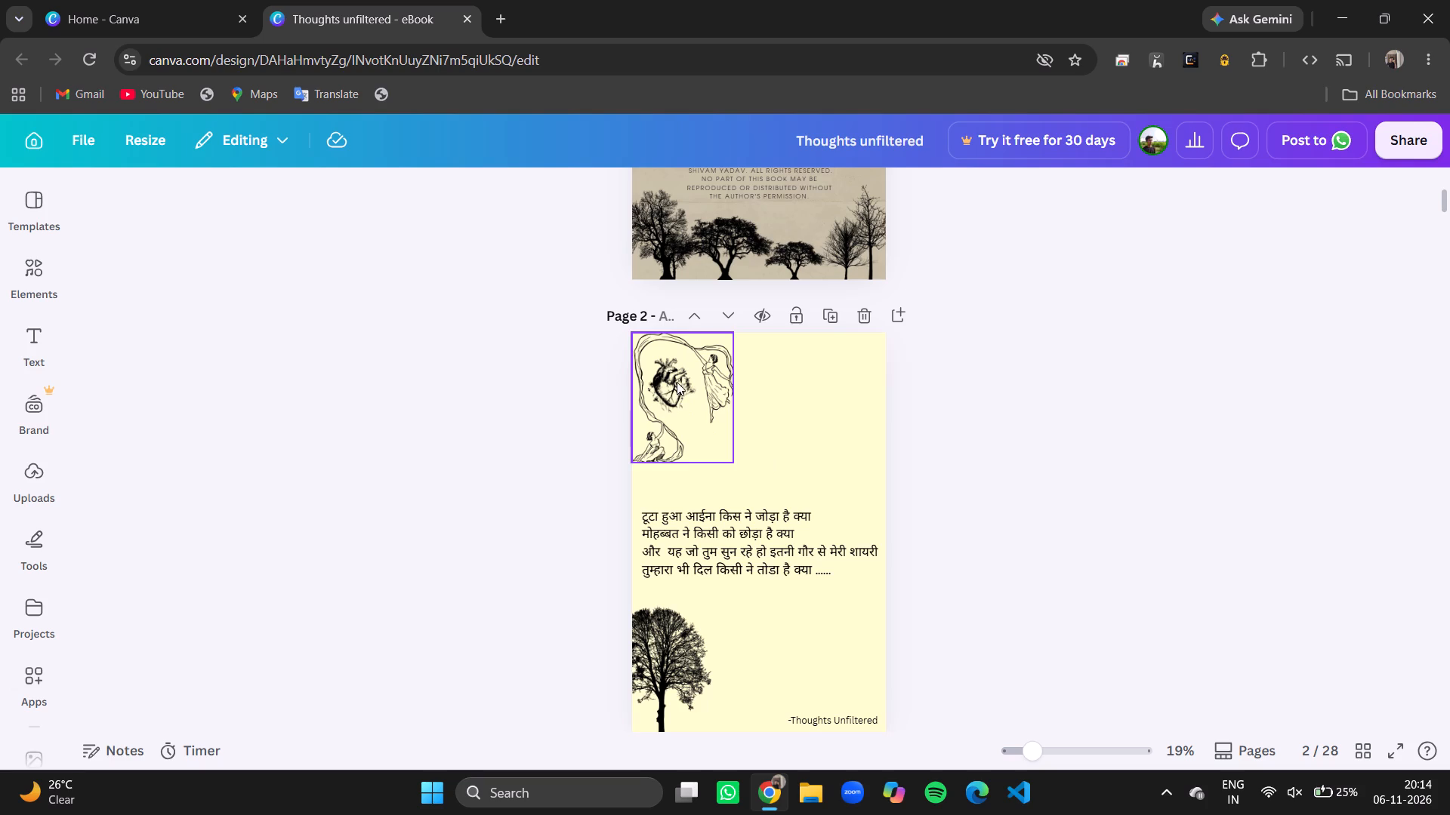
scroll(958, 438, up, 1)
scroll(958, 438, down, 1)
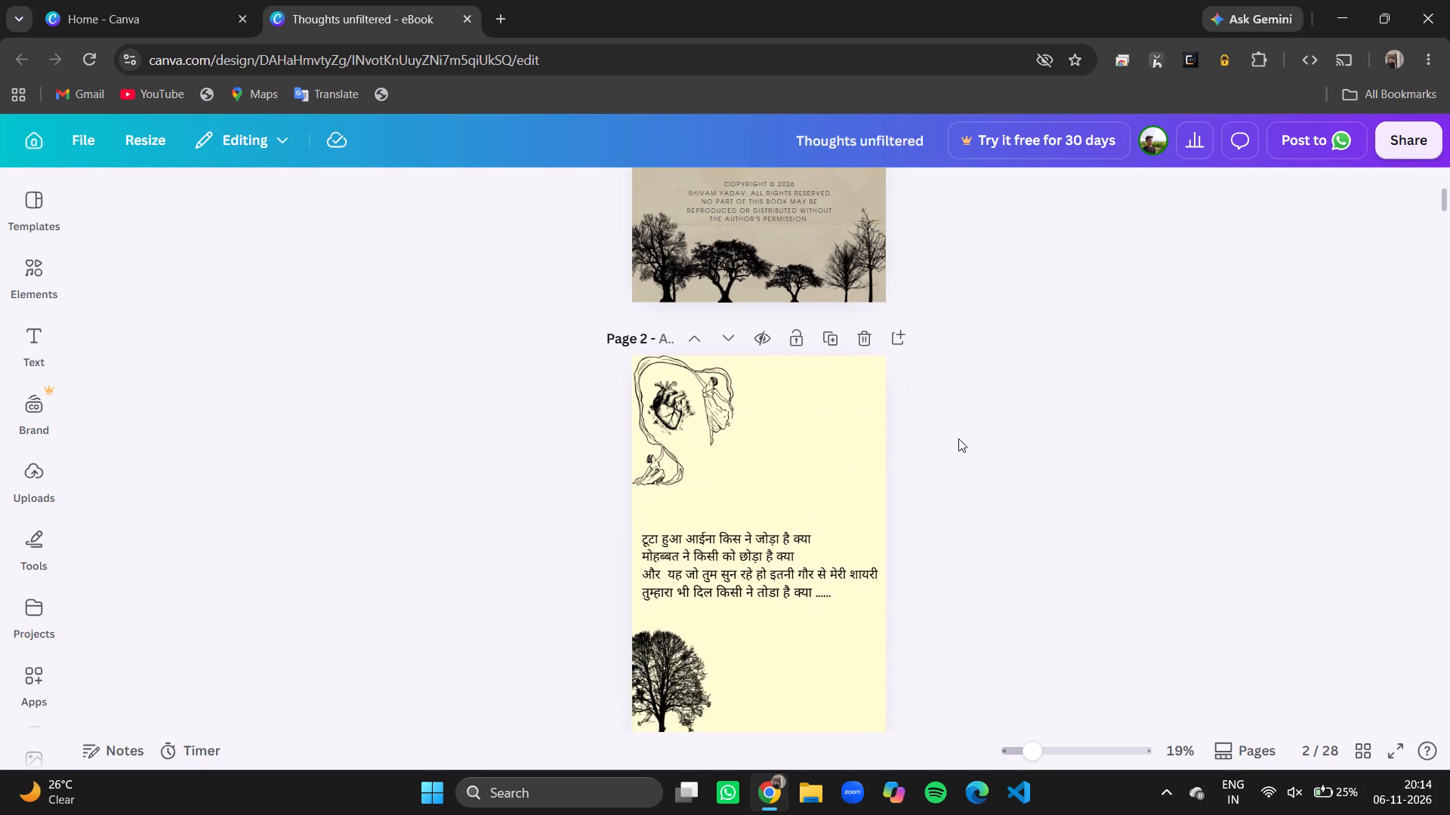
scroll(958, 438, down, 5)
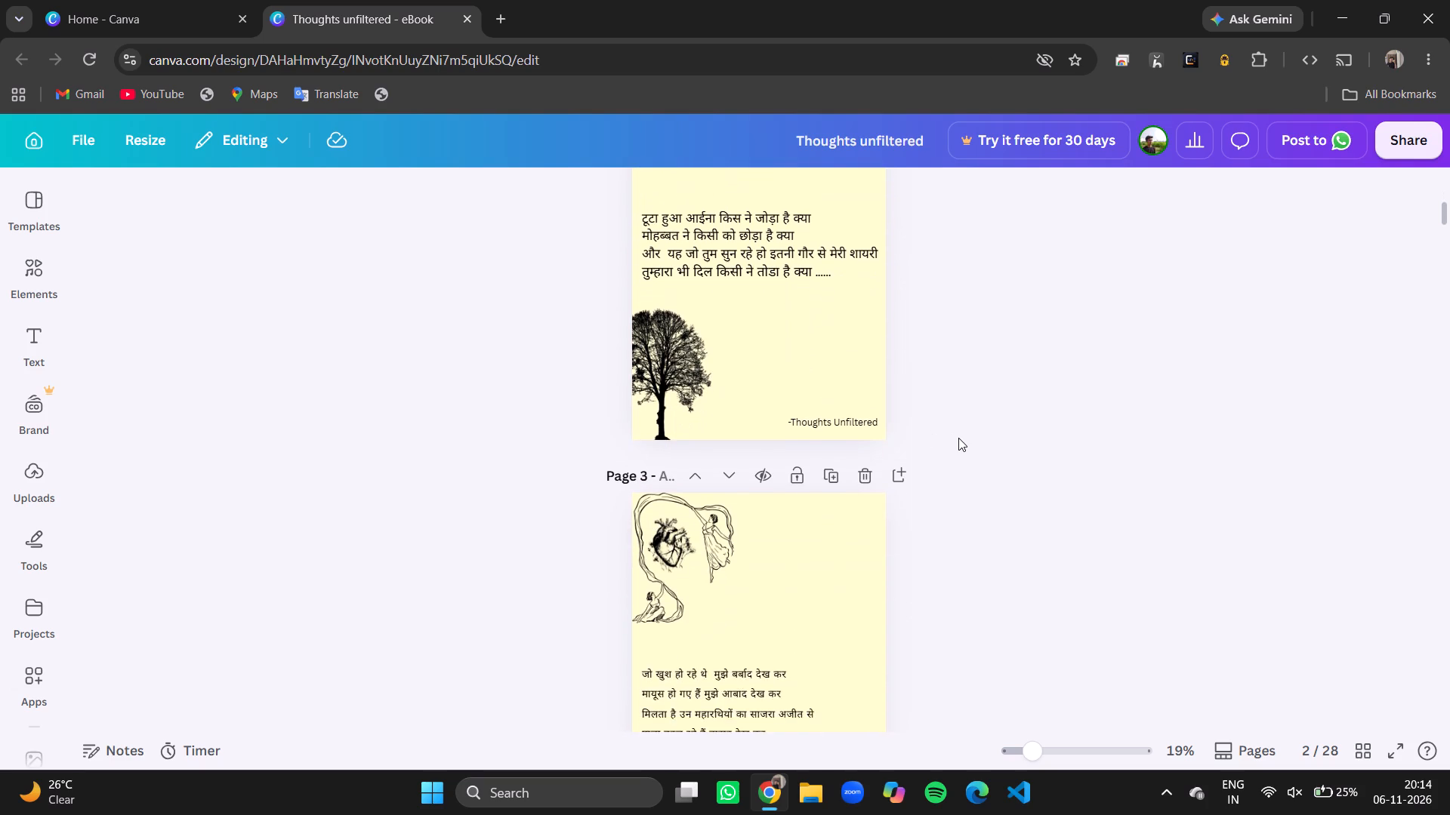
scroll(958, 438, down, 3)
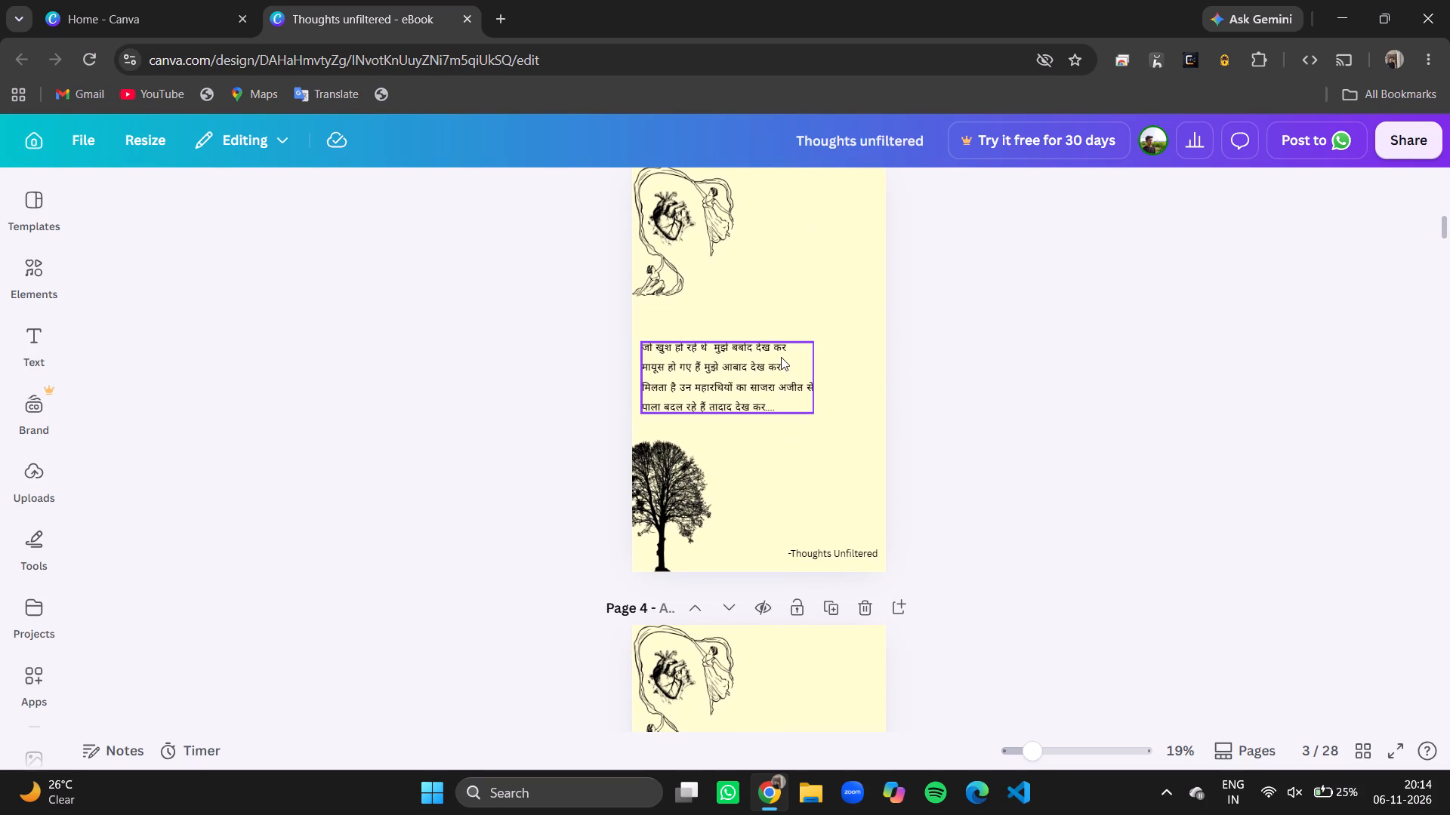
scroll(781, 357, down, 1)
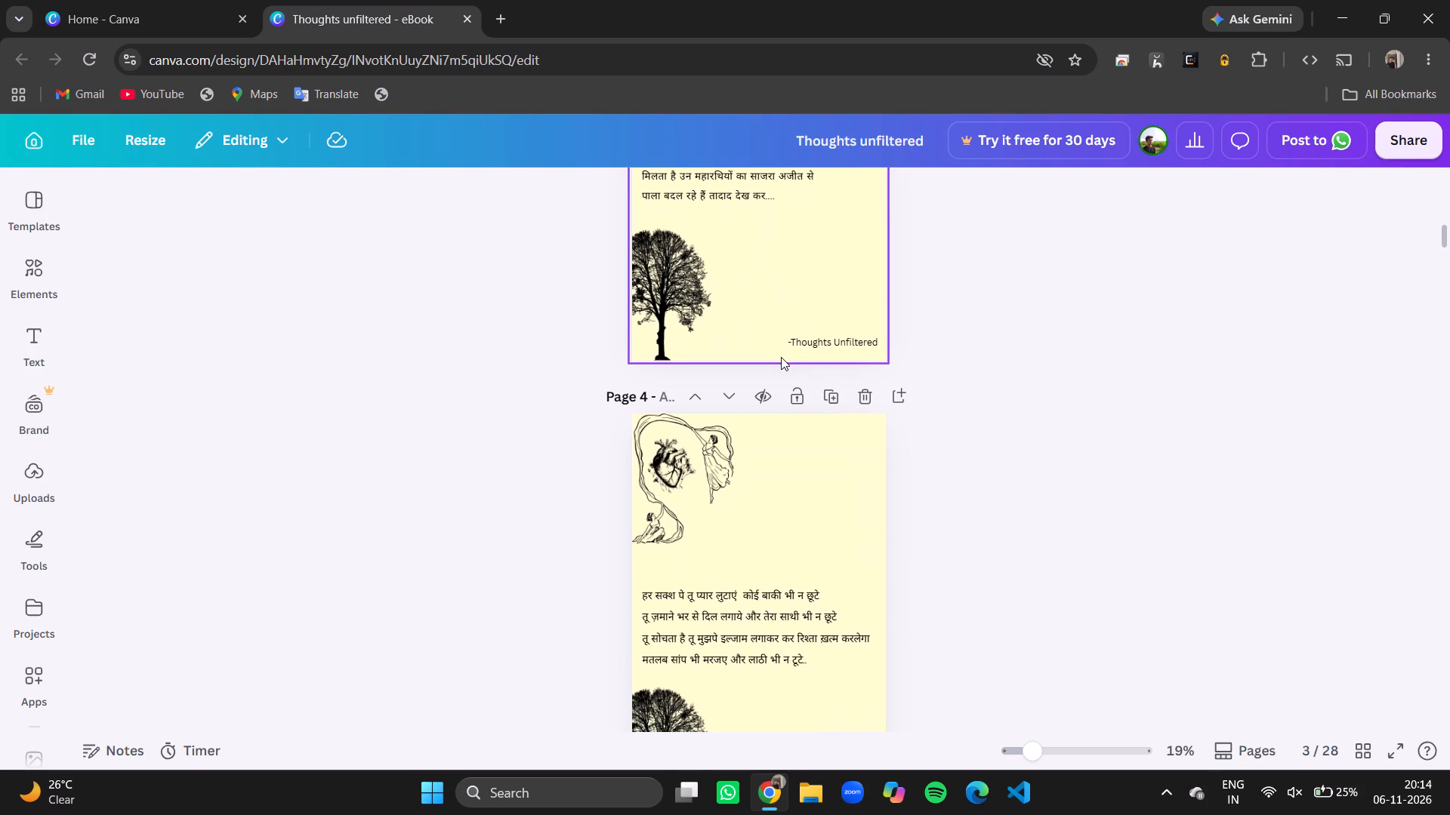
scroll(781, 357, down, 1)
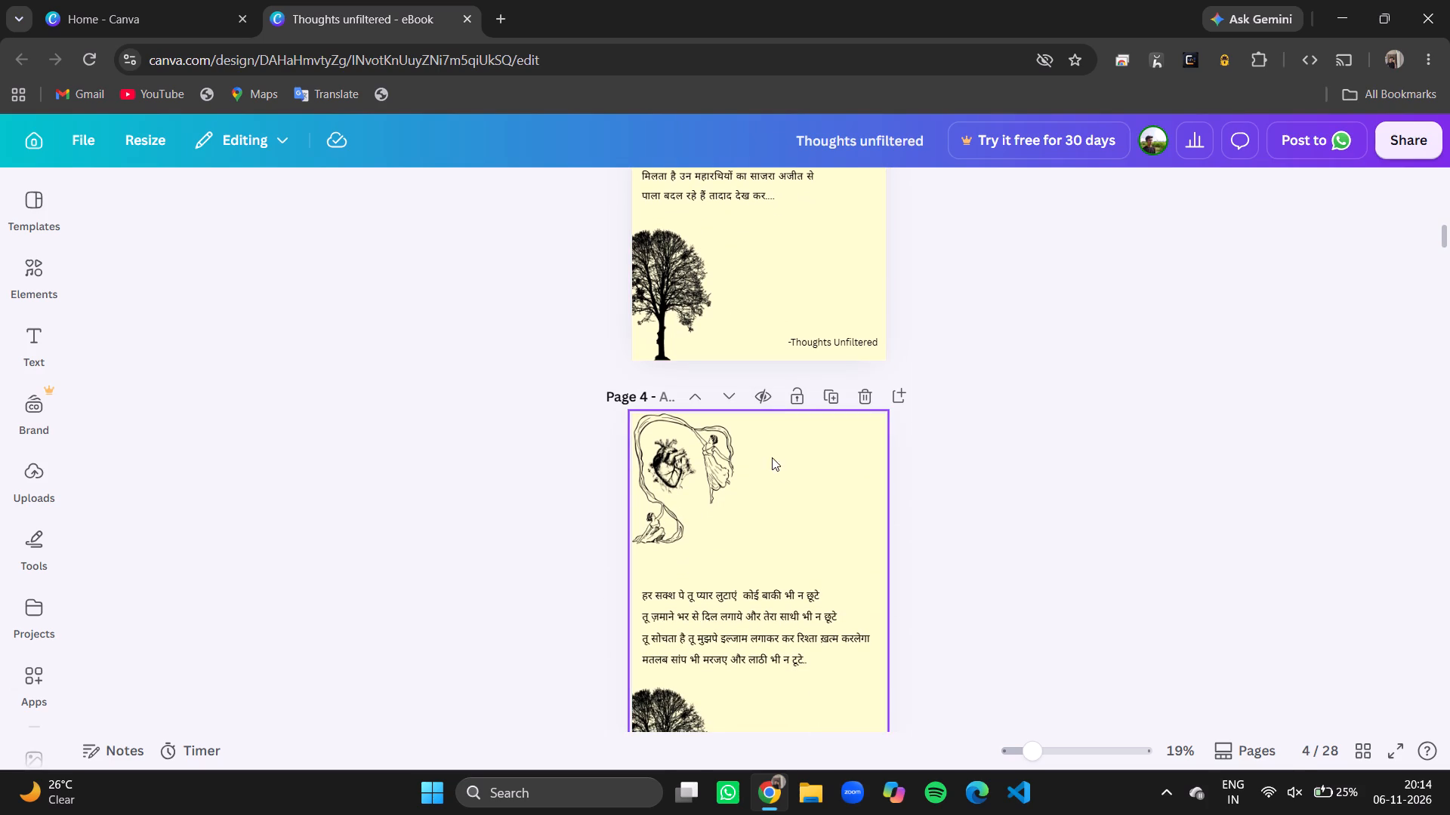
scroll(835, 608, down, 1)
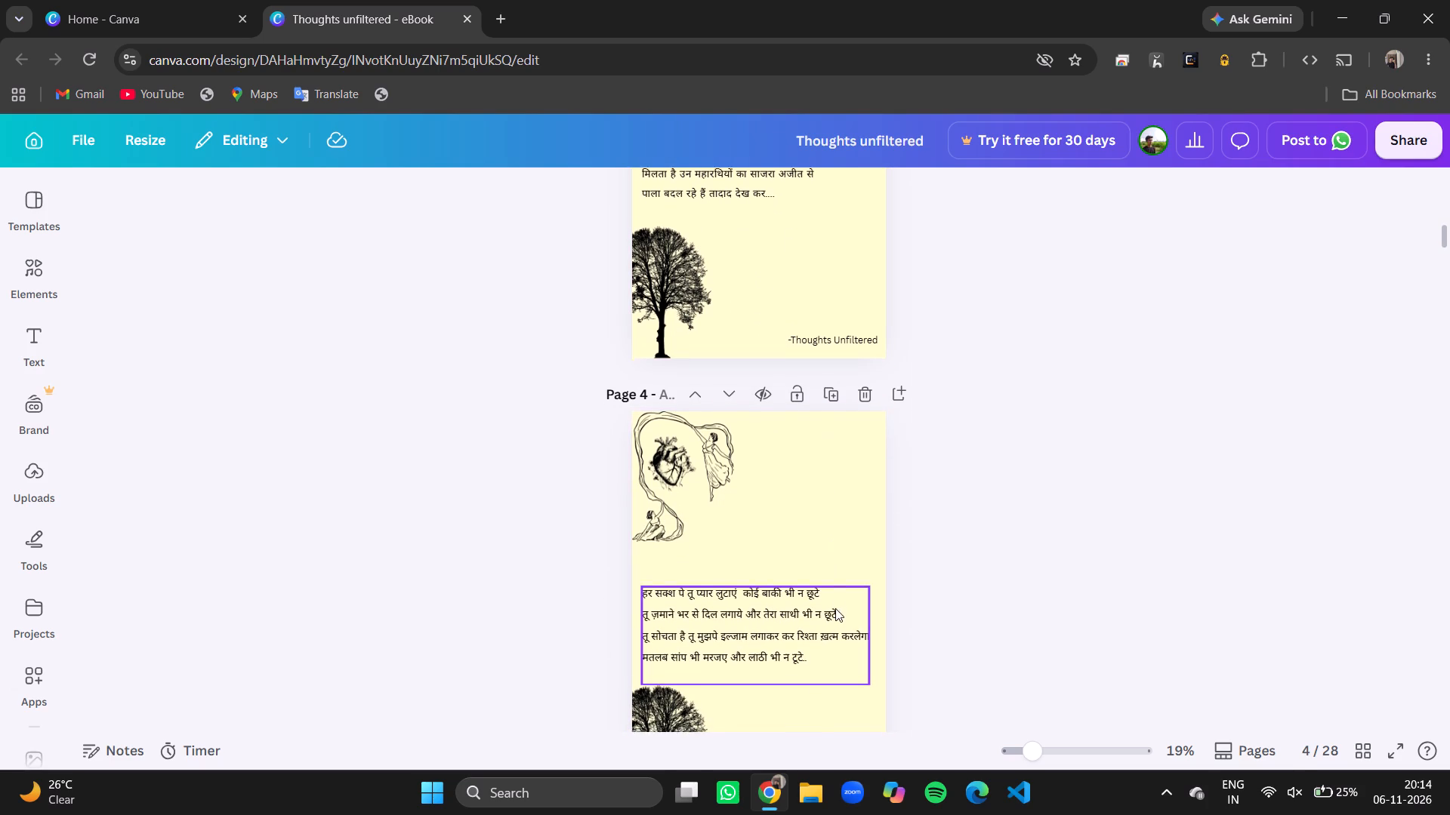
scroll(835, 608, down, 1)
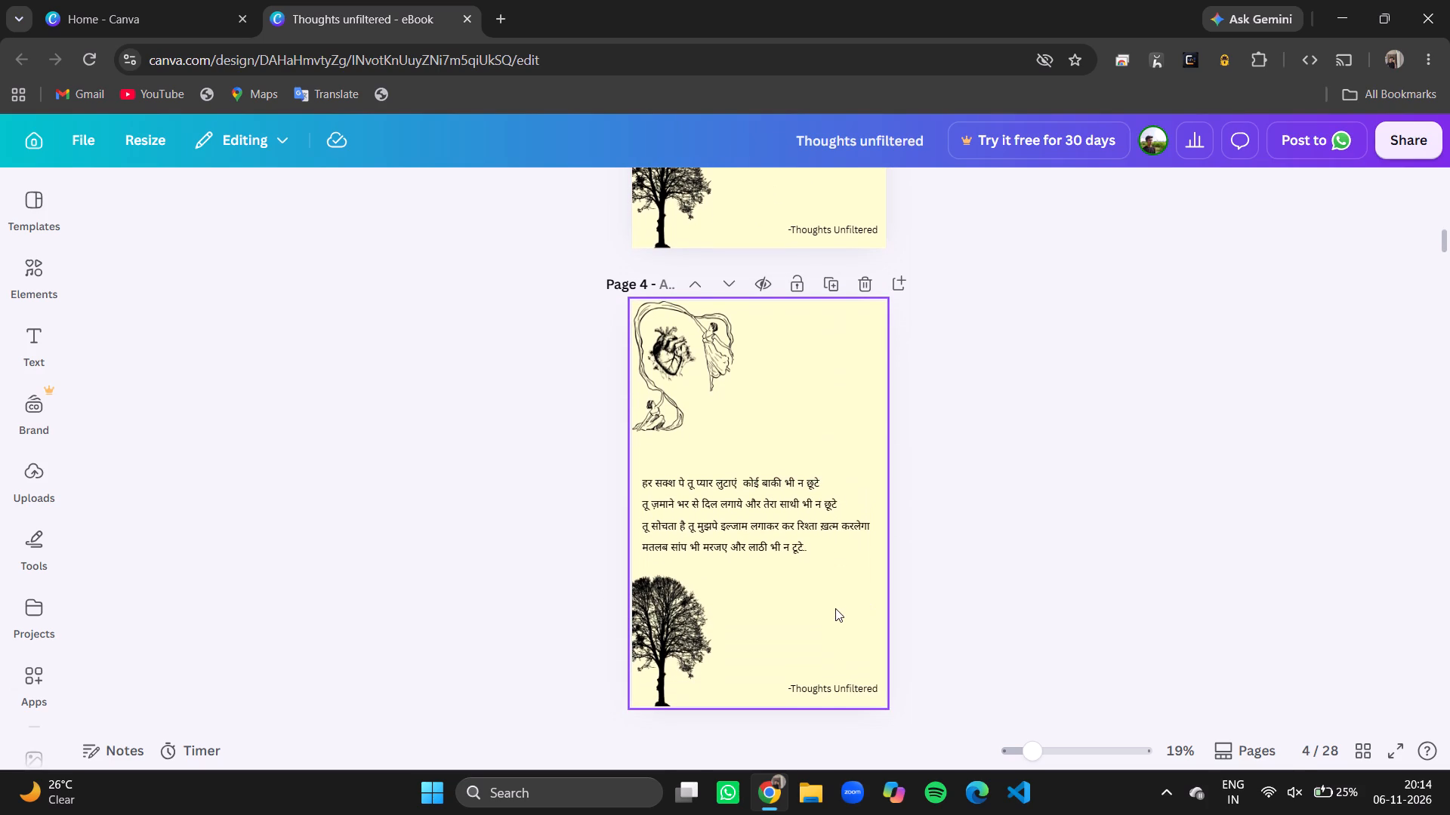
scroll(835, 608, down, 1)
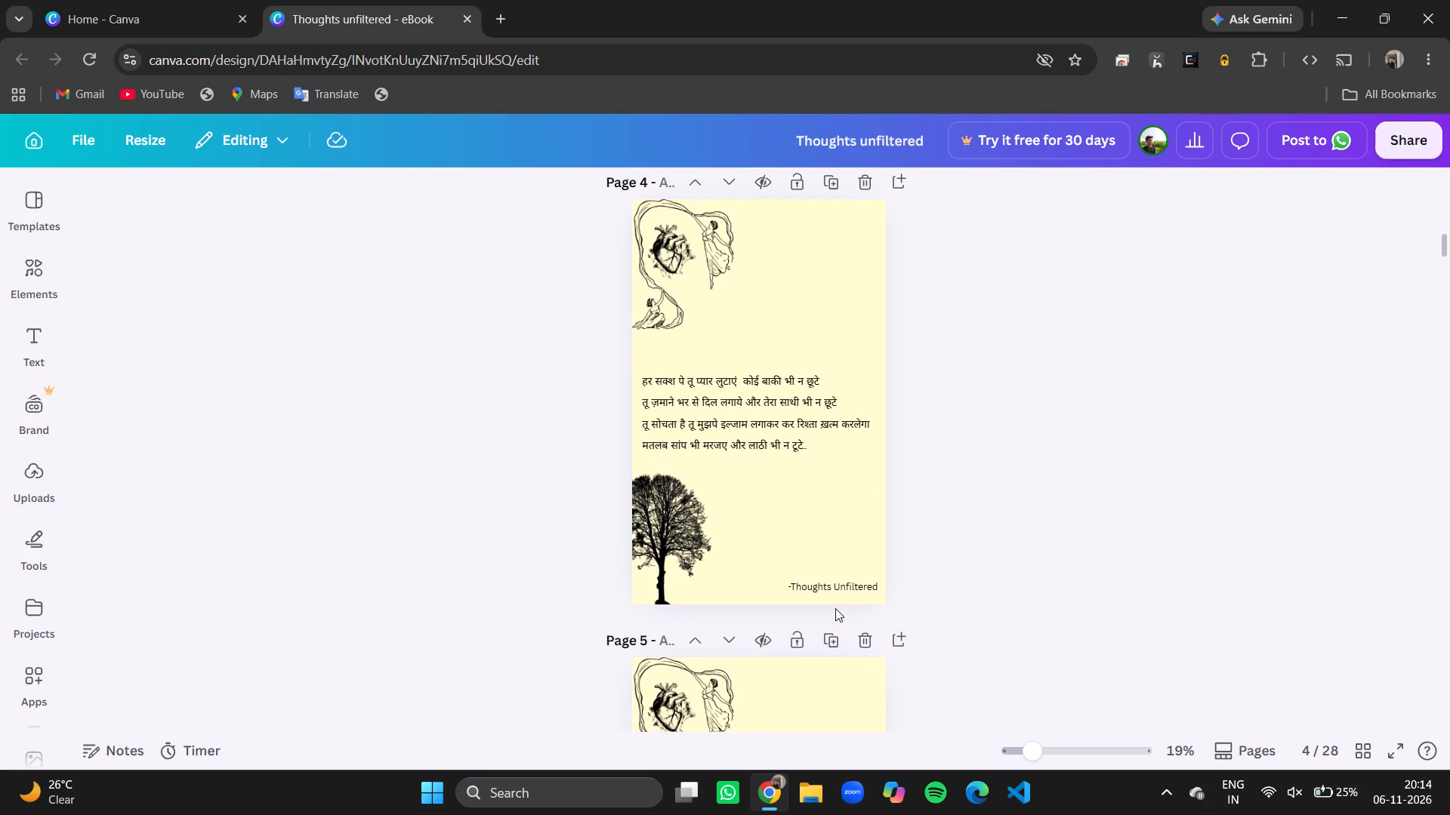
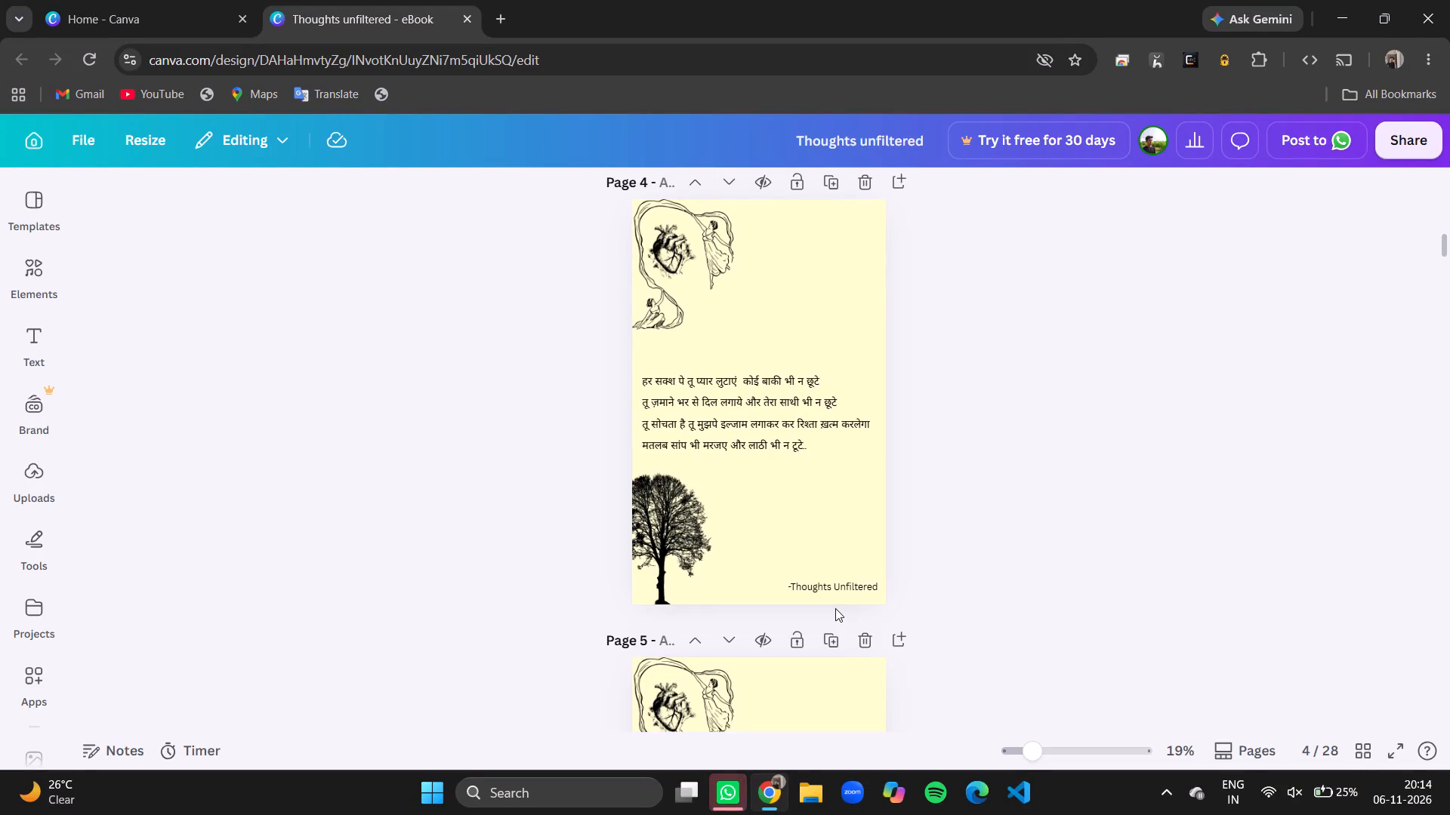
Read through the Hindi poem pages from page 4 to page 7, checking their text and signature lines.
scroll(835, 608, down, 2)
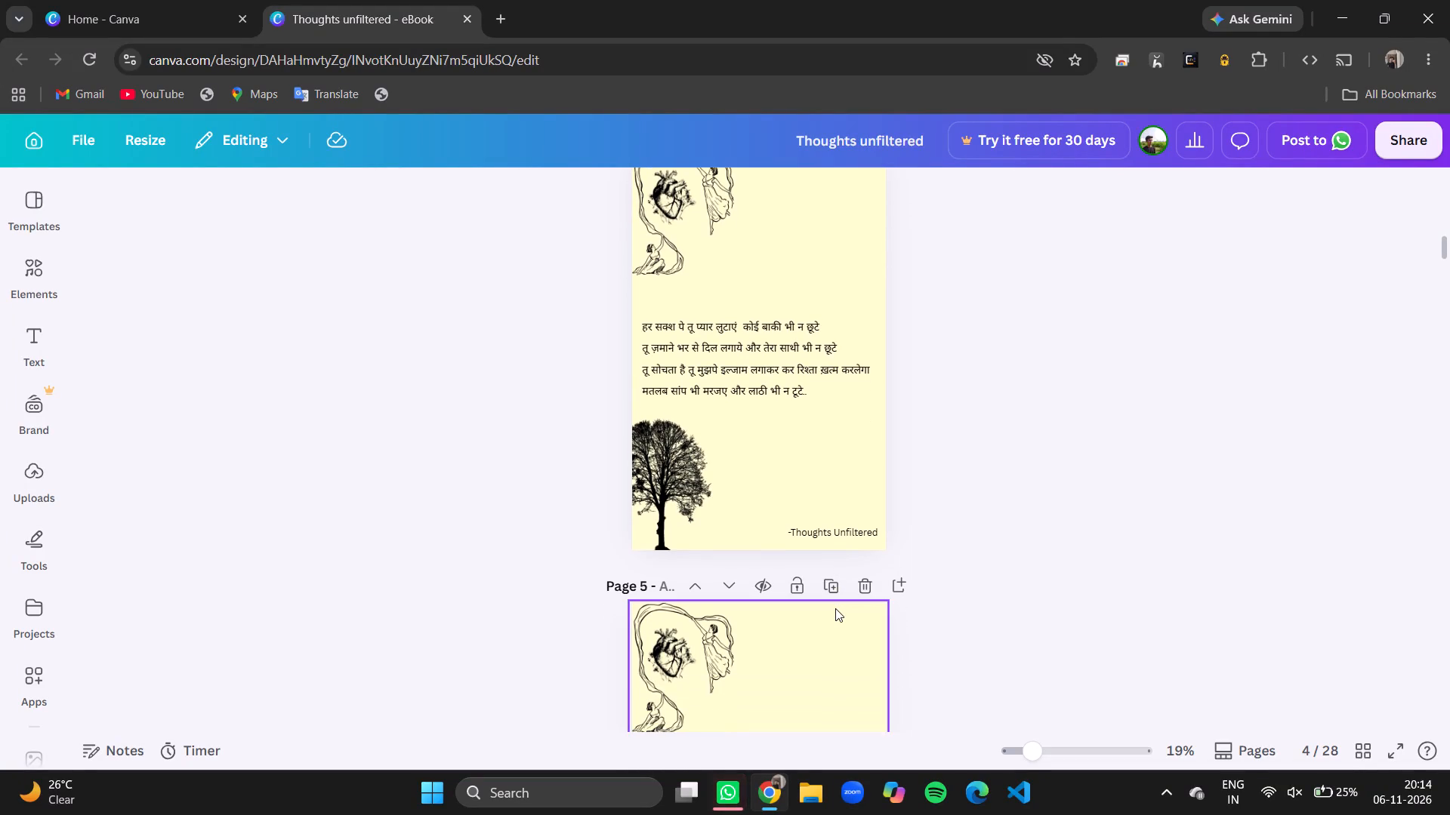
scroll(835, 608, down, 3)
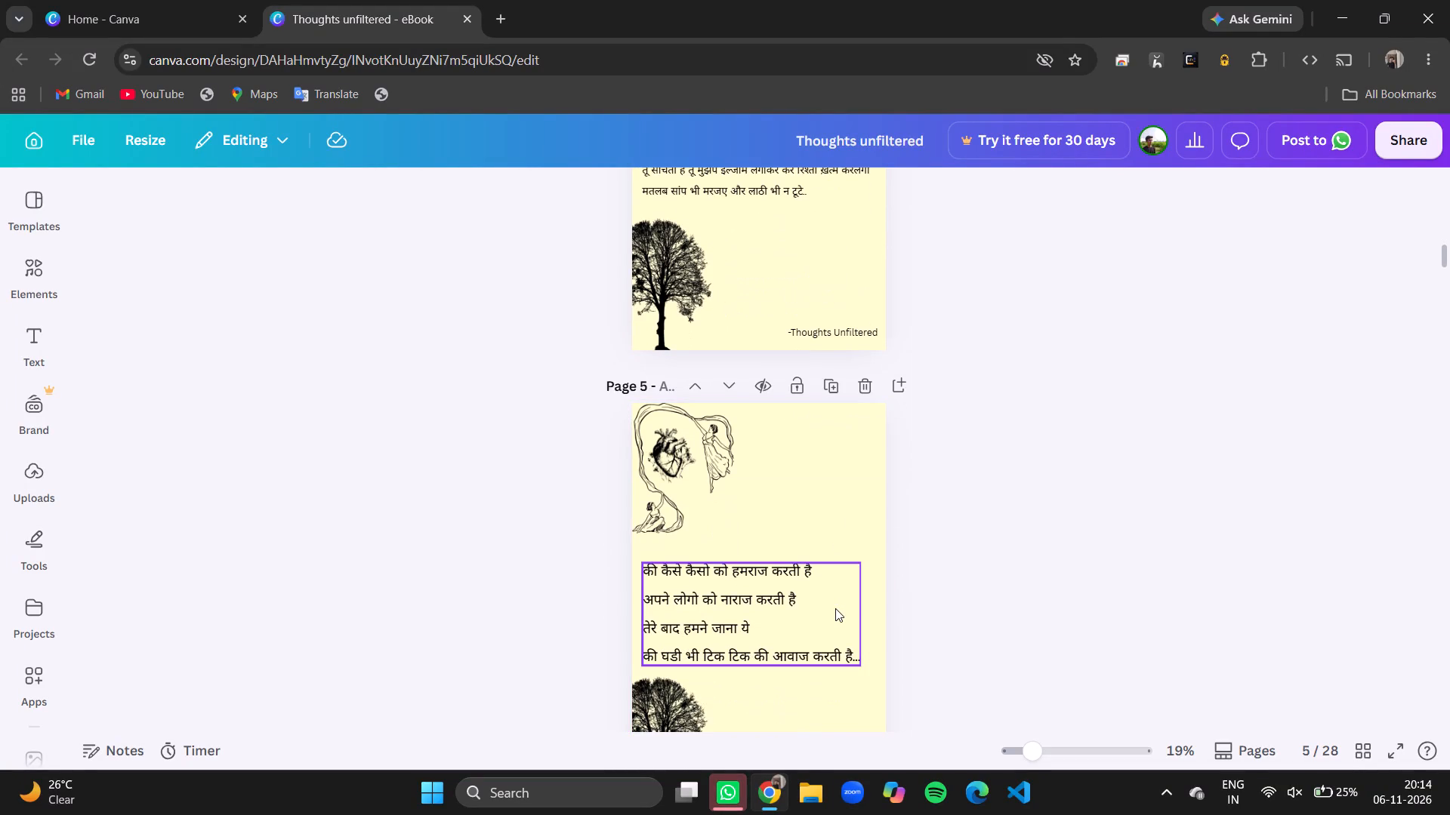
scroll(835, 608, down, 2)
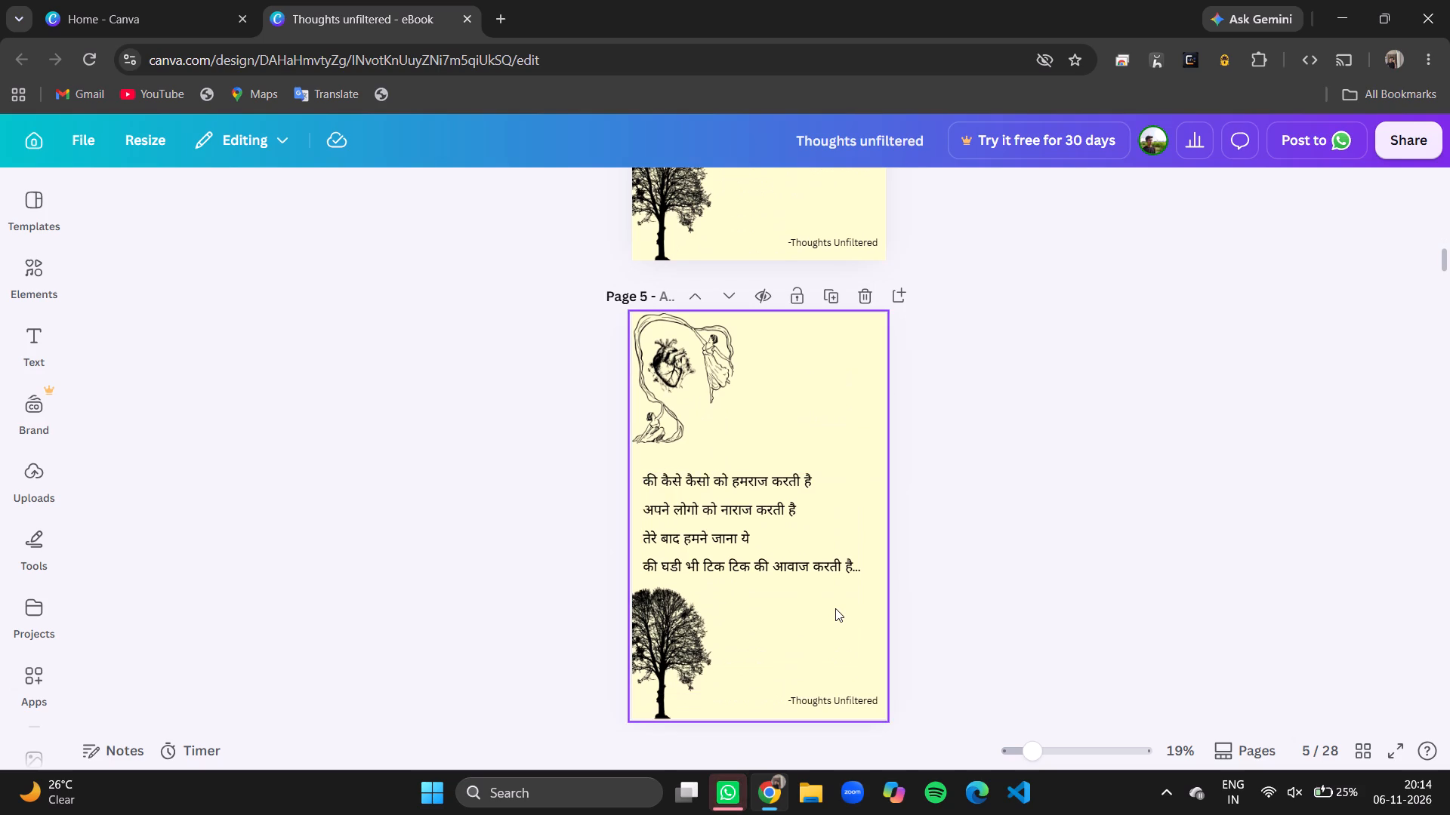
scroll(835, 608, down, 1)
scroll(1126, 407, up, 1)
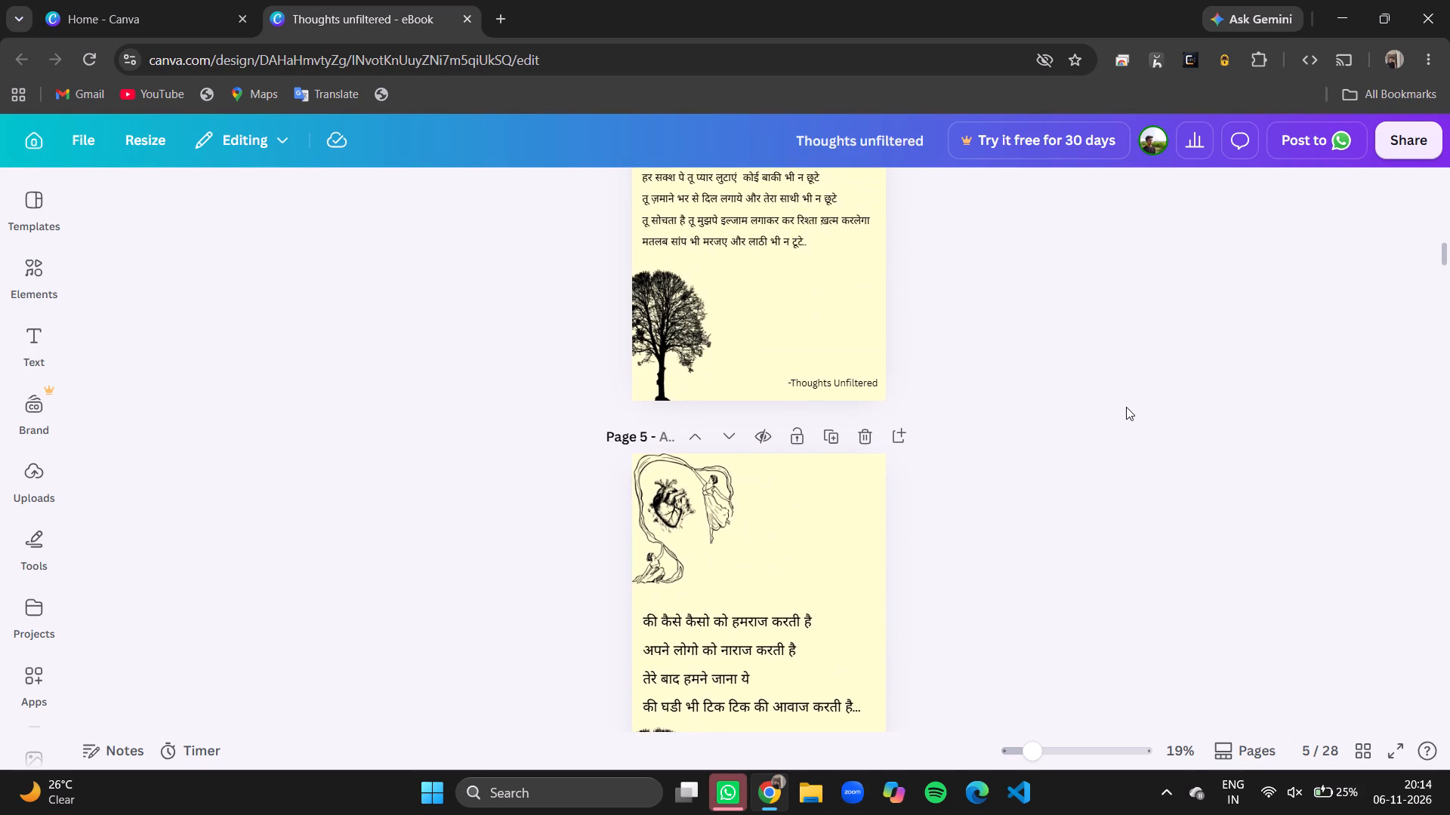
scroll(1126, 407, up, 1)
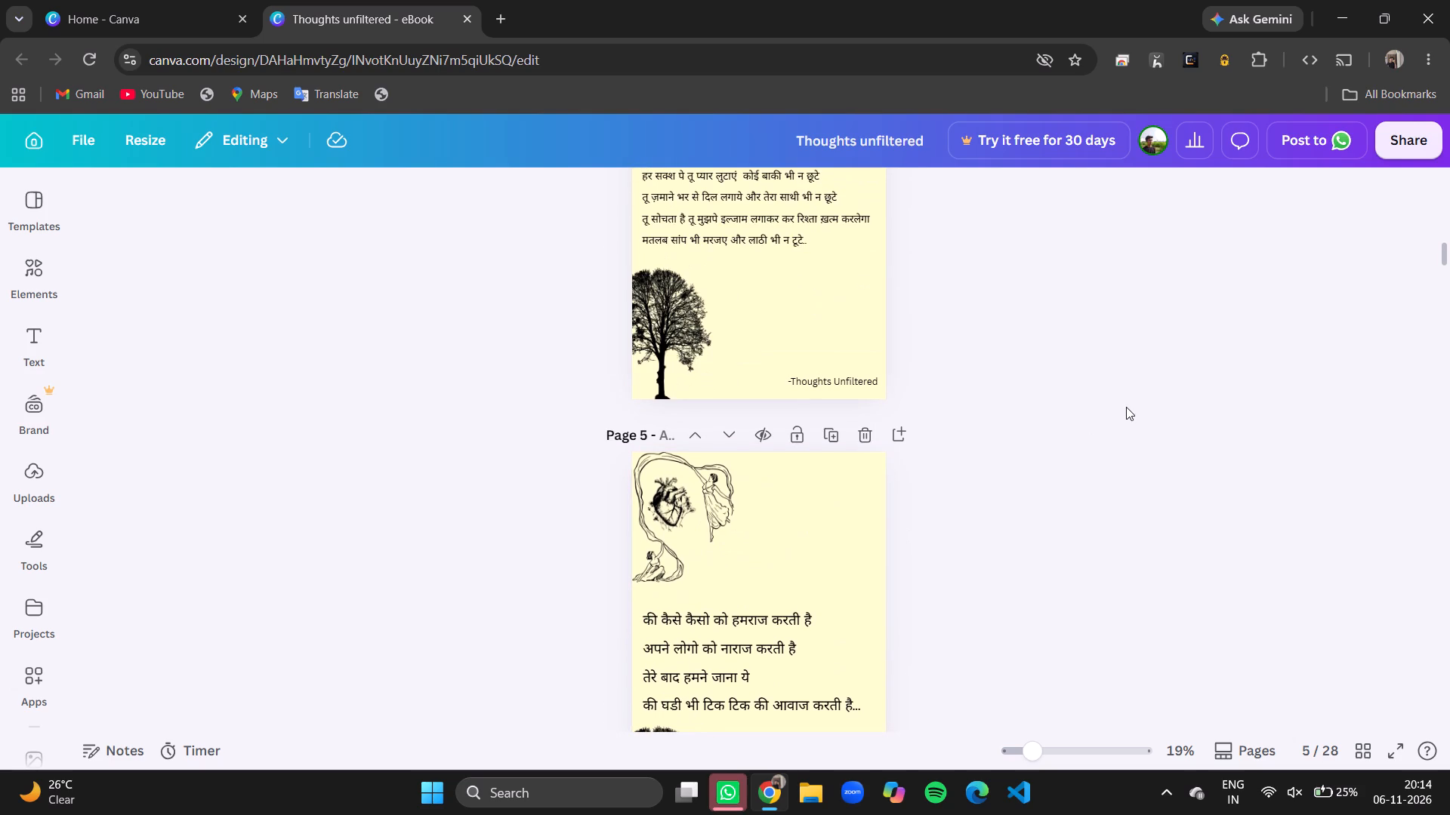
scroll(1126, 407, down, 10)
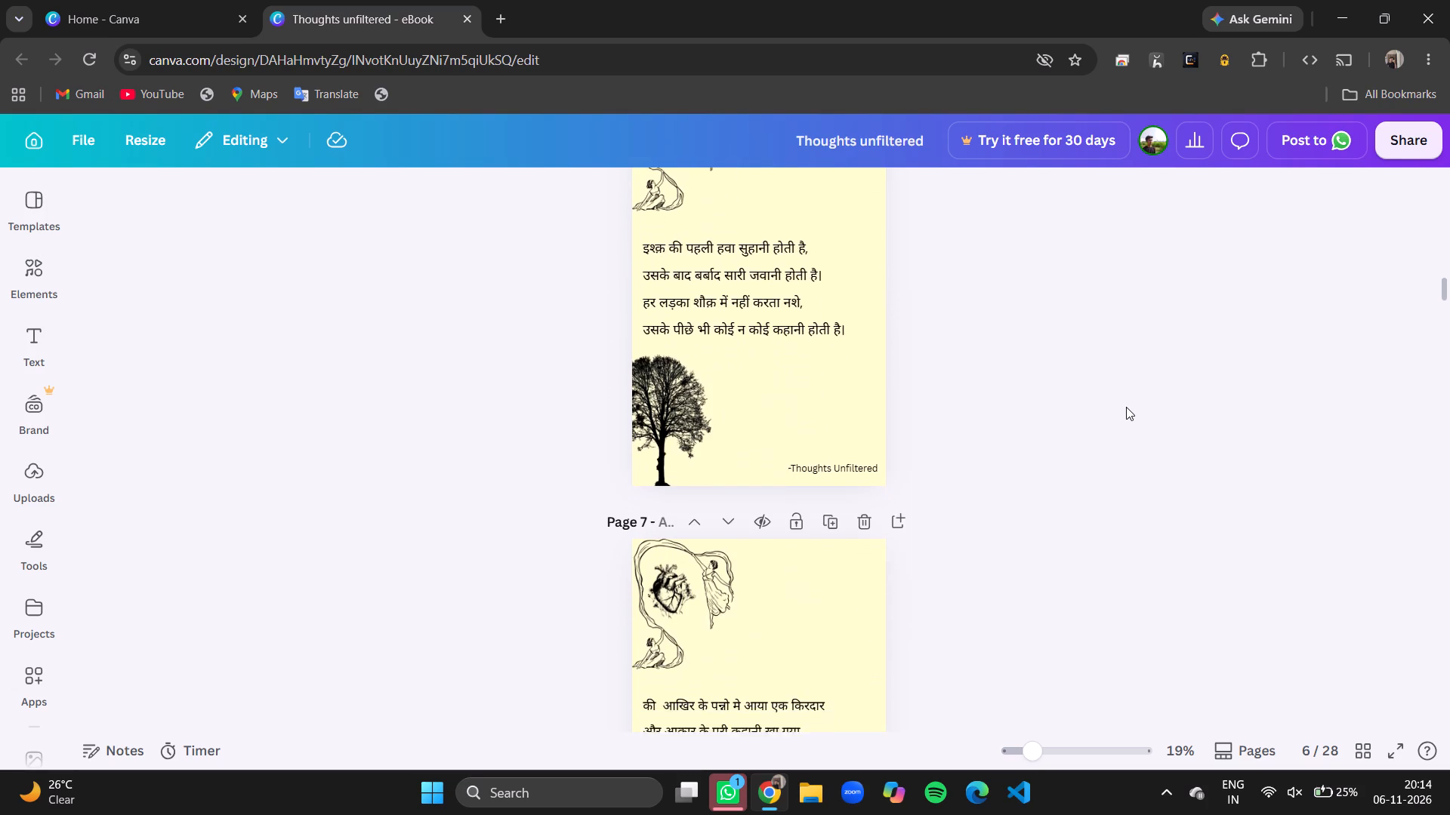
scroll(1126, 407, down, 2)
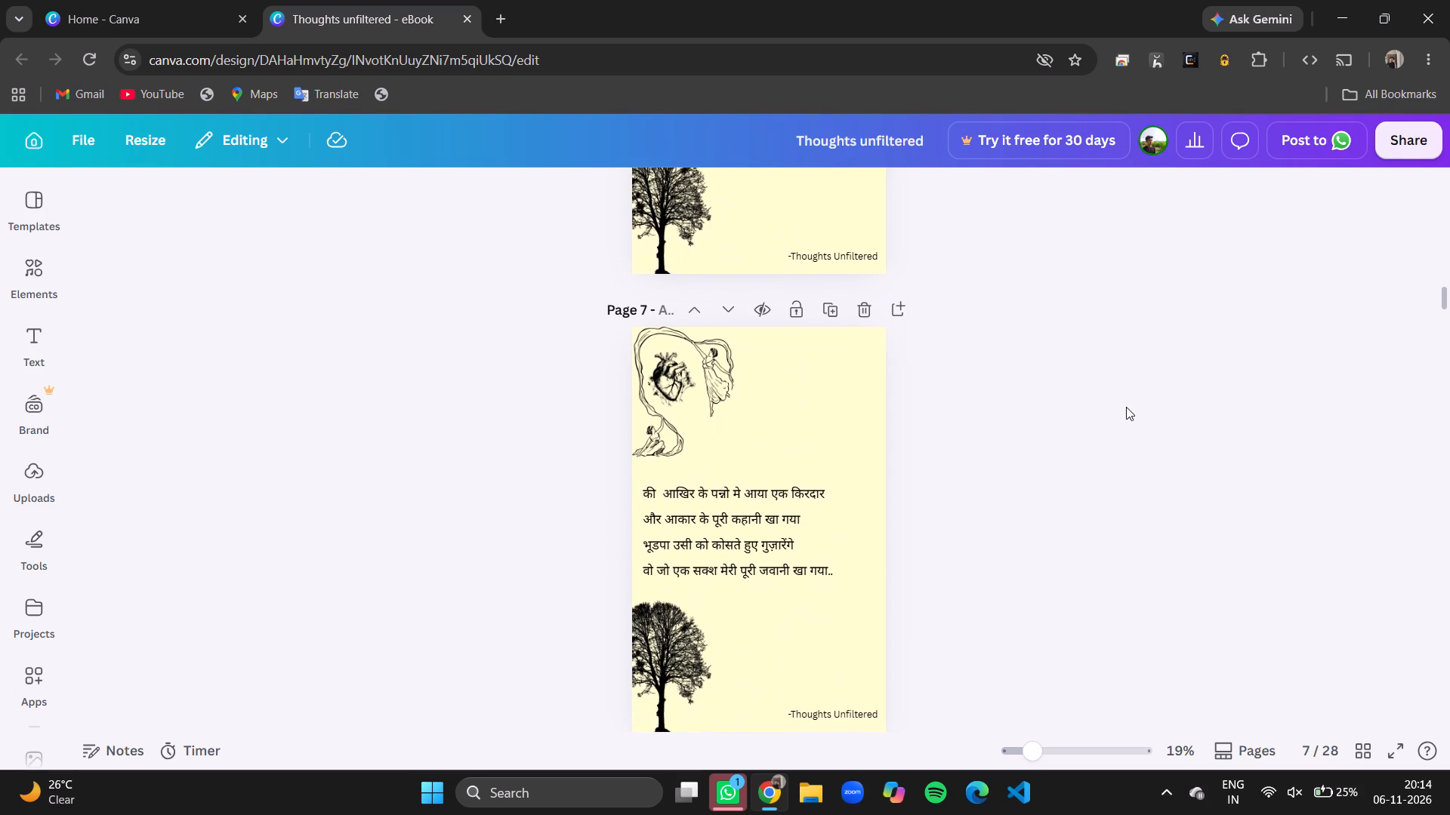
scroll(1126, 407, down, 1)
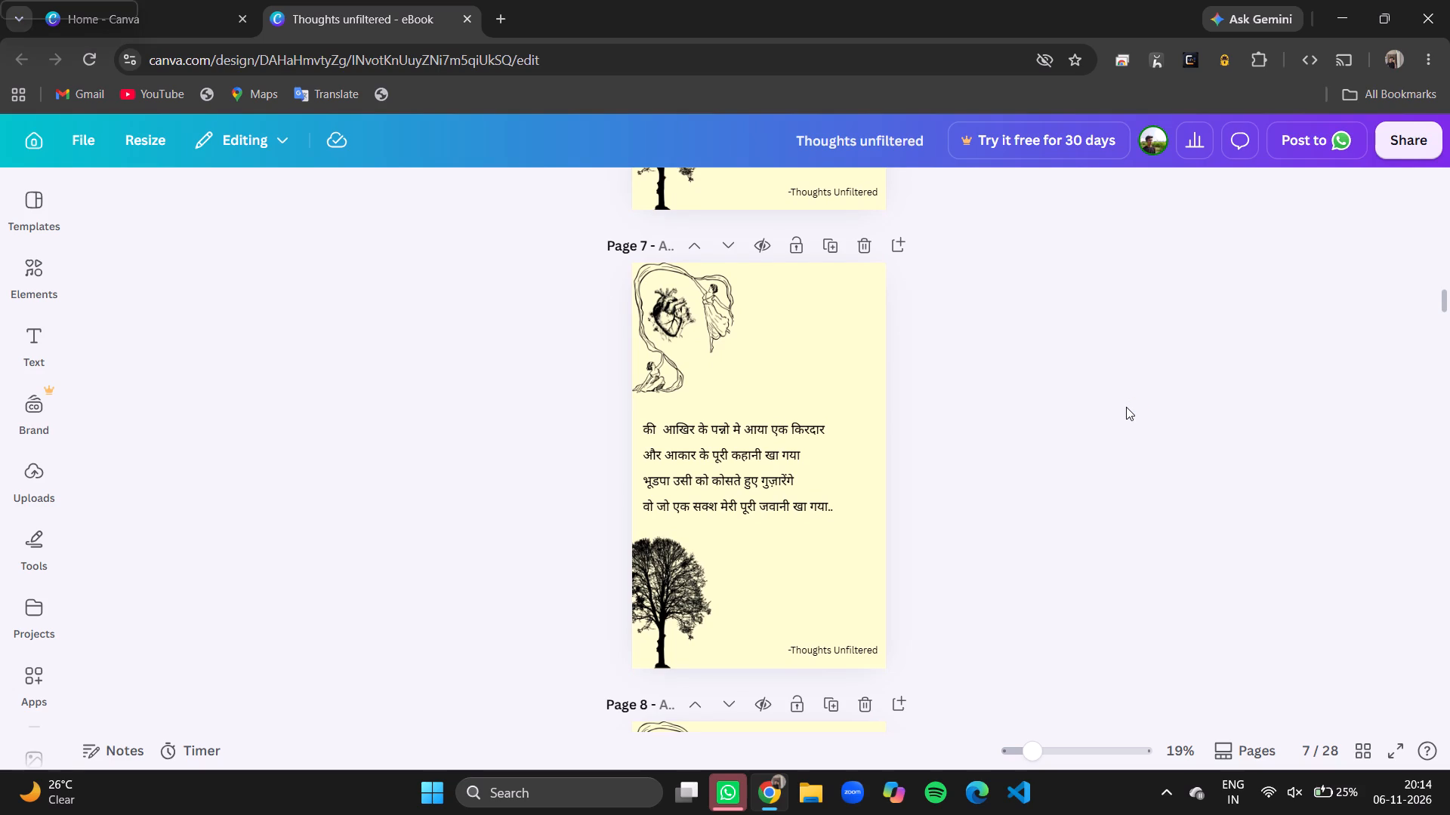
Go back to the cover and reread the book from page 1 to page 3, checking the poem wording.
scroll(1126, 407, up, 15)
scroll(1126, 407, up, 8)
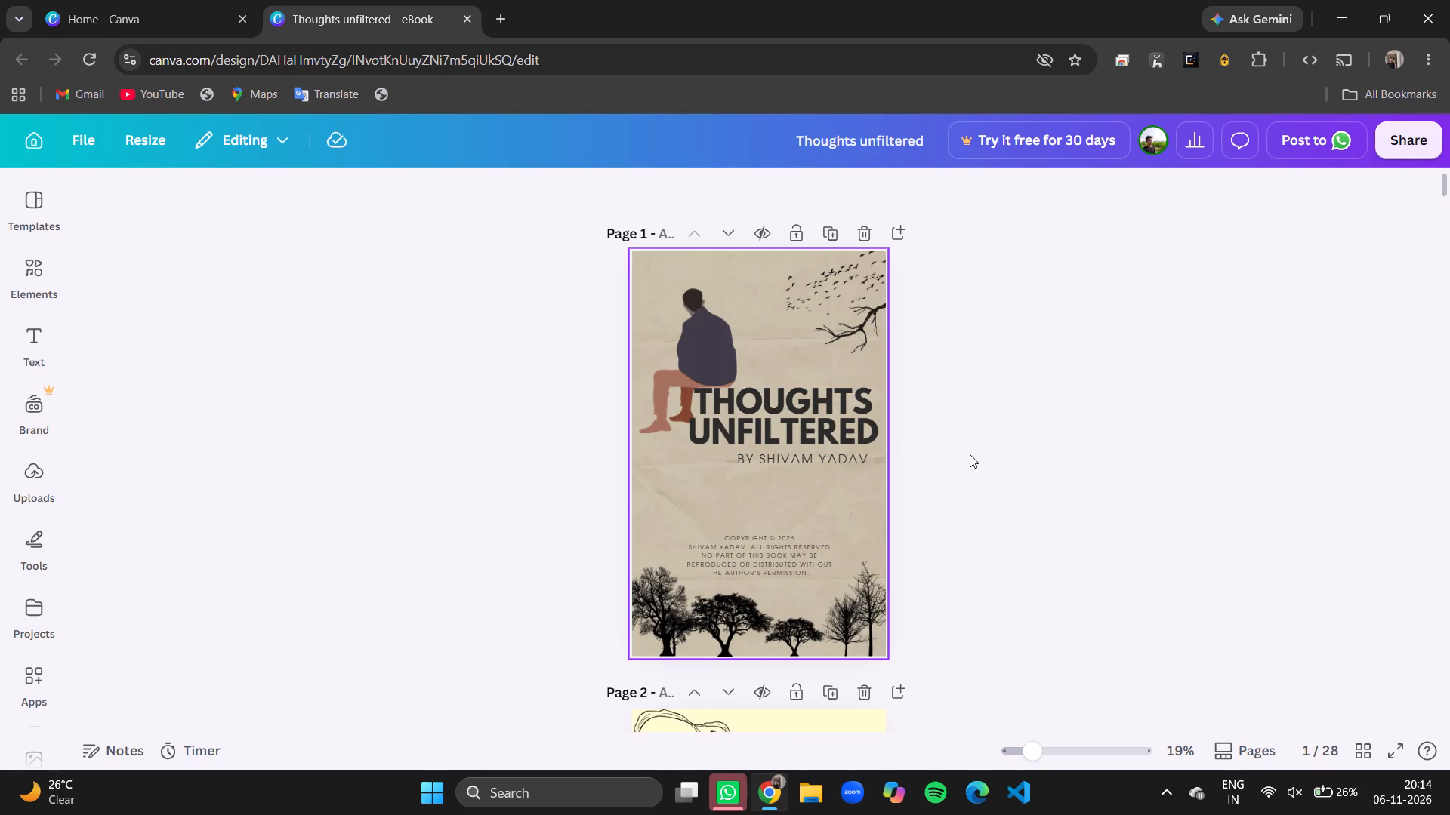
scroll(1031, 487, down, 2)
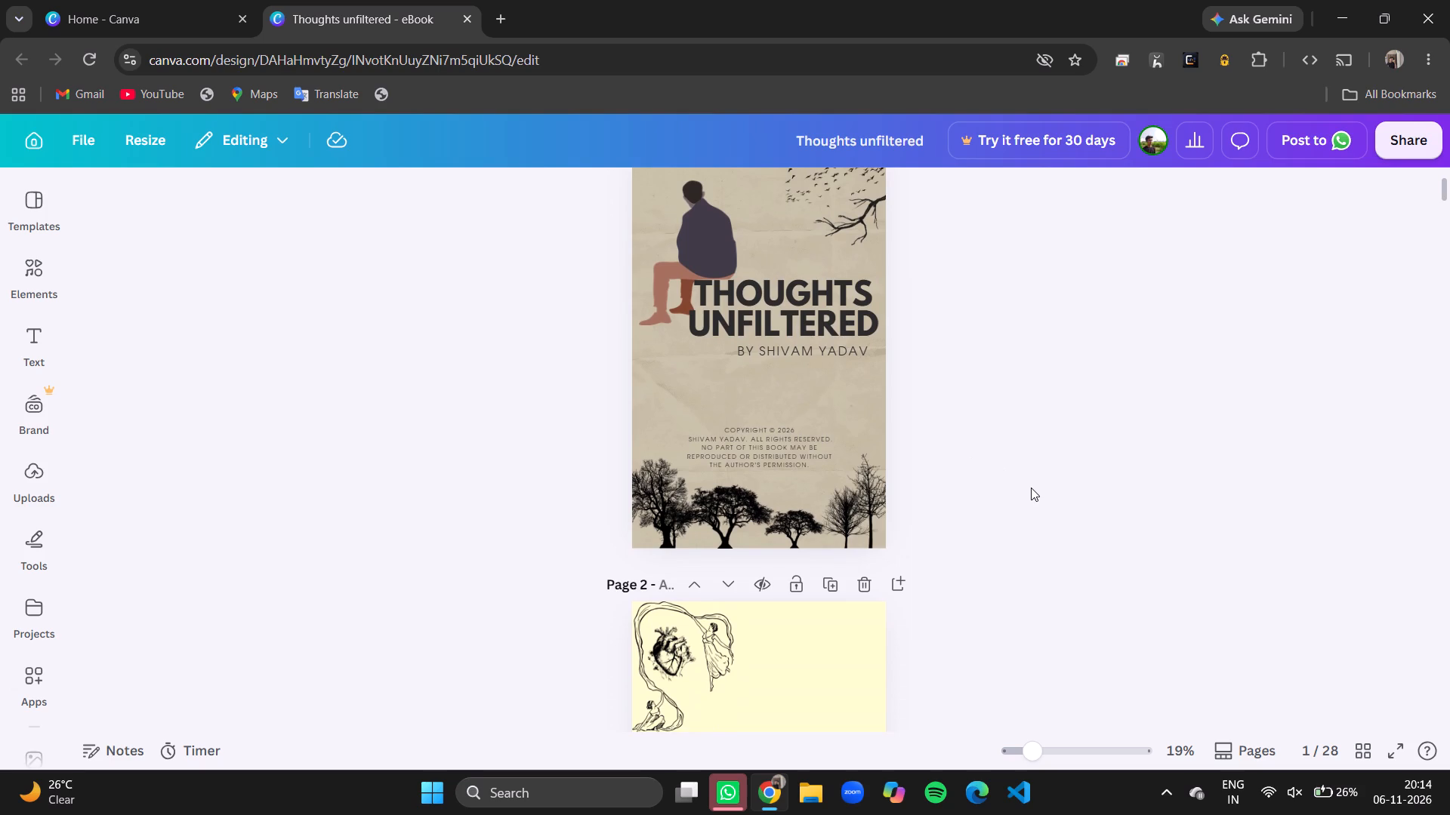
scroll(1031, 487, down, 1)
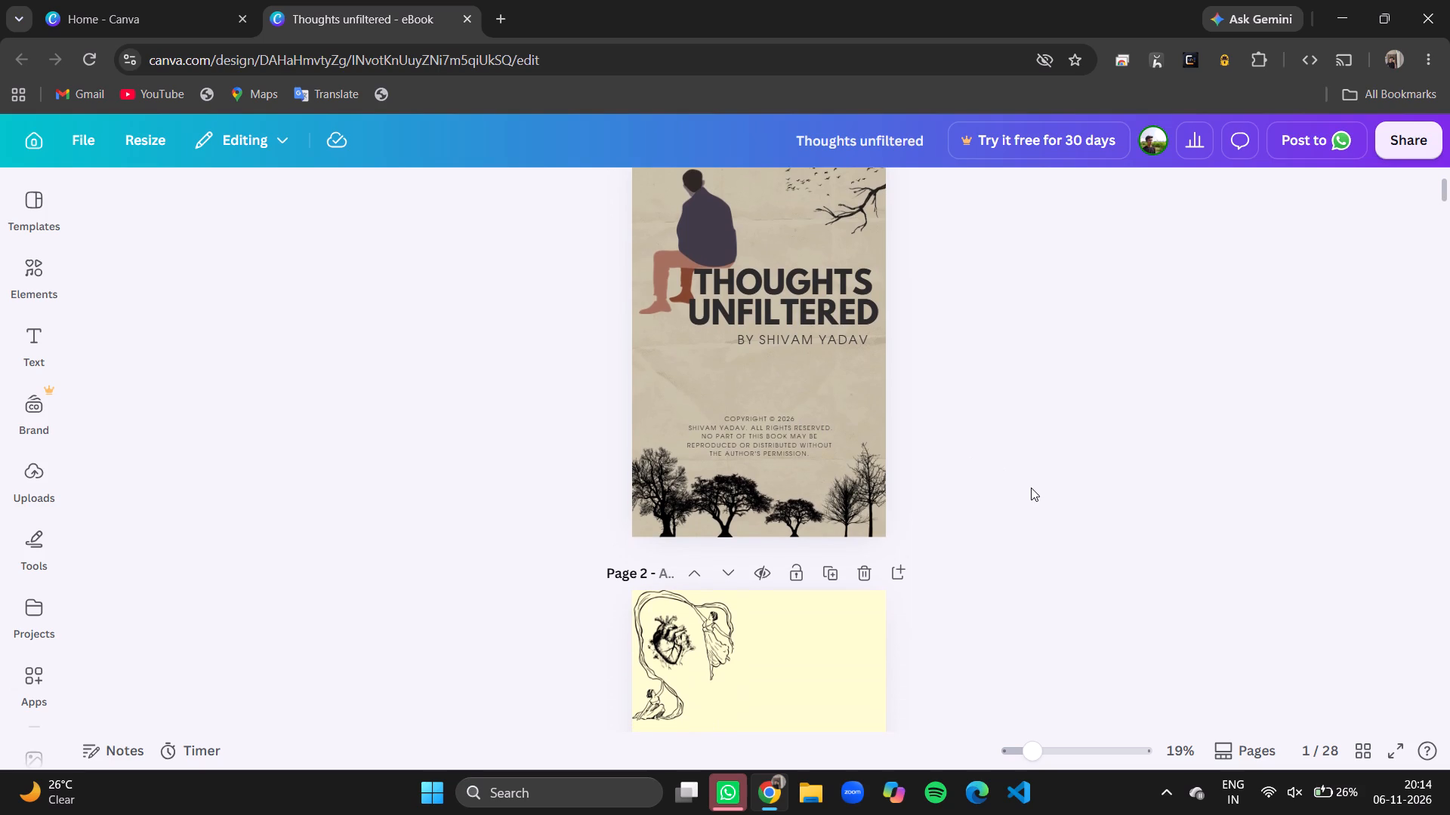
scroll(1031, 487, down, 1)
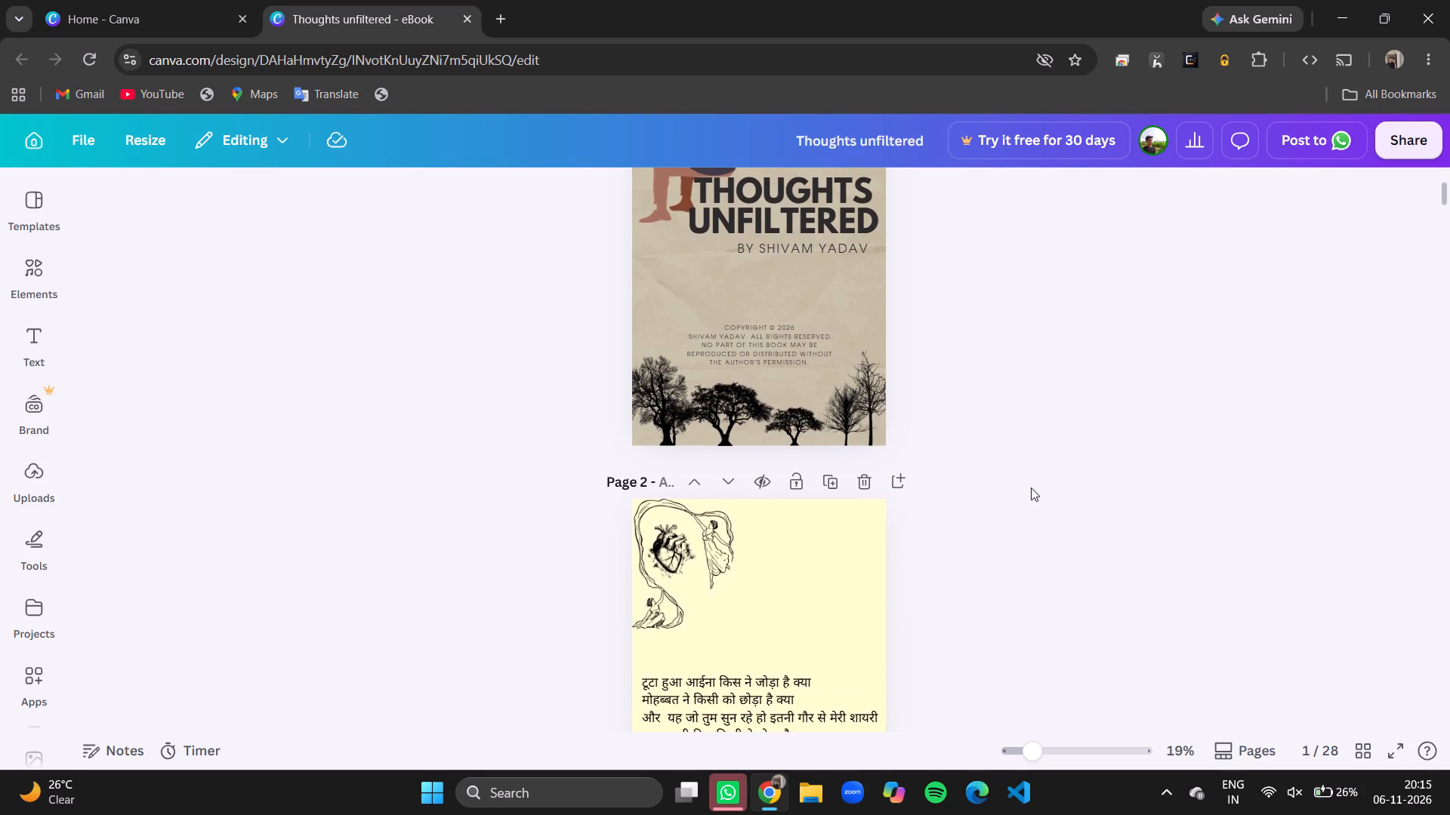
scroll(1031, 487, down, 2)
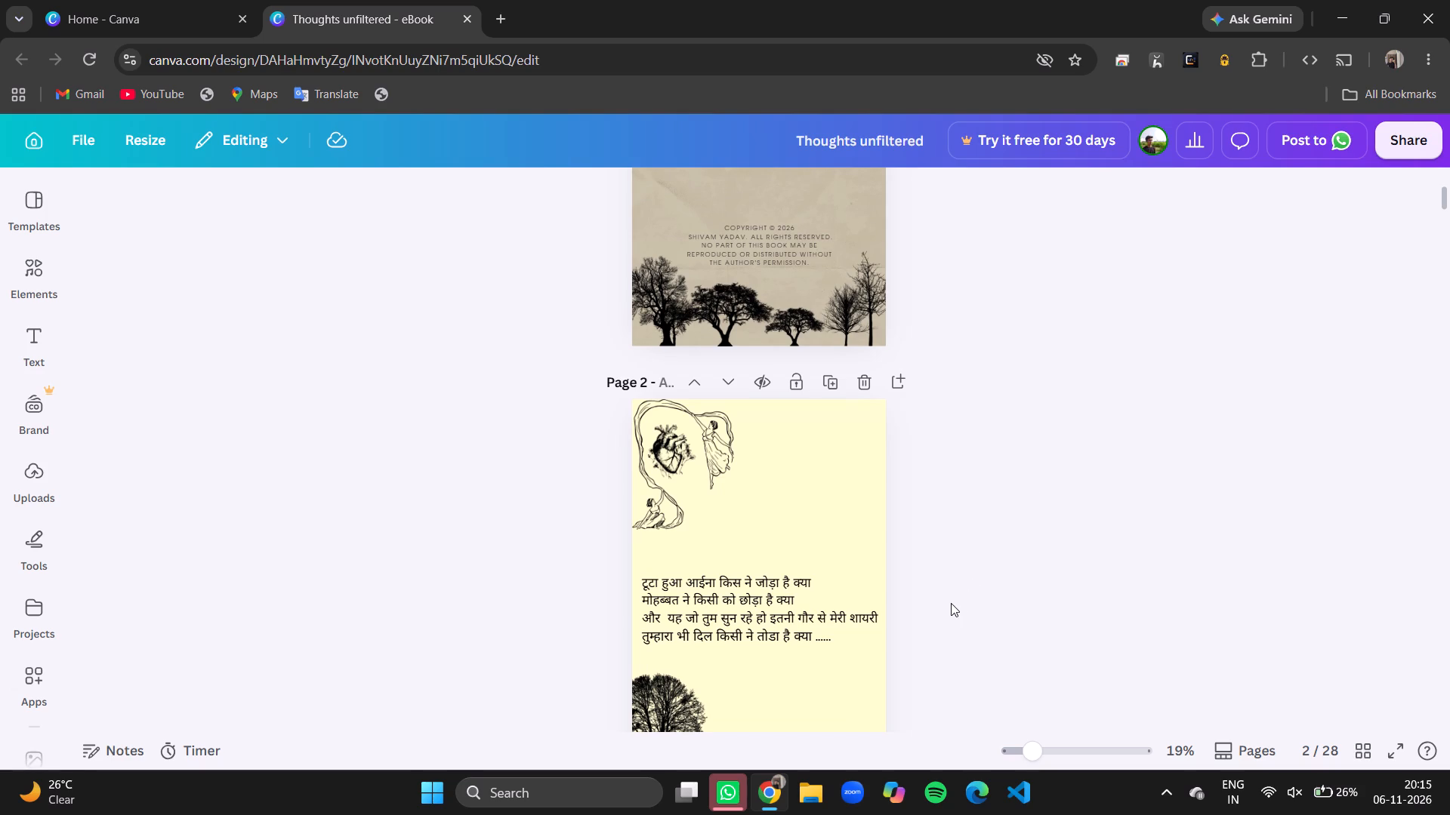
scroll(967, 687, down, 1)
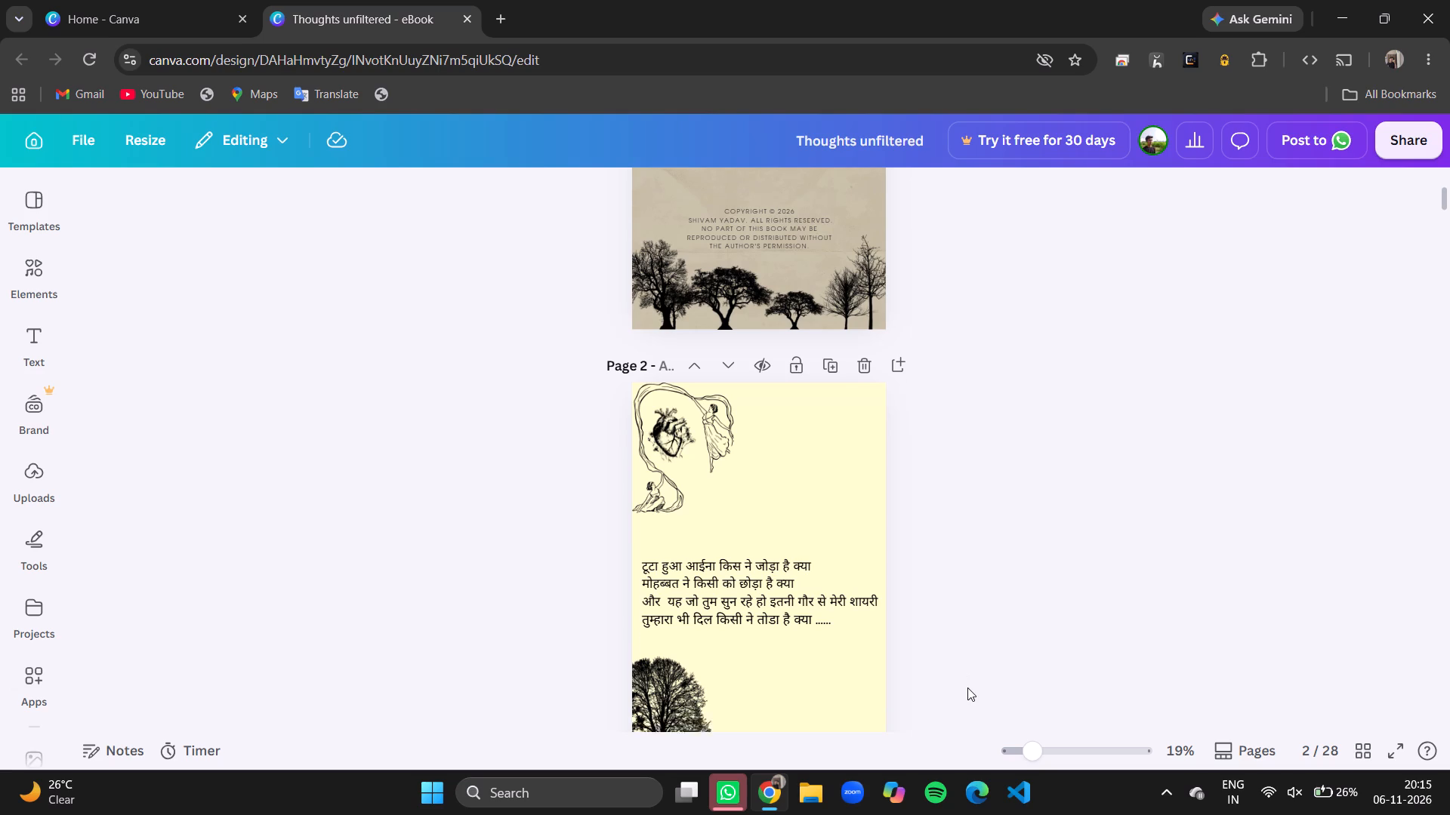
scroll(967, 687, down, 1)
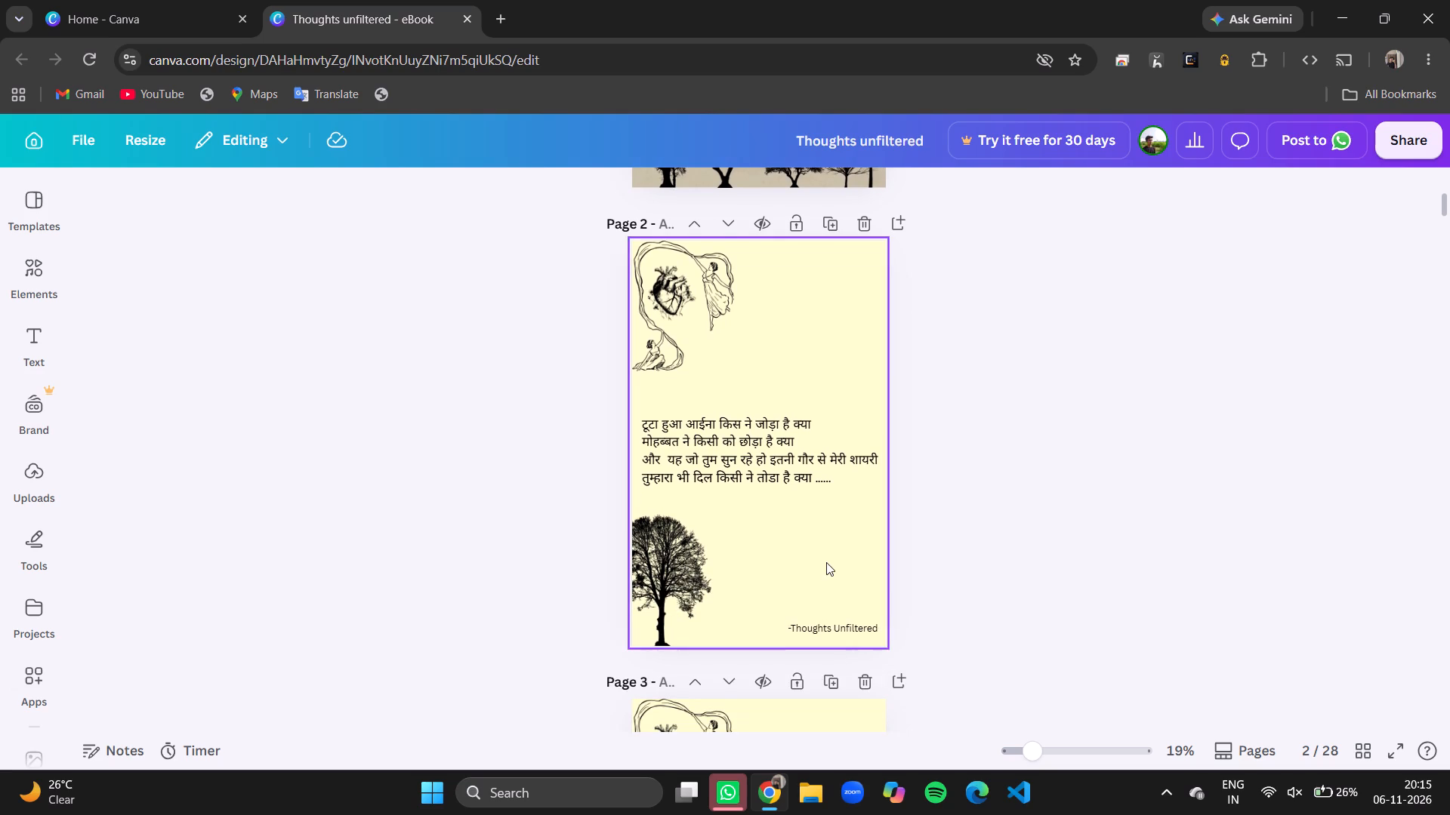
scroll(826, 562, down, 2)
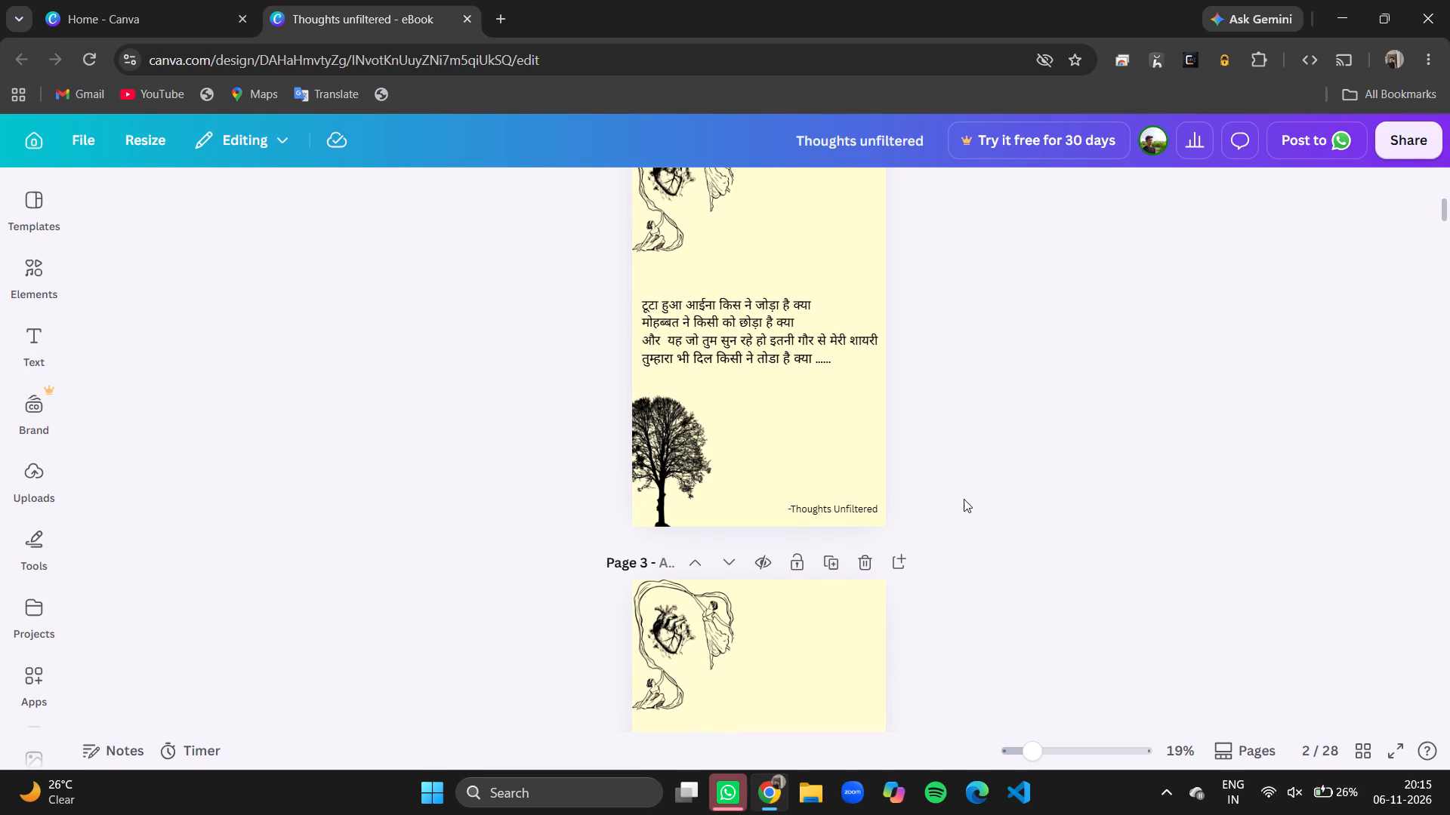
scroll(964, 499, down, 4)
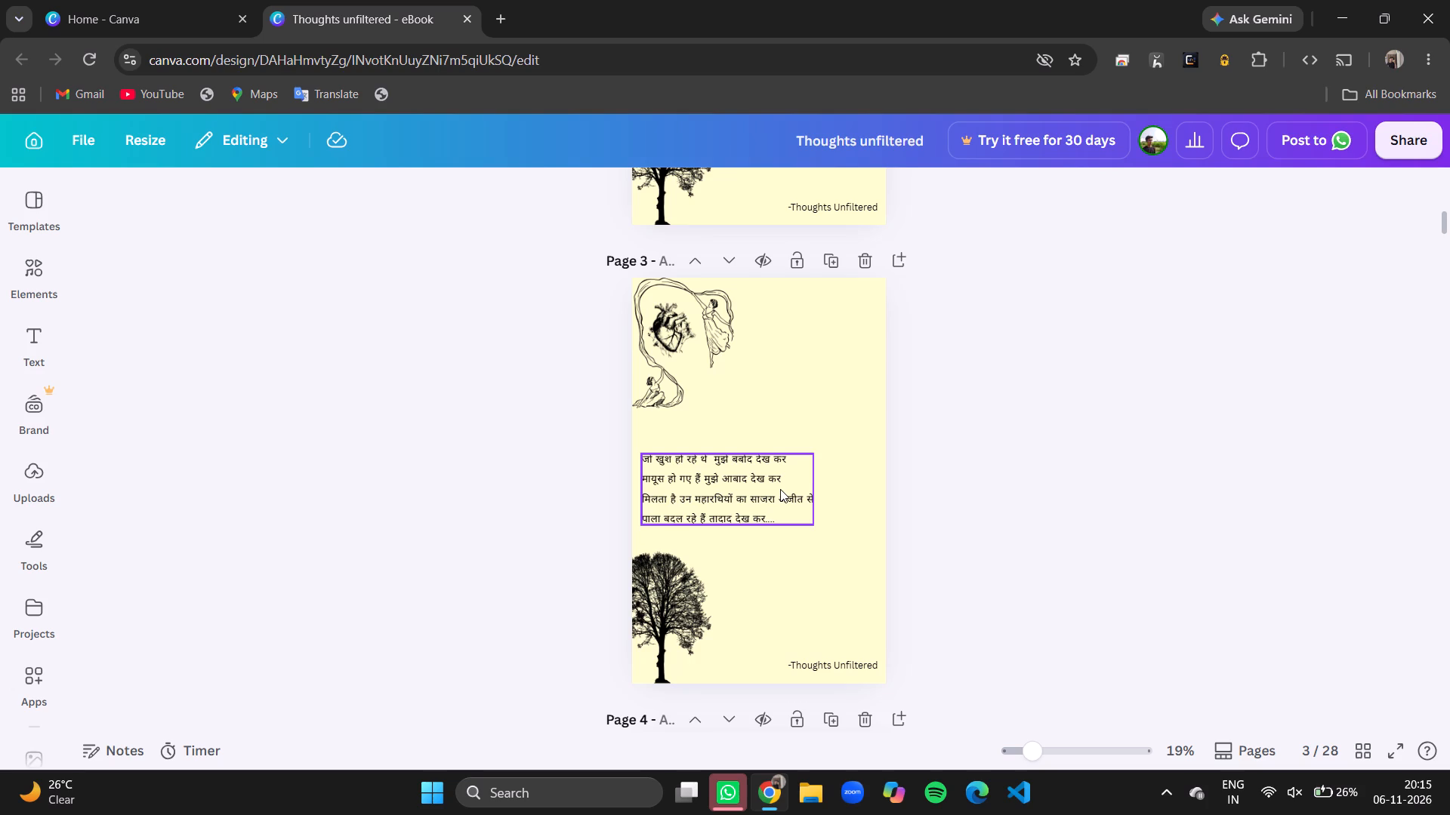
Return to page 2 and open its four-line Hindi poem for text editing.
scroll(1259, 407, up, 7)
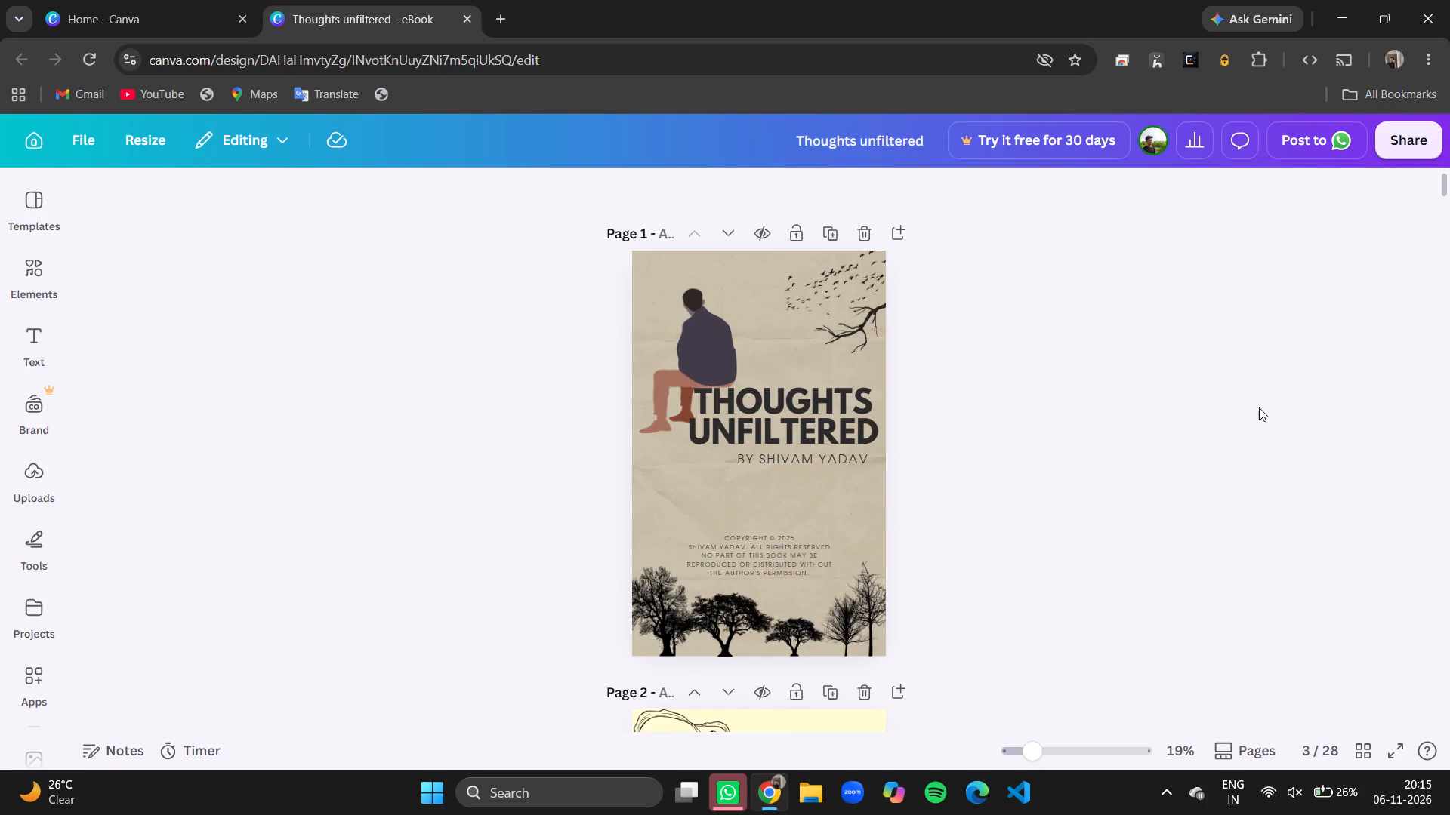
scroll(1259, 407, left, 1)
scroll(1093, 473, down, 3)
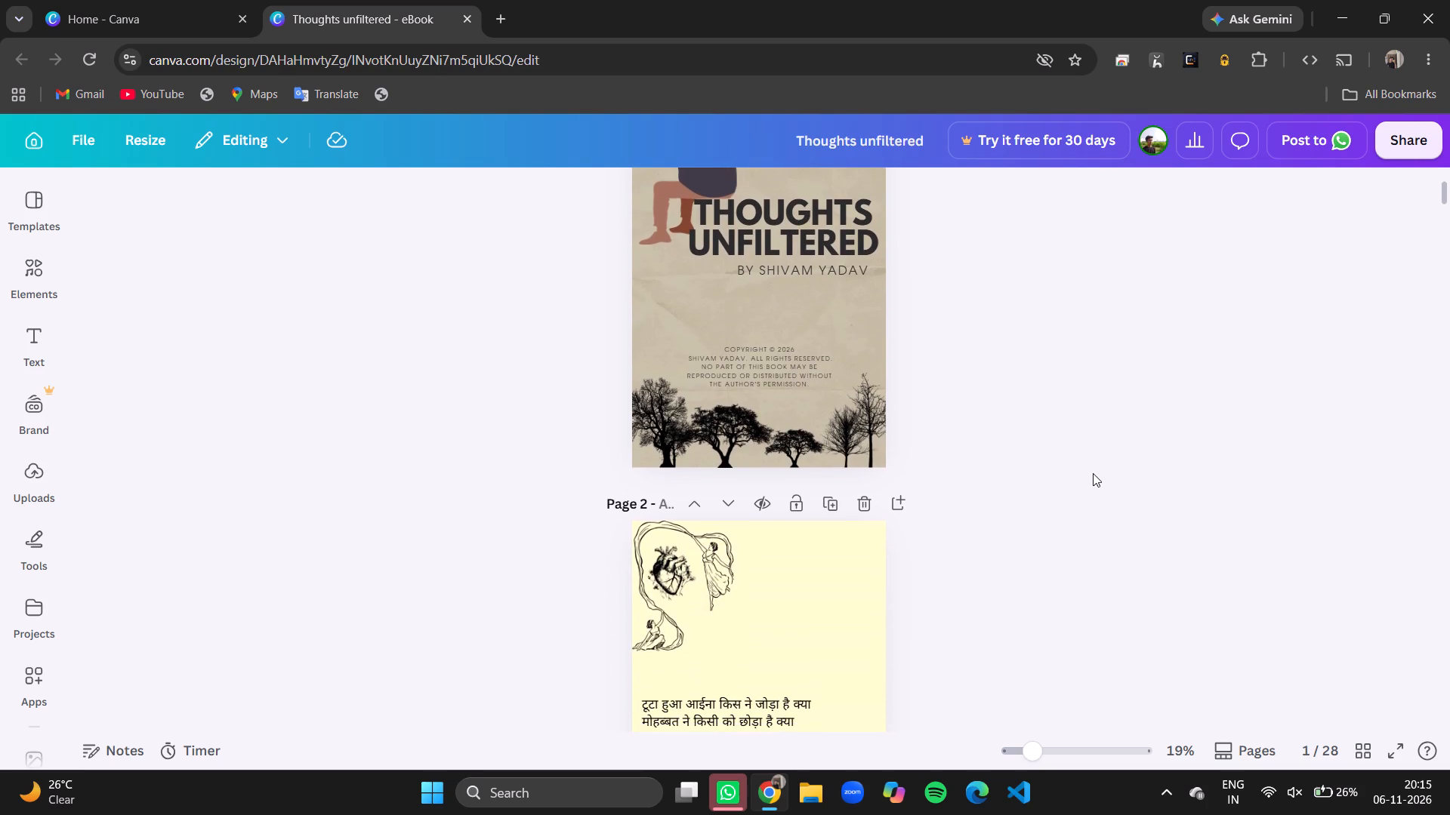
scroll(1093, 473, down, 2)
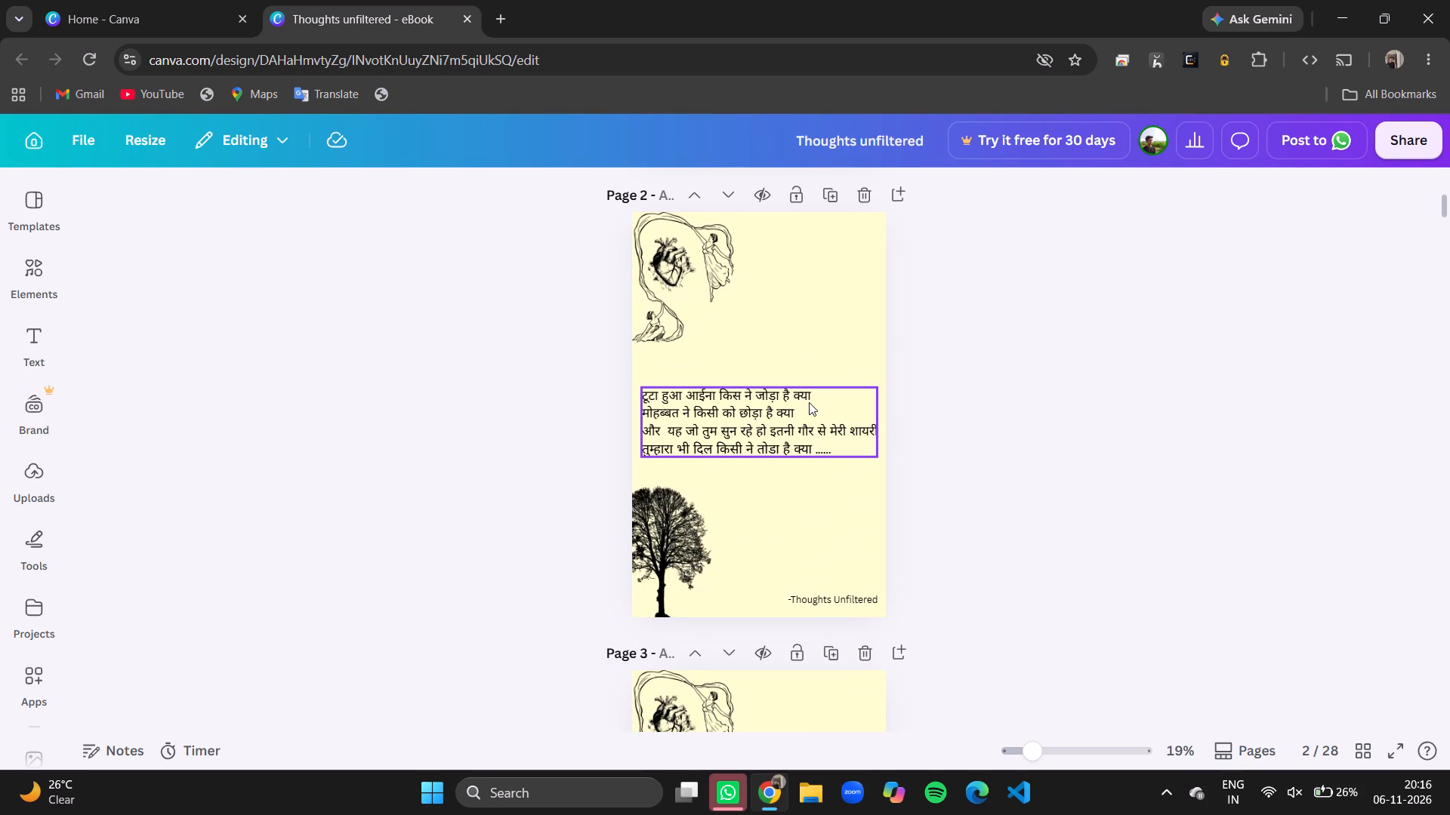
double_click(734, 392)
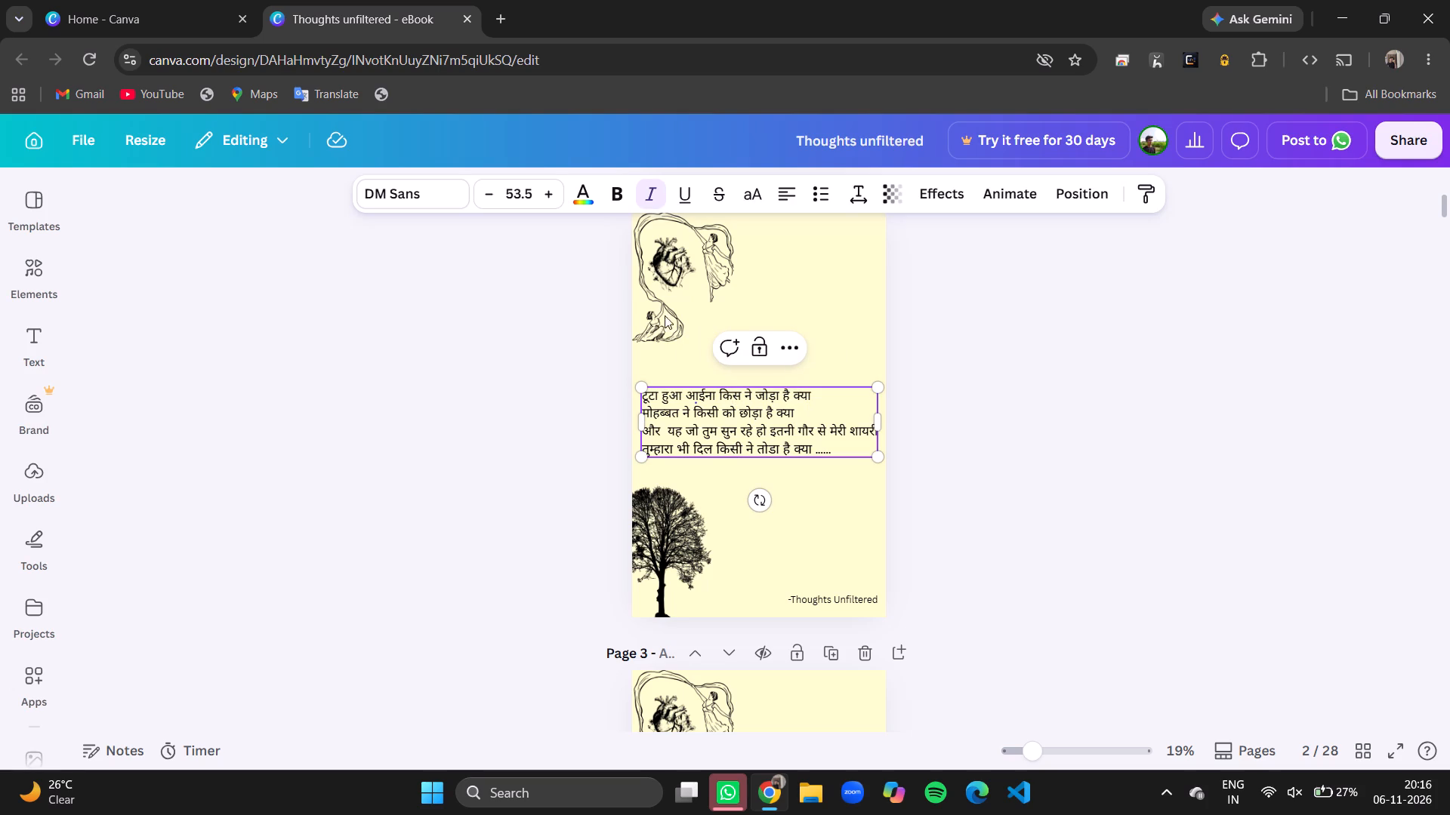
Search for "hinglish to hindi converter" in a new browser tab and open the hinglishhindi.com converter.
click(501, 19)
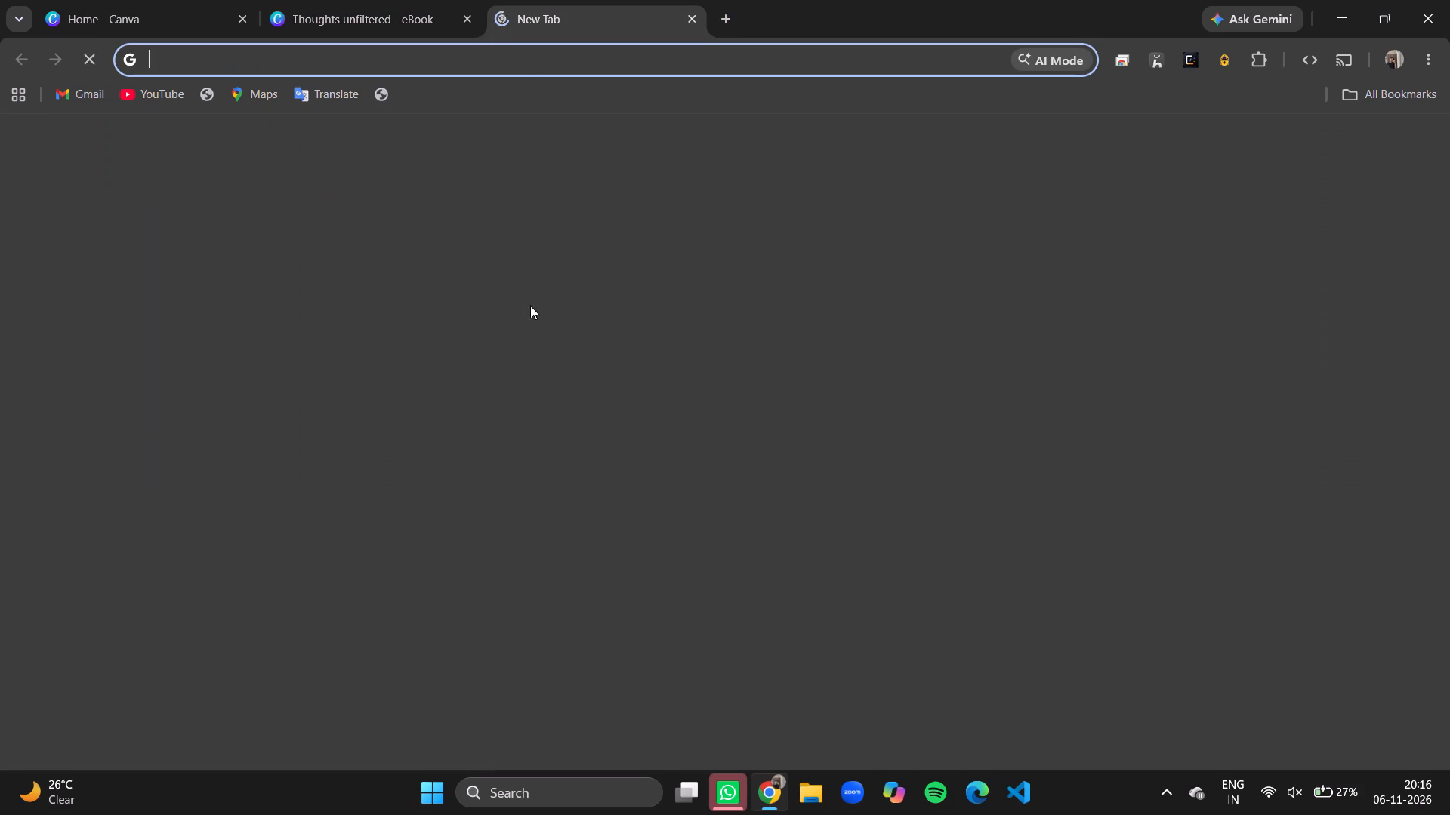
click(533, 386)
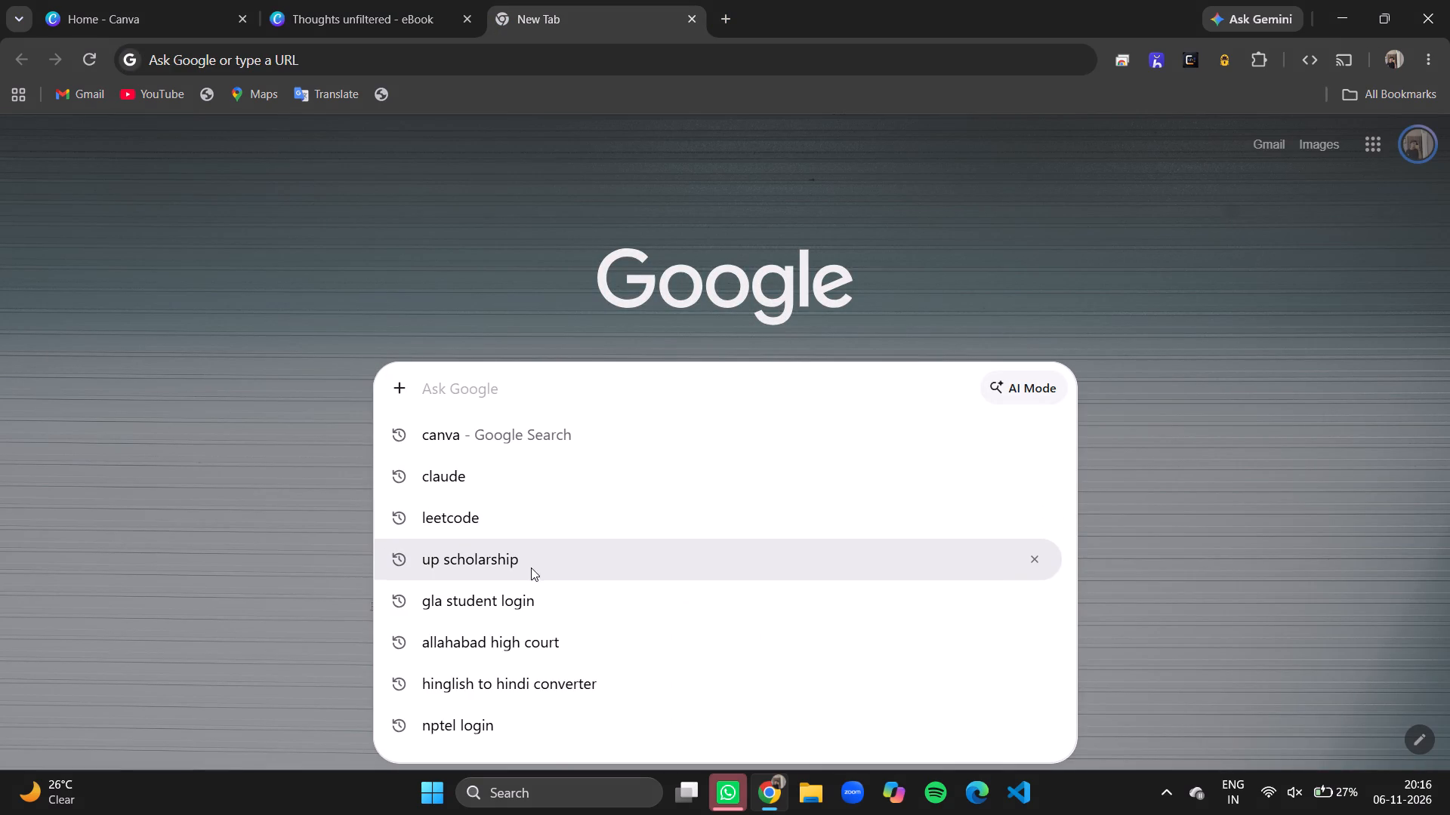
click(545, 678)
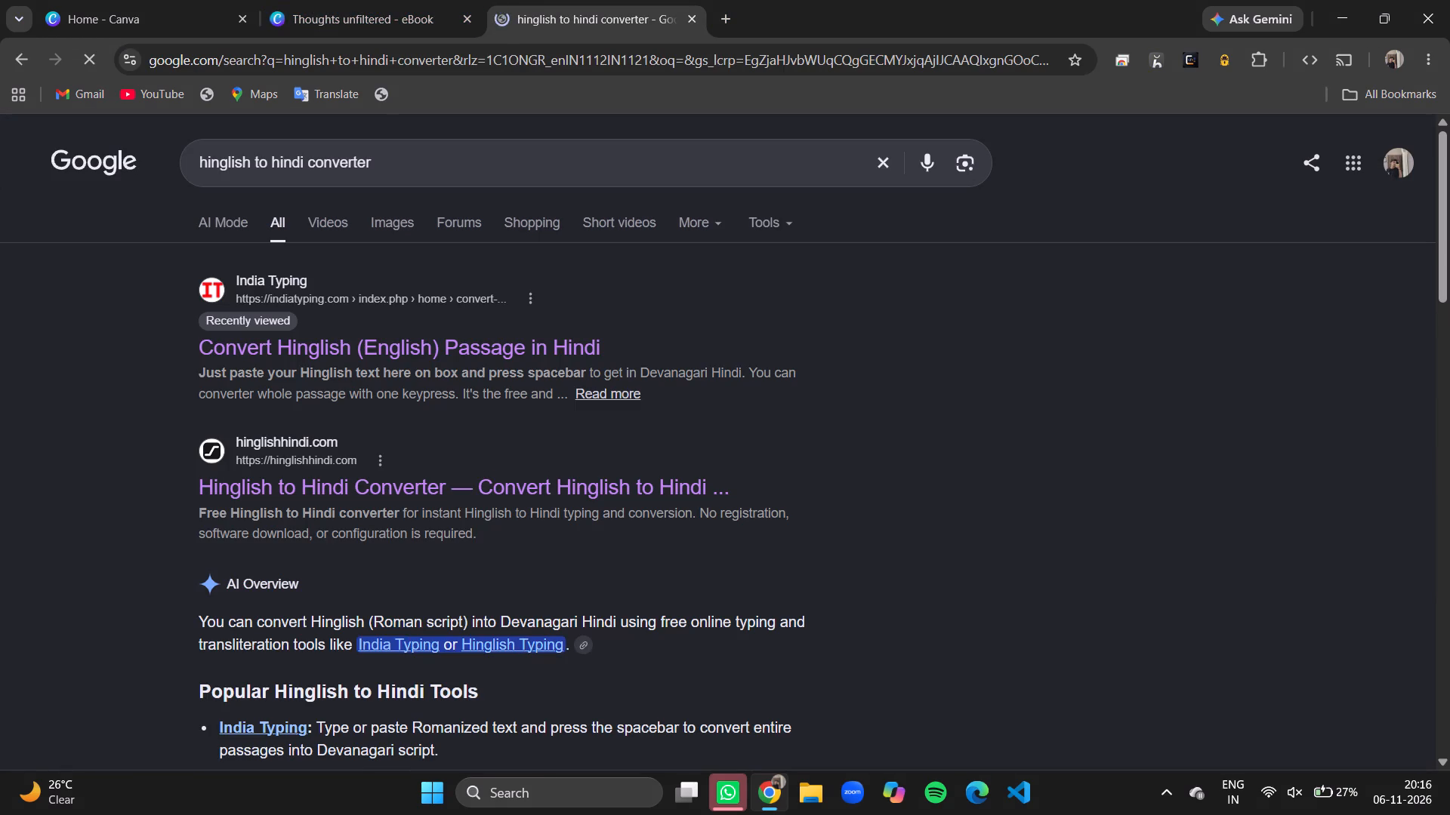
click(397, 474)
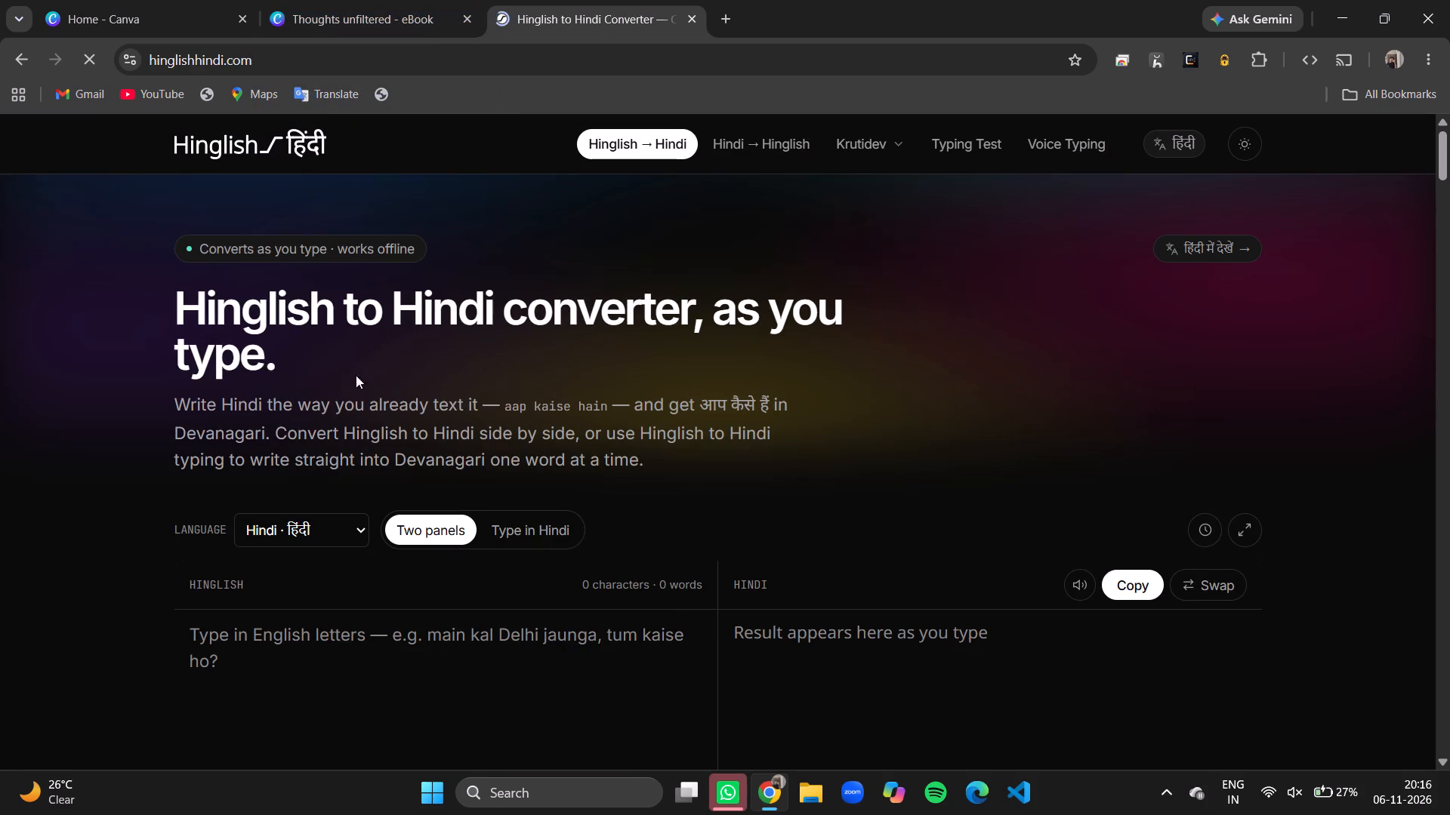
Copy the entire page 2 poem from the eBook and paste it into the converter's Hinglish input.
click(409, 7)
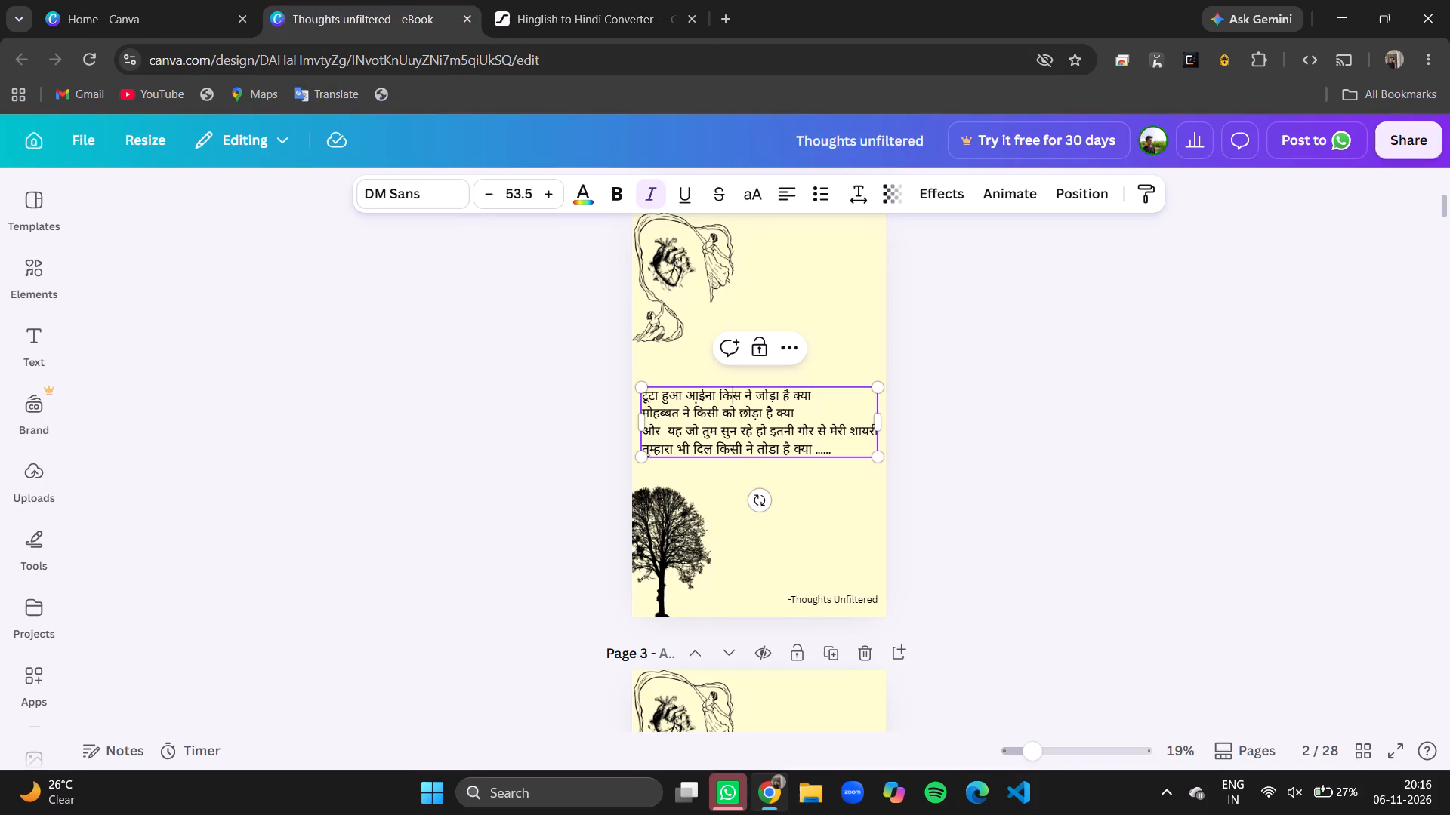
click(788, 414)
key(ctrl+a)
key(ctrl+c)
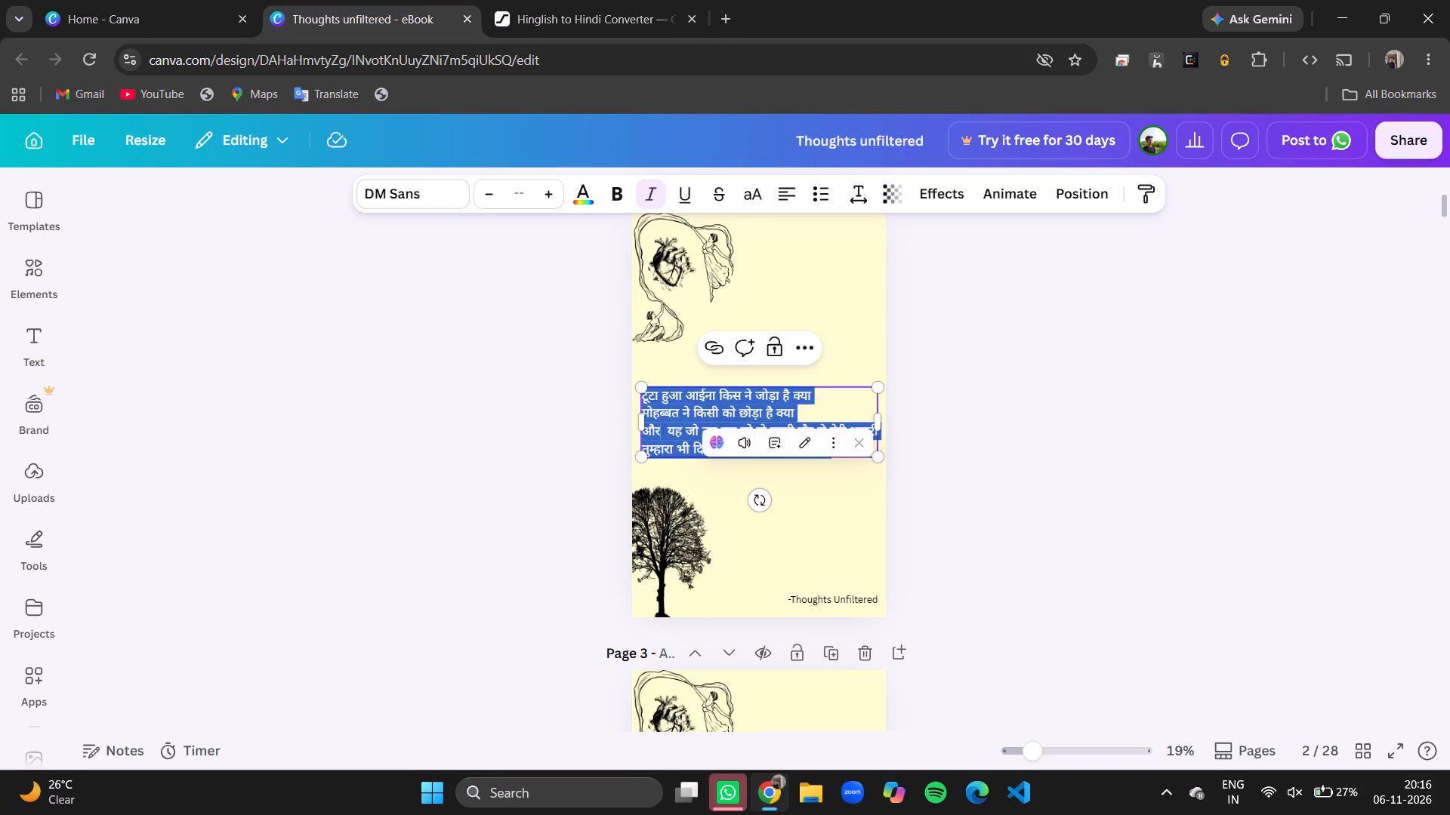
click(541, 0)
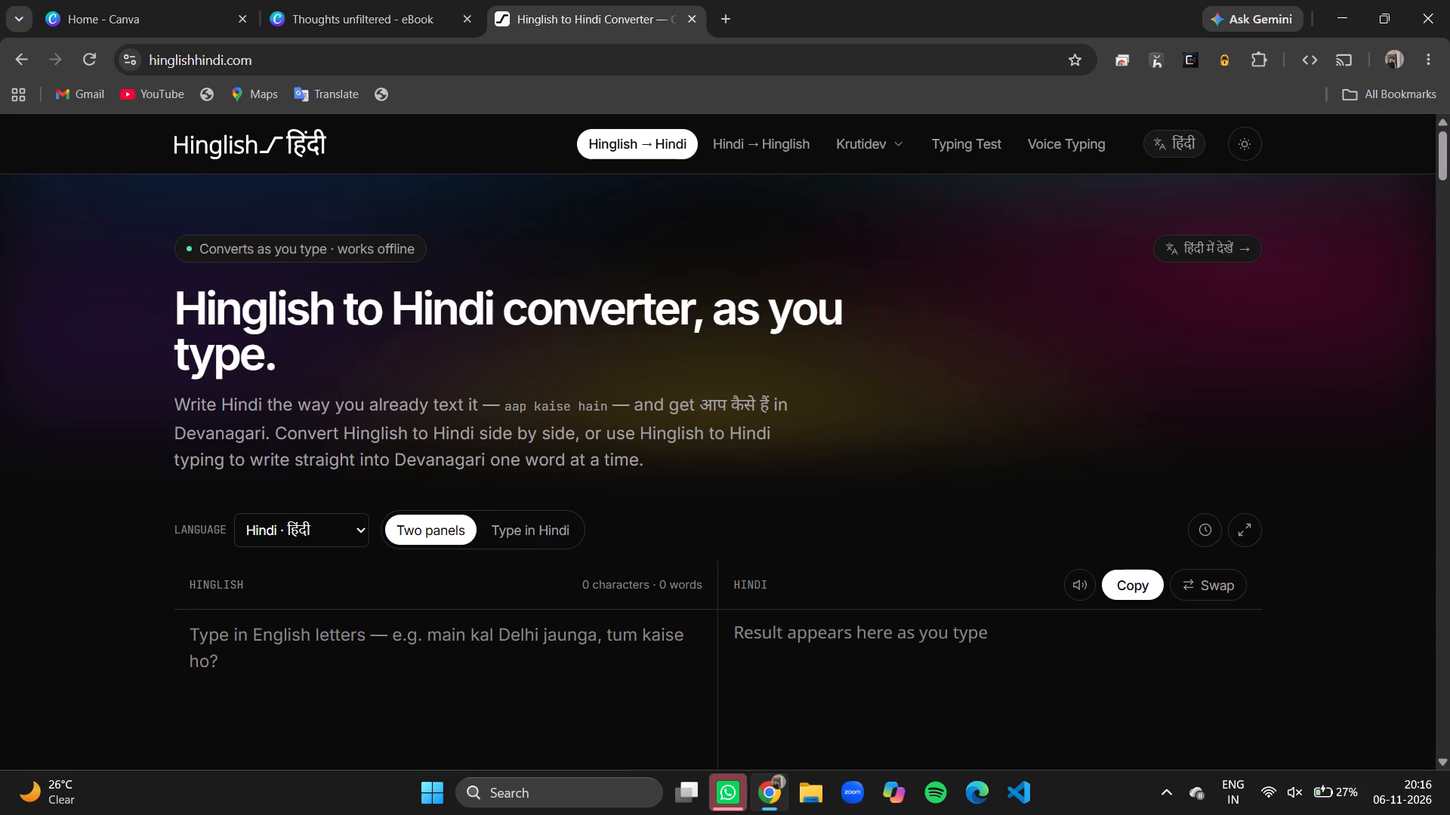
click(507, 644)
key(ctrl+v)
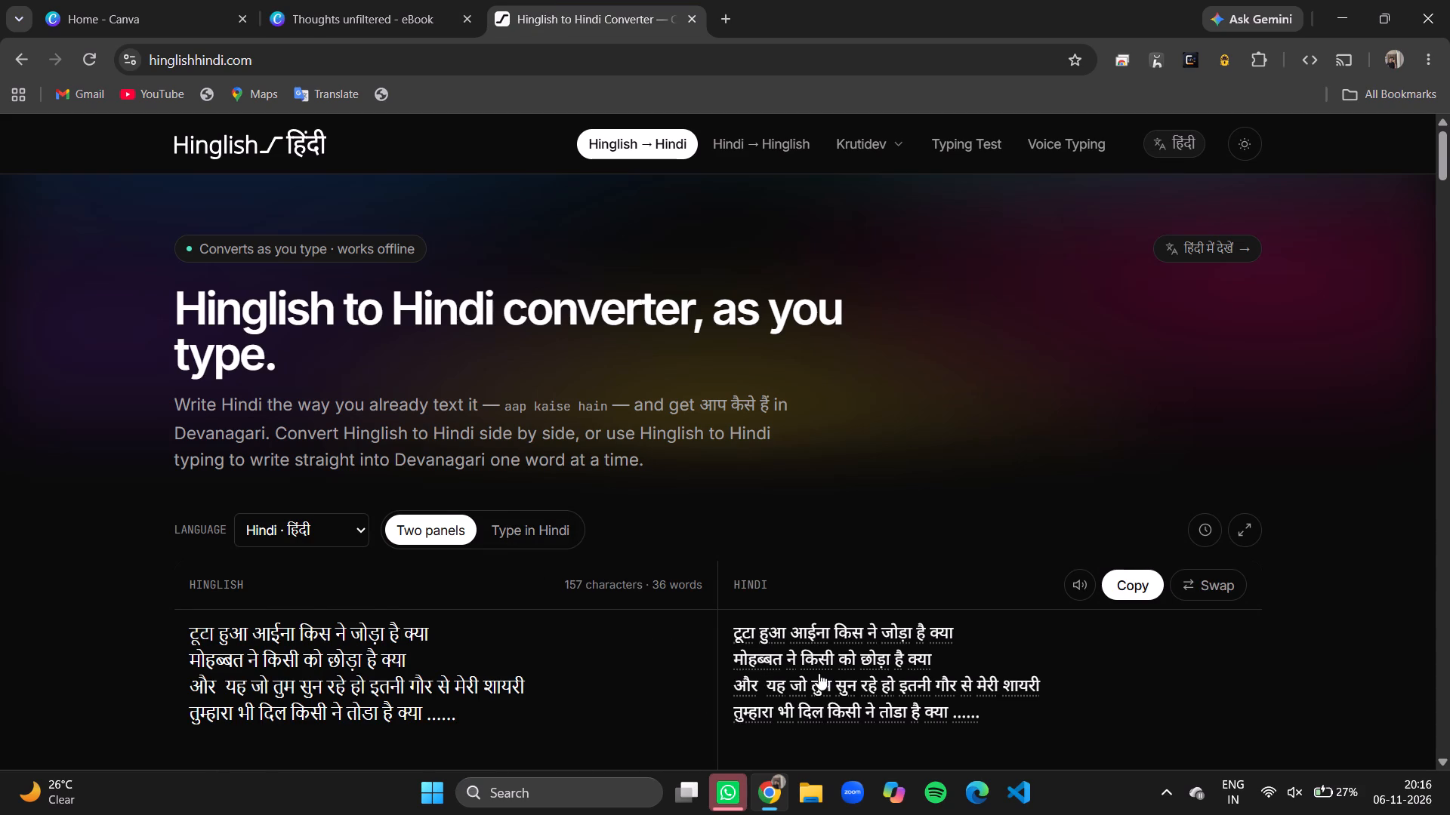
Change the word किस to किसी in the first line of the poem using the converter's Hinglish input.
scroll(819, 673, down, 1)
click(332, 495)
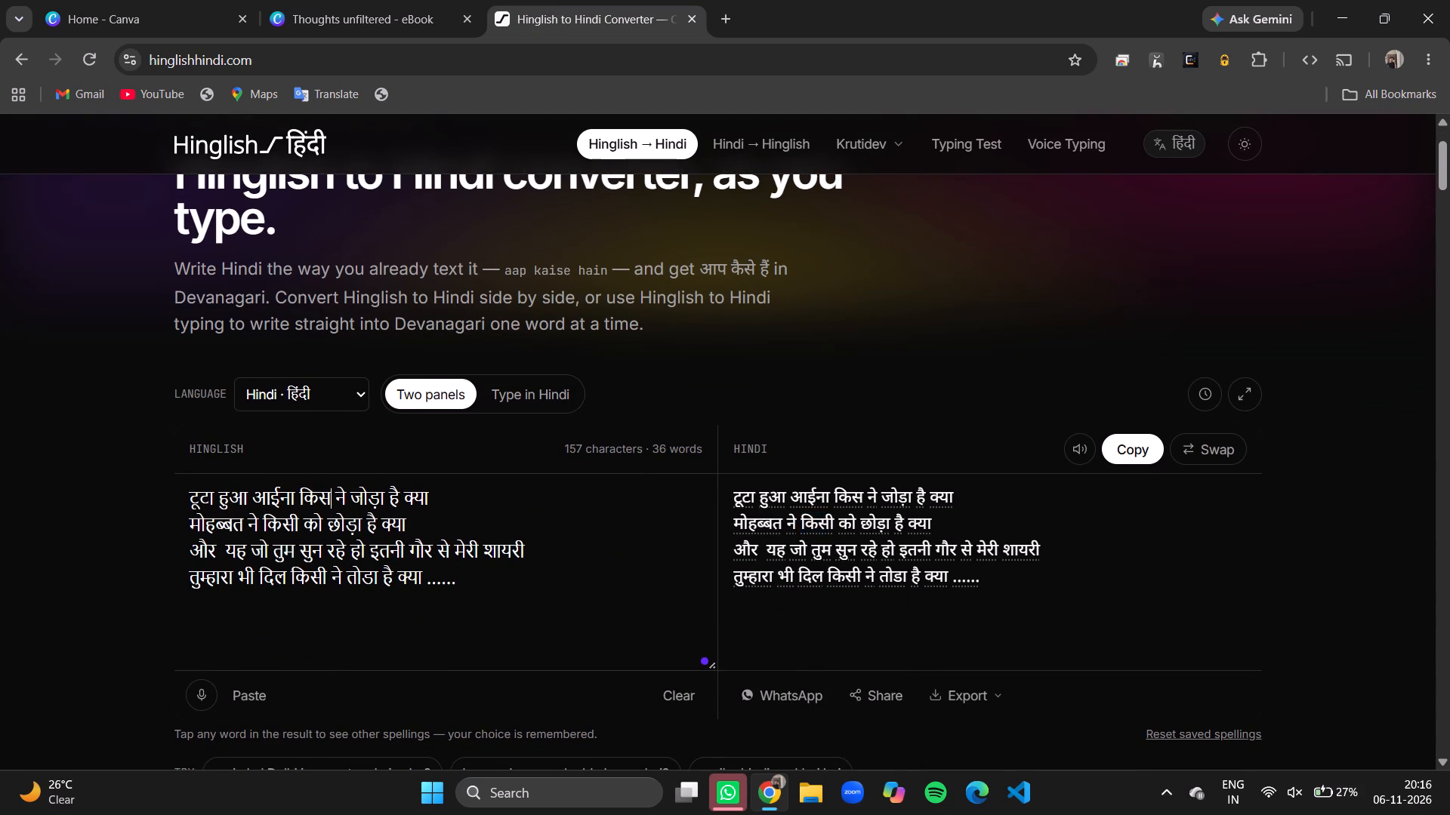
click(837, 500)
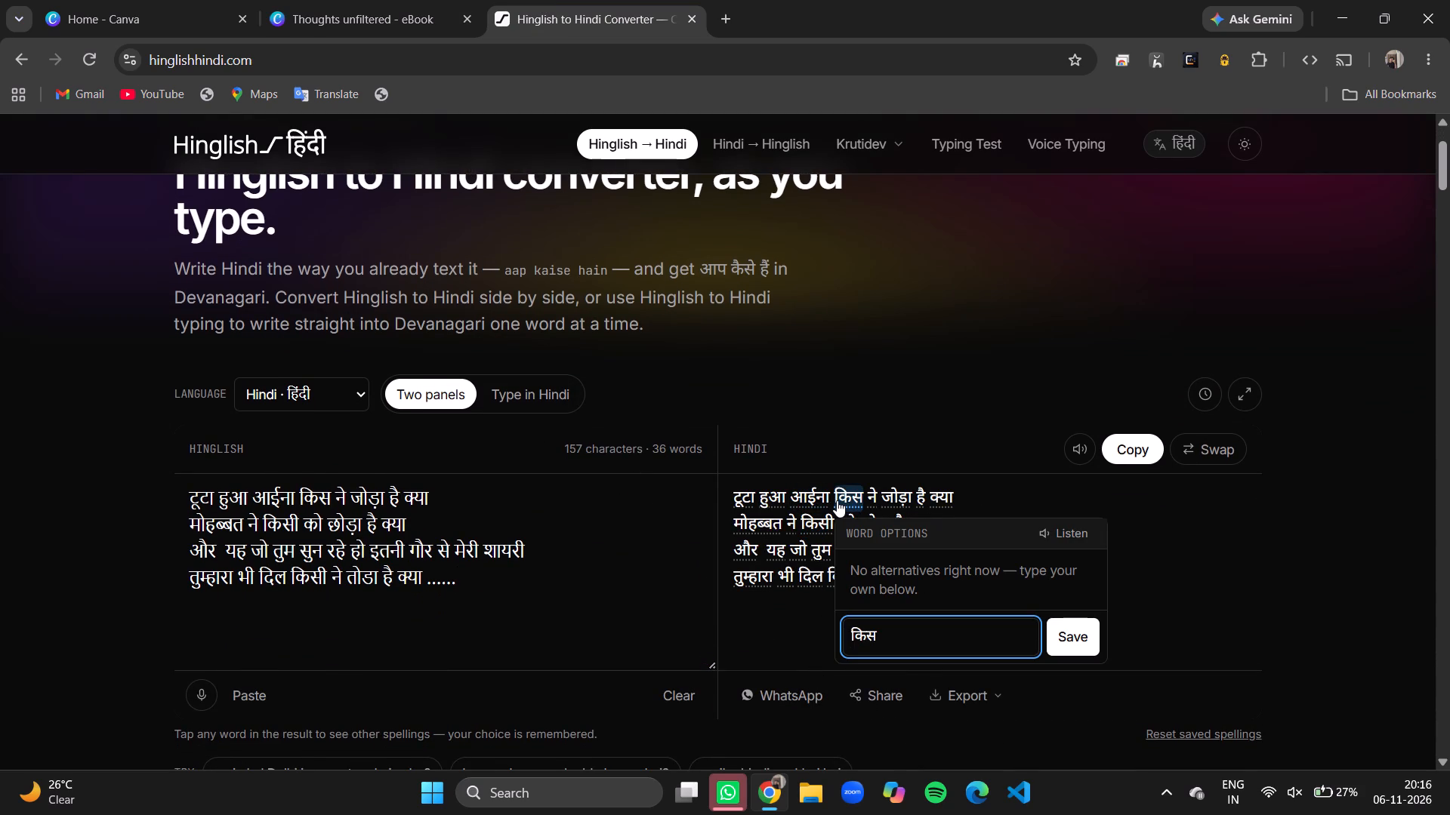
click(335, 491)
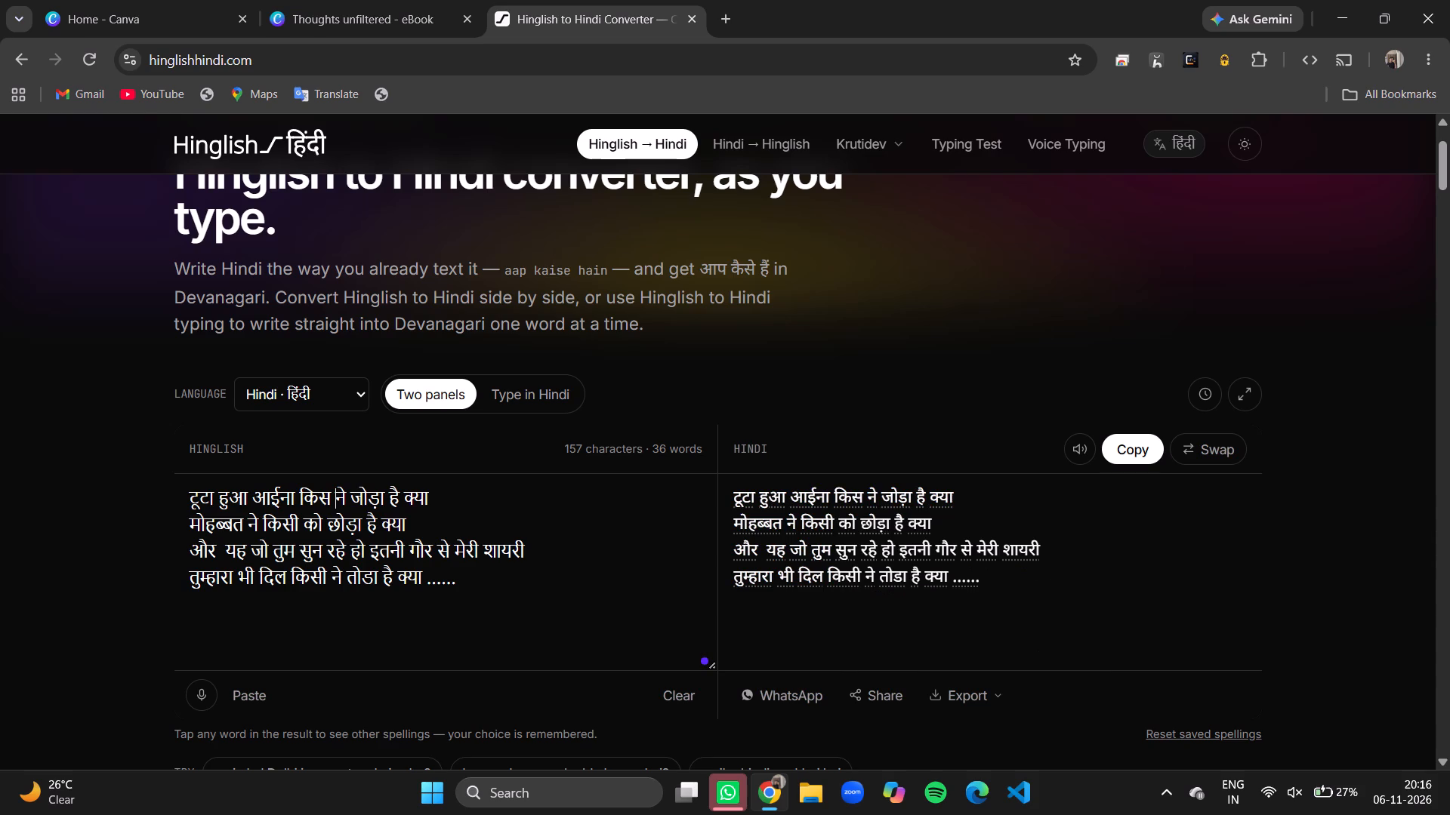
key(BackSpace)
key(i)
key(space)
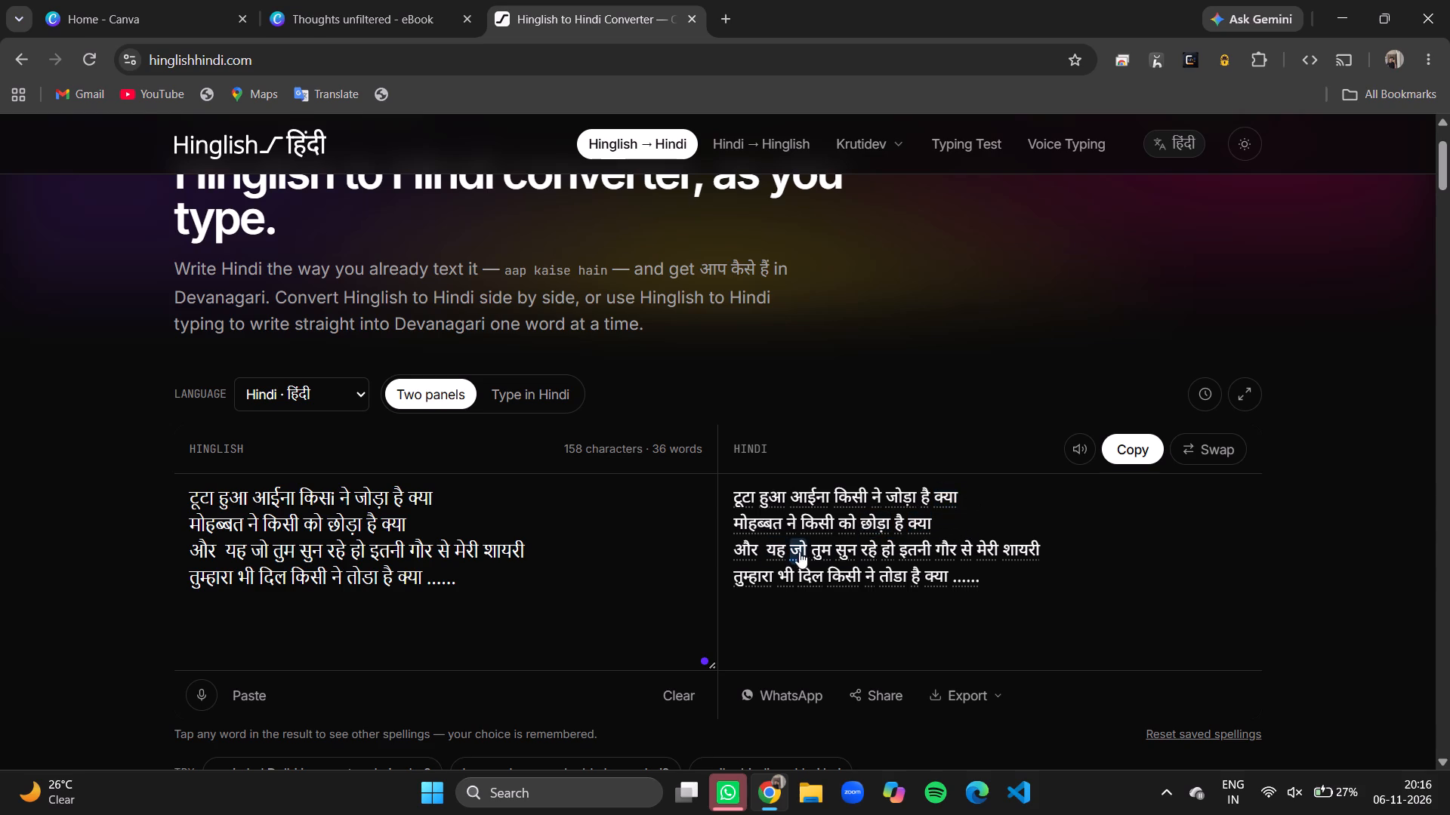
Copy the converter's full Hindi output and paste it over the selected poem on page 2 of the eBook.
click(991, 581)
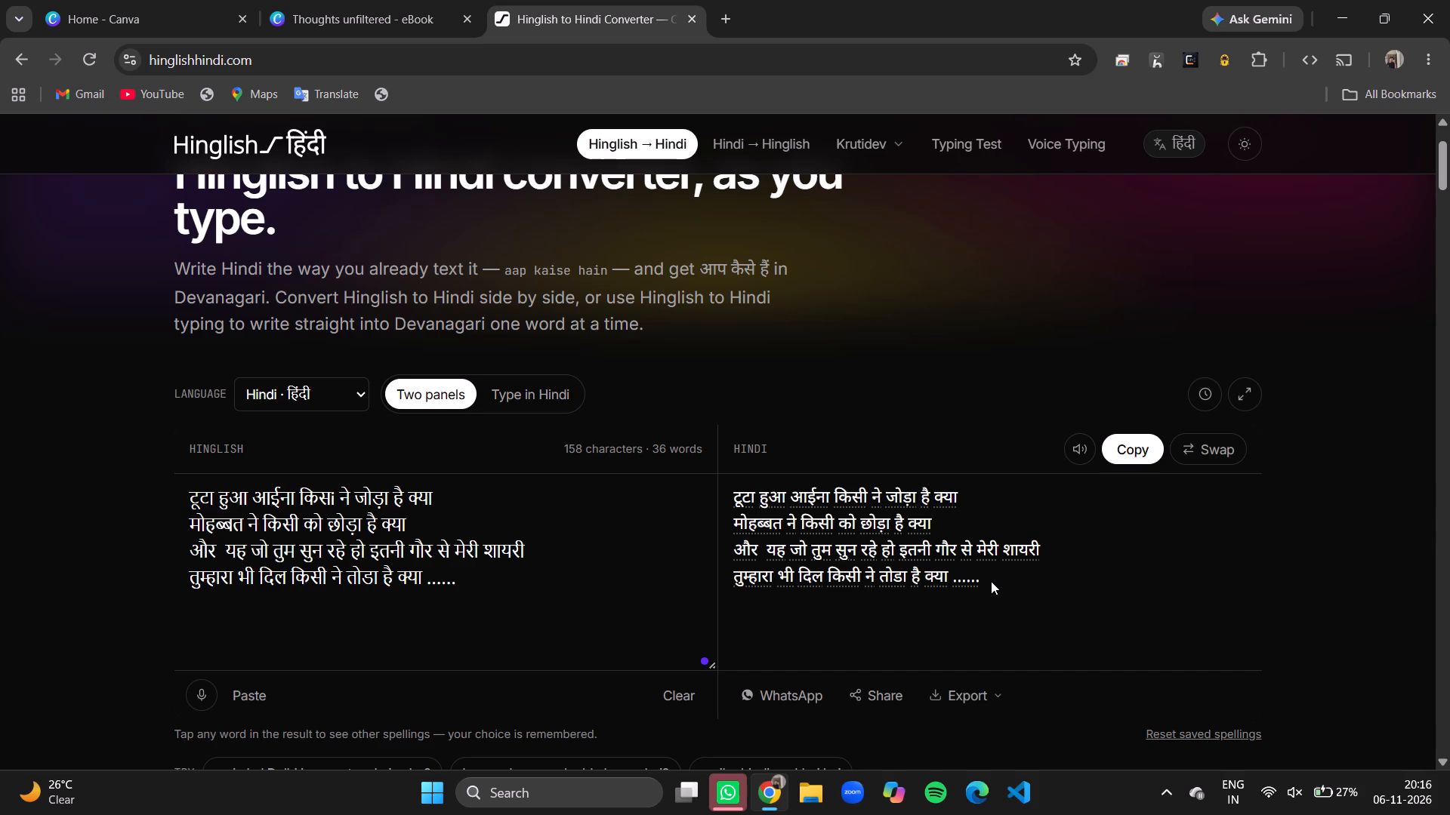
click(998, 578)
key(ctrl+a)
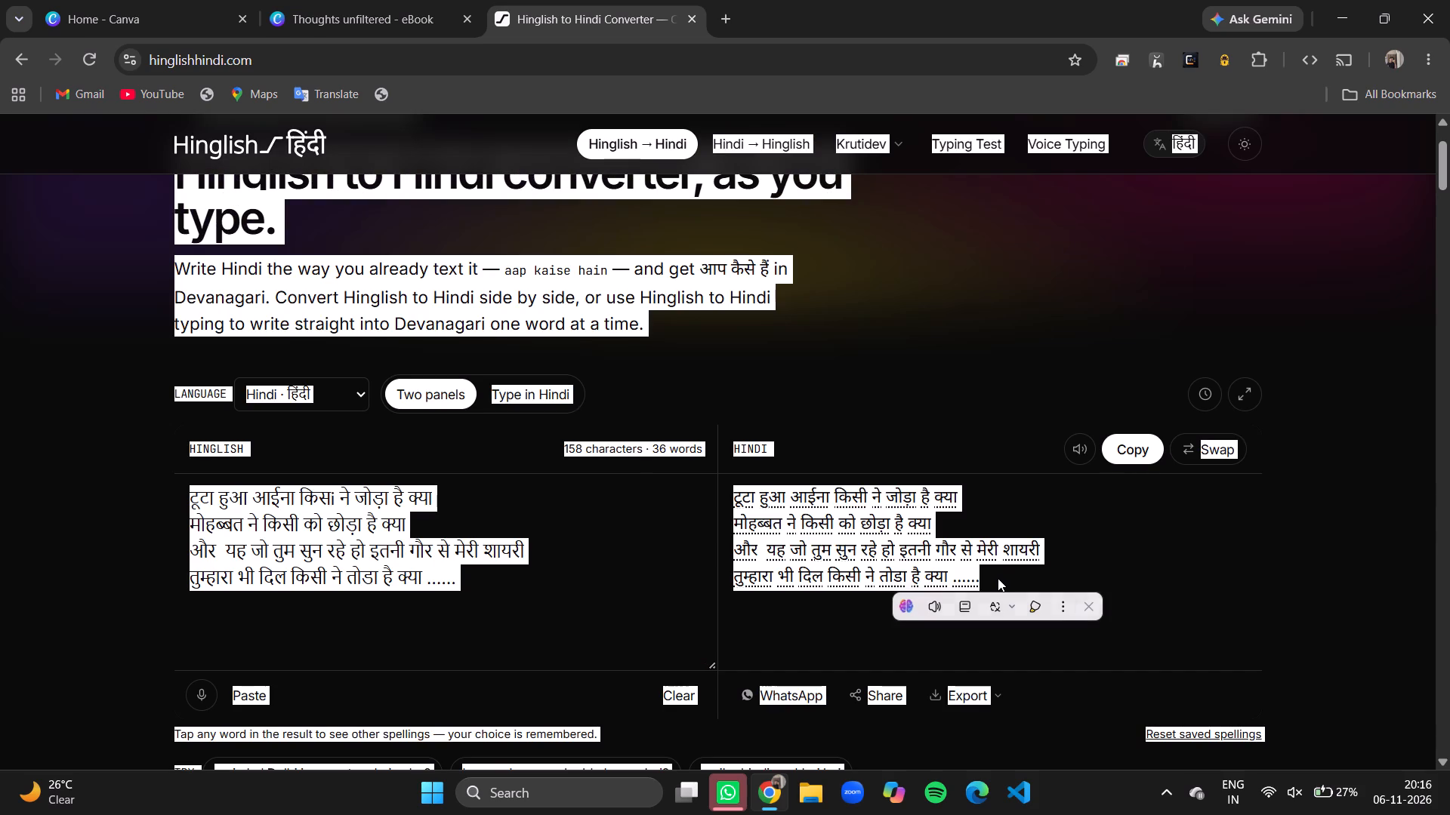
click(1026, 558)
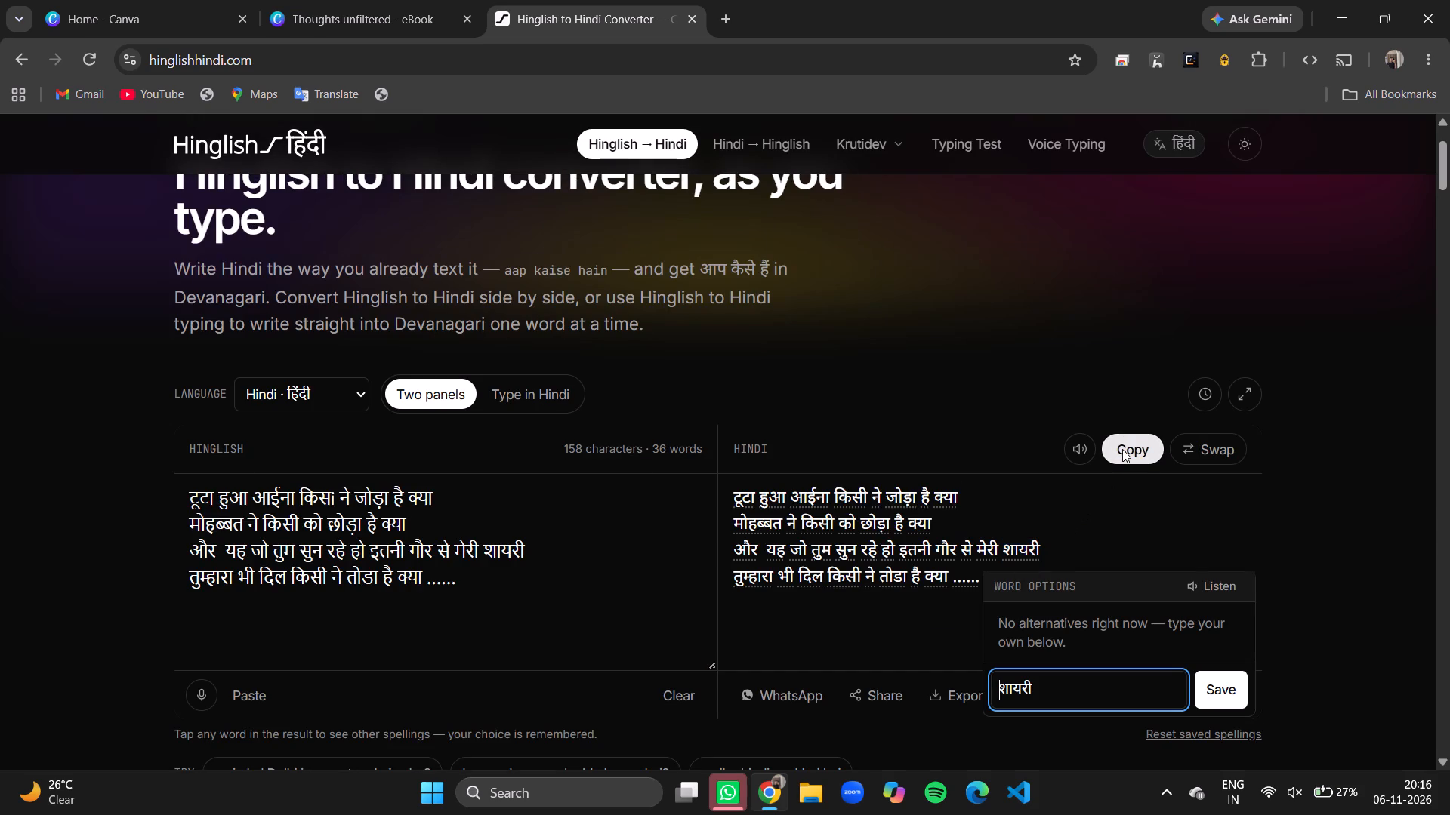
click(1122, 449)
click(384, 0)
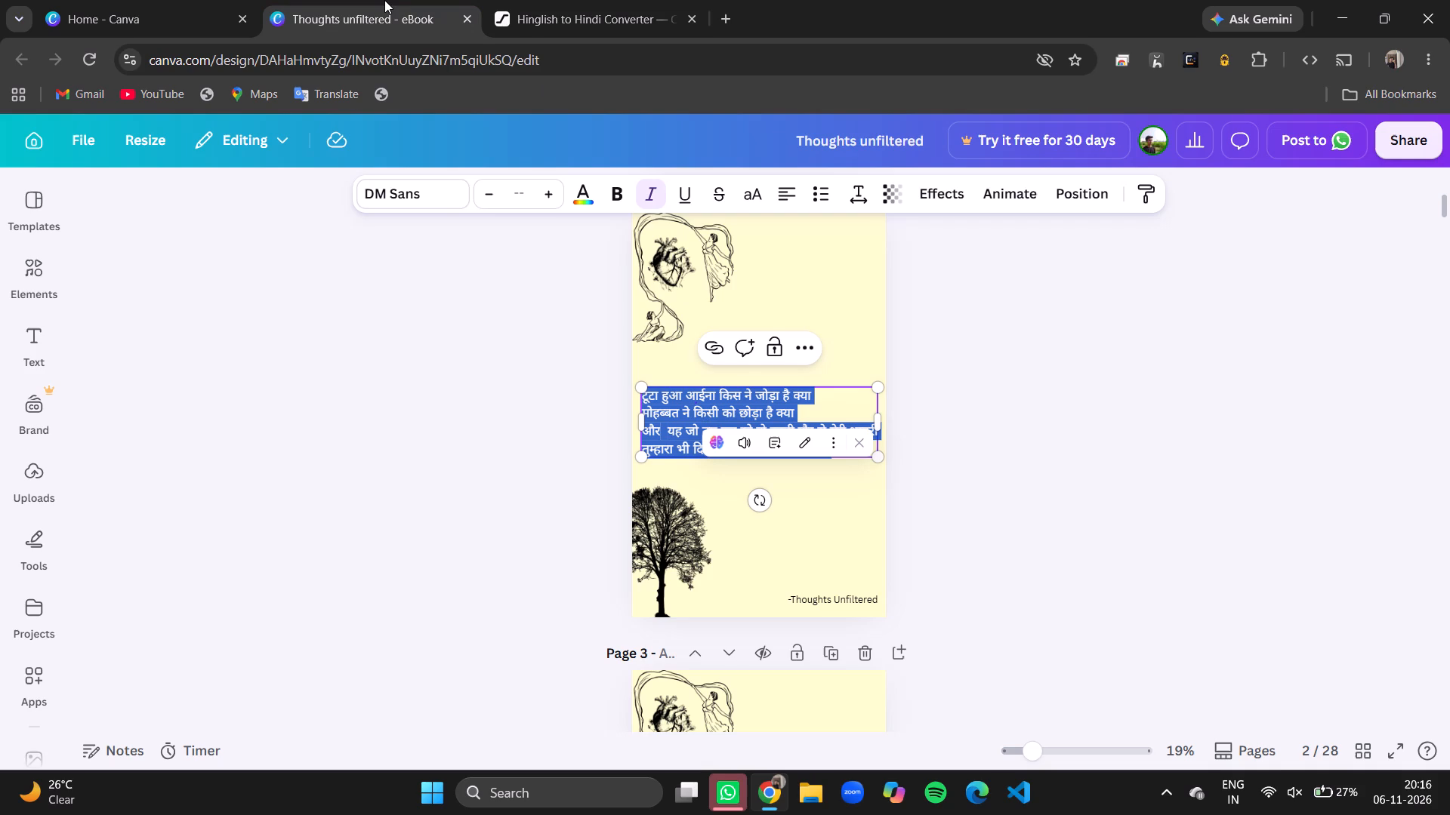
key(ctrl+v)
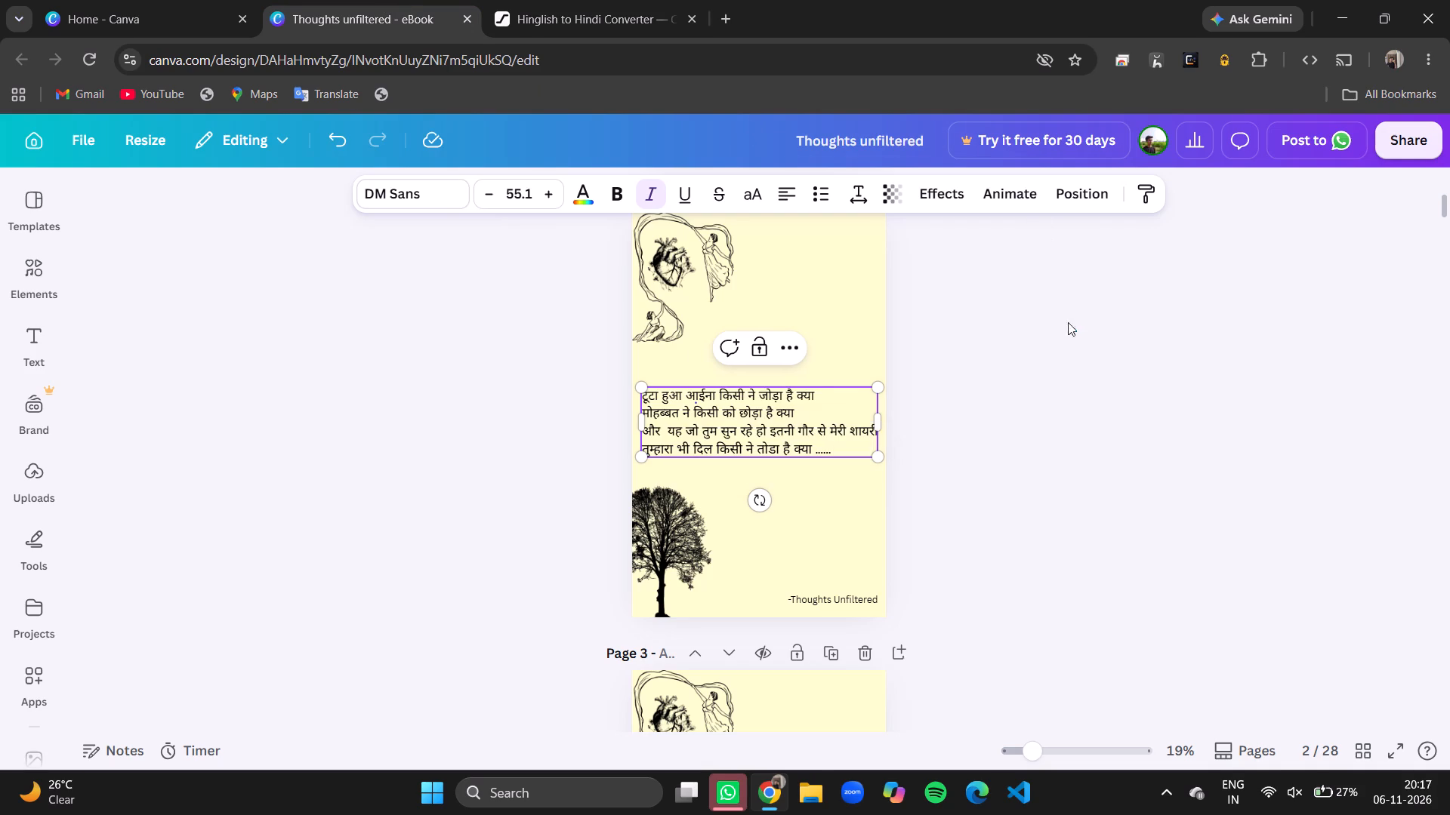
click(1060, 332)
Look through the poems on pages 2 to 4, then read the four-line poem on page 3 for wording errors.
scroll(1060, 332, down, 3)
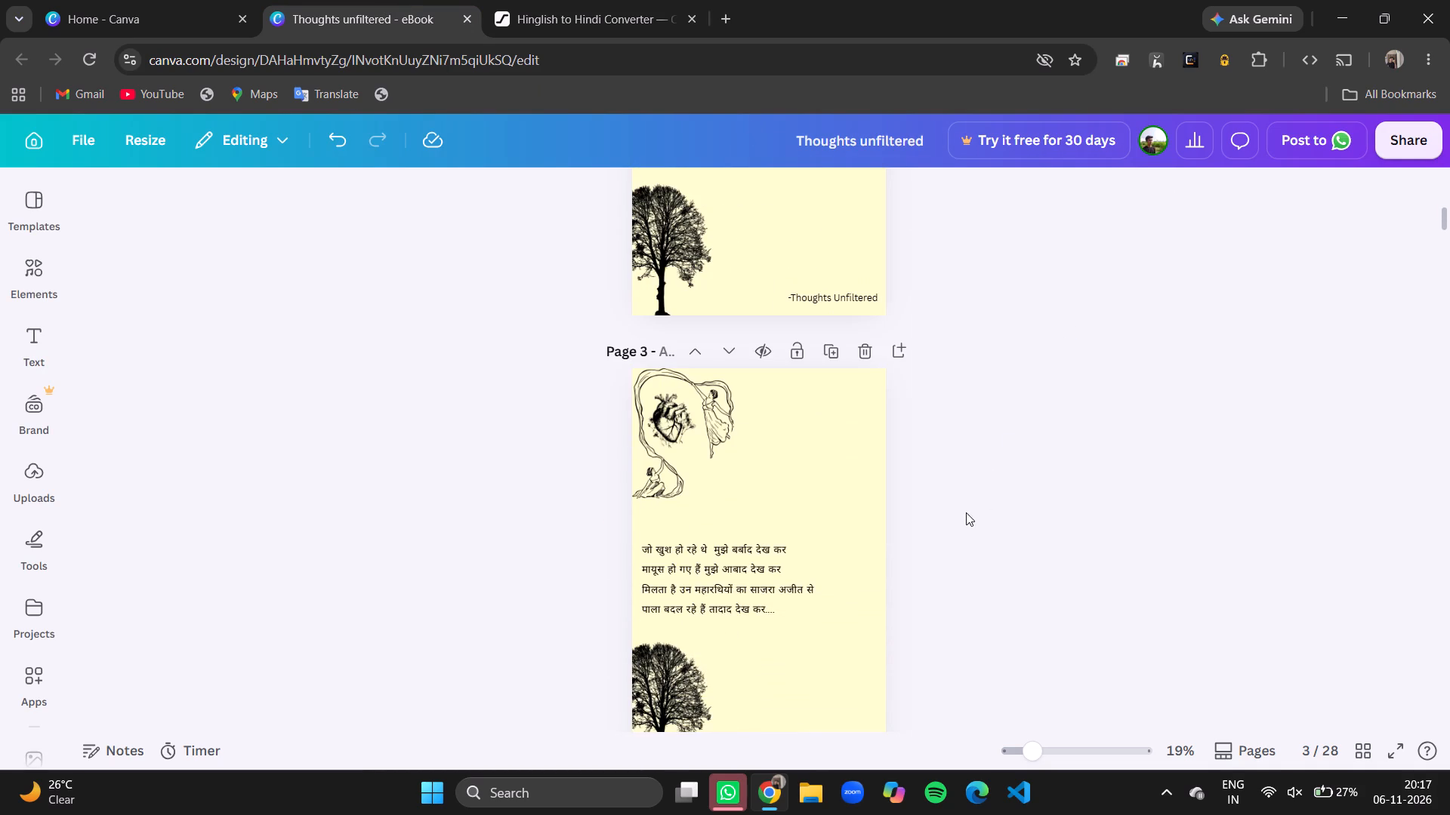
scroll(966, 512, down, 1)
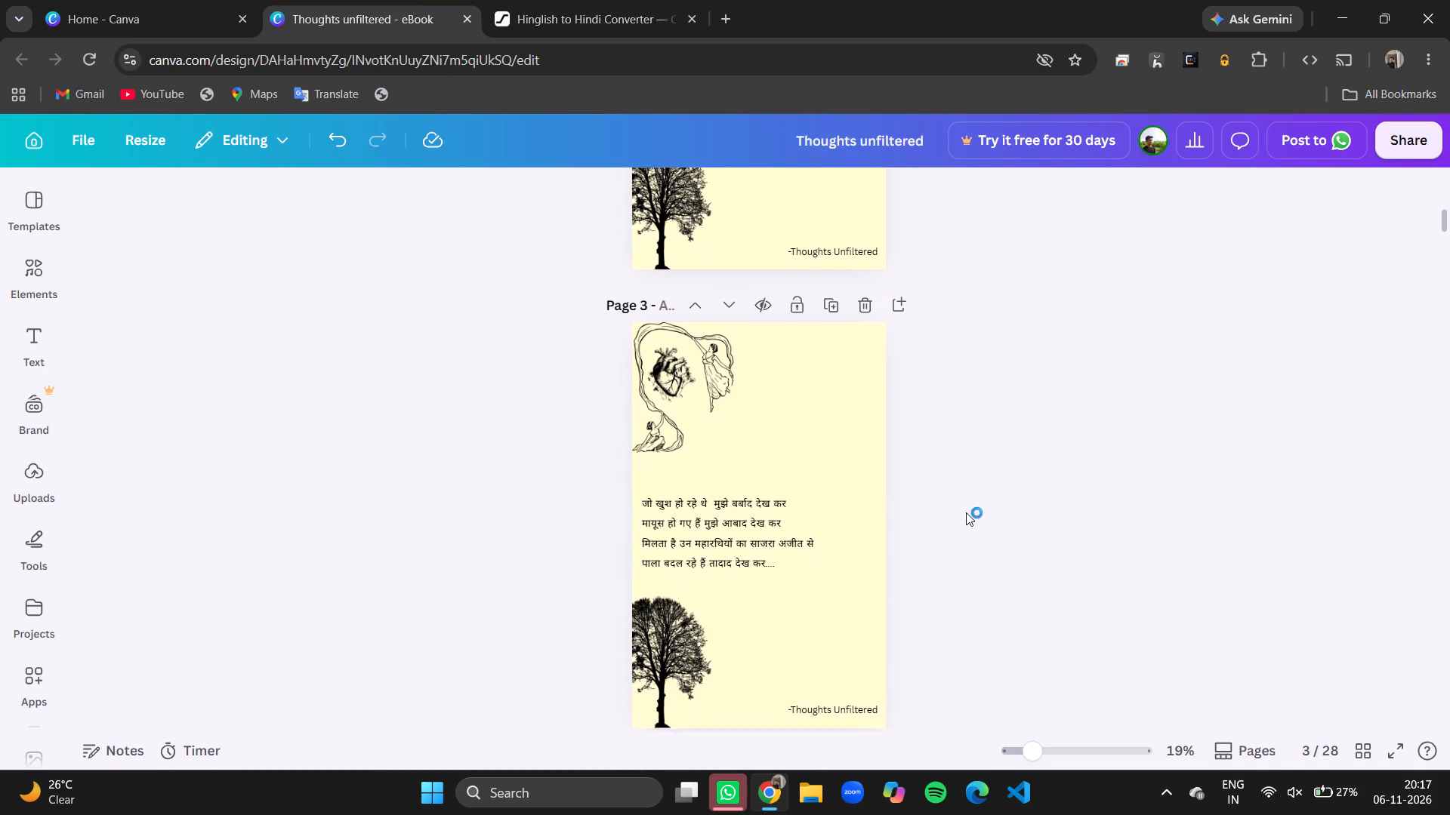
scroll(966, 512, down, 1)
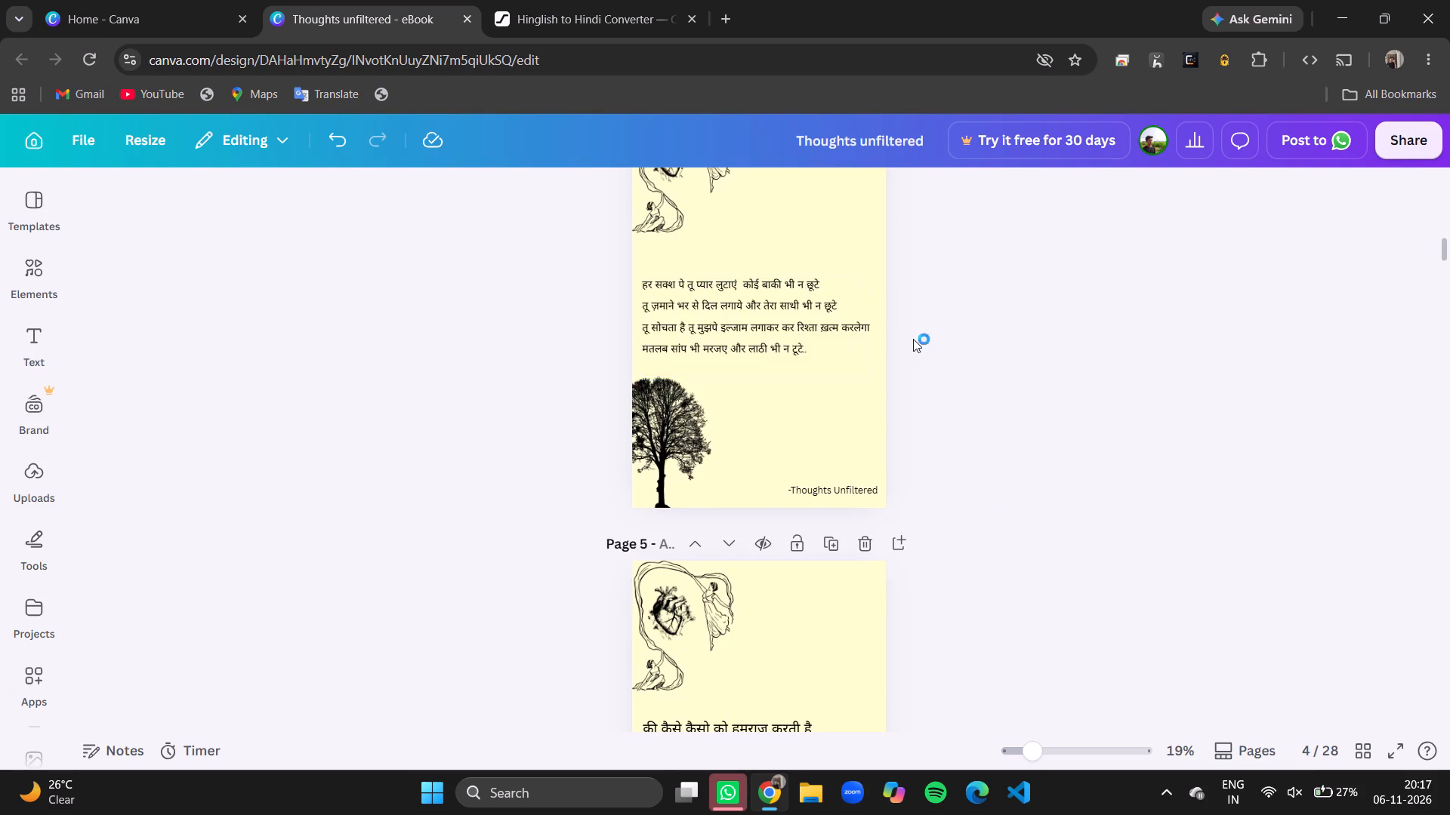
scroll(913, 339, up, 10)
scroll(913, 339, down, 2)
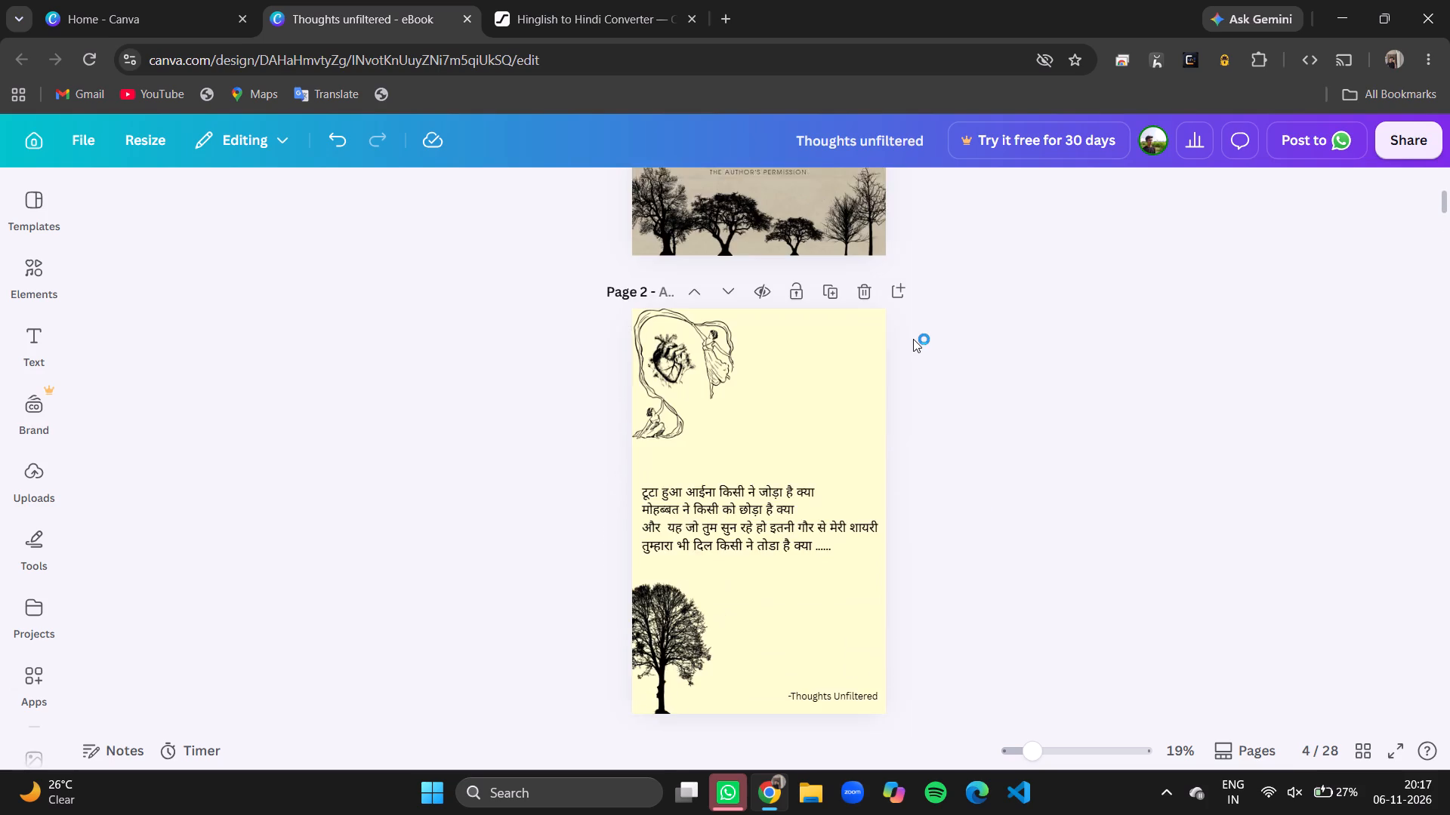
scroll(913, 339, down, 4)
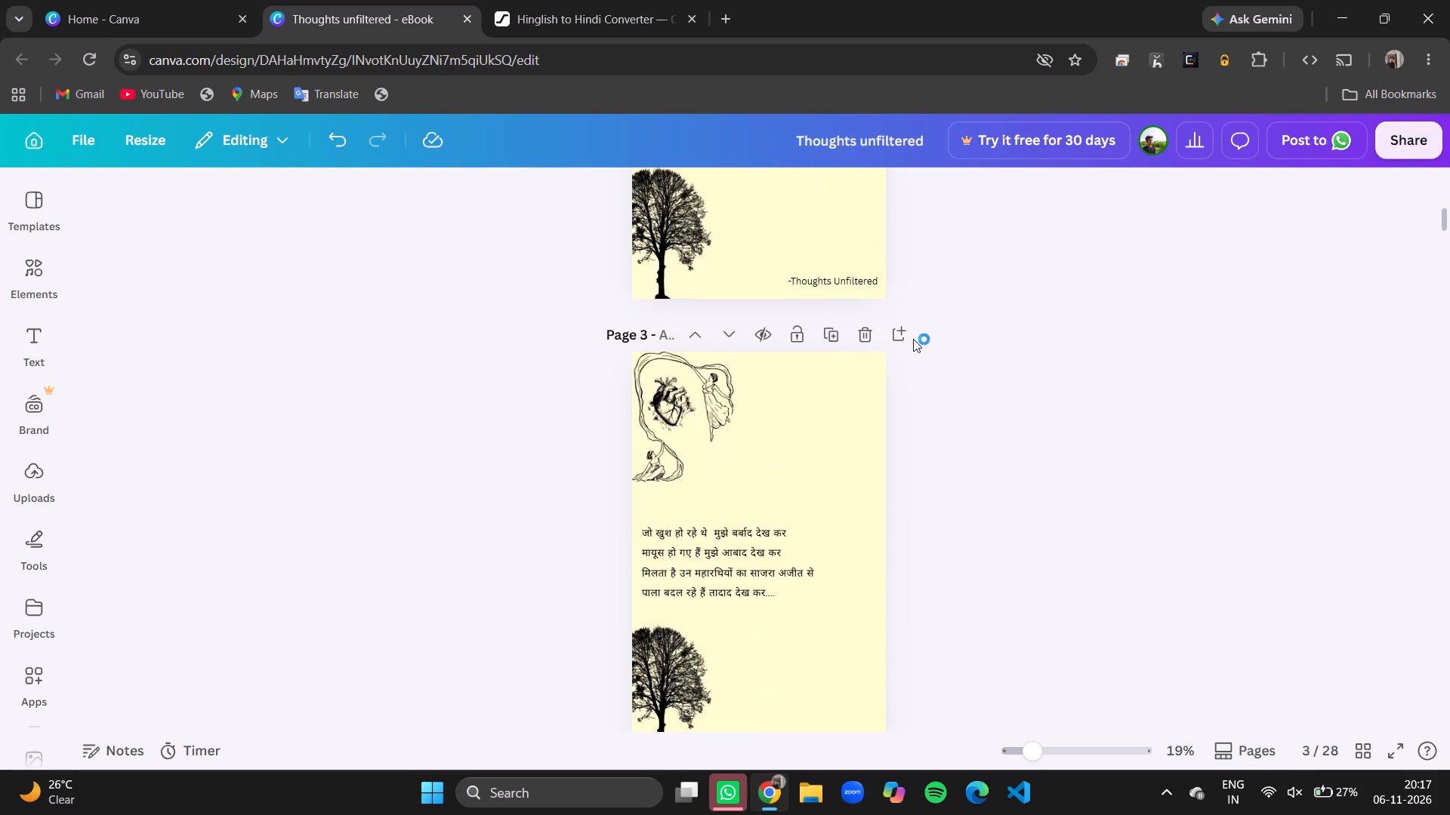
click(769, 421)
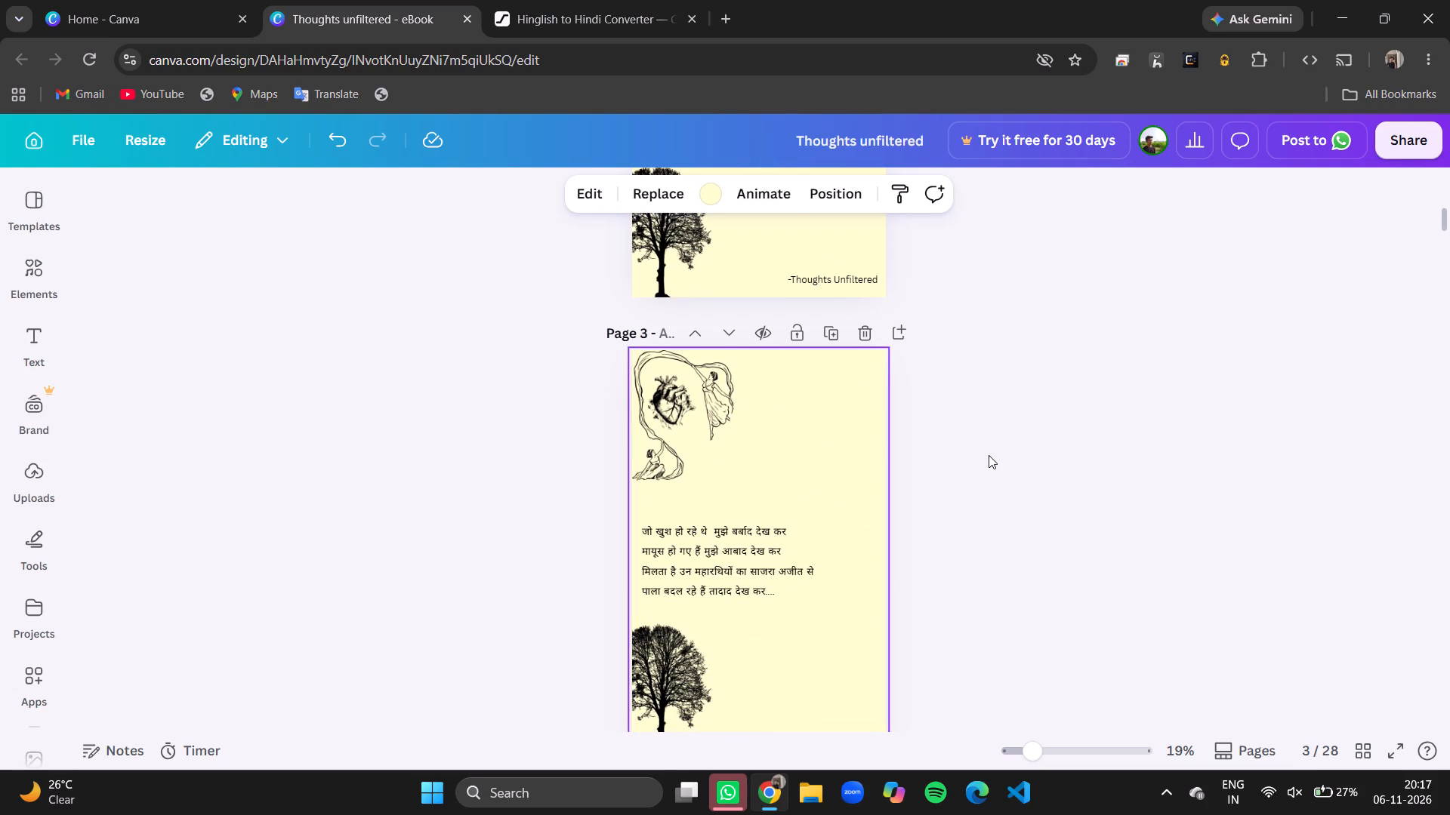
scroll(989, 455, down, 1)
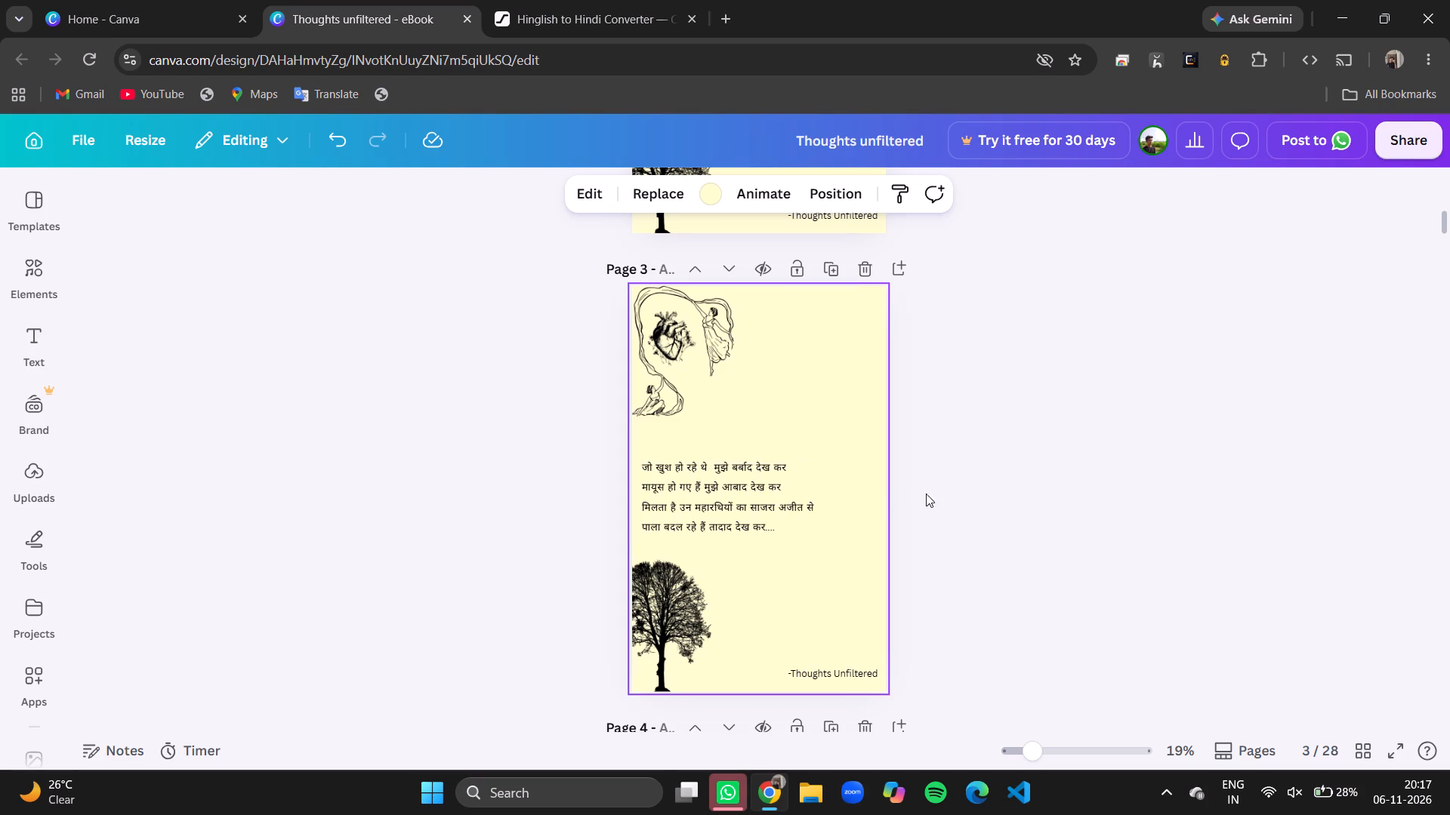
Copy the entire page 3 poem and search Google for it in a new tab, adding "what is wrong" after it.
click(730, 500)
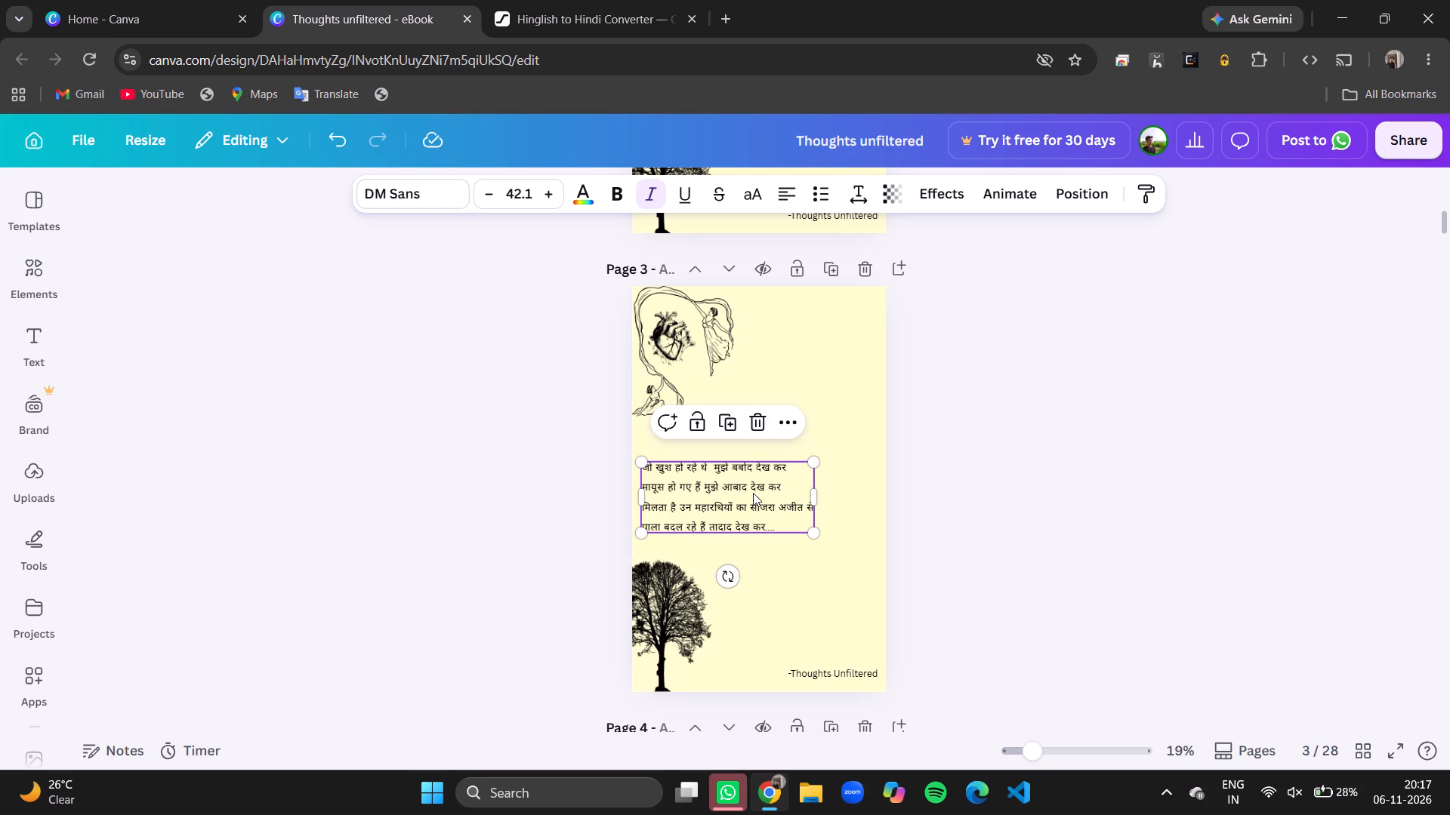
key(ctrl+a)
double_click(753, 493)
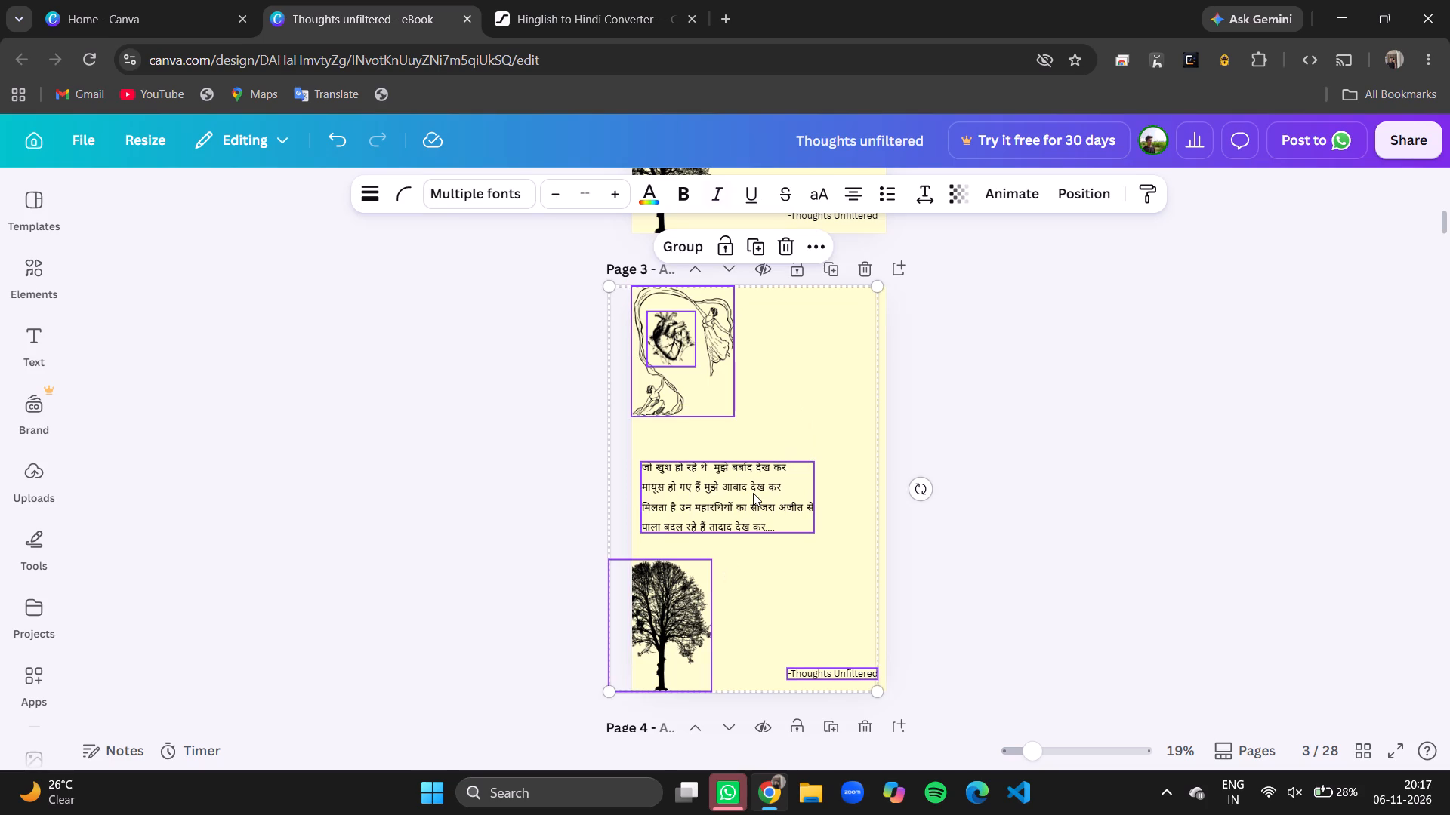
click(1007, 451)
double_click(739, 520)
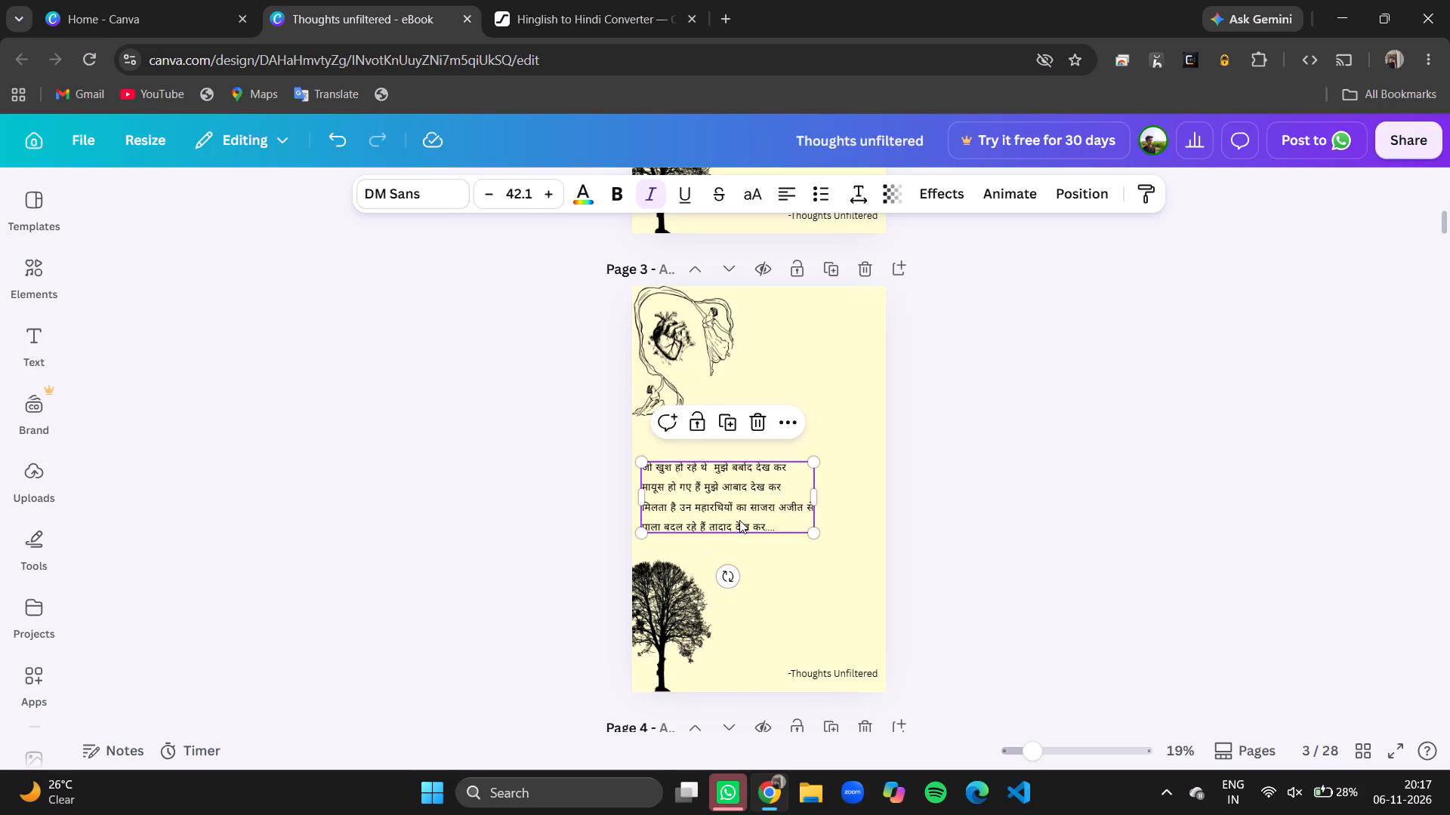
key(ctrl+a)
key(ctrl+c)
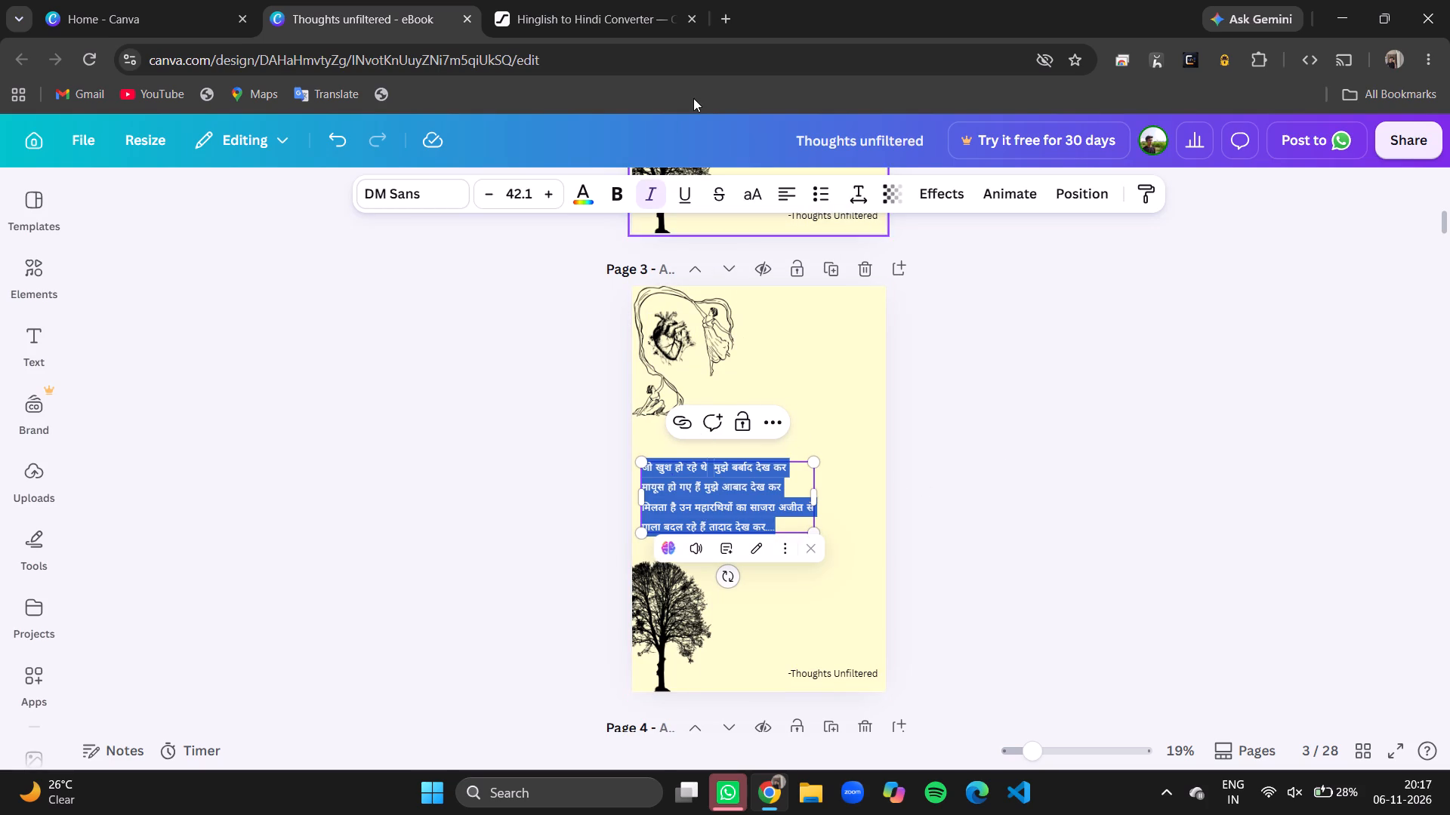
click(730, 24)
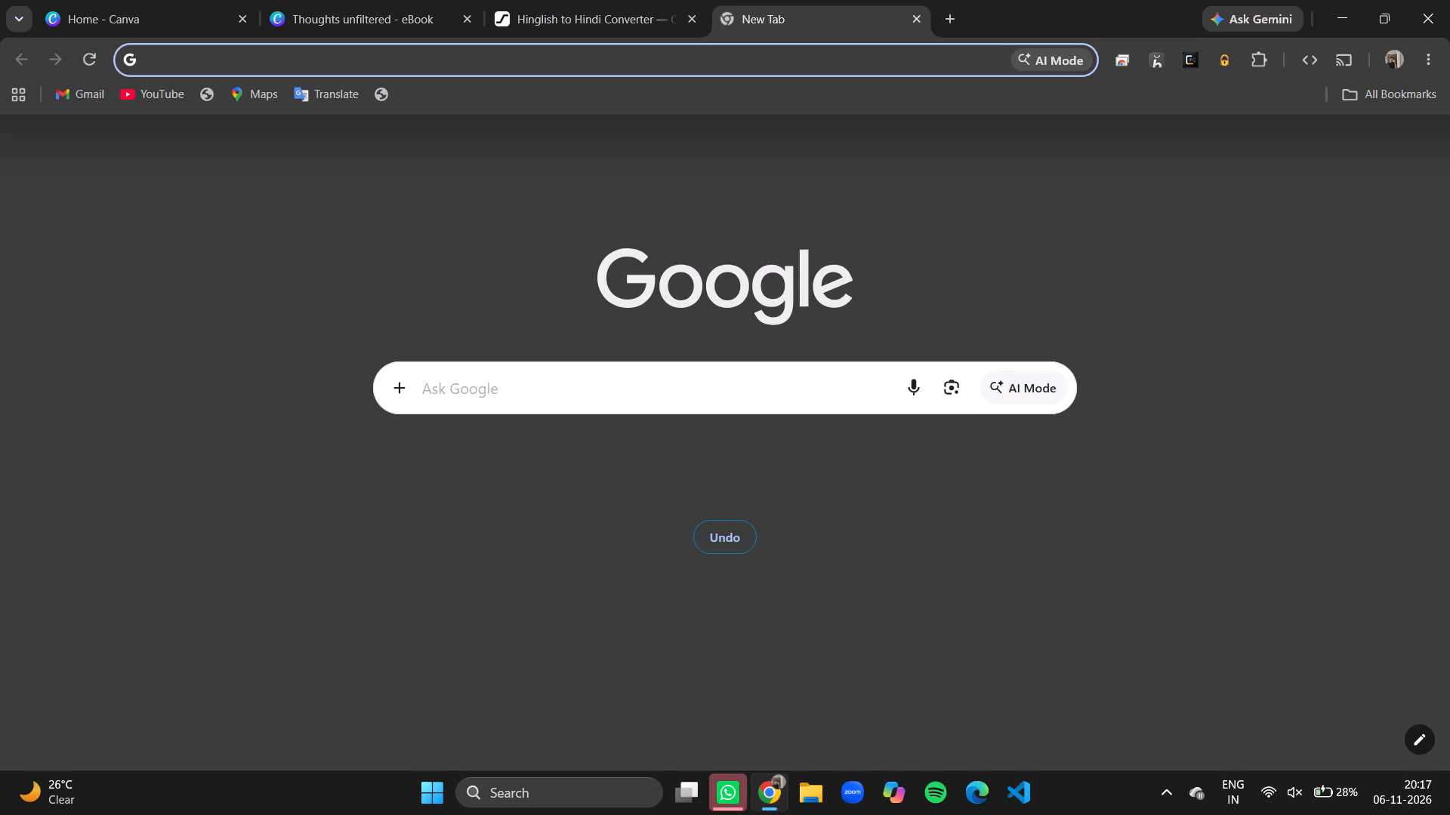
click(588, 381)
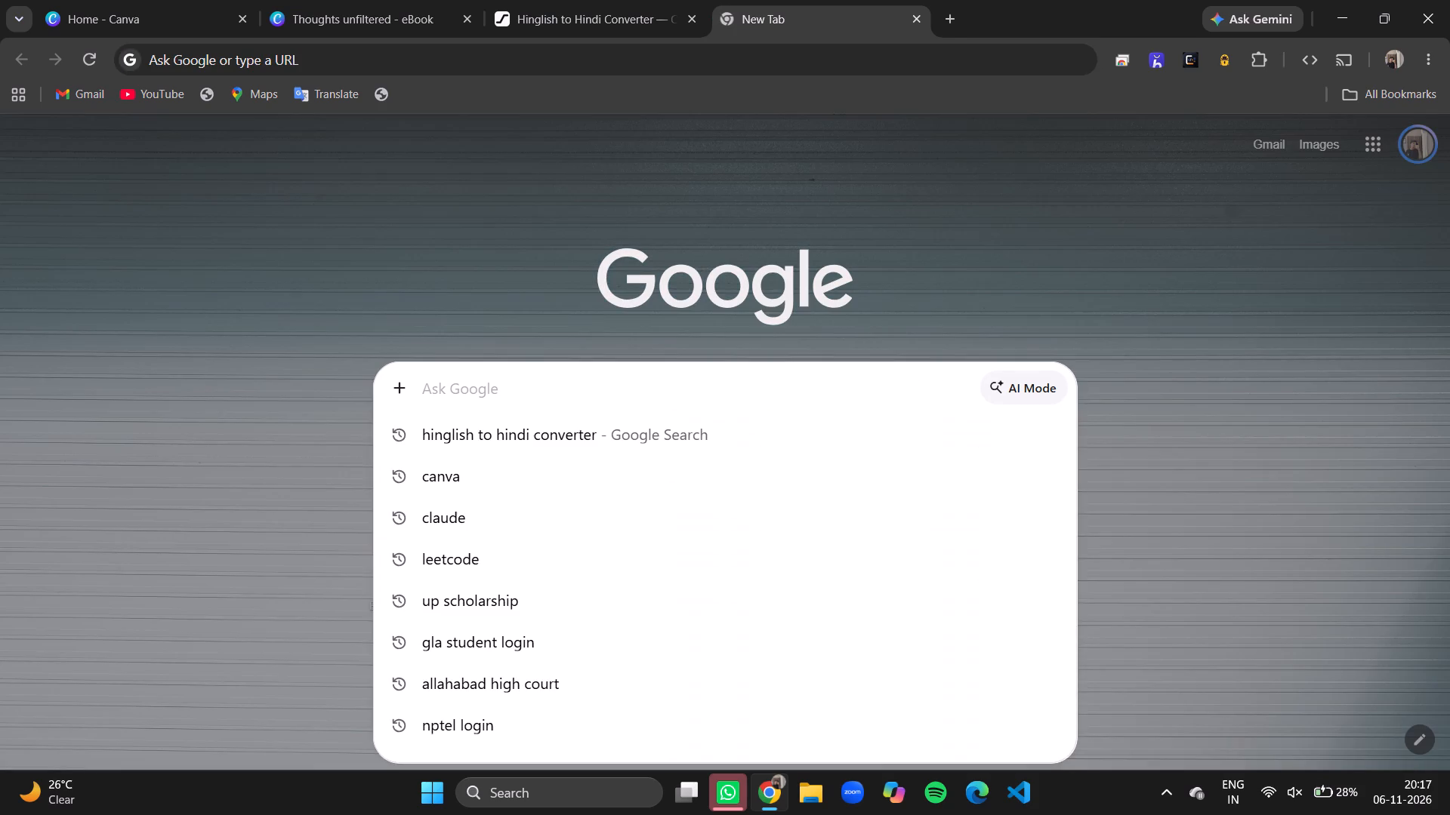
key(ctrl+v)
key(space)
key(space)
text(what is wrong)
key(Return)
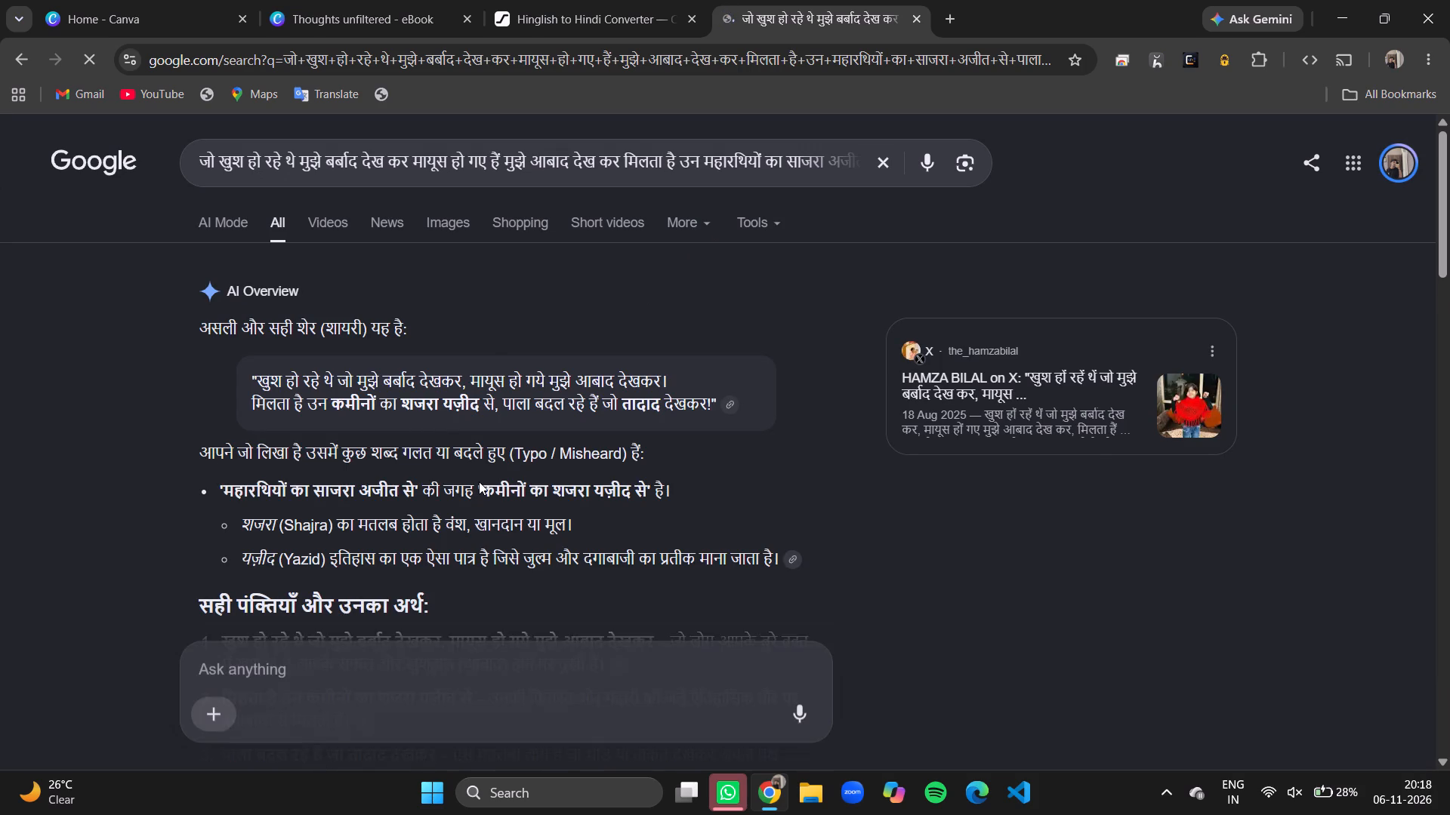
Read the AI Overview's corrected version of the poem and its explanations of the wrong or misheard words.
scroll(479, 481, down, 1)
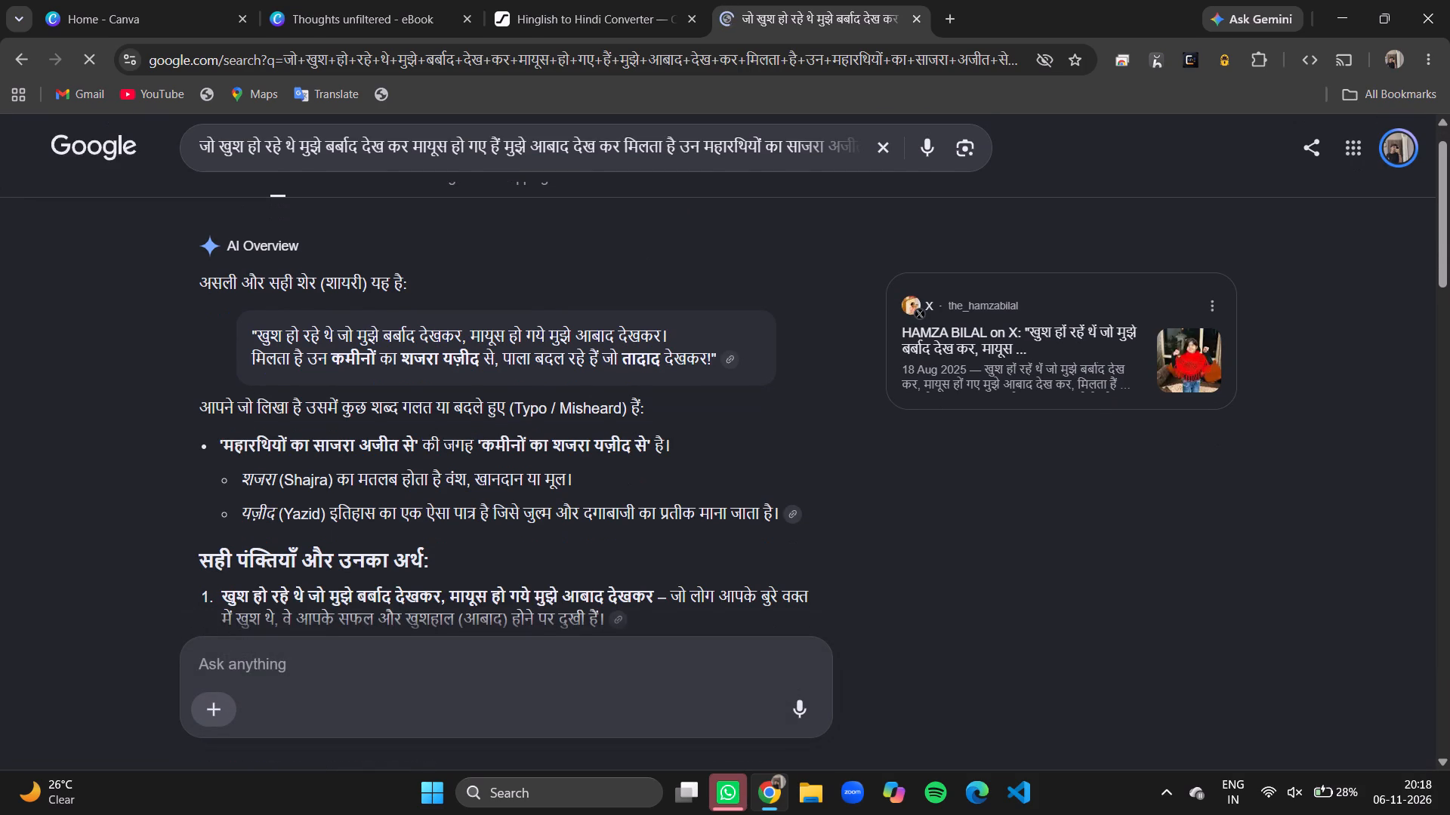
scroll(479, 481, down, 2)
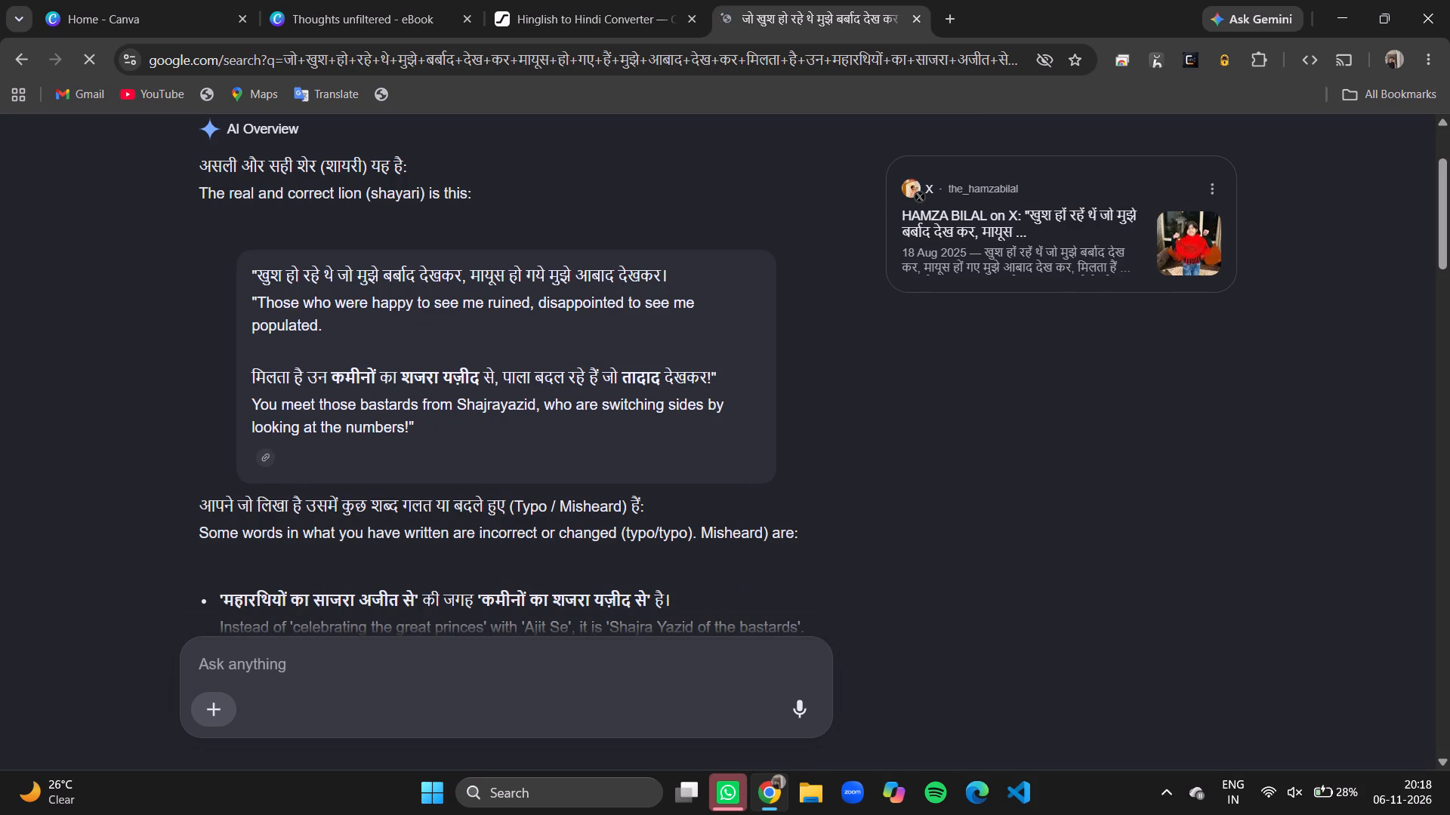
scroll(449, 301, up, 2)
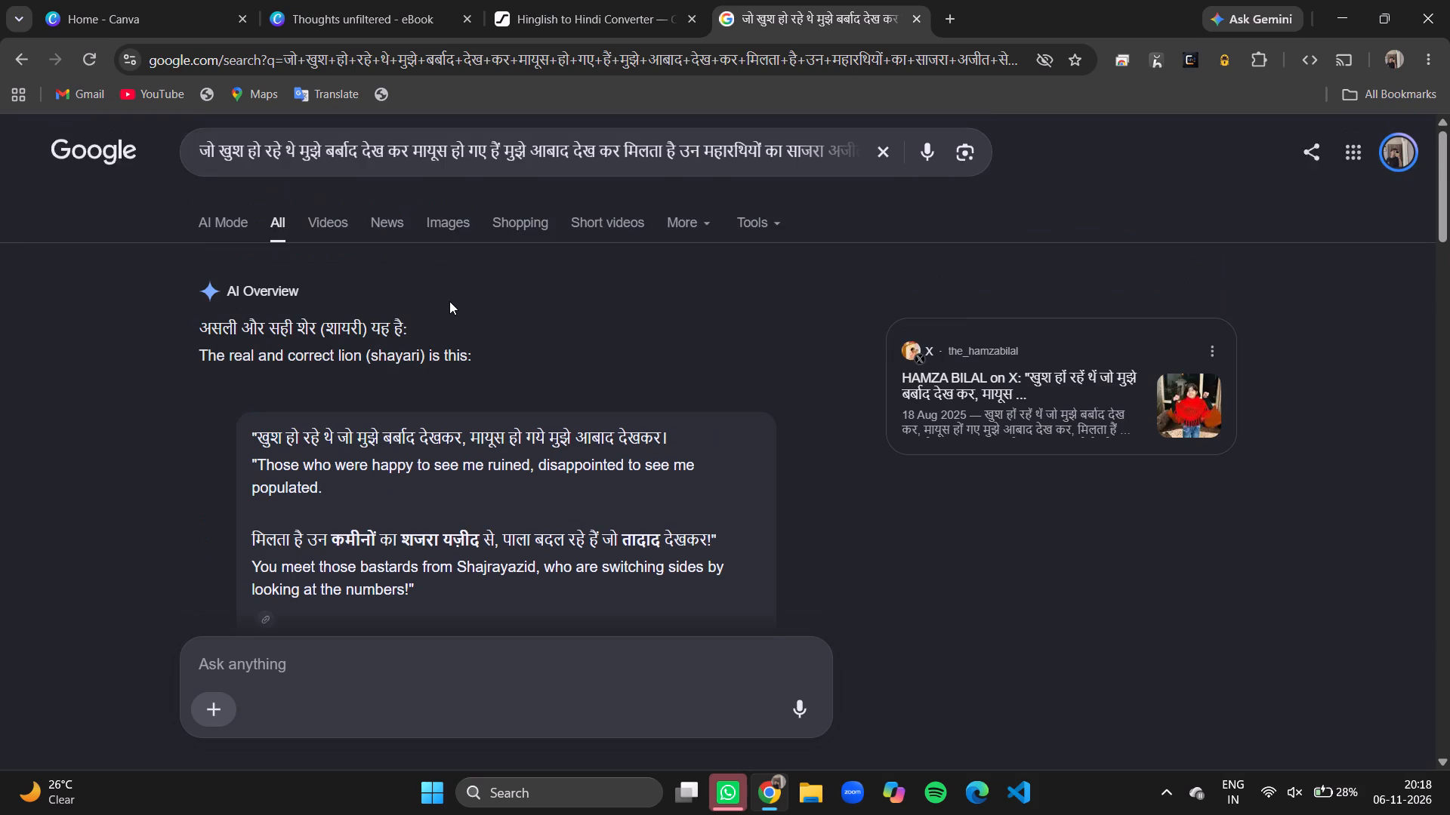
scroll(449, 301, up, 1)
scroll(388, 378, down, 2)
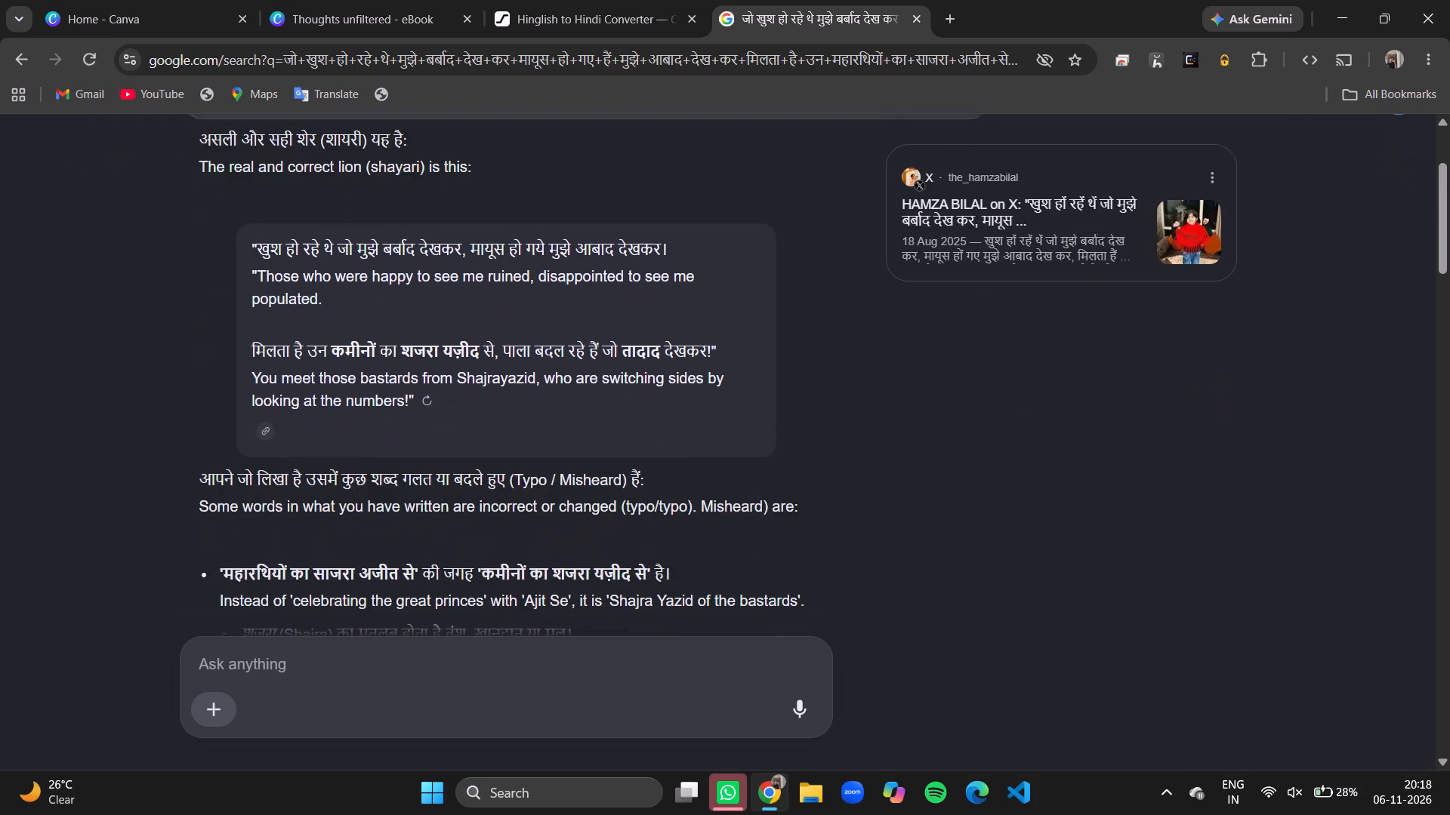
scroll(388, 378, down, 2)
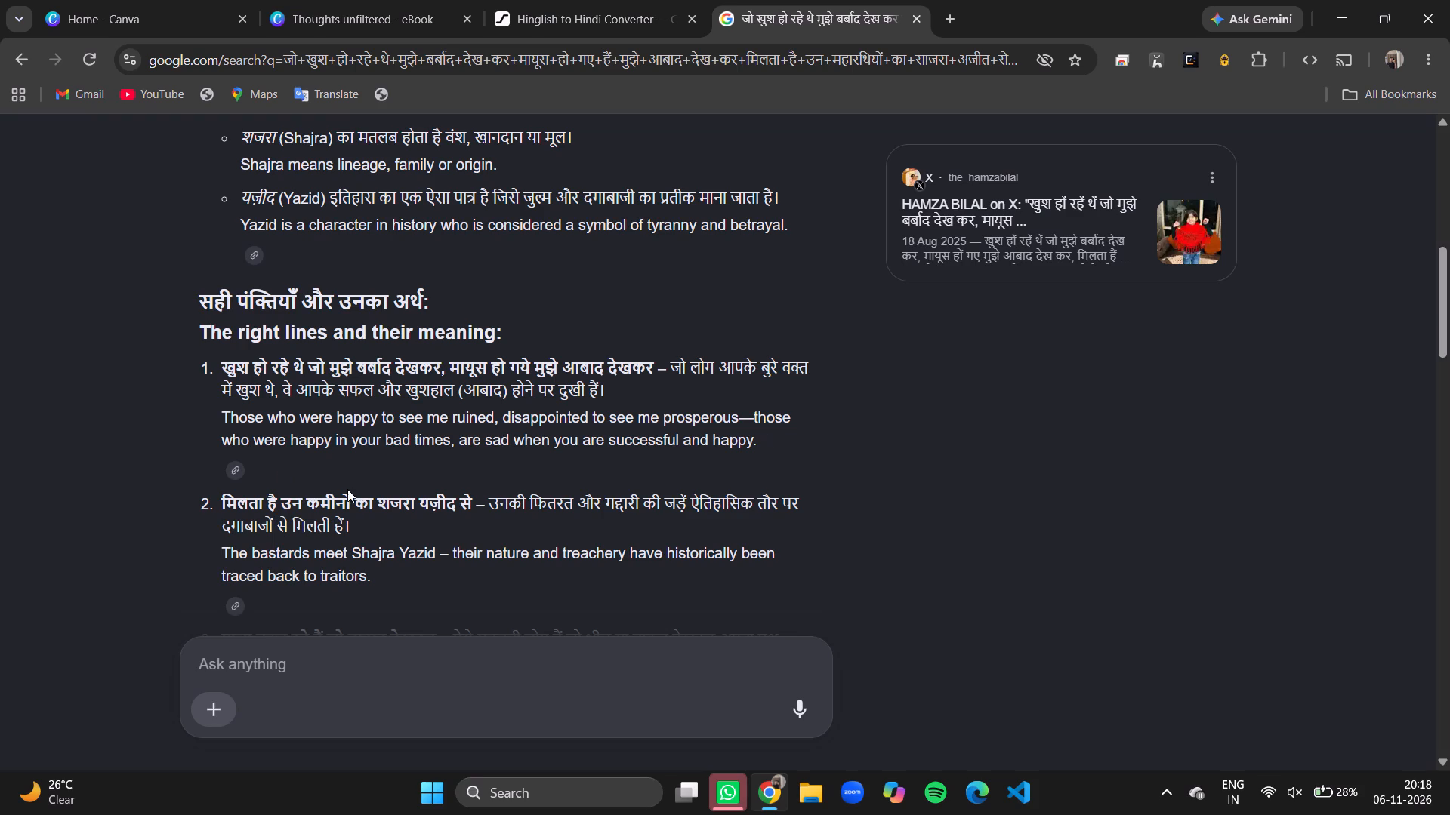
scroll(347, 489, down, 1)
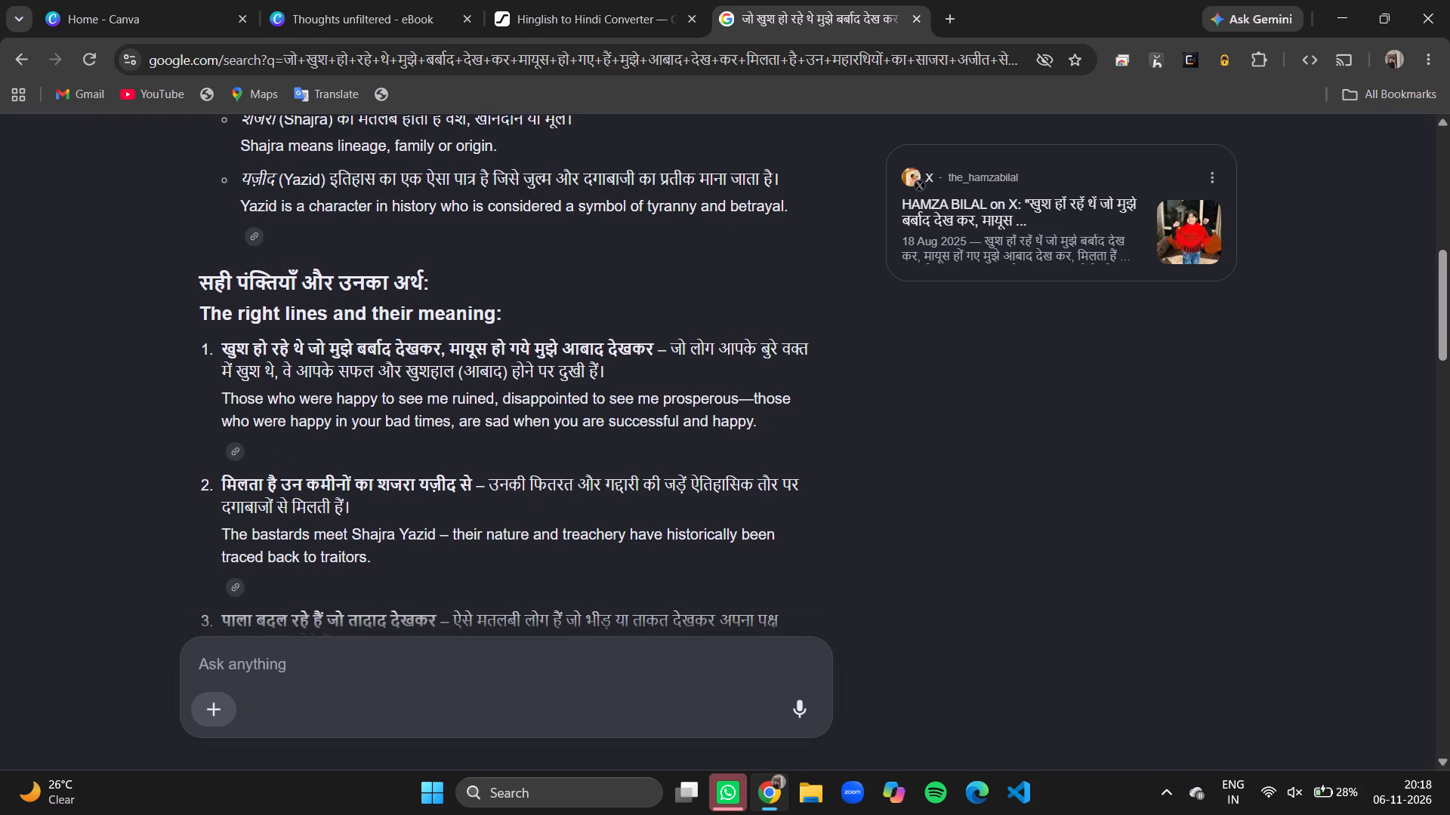
scroll(347, 489, down, 1)
scroll(347, 489, up, 4)
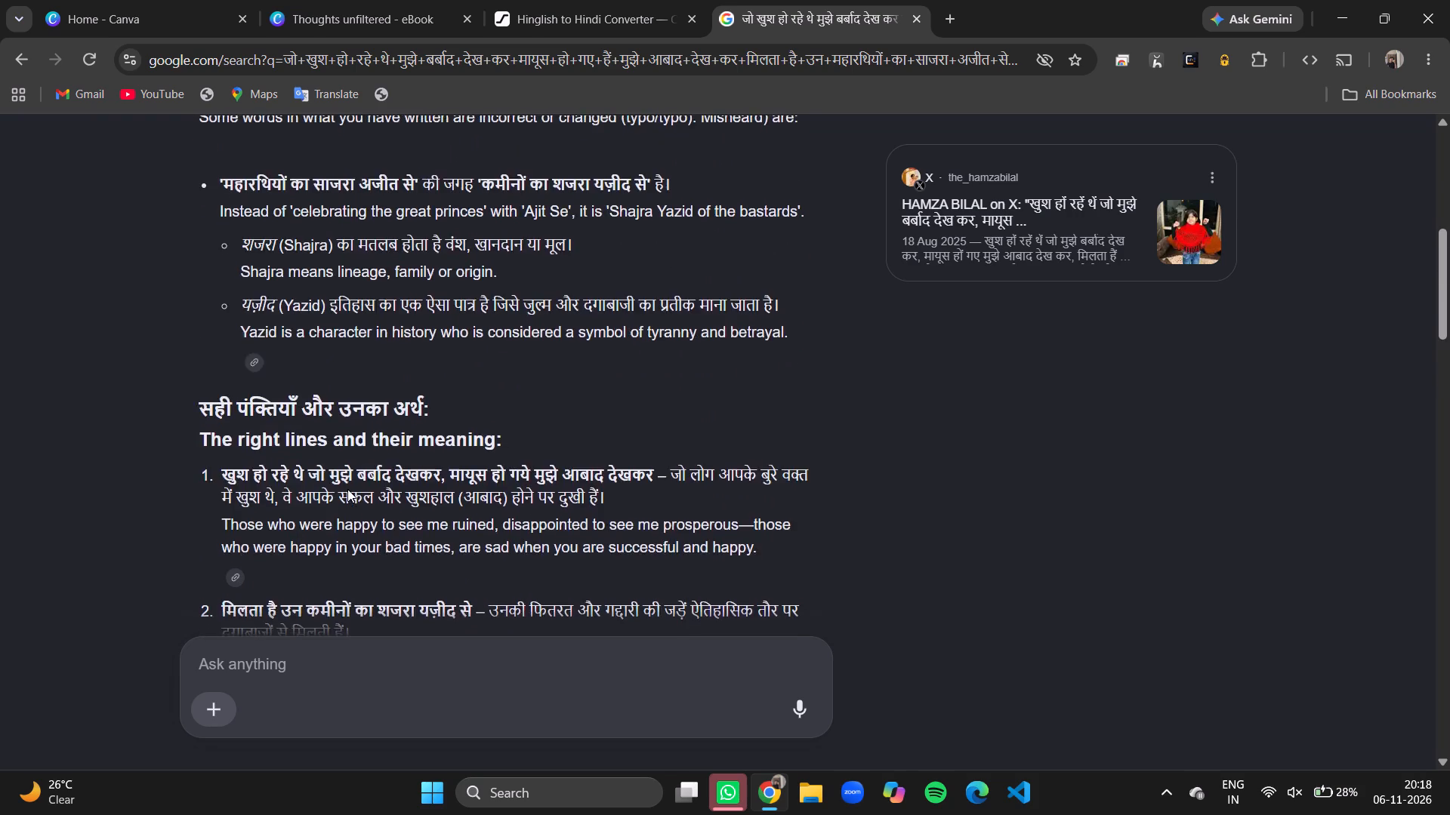
scroll(347, 489, up, 2)
scroll(353, 347, up, 1)
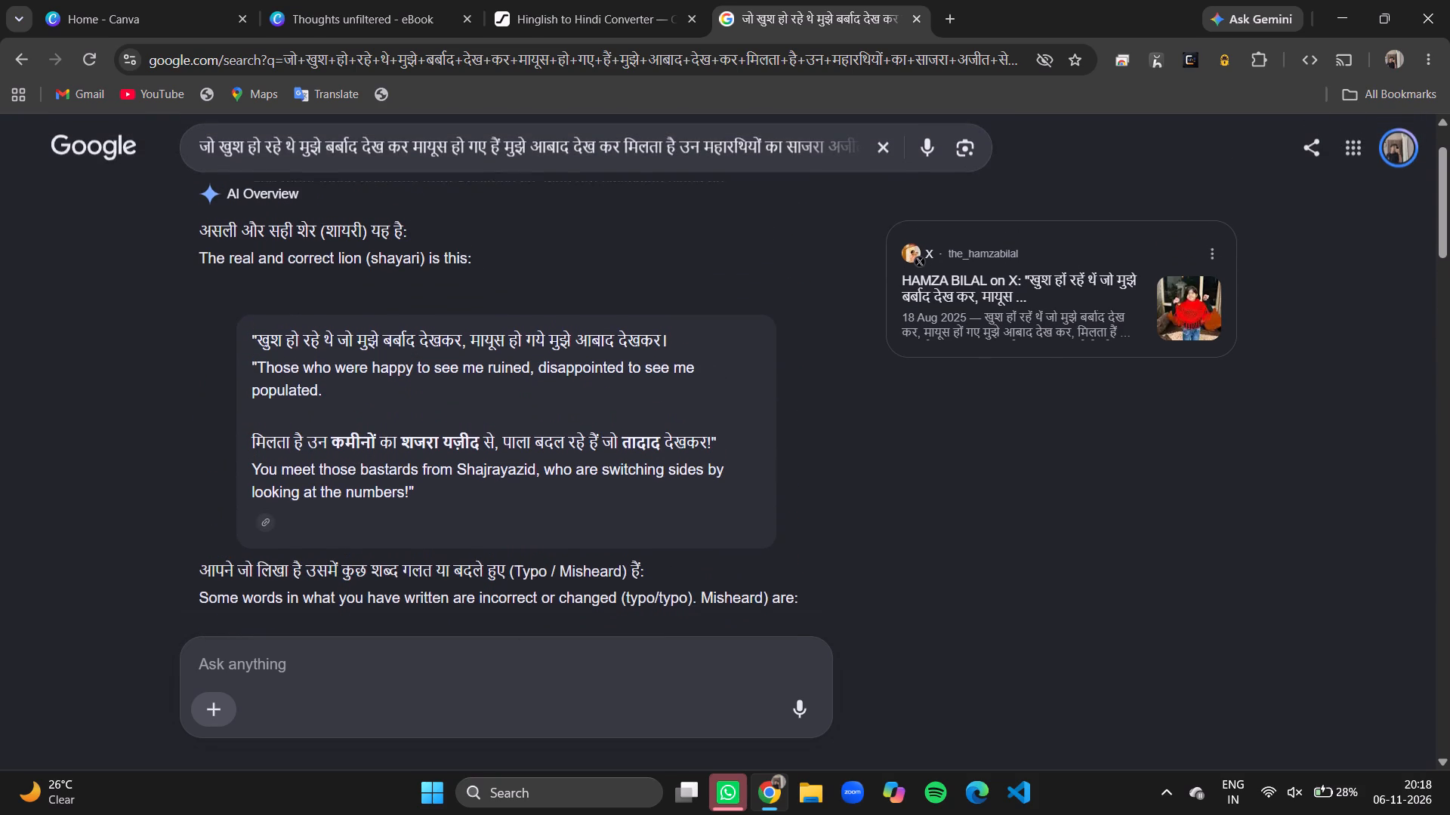
scroll(353, 347, down, 1)
scroll(353, 347, up, 1)
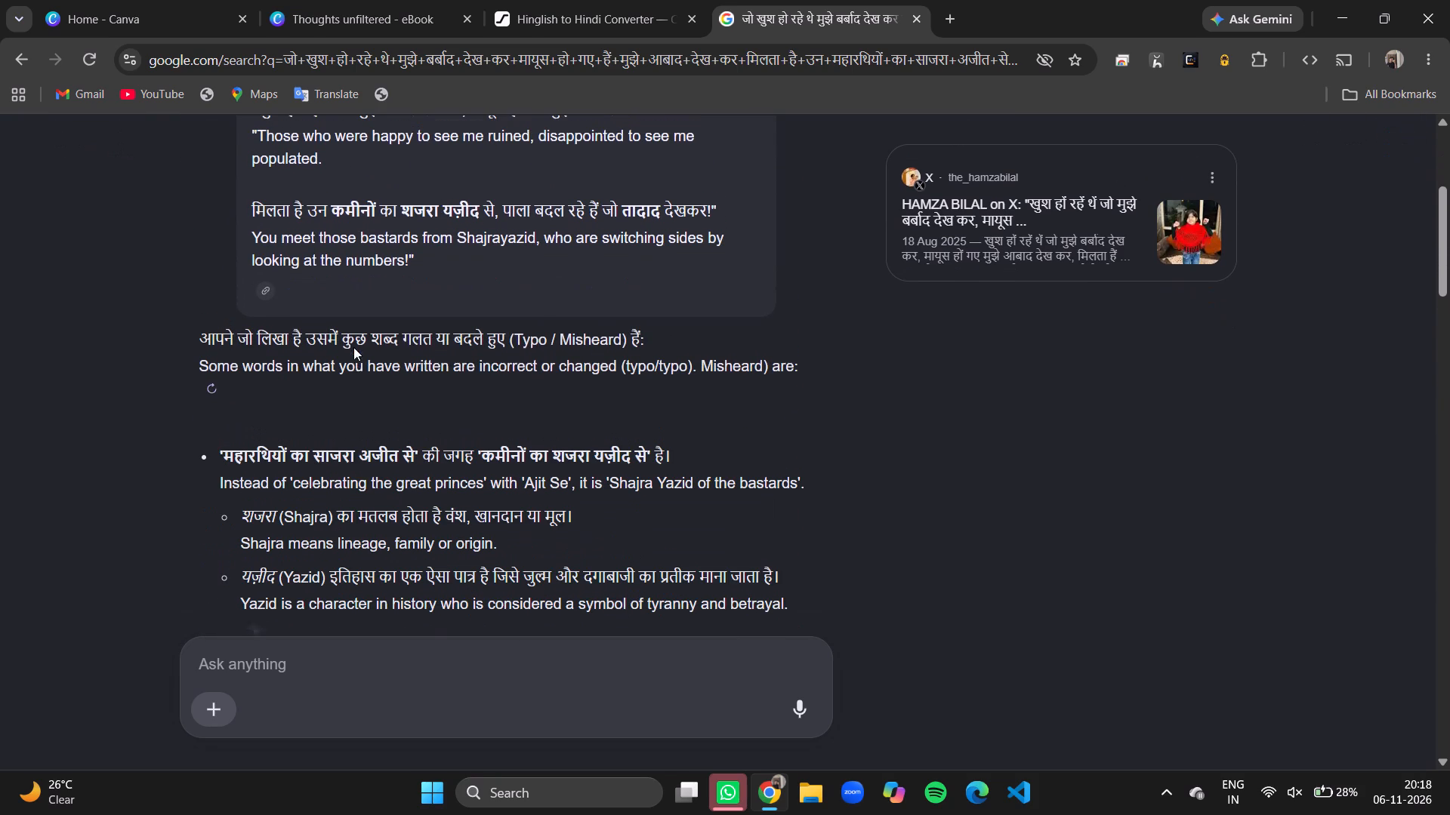
scroll(353, 347, up, 2)
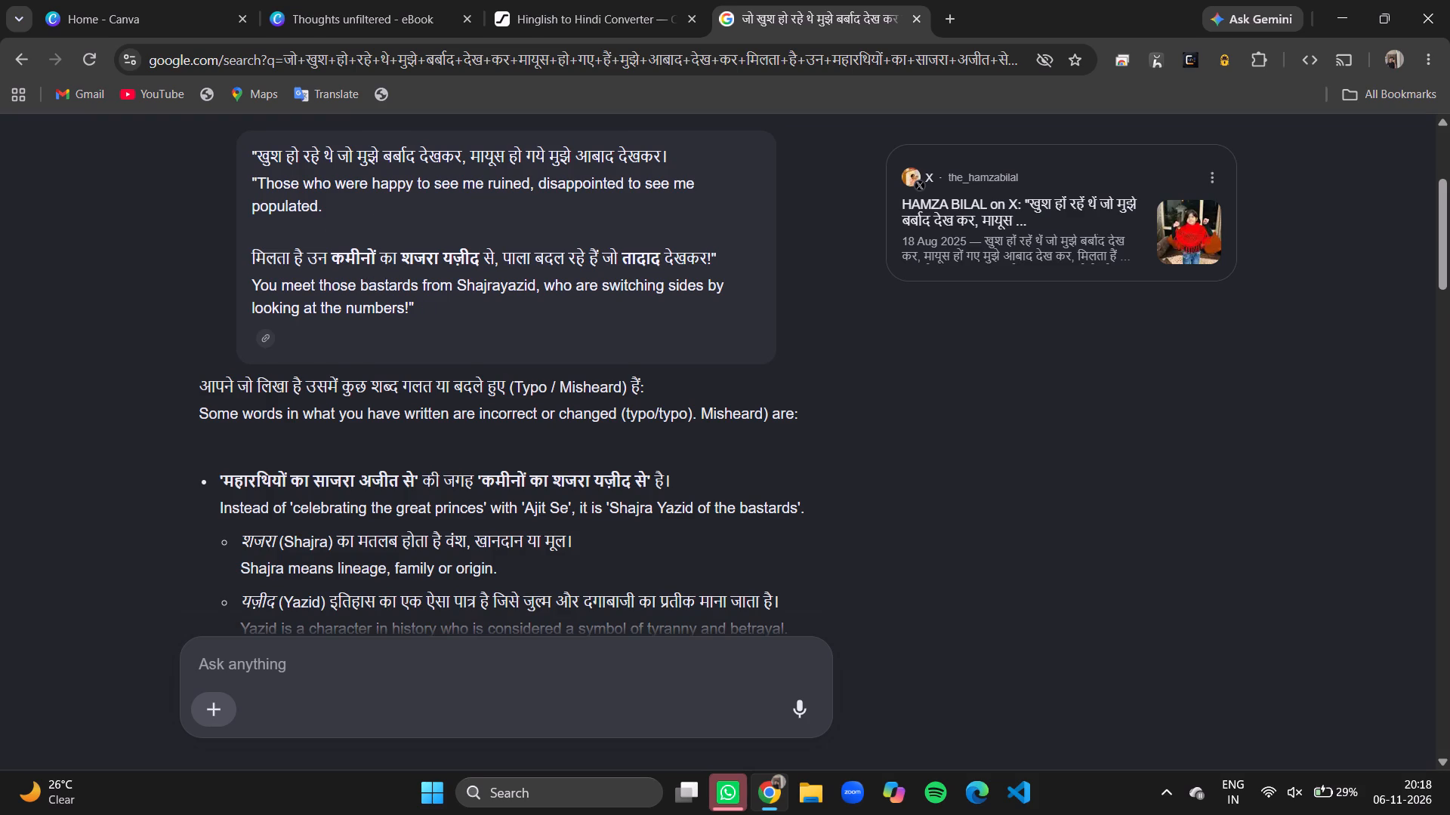
Return to the eBook and check page 3's poem against the wording suggested in the search results.
click(577, 0)
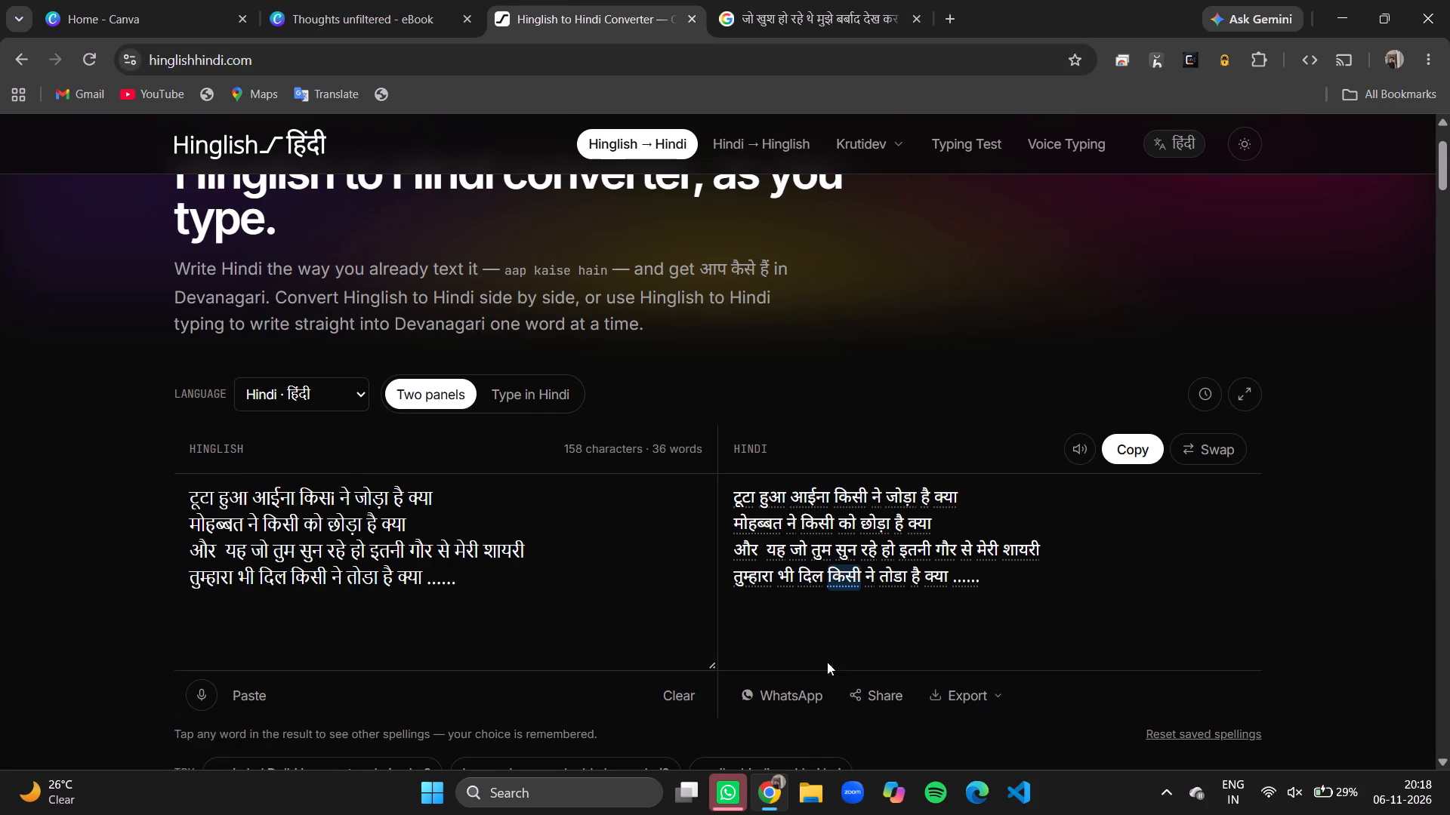
click(381, 0)
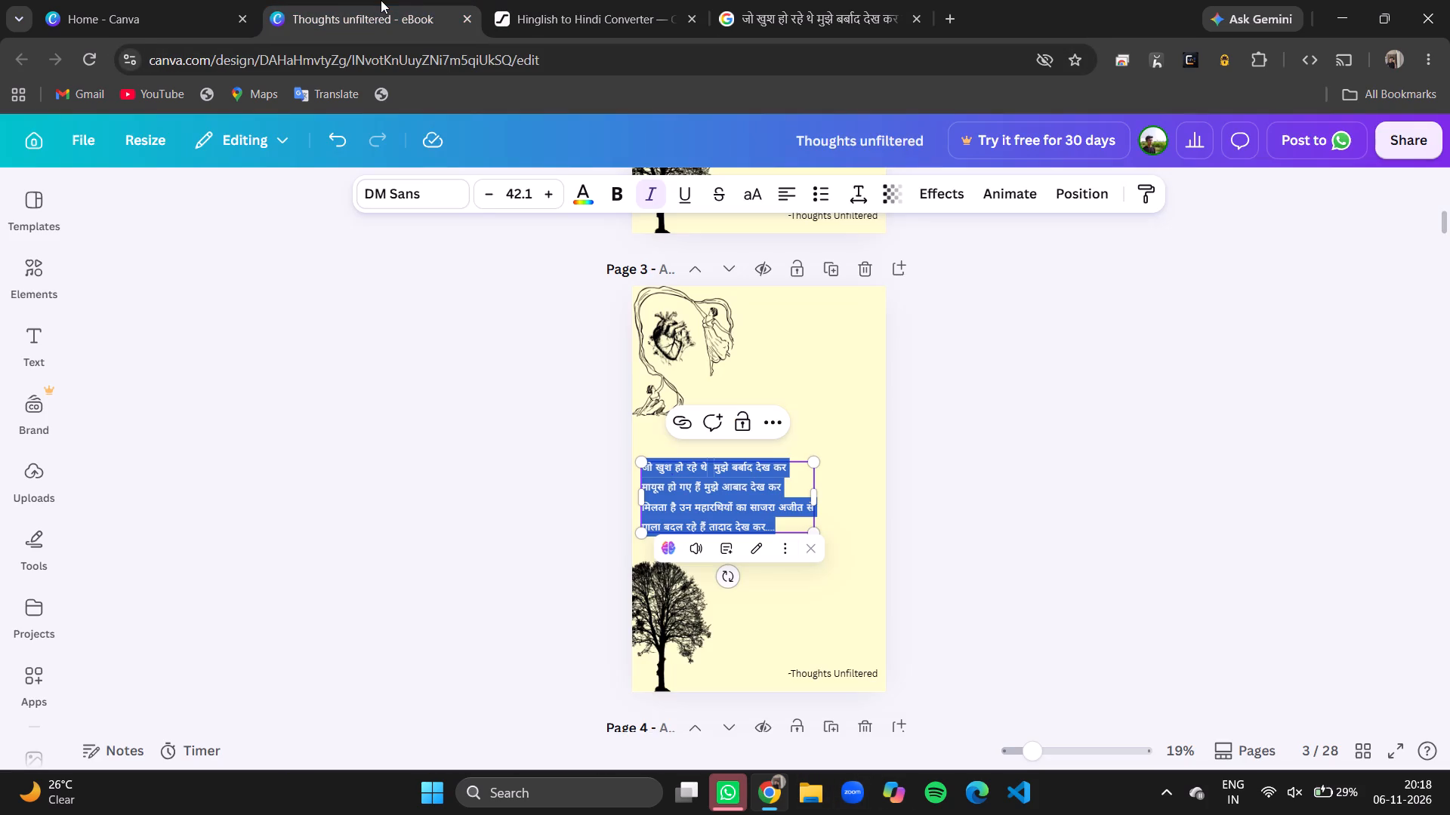
click(510, 395)
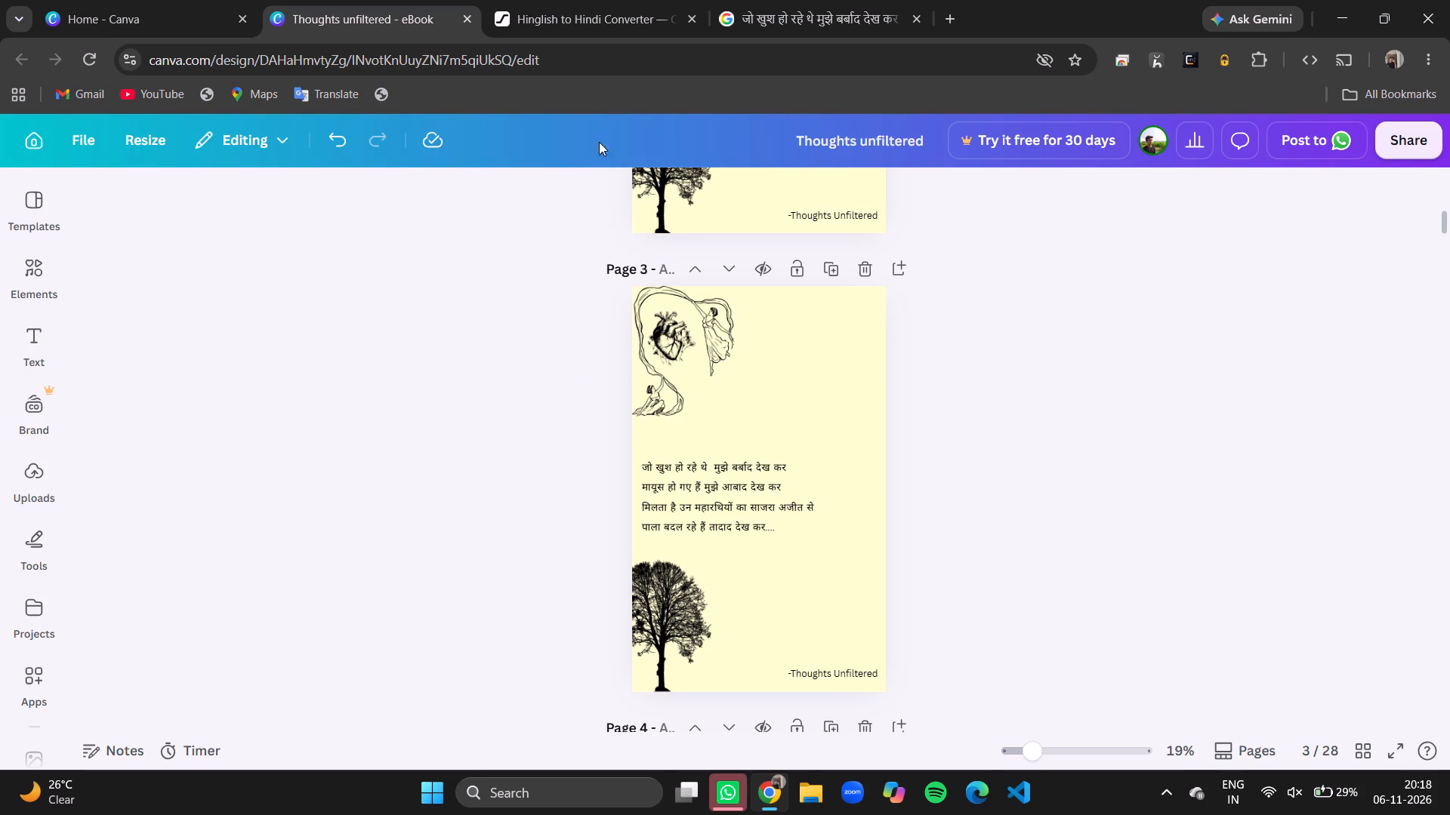
click(604, 17)
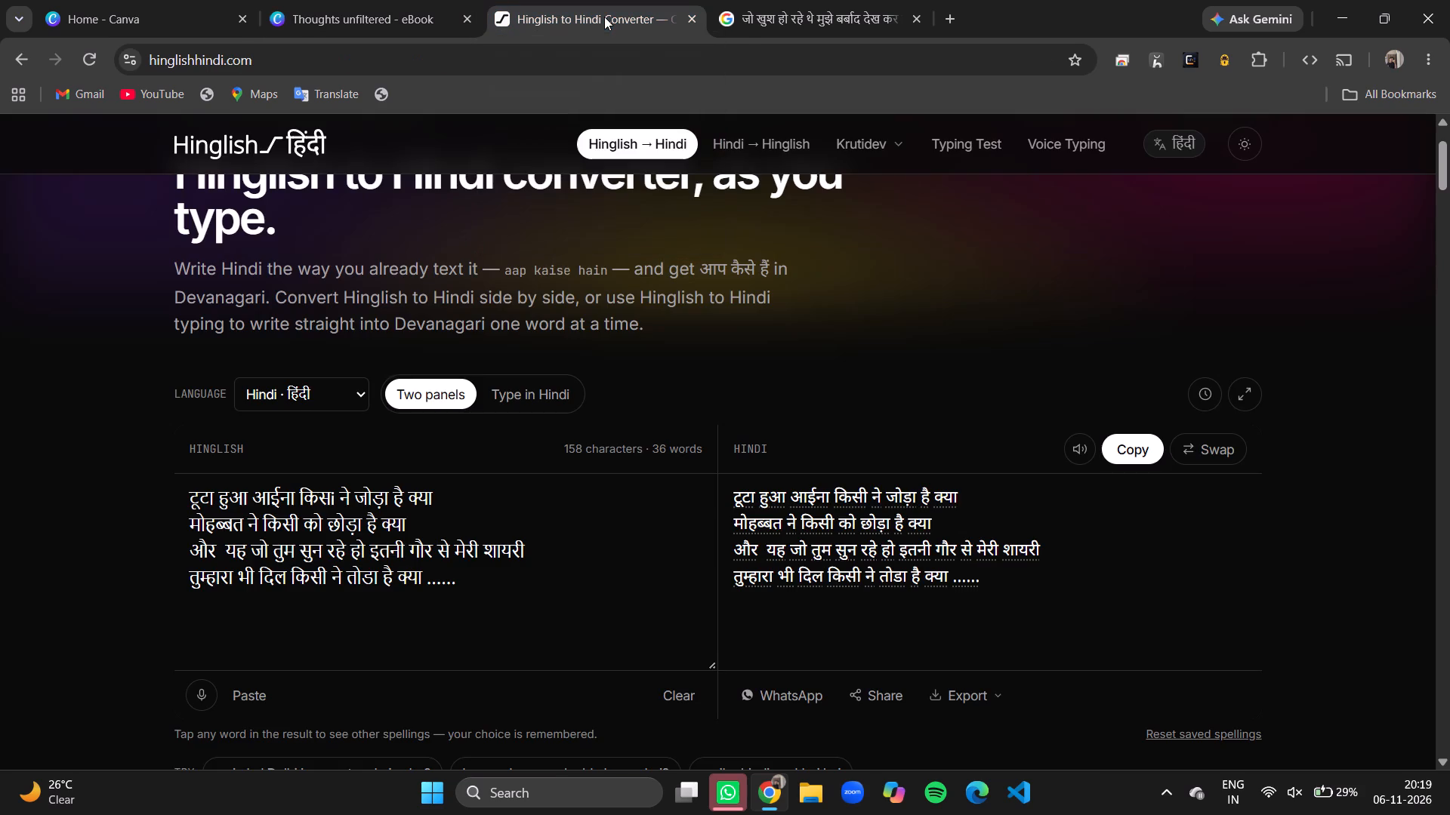
Copy शजरा यज़ीद from the AI Overview and paste it over साजरा अजीत in the third line of page 3's poem.
click(742, 0)
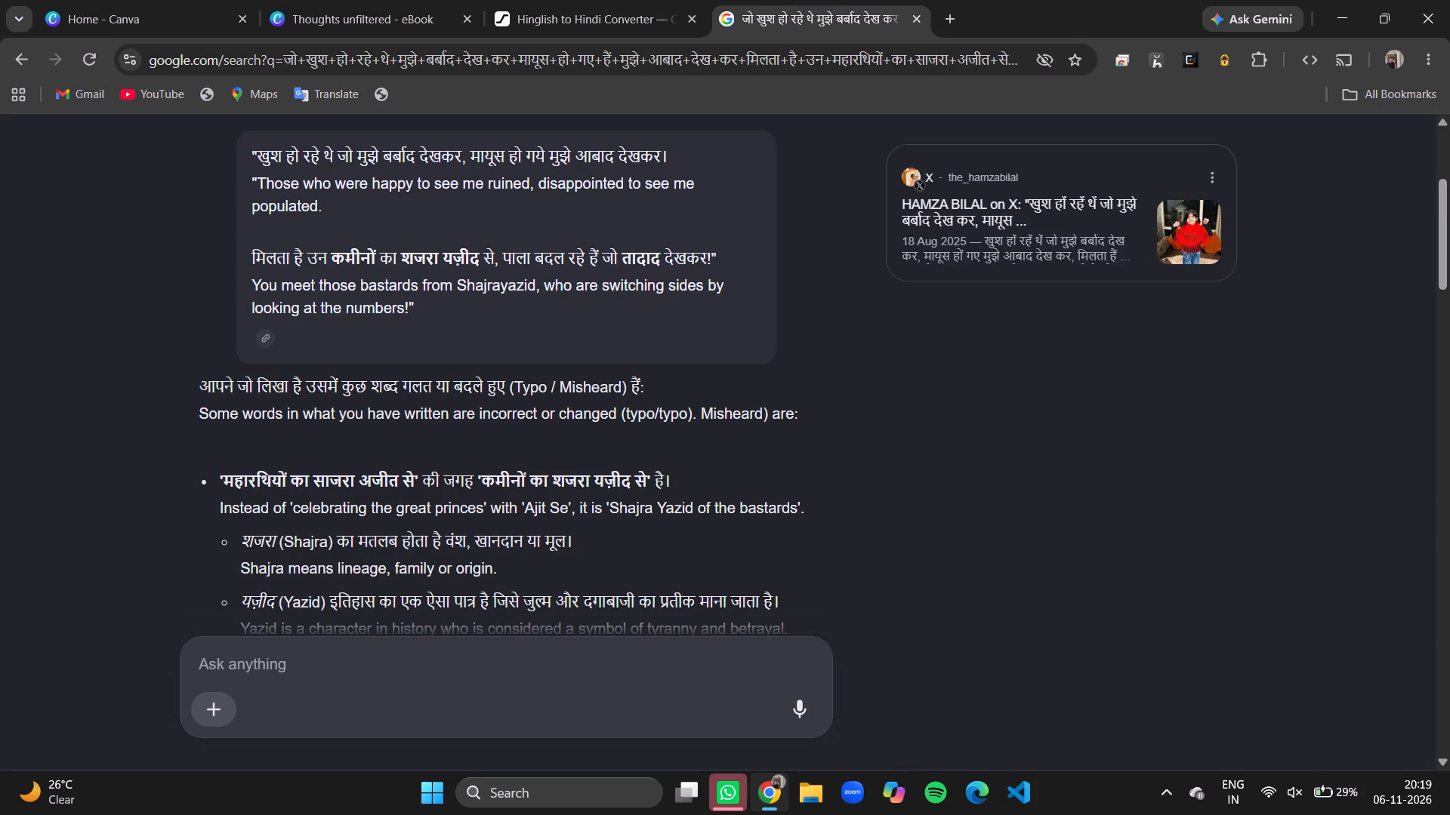
drag(401, 258, 475, 254)
key(ctrl+c)
click(412, 8)
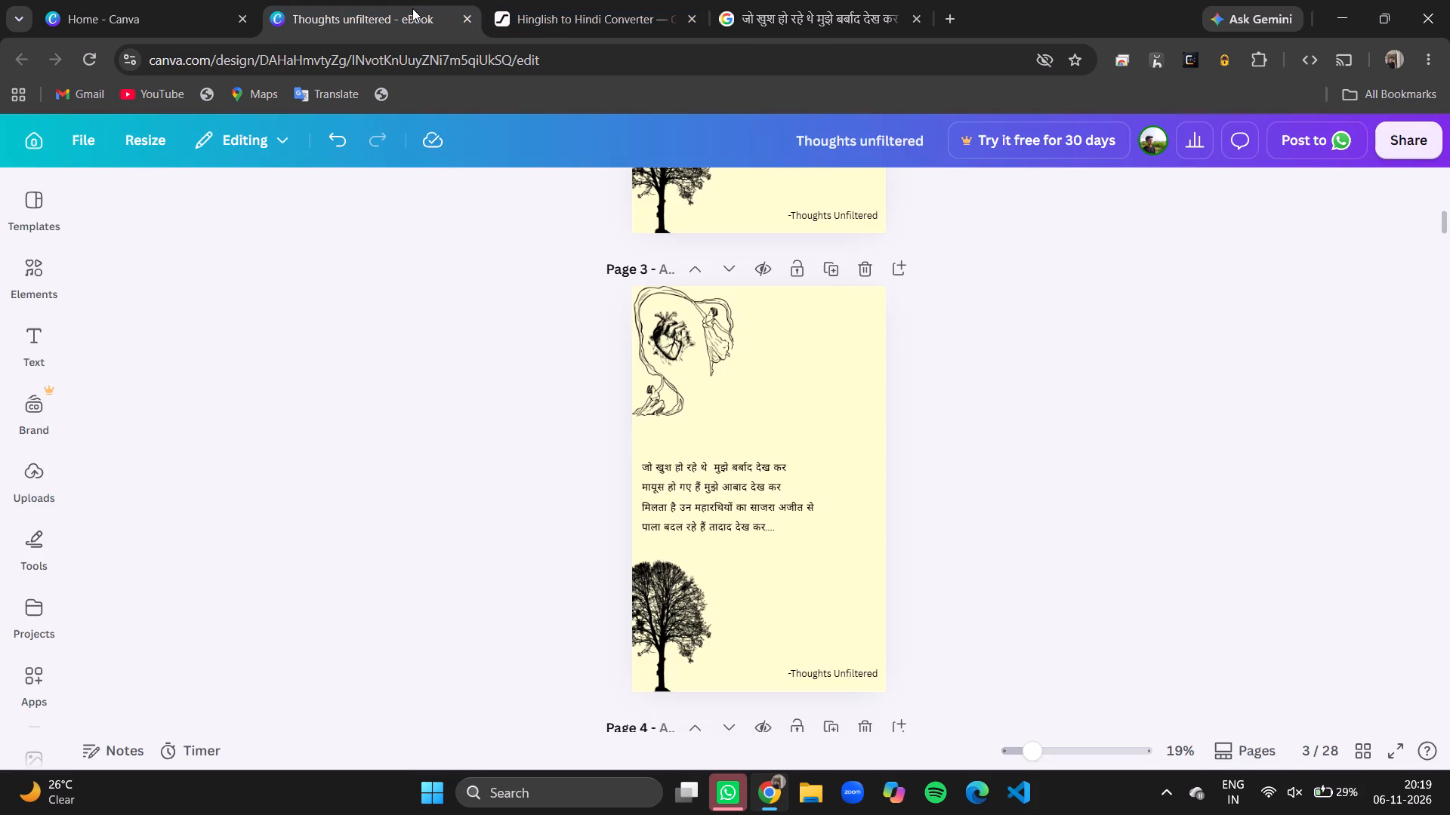
triple_click(754, 503)
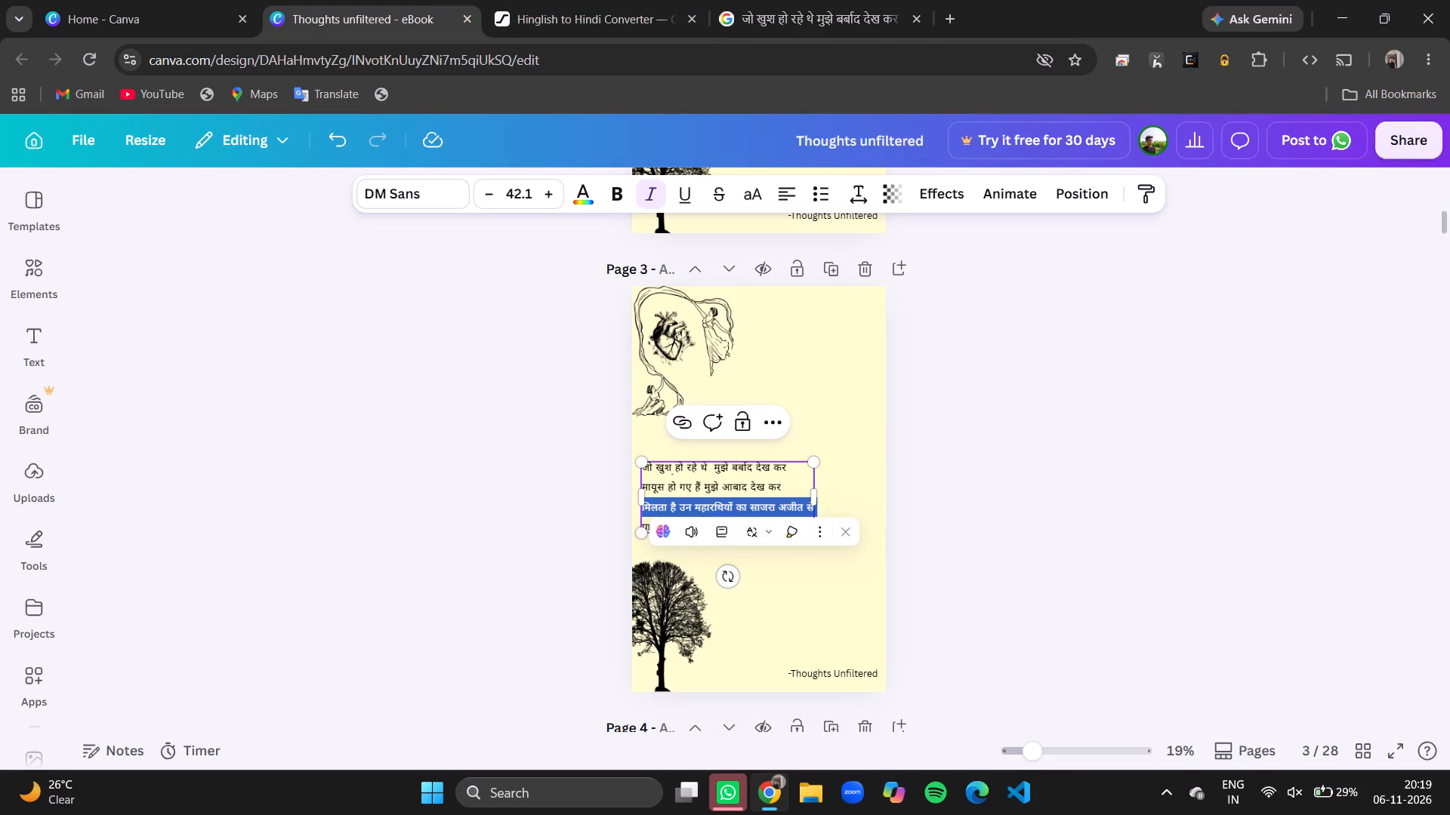
drag(749, 506, 798, 506)
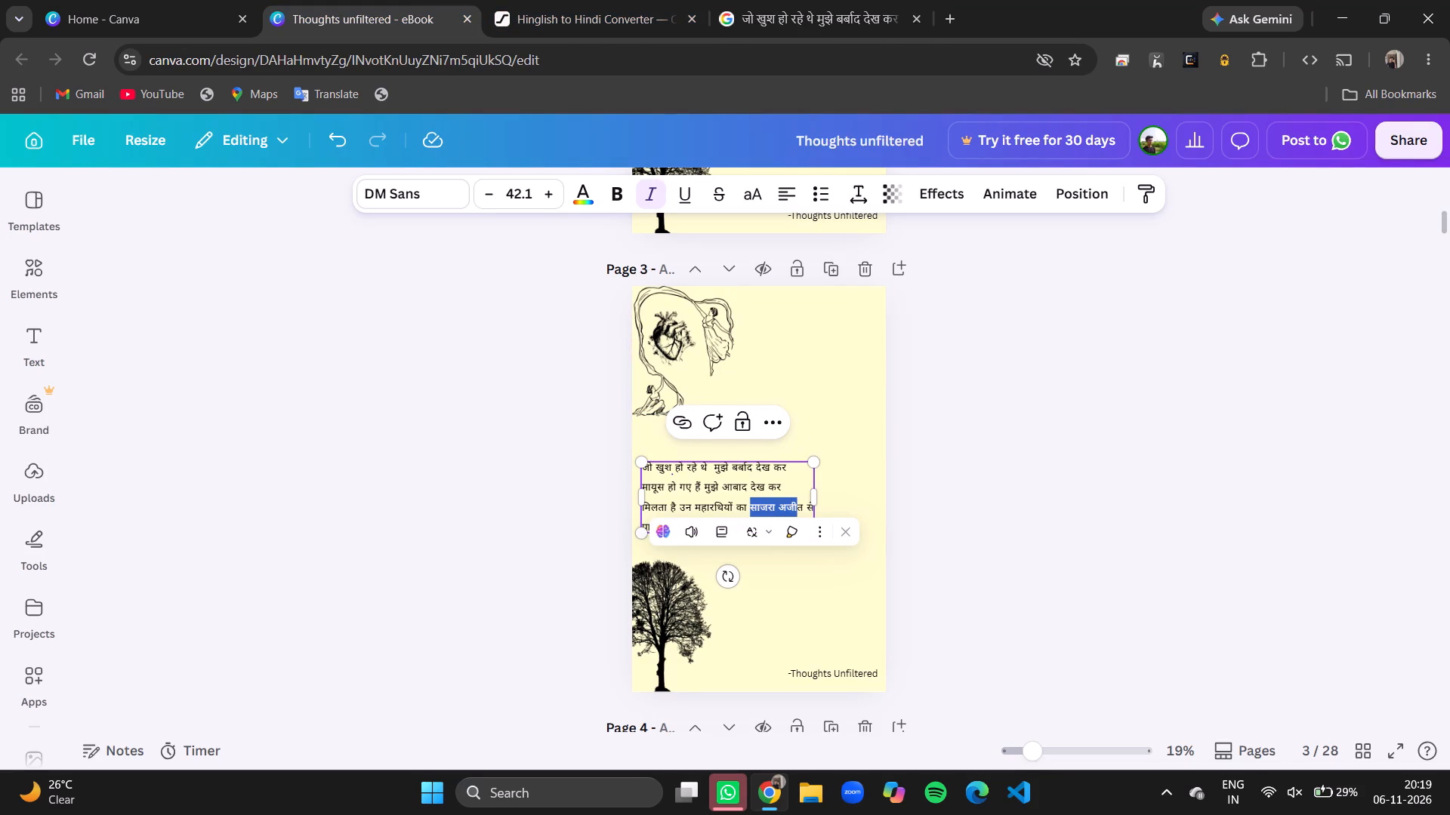
drag(798, 506, 802, 506)
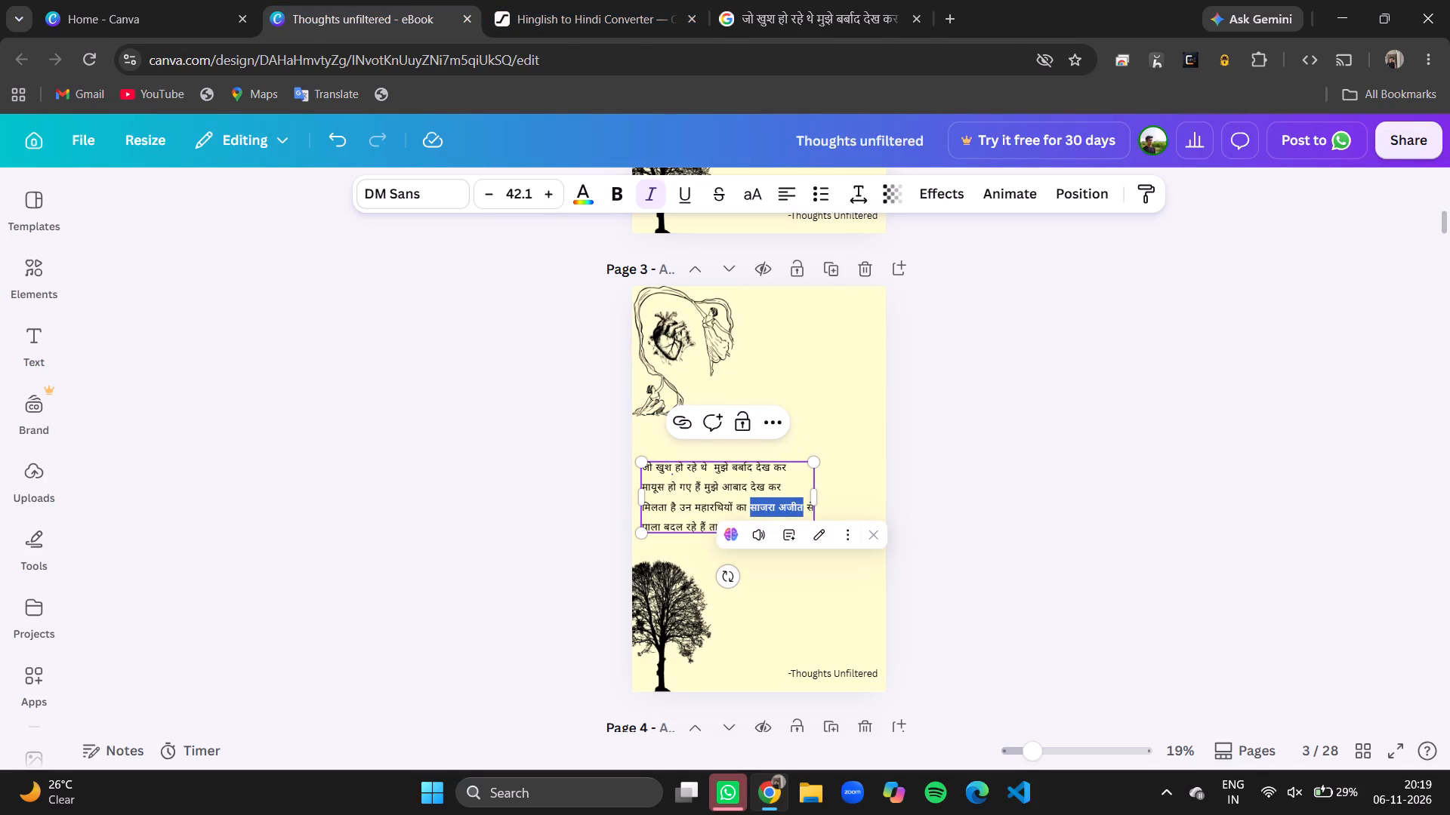
key(ctrl+v)
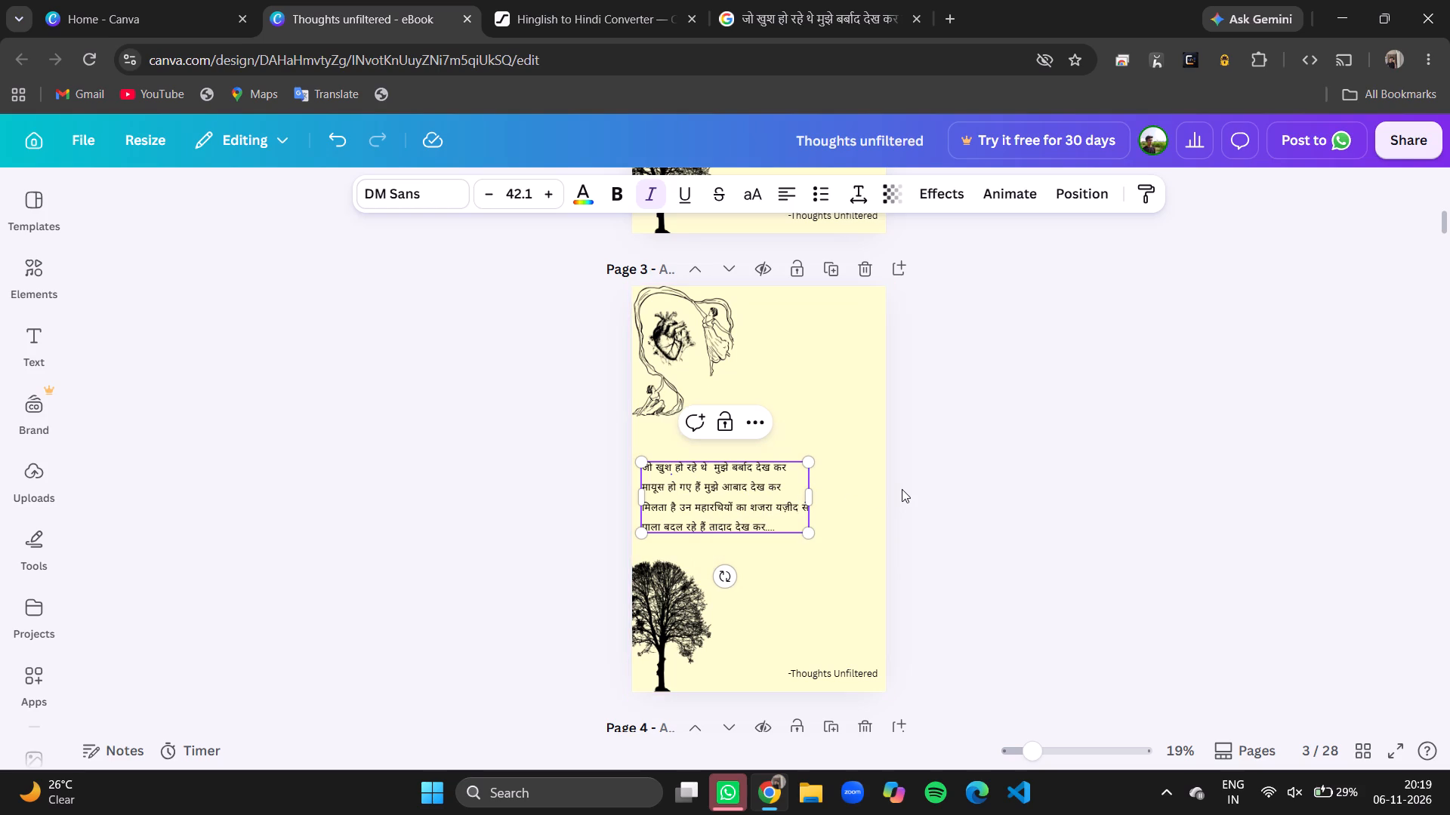
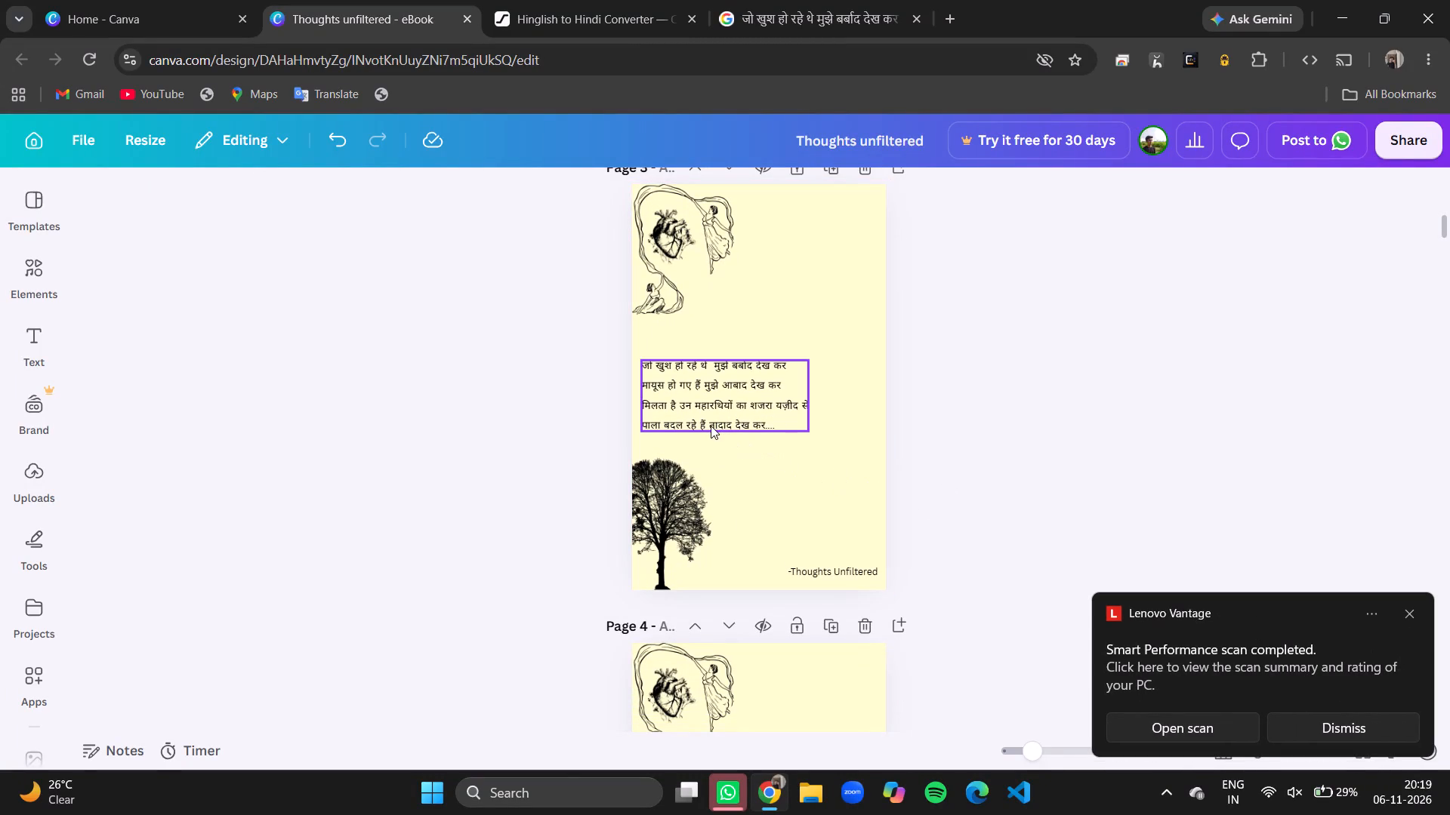
Look over the AI Overview's corrected poem once more, return to the eBook and close the Google search tab.
click(580, 0)
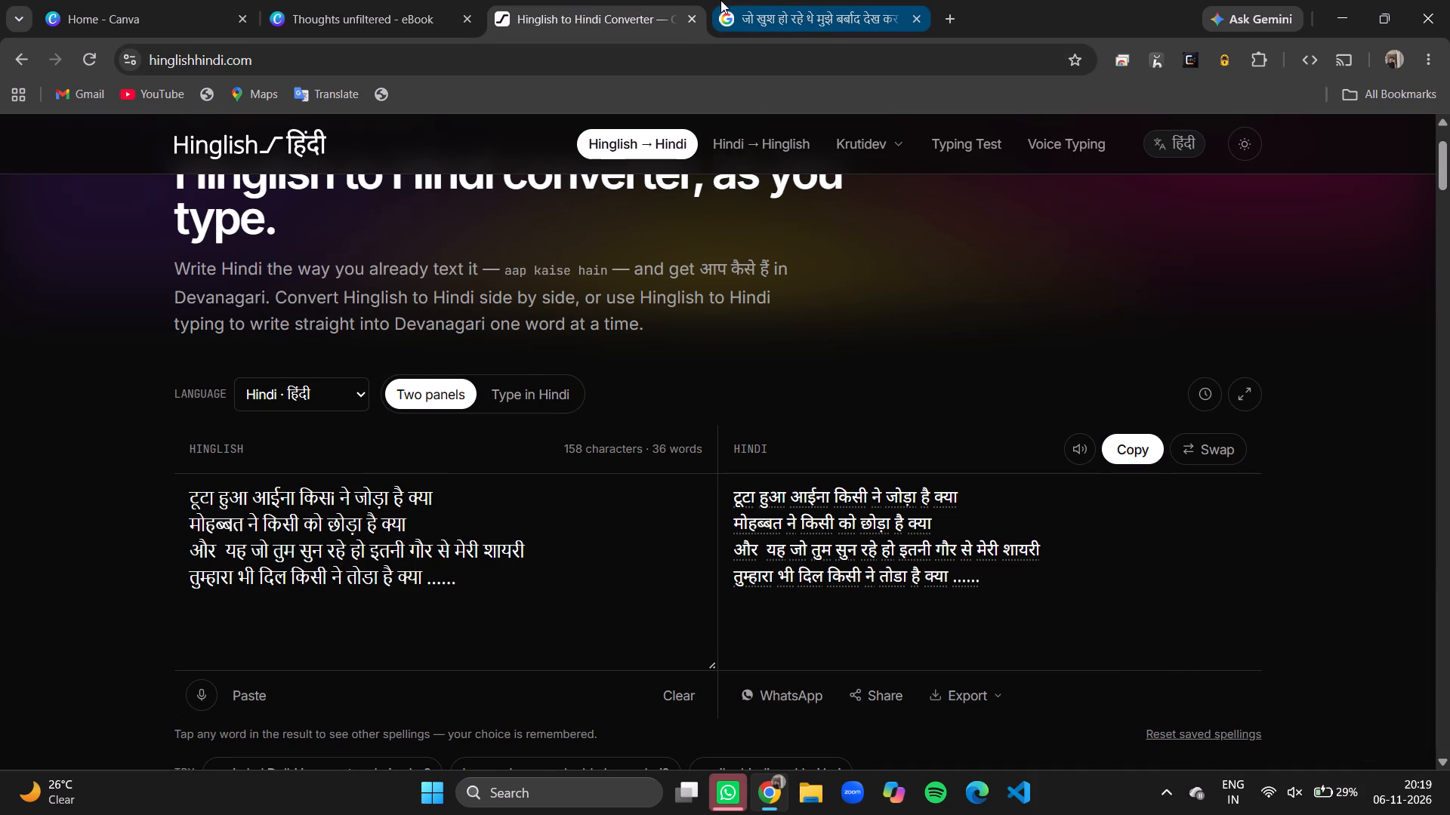
click(743, 7)
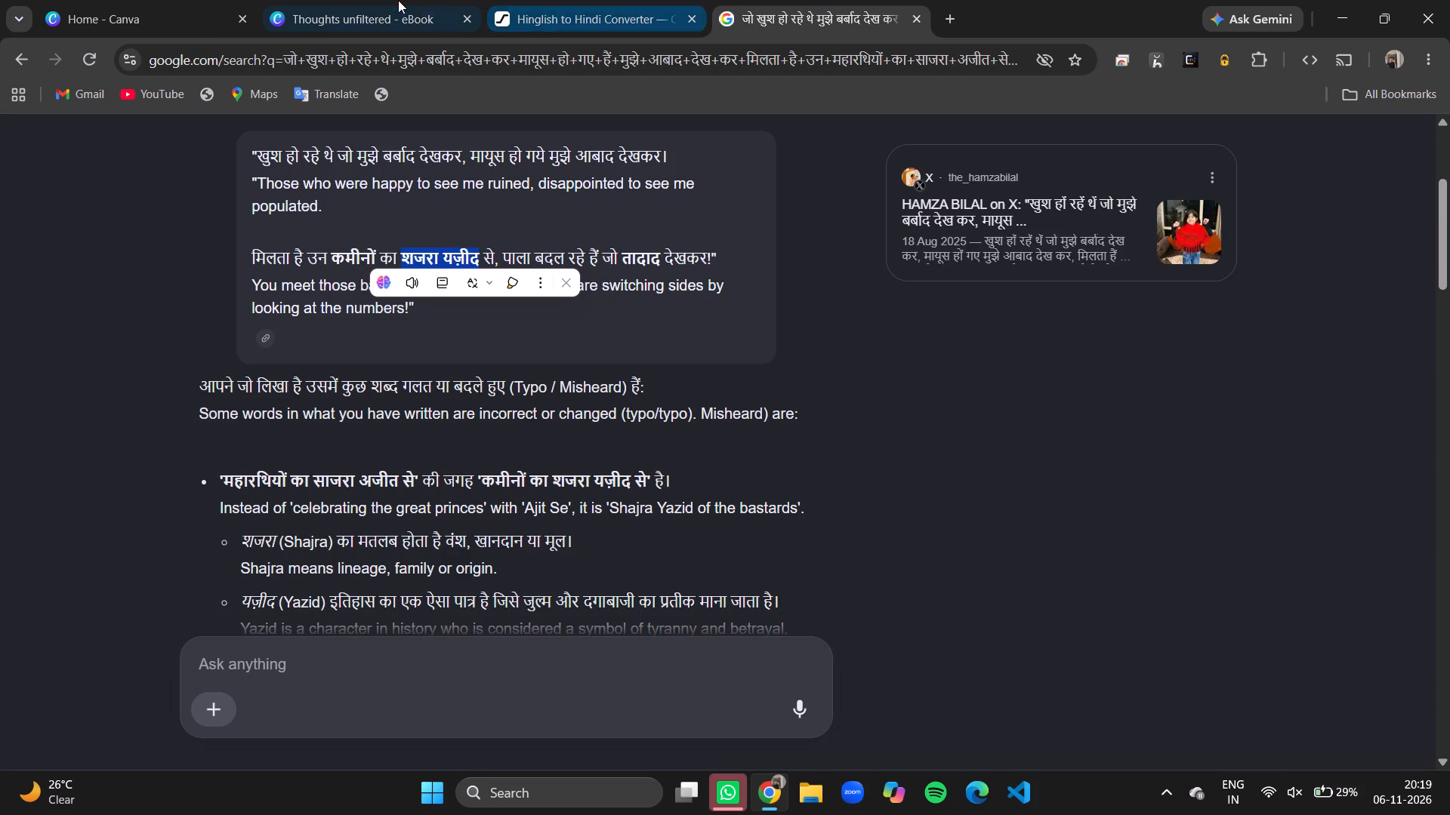
click(392, 0)
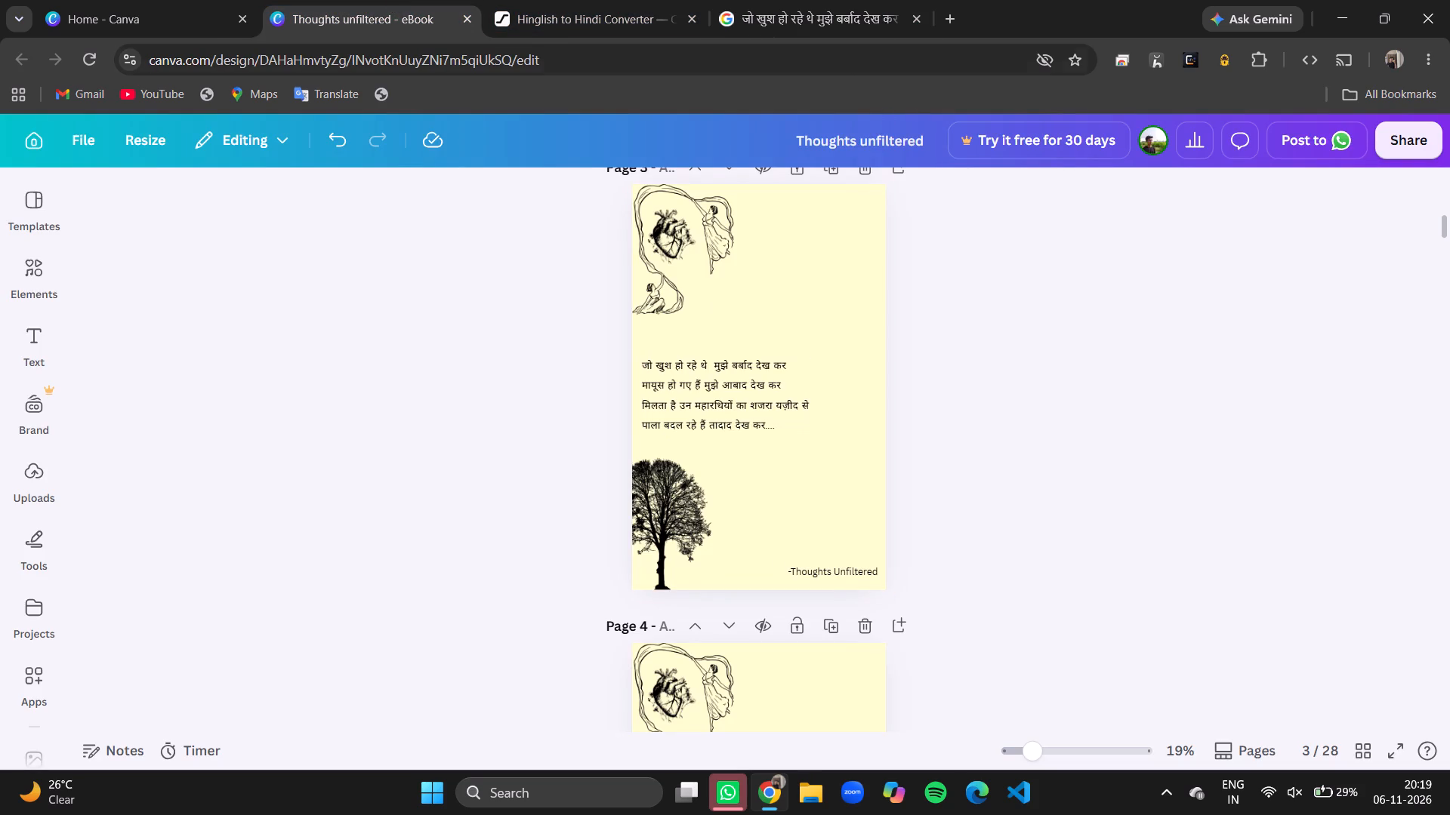
click(915, 23)
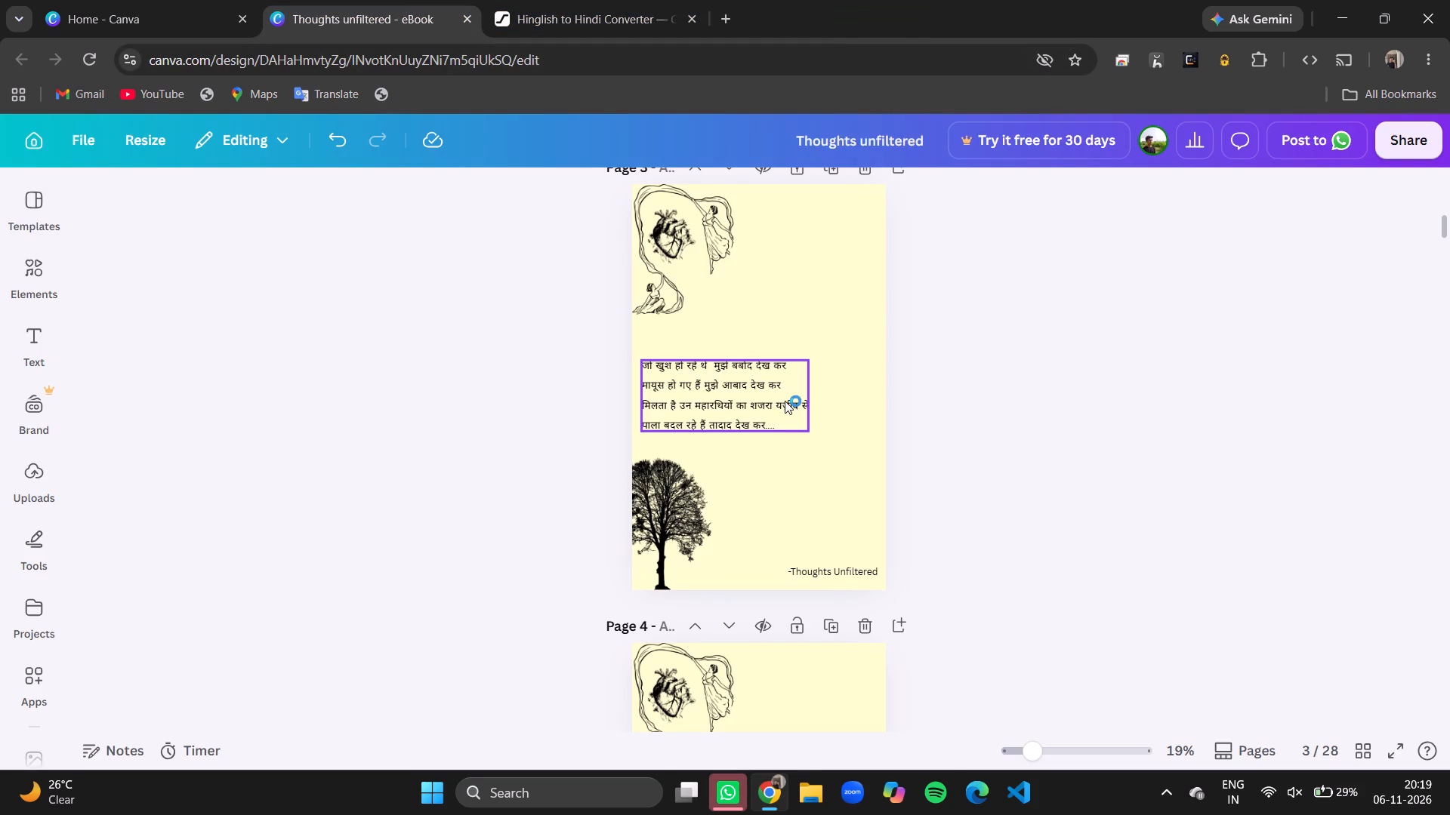
Copy जो from the first line of page 3's poem and insert it before तादाद in the fourth line.
click(724, 419)
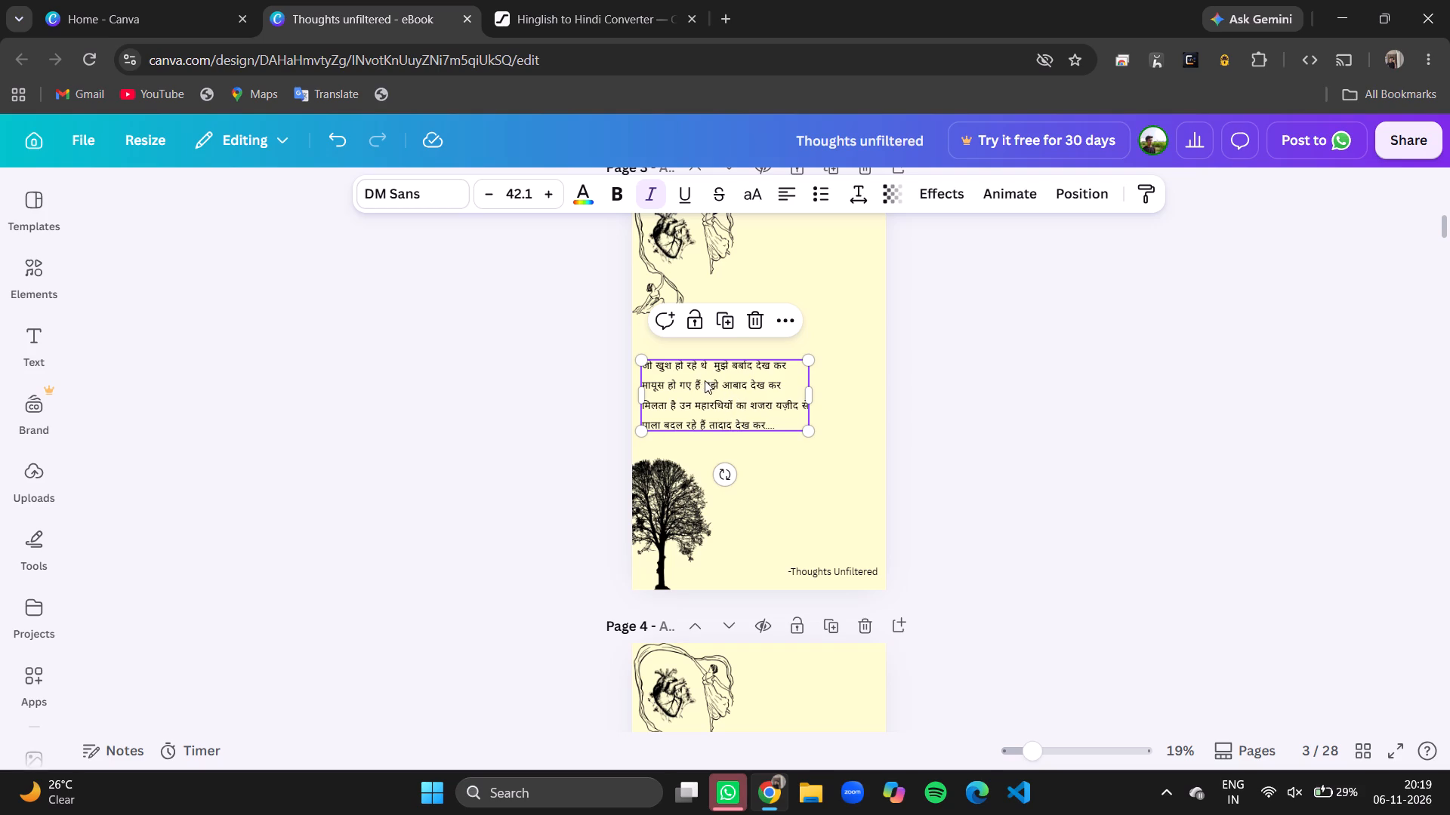
click(659, 368)
drag(659, 368, 656, 368)
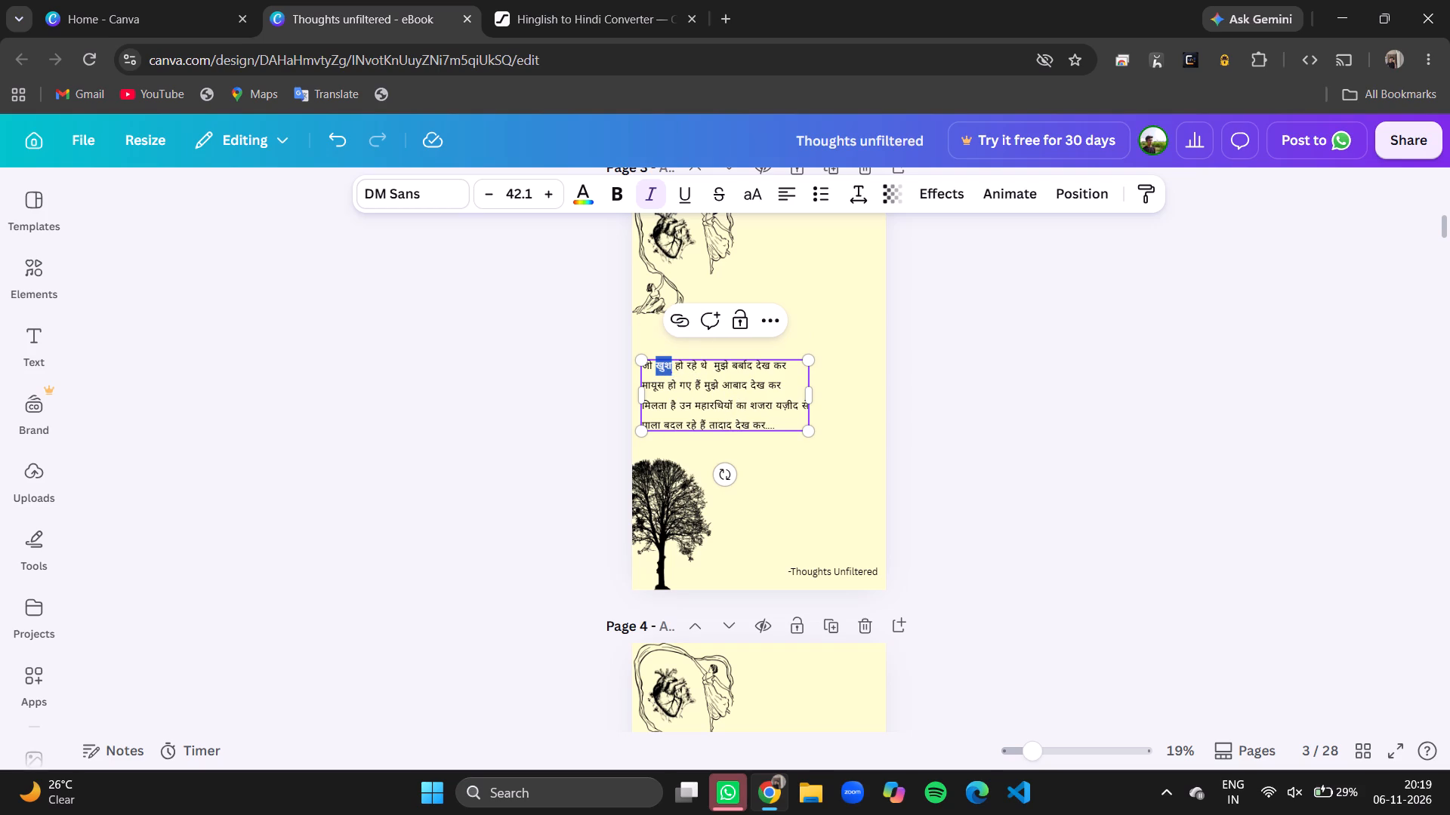
drag(656, 368, 652, 368)
click(652, 368)
click(652, 368)
drag(652, 368, 643, 368)
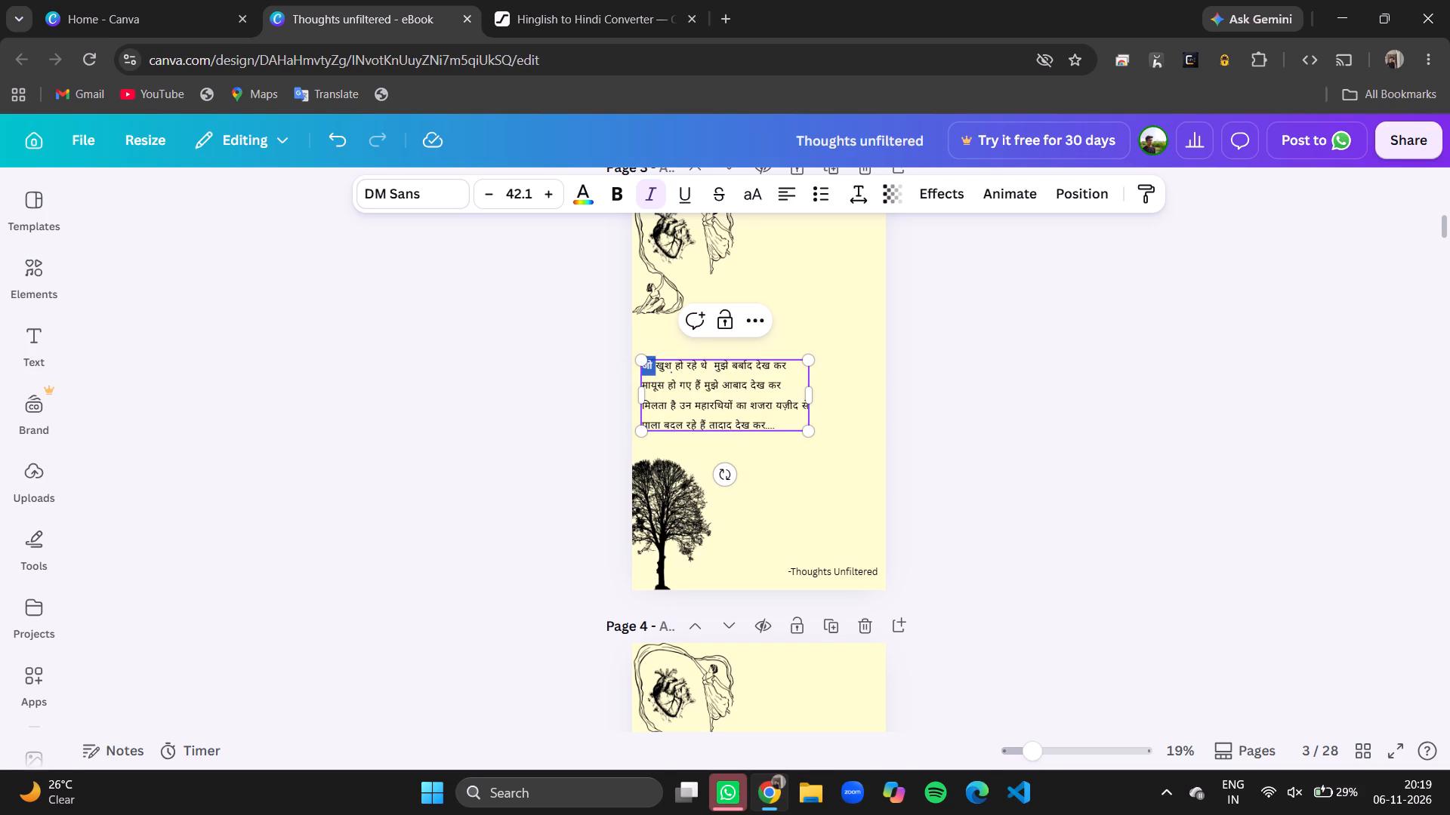
drag(643, 368, 637, 368)
key(ctrl+c)
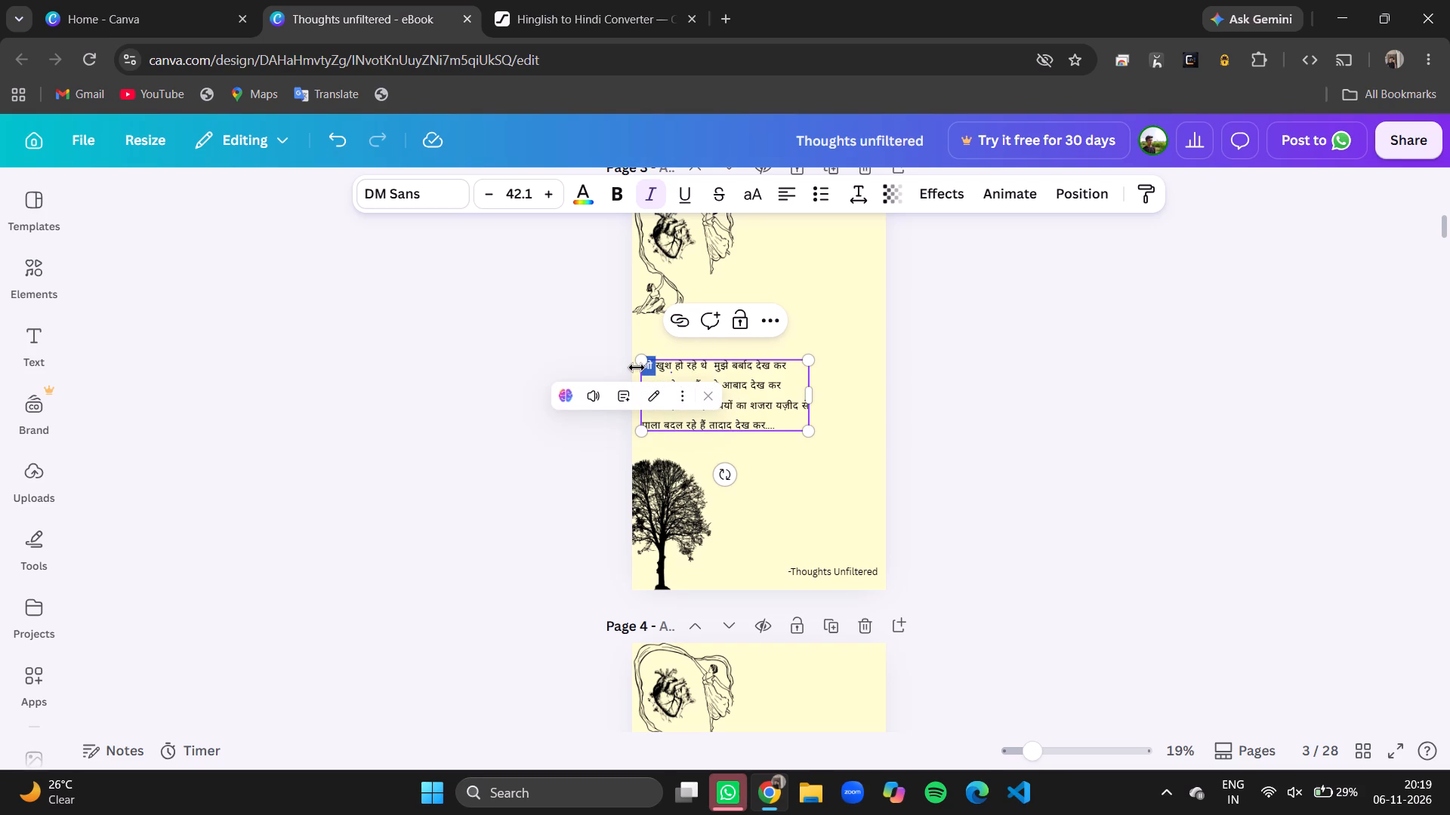
click(739, 414)
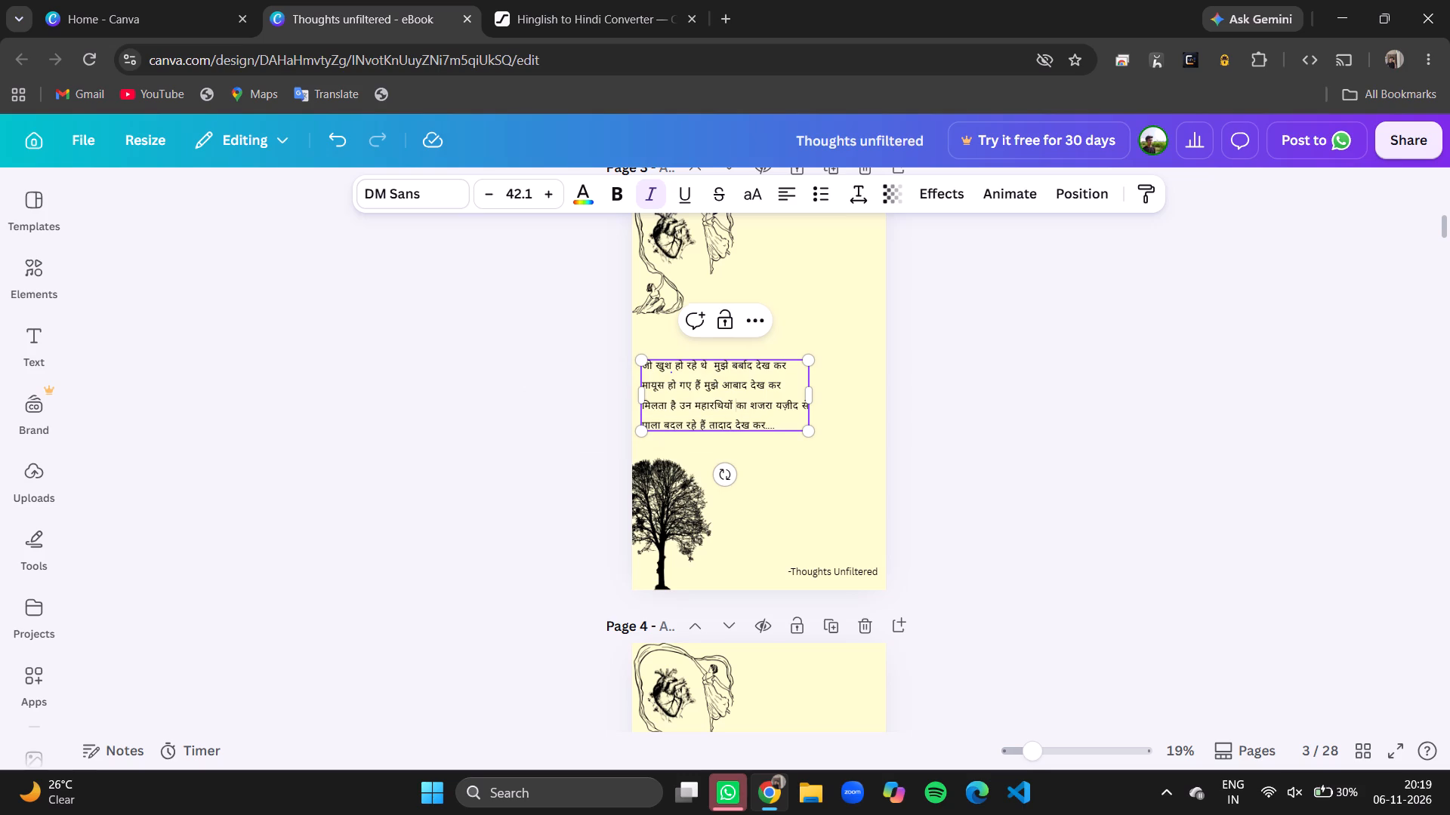
click(705, 422)
key(space)
key(ctrl+v)
key(BackSpace)
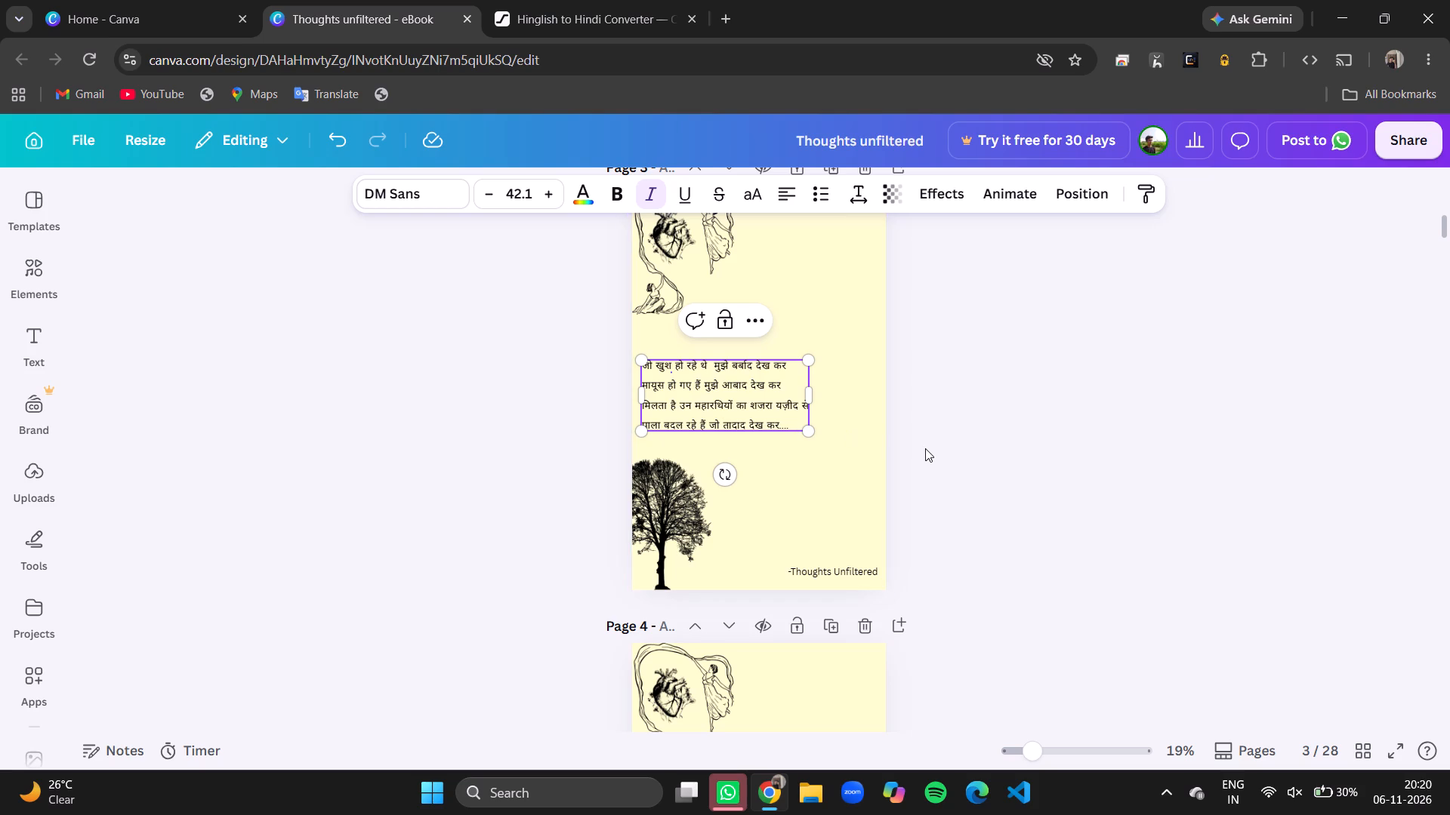
click(925, 448)
Read through the poems on pages 4 and 5 of the eBook, checking their wording.
scroll(925, 448, down, 4)
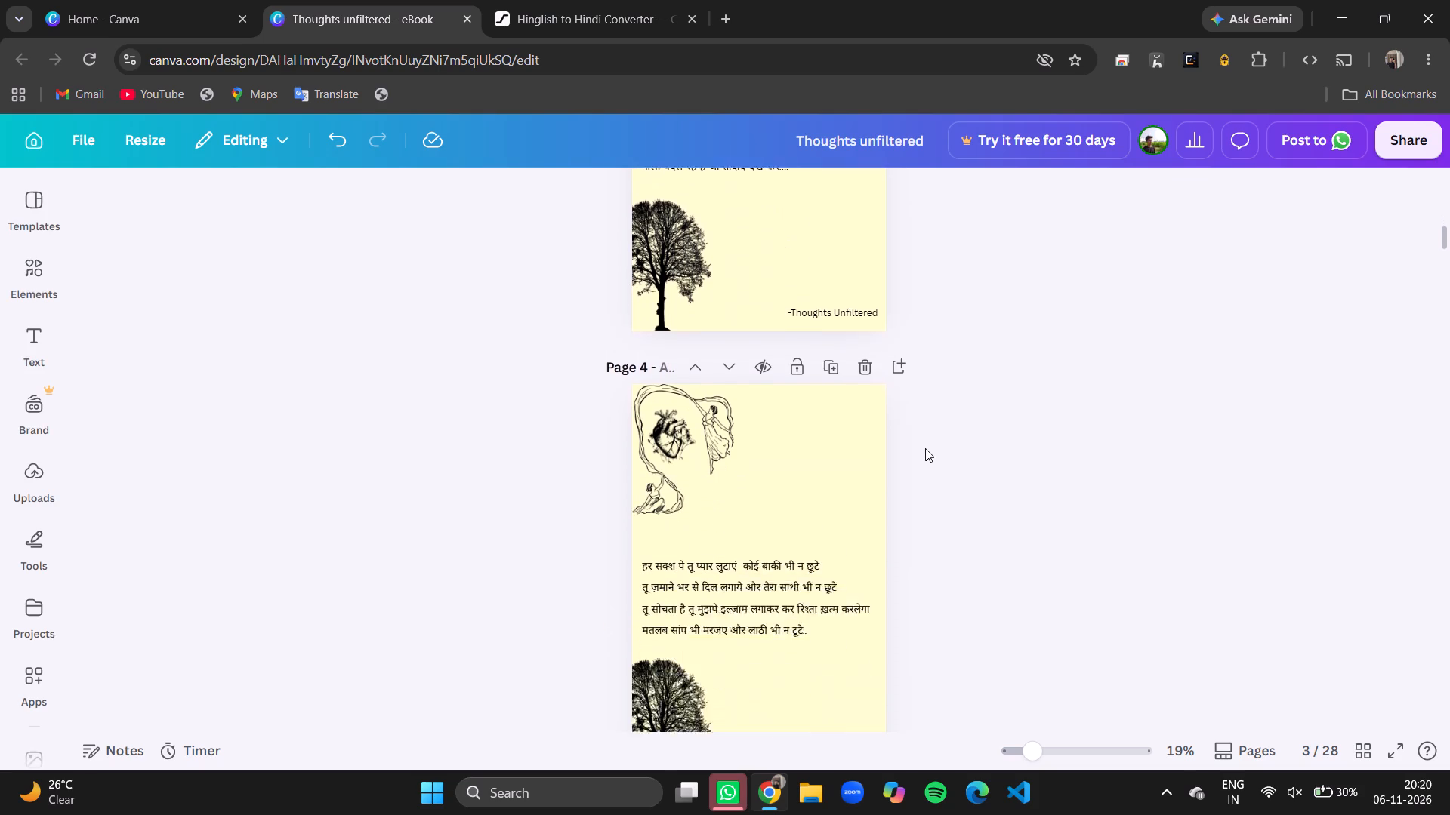
scroll(925, 448, down, 1)
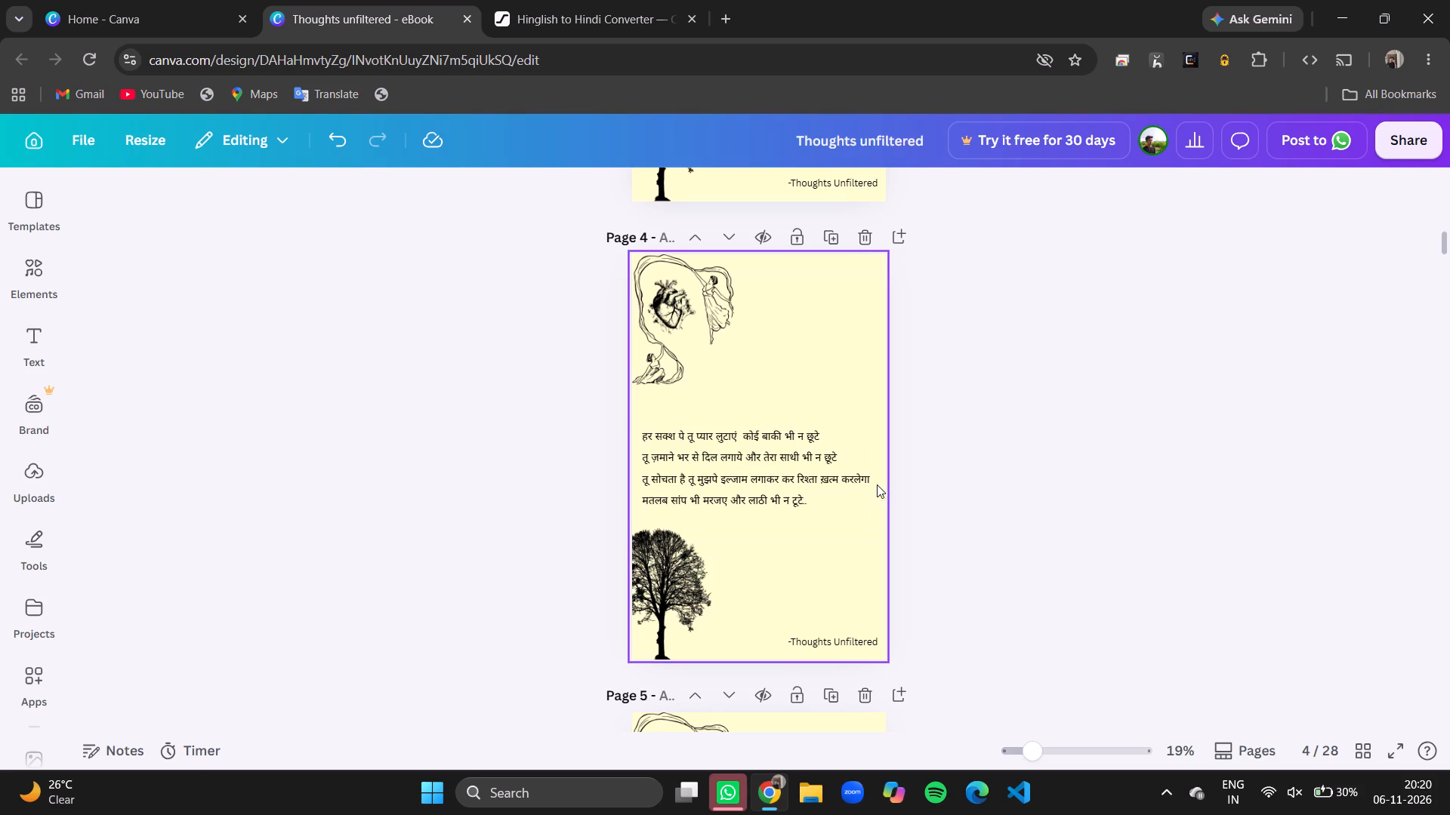
scroll(881, 484, down, 1)
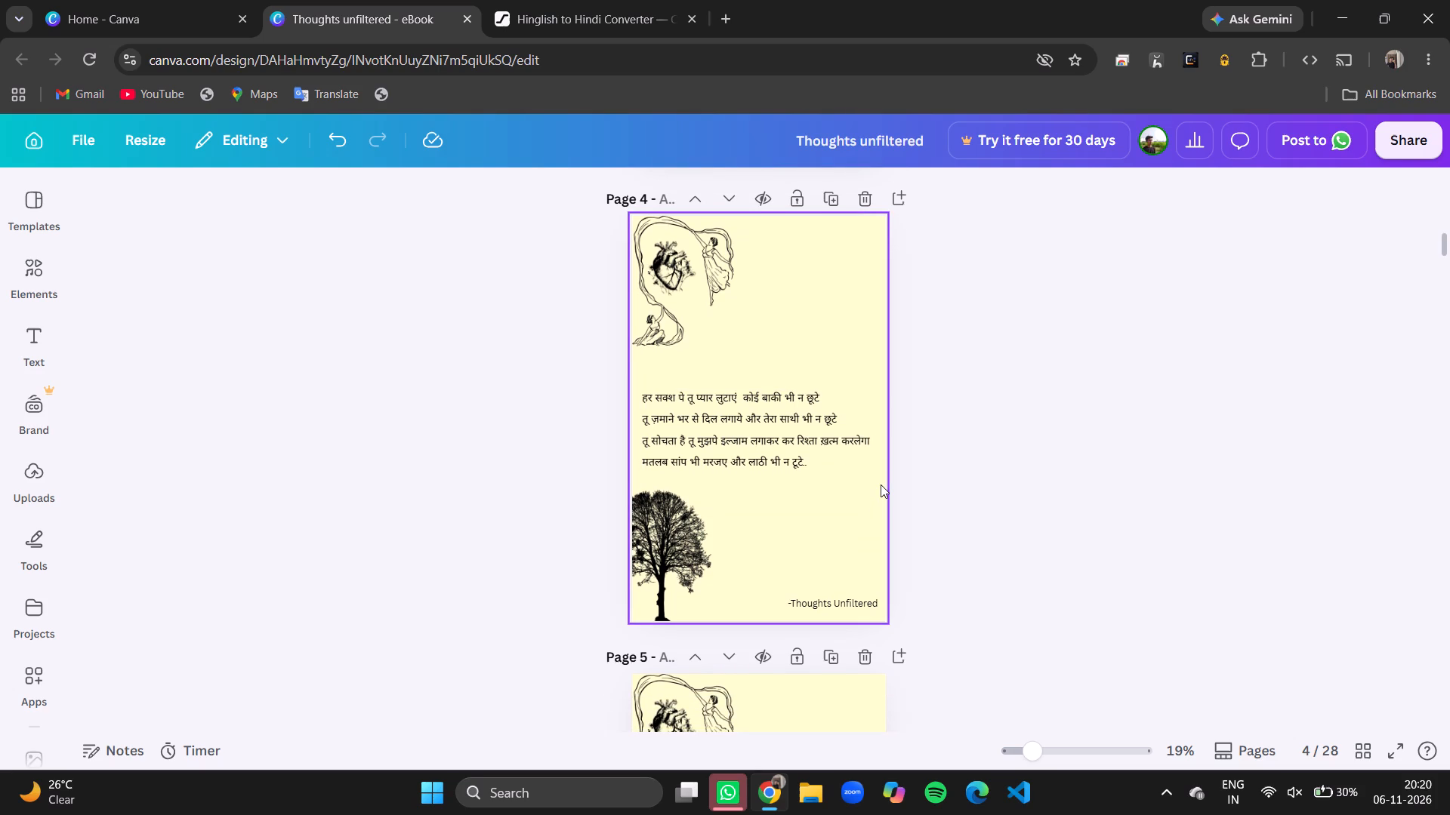
scroll(881, 484, down, 4)
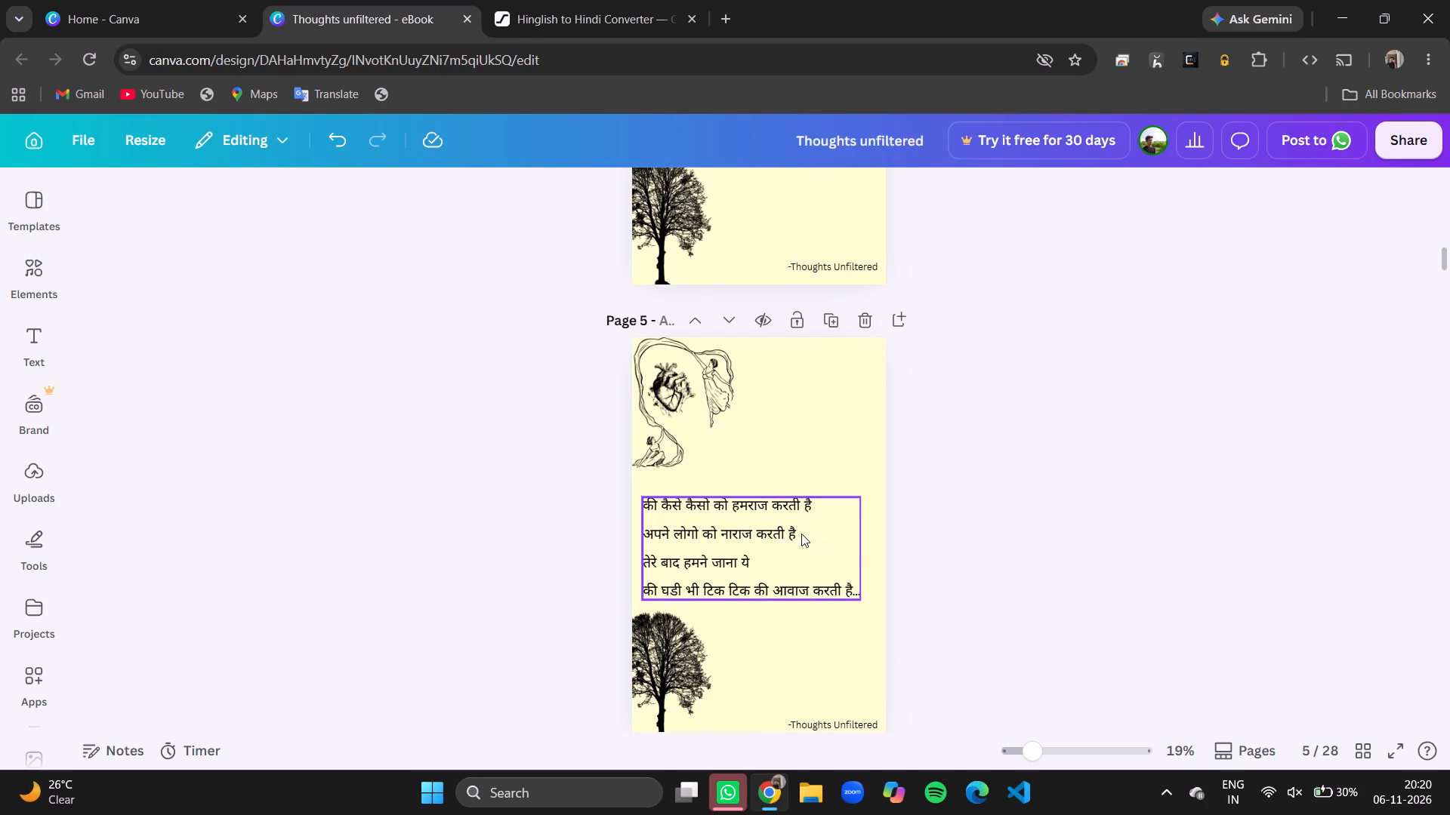
scroll(801, 534, down, 2)
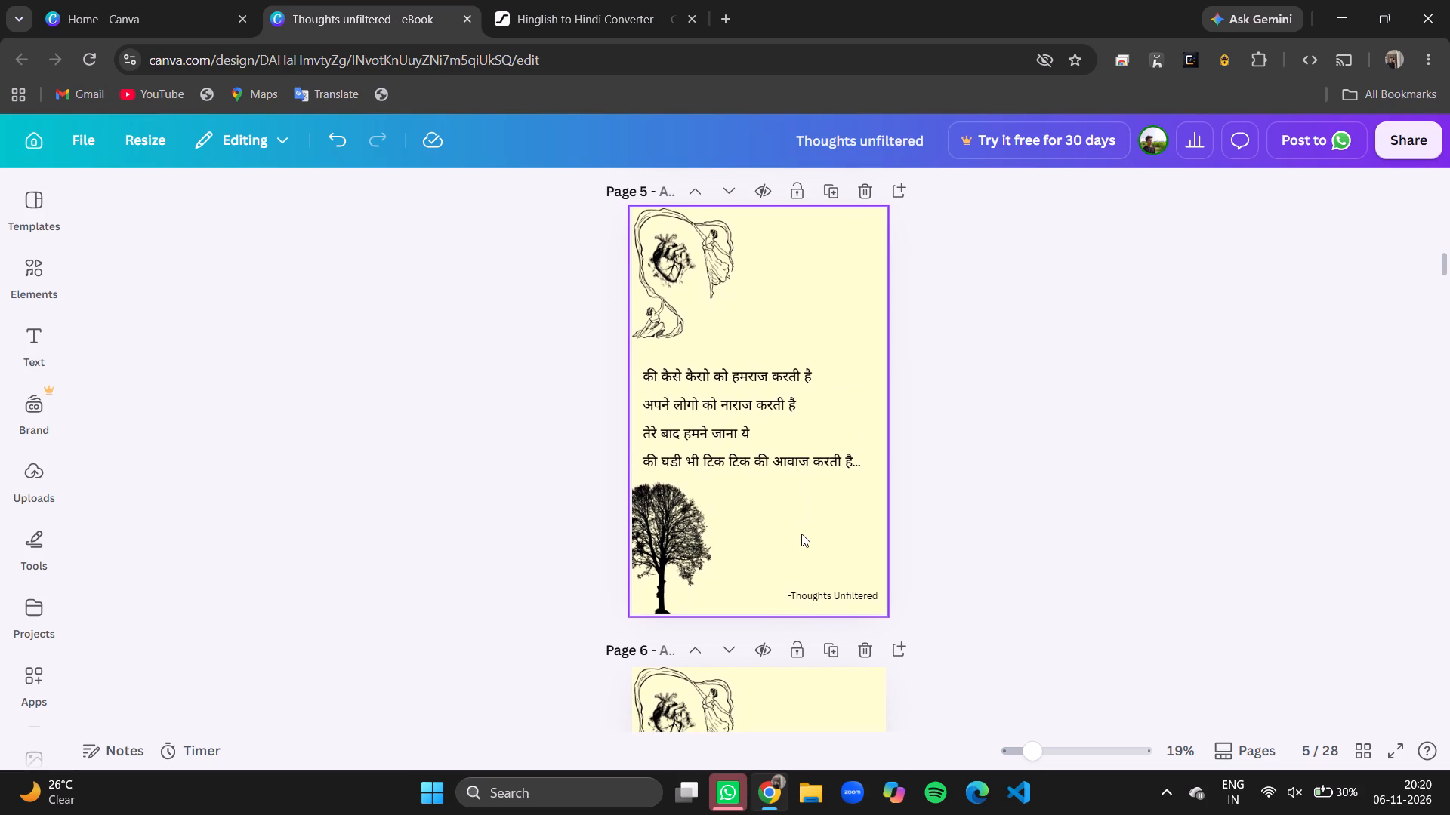
scroll(801, 534, down, 1)
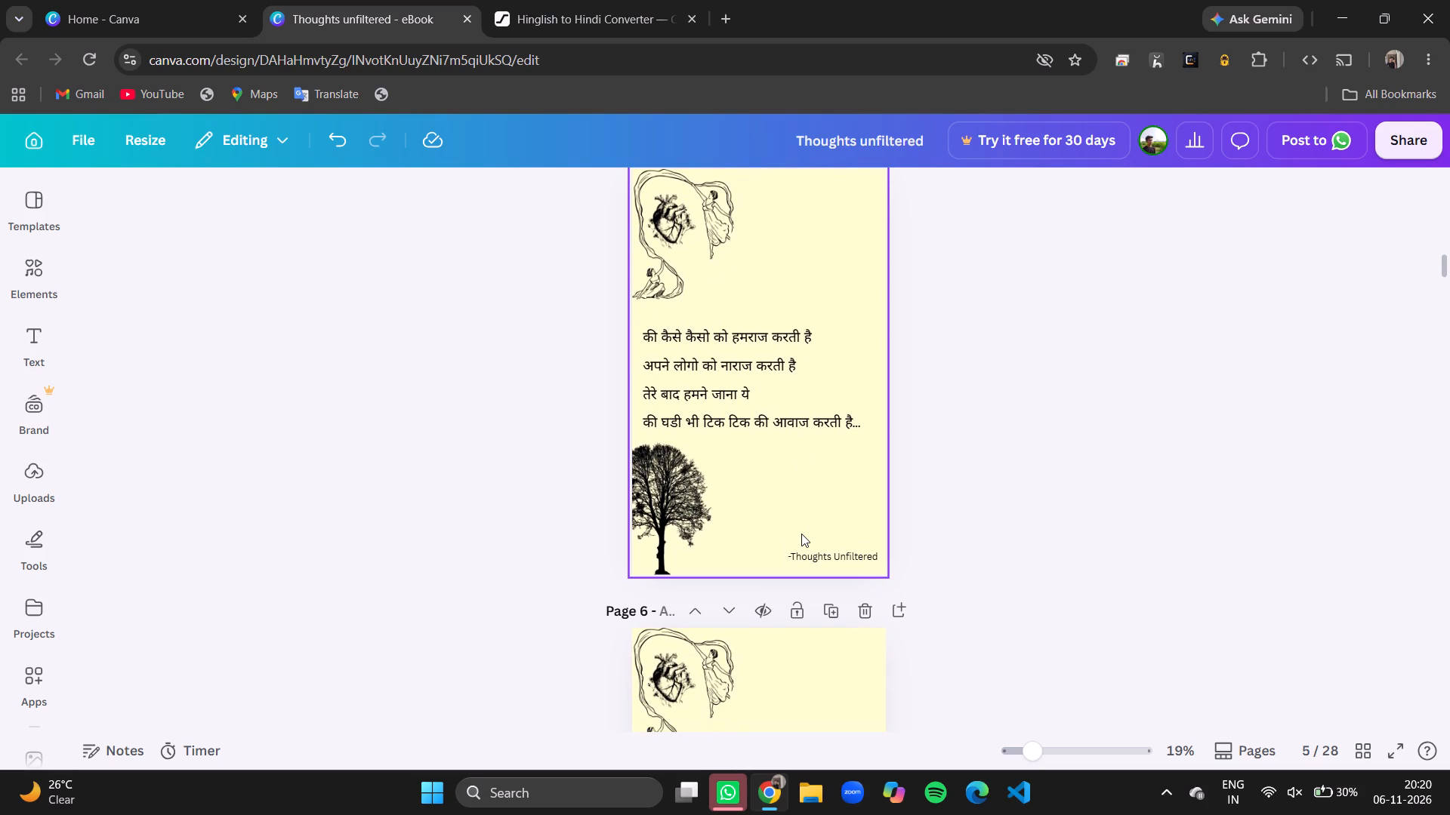
click(752, 382)
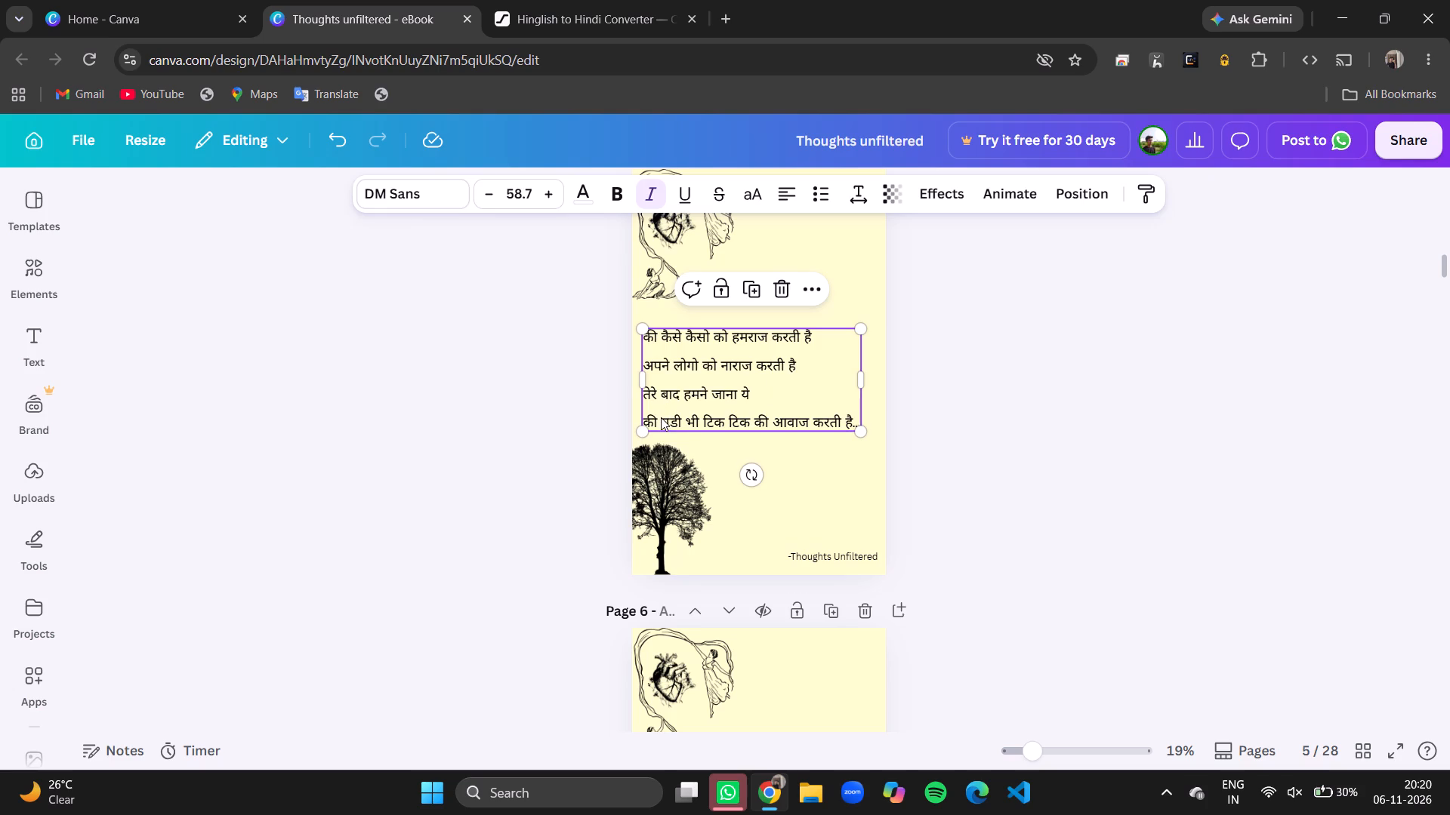
click(754, 390)
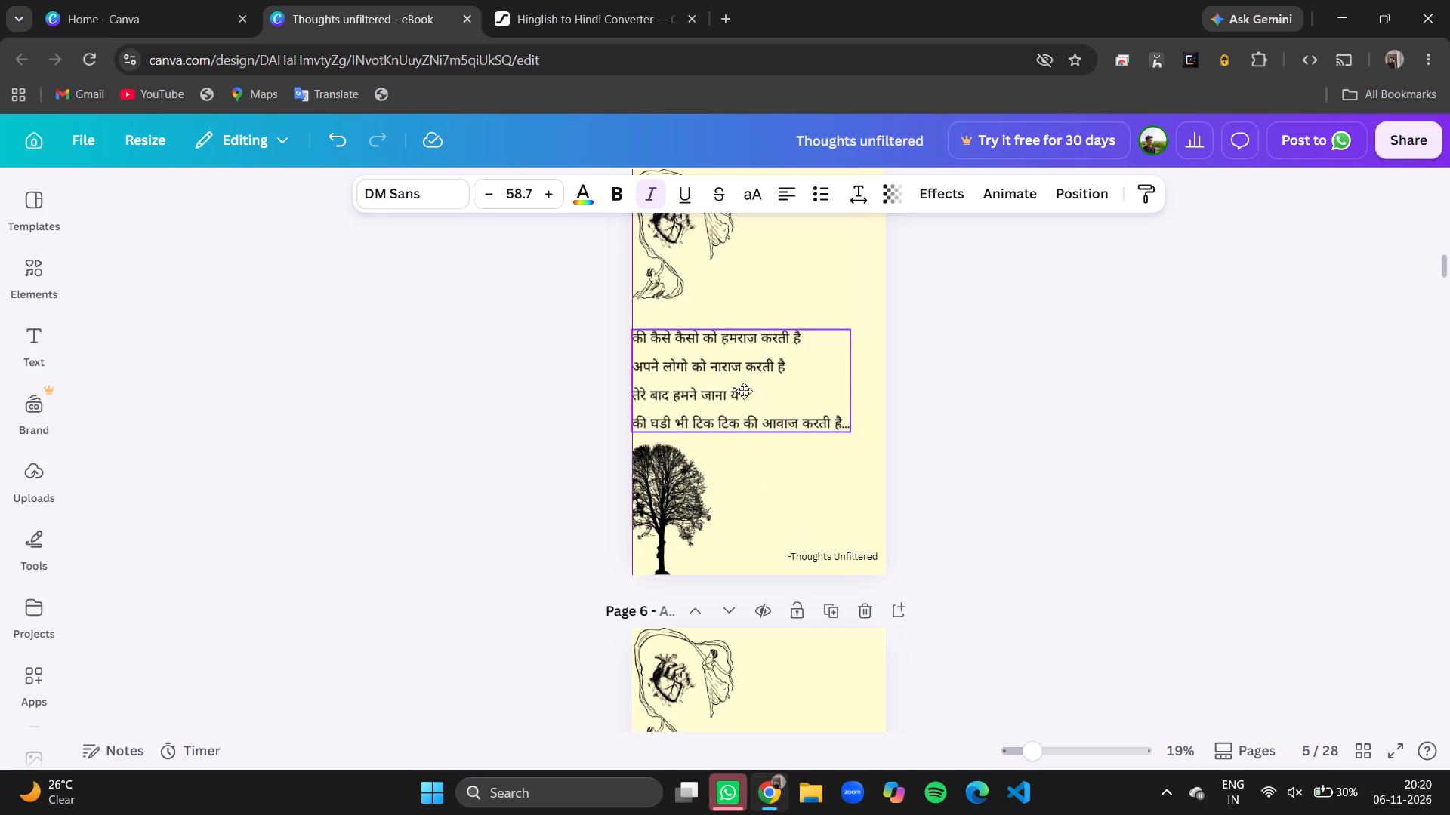
click(985, 400)
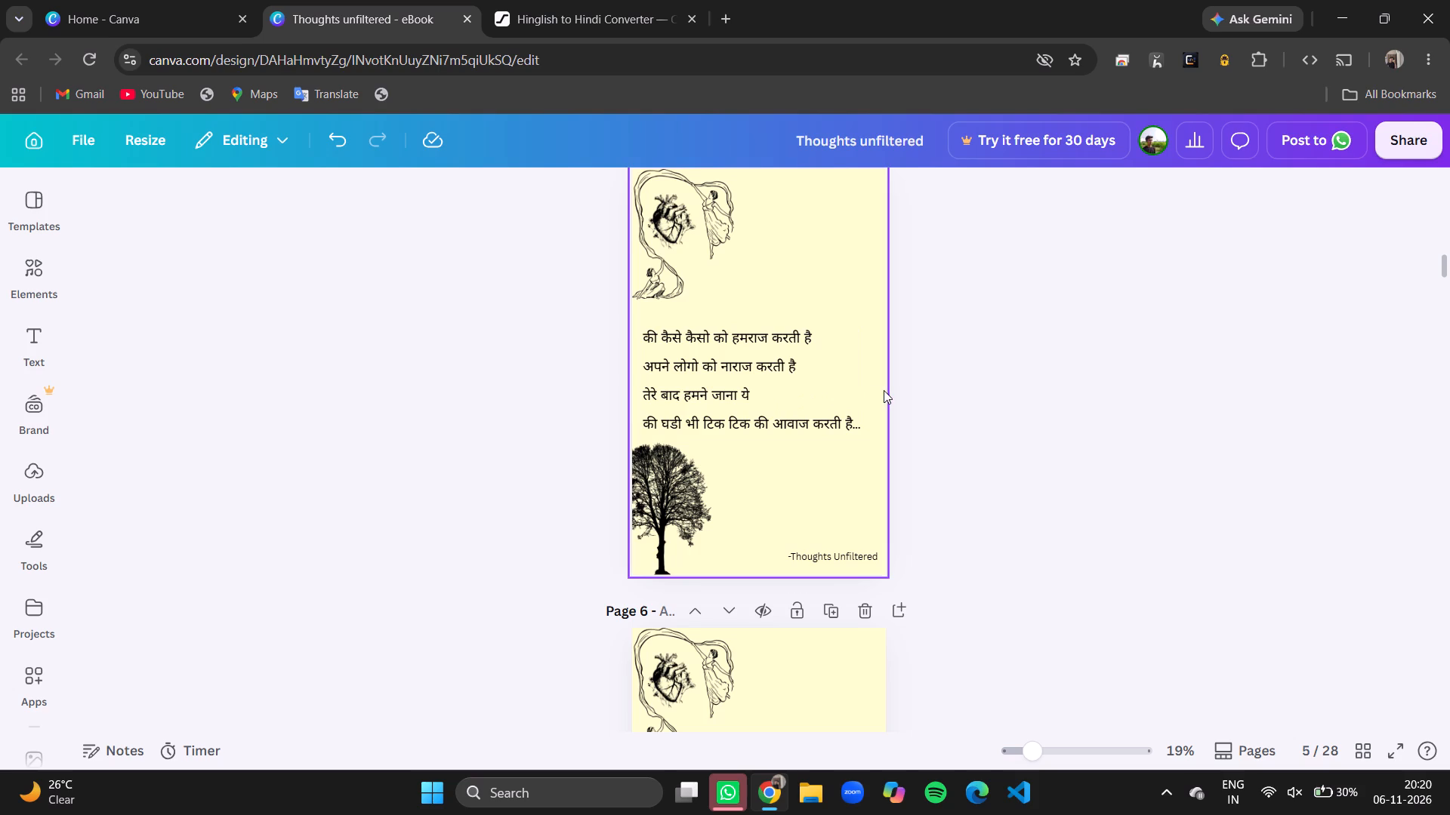
Read through the poems on pages 6 and 7 of the eBook, checking their wording.
scroll(902, 398, down, 4)
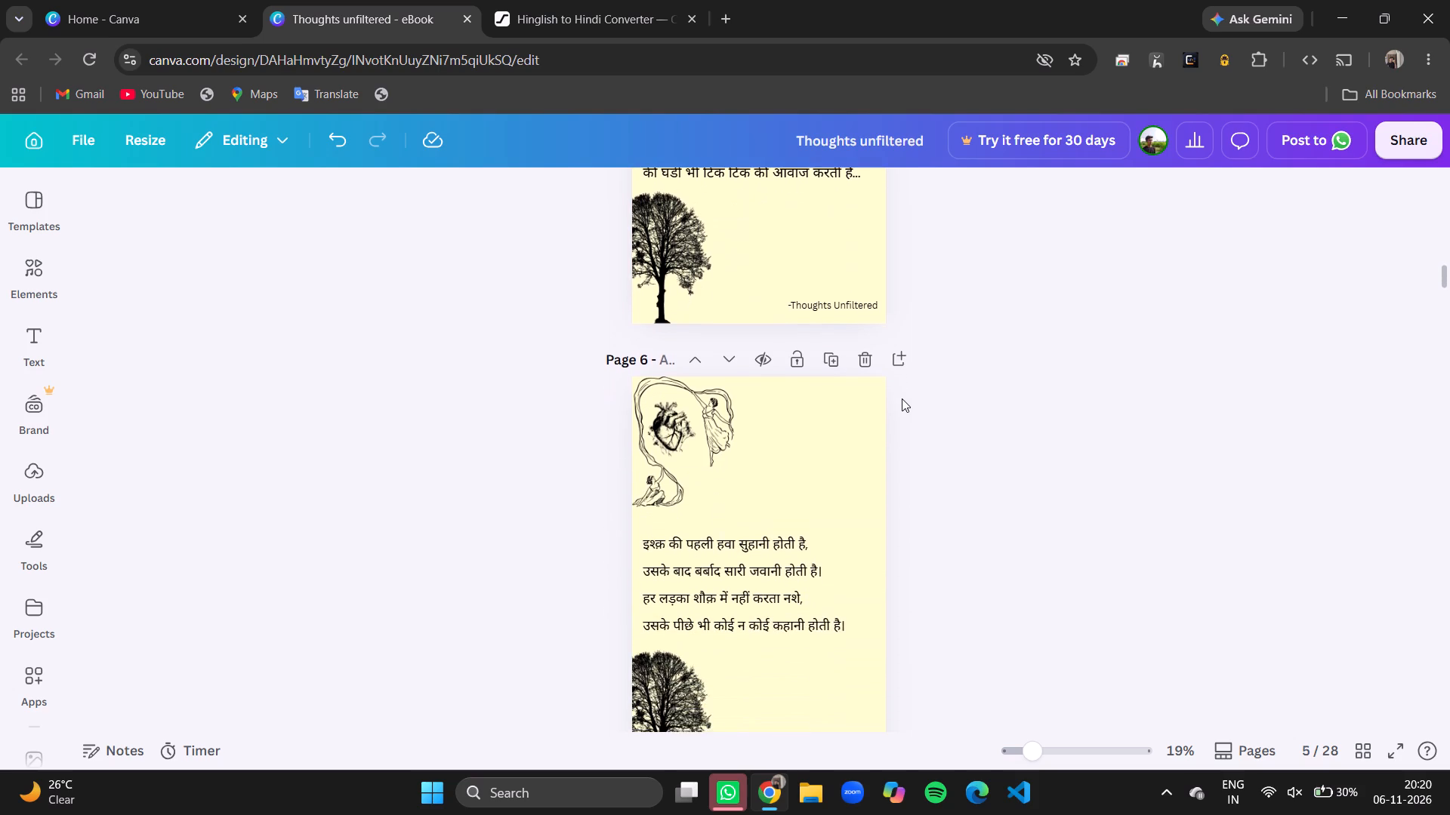
scroll(902, 398, down, 2)
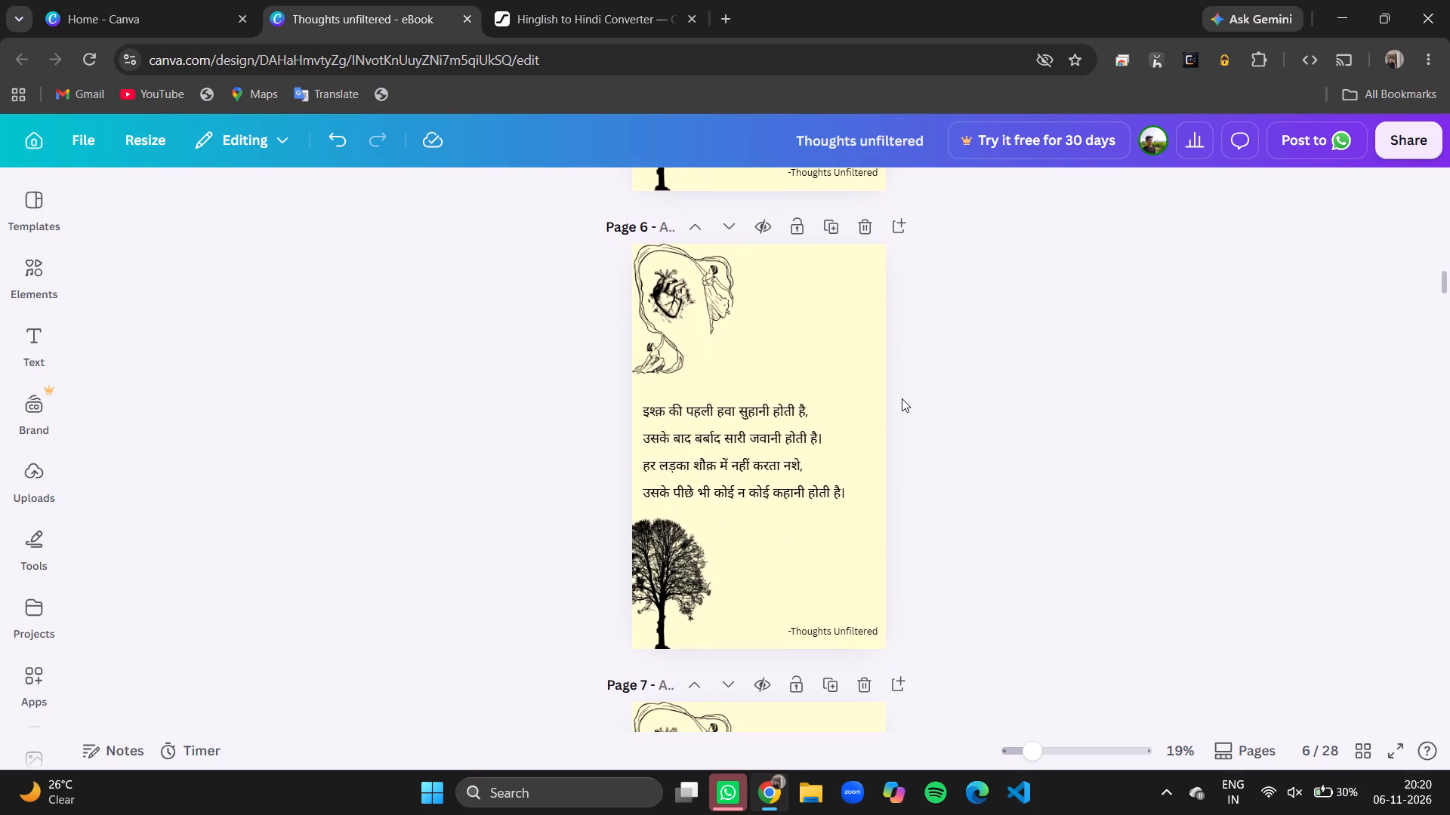
scroll(902, 398, down, 1)
scroll(902, 398, up, 4)
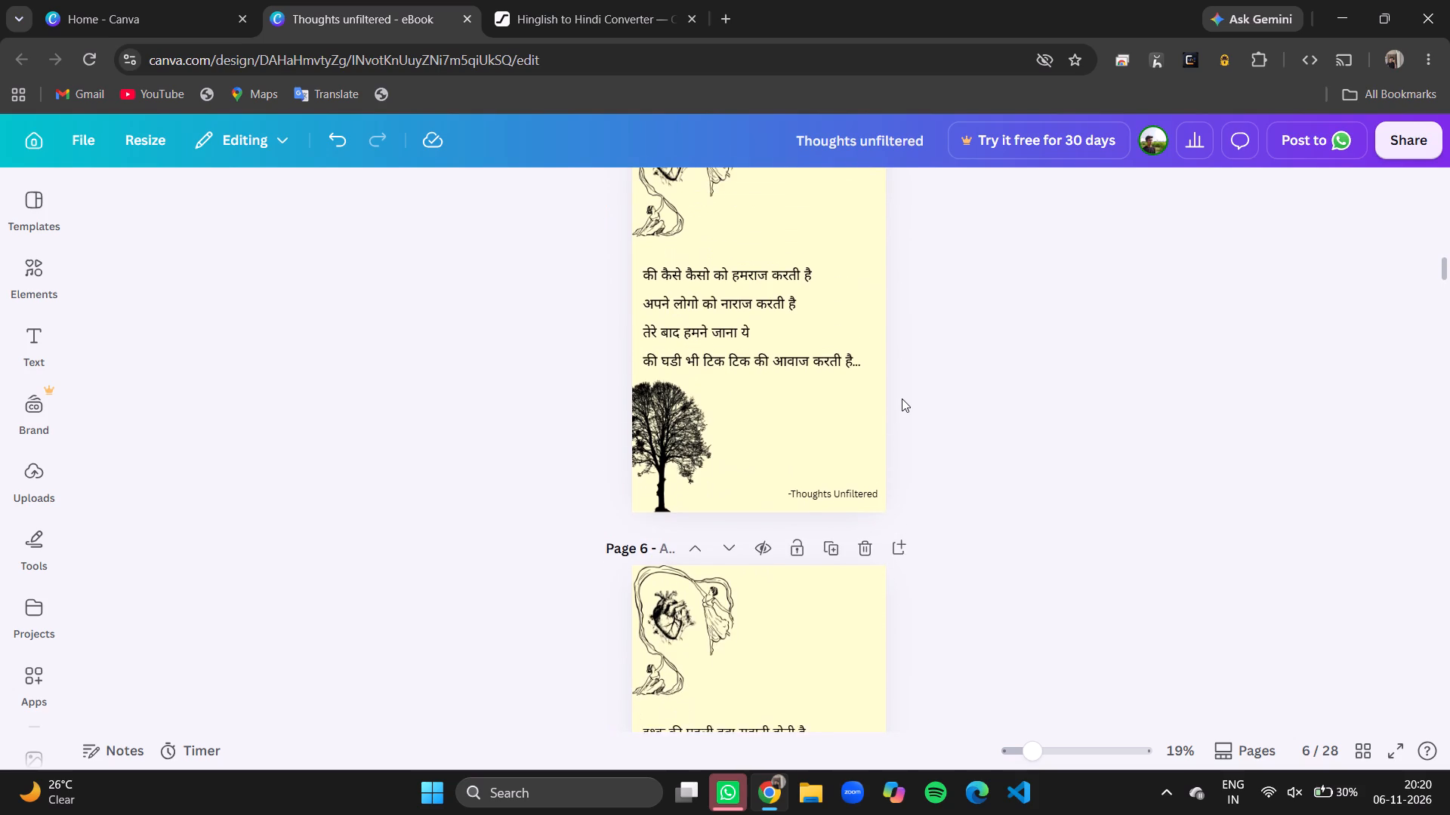
scroll(902, 398, down, 3)
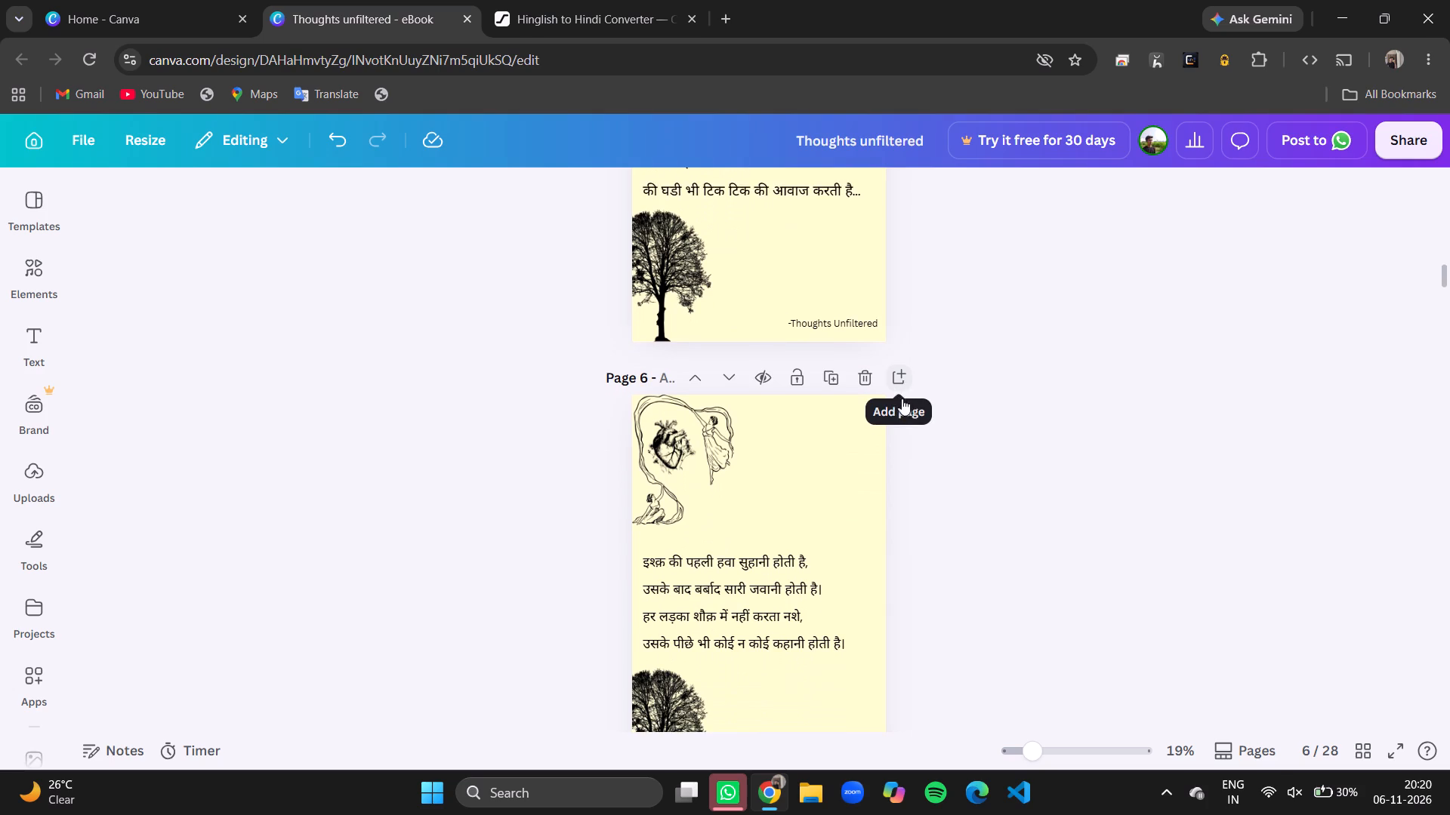
scroll(902, 398, down, 1)
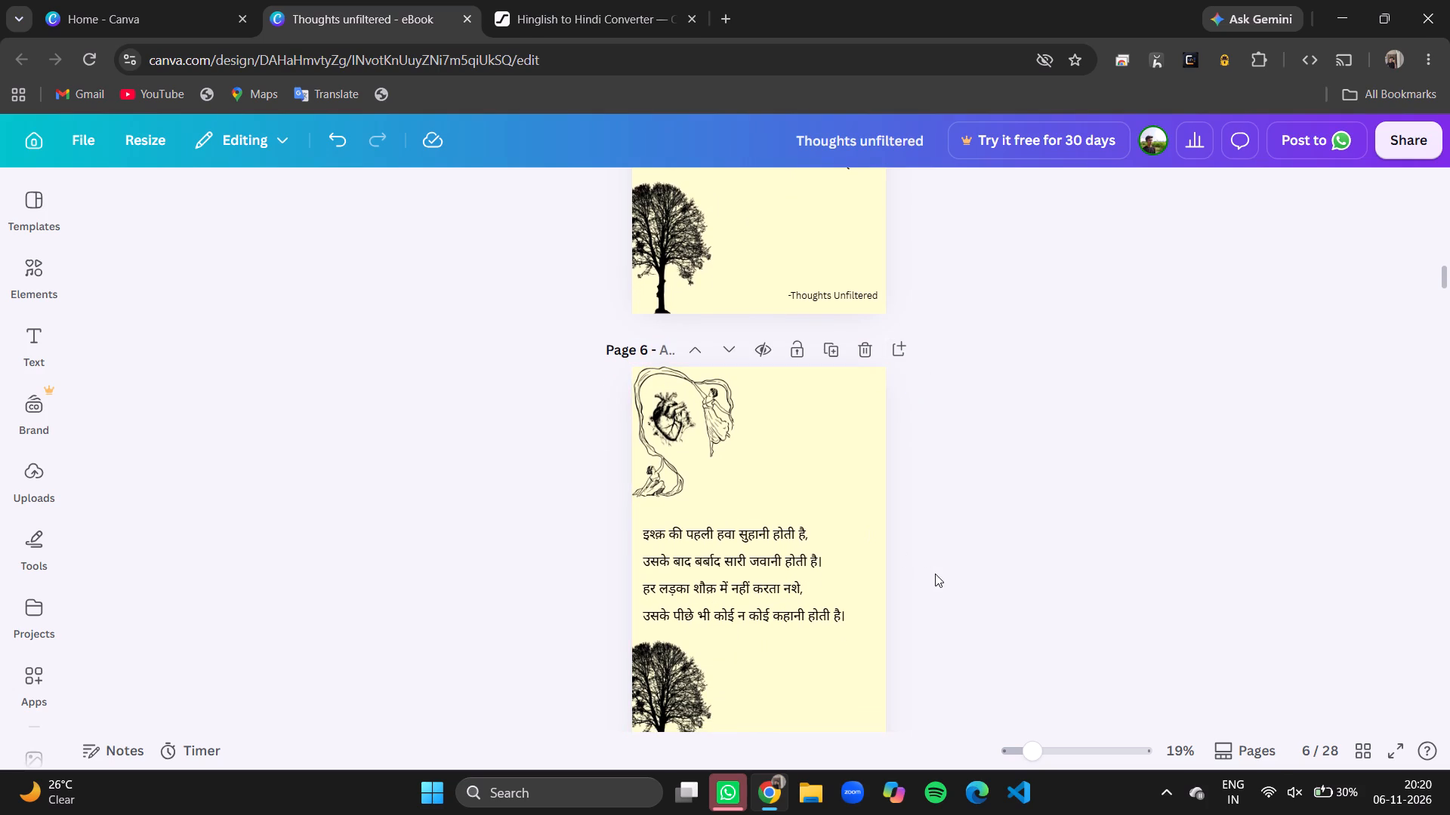
scroll(935, 574, down, 2)
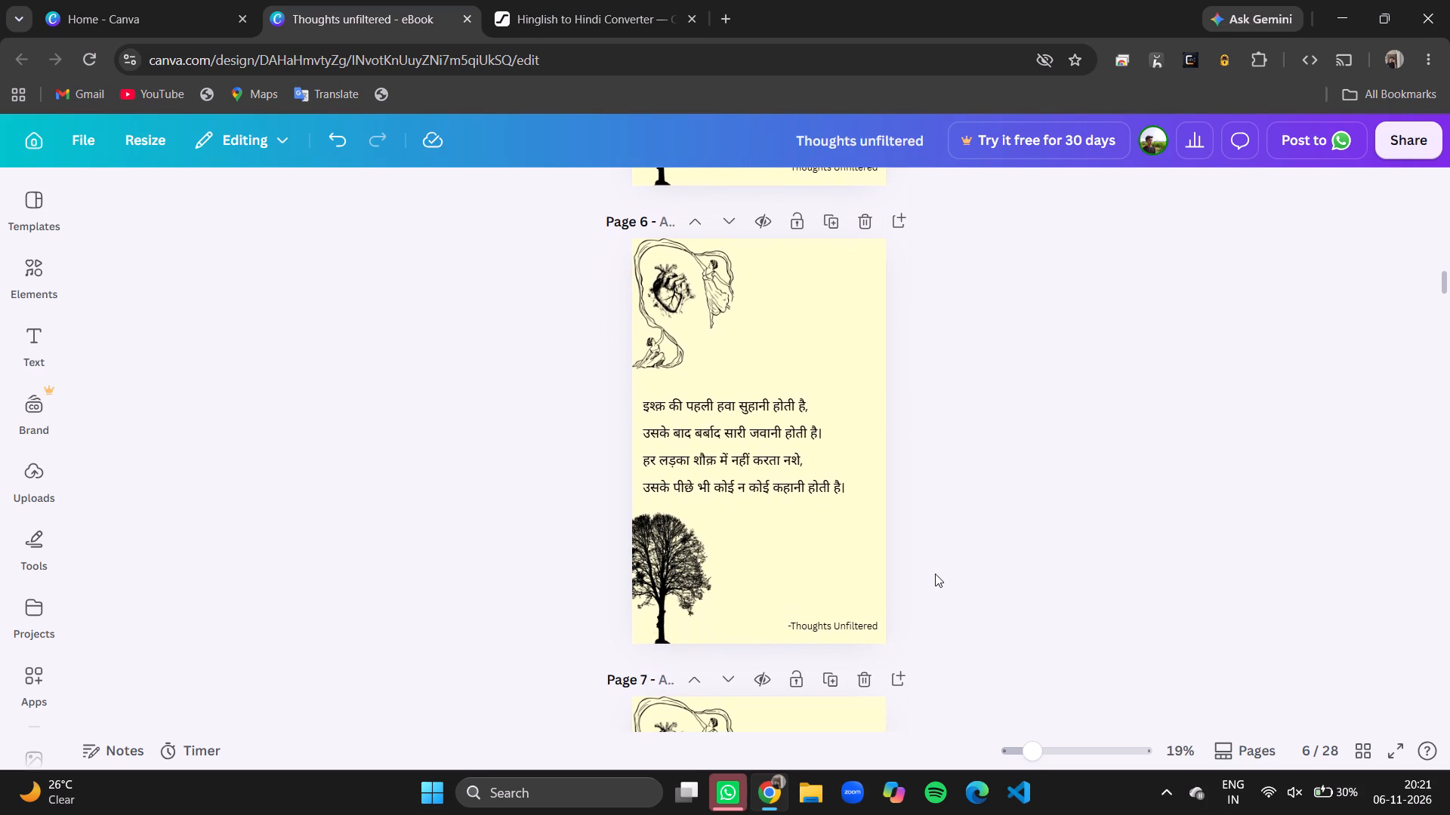
scroll(935, 574, down, 2)
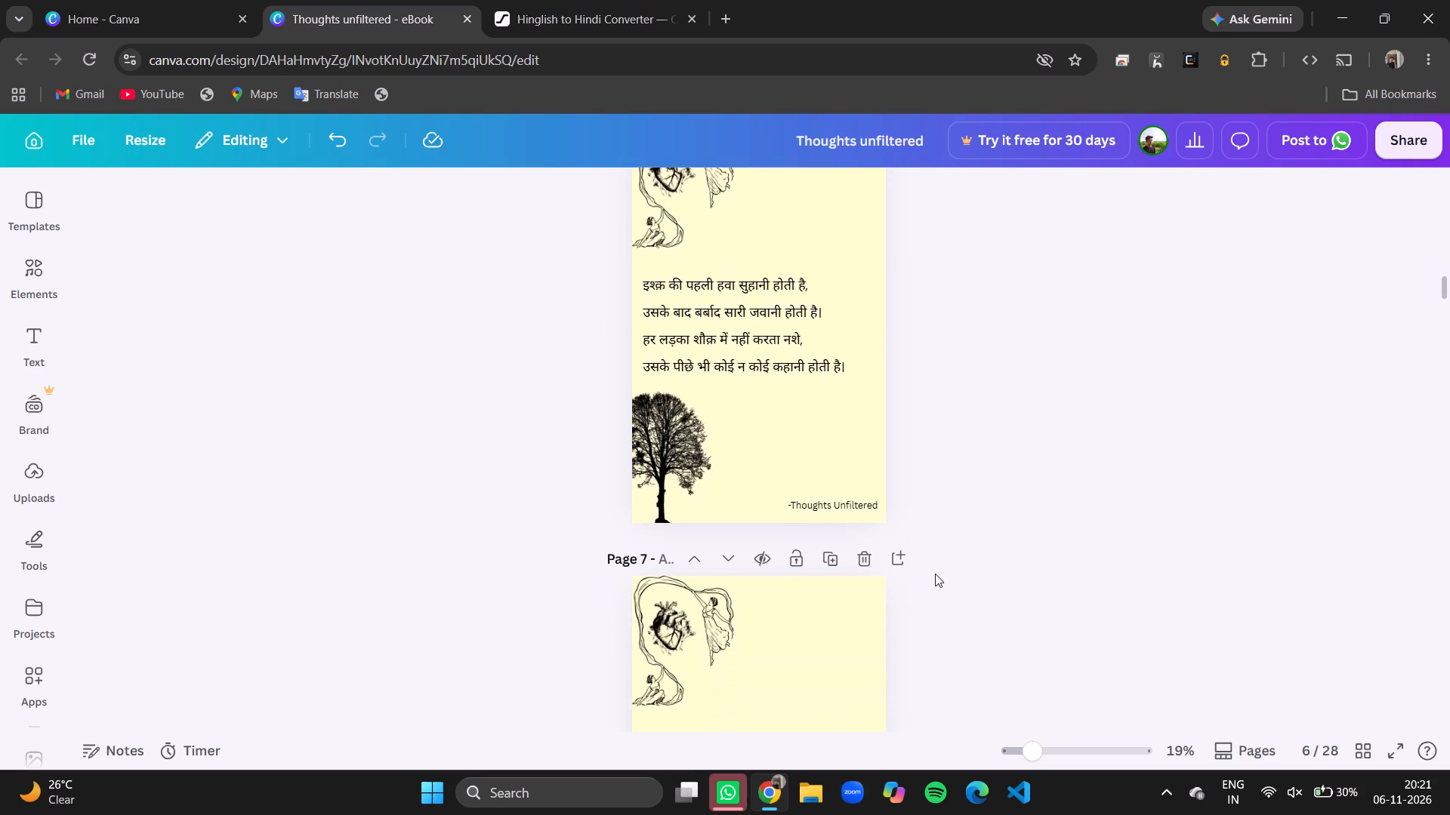
scroll(935, 574, down, 2)
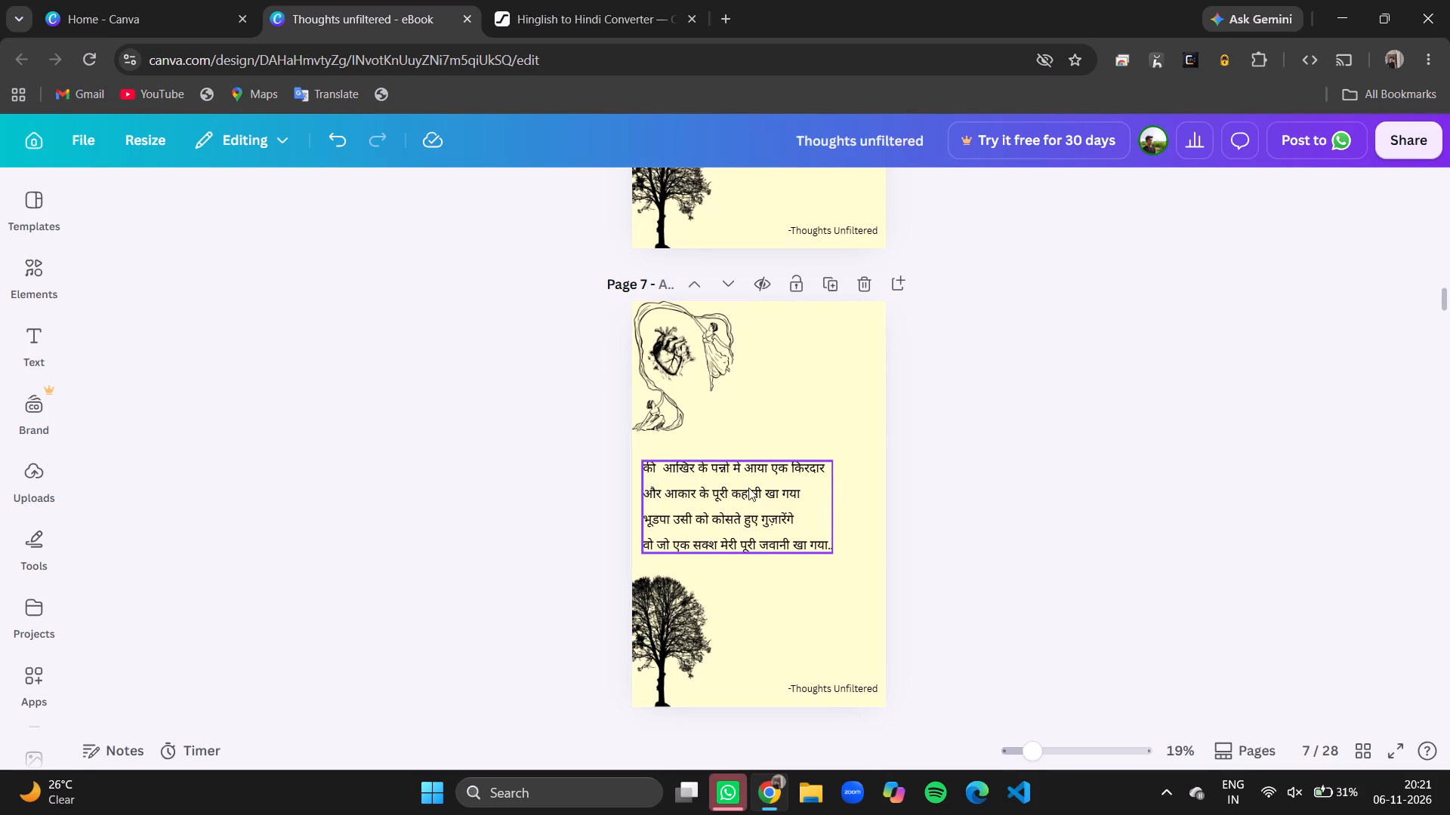
Add the repeat mark (2) after खा गया in the second line of page 7's poem, keeping the third line separate.
click(806, 492)
double_click(806, 492)
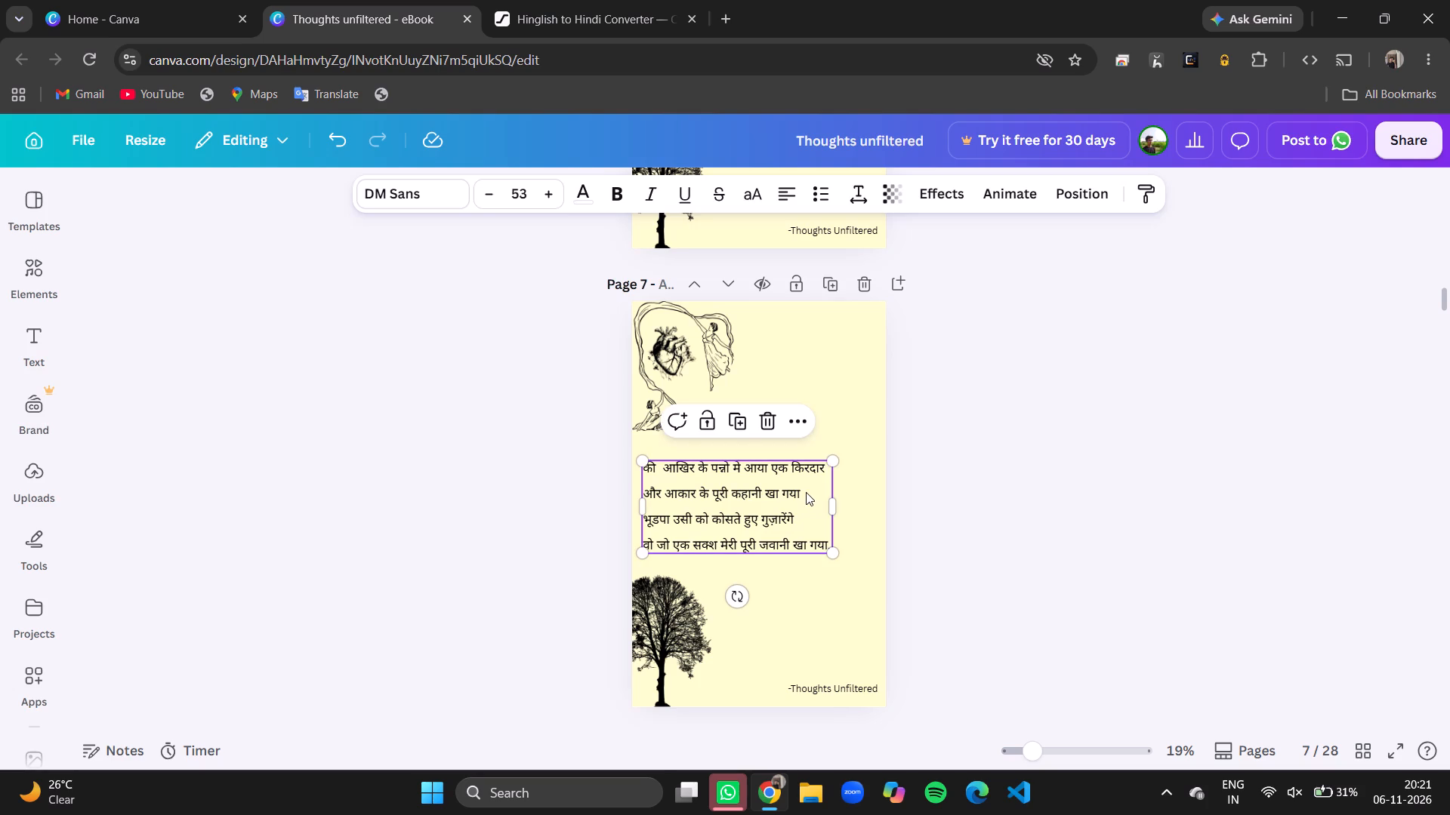
key(space)
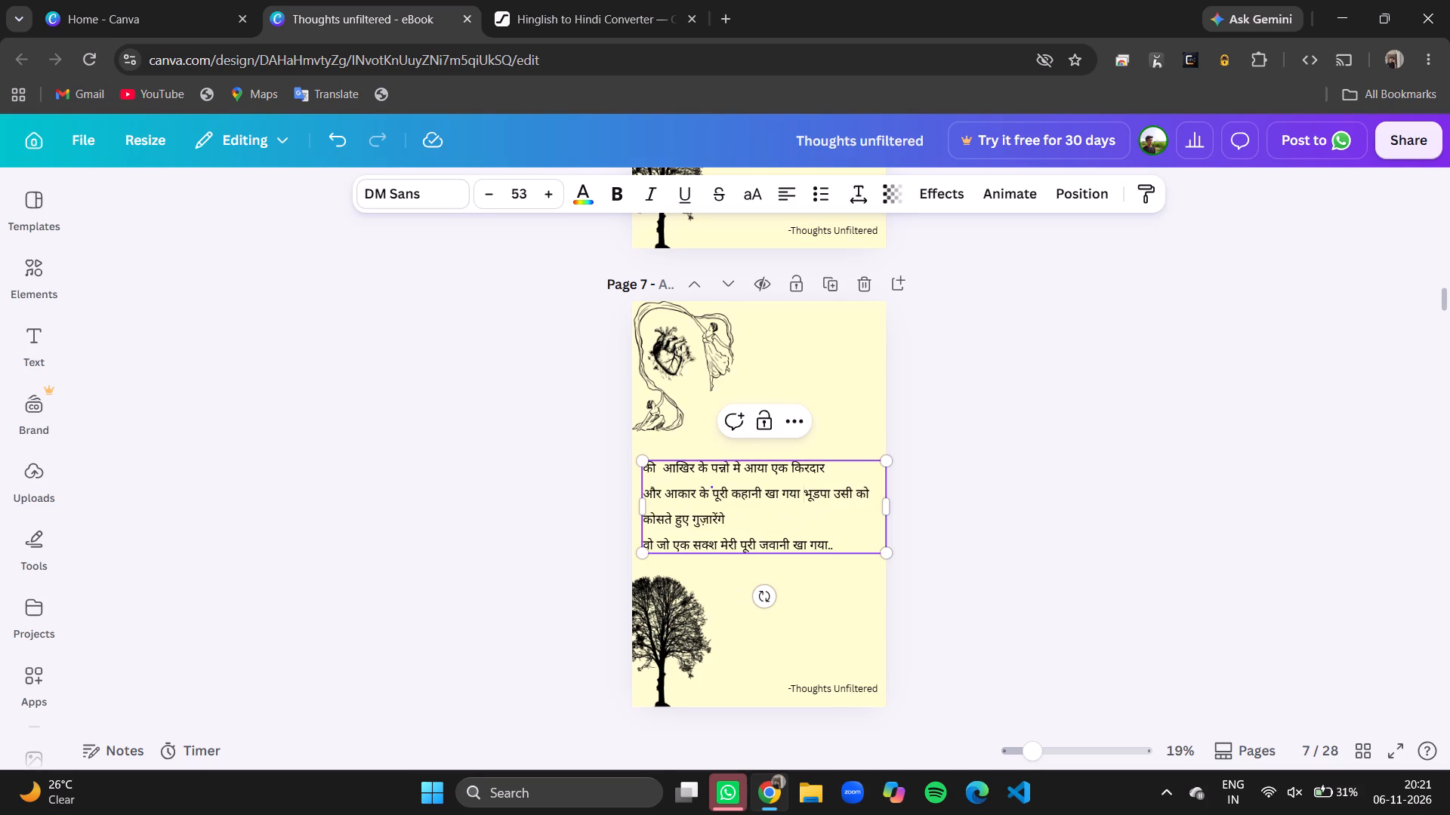
text((2)
key(shift+parenright)
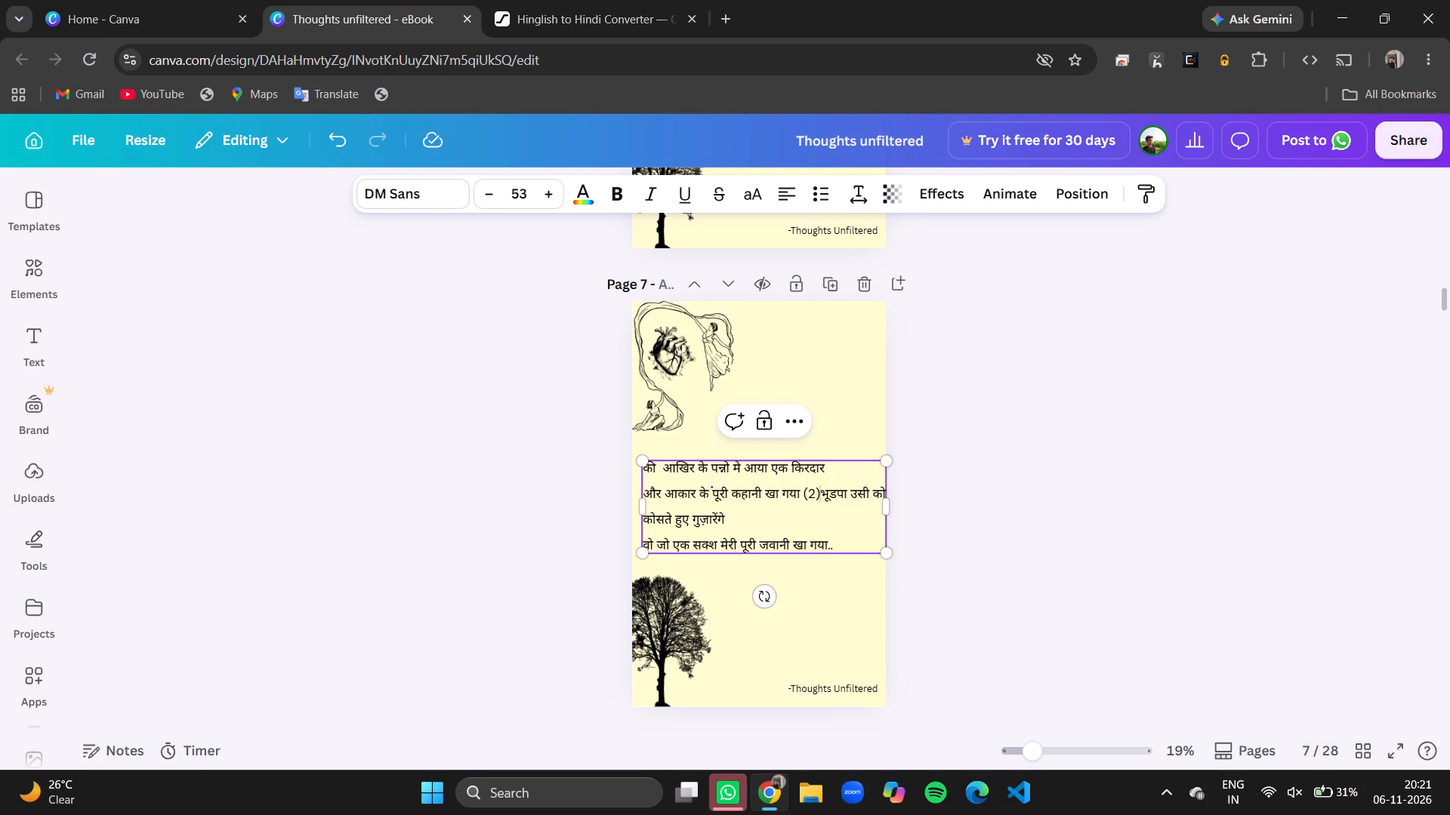
key(Return)
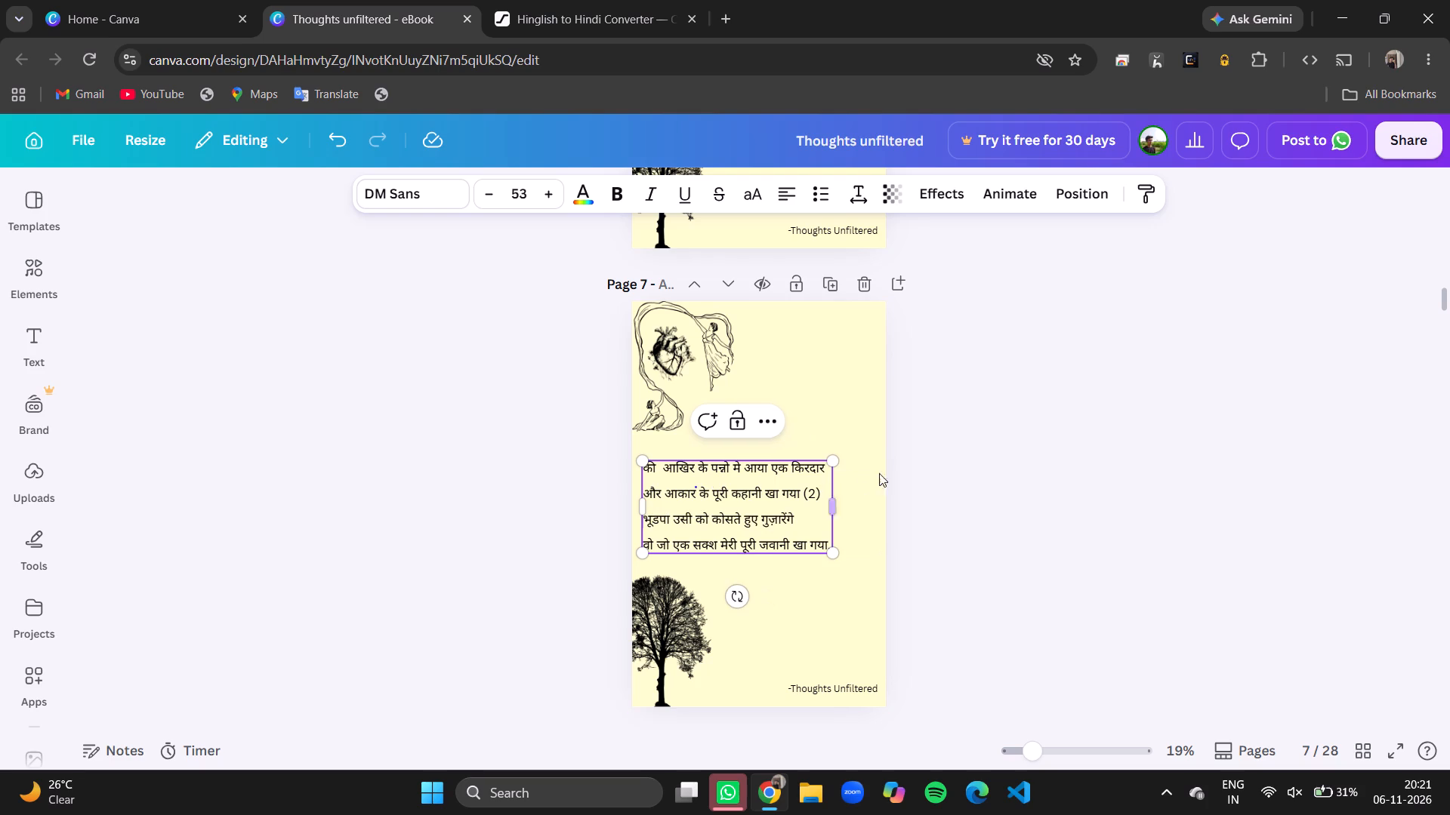
click(801, 493)
key(space)
Add || before the (2) in the second line of page 7's poem and after गया in its fourth line.
text(||)
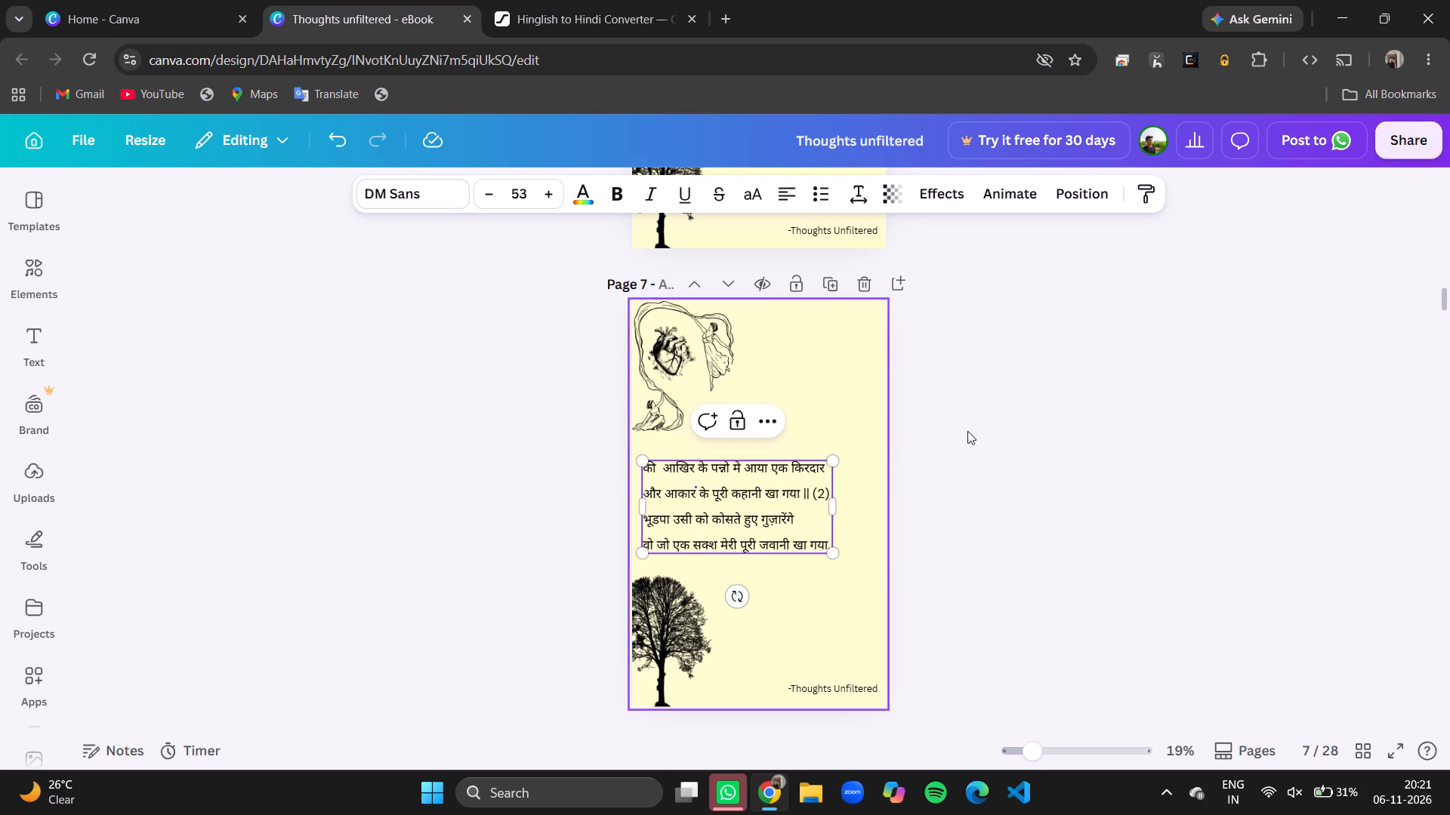
click(819, 534)
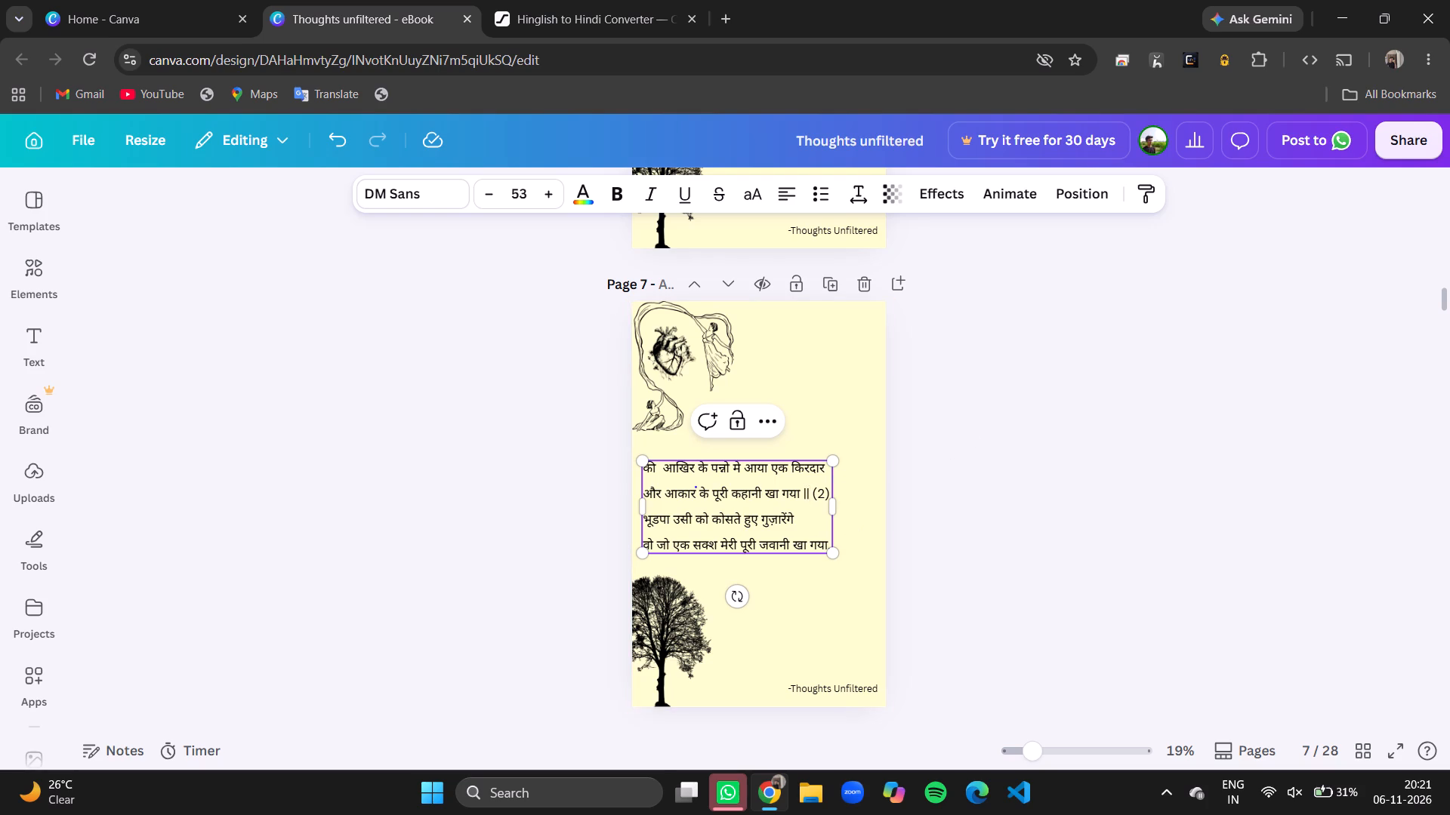
key(Right)
key(Right)
text(||)
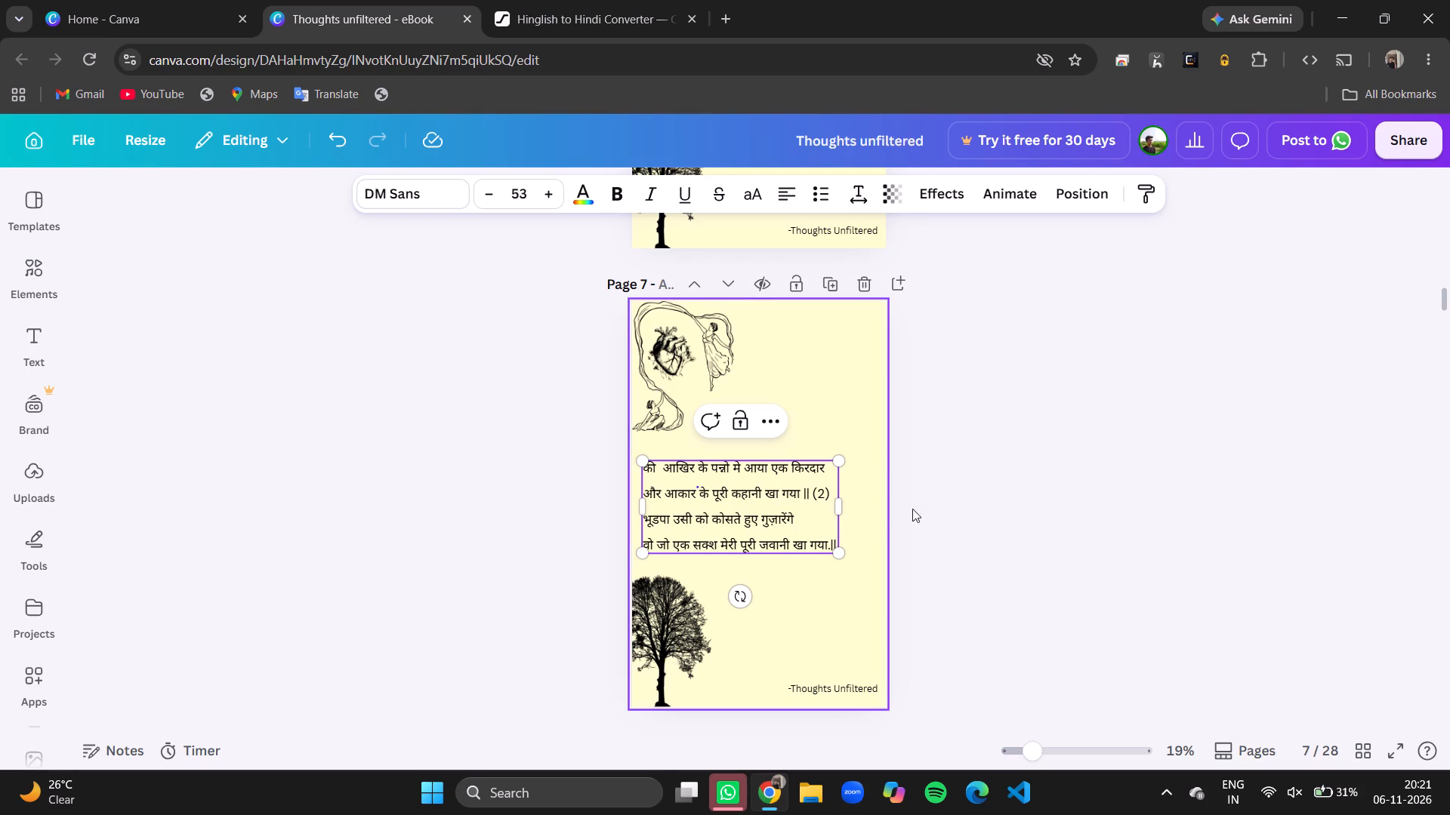
click(974, 514)
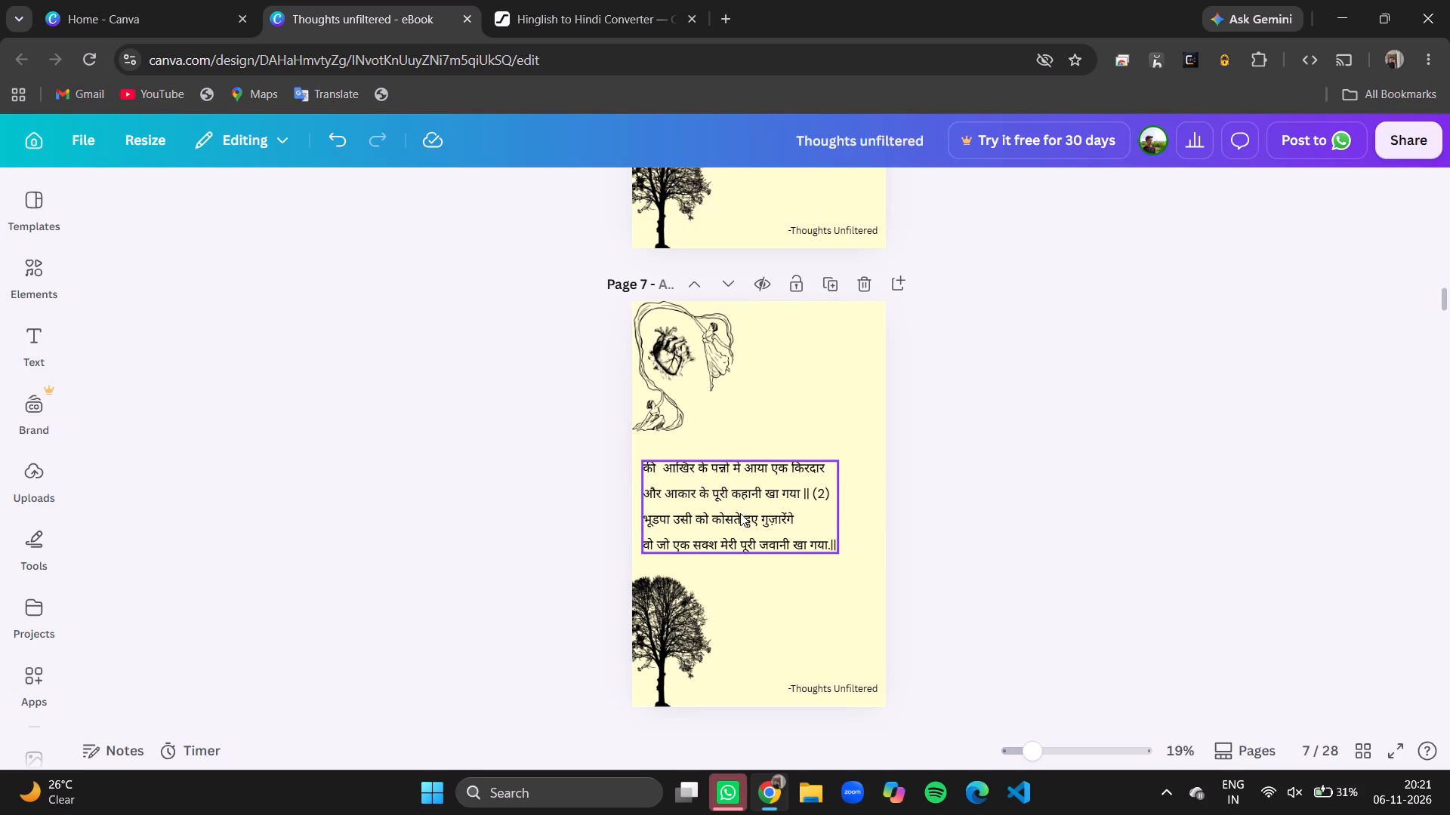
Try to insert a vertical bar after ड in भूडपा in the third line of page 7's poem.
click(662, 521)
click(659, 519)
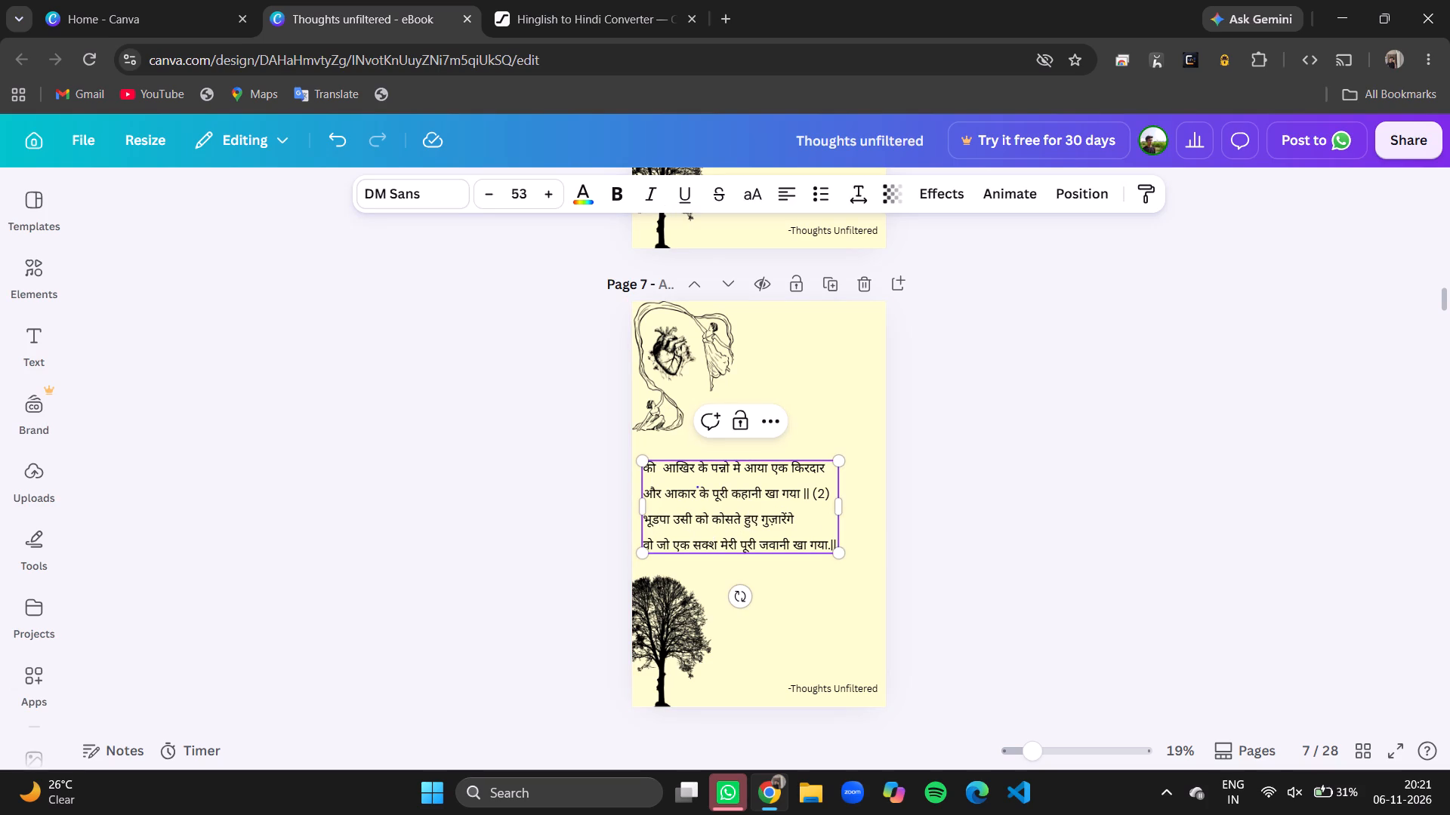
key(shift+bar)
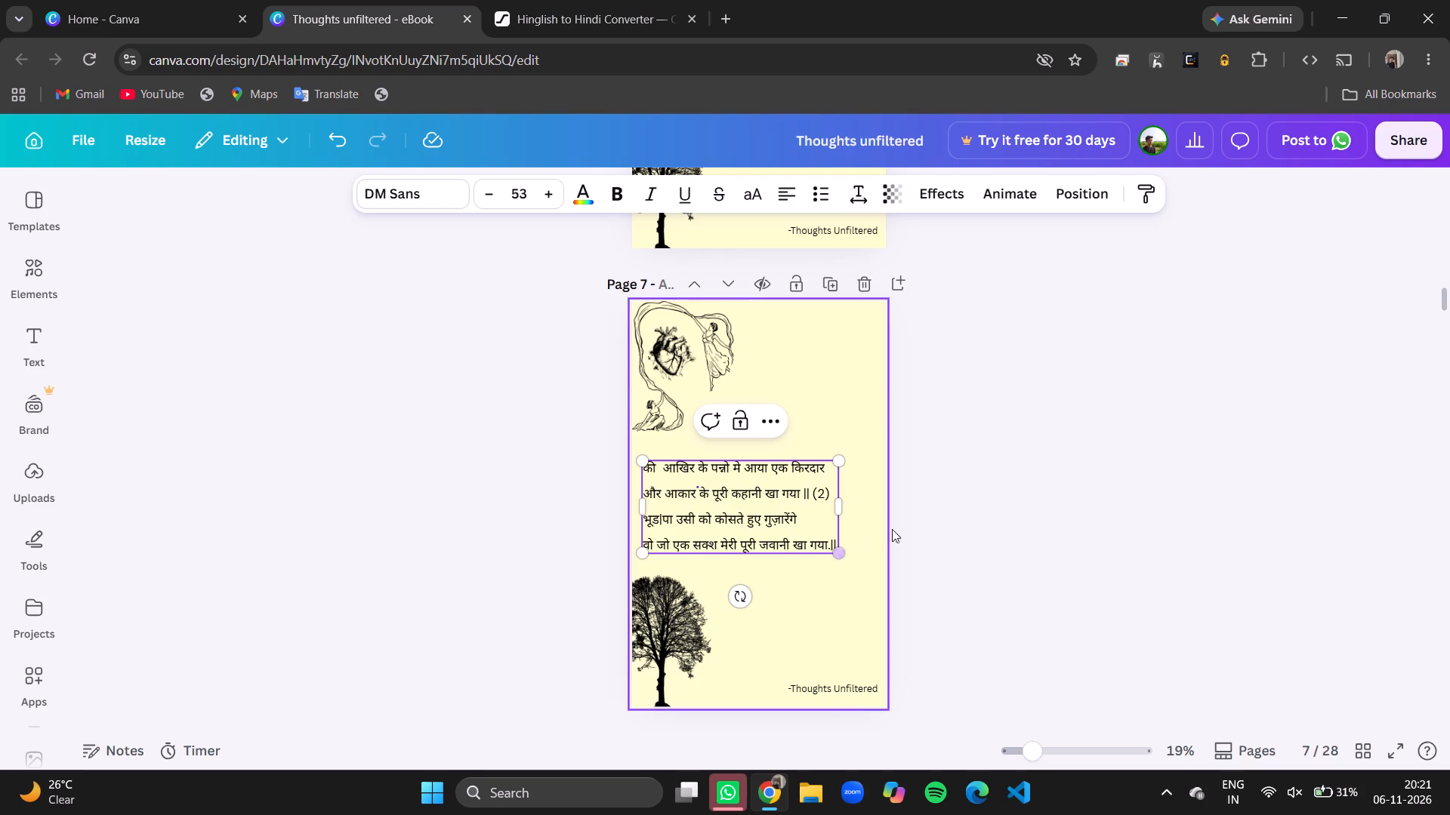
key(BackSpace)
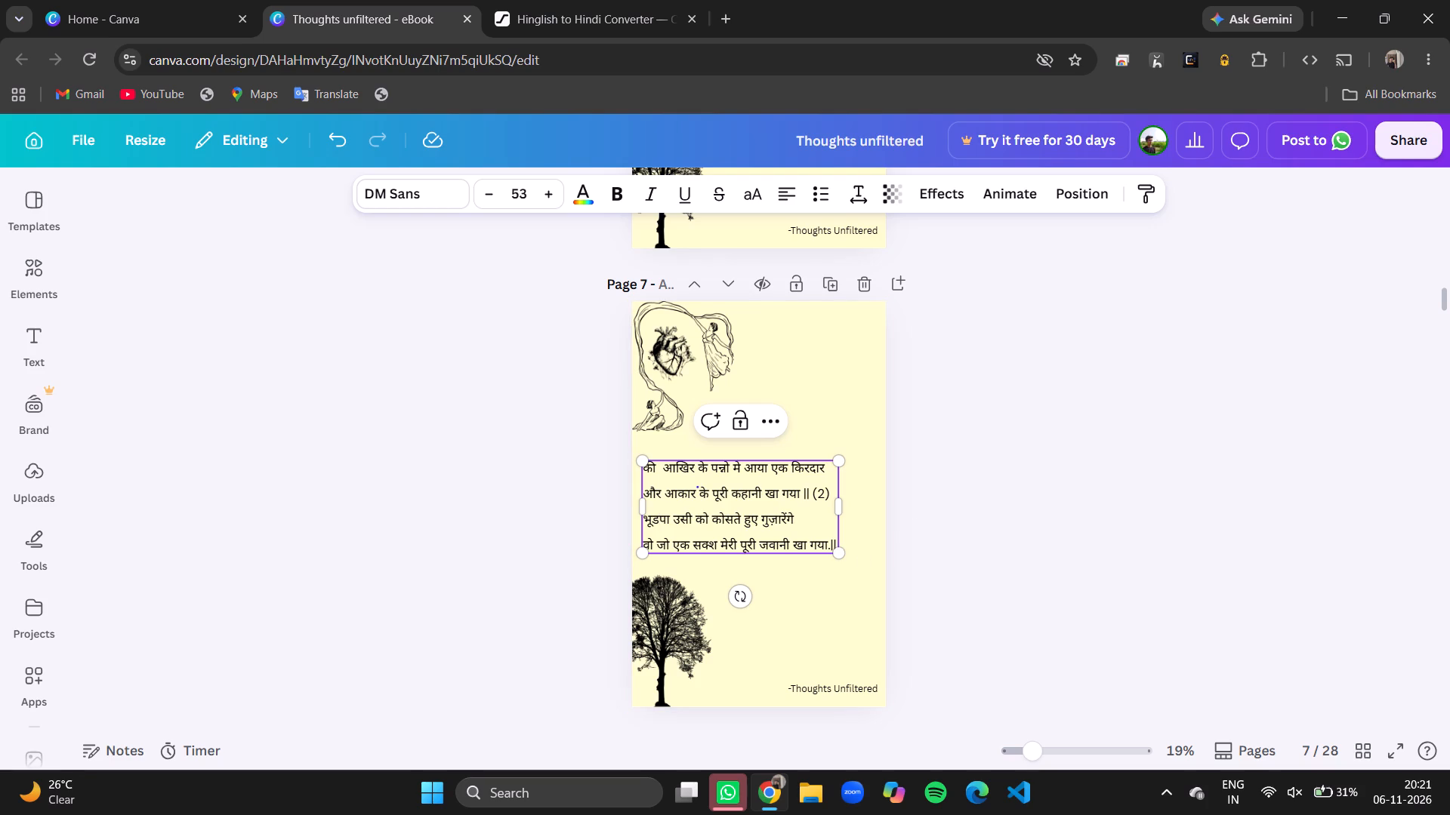
Cut page 7's whole poem and paste it into the Hinglish to Hindi converter, replacing the text there.
key(ctrl+a)
key(ctrl+x)
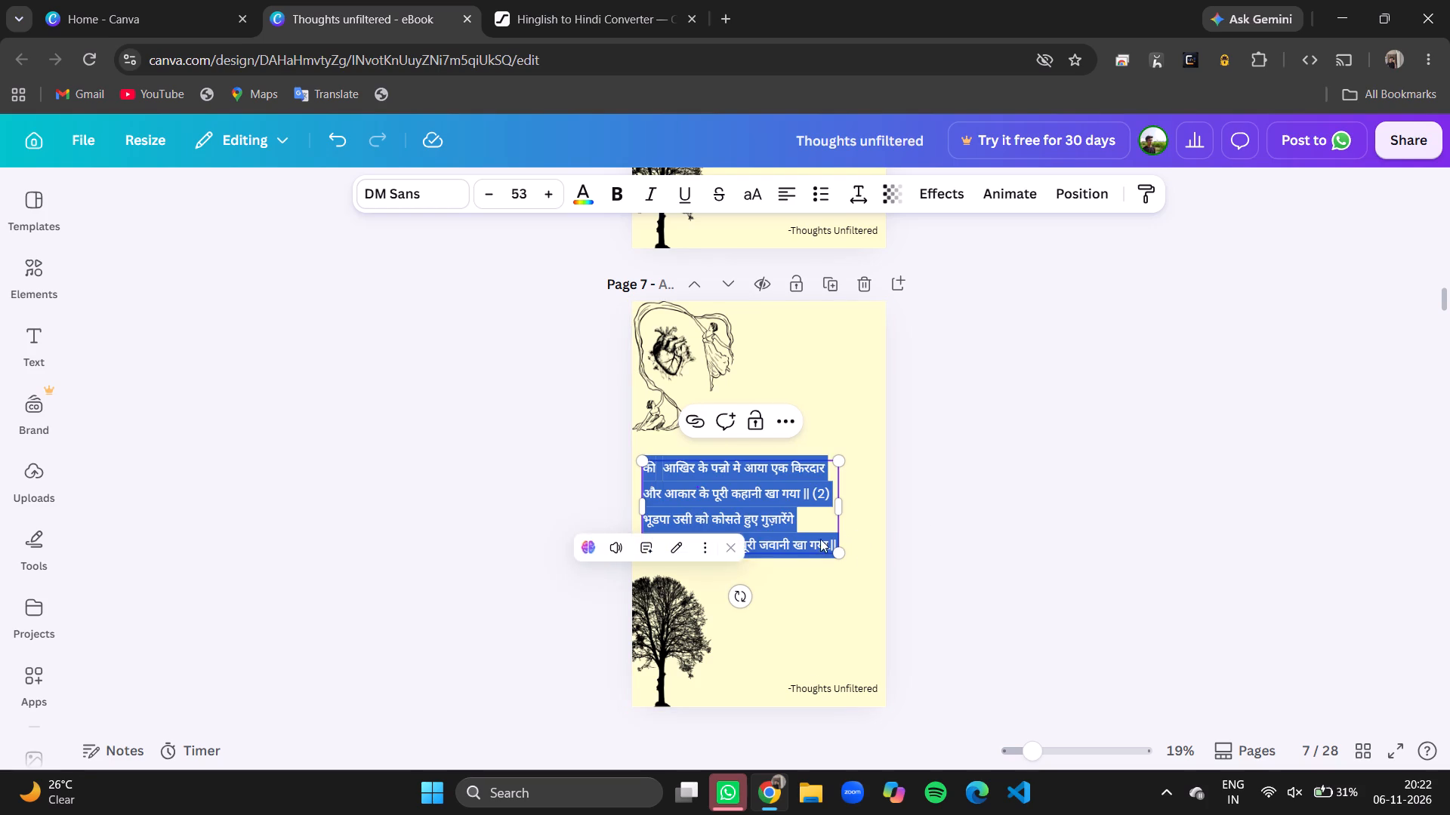
click(563, 21)
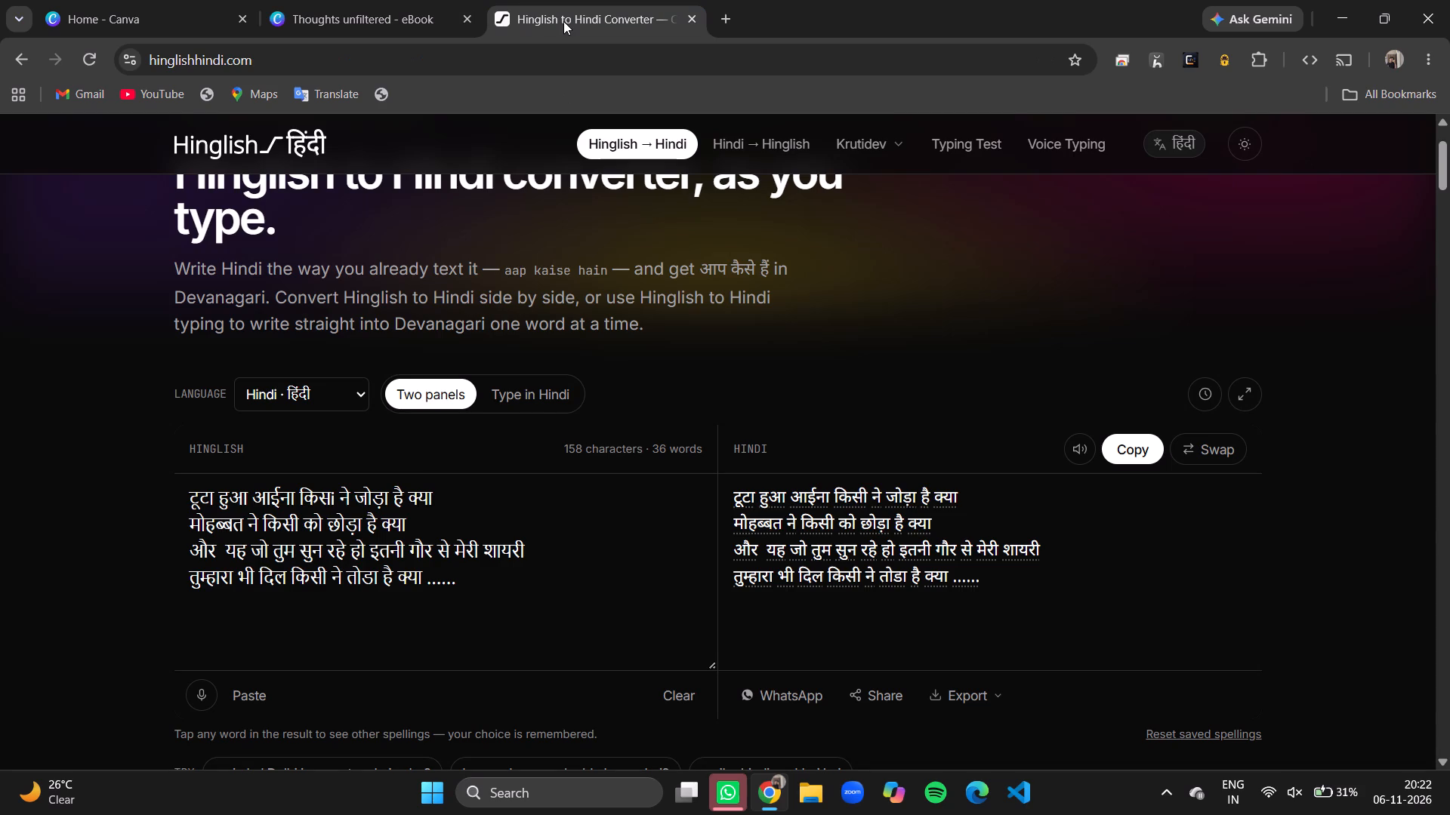
click(500, 526)
key(ctrl+a)
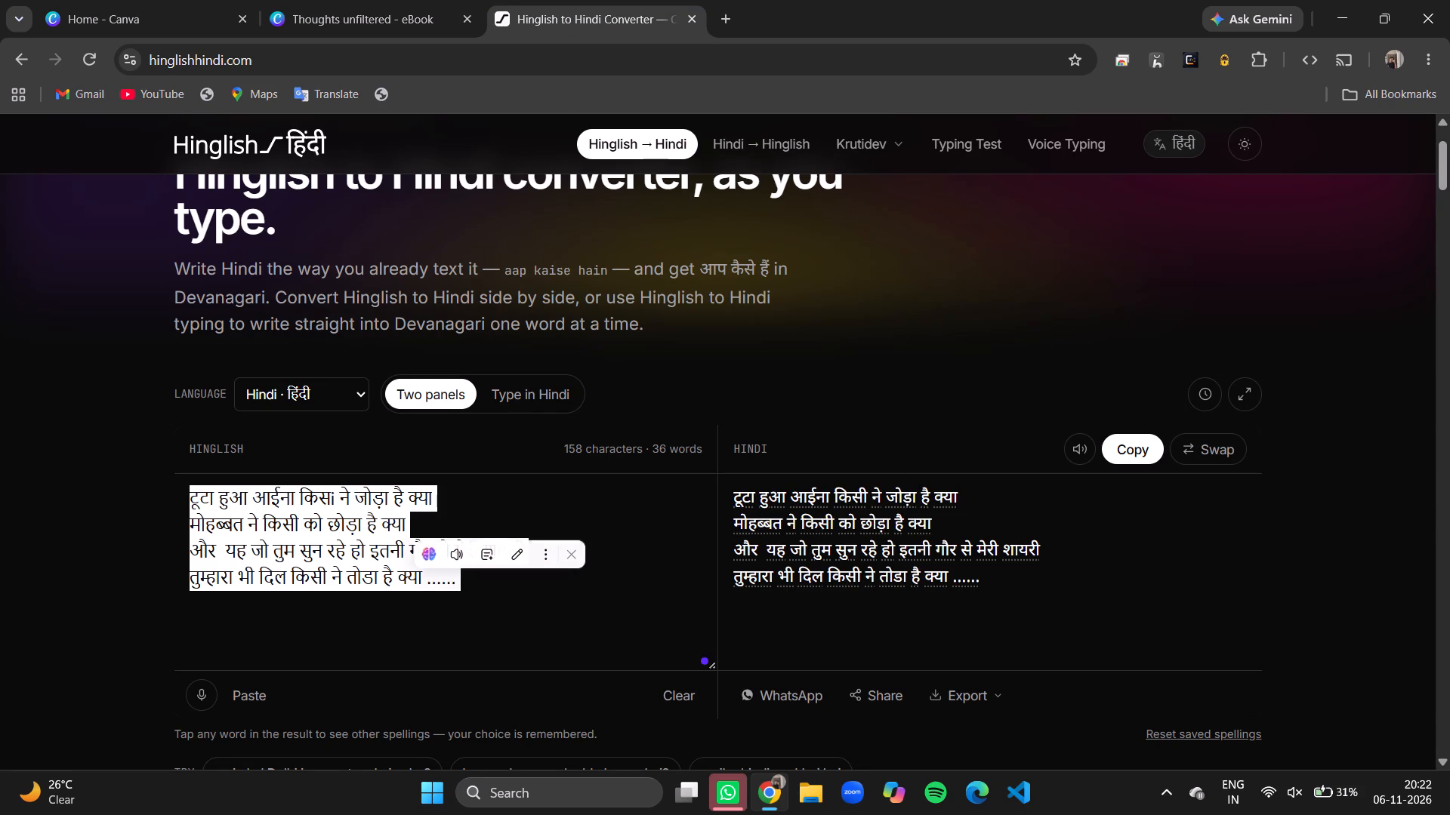
key(ctrl+v)
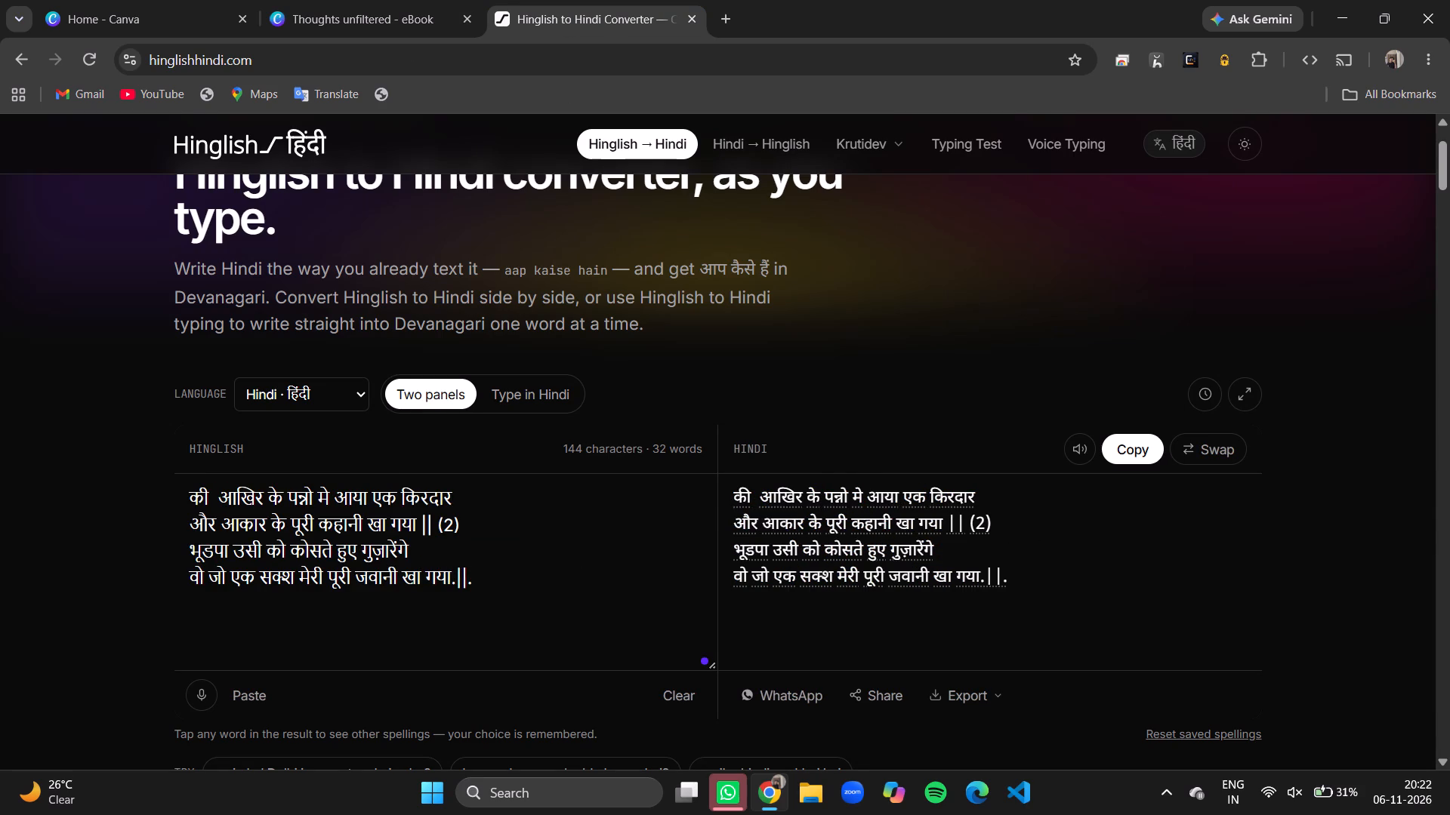
In the converter input, insert a after ड in भूडपा and replace सक्श in the fourth line with shaksh.
click(211, 543)
key(a)
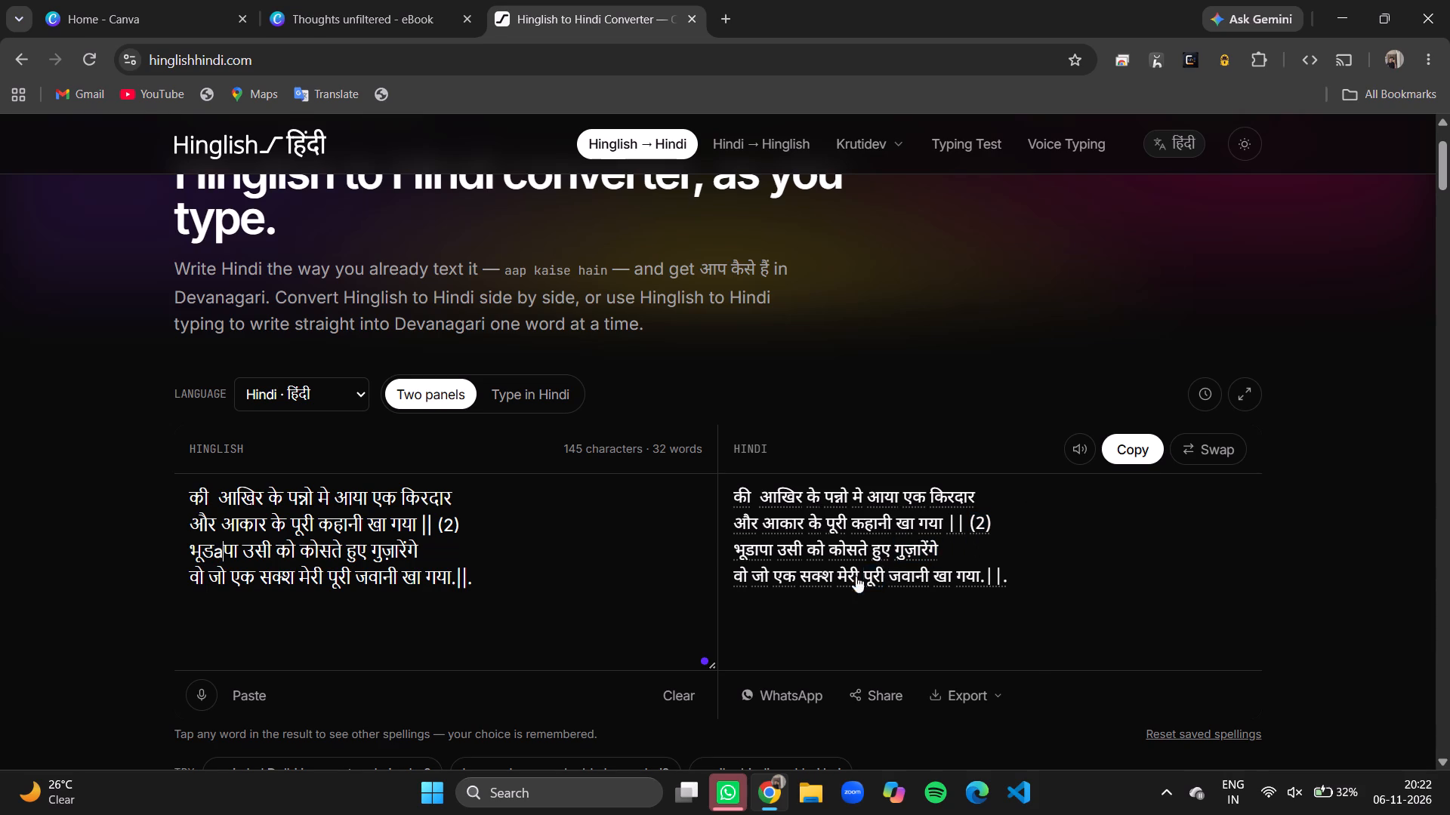
click(295, 574)
key(BackSpace)
key(BackSpace)
key(BackSpace)
key(BackSpace)
text(shaksh)
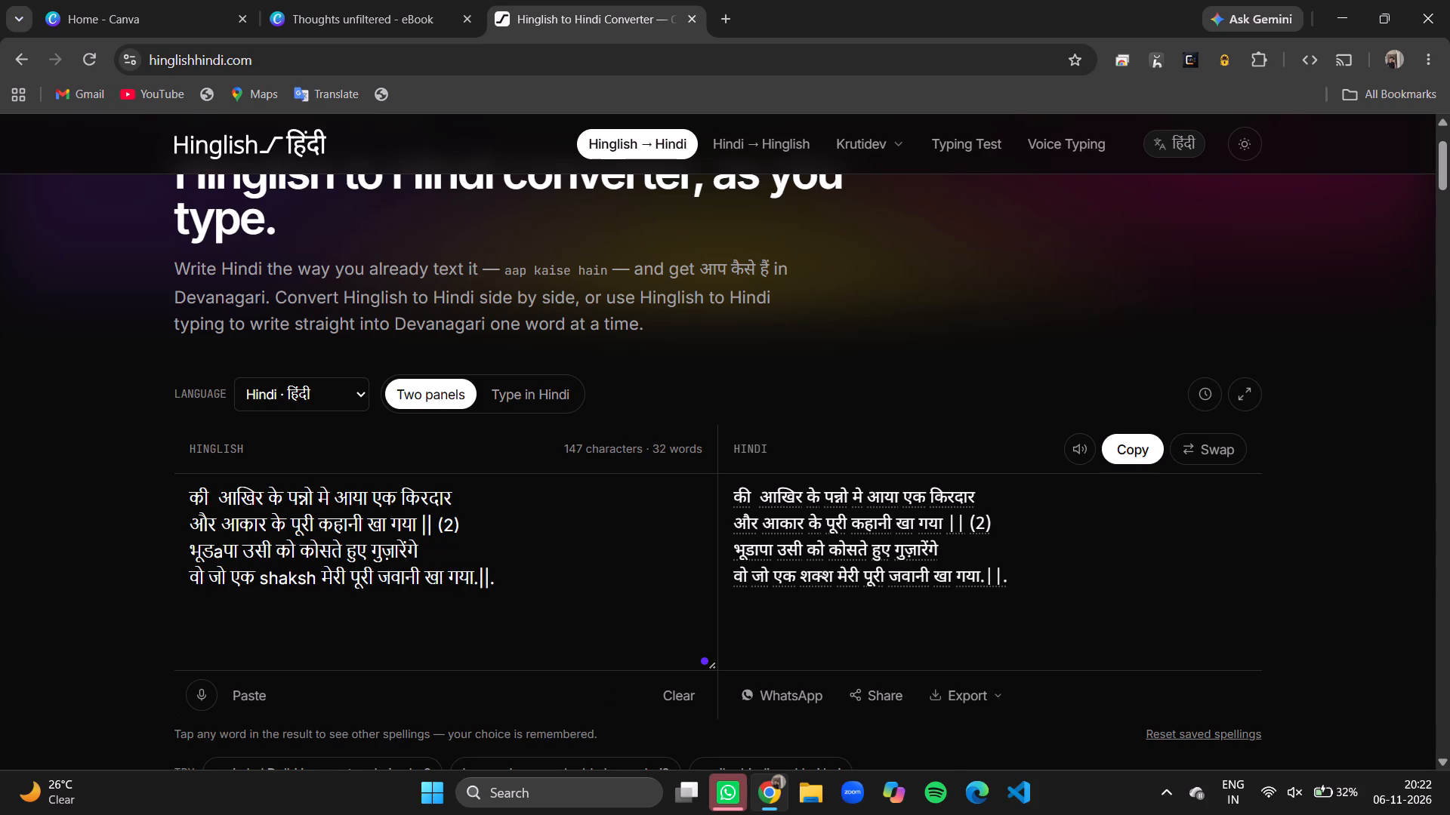
Copy the converted Hindi poem and paste it into the emptied text box on page 7 of the eBook.
click(1115, 454)
click(395, 0)
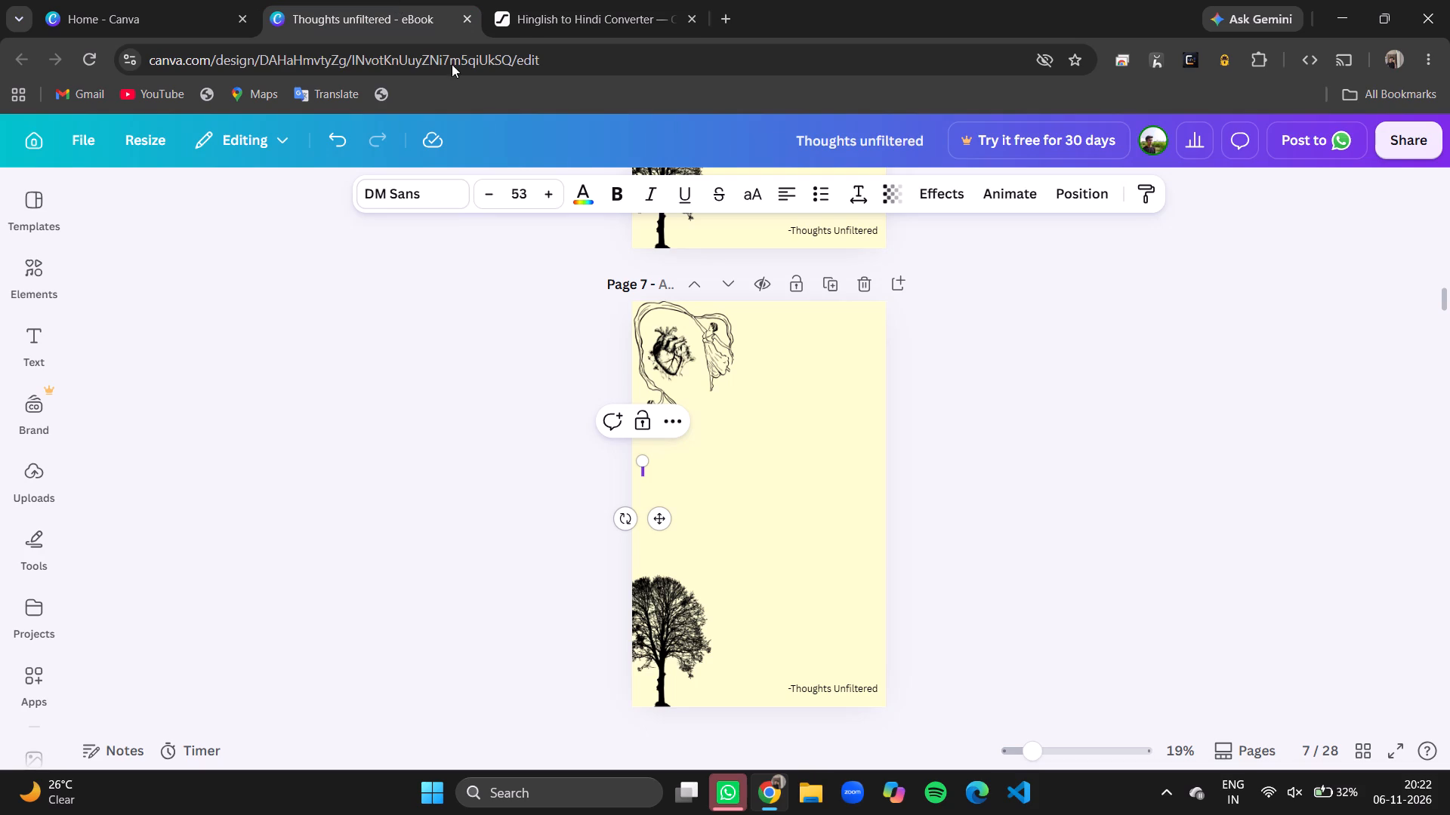
key(ctrl+v)
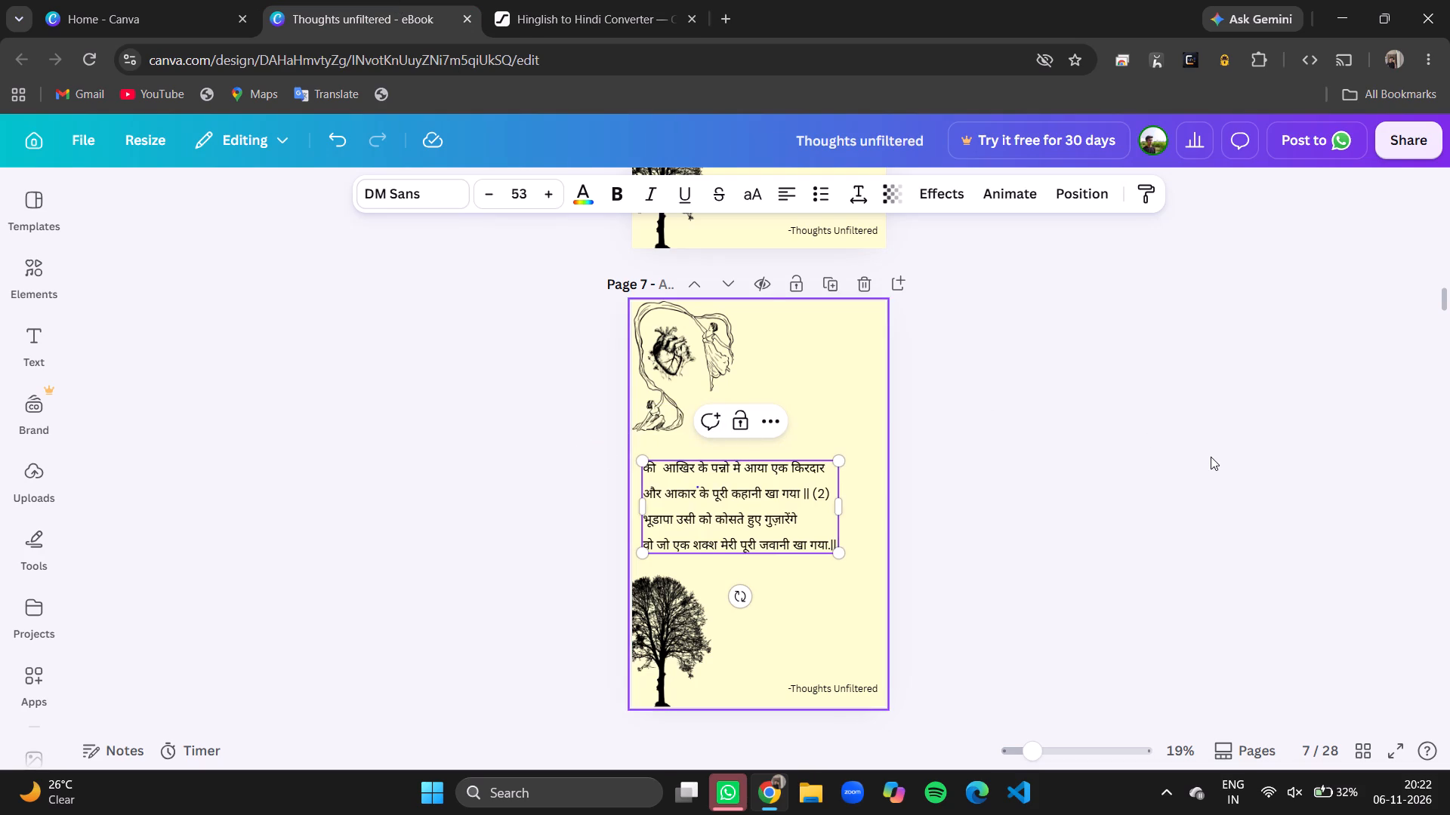
click(1211, 457)
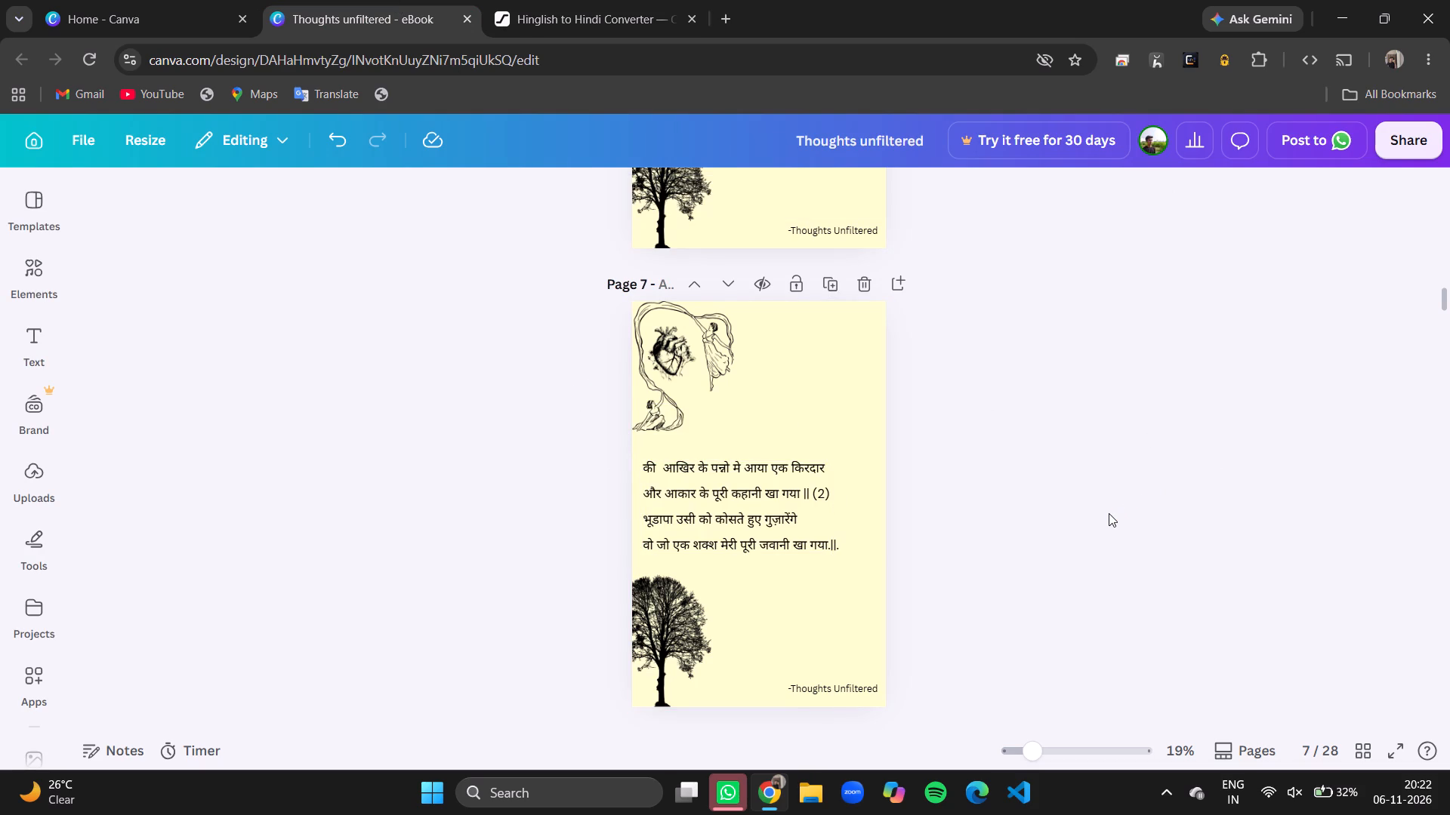
Add a comma at the end of each of the first five lines of page 8's poem.
scroll(1109, 513, down, 4)
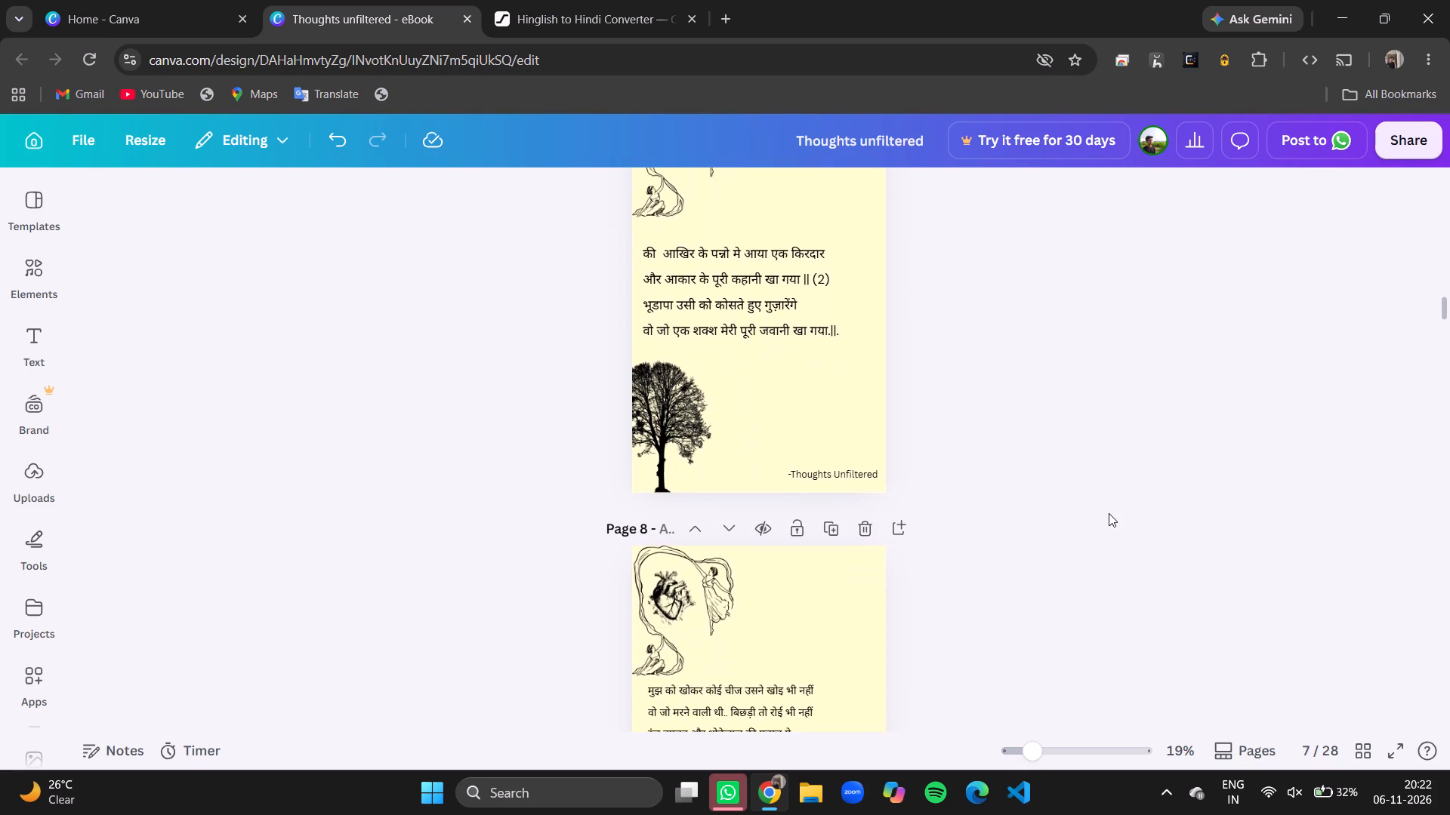
scroll(1109, 513, down, 1)
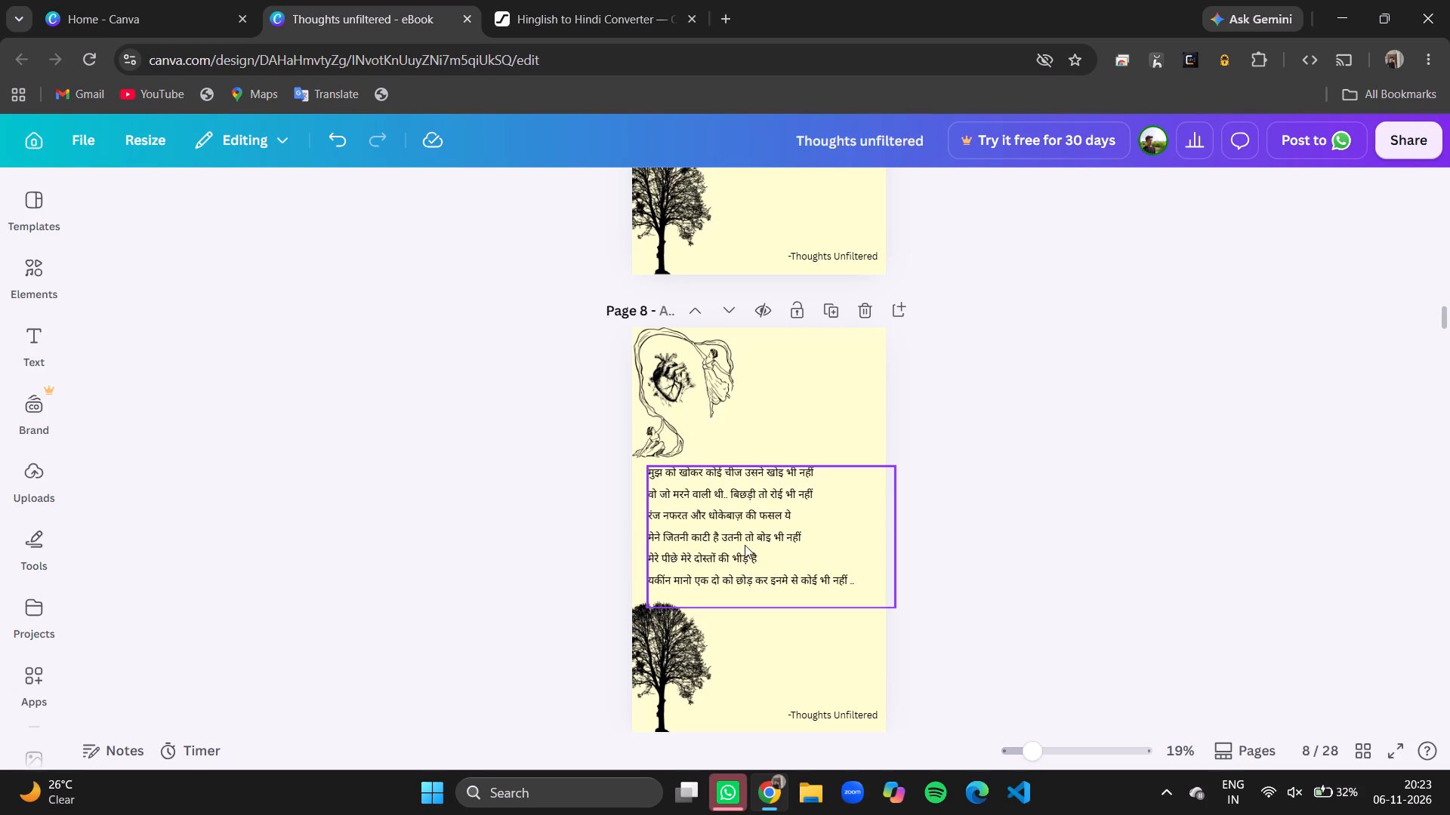
click(792, 512)
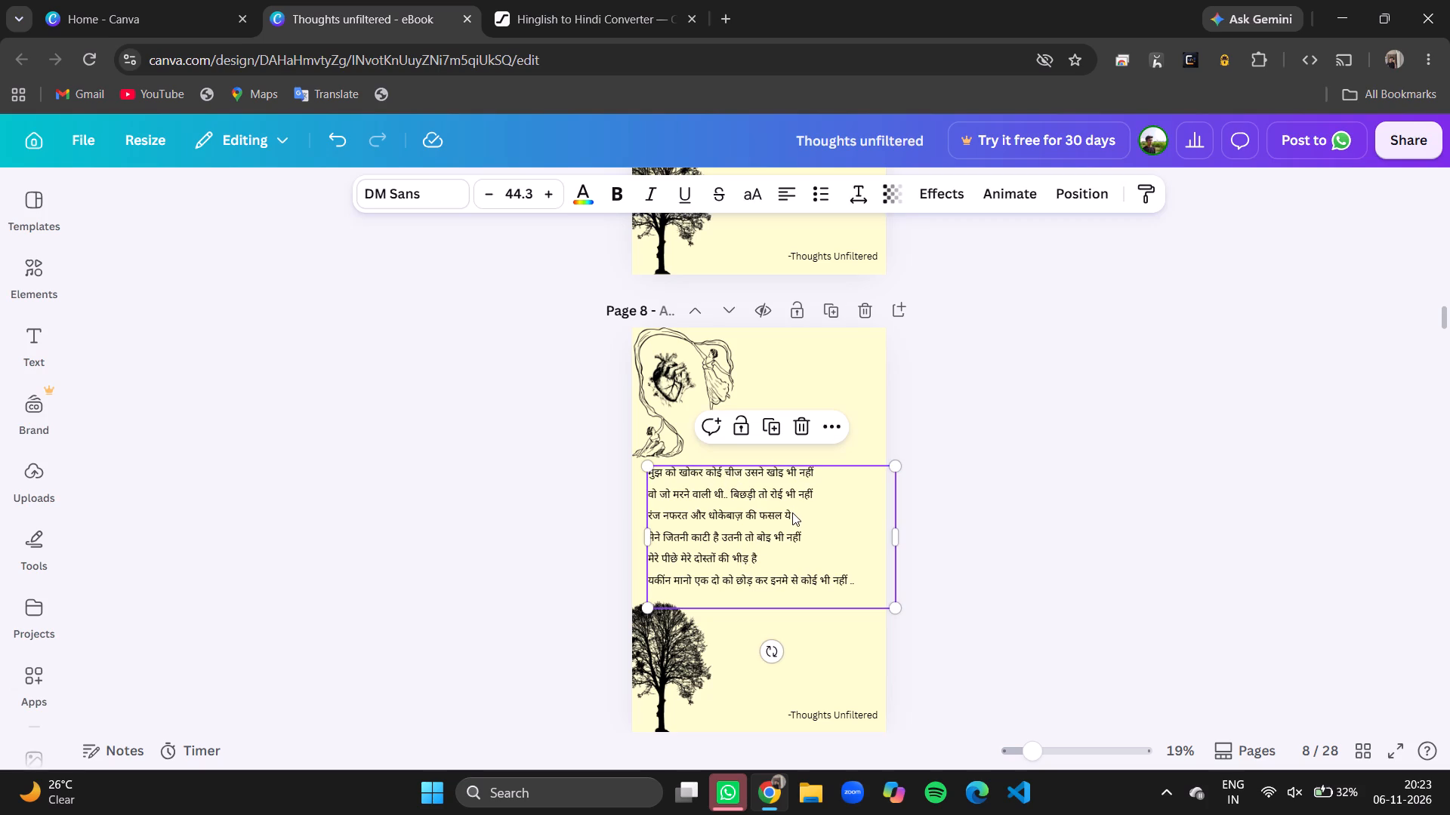
double_click(792, 512)
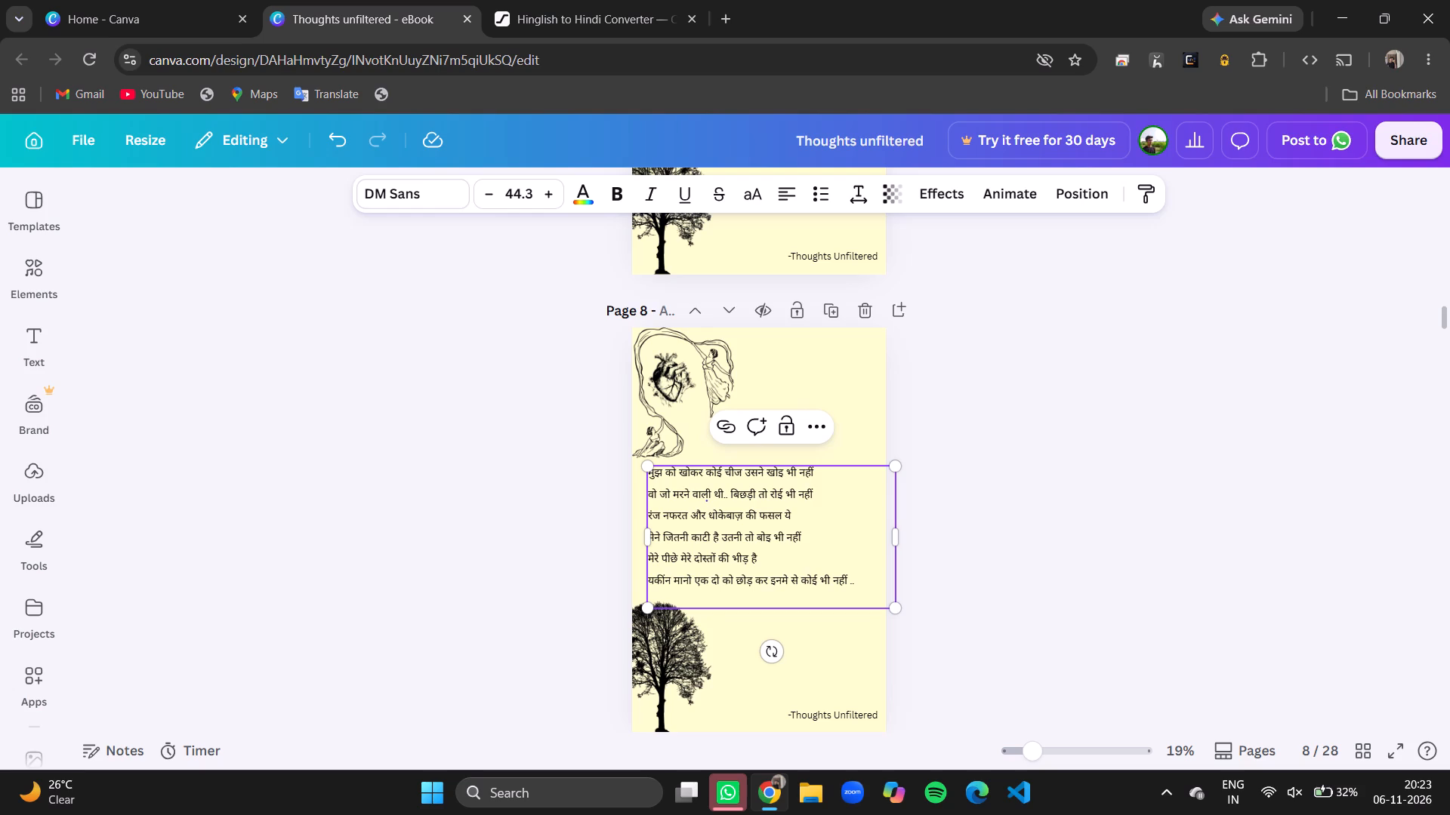
click(819, 476)
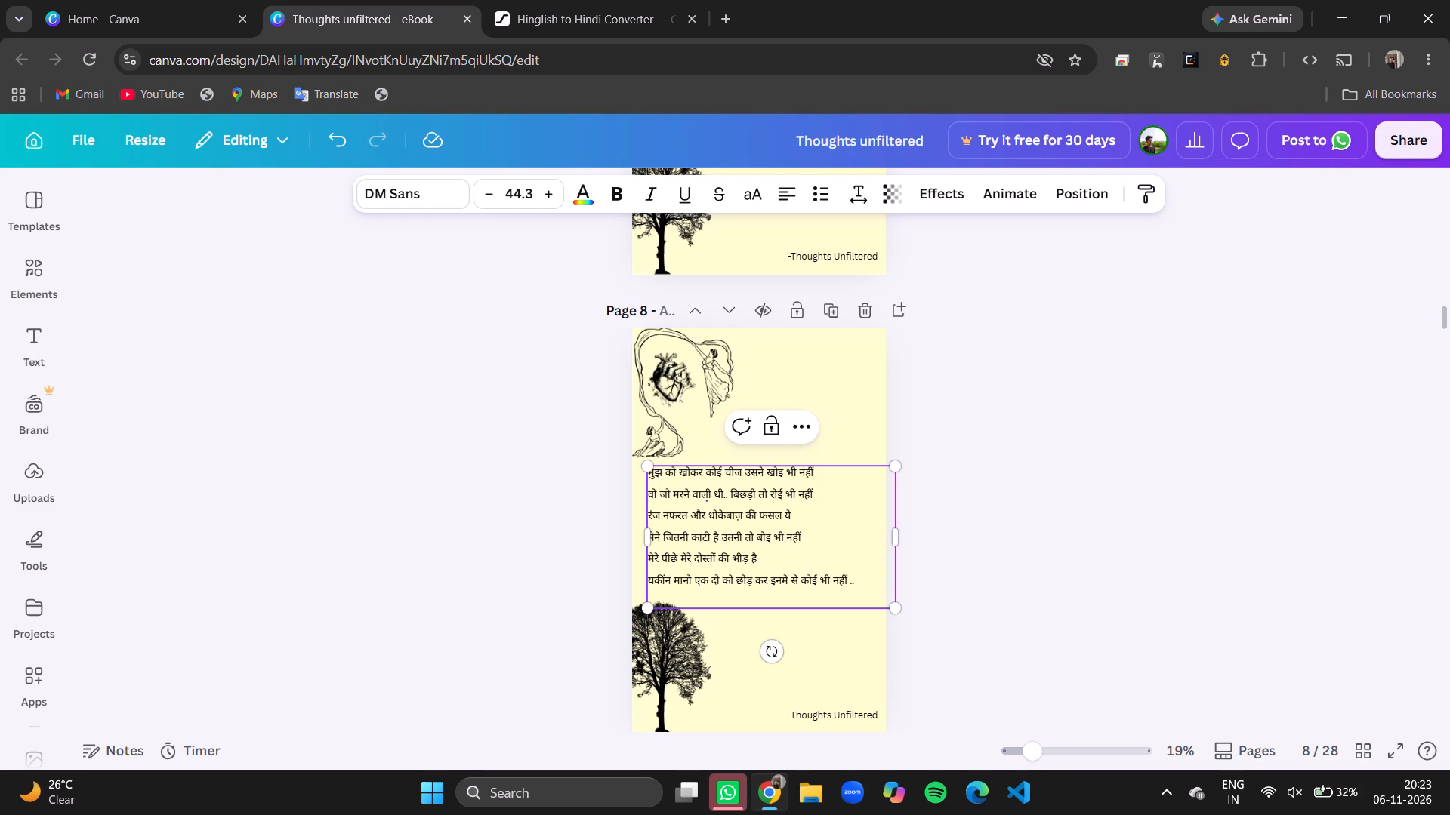
key(comma)
click(820, 494)
key(comma)
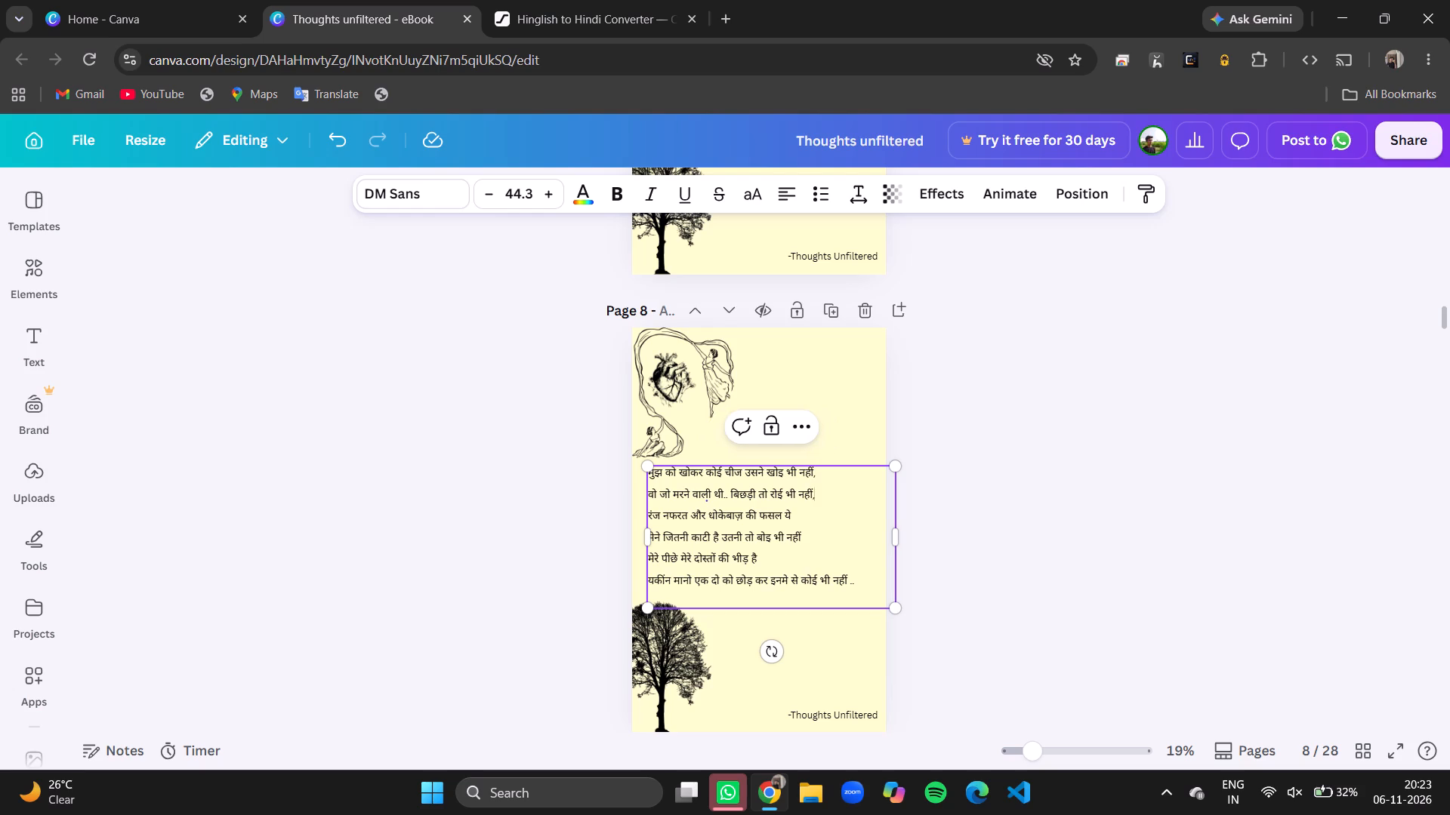
click(804, 515)
key(comma)
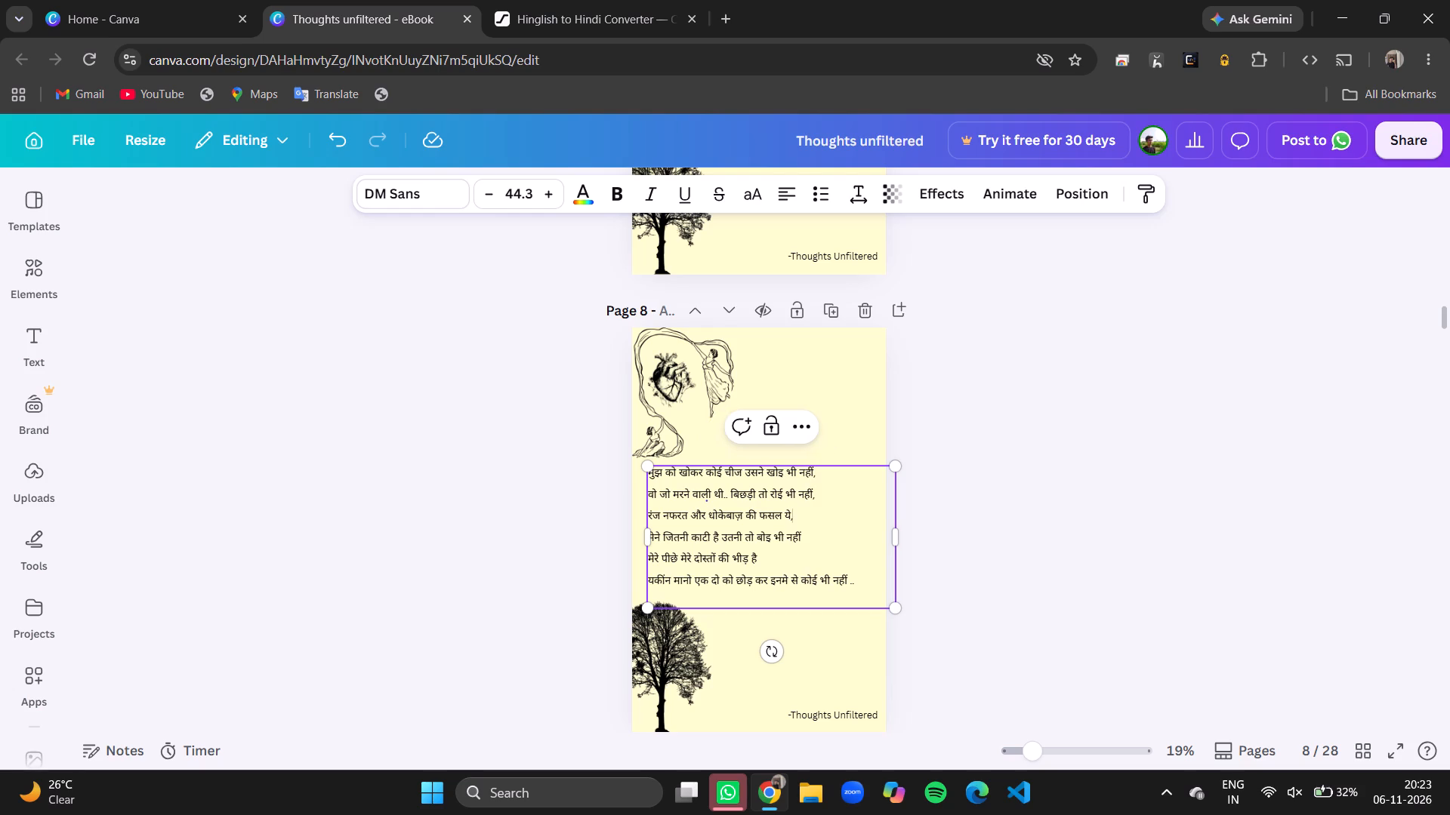
click(808, 540)
key(comma)
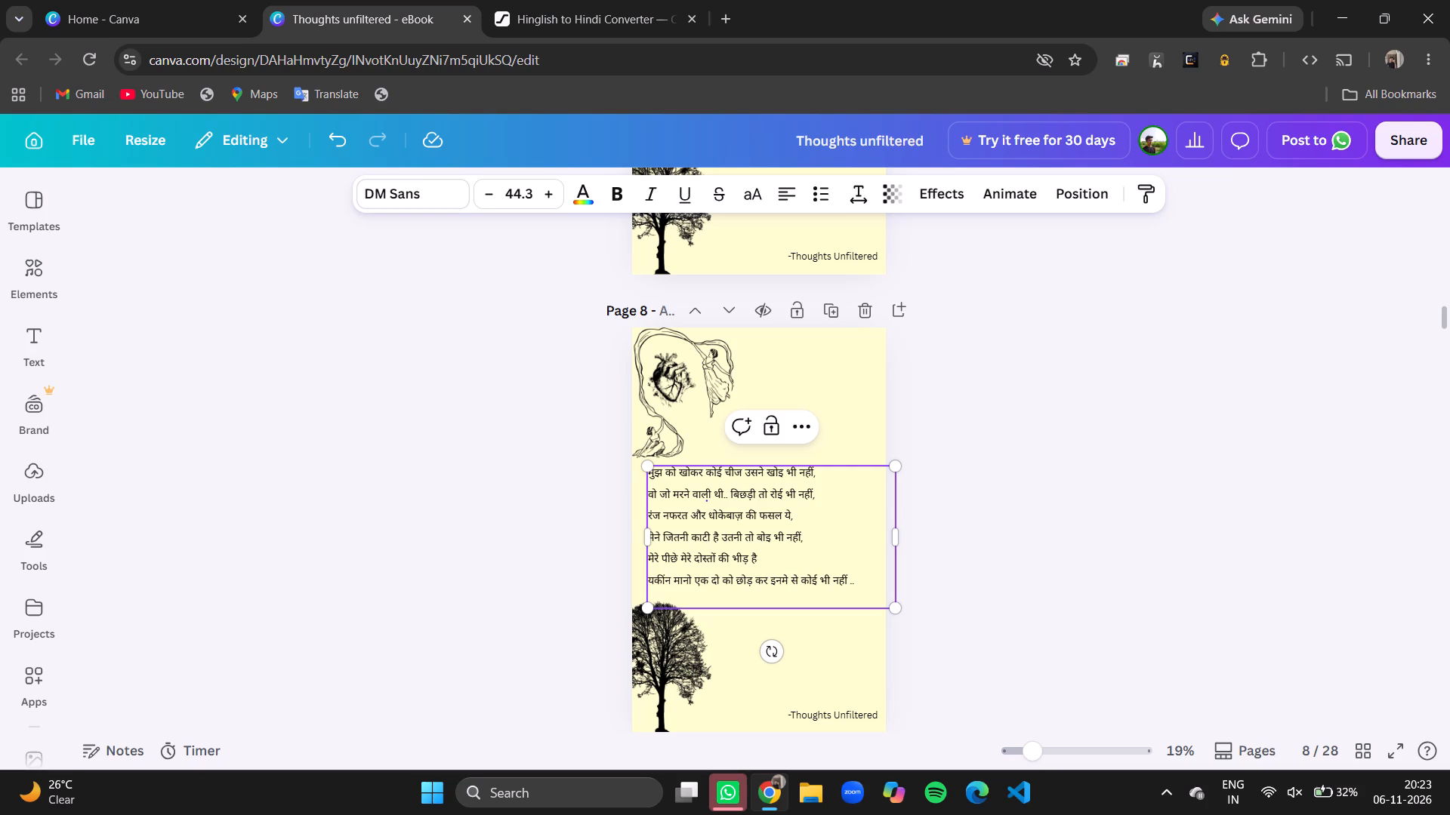
click(760, 558)
key(comma)
Add || at the end of the sixth line of page 8's poem.
click(856, 578)
text(||)
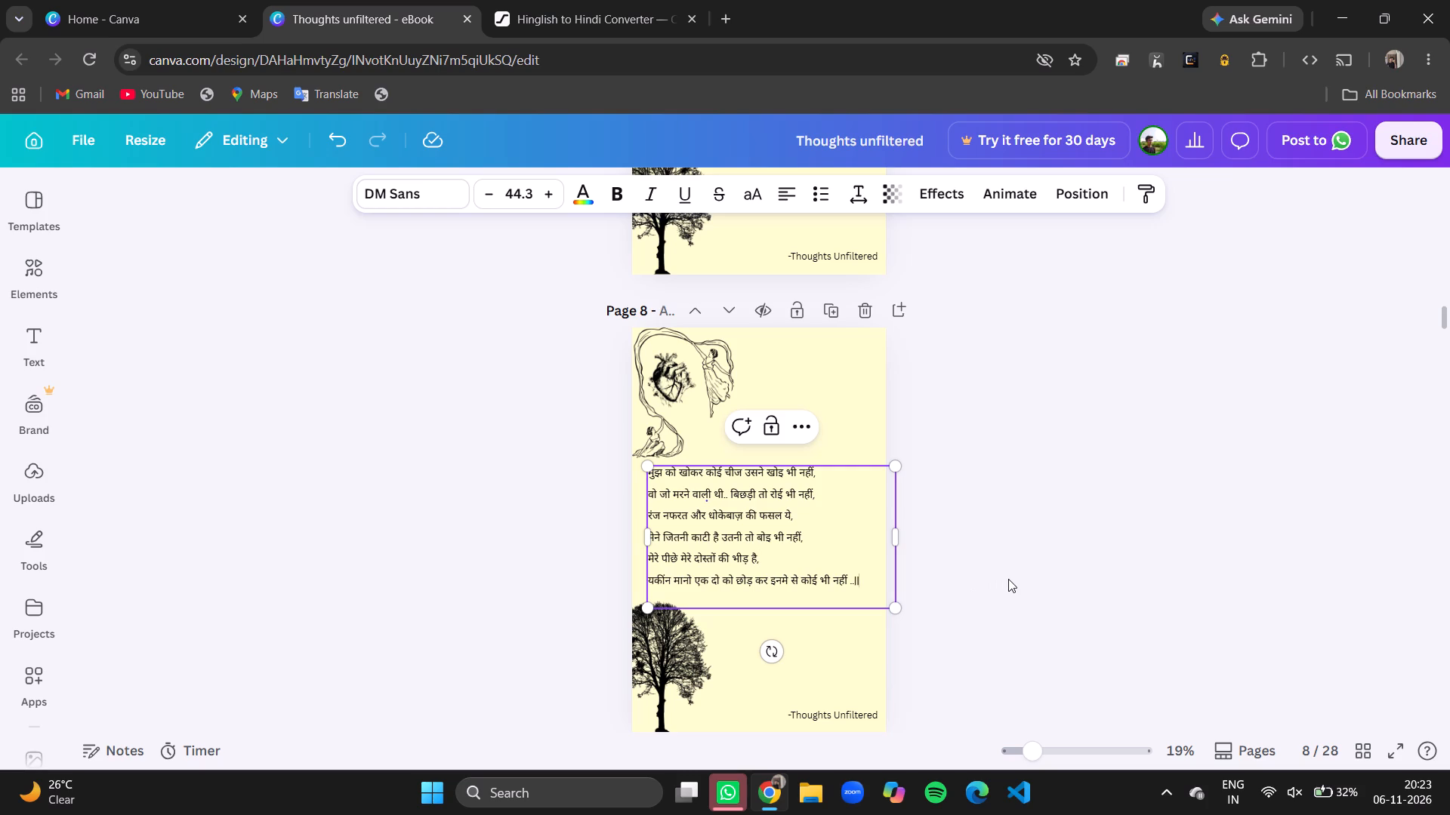
click(1008, 579)
Add a comma at the end of the first line of page 9's poem.
scroll(1008, 579, down, 4)
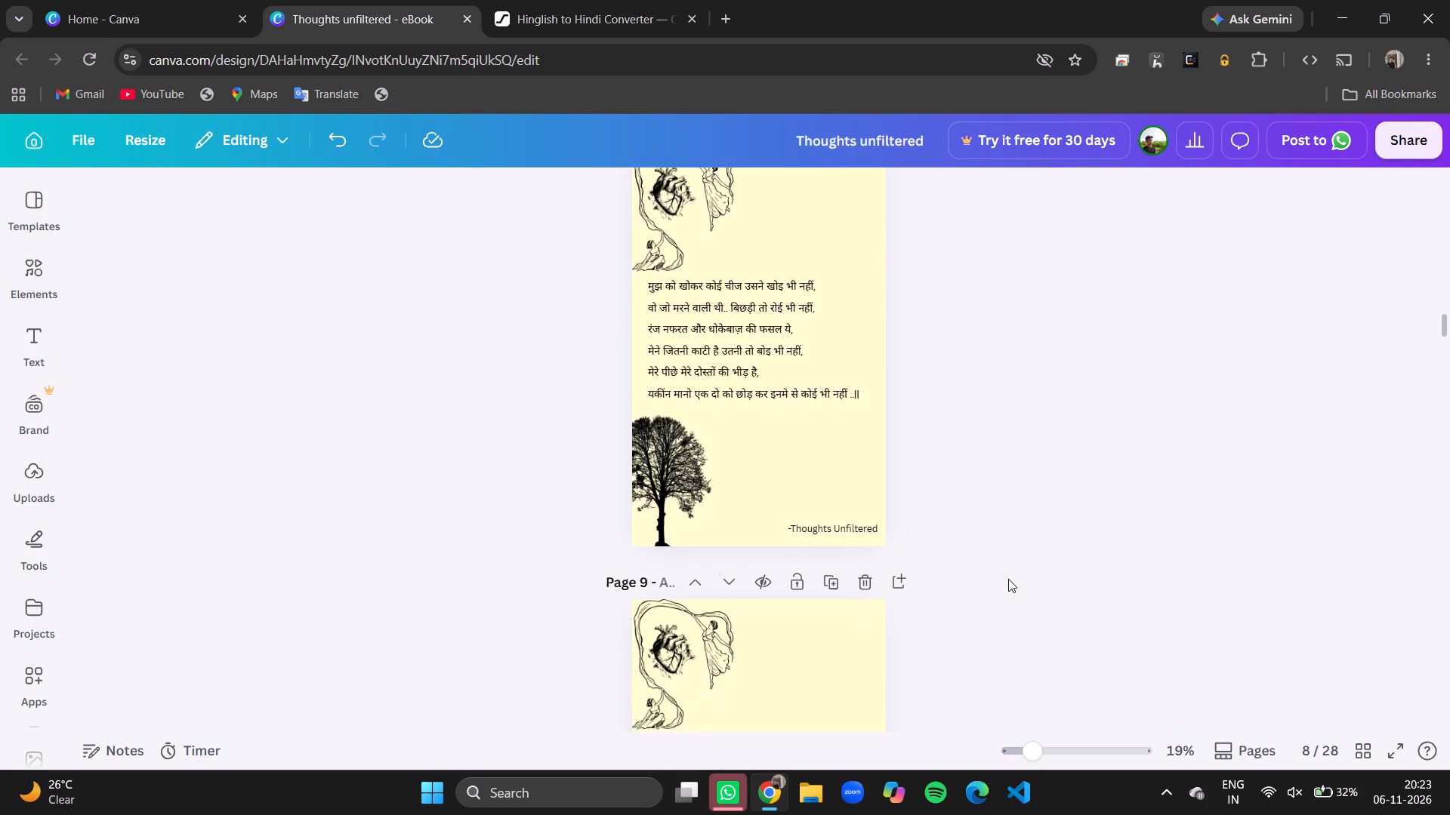
scroll(1008, 579, down, 3)
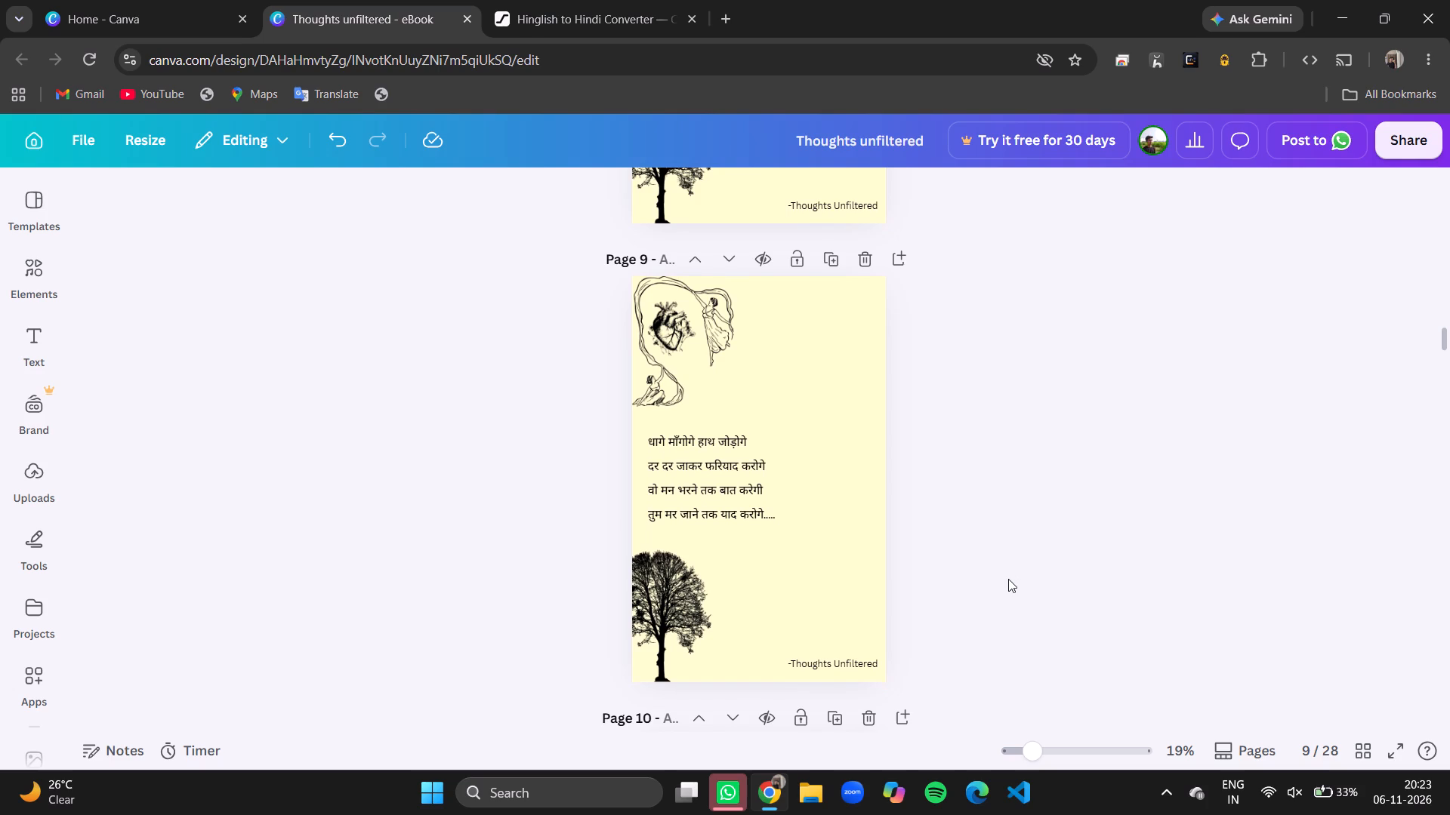
scroll(1008, 579, down, 1)
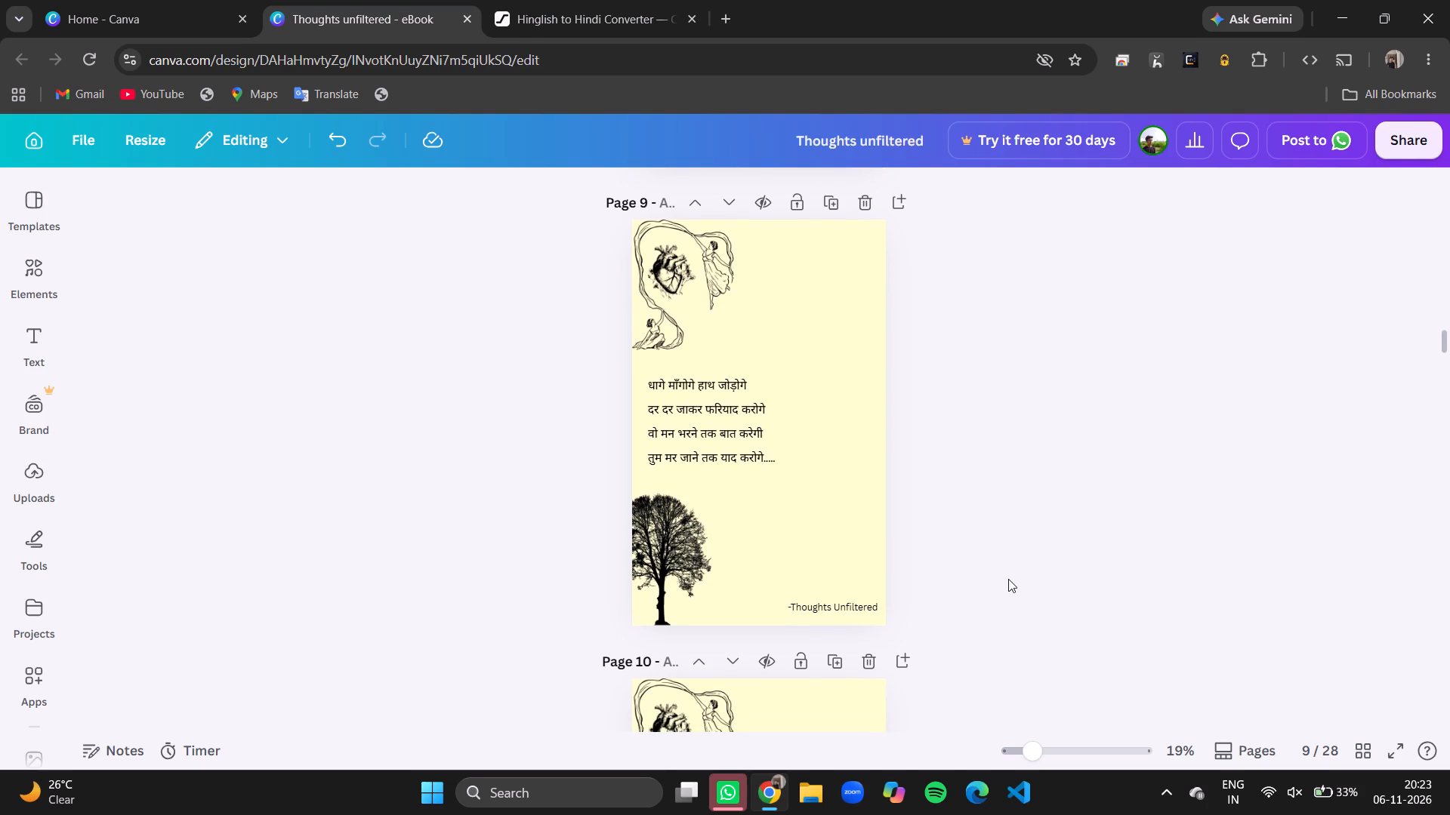
click(776, 407)
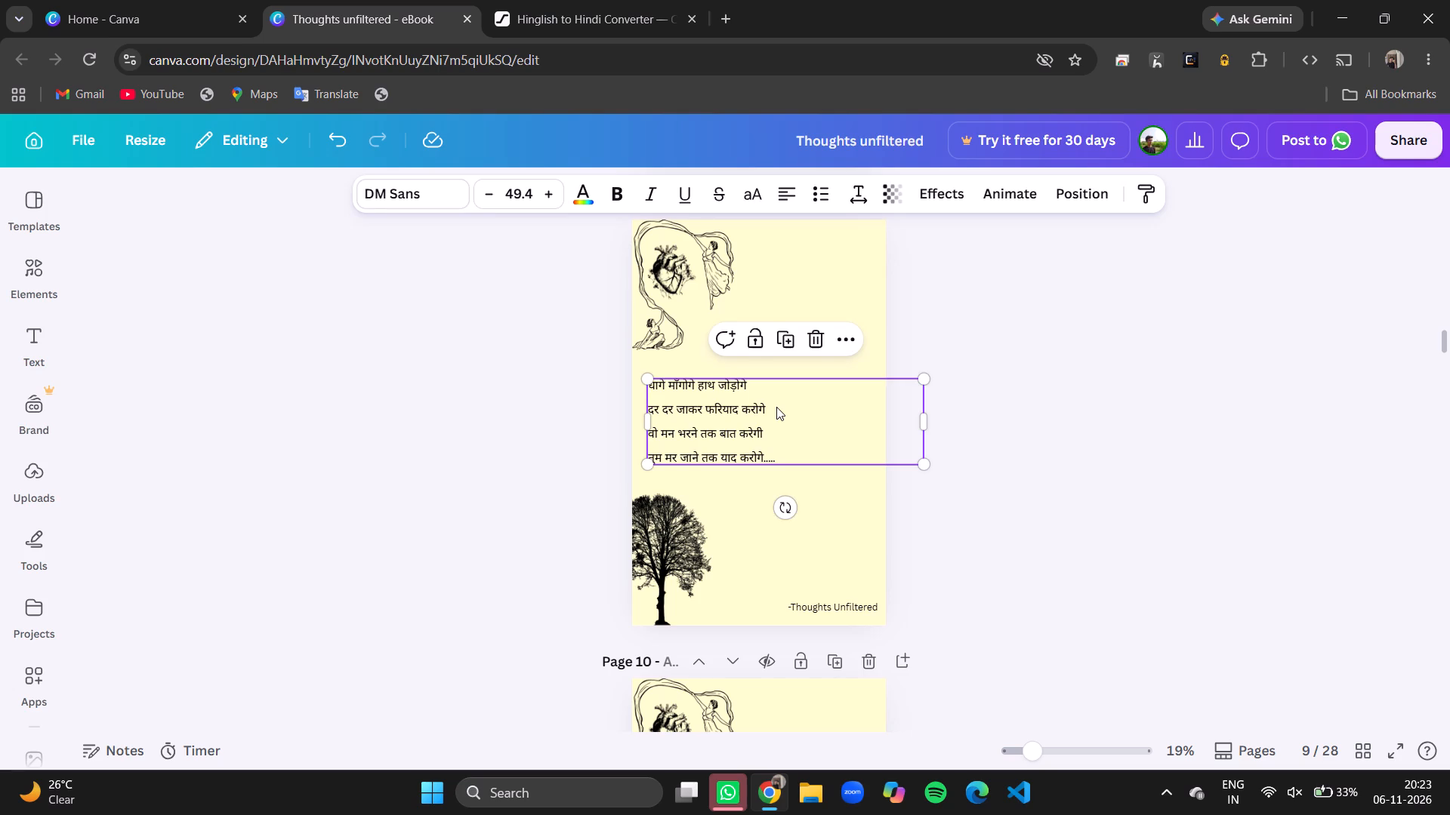
double_click(776, 407)
click(753, 389)
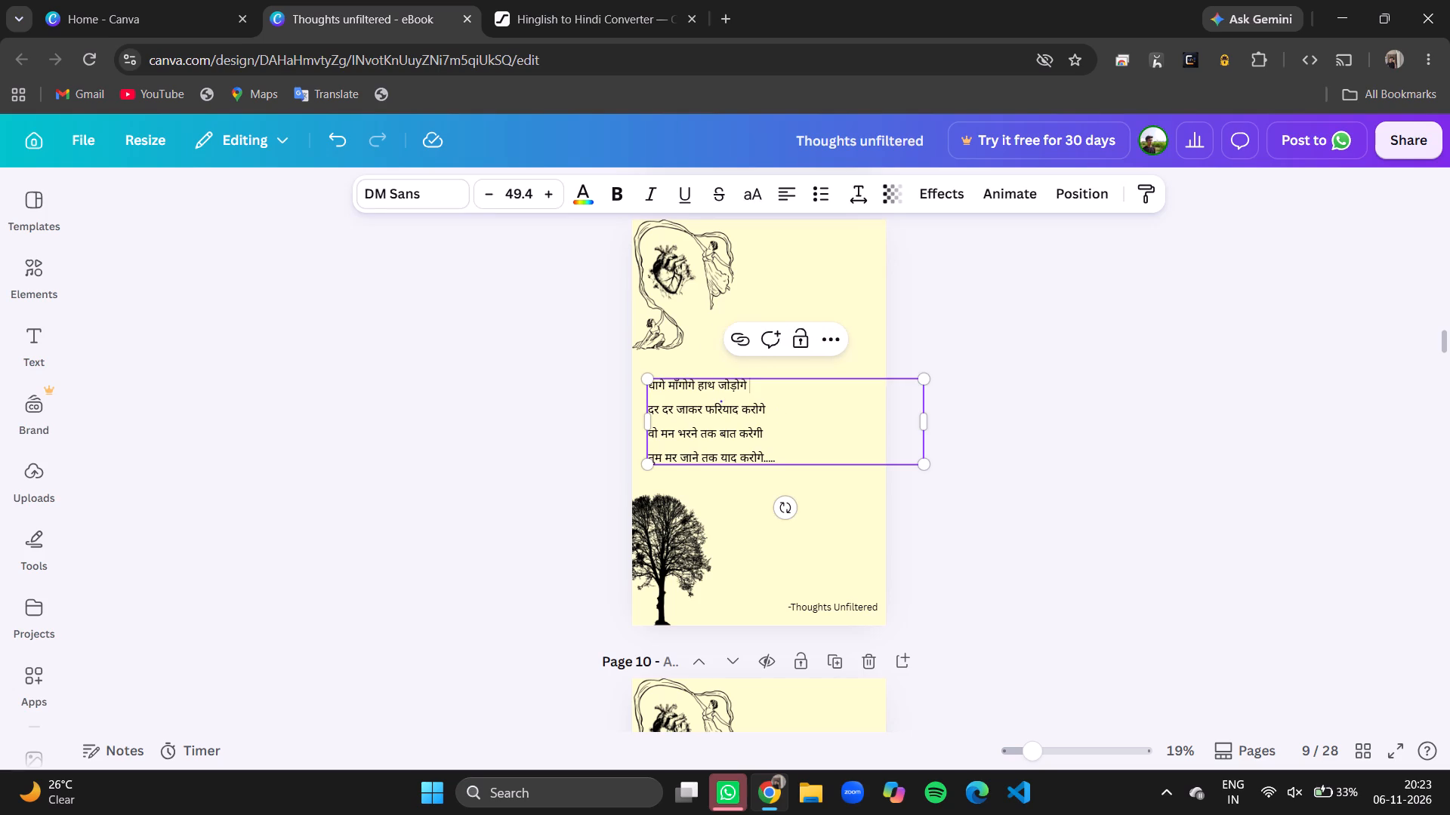
key(comma)
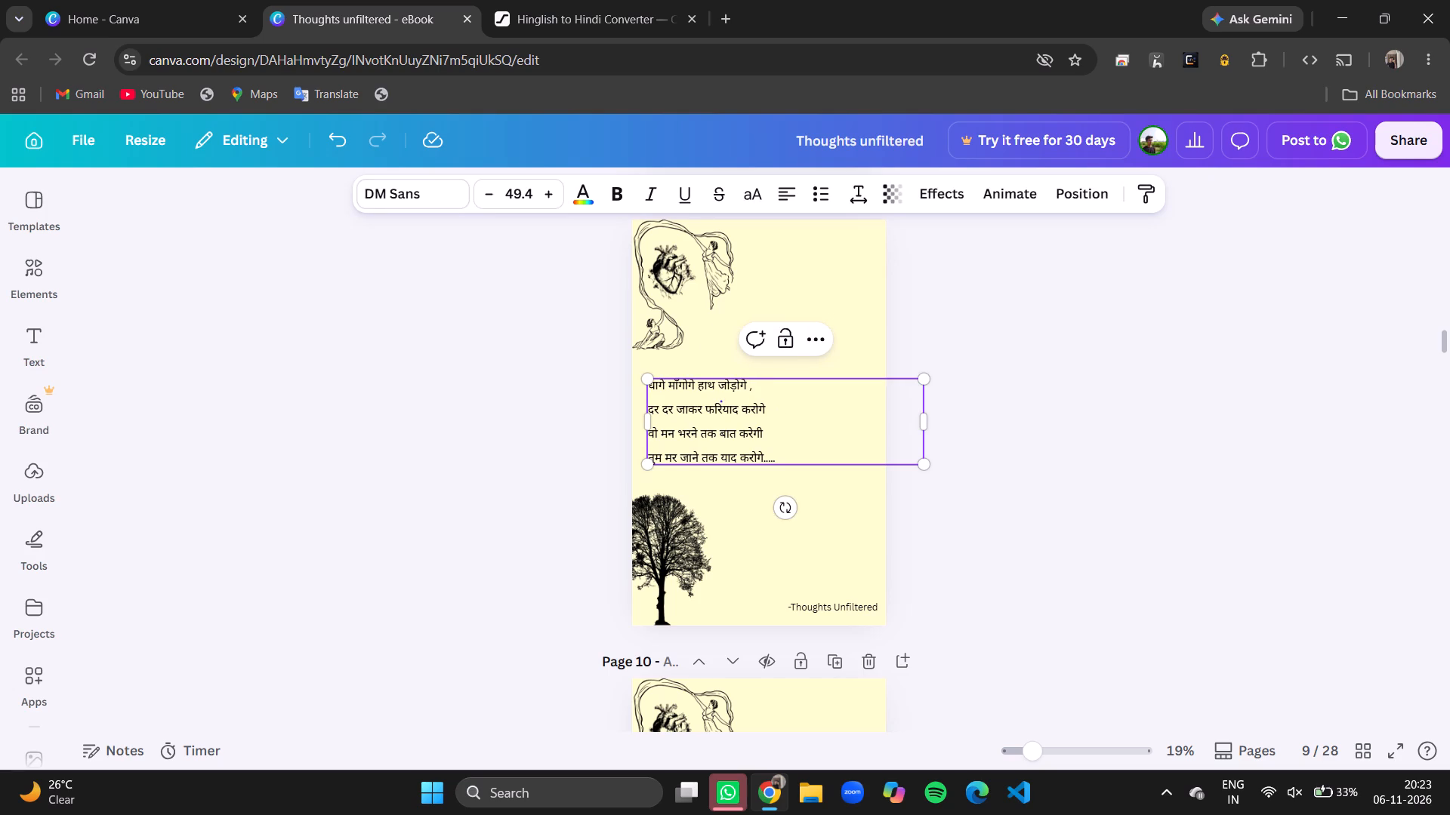
Add || (2) at the end of the second line of page 9's poem.
click(773, 406)
text(||)
key(space)
key(shift+parenleft)
key(2)
key(0)
key(BackSpace)
key(shift+parenright)
scroll(1027, 484, down, 1)
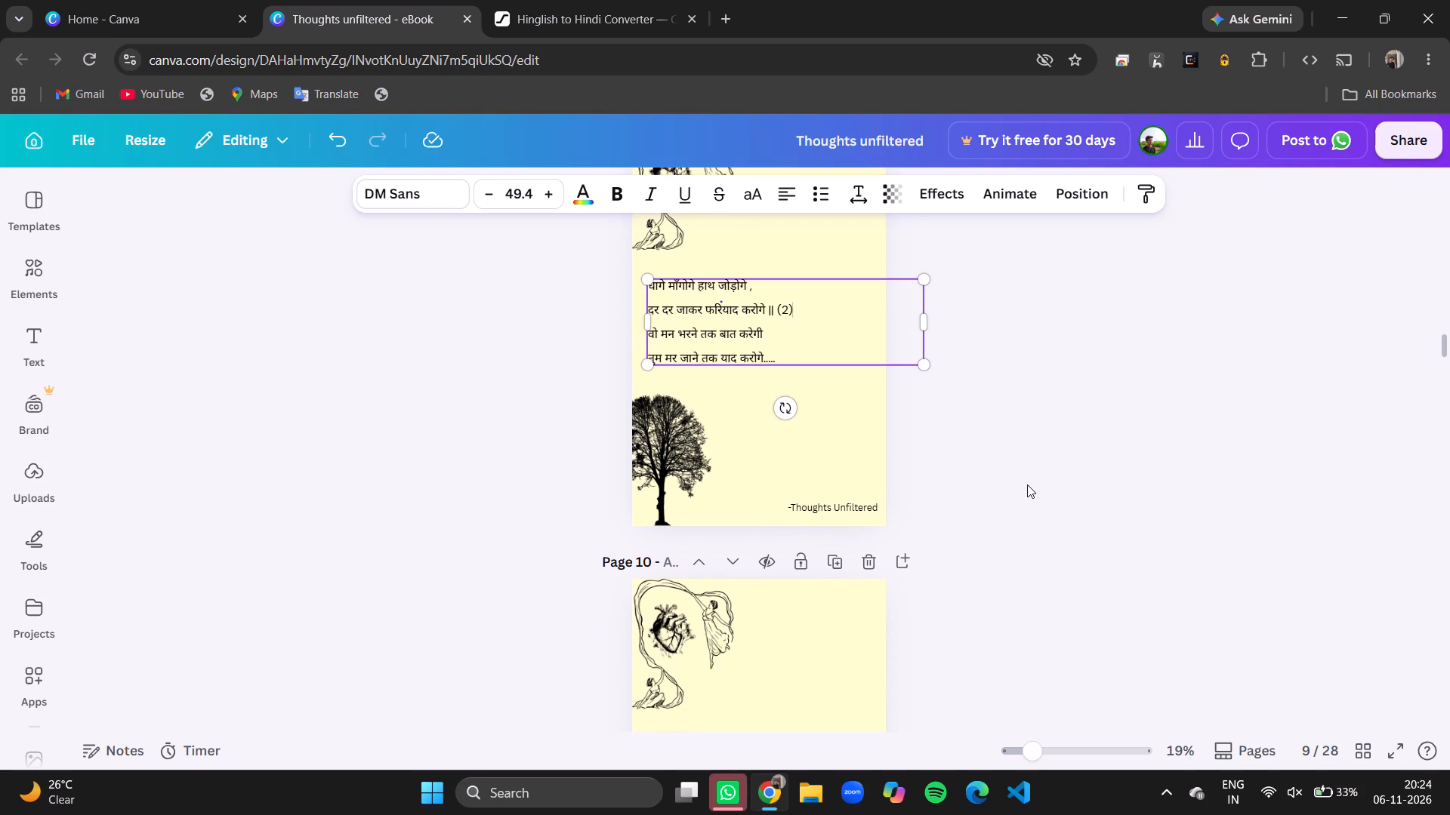
click(1027, 484)
Add a comma at the end of the third line of page 9's poem.
scroll(1027, 484, down, 1)
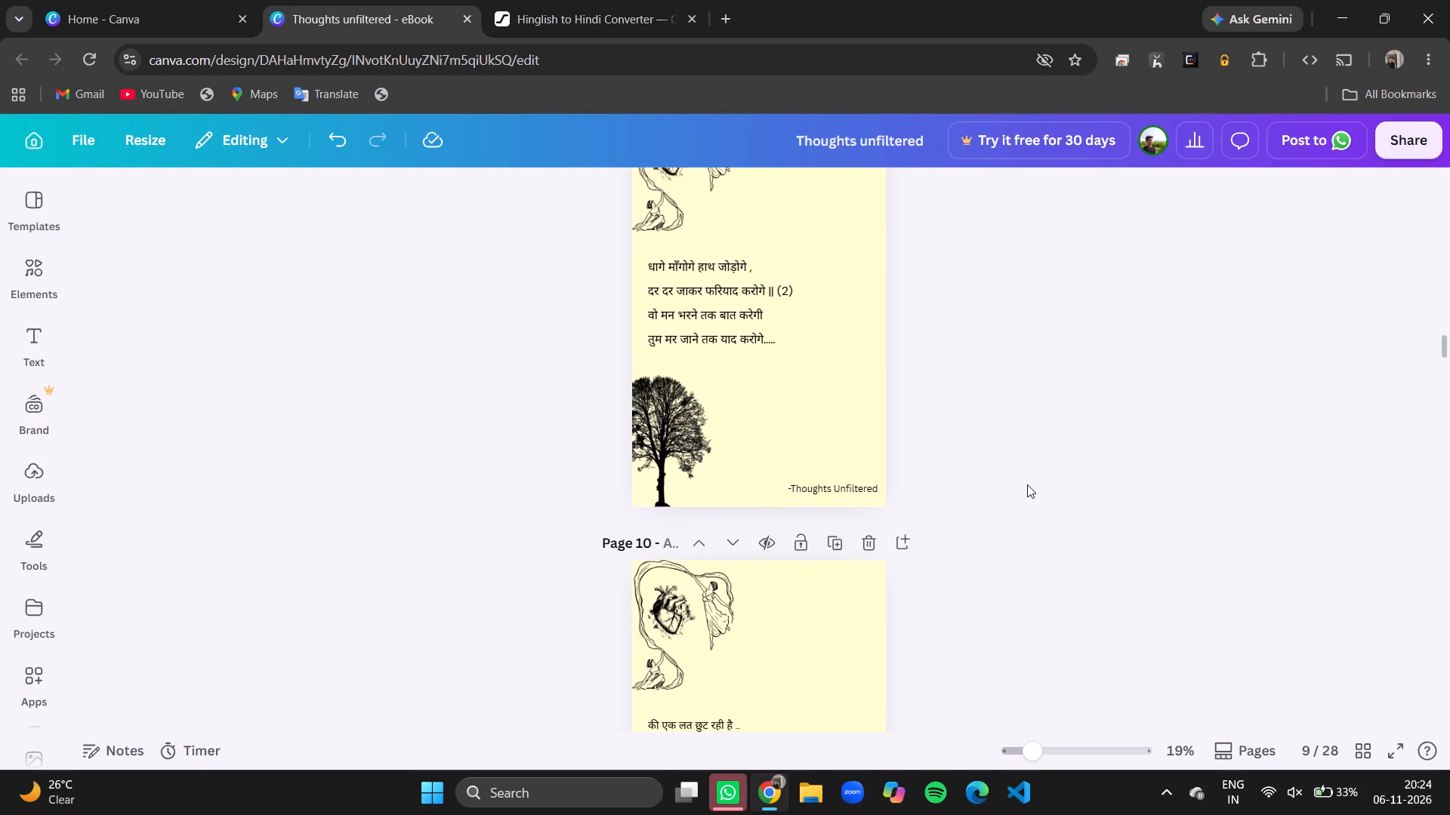
scroll(1027, 484, down, 1)
double_click(782, 300)
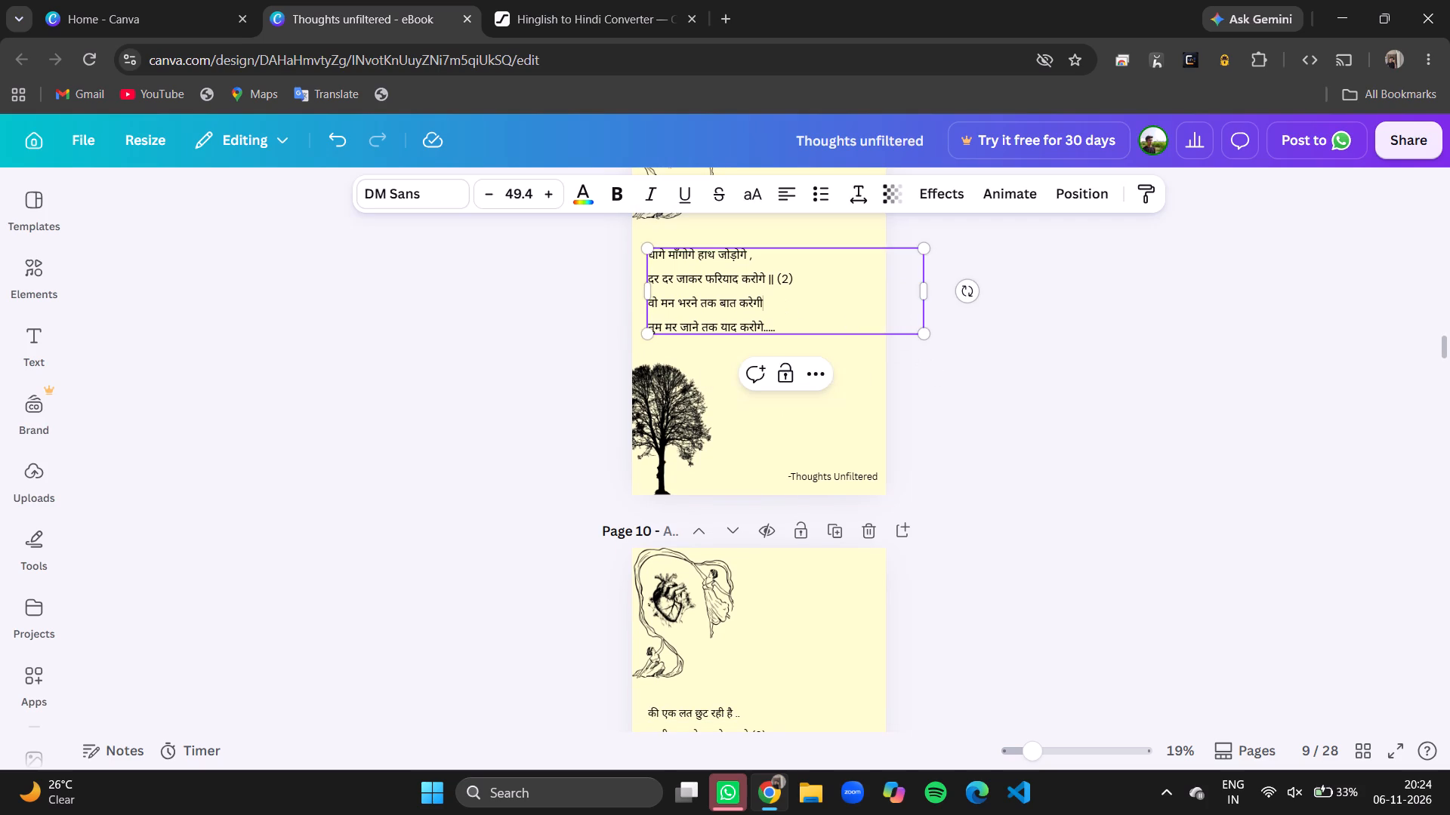
key(comma)
Review the poem on page 10 for spelling and punctuation, and continue to the poem on page 11.
scroll(937, 458, down, 3)
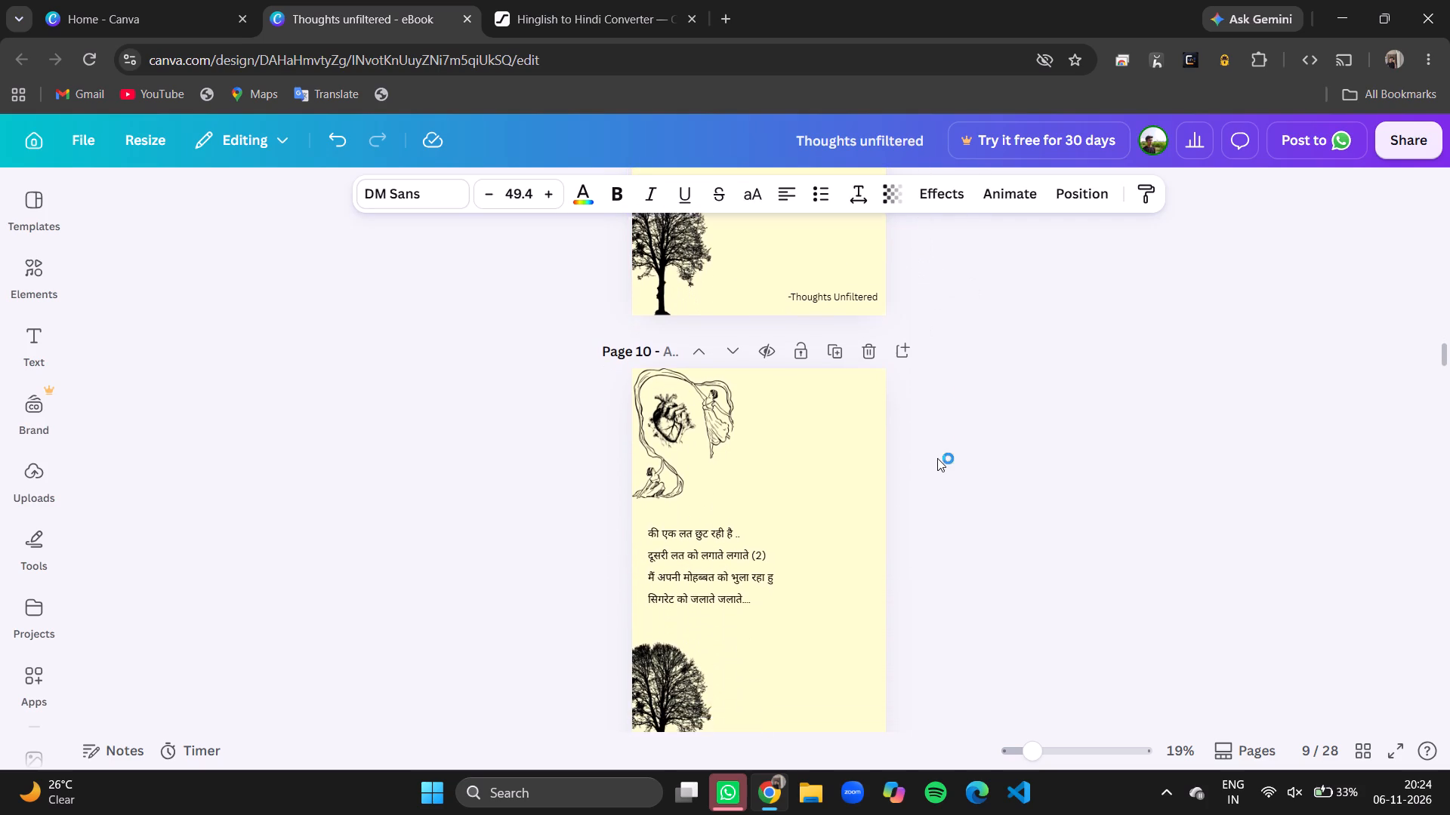
scroll(937, 458, down, 3)
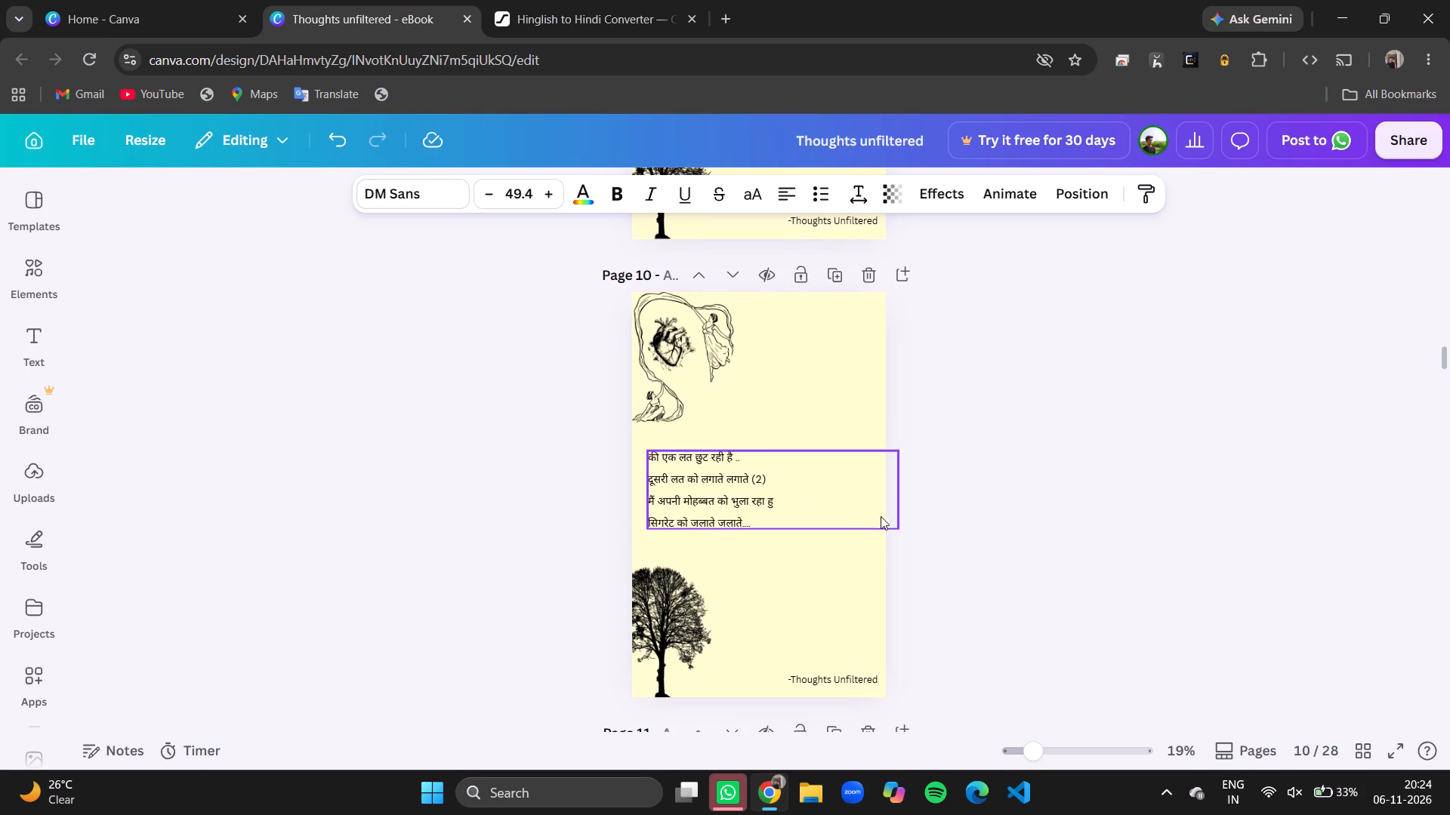
scroll(963, 543, down, 1)
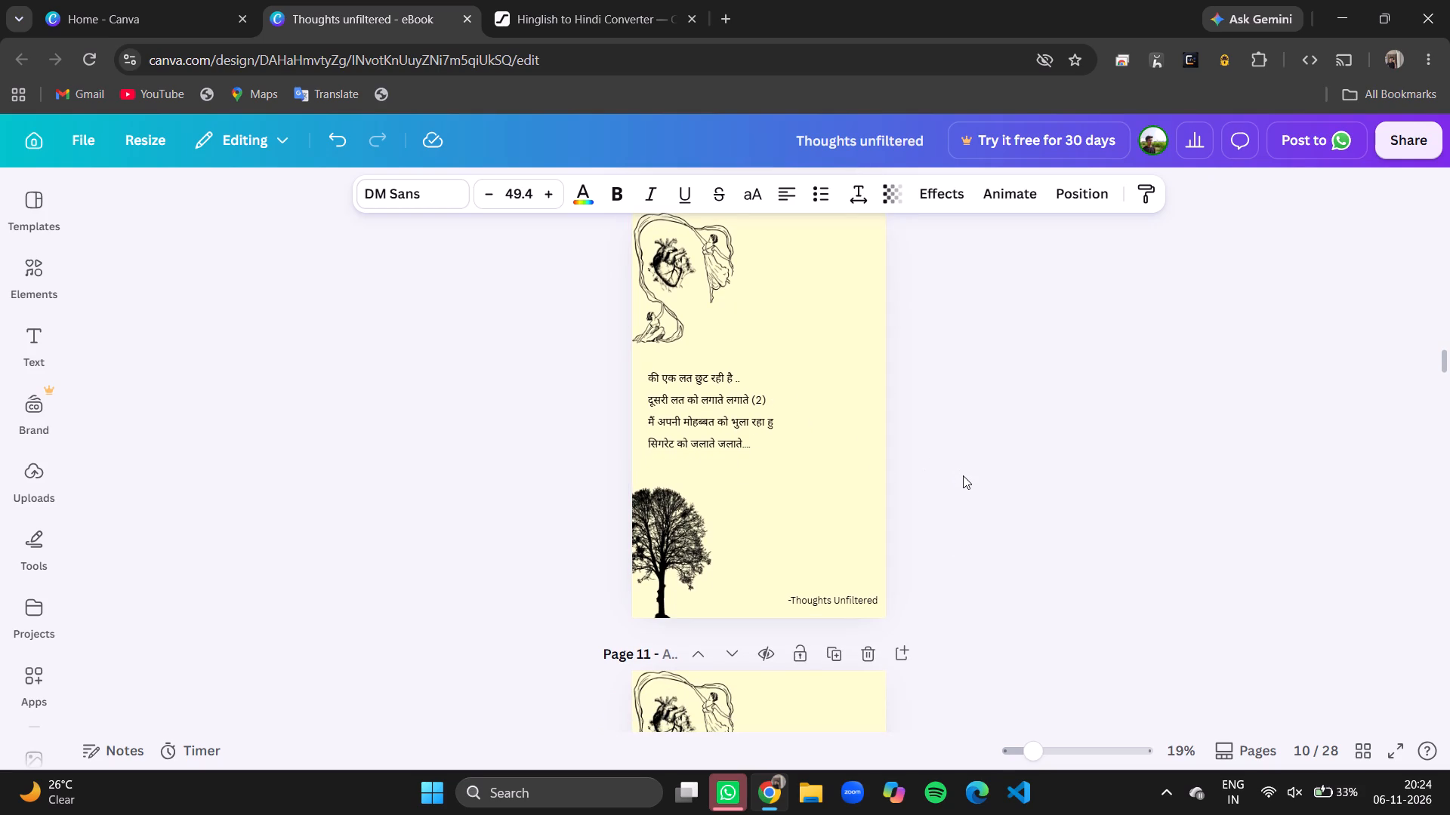
scroll(963, 475, down, 2)
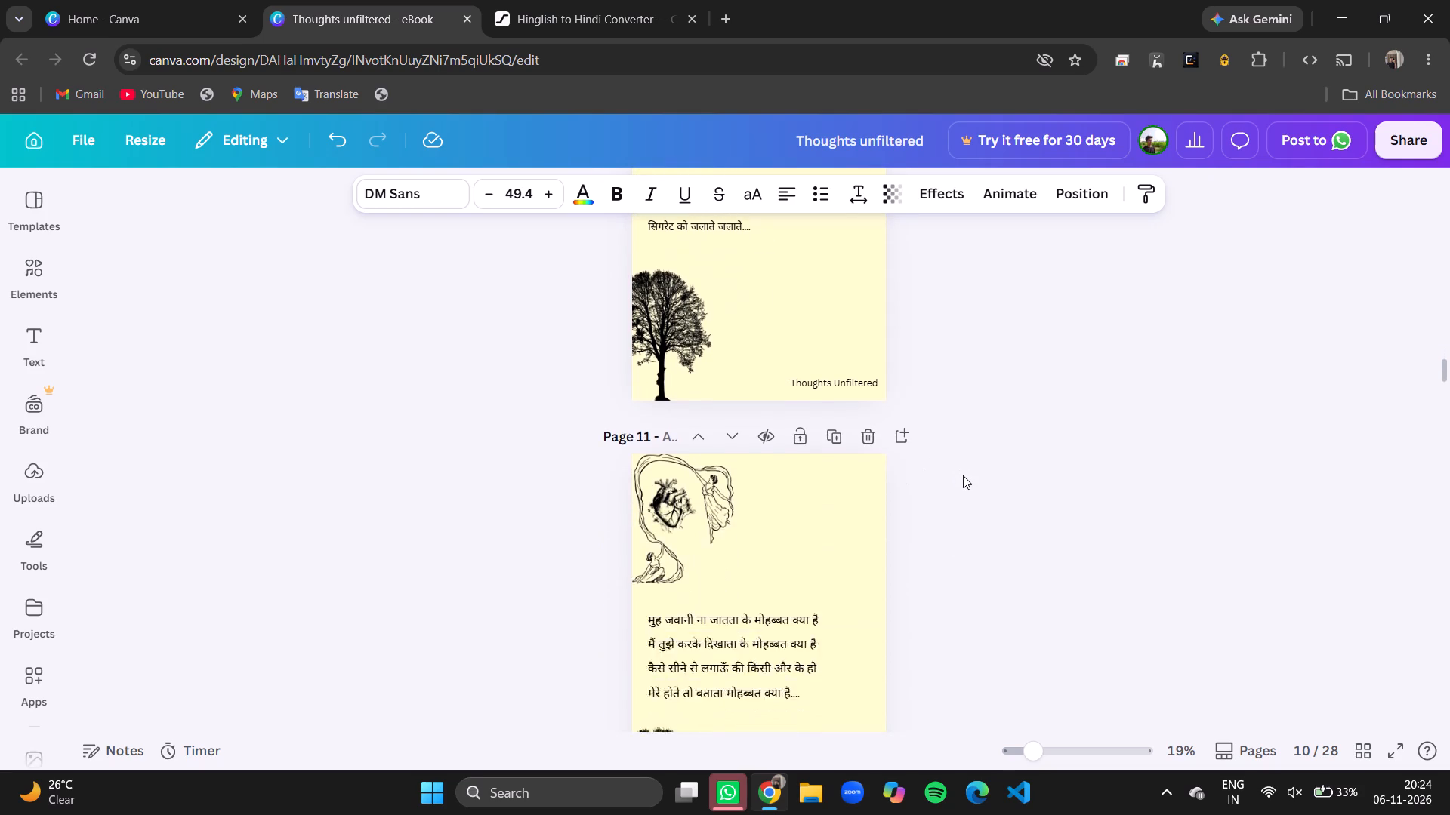
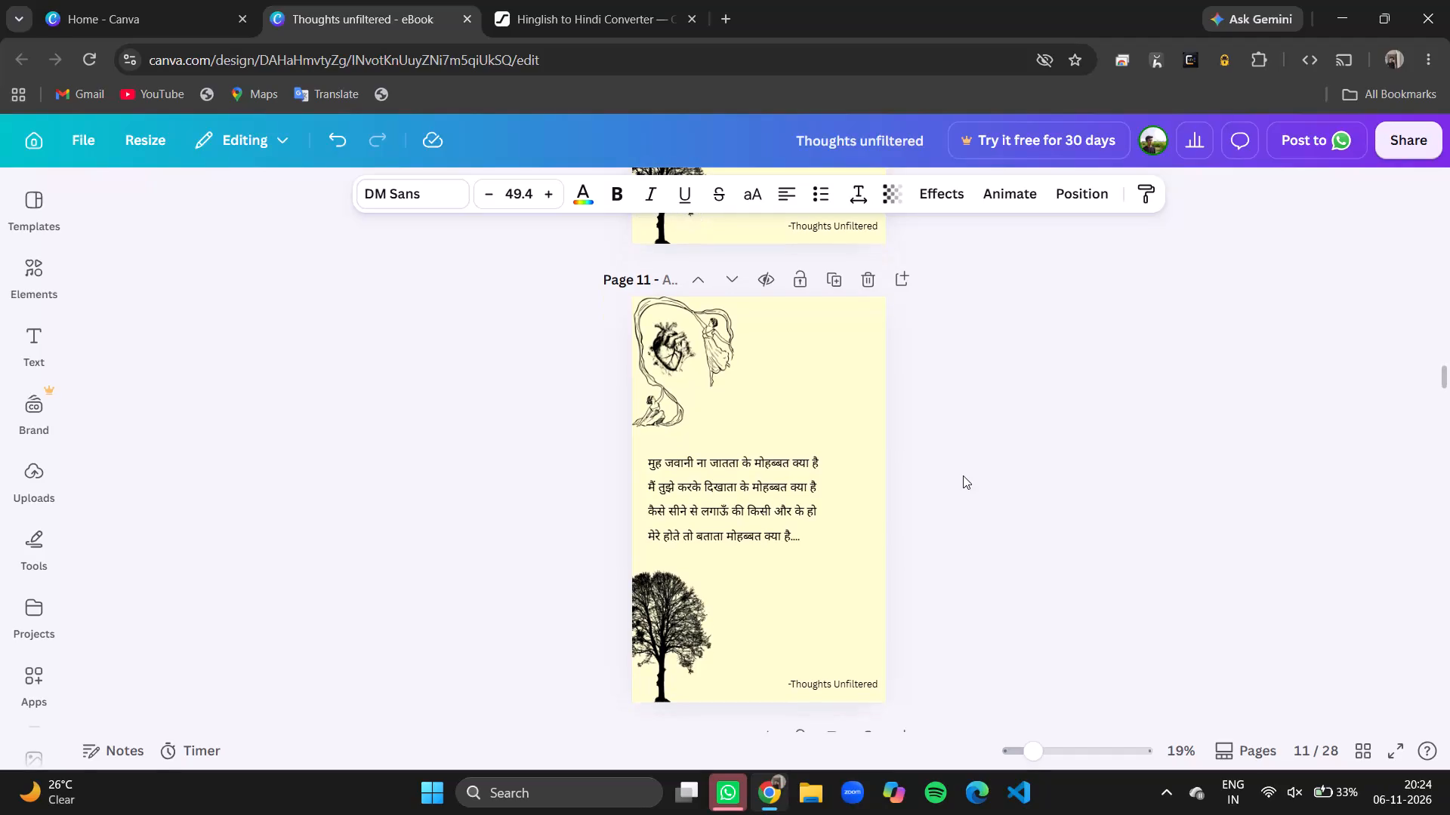
Add a comma at the end of the first, second and third lines of page 11's poem.
double_click(835, 460)
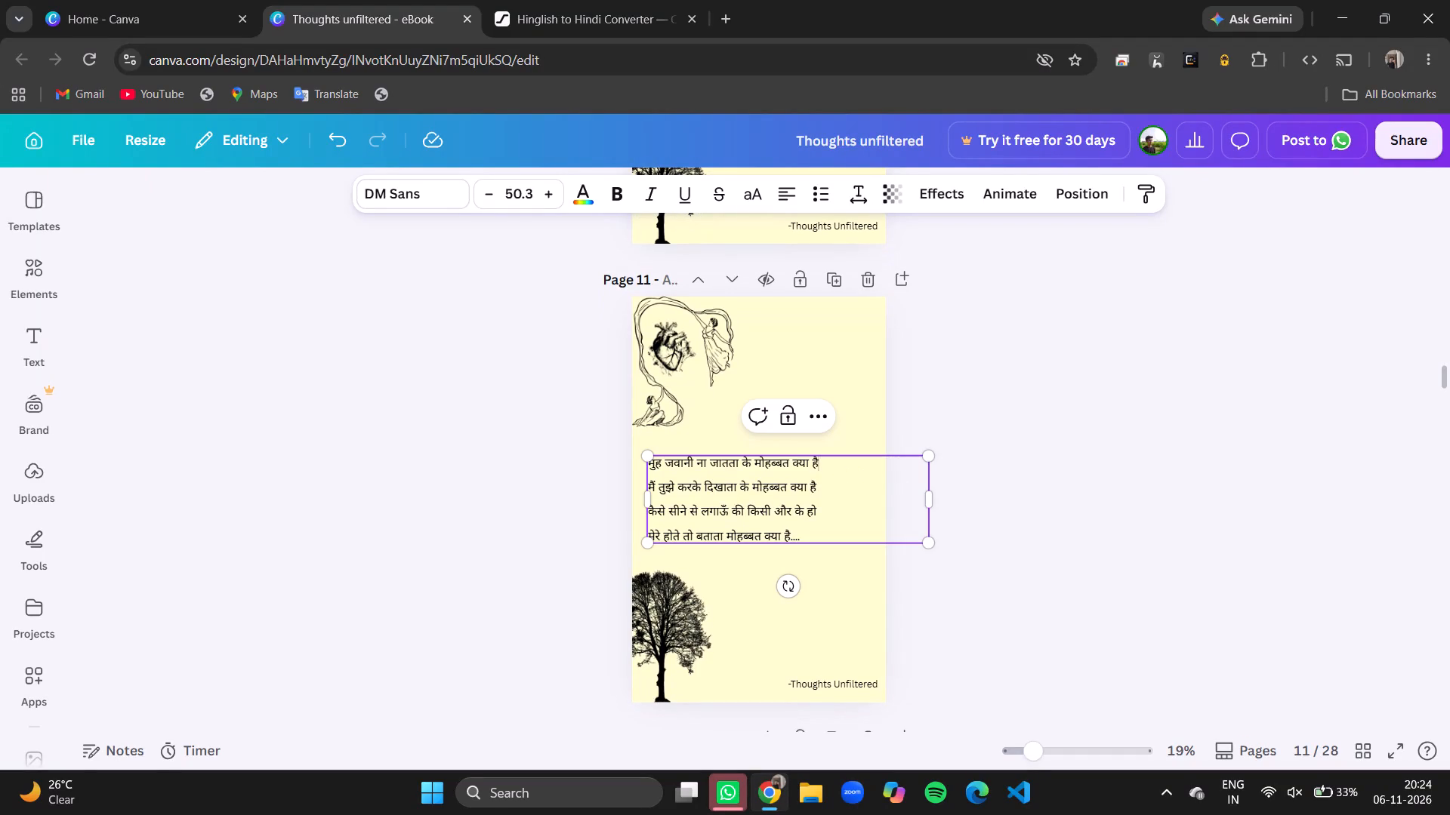
key(comma)
click(828, 489)
key(comma)
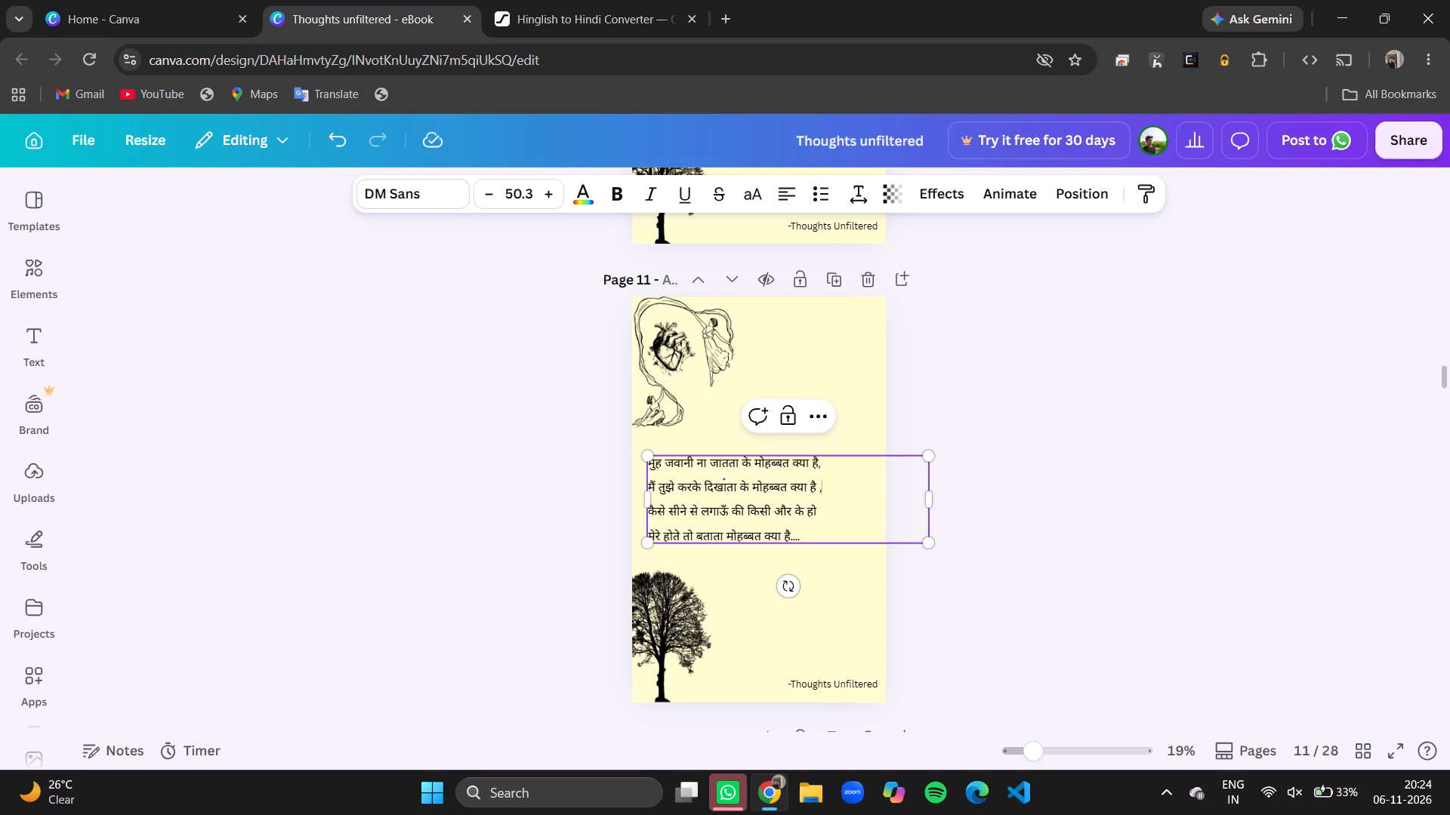
click(824, 509)
key(comma)
Review the poem on page 12 for spelling and punctuation.
scroll(827, 528, down, 3)
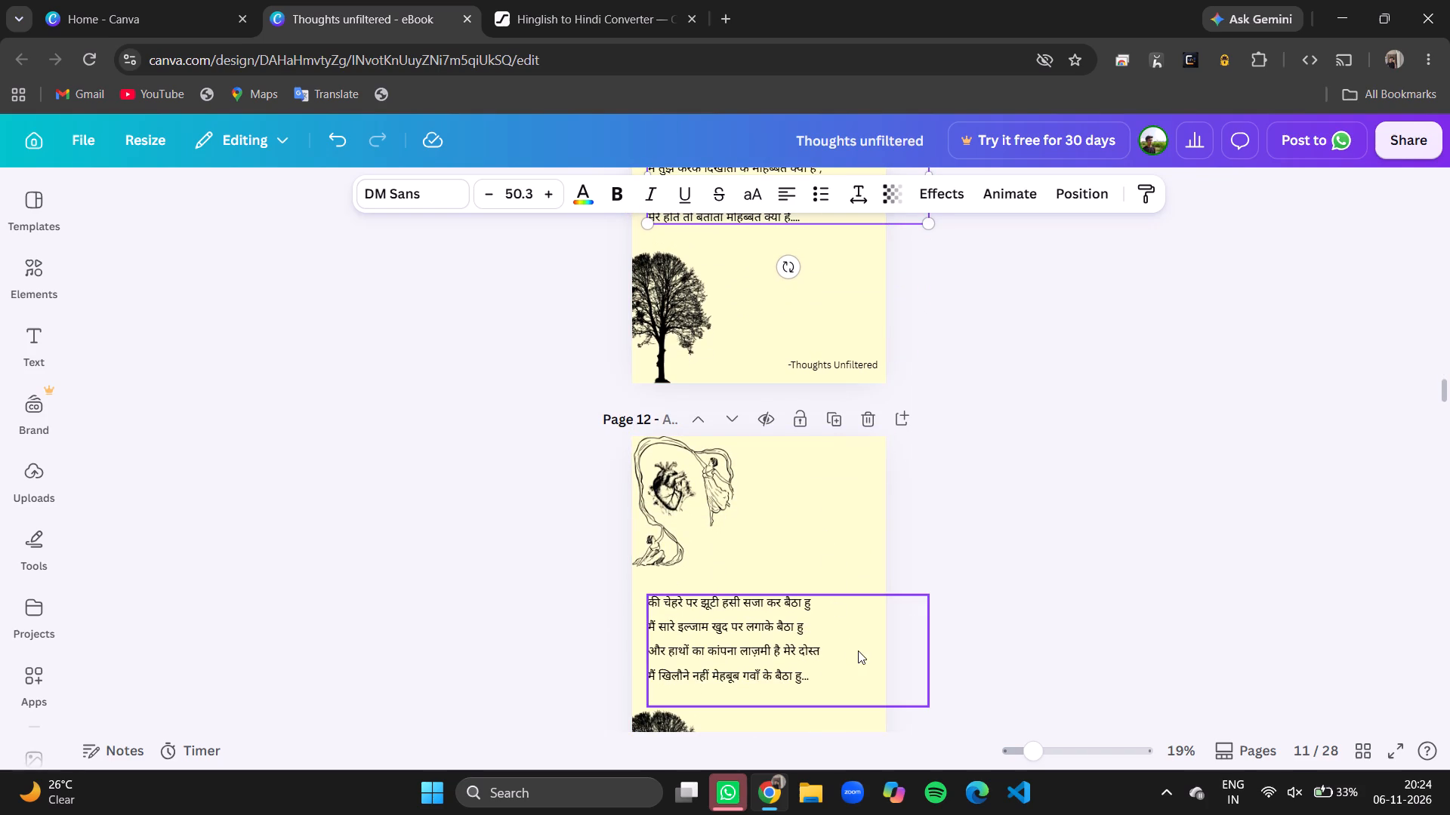
scroll(935, 497, down, 1)
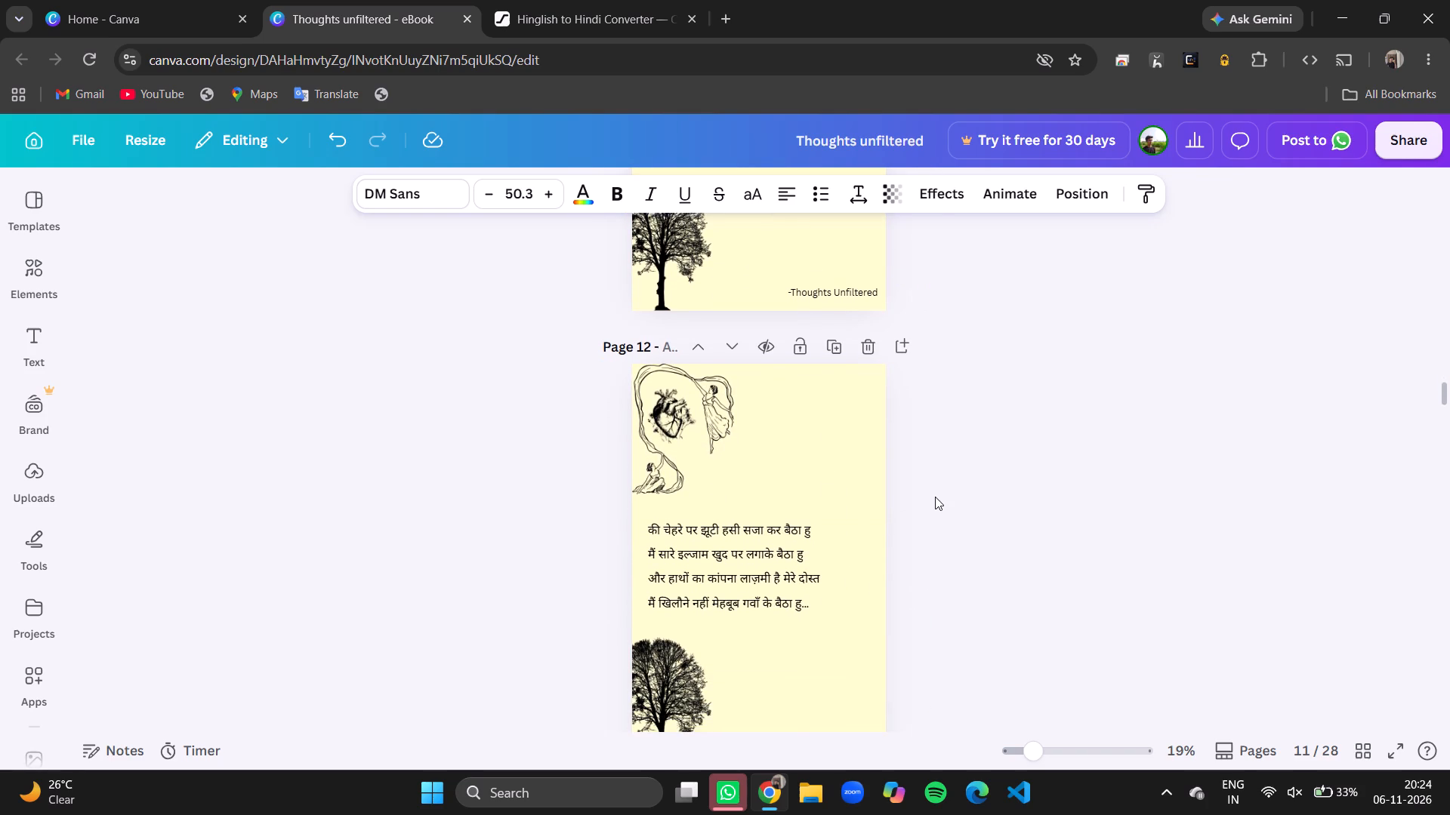
scroll(935, 497, down, 2)
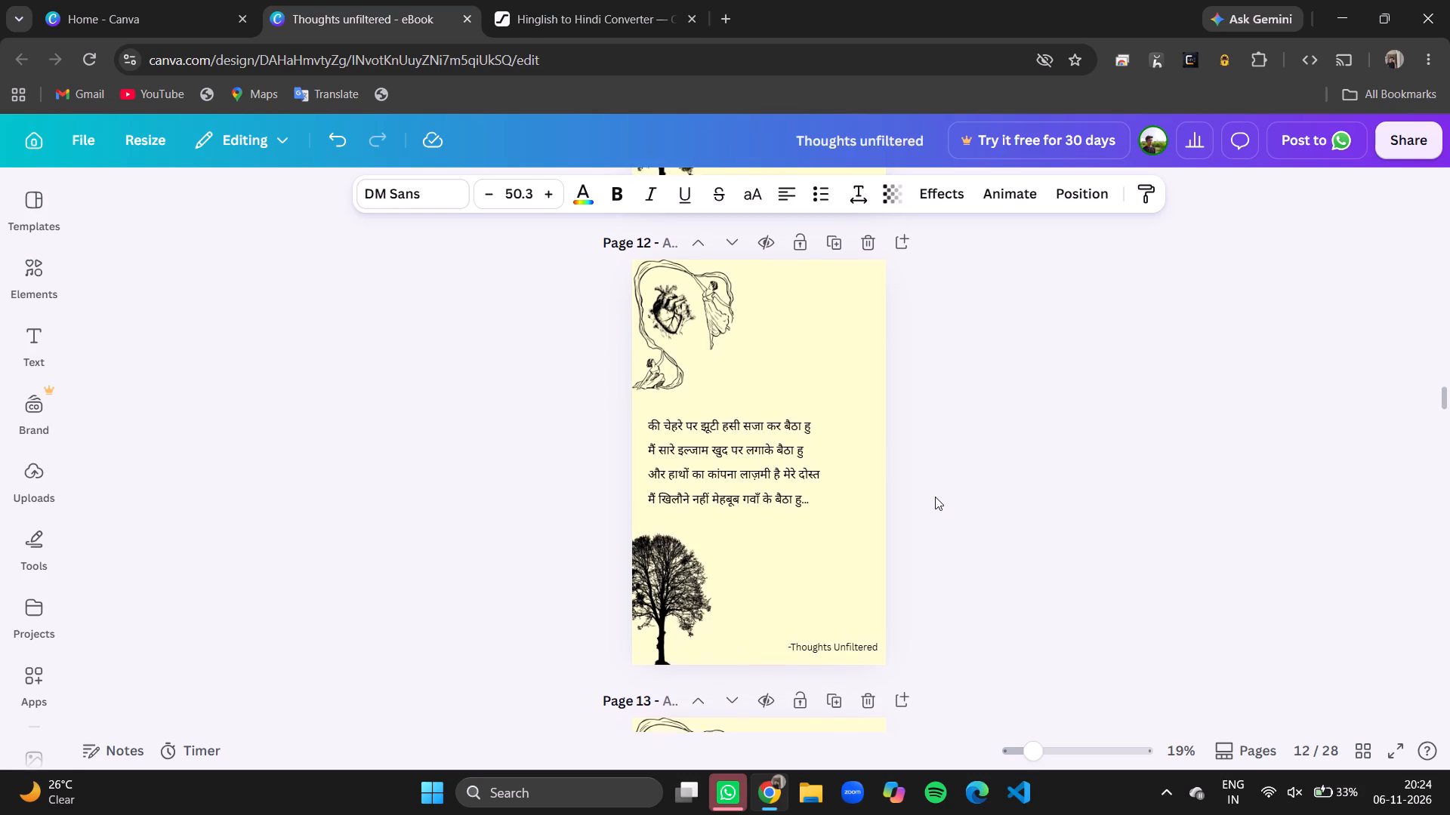
scroll(935, 497, down, 1)
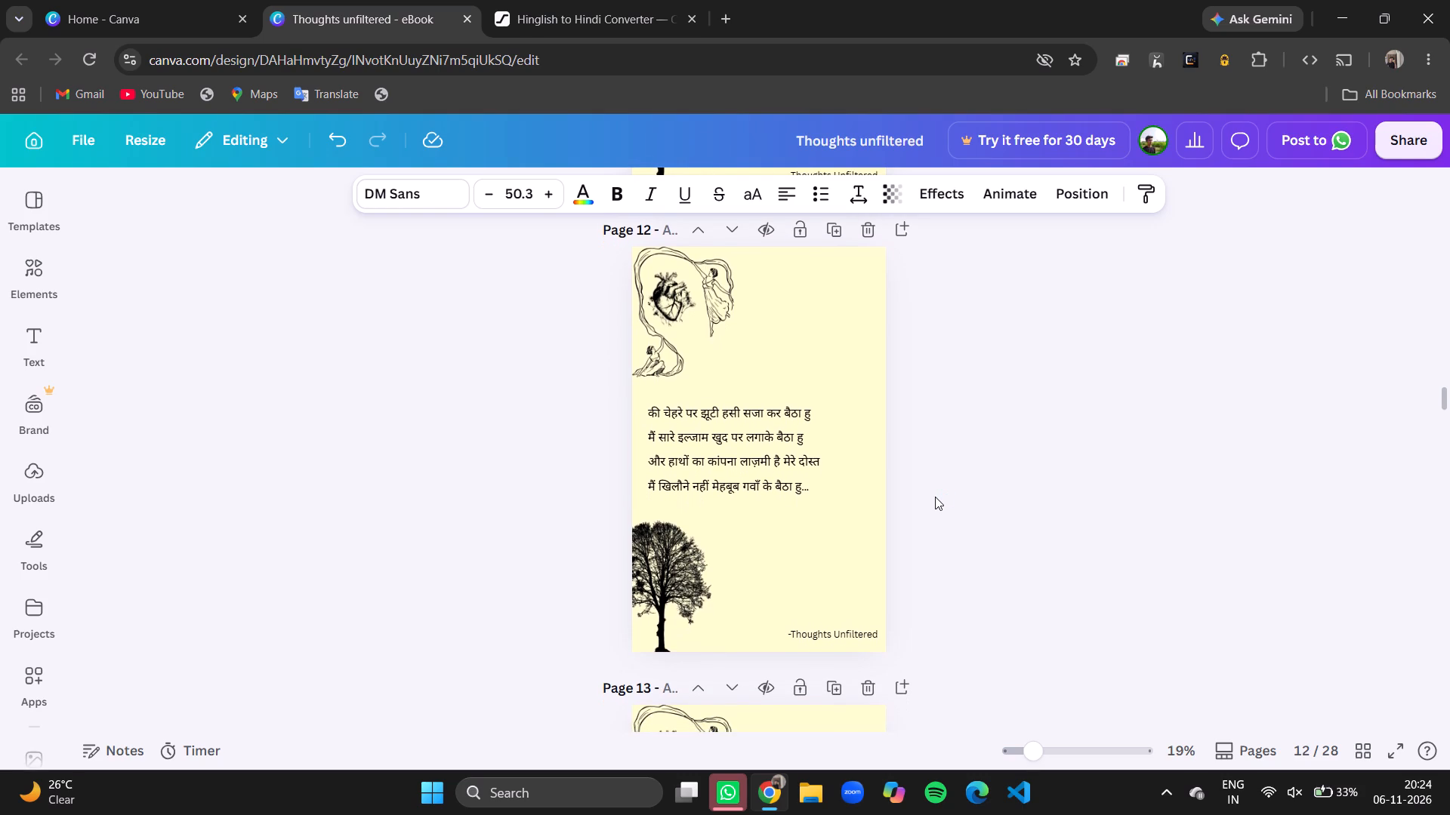
scroll(935, 497, down, 1)
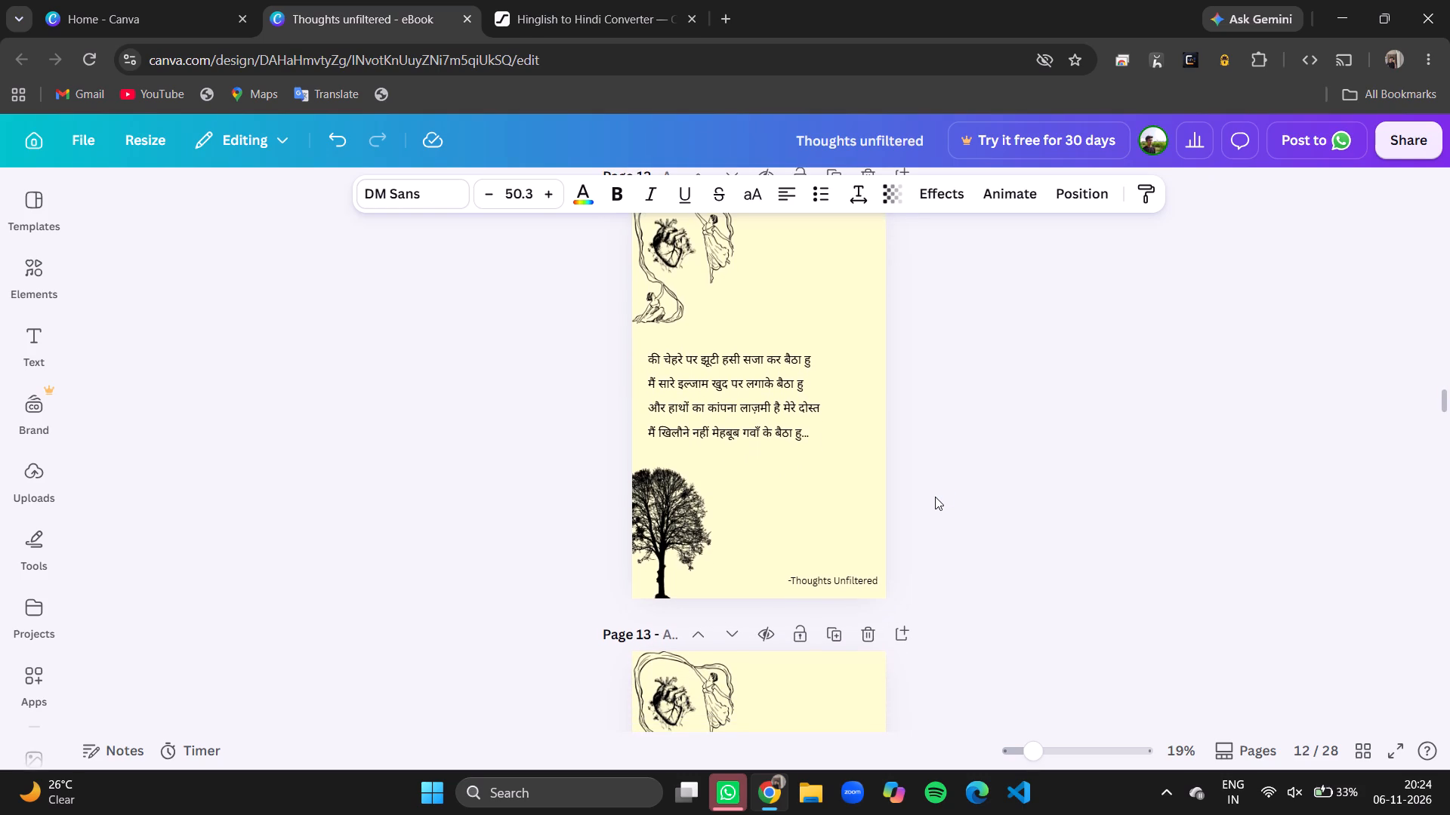
Add a comma at the end of the first line of page 13's poem.
scroll(935, 497, down, 3)
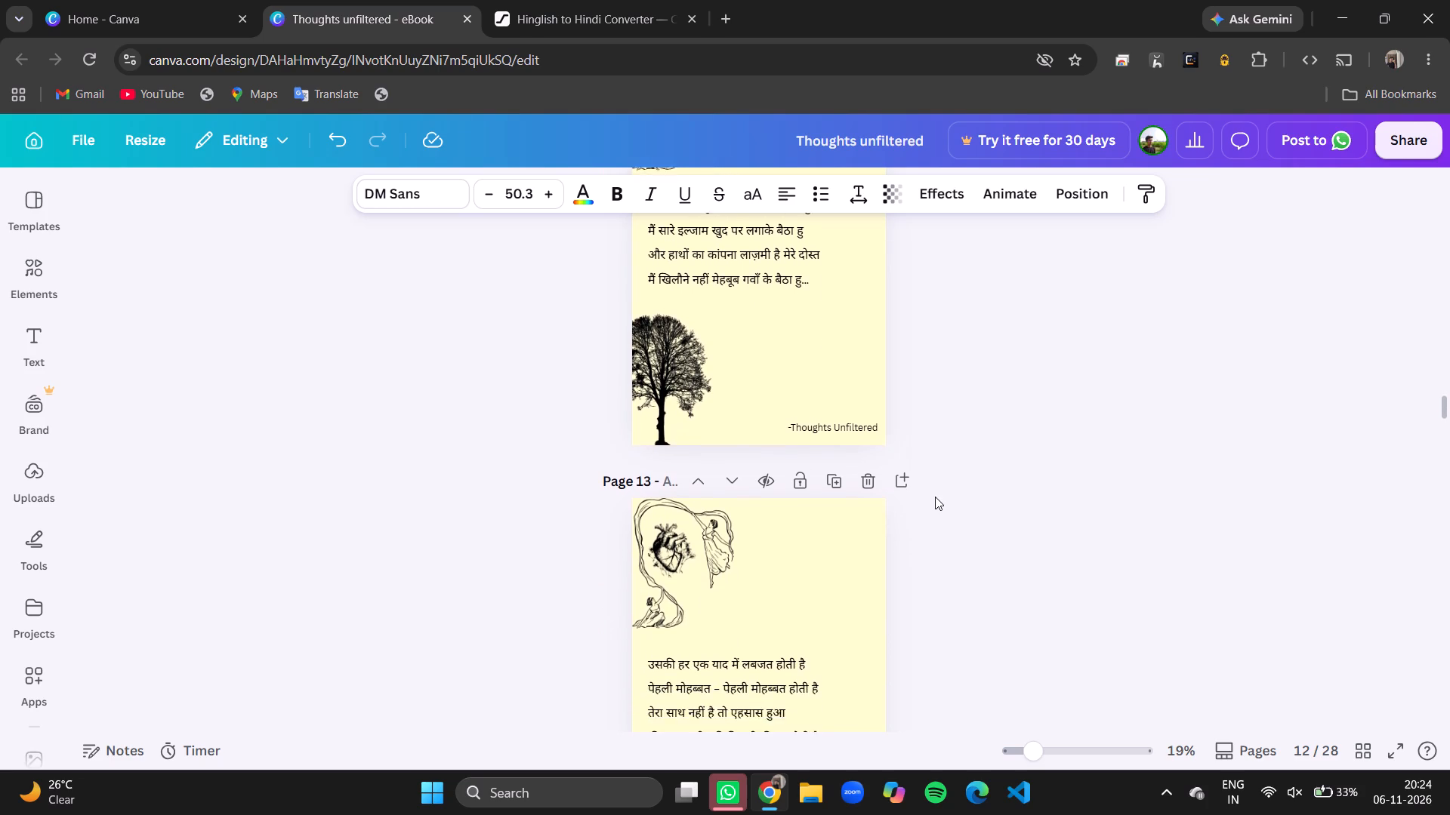
scroll(935, 497, down, 2)
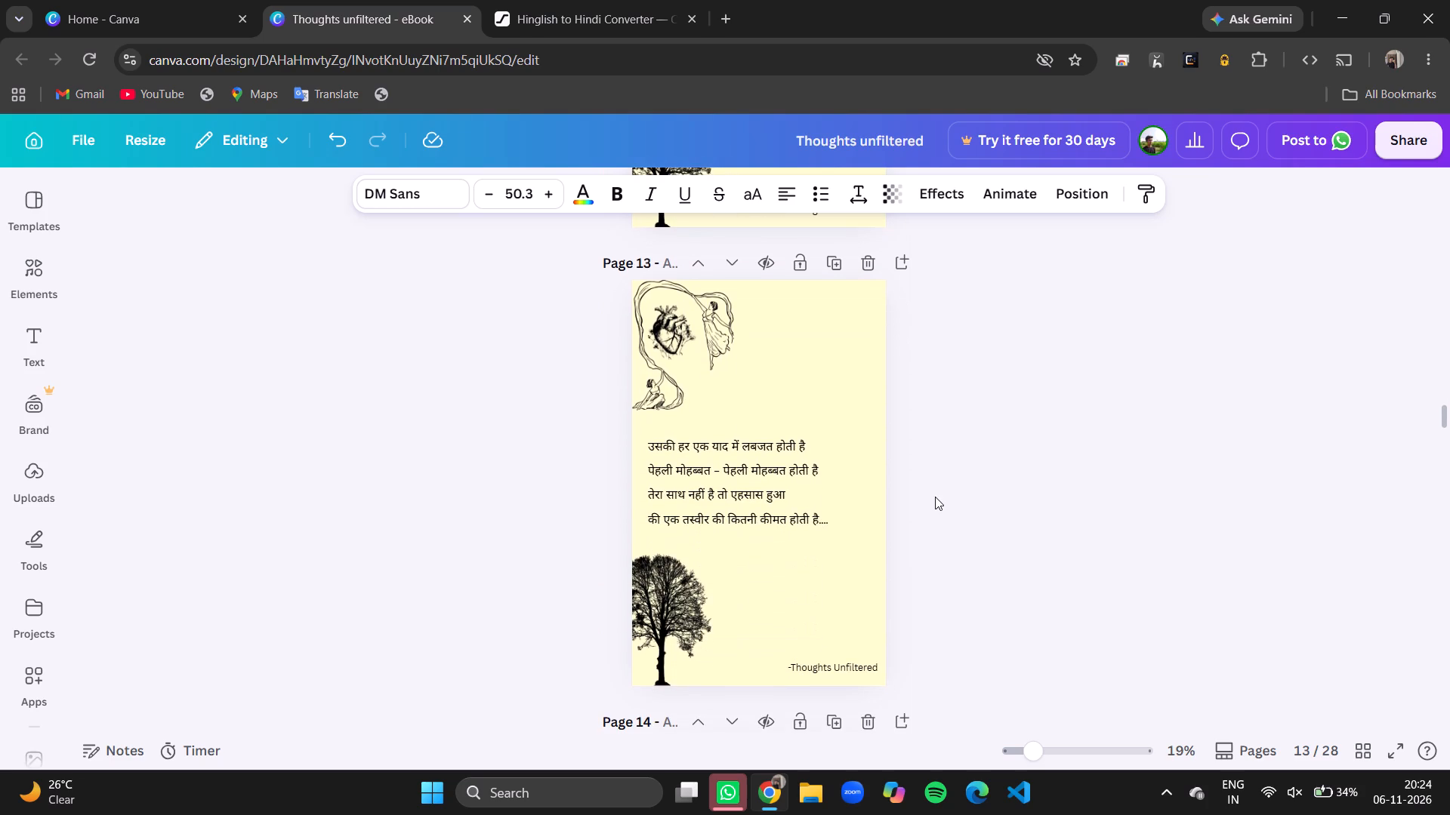
scroll(935, 497, down, 1)
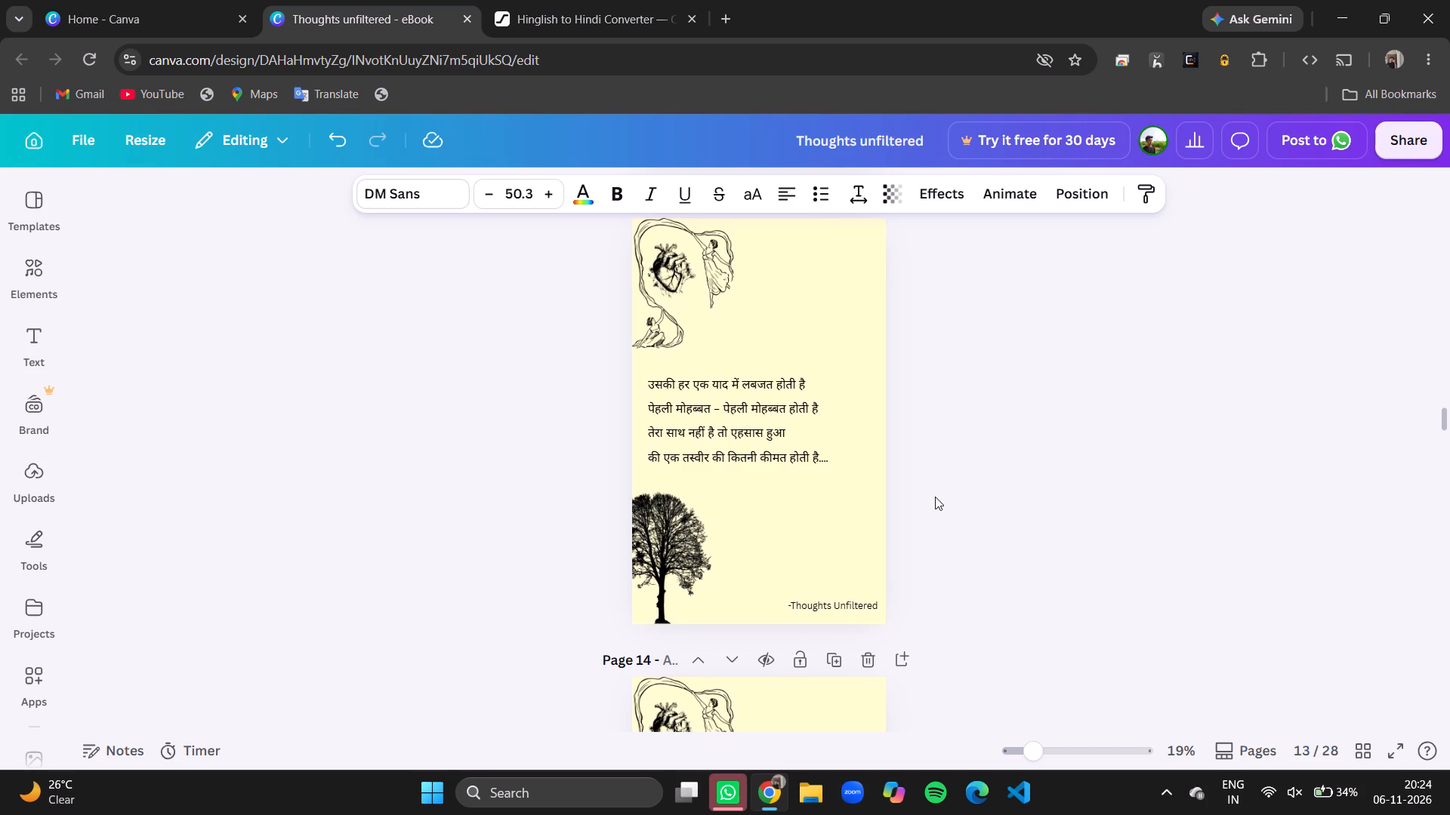
double_click(832, 407)
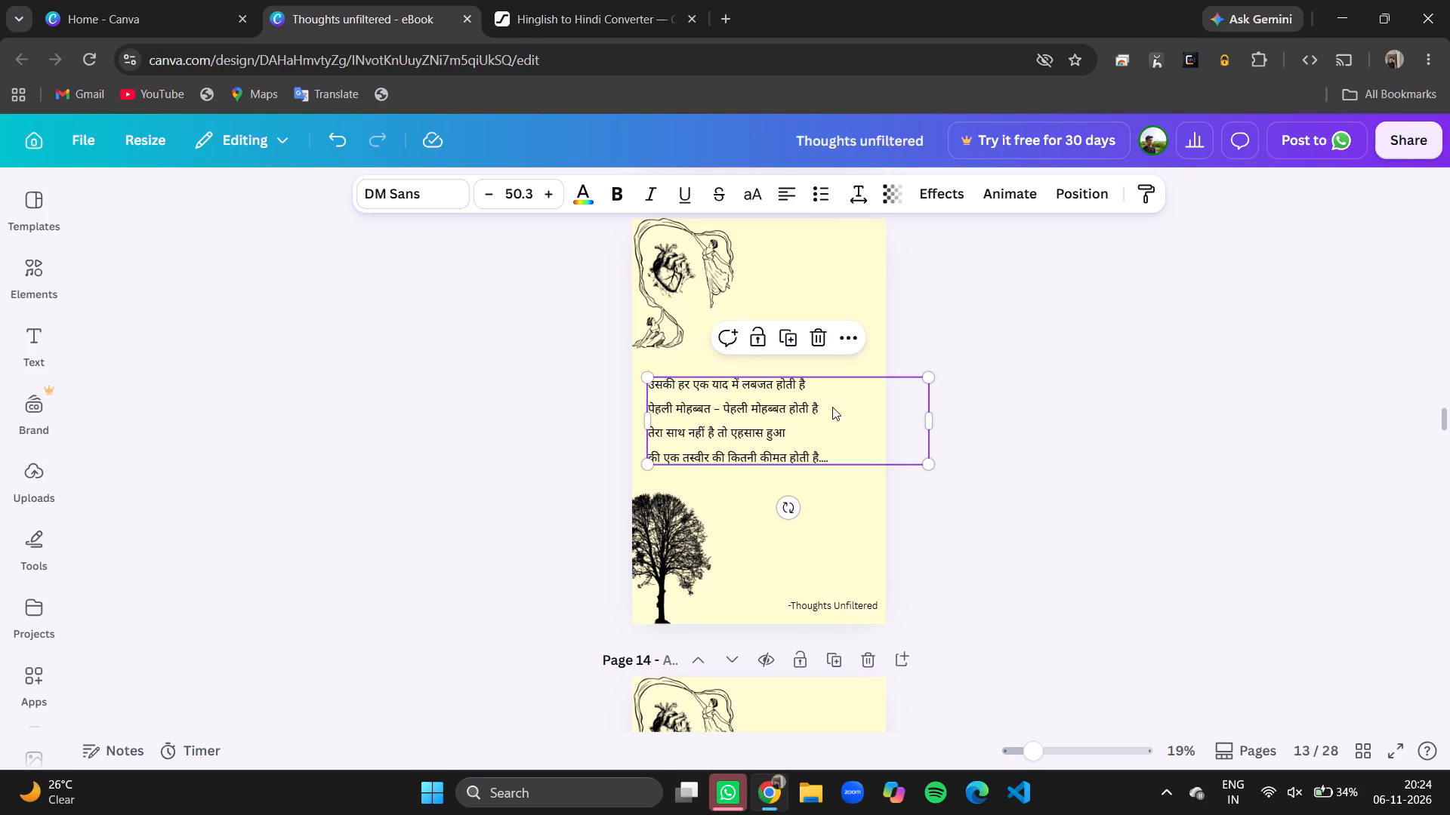
click(811, 386)
key(comma)
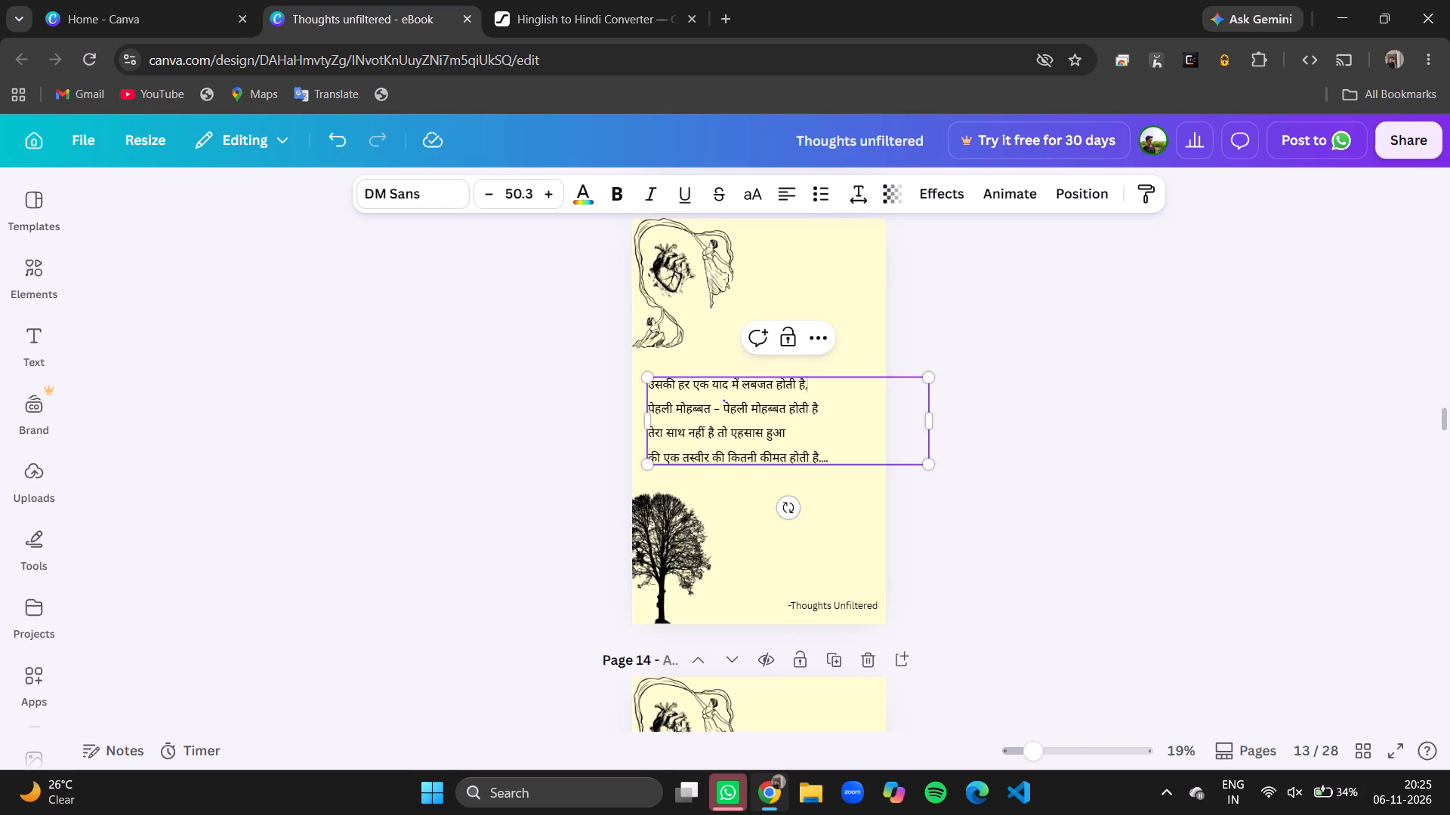
Add || (2) at the end of the second line of page 13's poem.
click(831, 413)
text(|| ()
key(2)
key(shift+parenright)
Add a comma at the end of the third line of page 13's poem.
click(794, 431)
key(comma)
Review the poem on page 14 and open its text for editing at the end of the second line.
scroll(1069, 506, down, 3)
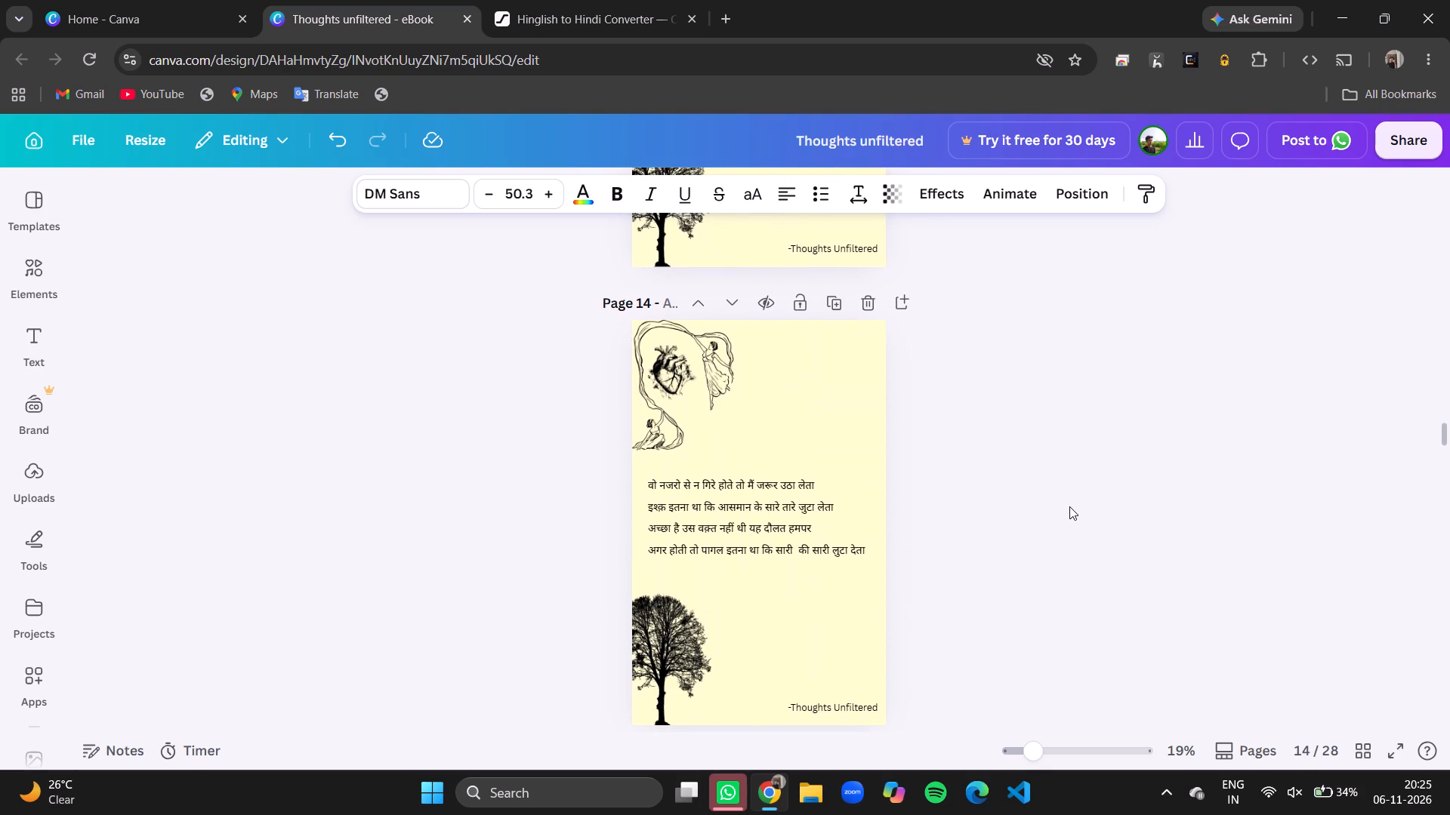
scroll(1069, 506, down, 1)
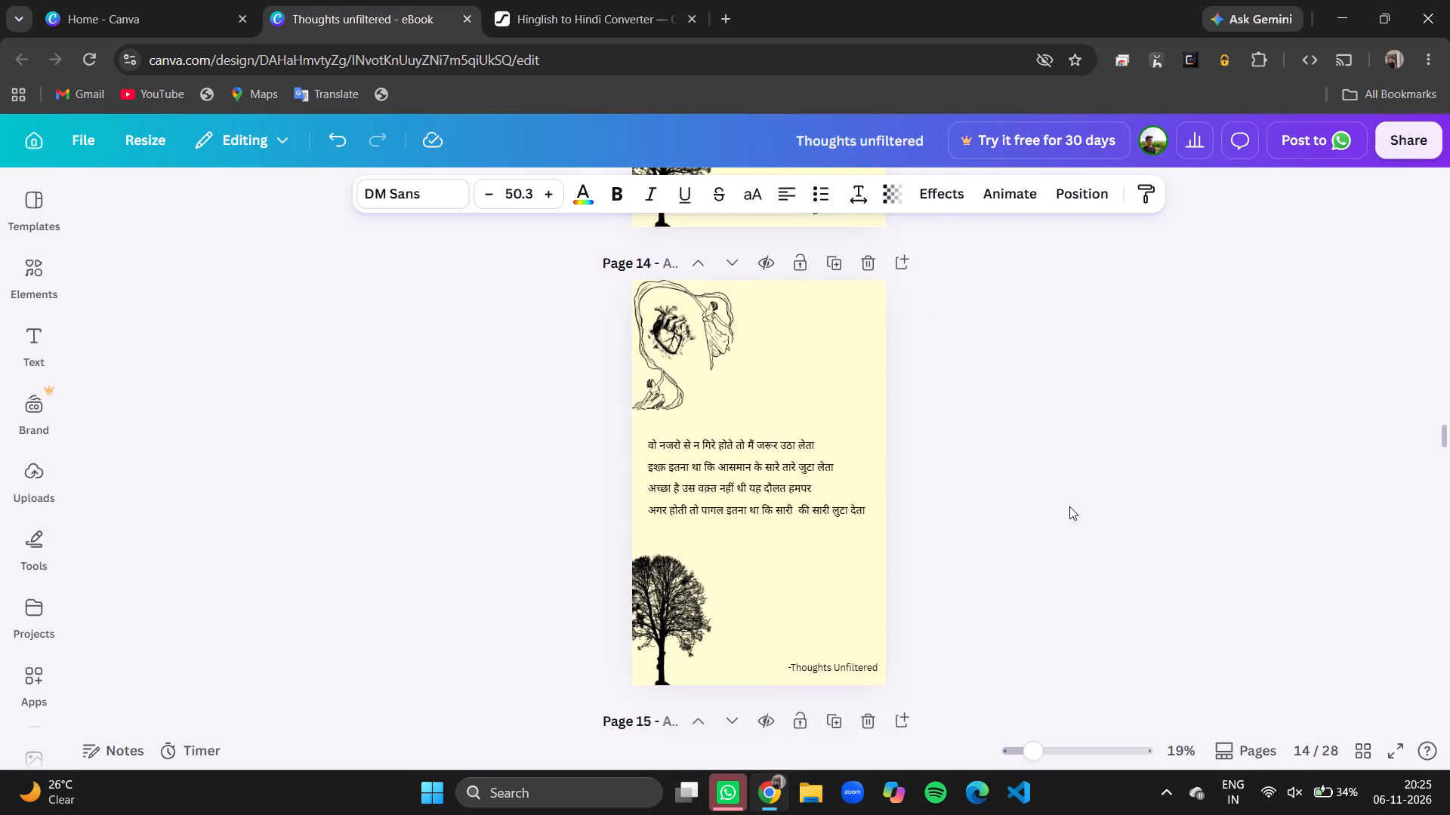
scroll(1069, 506, down, 1)
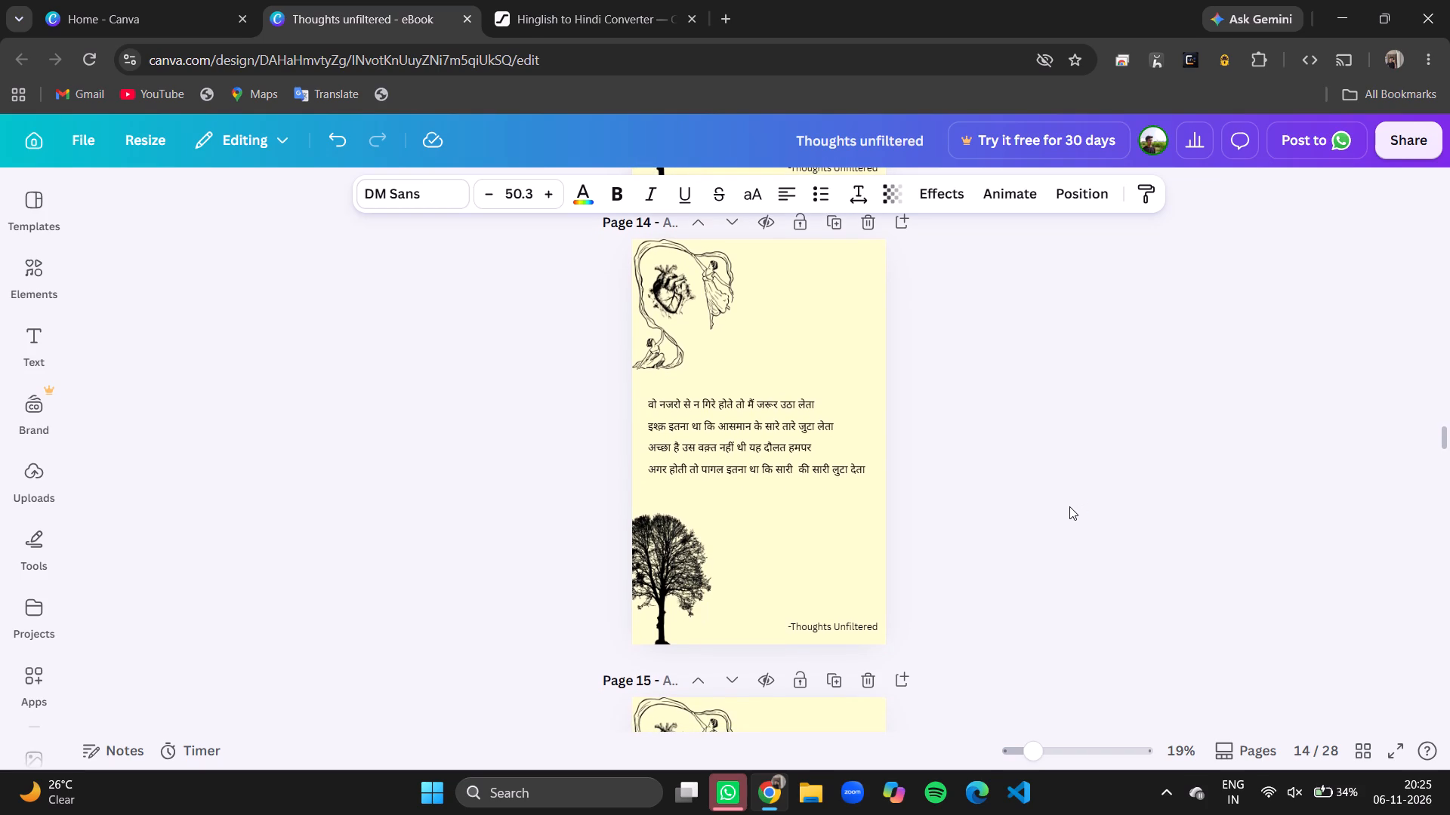
double_click(838, 411)
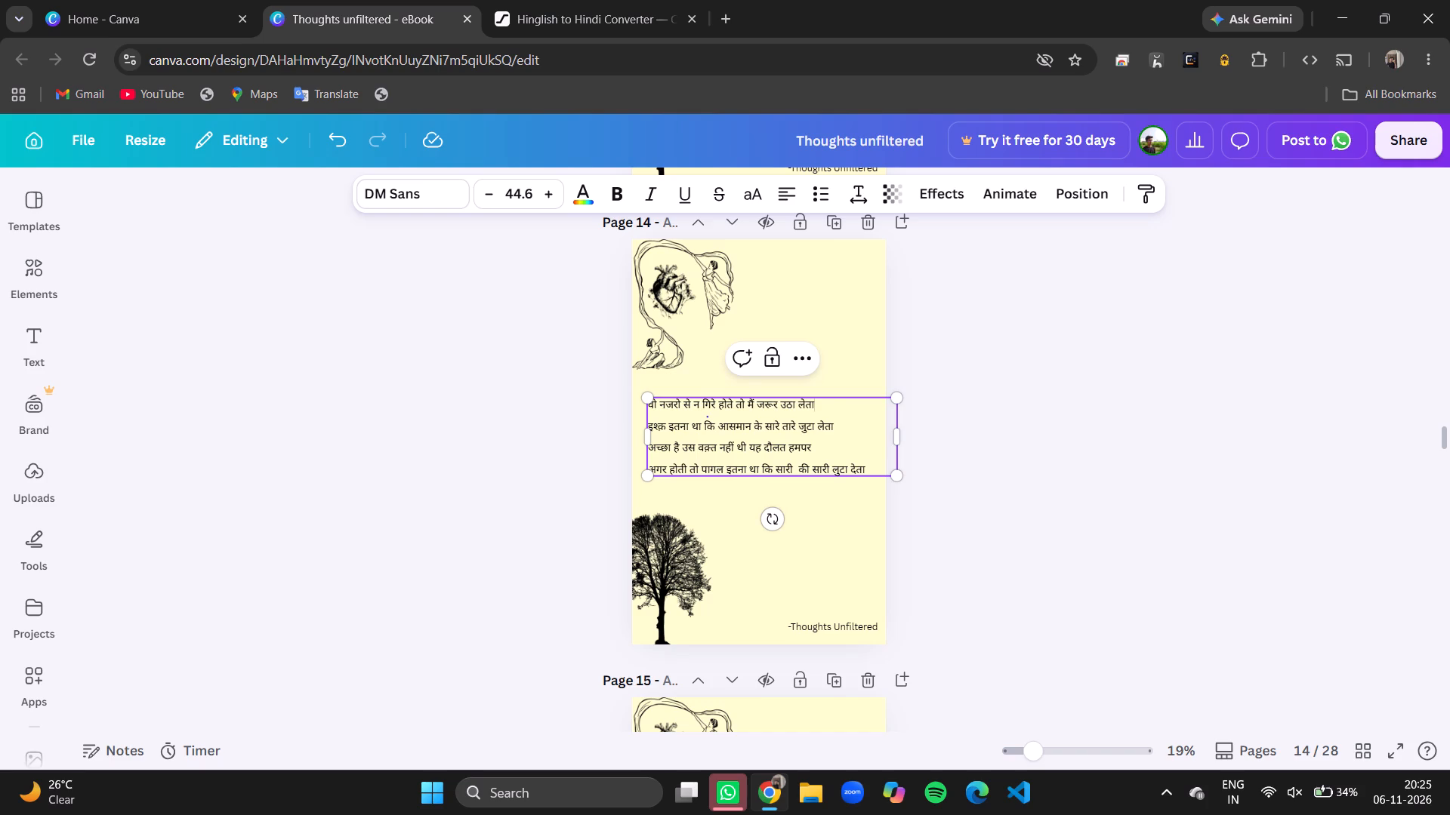
click(839, 429)
Review the poems on pages 15 and 16 for spelling, line endings and repeat marks.
scroll(1052, 450, down, 1)
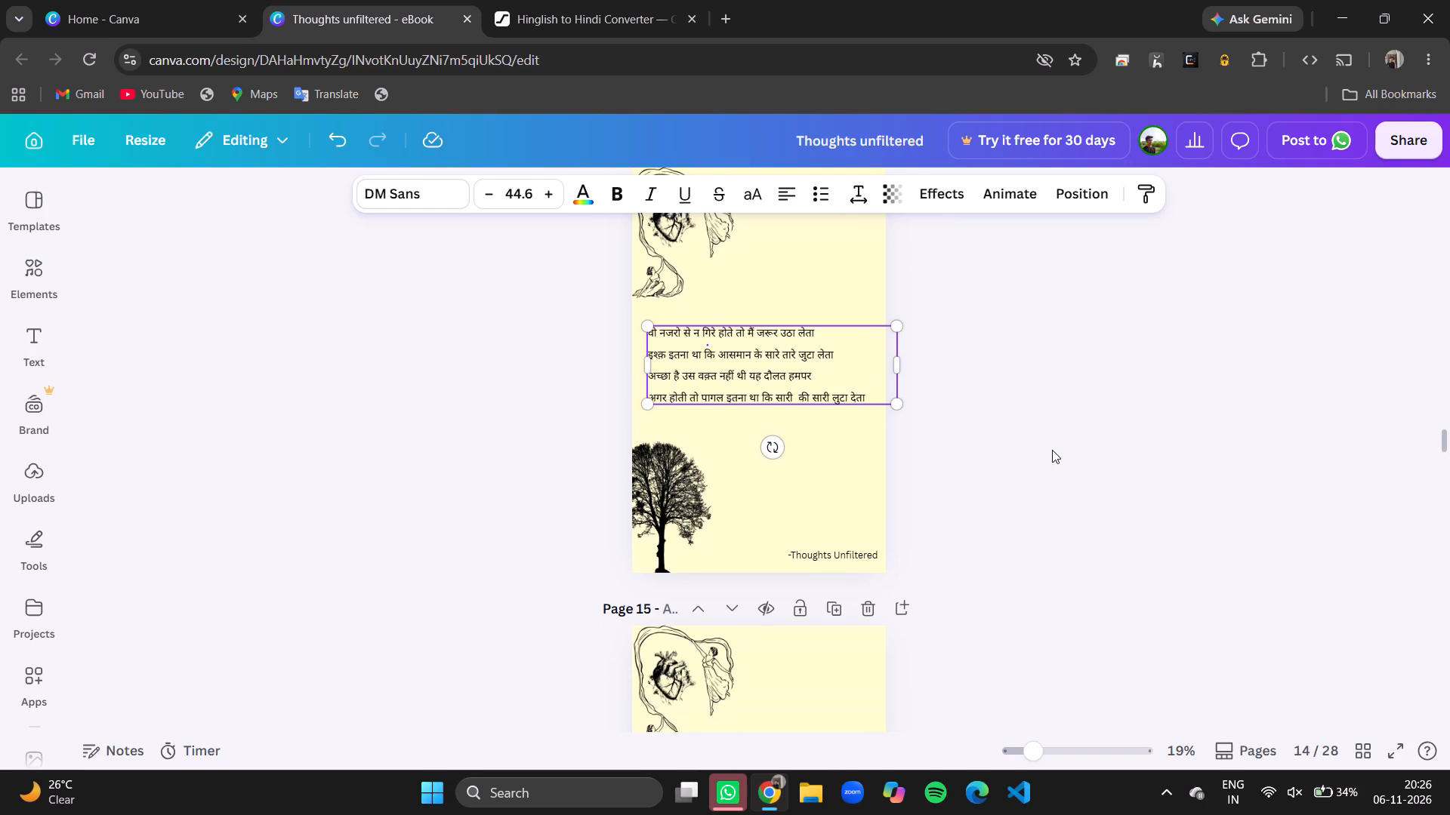
scroll(1001, 522, down, 2)
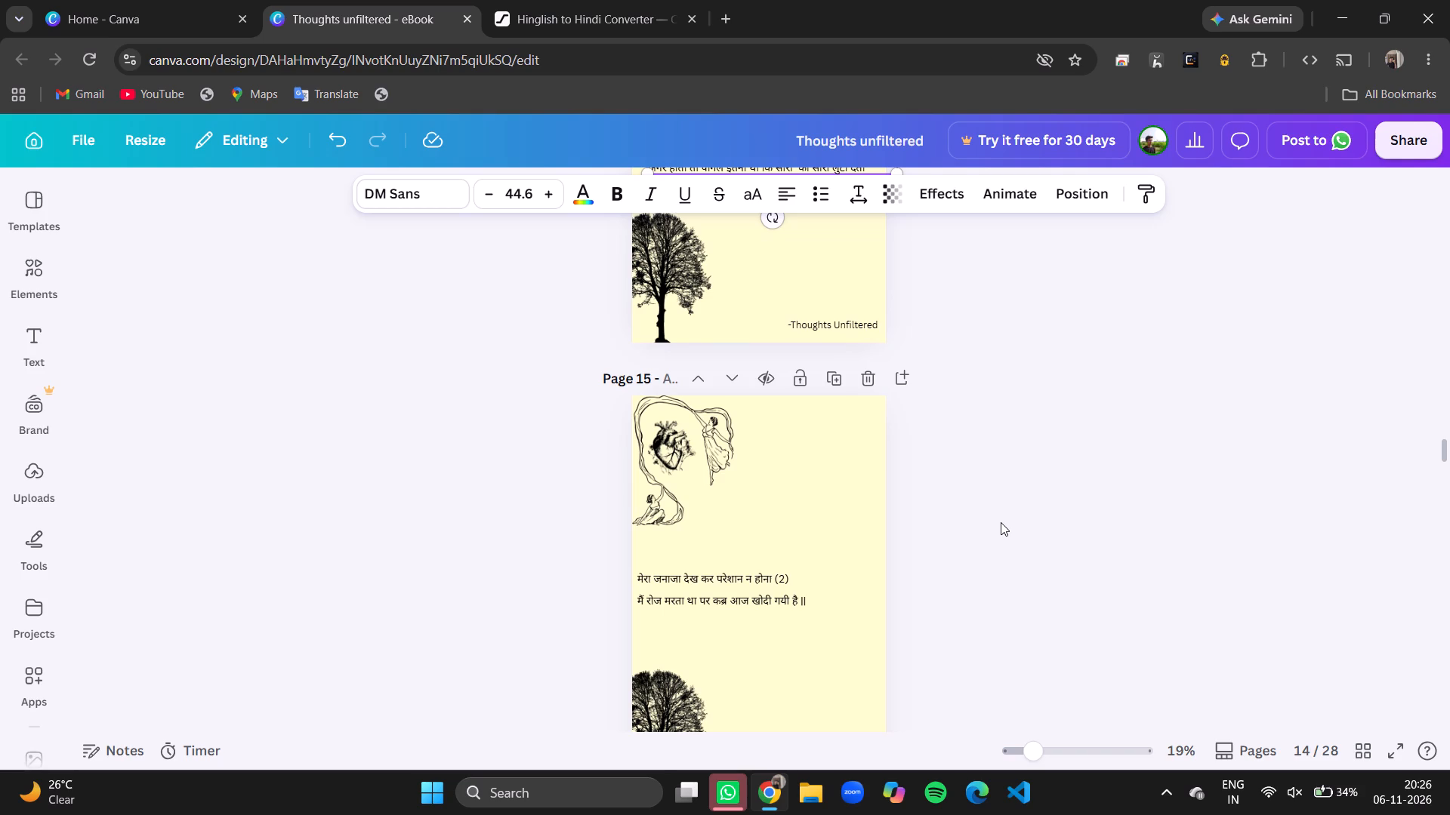
scroll(1001, 522, down, 3)
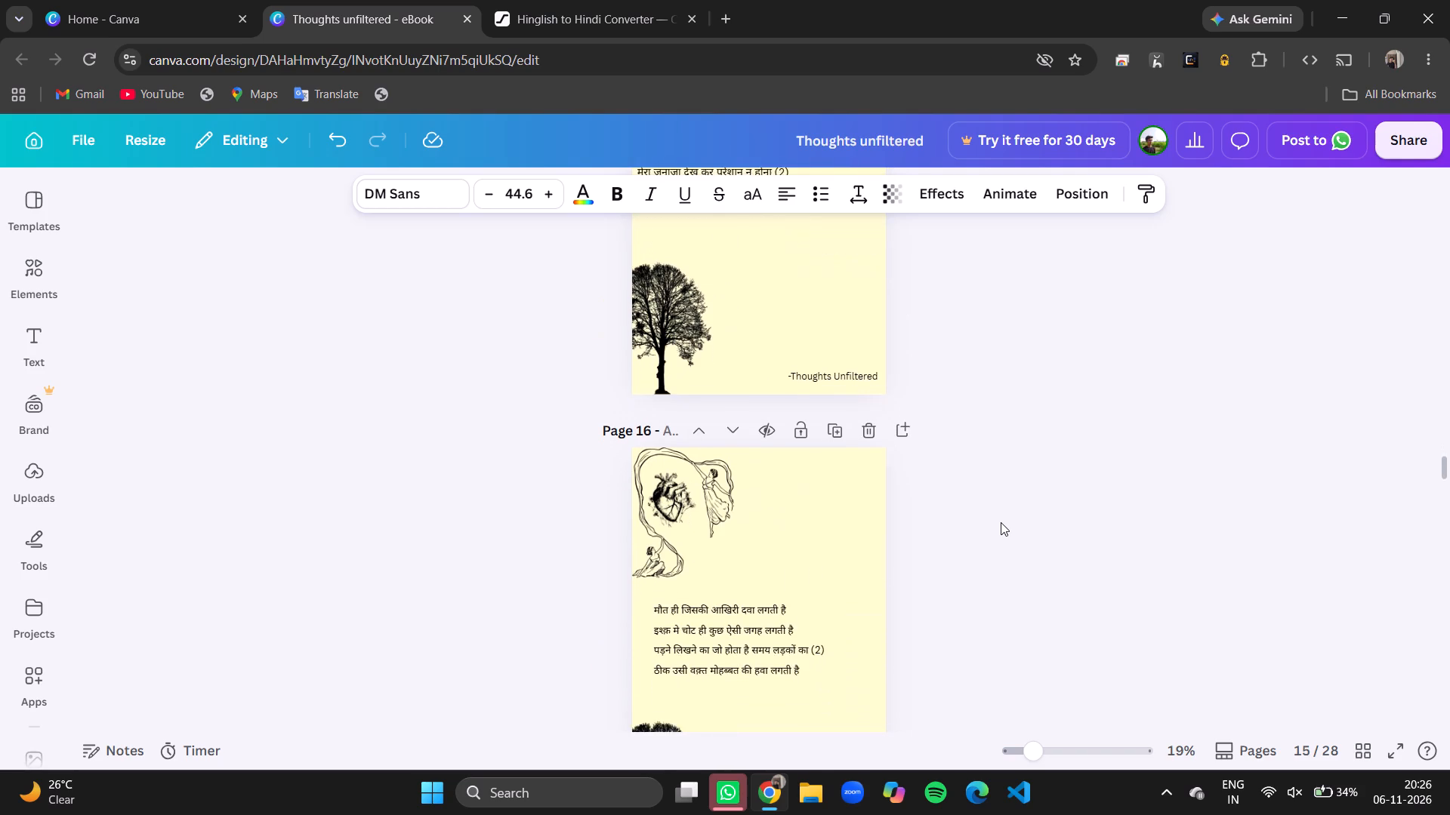
scroll(1001, 522, down, 1)
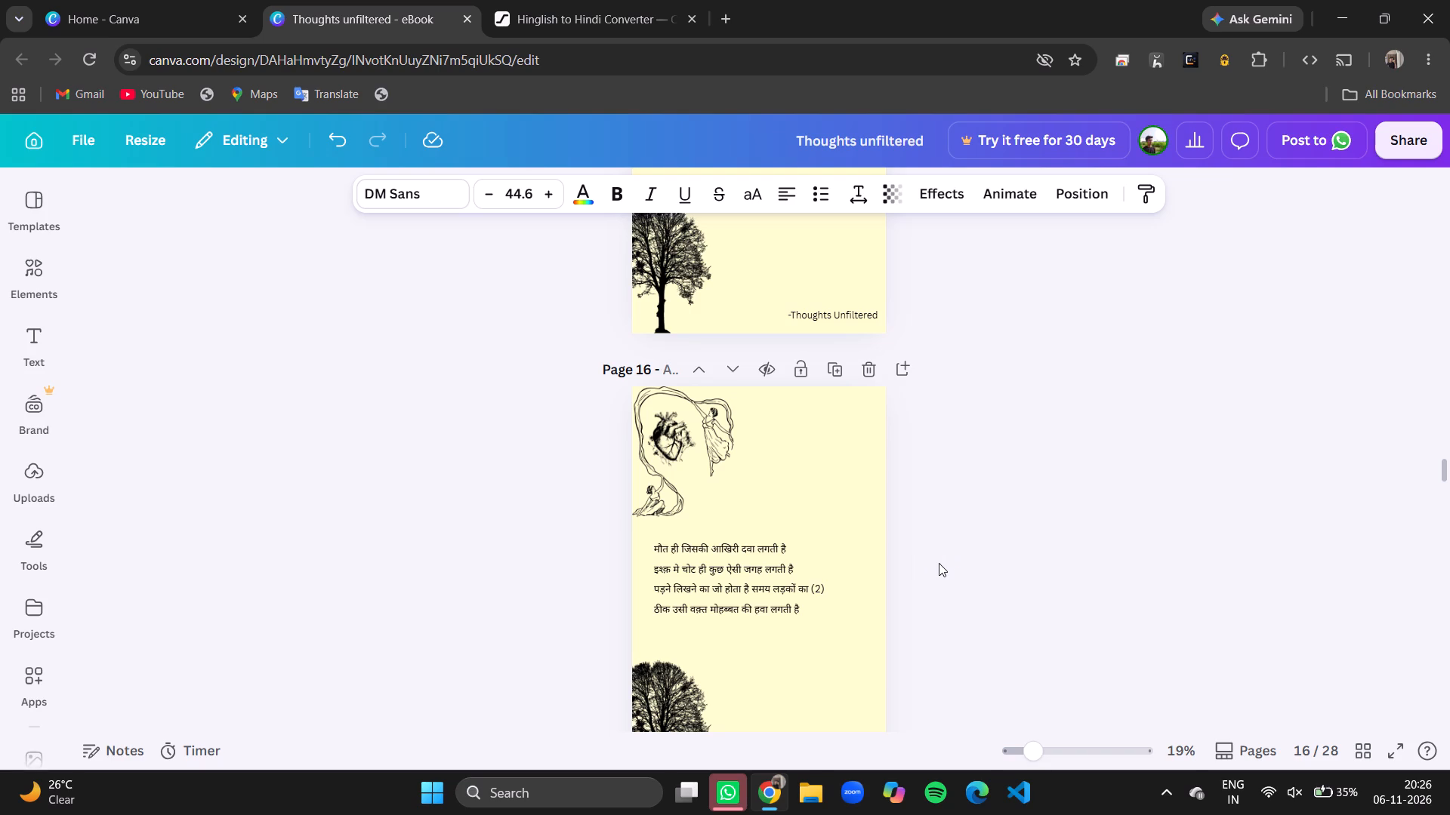
scroll(939, 563, down, 1)
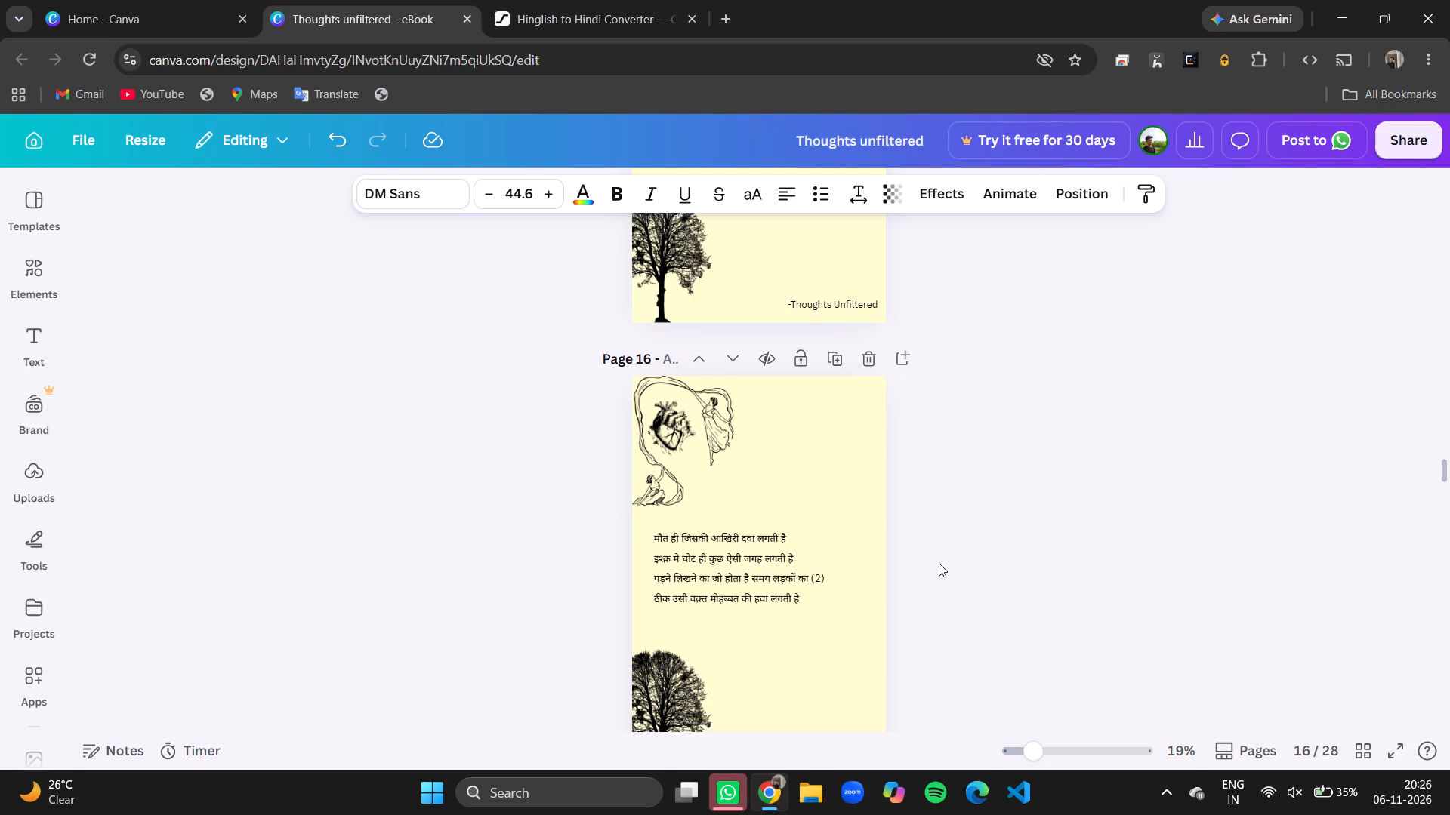
scroll(939, 563, down, 6)
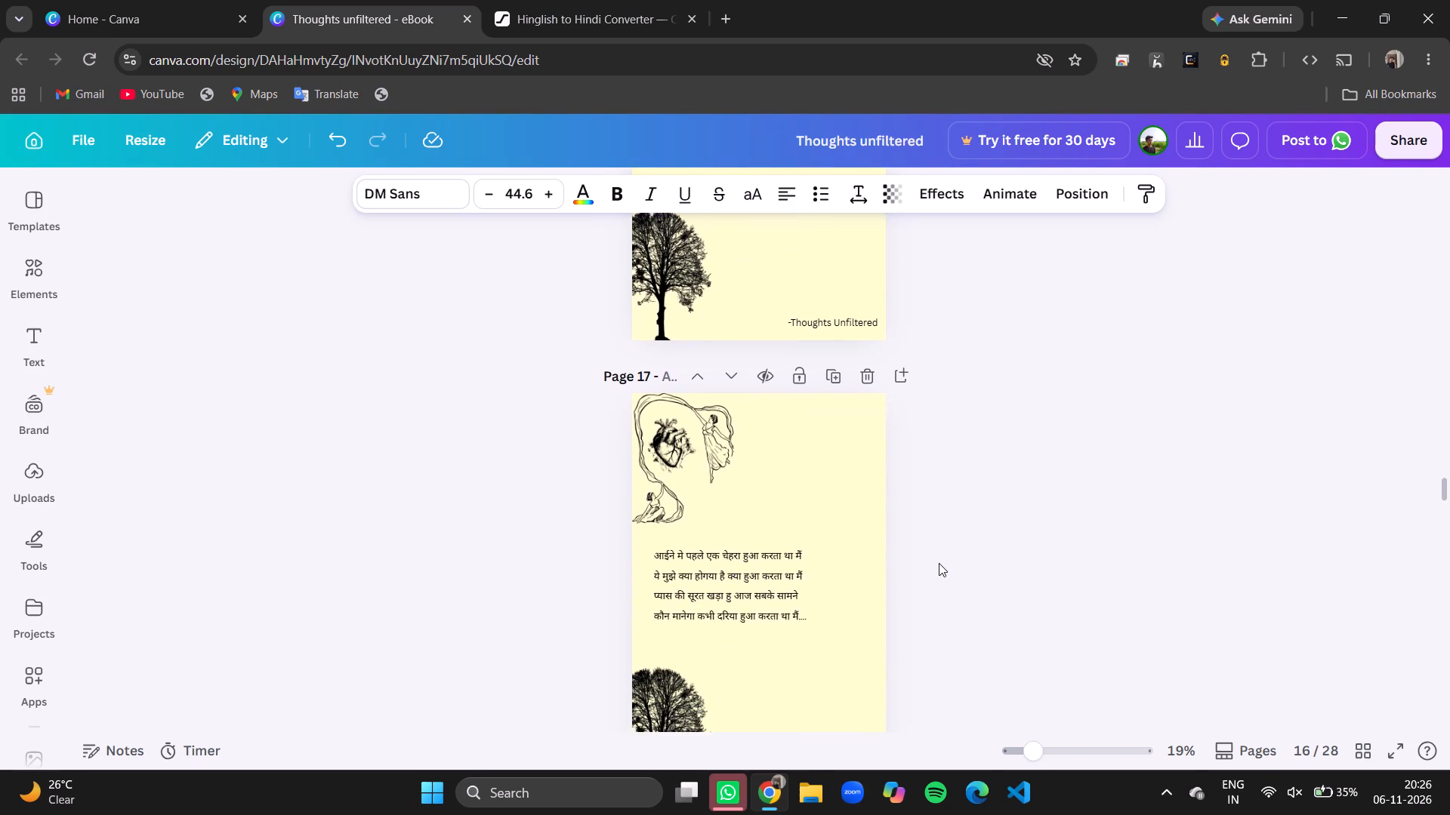
Review the poem on page 17 for spelling and punctuation.
scroll(939, 563, down, 2)
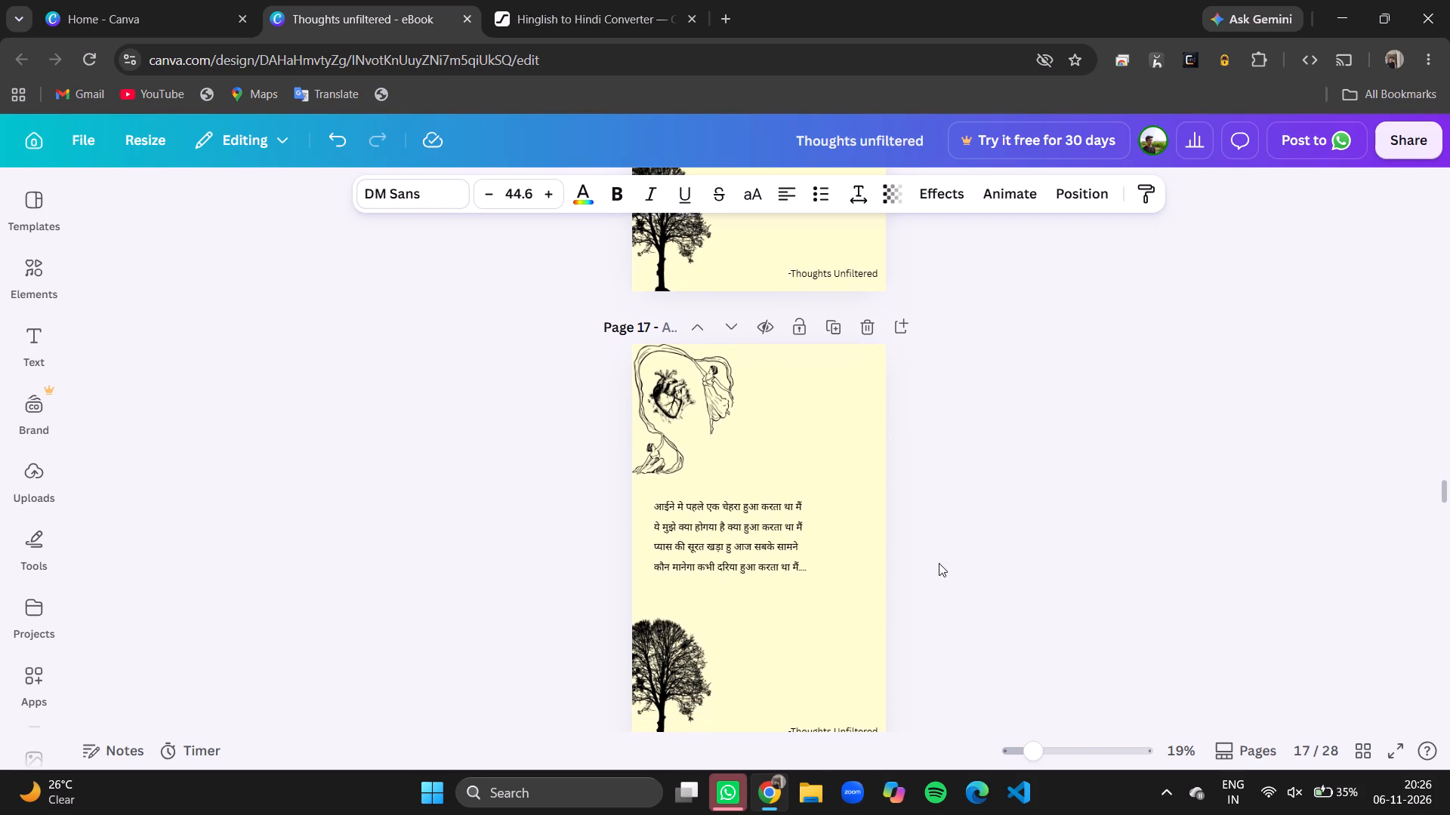
scroll(939, 563, down, 1)
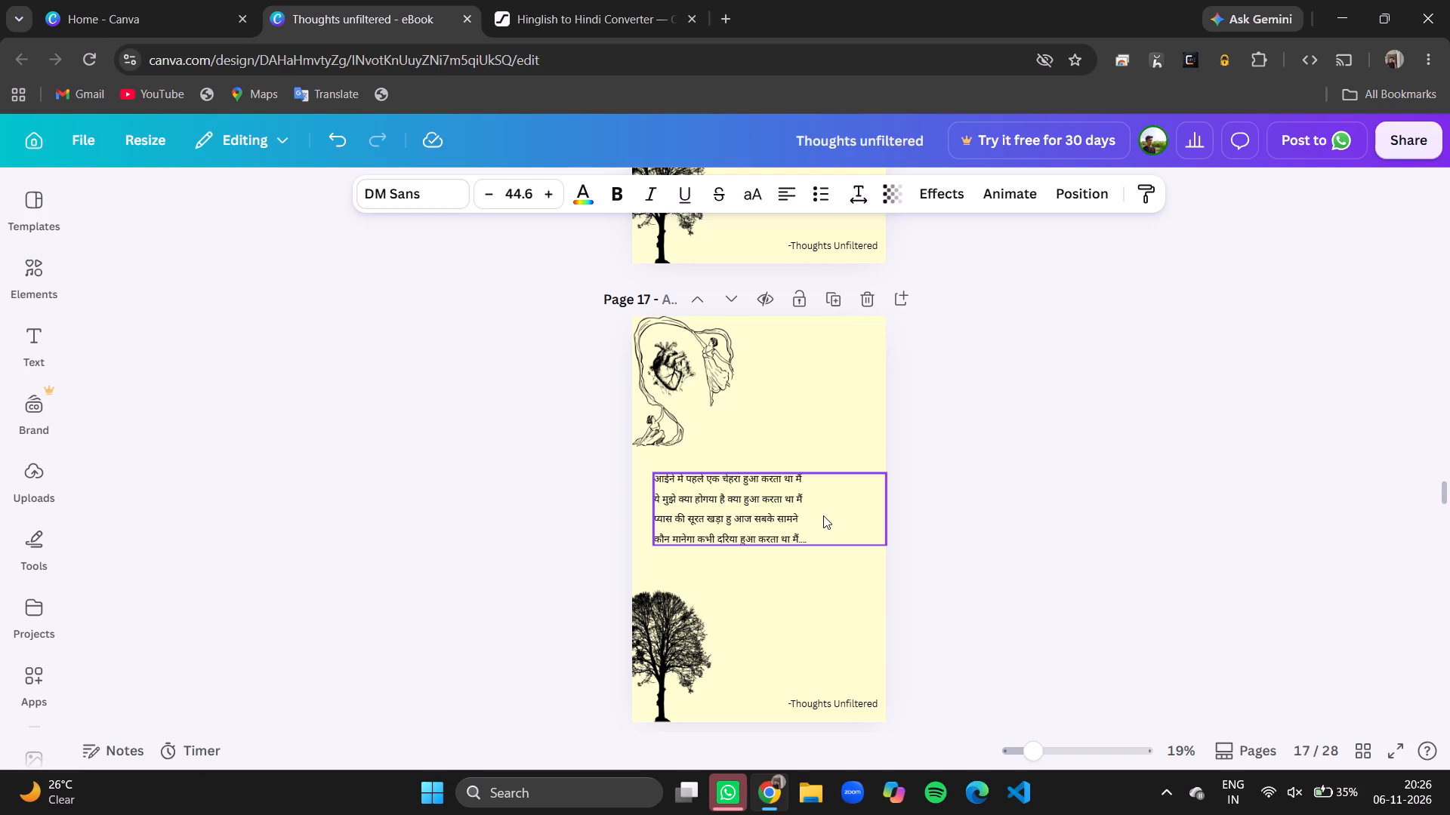
scroll(823, 515, down, 2)
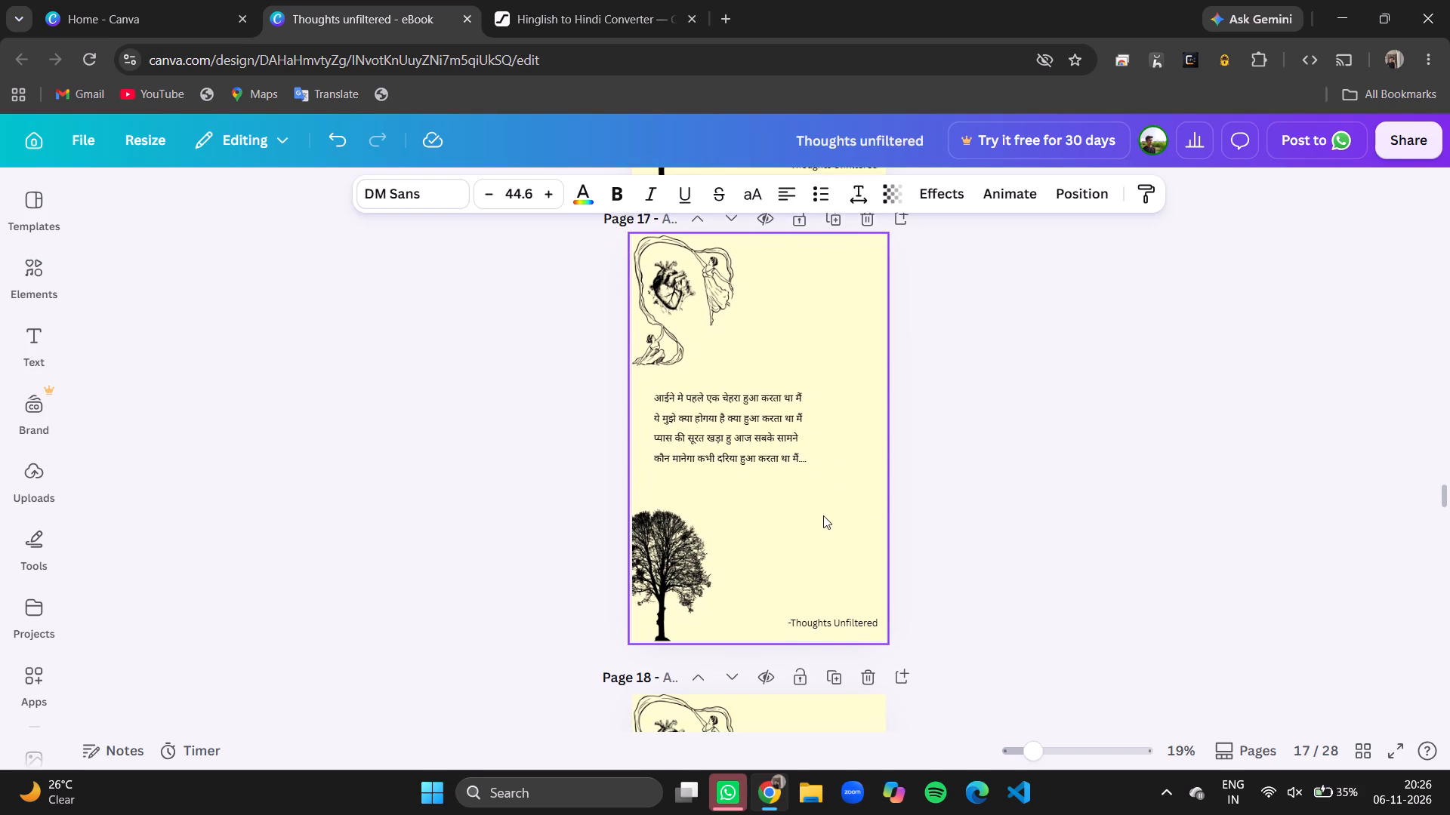
scroll(823, 515, down, 2)
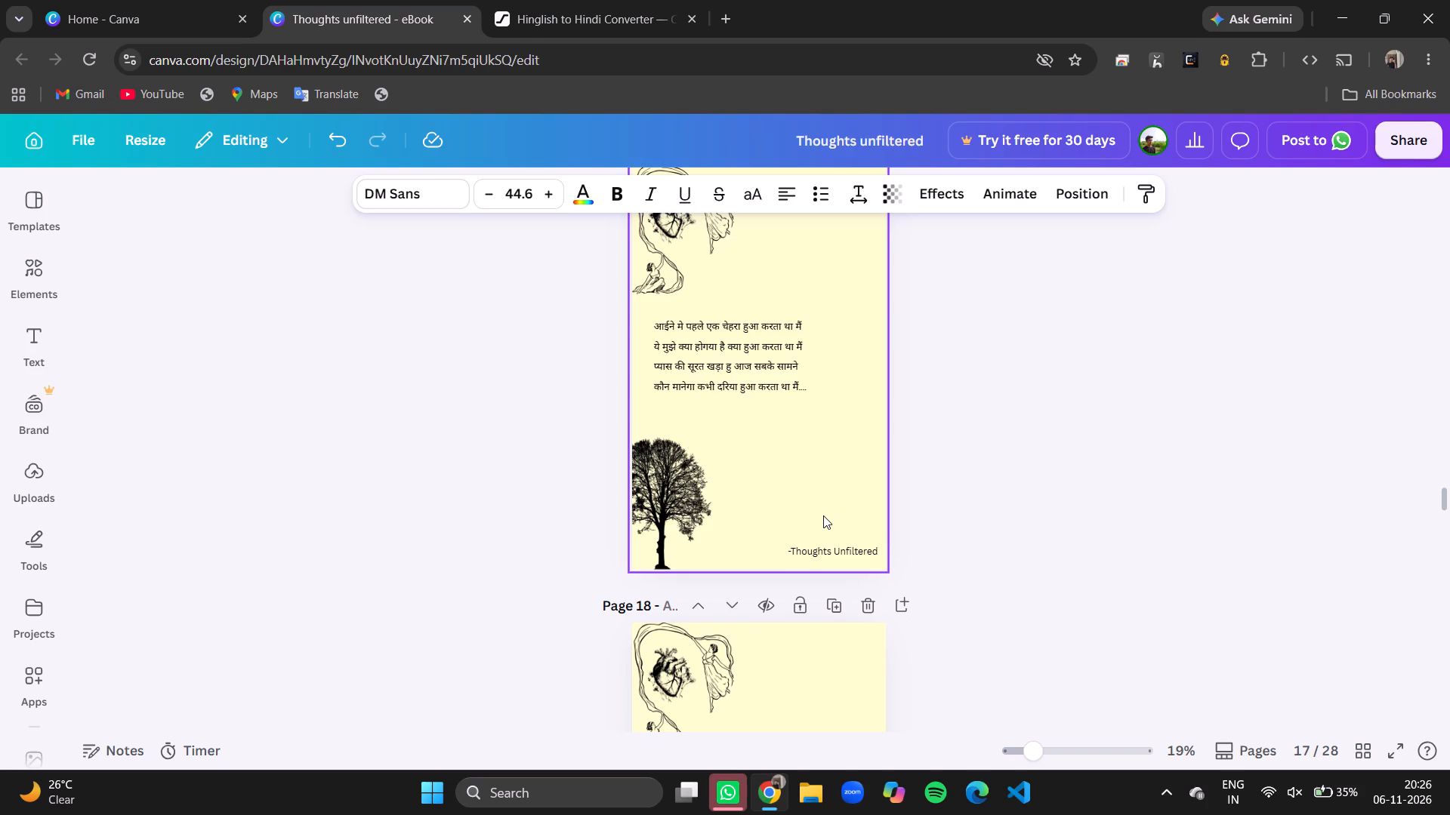
scroll(823, 515, down, 1)
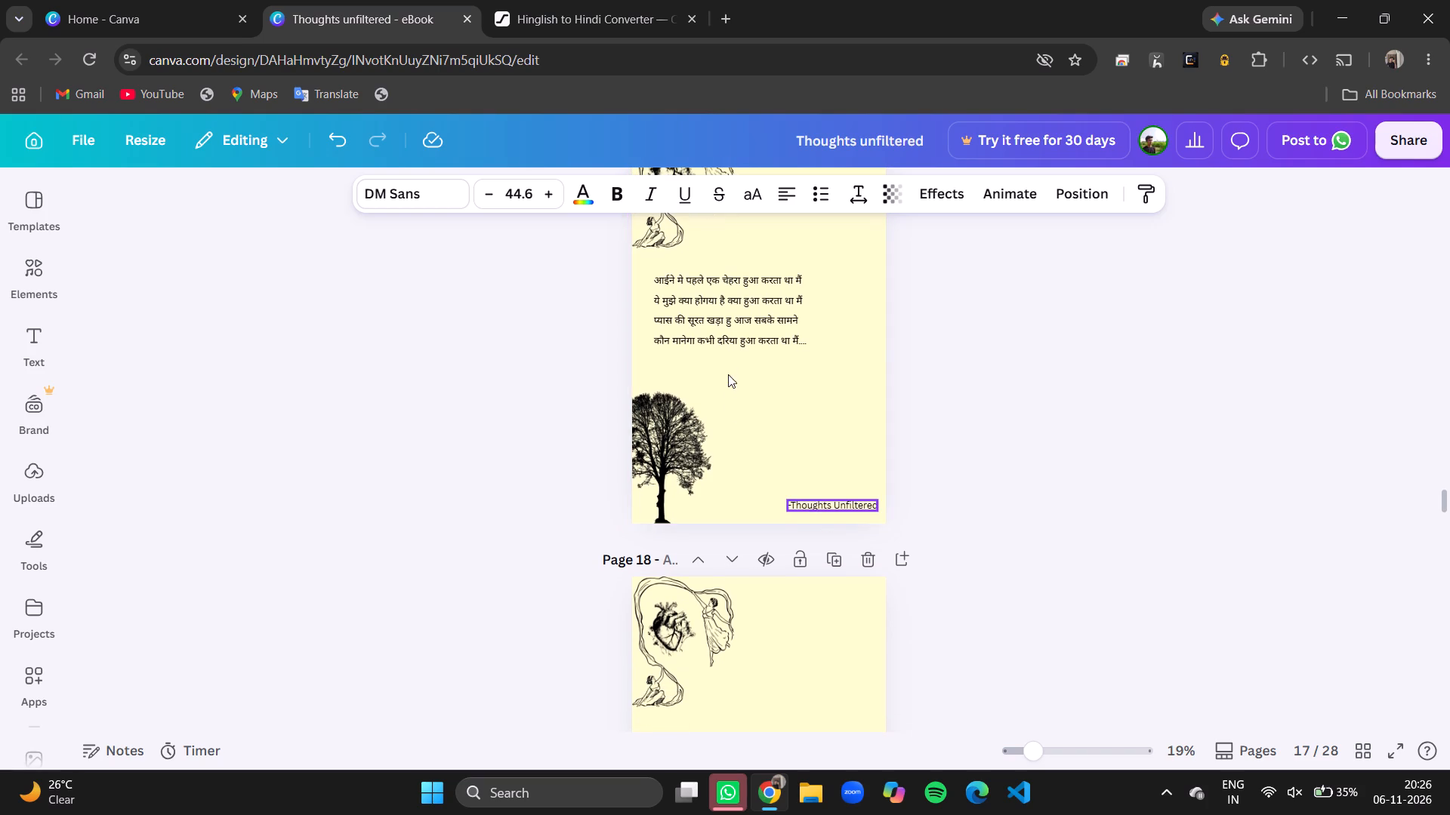
Separate जीभर into the two words जी भर in the third line of the poem on page 19.
scroll(896, 350, down, 2)
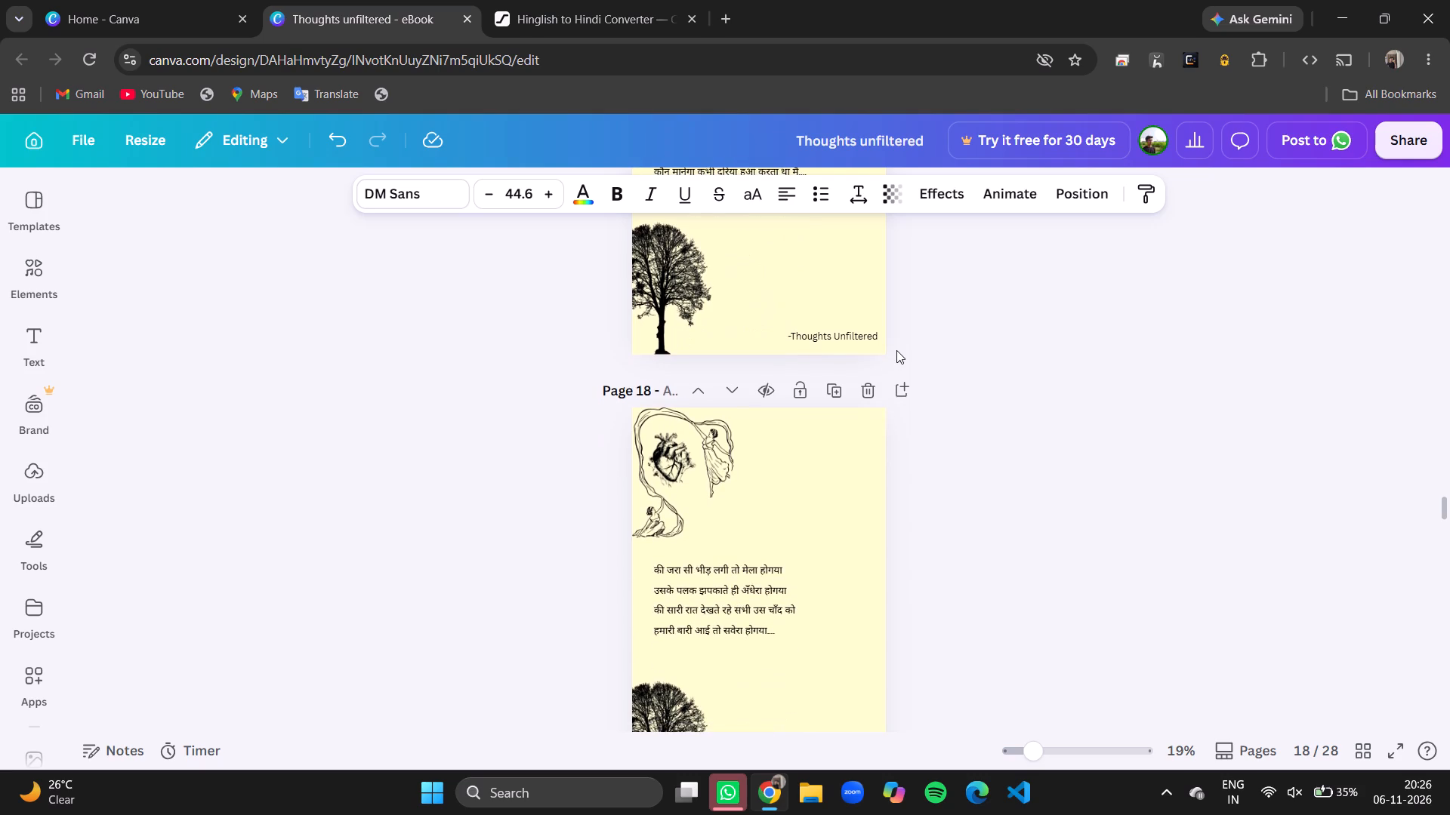
scroll(896, 350, down, 1)
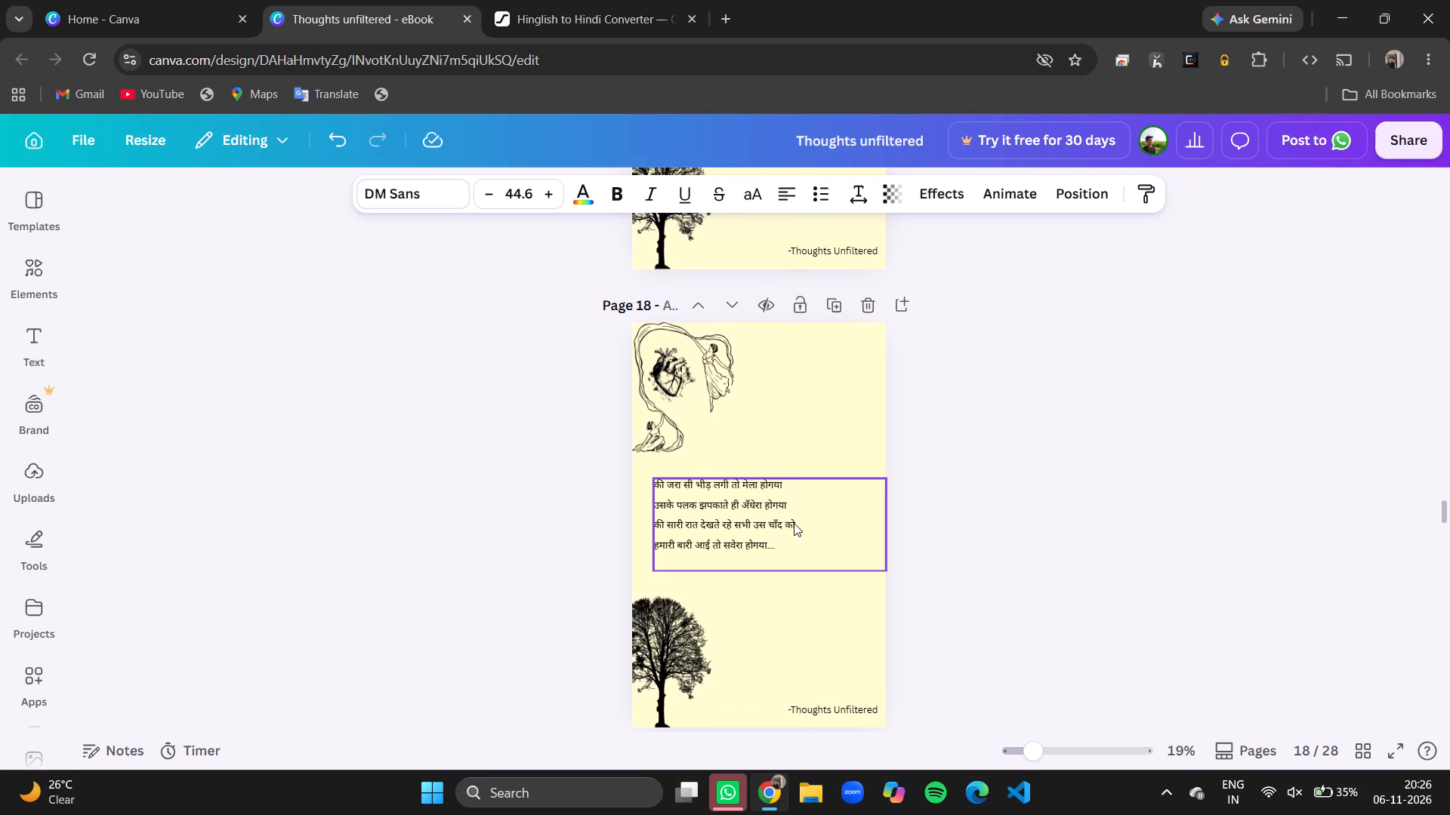
scroll(794, 523, down, 2)
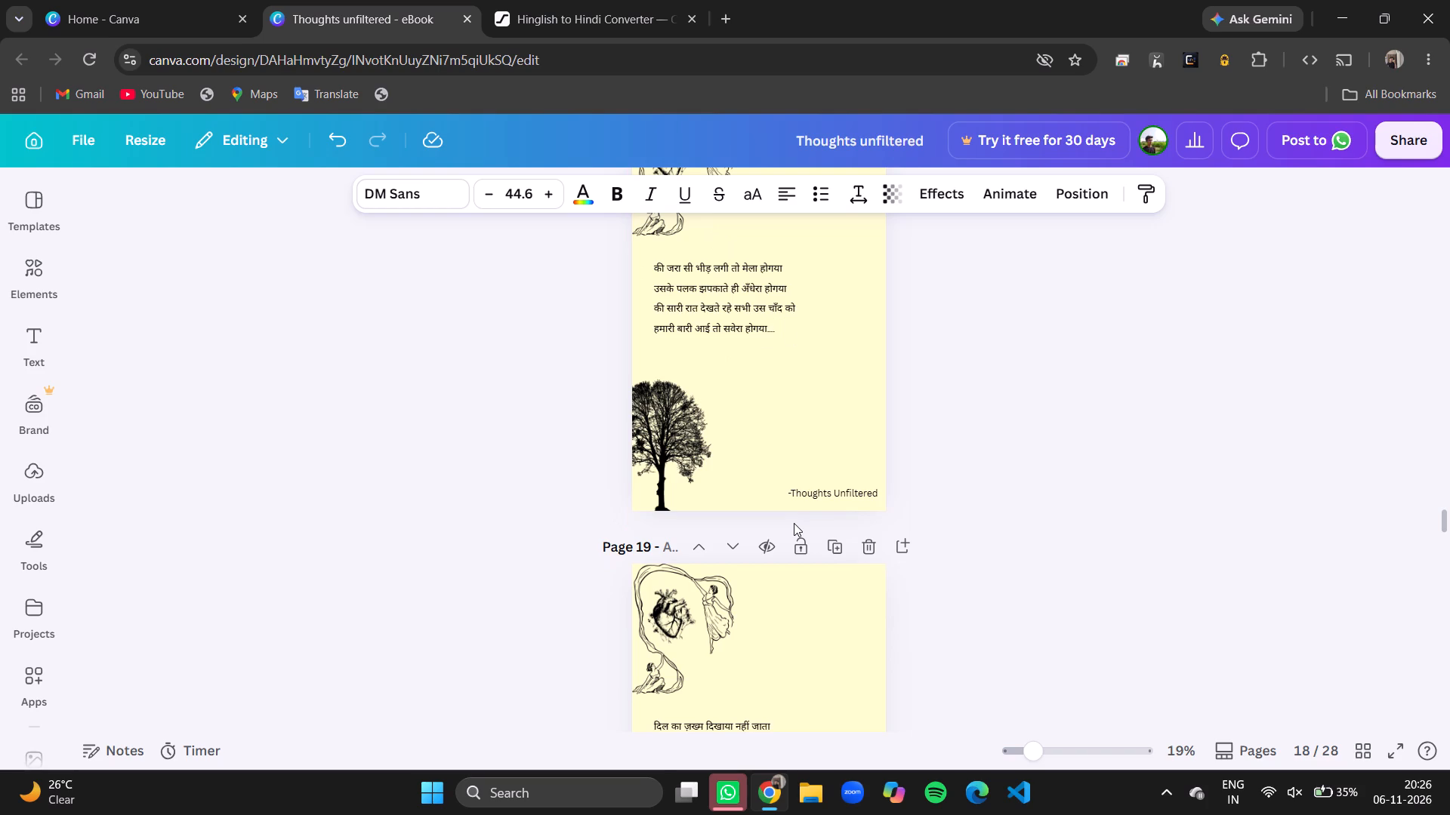
scroll(978, 464, down, 1)
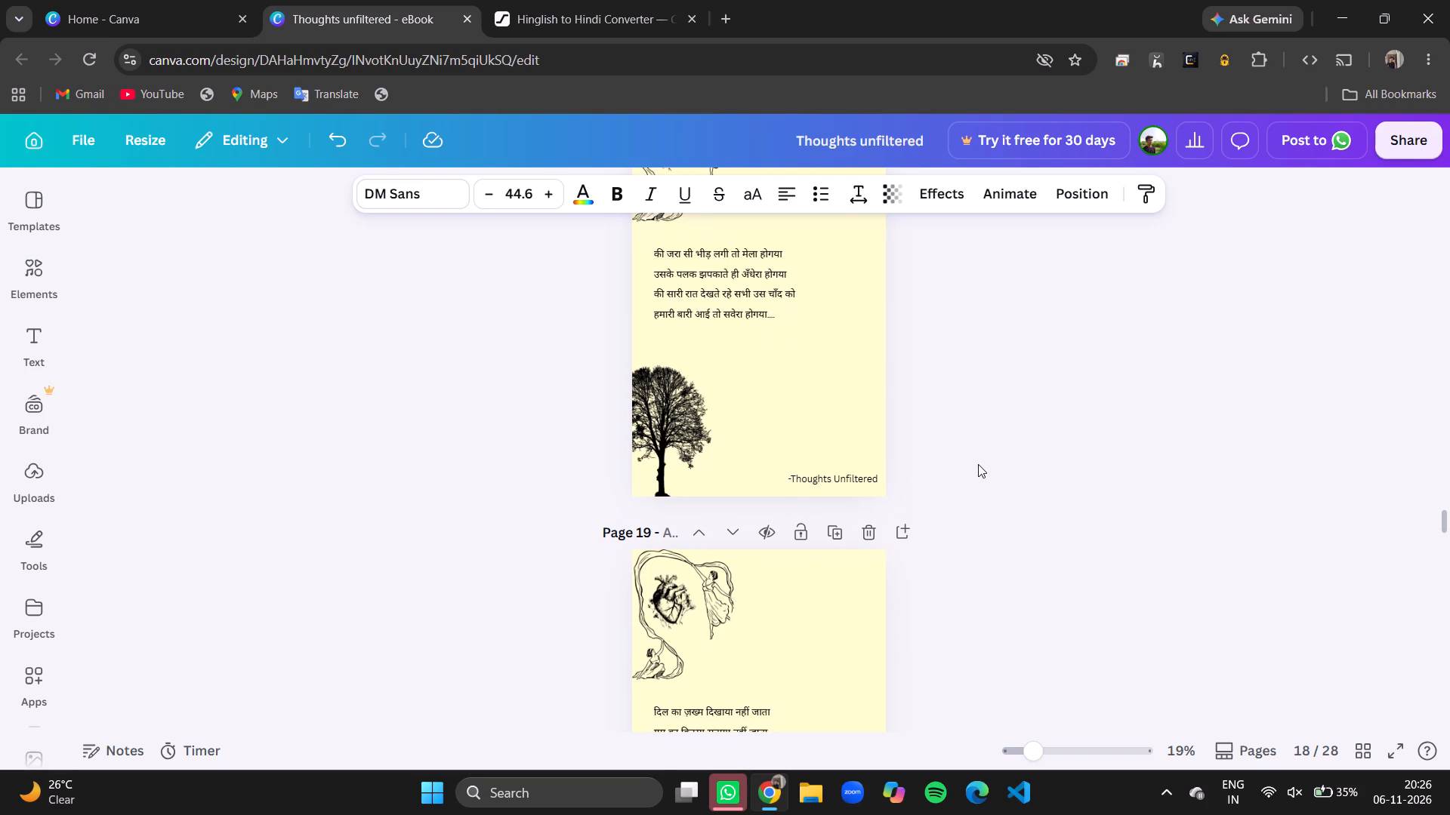
scroll(978, 464, down, 4)
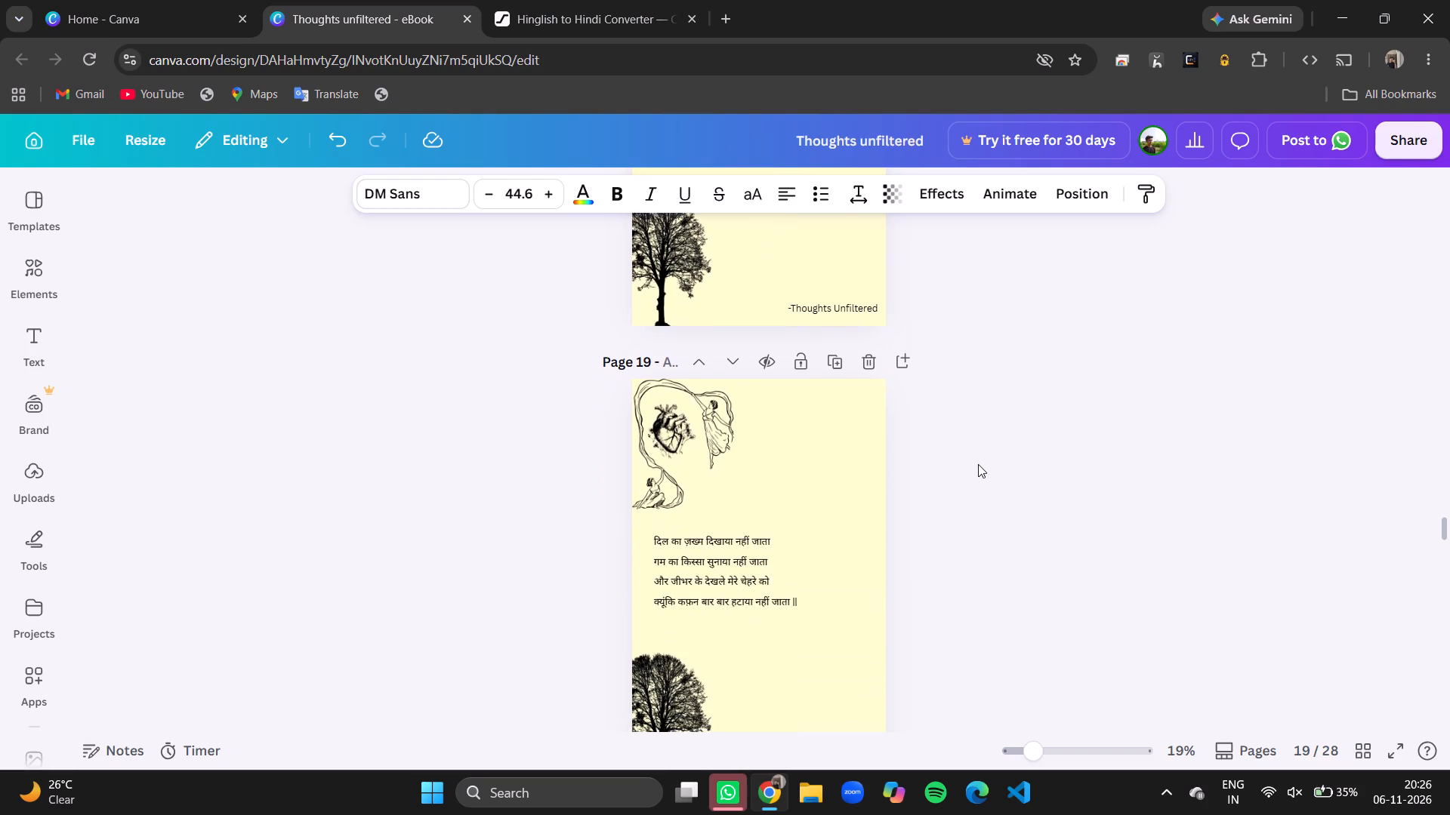
scroll(978, 464, down, 1)
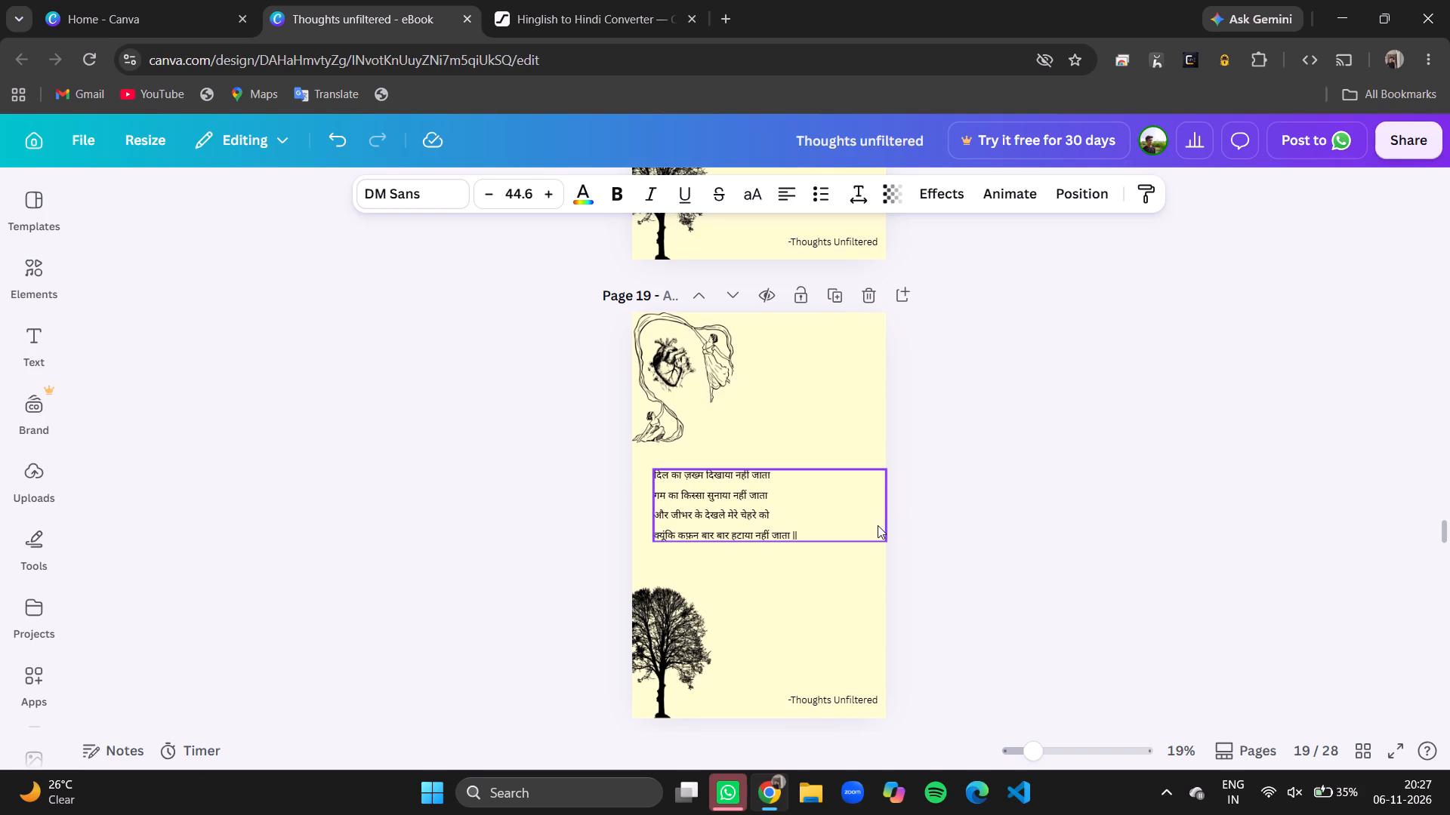
double_click(687, 513)
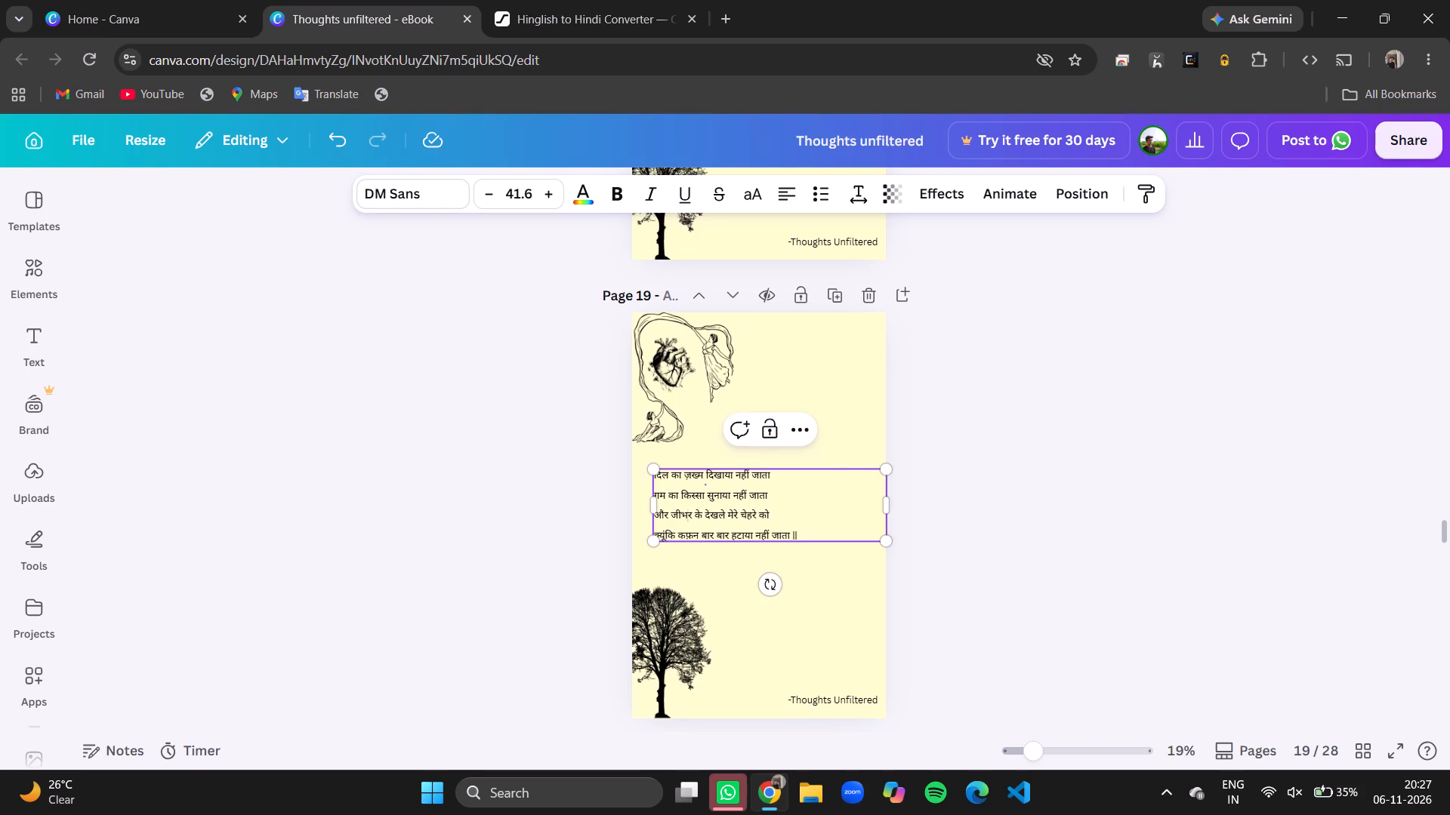
click(682, 515)
key(space)
Punctuate the third line of page 20's poem with a comma and spacing after न and a question mark after क्यों.
scroll(924, 505, down, 1)
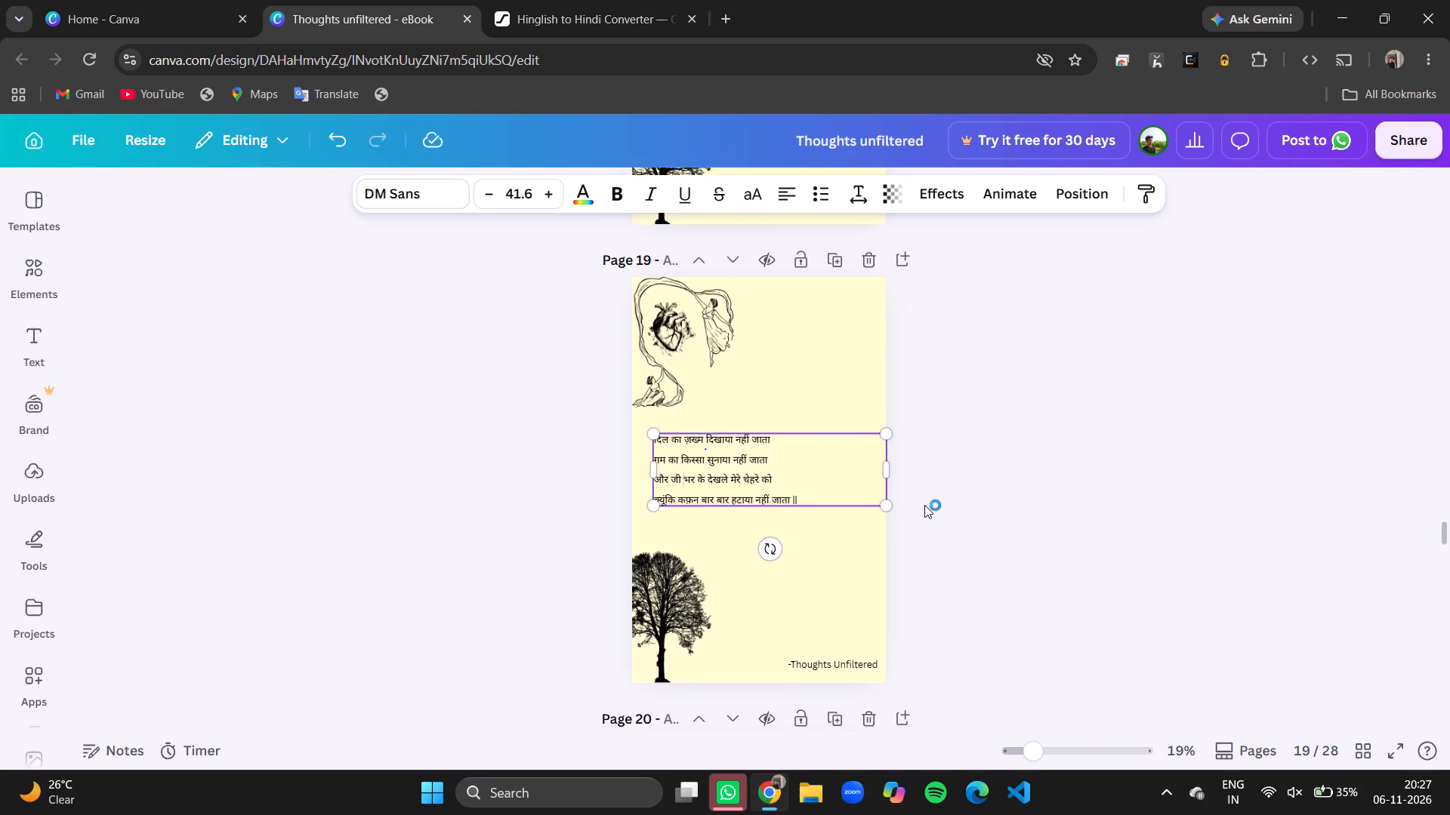
scroll(924, 505, down, 4)
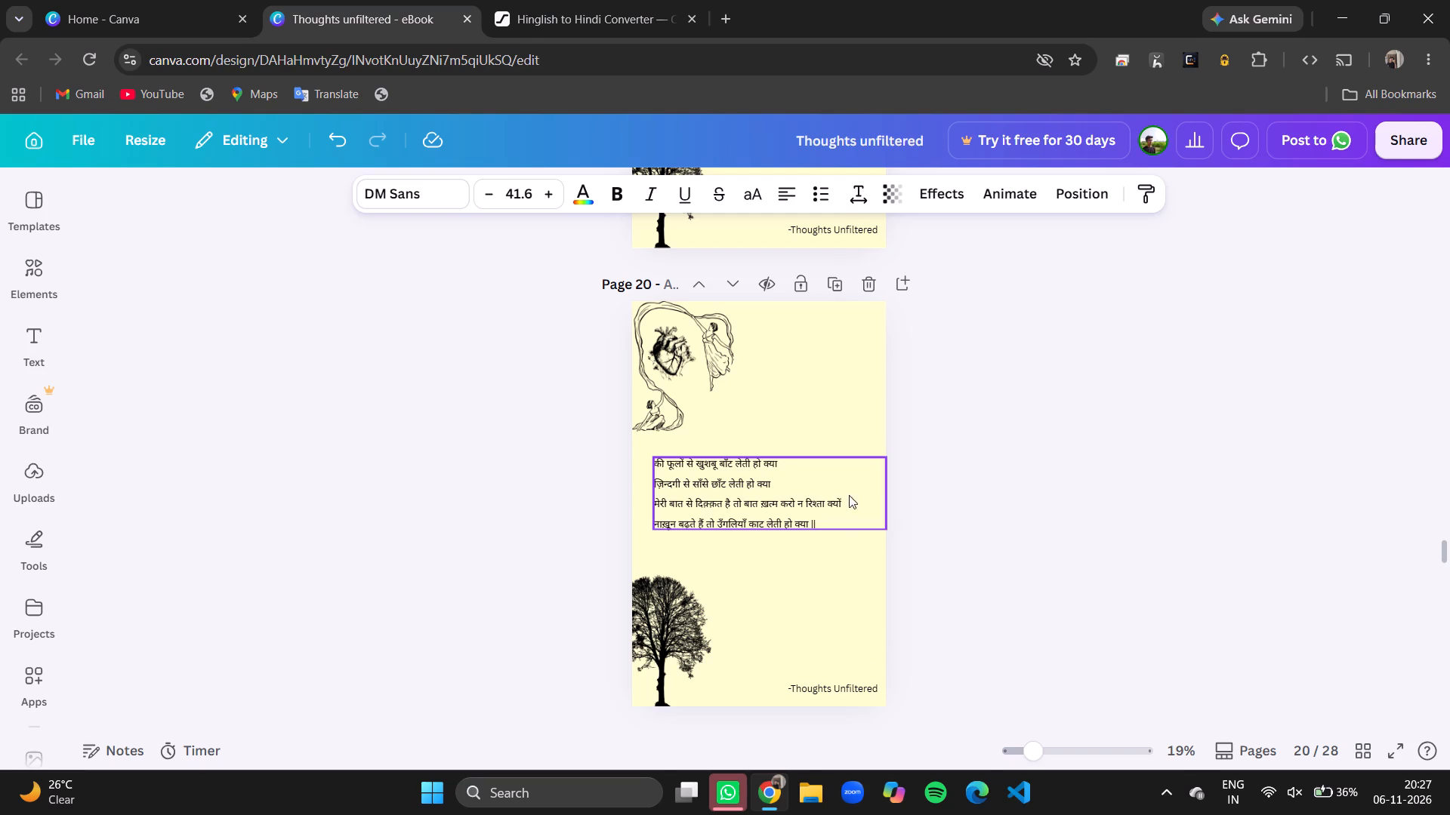
click(807, 504)
double_click(804, 504)
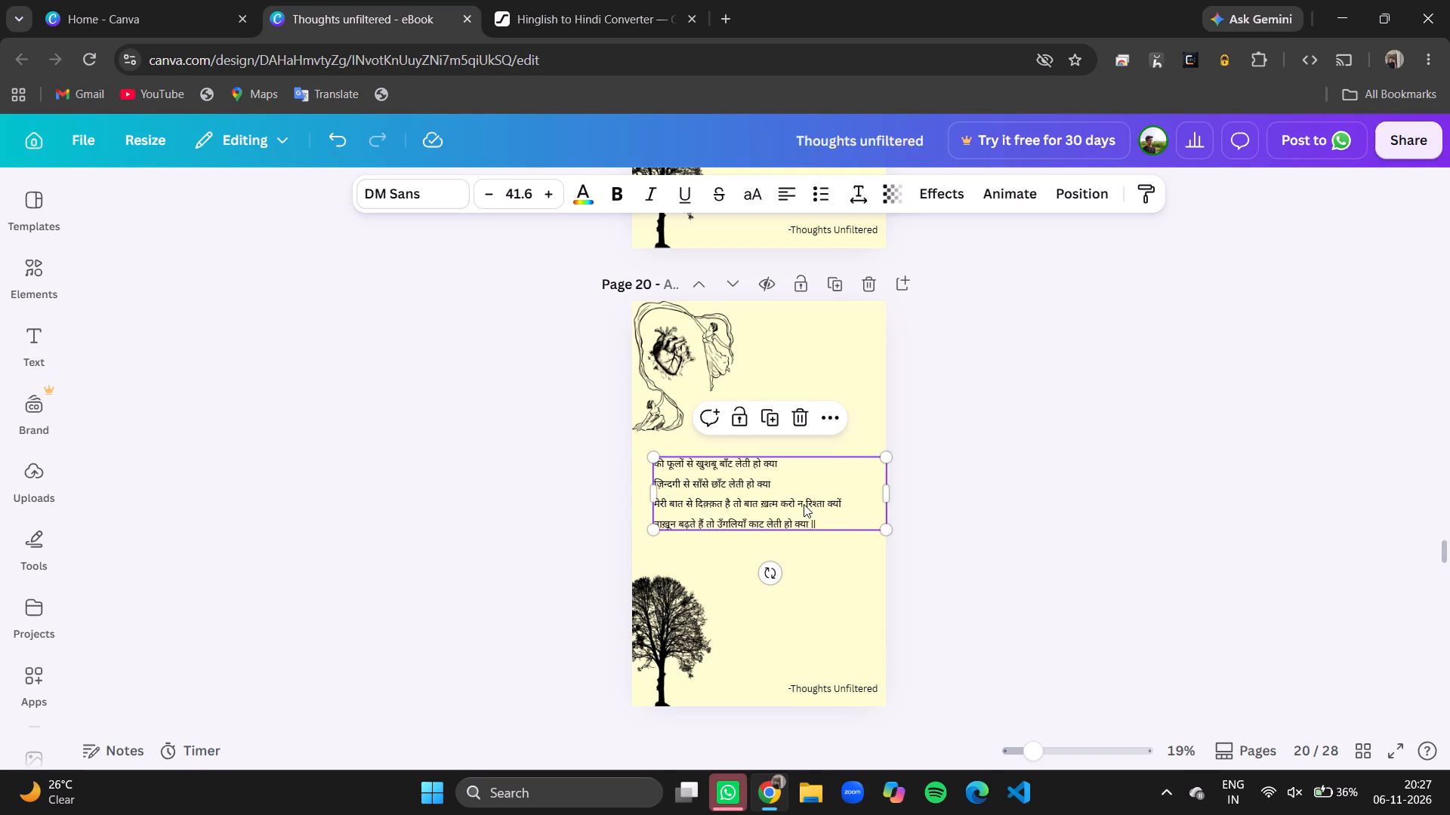
key(comma)
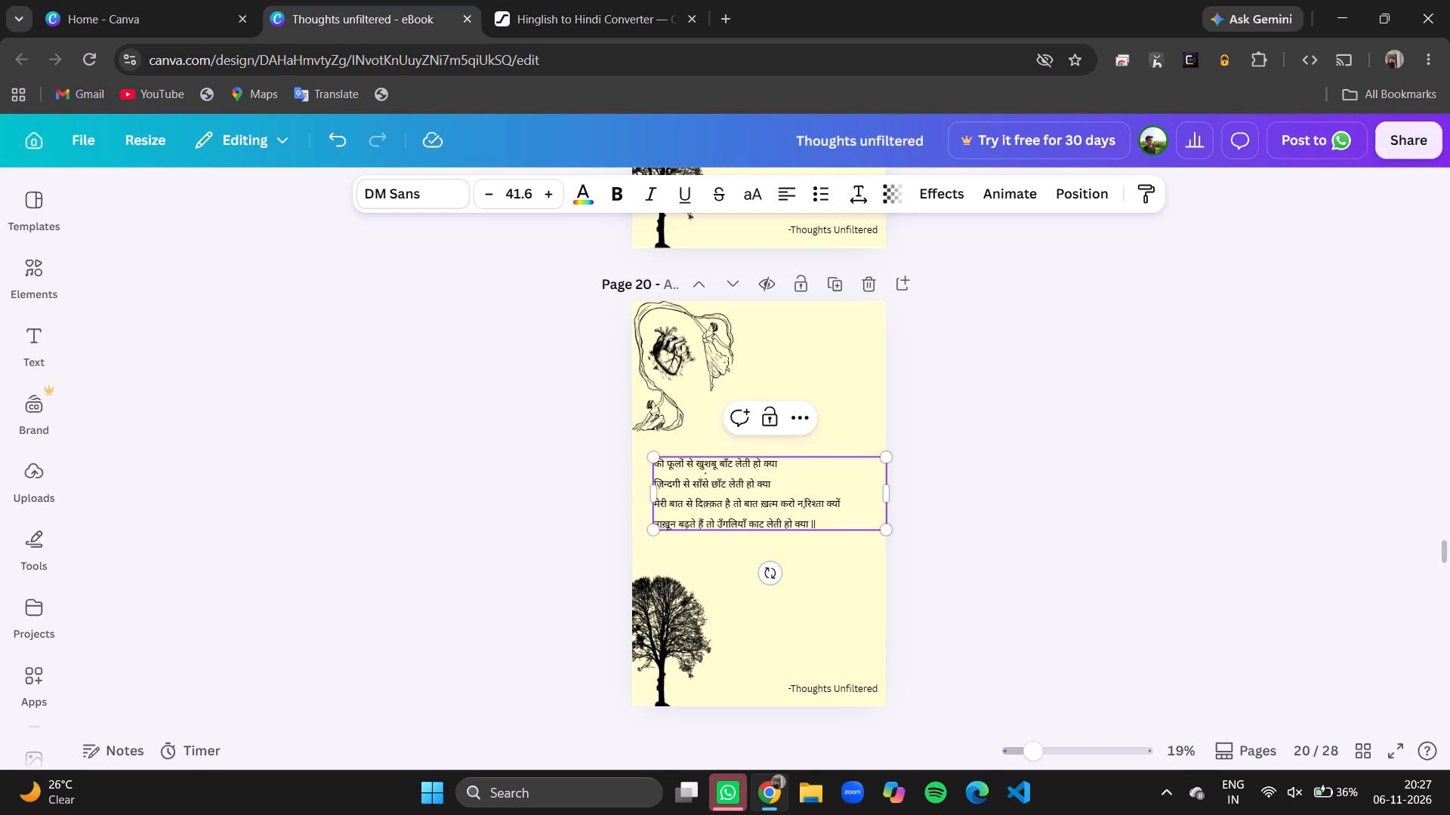
key(space)
key(space)
click(849, 507)
key(shift+question)
click(975, 527)
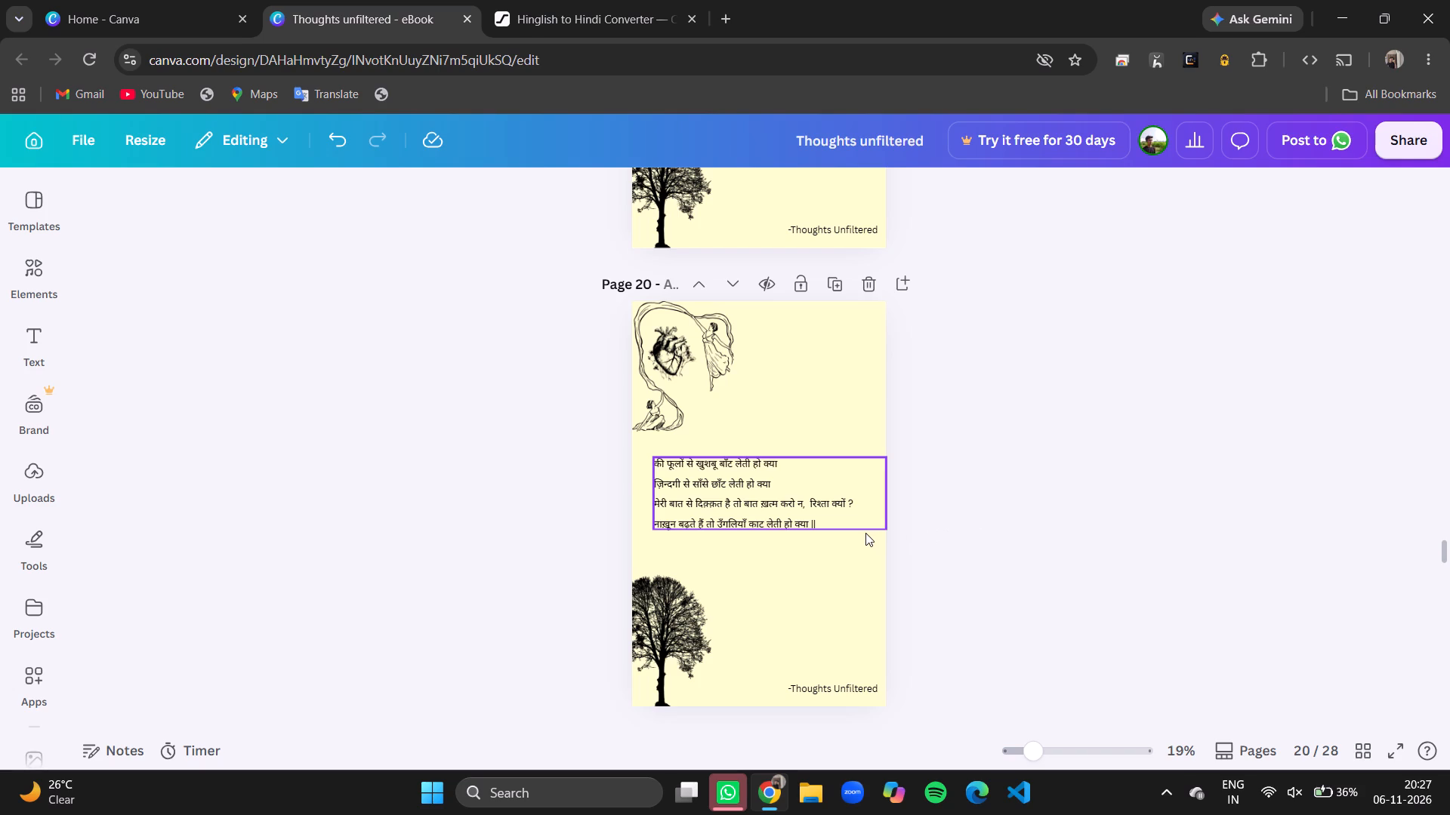
Delete the extra थी before दुनिया in the last line of the poem on page 21.
scroll(865, 533, down, 2)
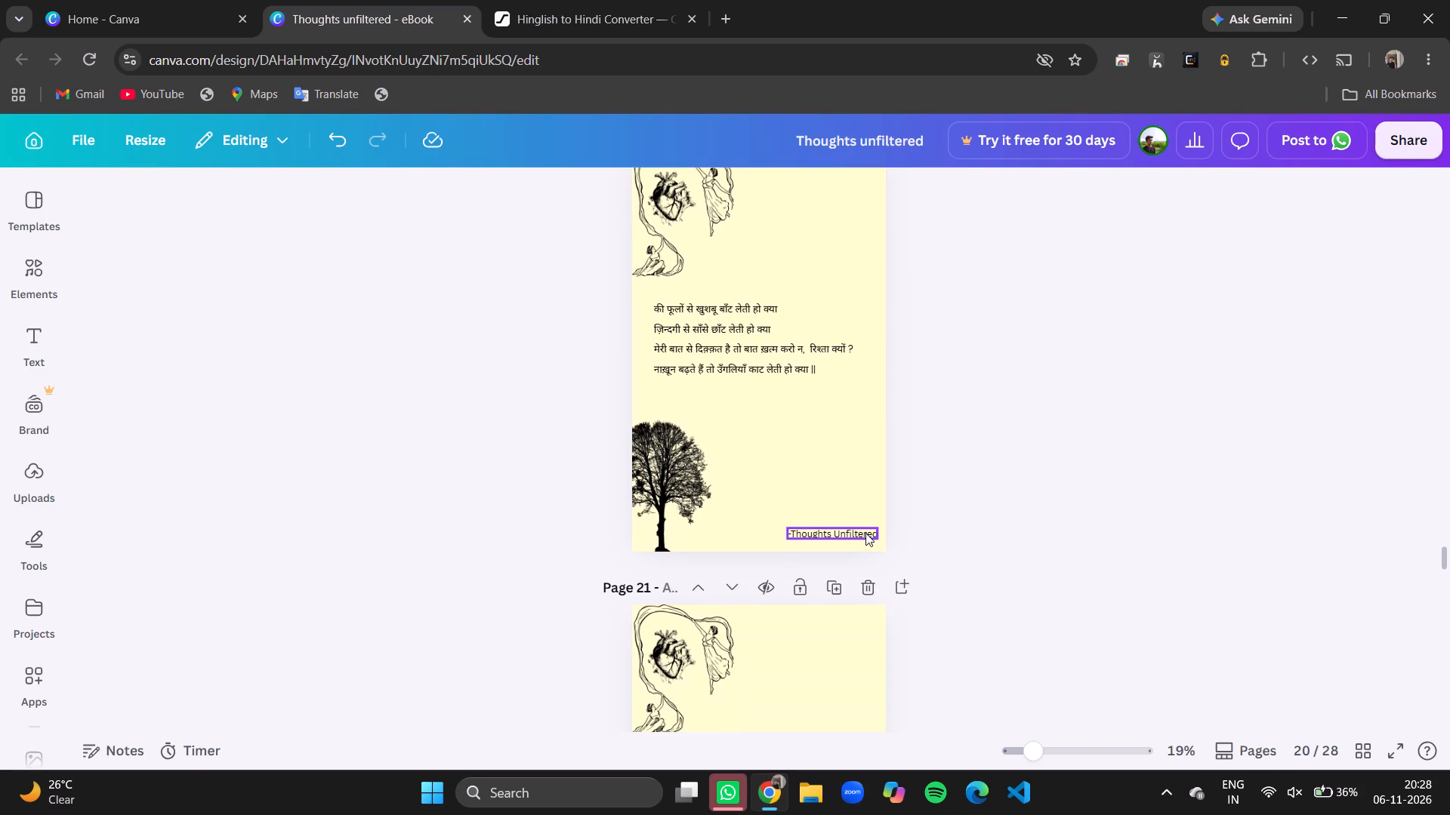
scroll(865, 533, down, 3)
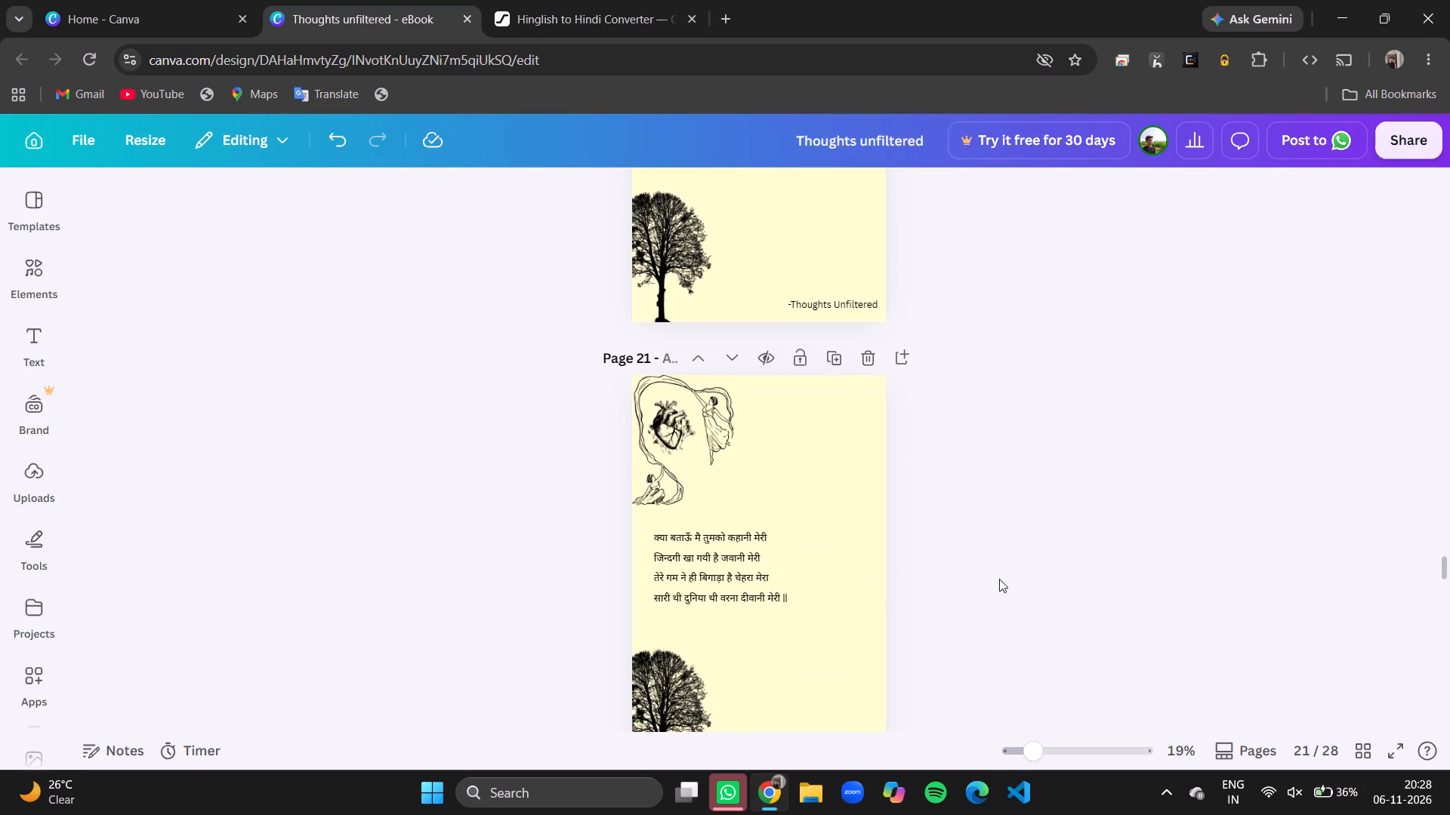
scroll(999, 579, down, 1)
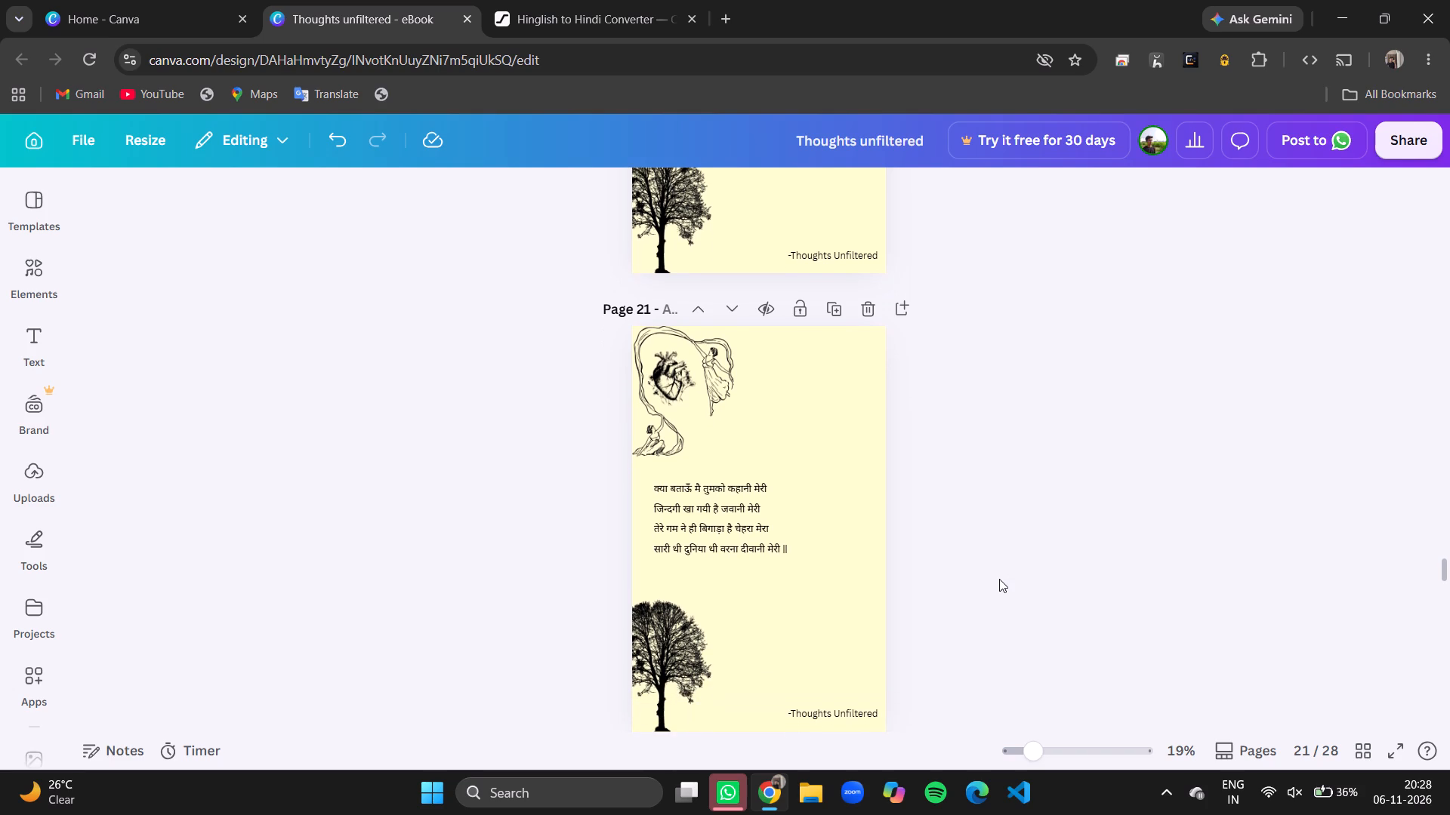
scroll(999, 579, down, 2)
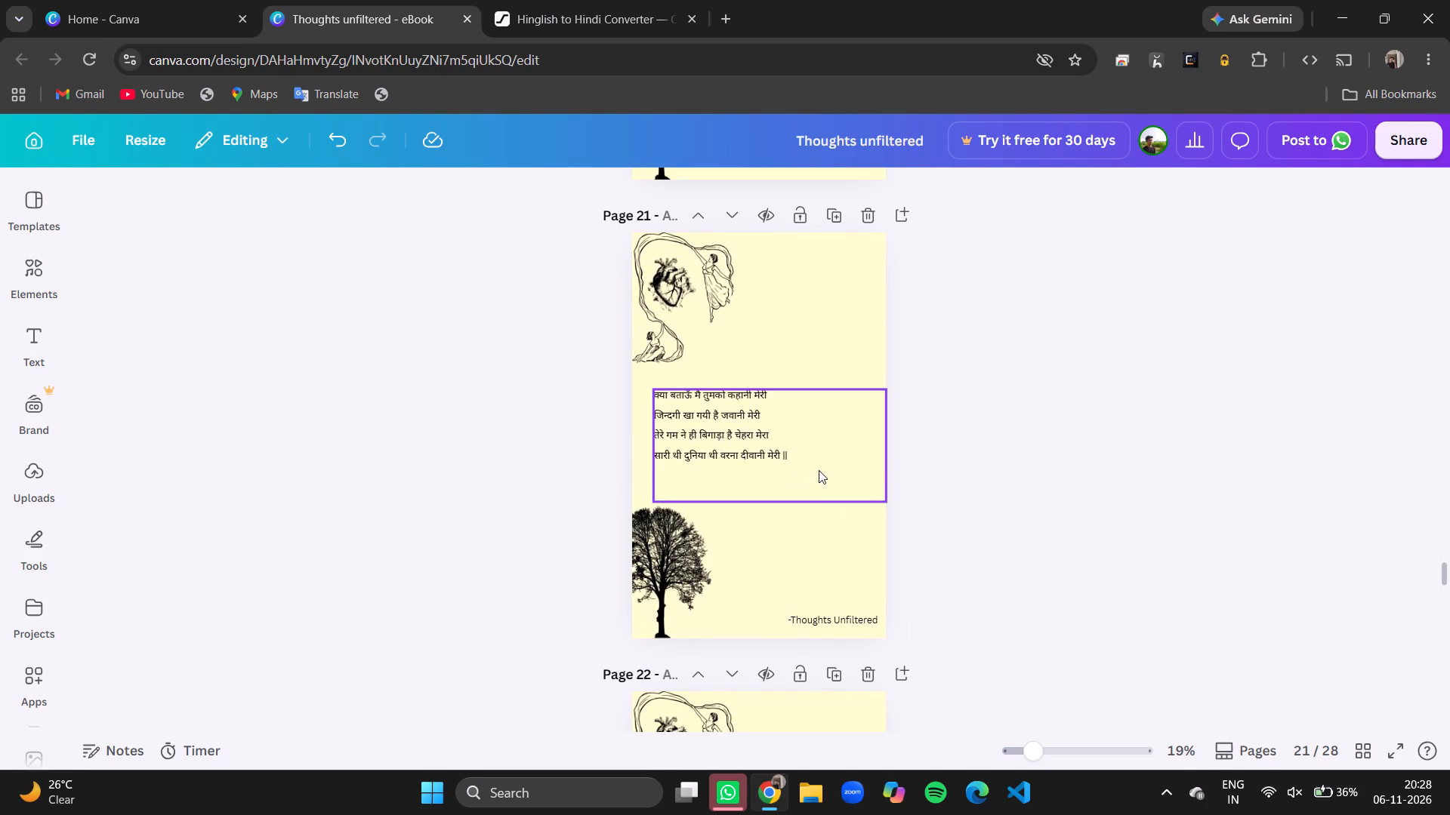
double_click(684, 453)
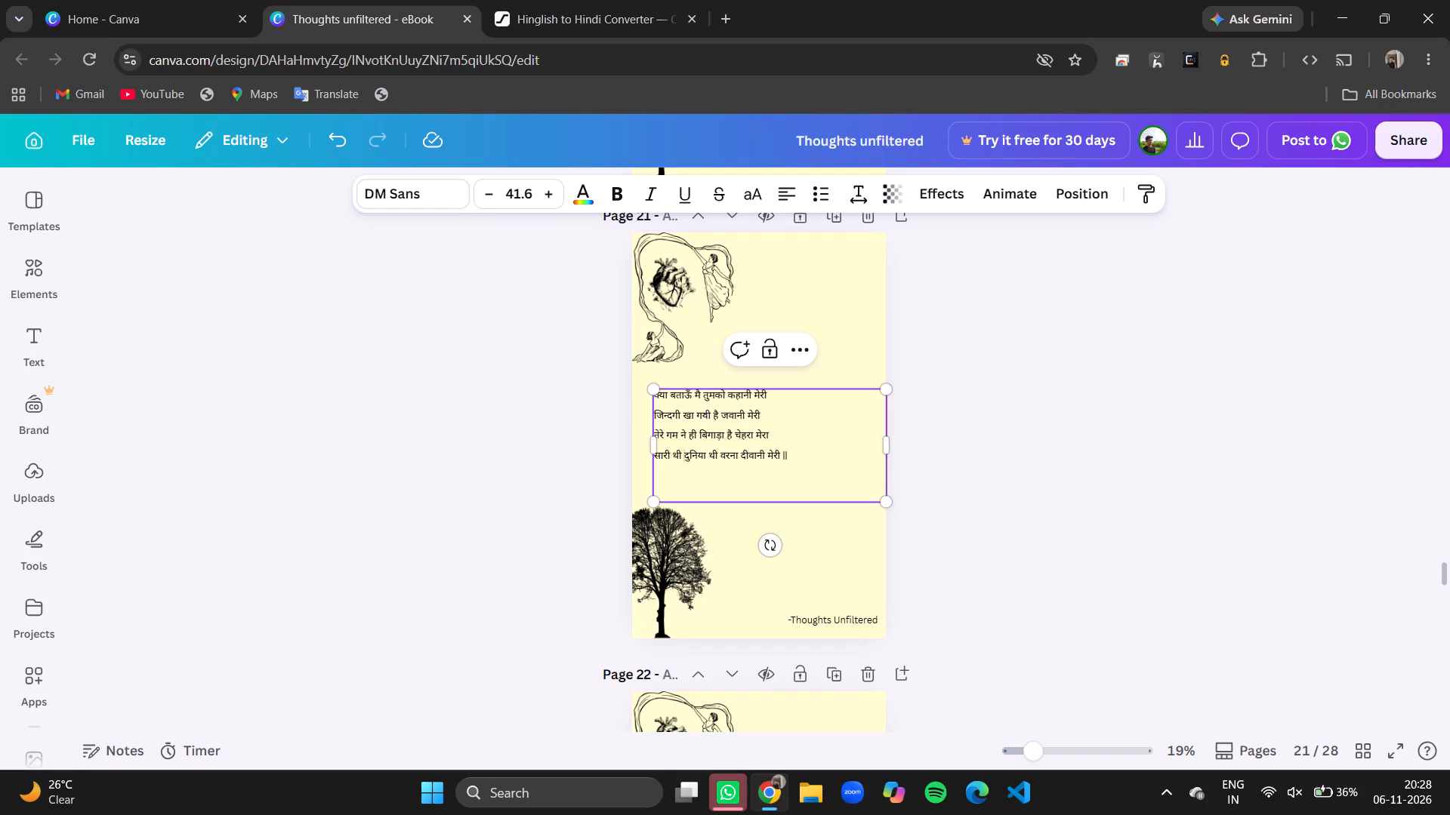
key(BackSpace)
key(BackSpace)
key(BackSpace)
Review the poems on pages 22 and 23 for spelling and punctuation.
scroll(1014, 455, down, 2)
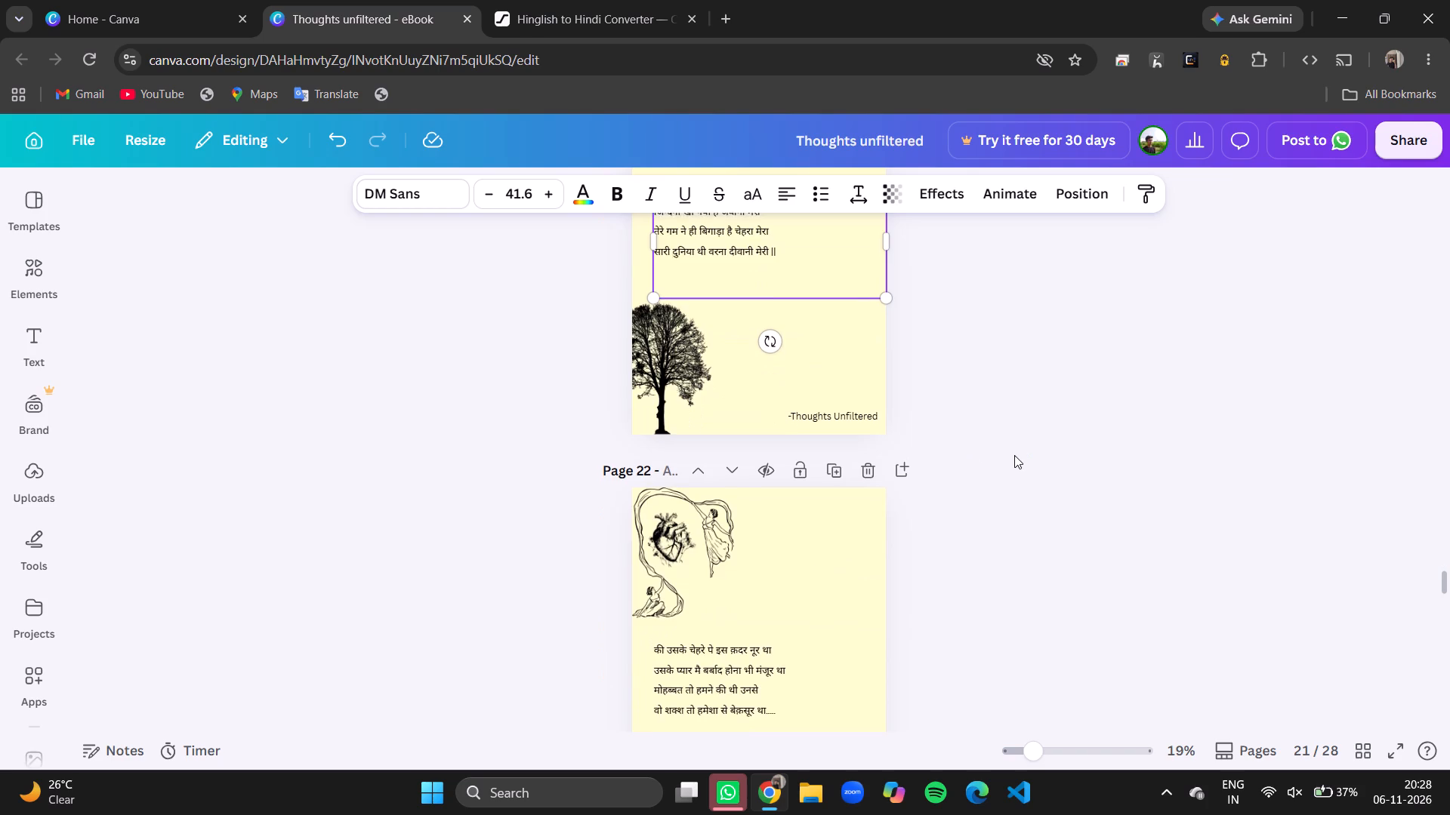
scroll(1014, 455, down, 1)
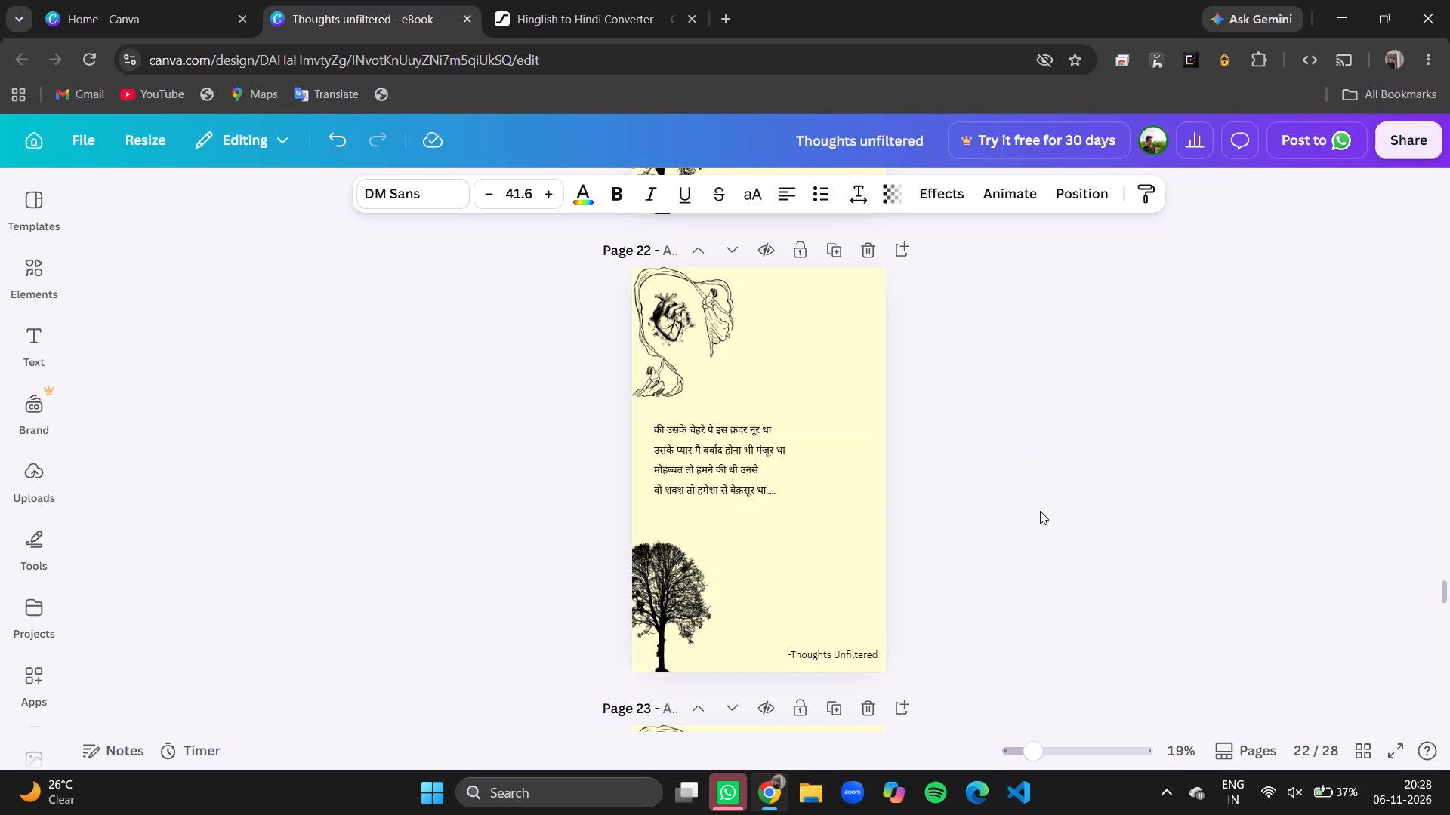
scroll(1040, 511, down, 4)
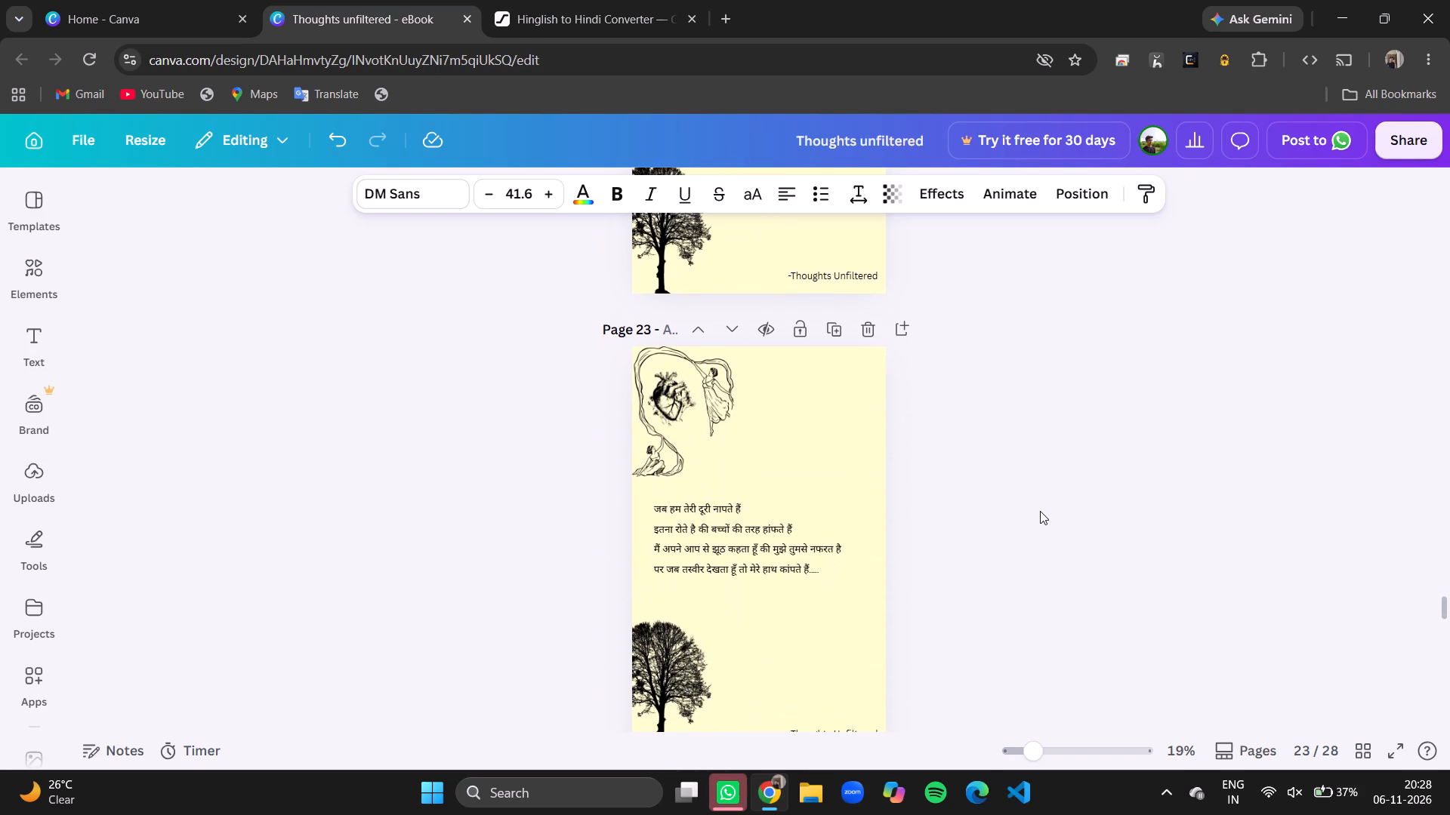
scroll(1040, 511, down, 1)
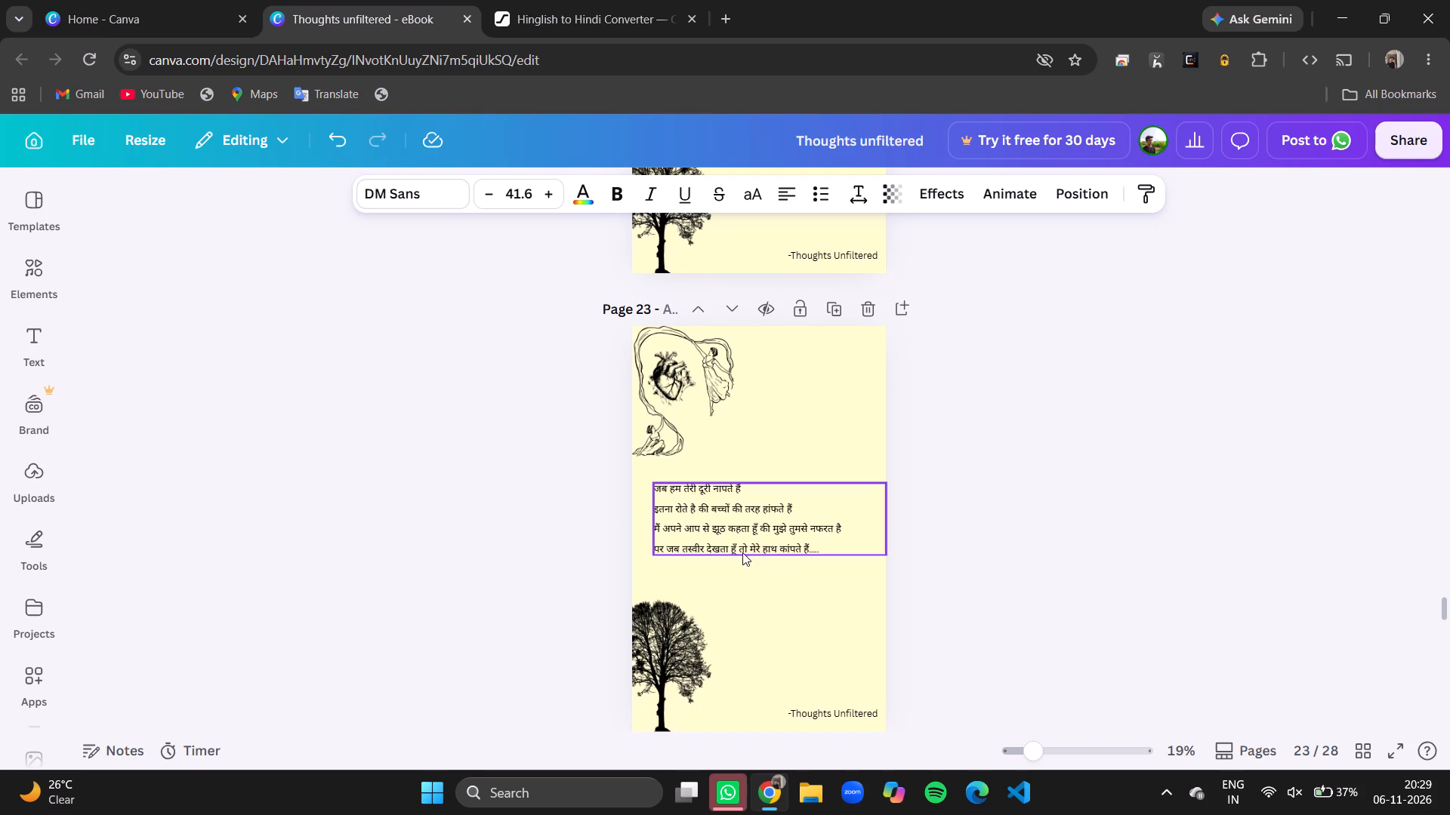
scroll(1003, 518, down, 4)
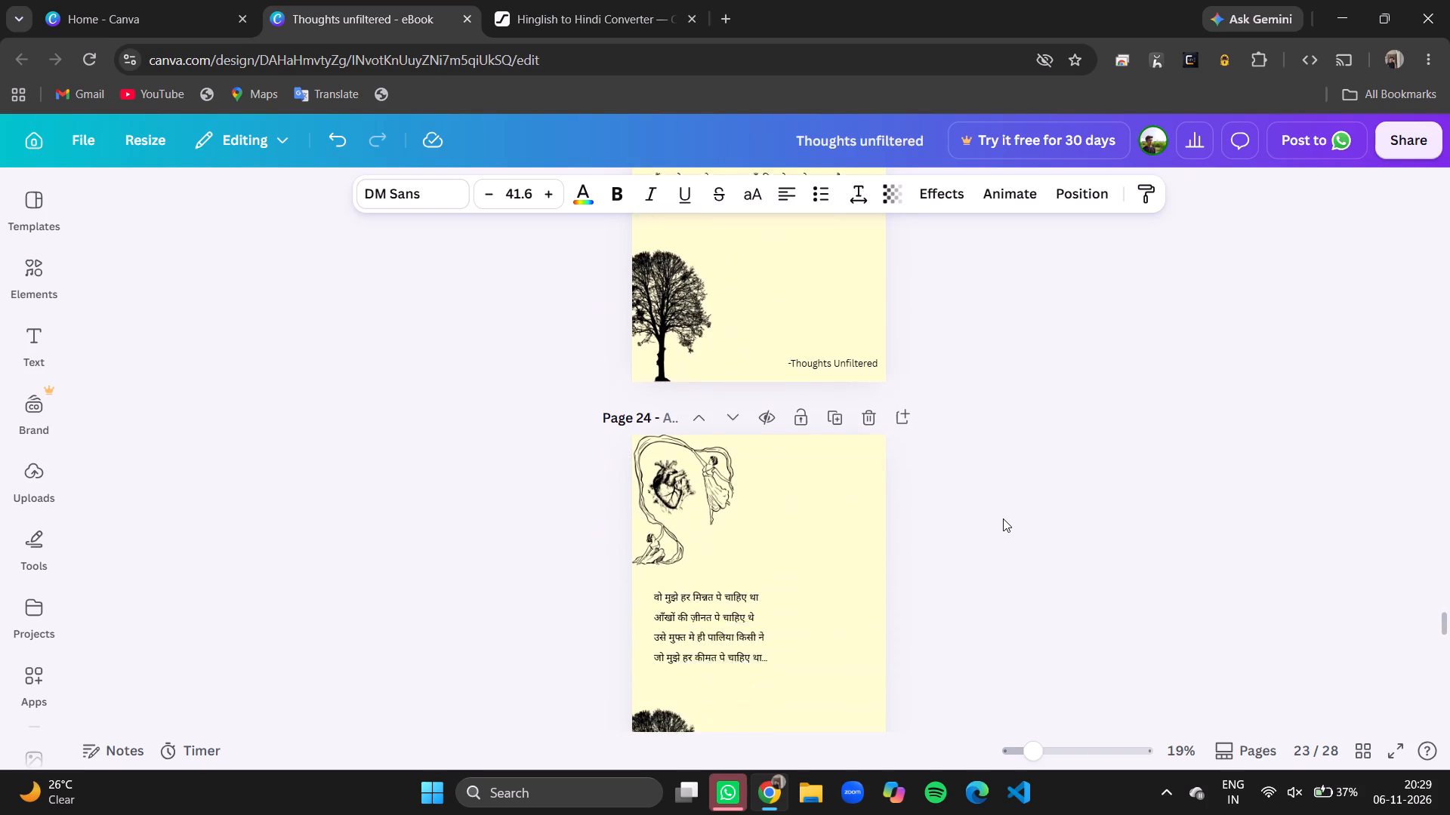
Replace the vowel sign of थे at the end of page 24's second line with a | stroke.
scroll(1003, 518, down, 1)
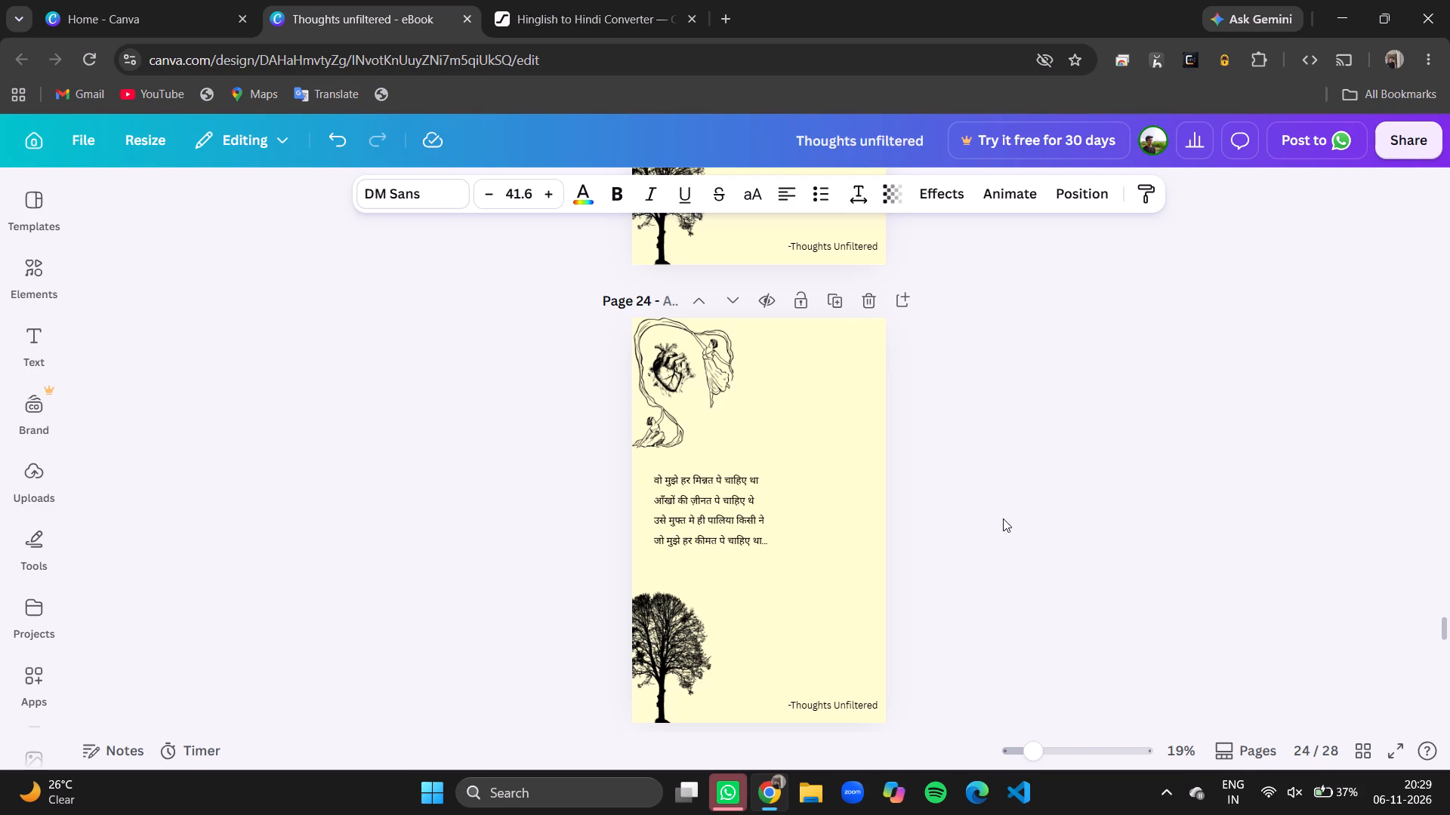
double_click(753, 500)
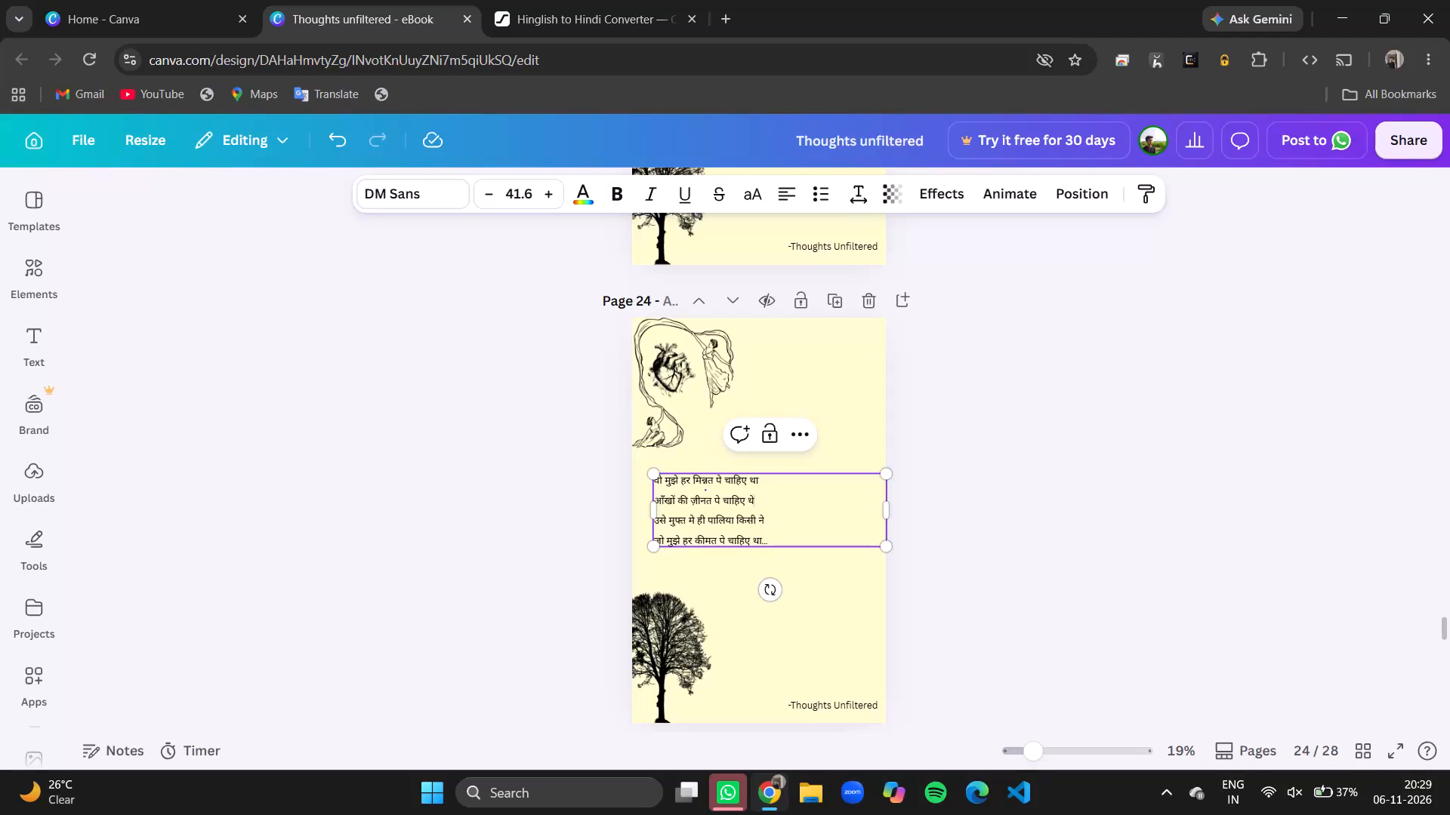
key(BackSpace)
key(shift+bar)
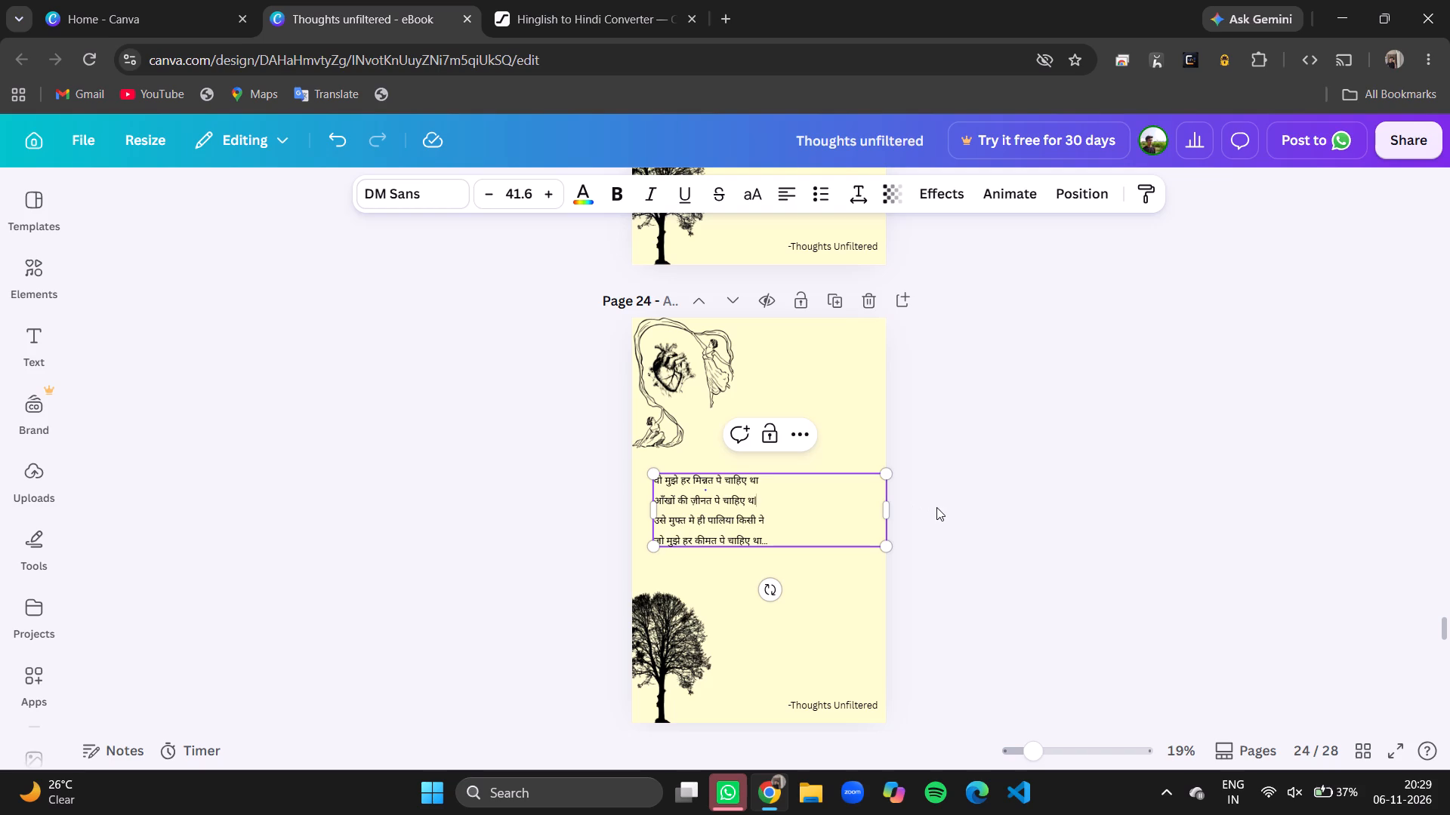
click(829, 389)
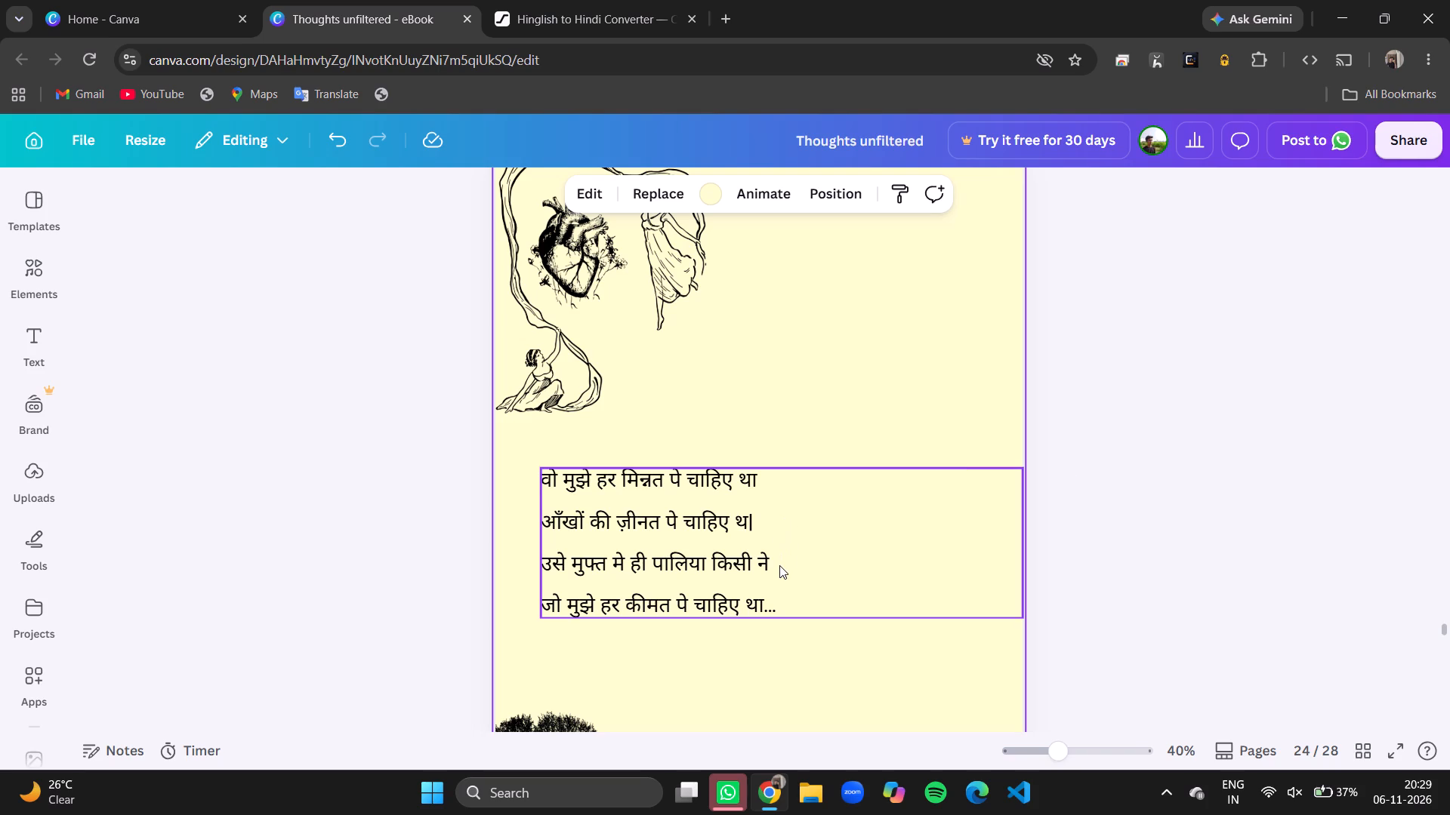
Replace the faulty last word of the second line on page 24 with था copied from the first line, followed by a comma.
drag(761, 471, 750, 475)
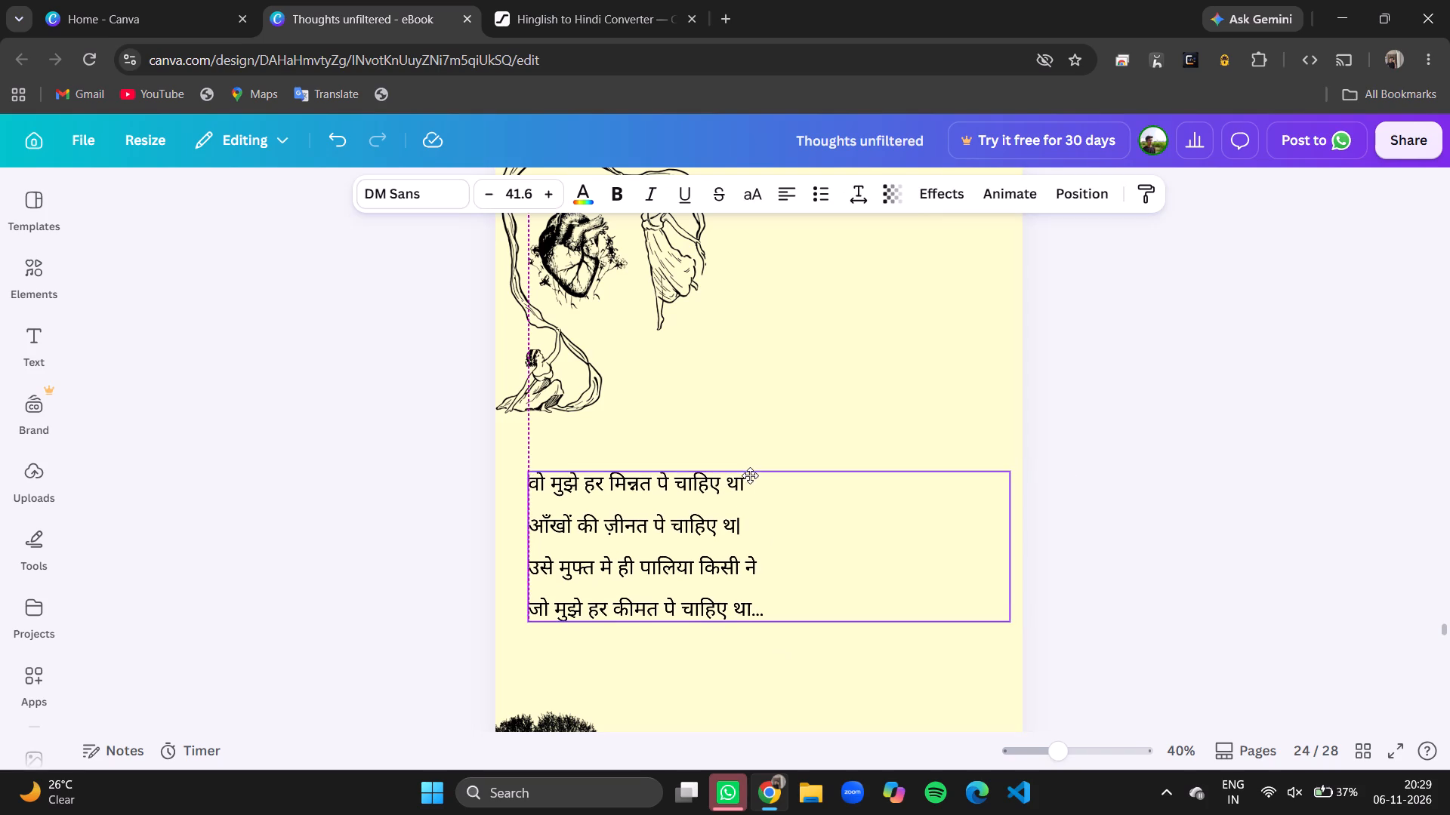
drag(750, 475, 754, 466)
click(754, 481)
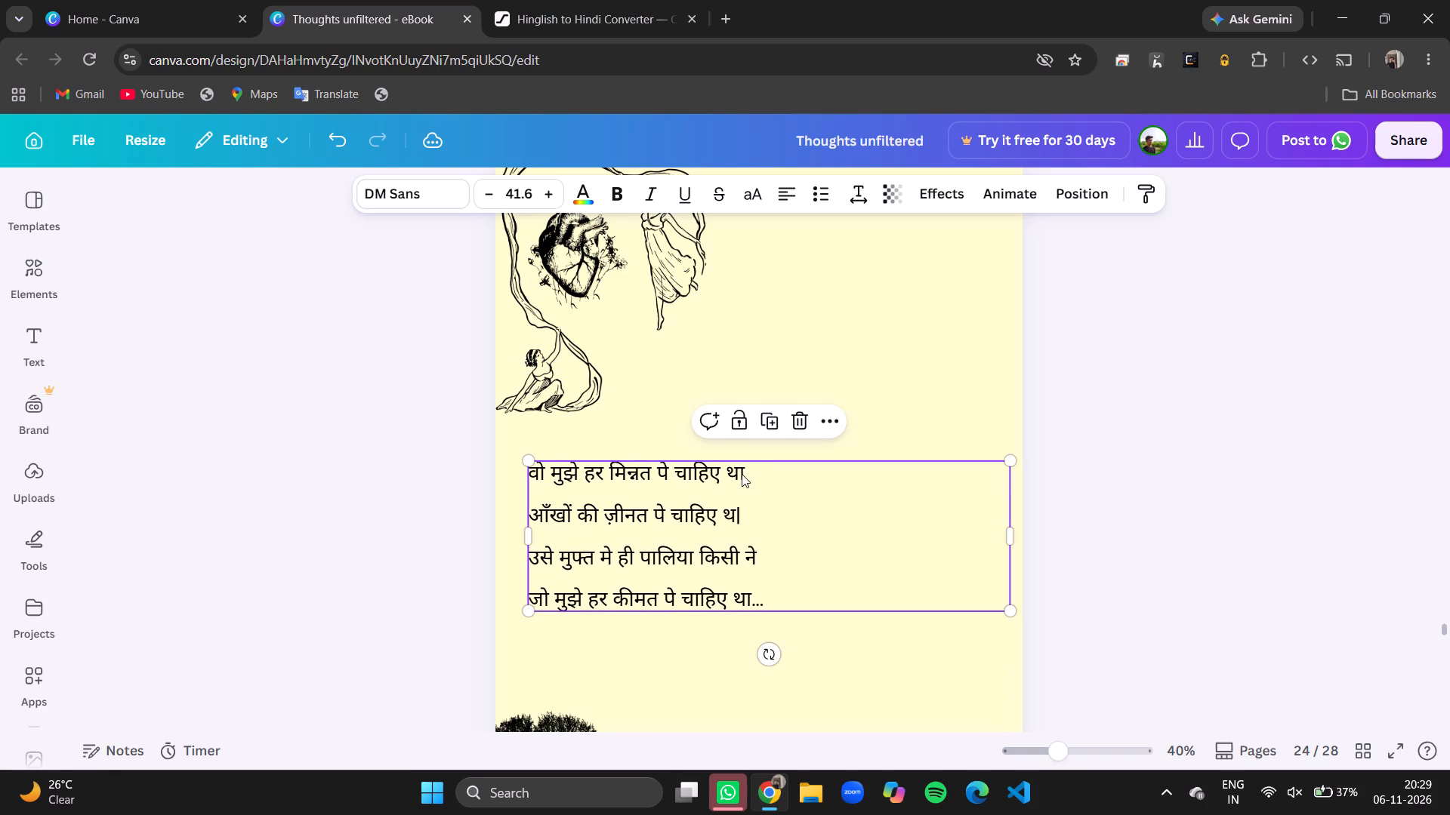
double_click(742, 474)
drag(742, 474, 723, 468)
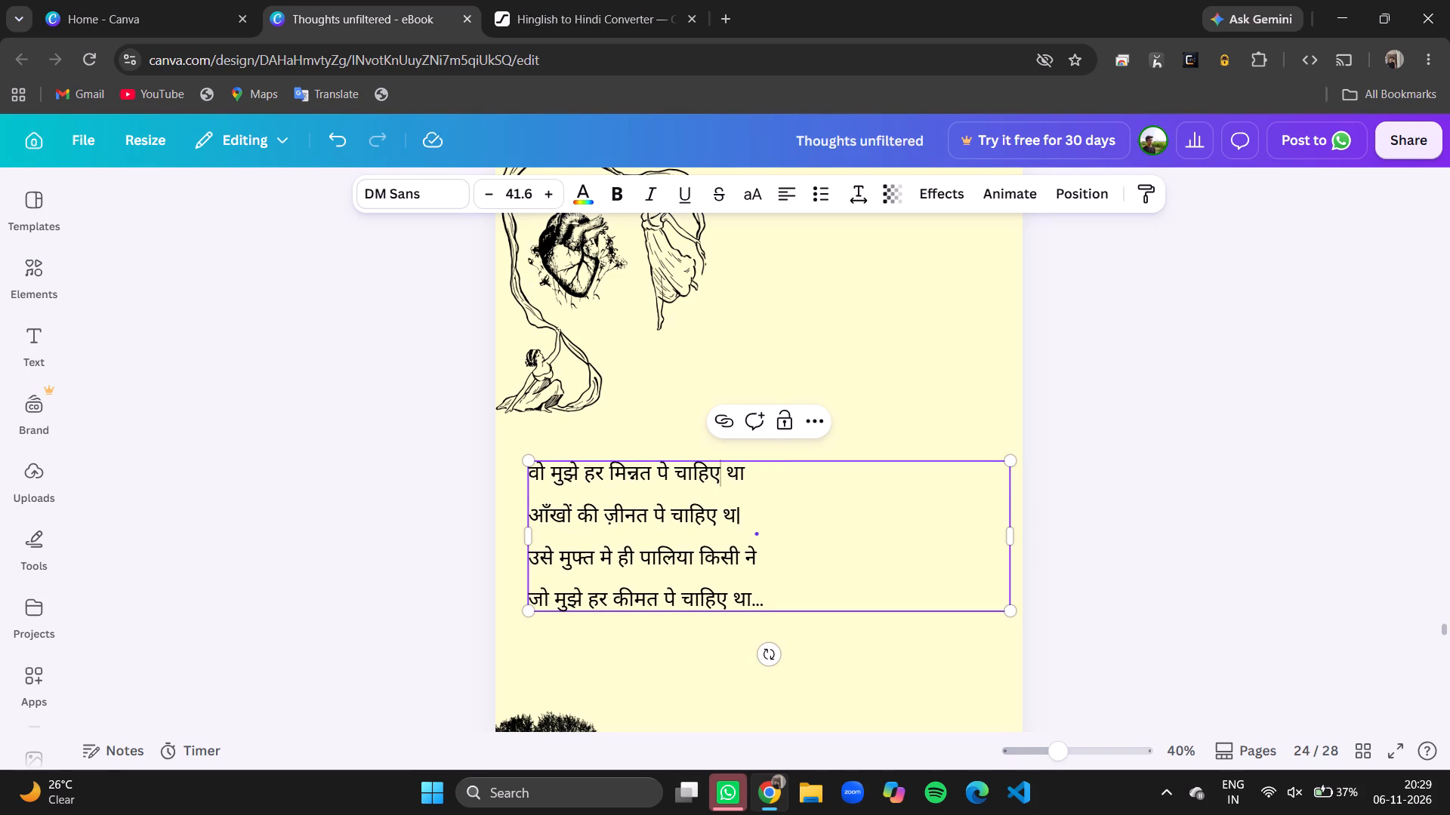
drag(723, 468, 724, 471)
double_click(724, 471)
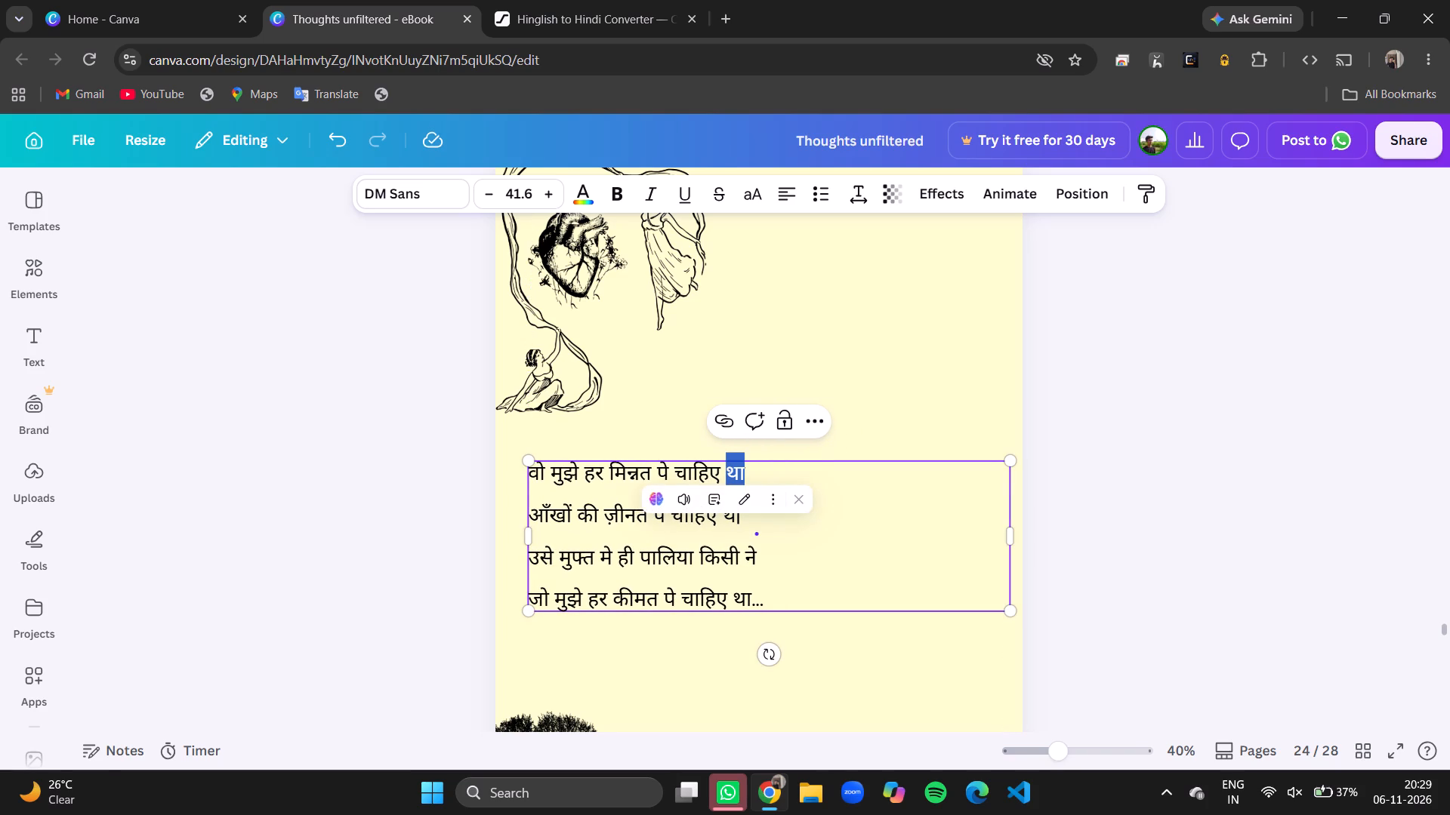
key(ctrl+c)
click(757, 518)
drag(757, 518, 724, 519)
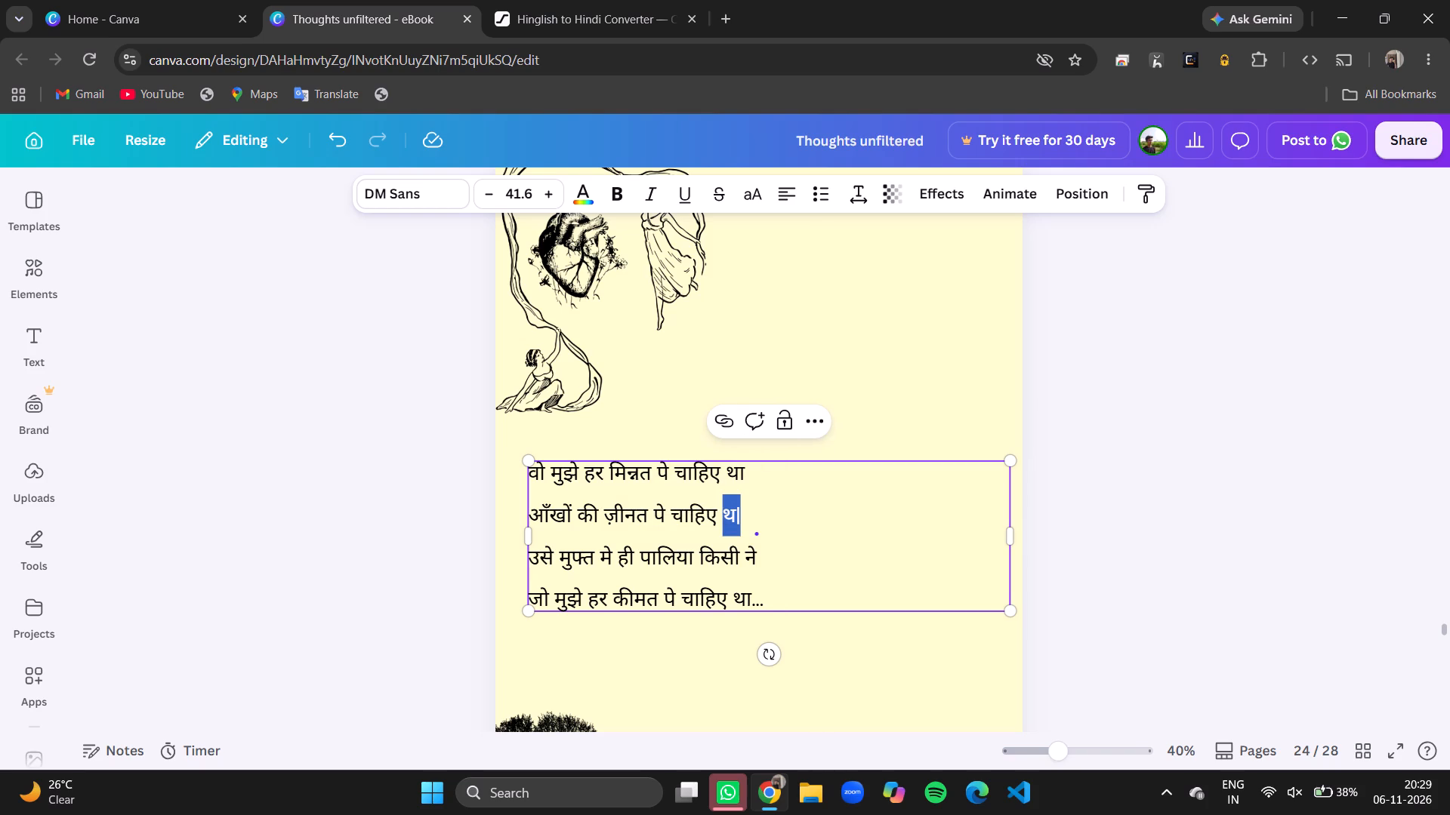
key(ctrl+v)
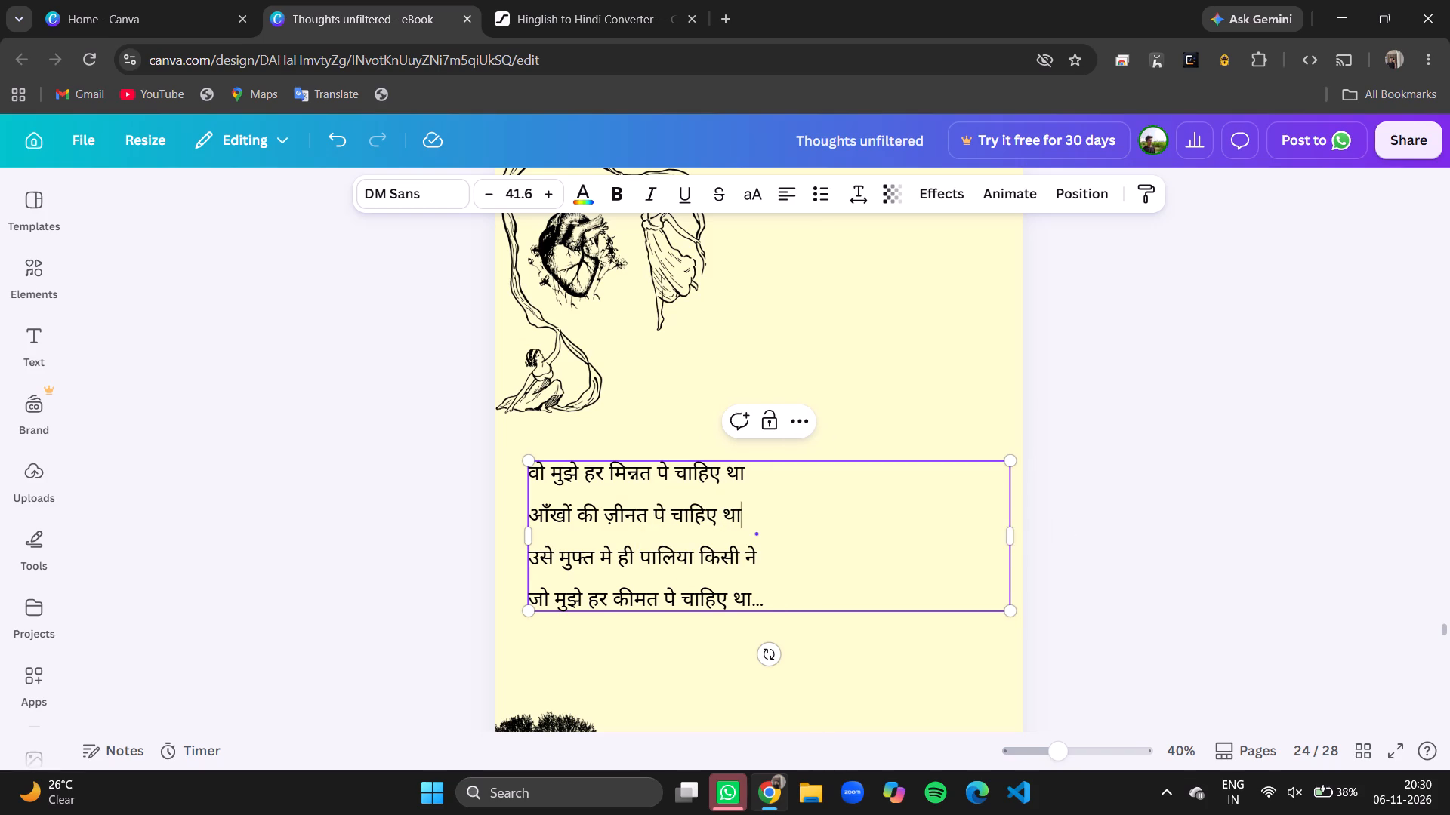
key(comma)
Review the three-line poem on page 25 for spelling and punctuation.
scroll(1197, 476, down, 5)
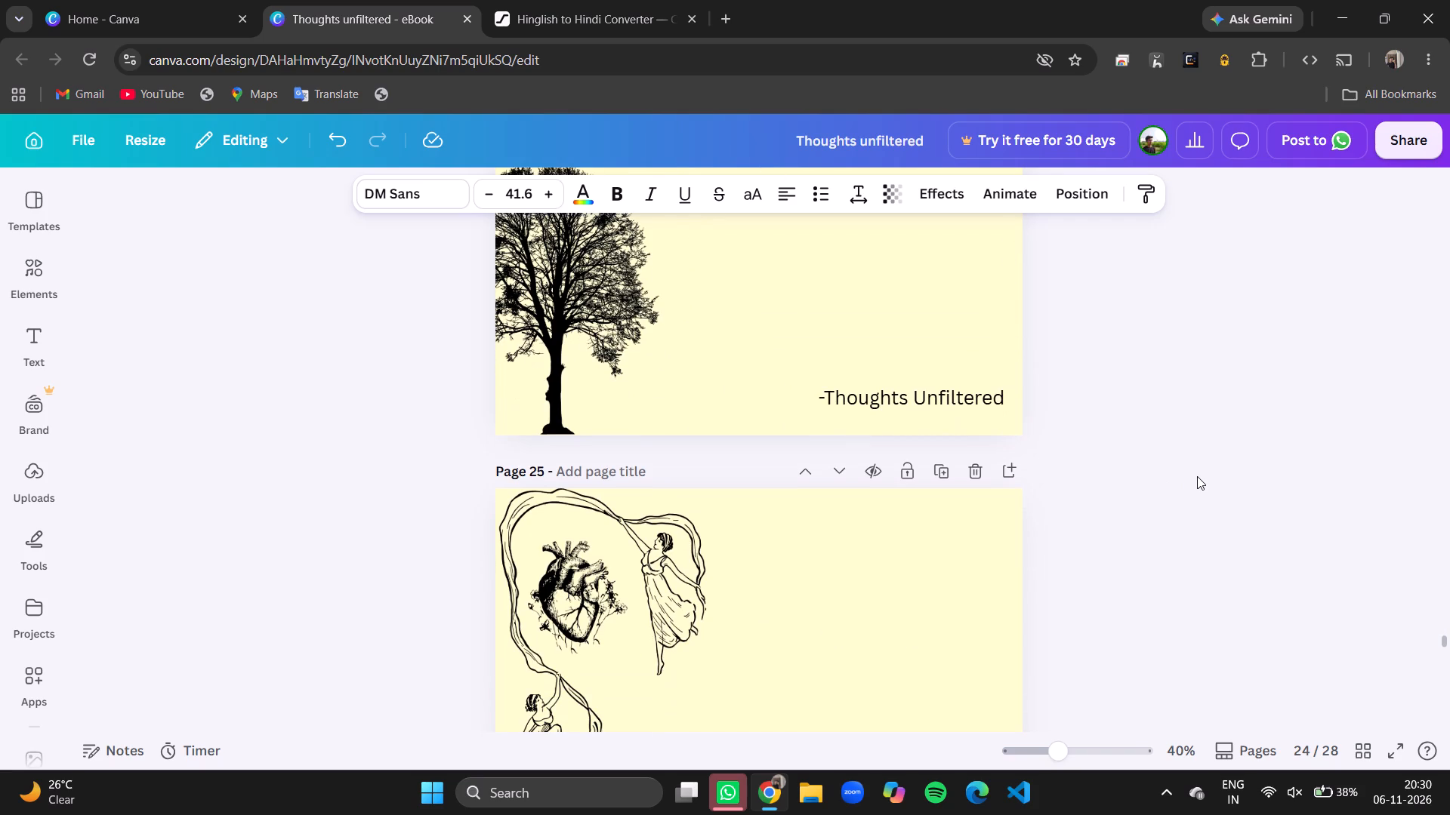
scroll(1197, 476, down, 4)
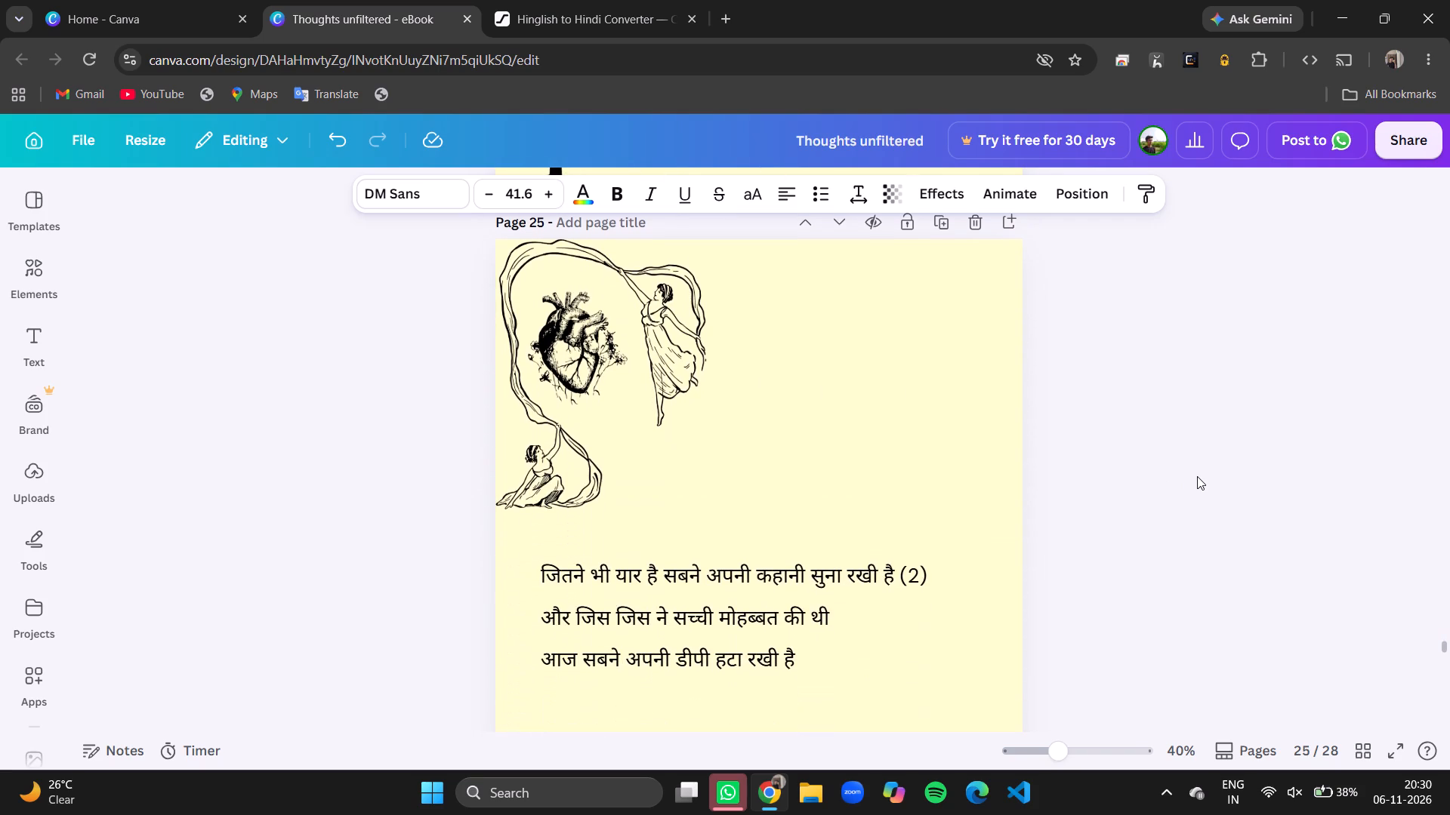
scroll(1197, 476, down, 1)
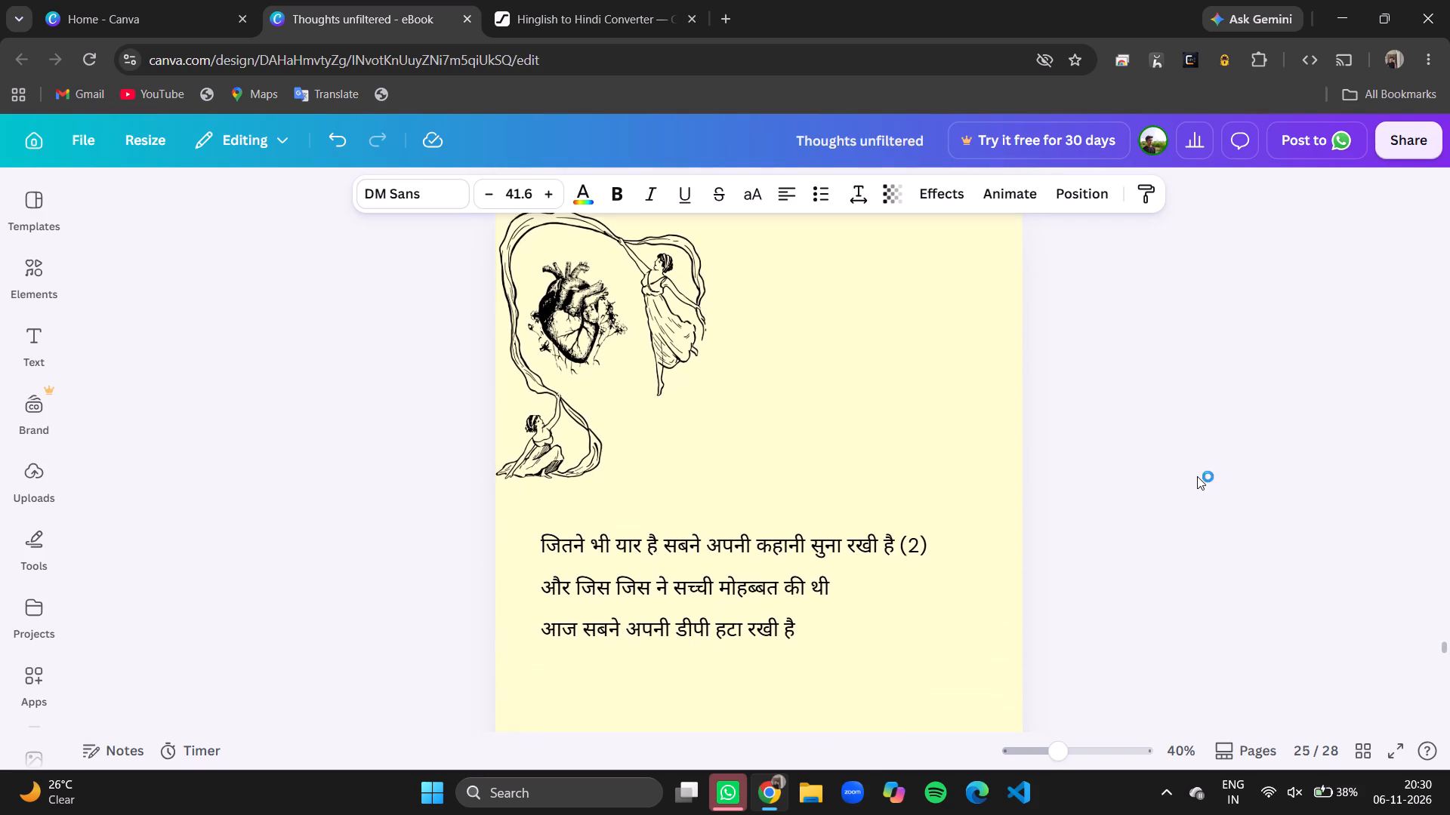
scroll(1197, 476, down, 3)
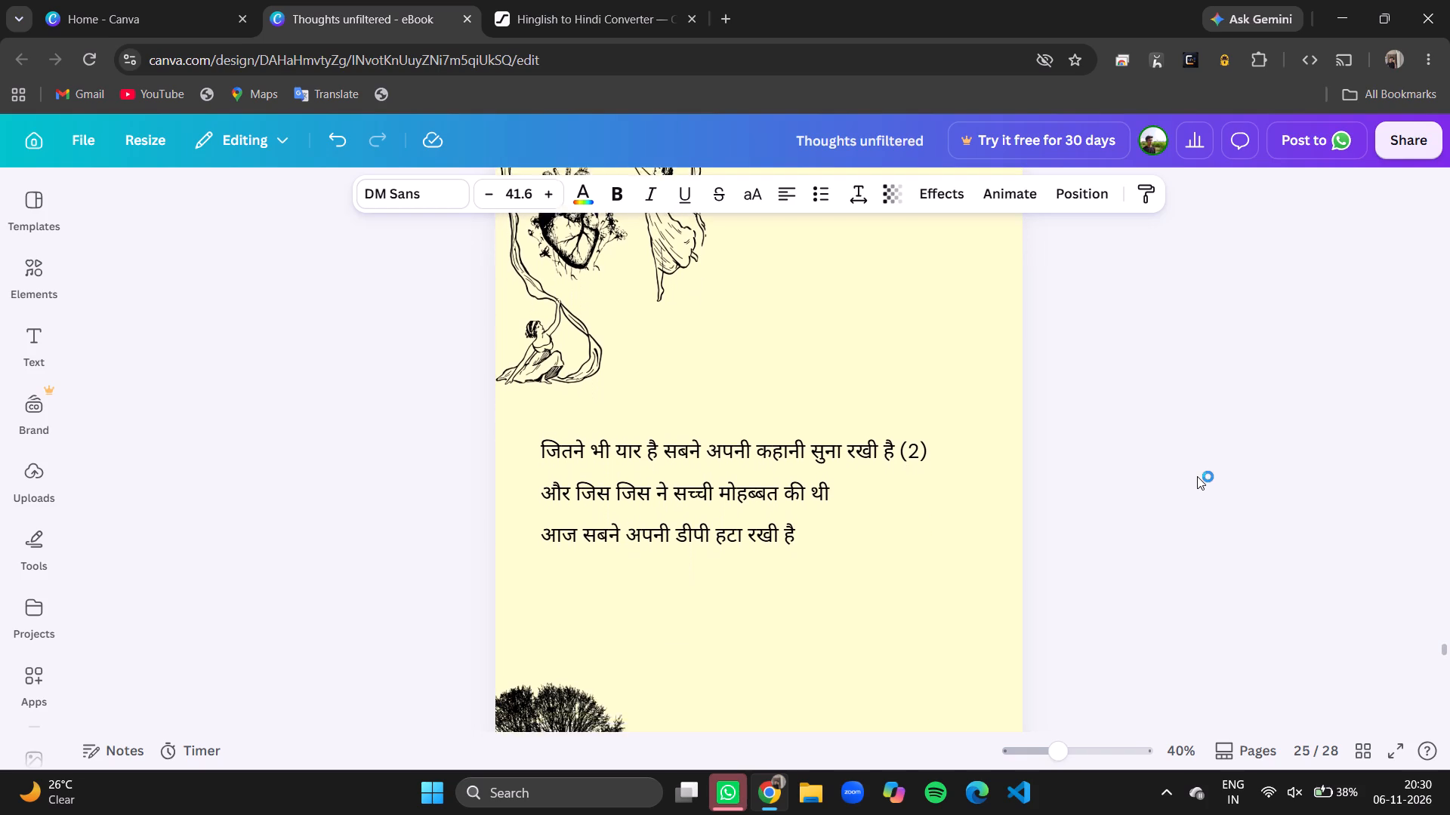
scroll(1197, 476, down, 1)
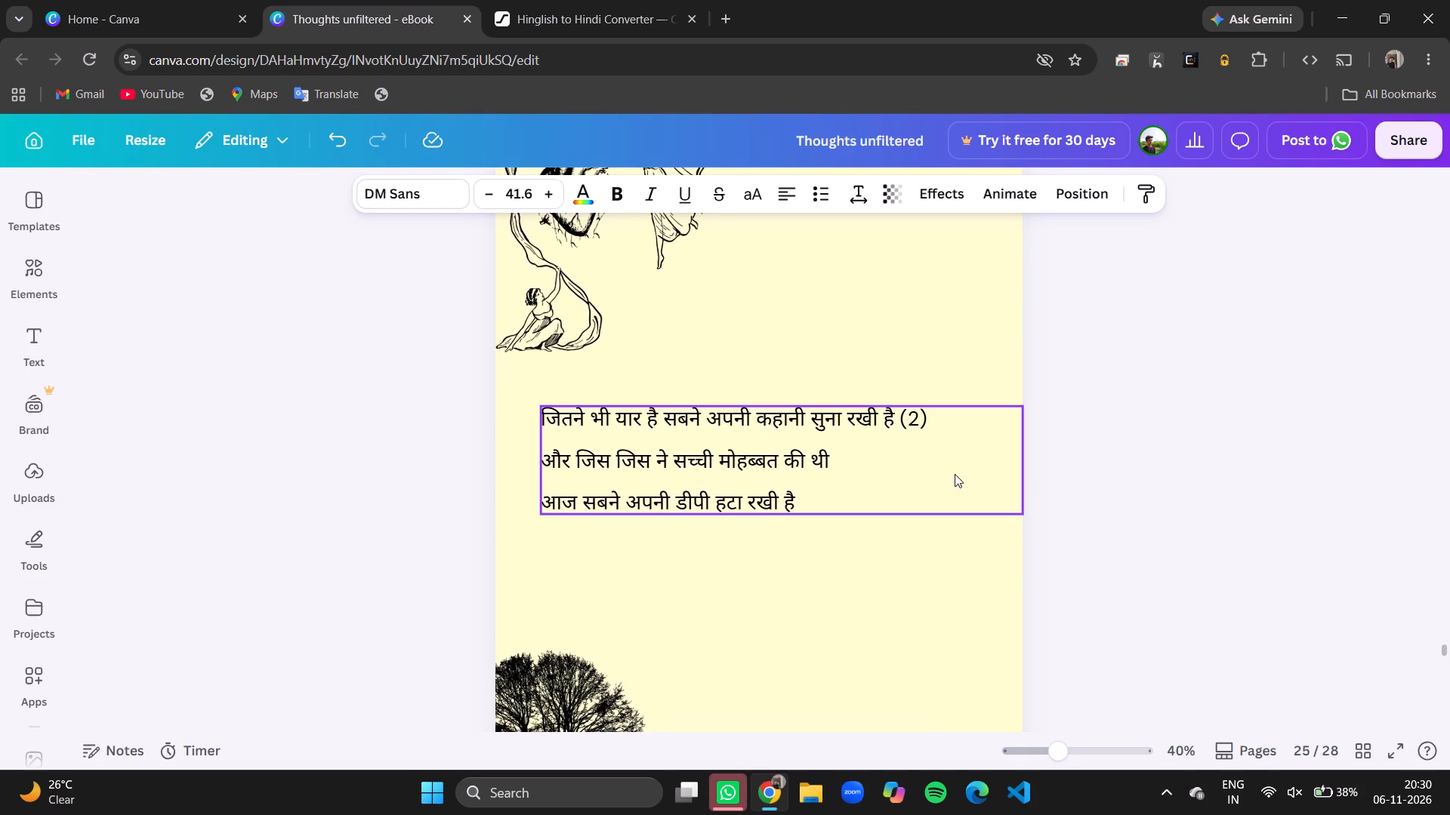
scroll(955, 474, down, 3)
scroll(955, 474, up, 5)
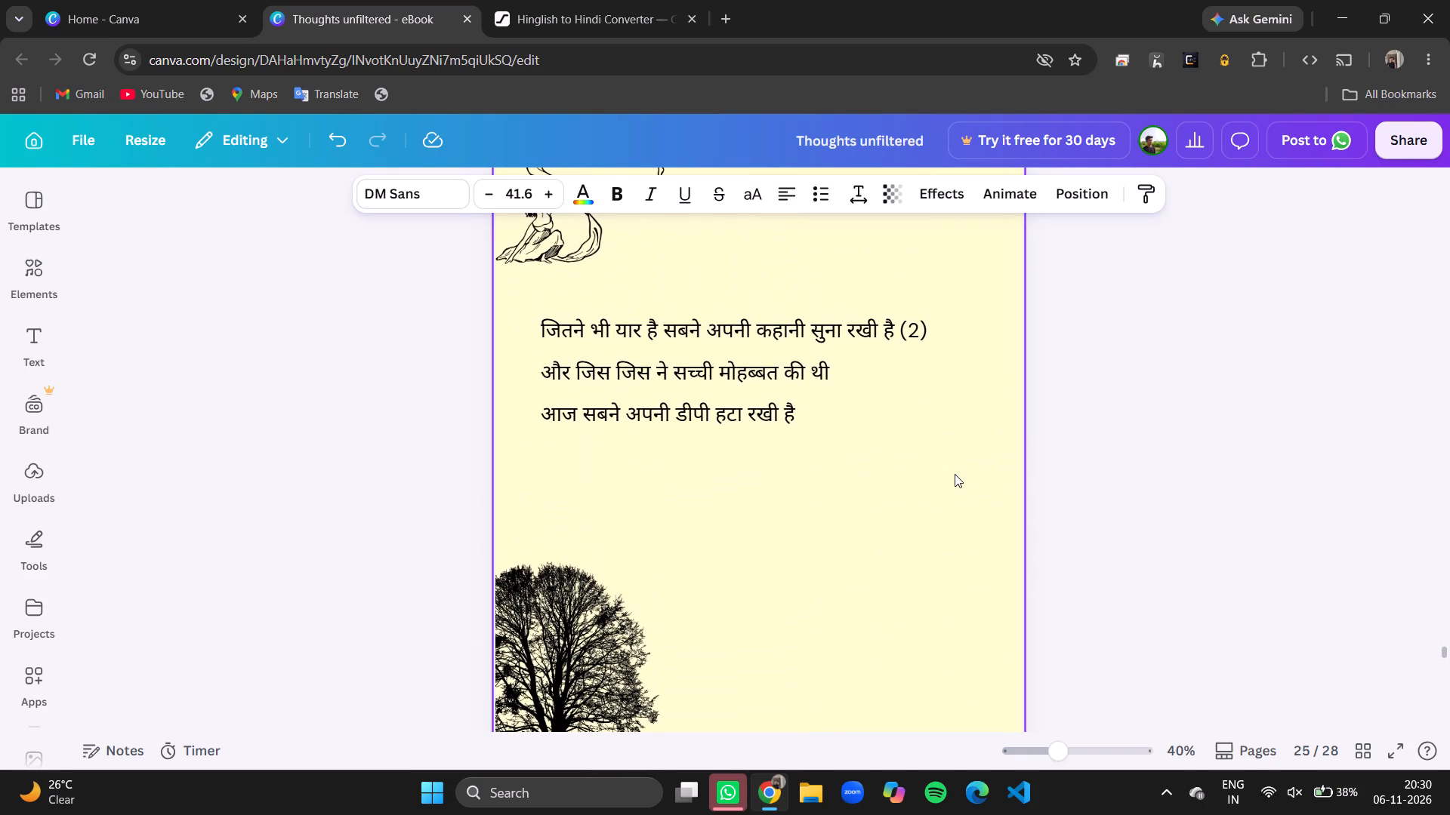
scroll(955, 474, down, 1)
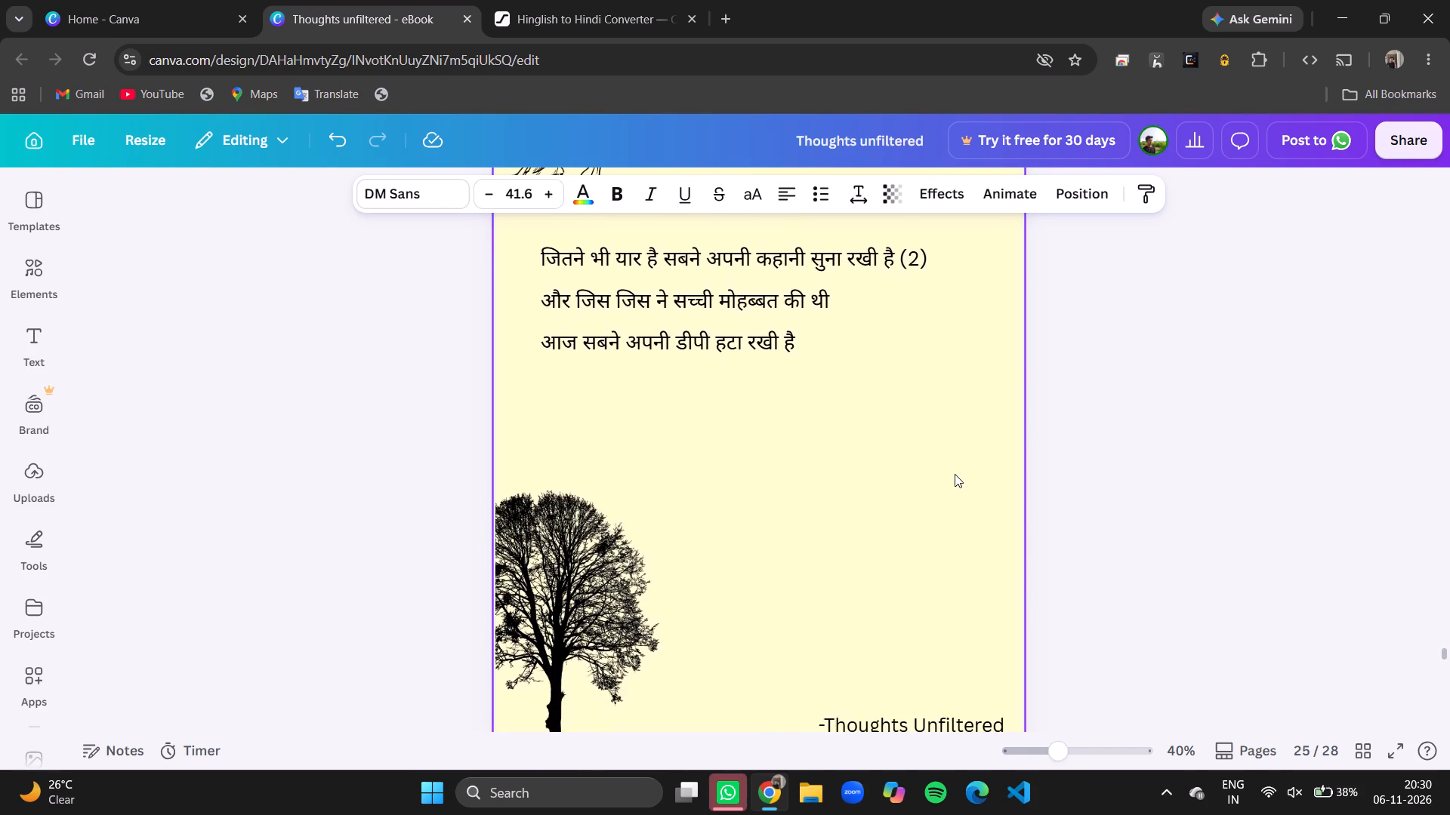
Correct मारा to मरा in the first line of the poem on page 26.
scroll(955, 474, down, 5)
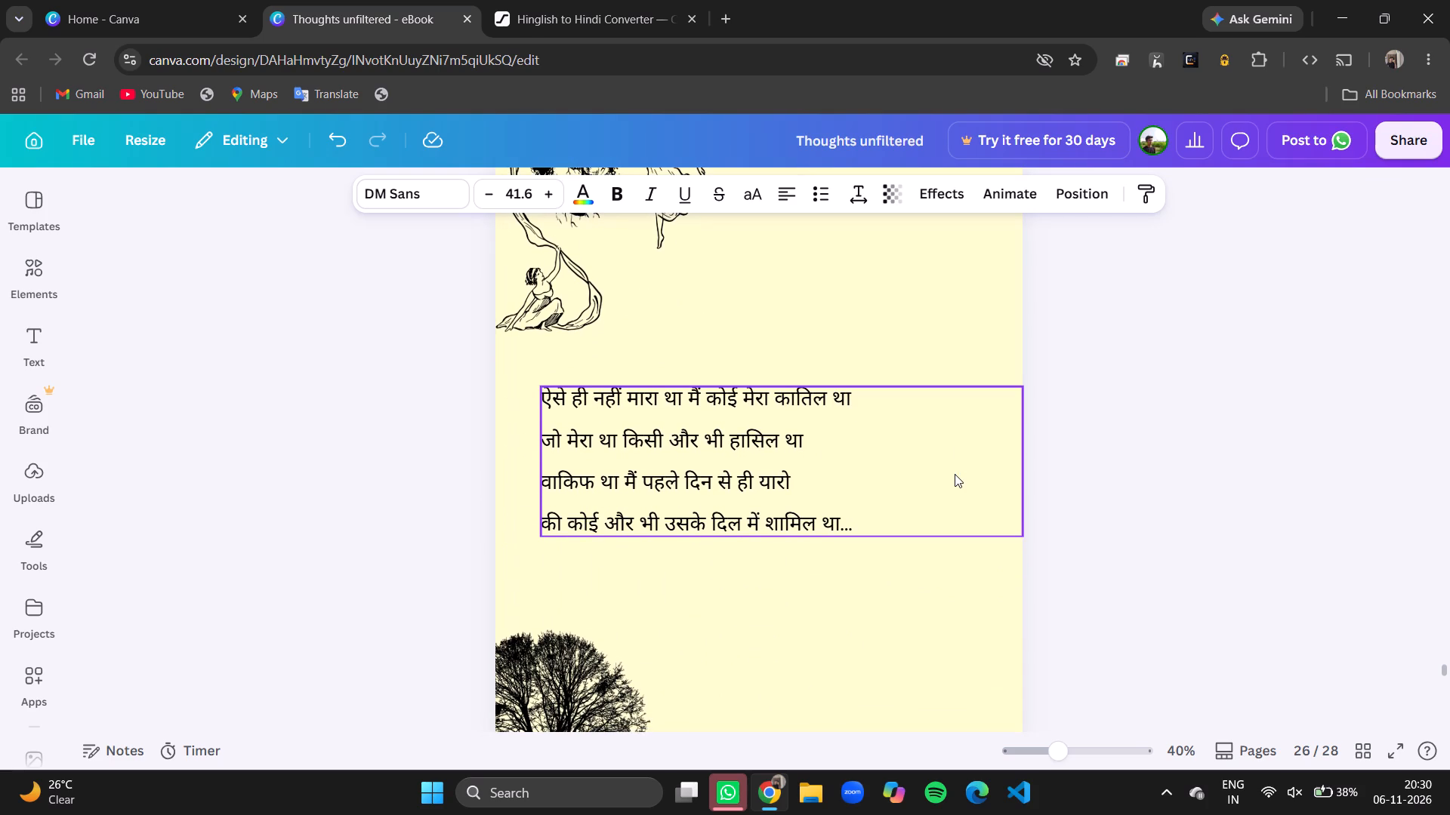
double_click(642, 393)
key(BackSpace)
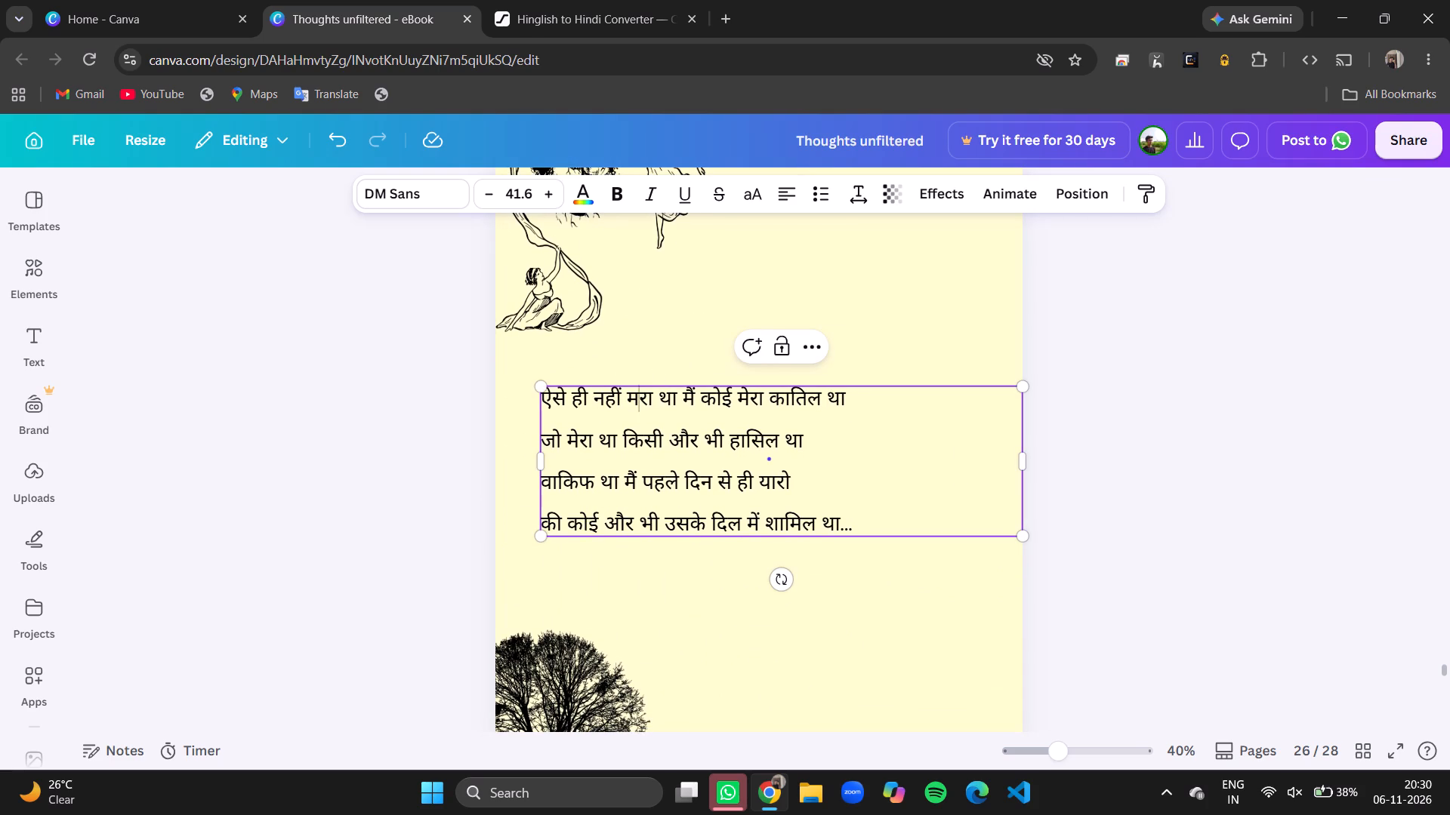
Insert a comma and an extra space after मैं in page 26's first line and after the first था in its second line.
click(696, 404)
key(comma)
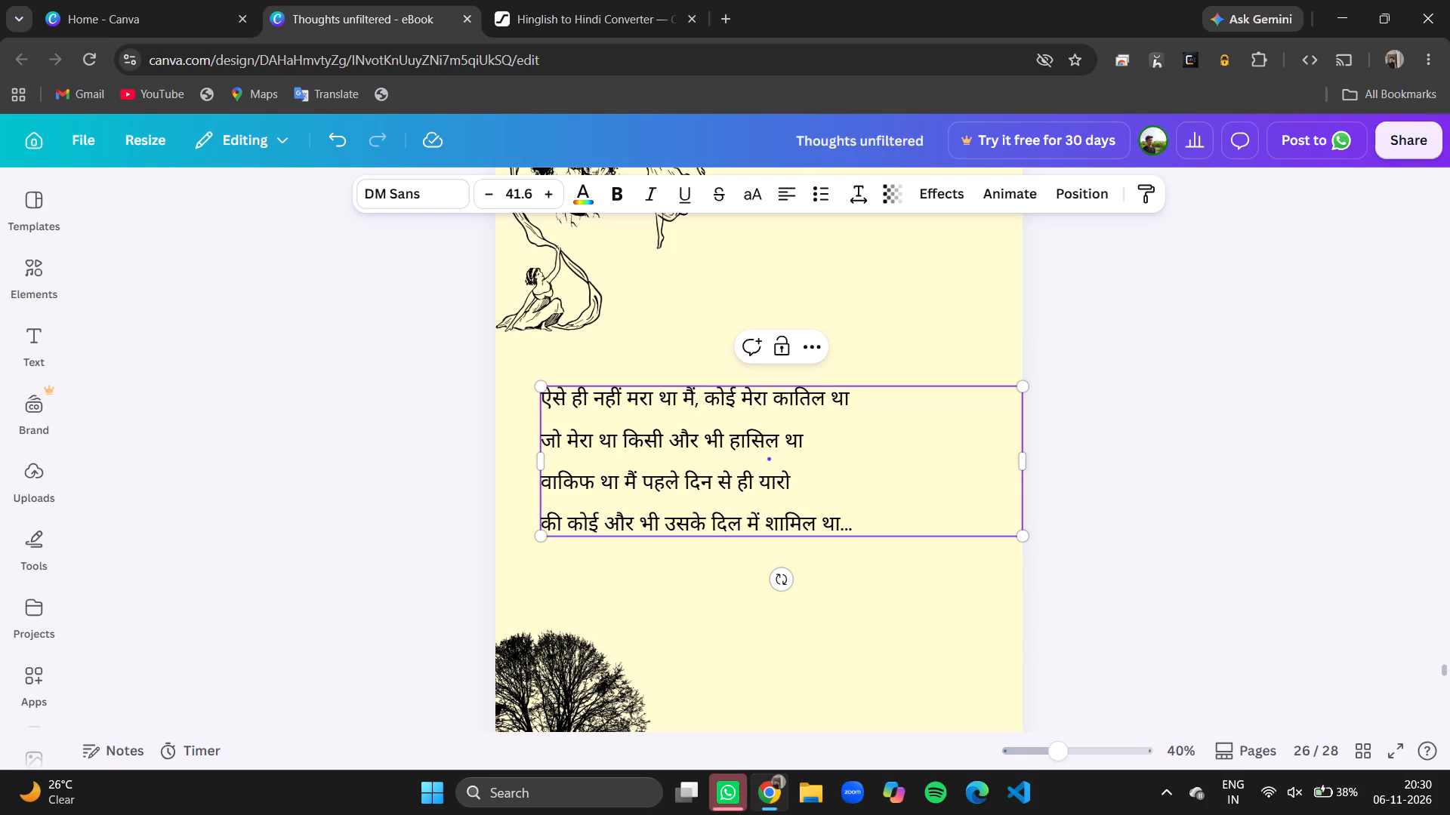
key(space)
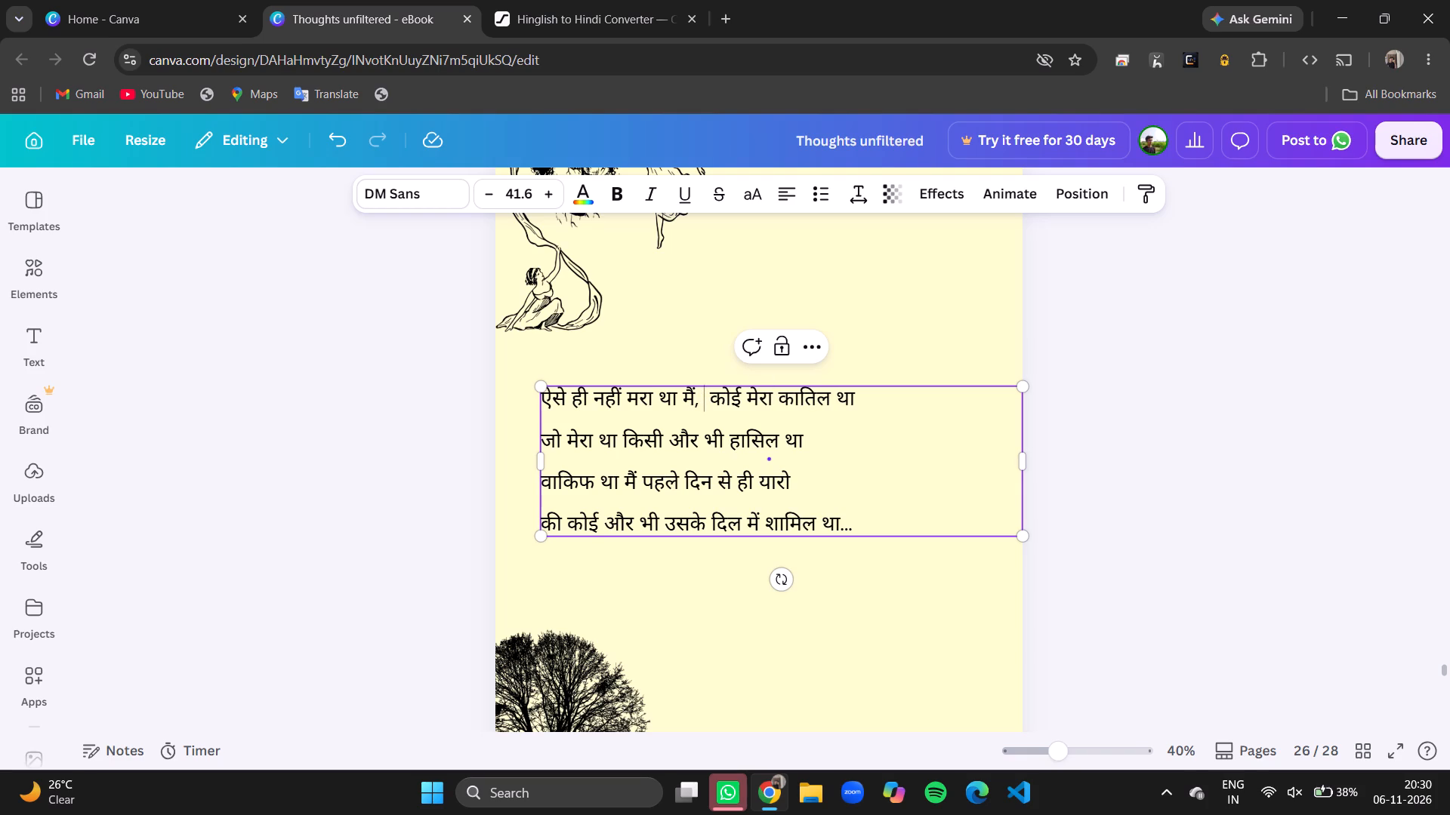
click(855, 401)
click(619, 444)
key(comma)
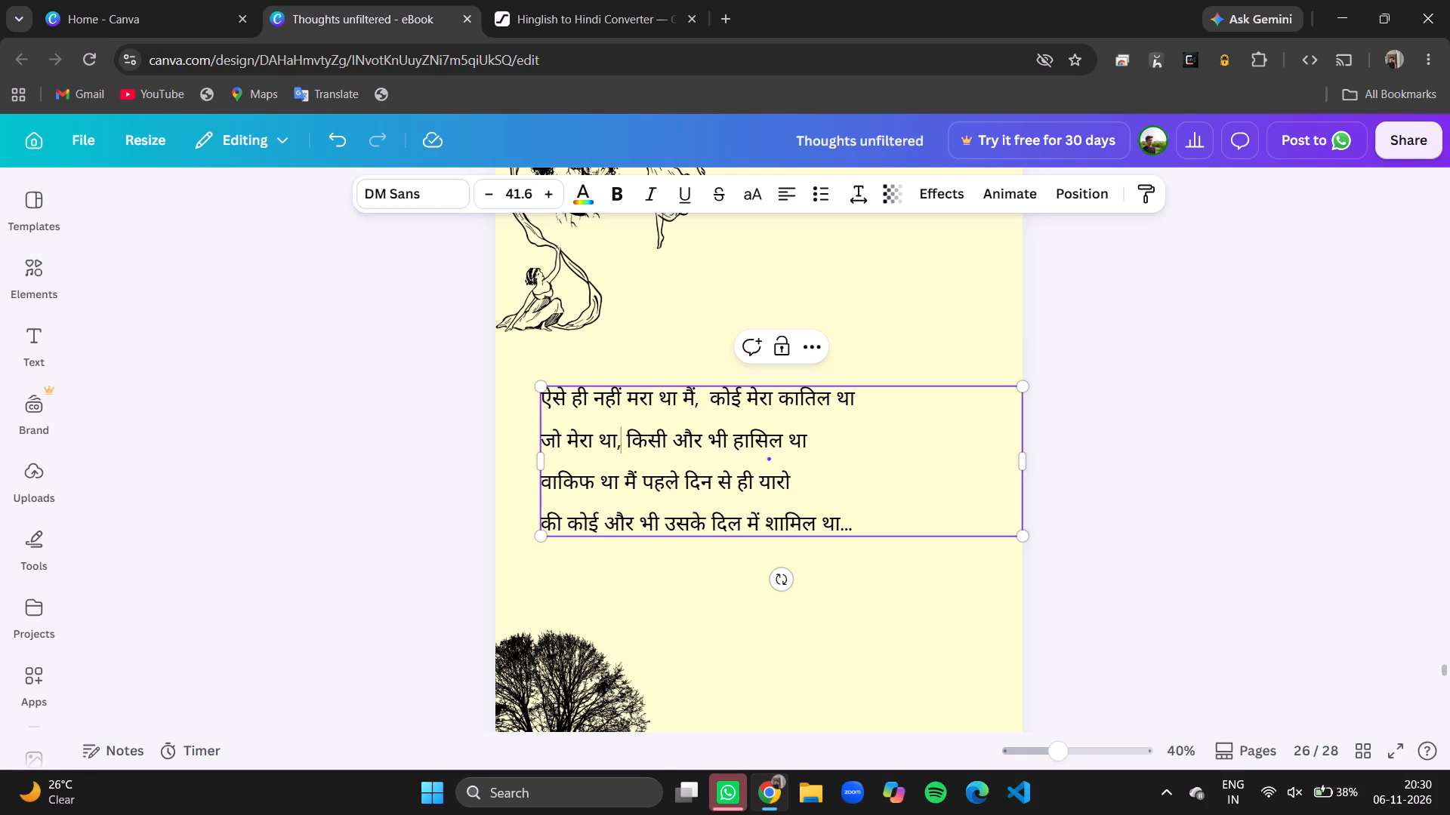
key(space)
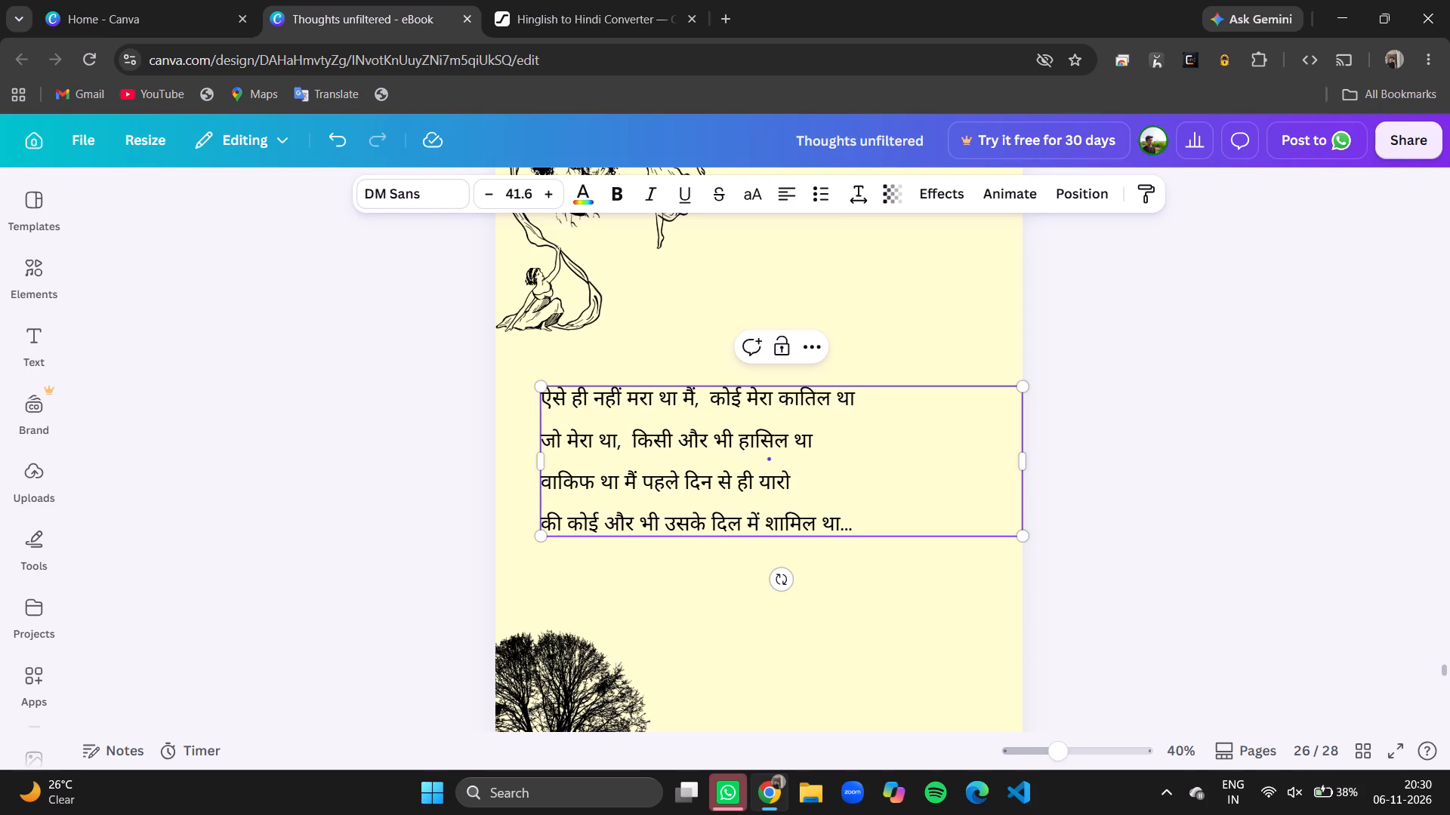
Add the repeat mark (2) after यारो at the end of the third line on page 26.
click(801, 474)
key(space)
key(shift+parenleft)
text(2))
Review the poems on pages 27 and 28, and look back over the preceding pages up to page 23.
scroll(1171, 463, down, 6)
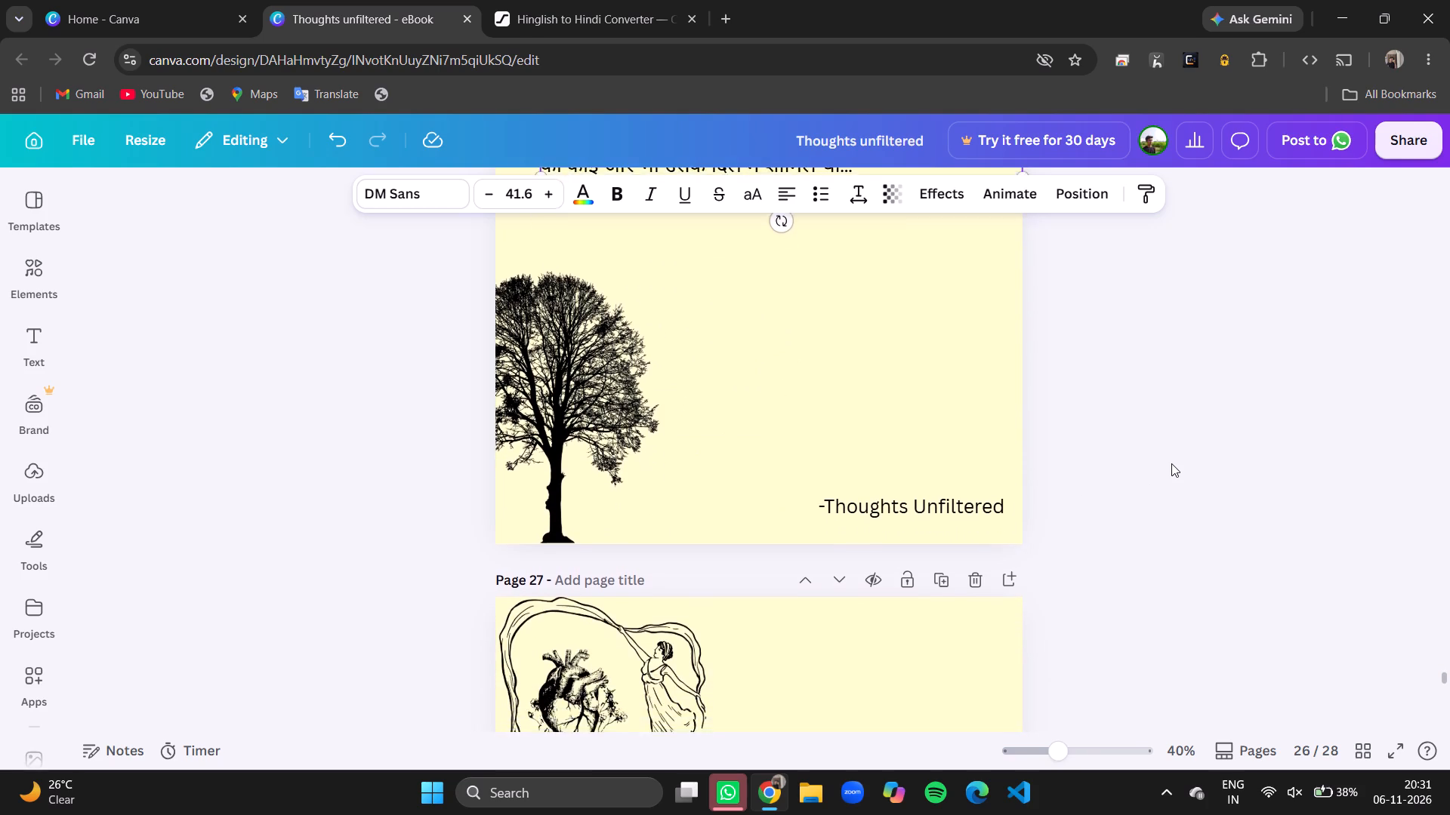
scroll(1171, 463, down, 2)
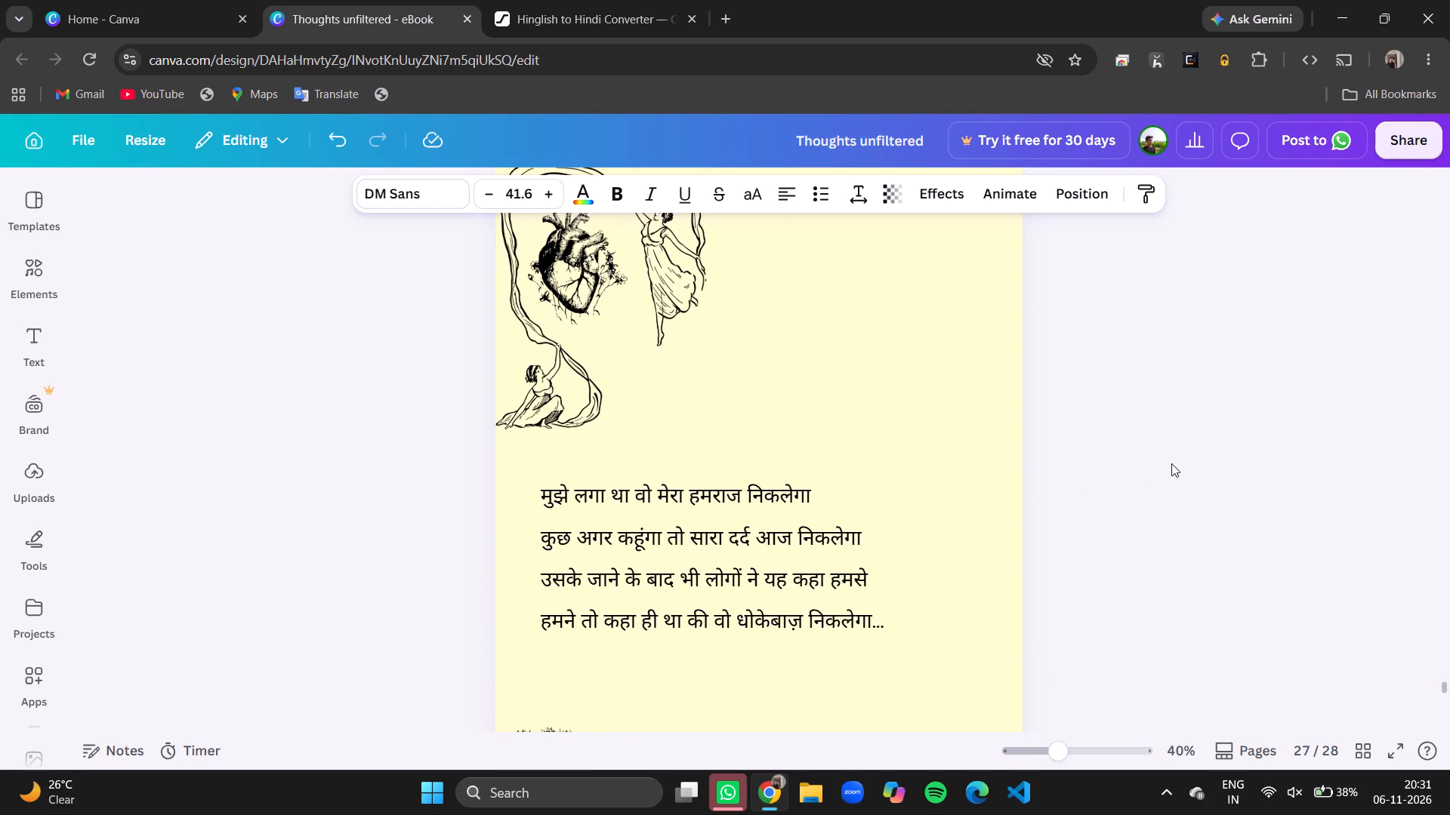
scroll(1171, 463, down, 1)
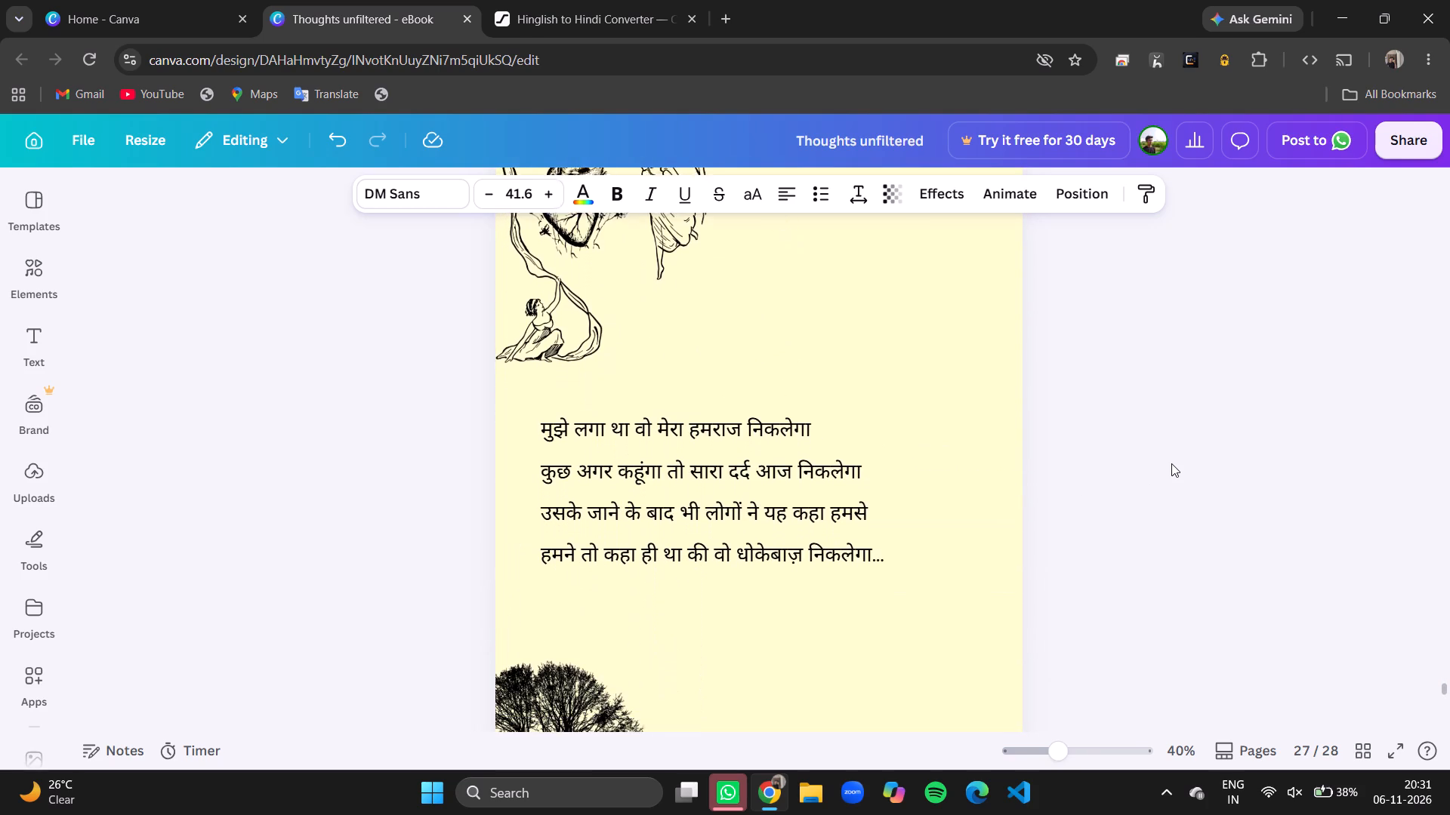
scroll(1171, 463, down, 1)
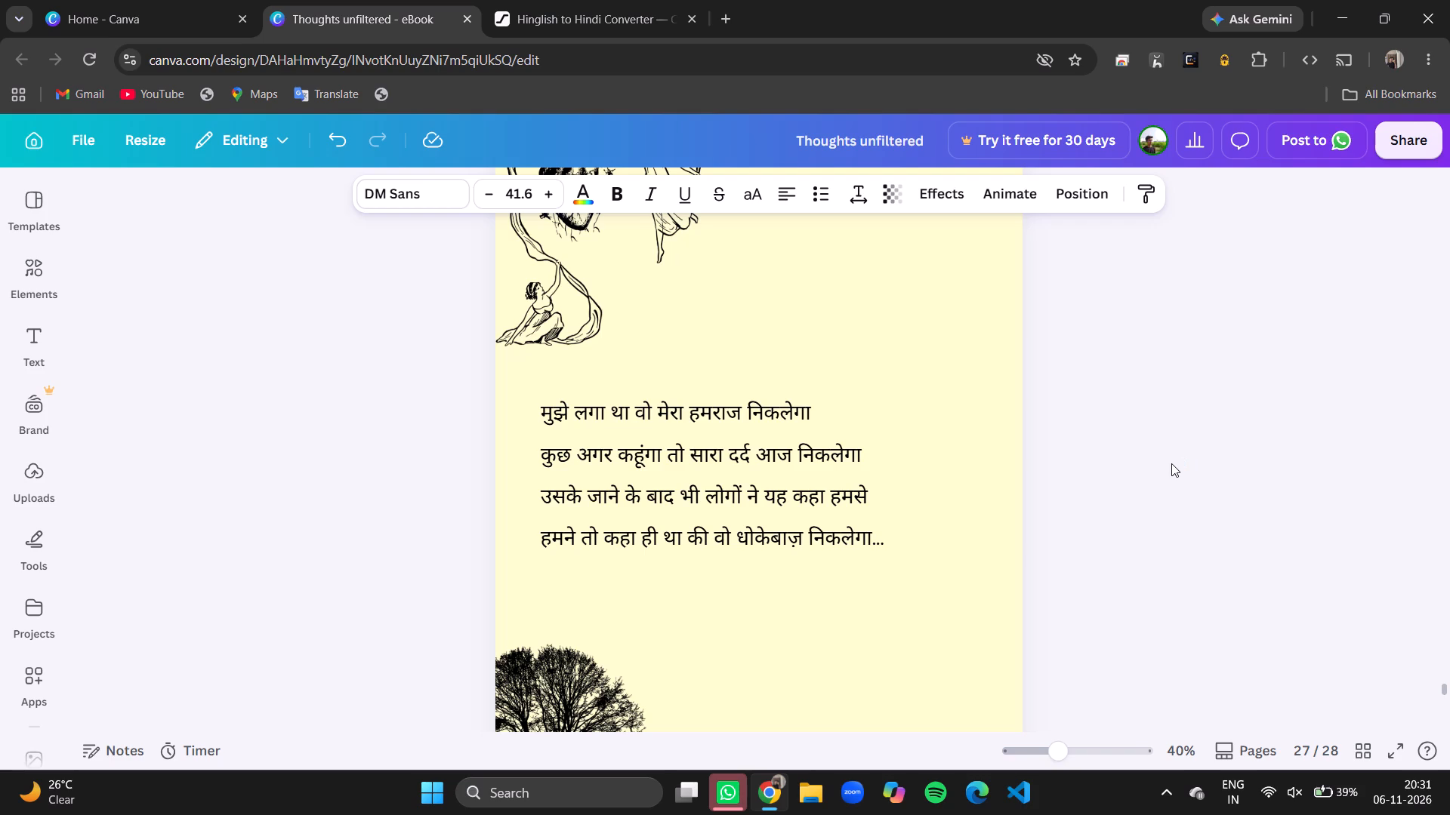
scroll(1171, 463, down, 2)
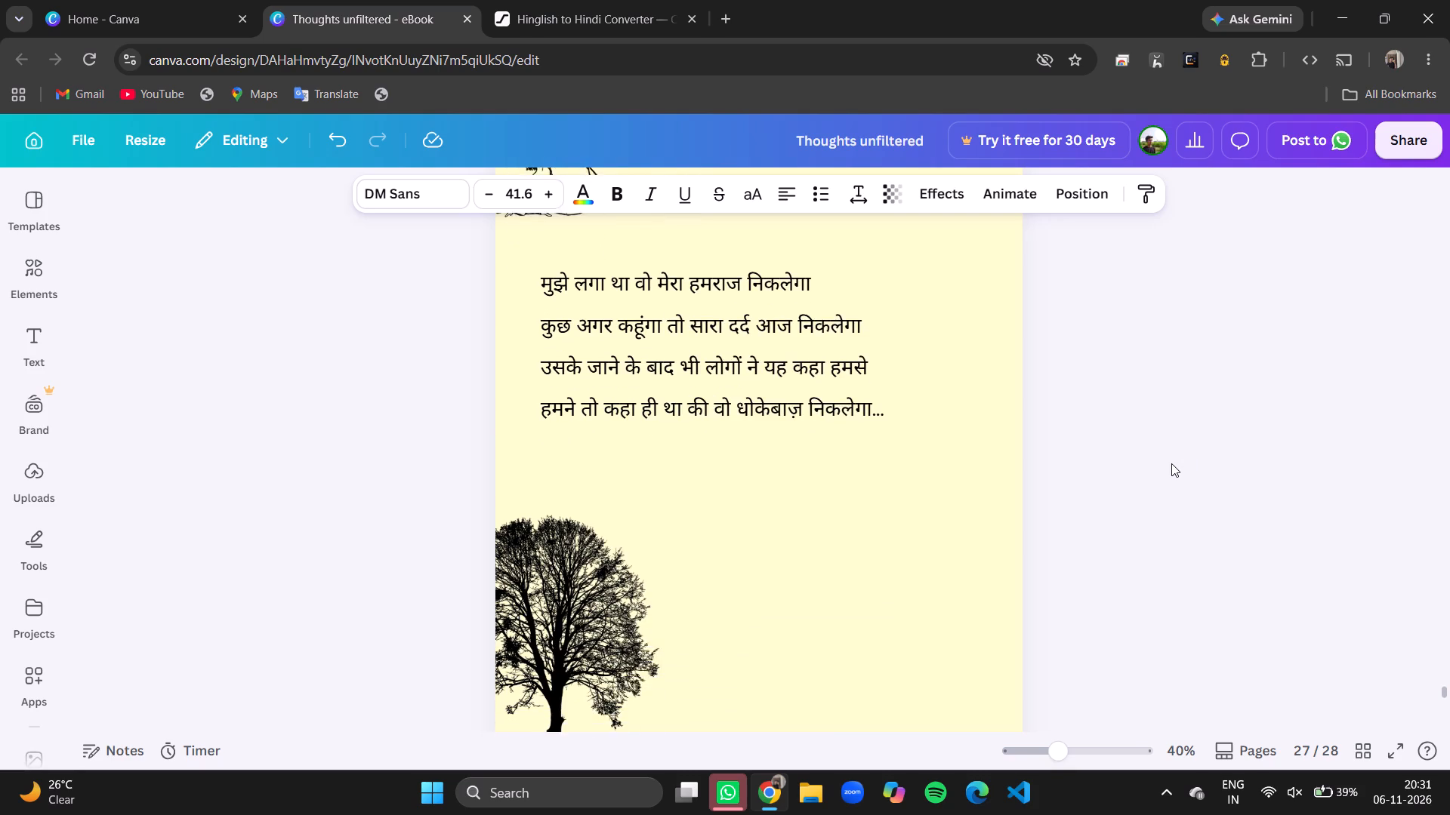
scroll(1171, 463, down, 6)
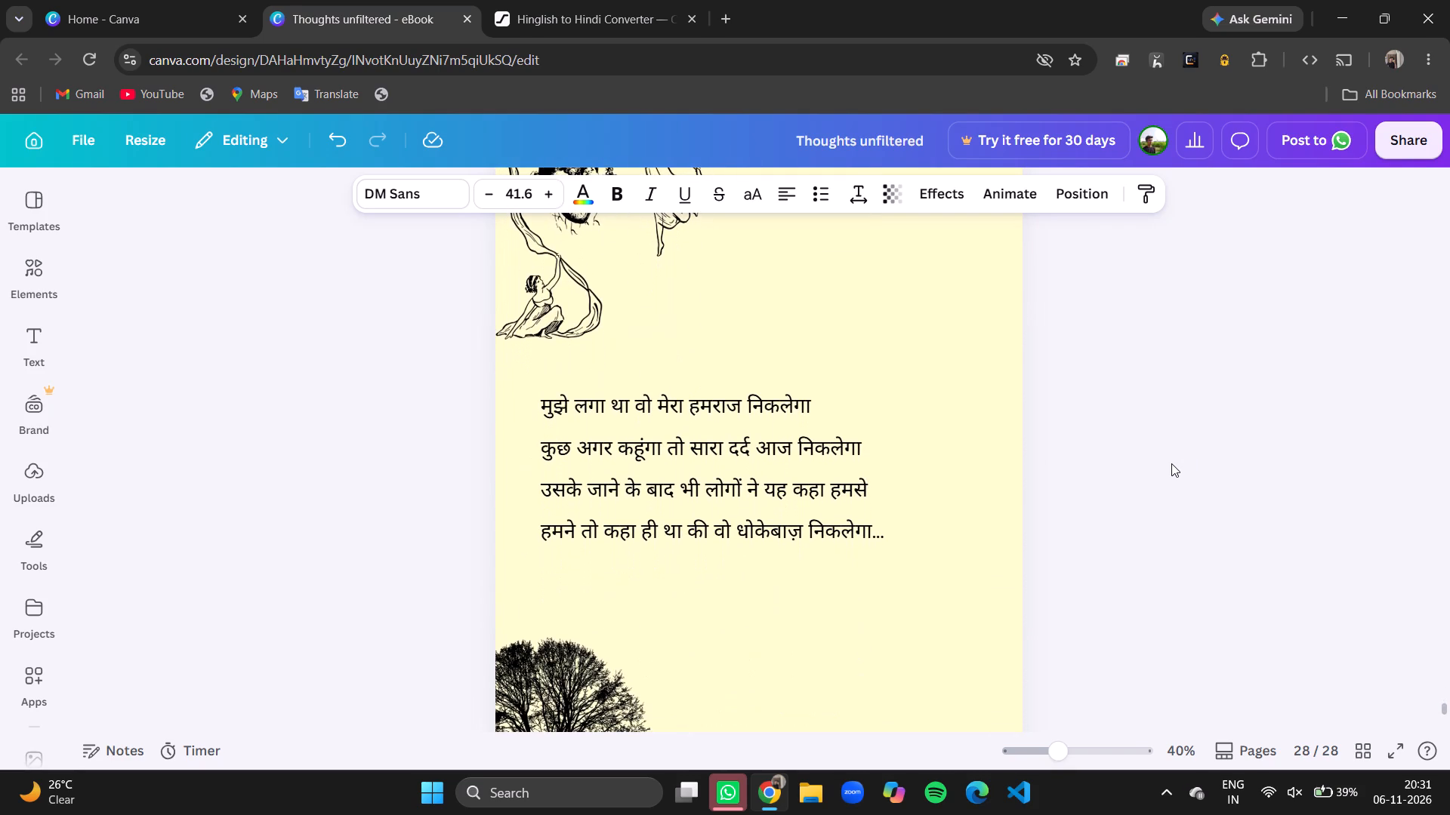
scroll(1171, 463, up, 10)
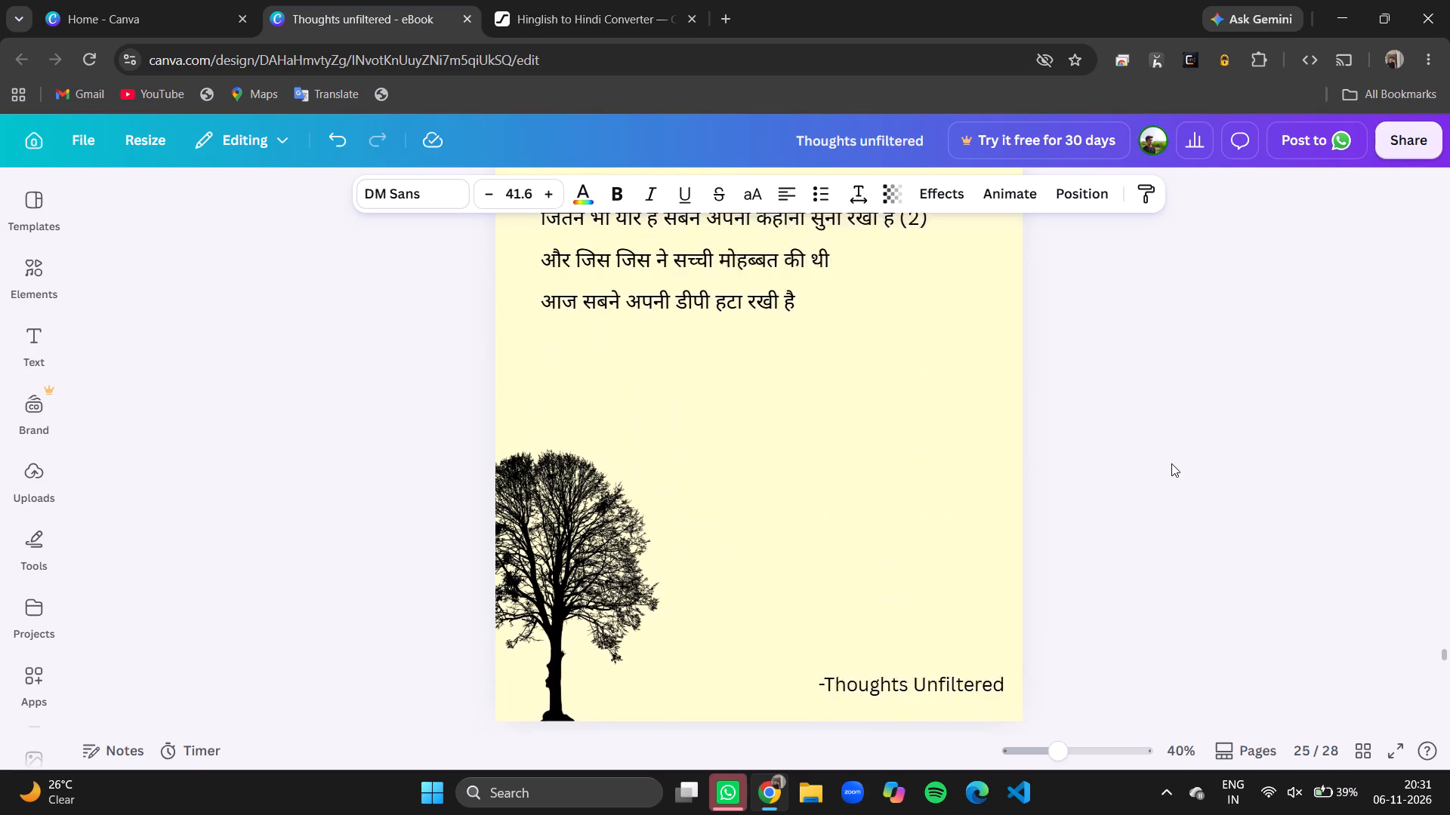
scroll(1171, 463, up, 8)
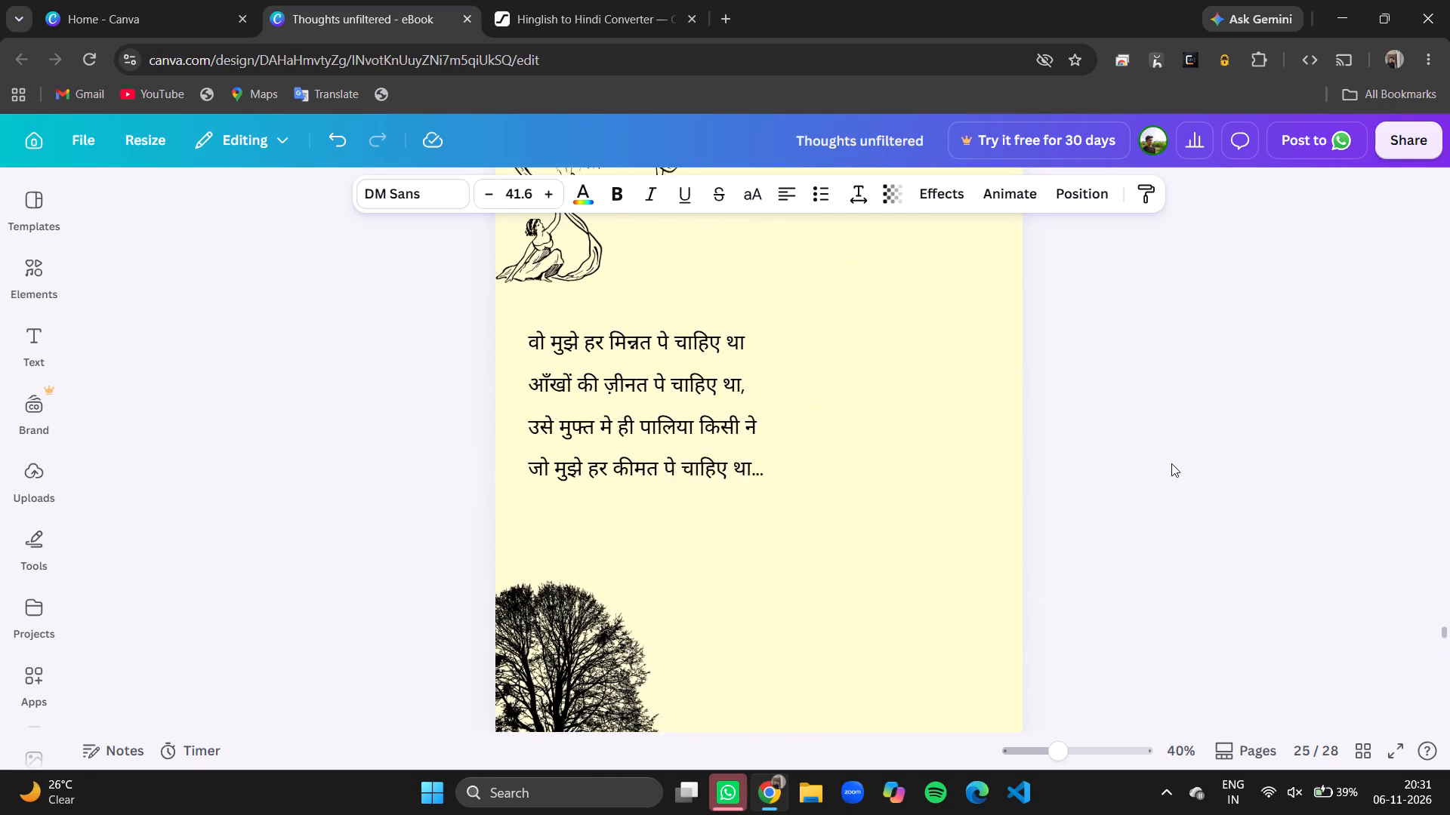
scroll(1171, 463, up, 3)
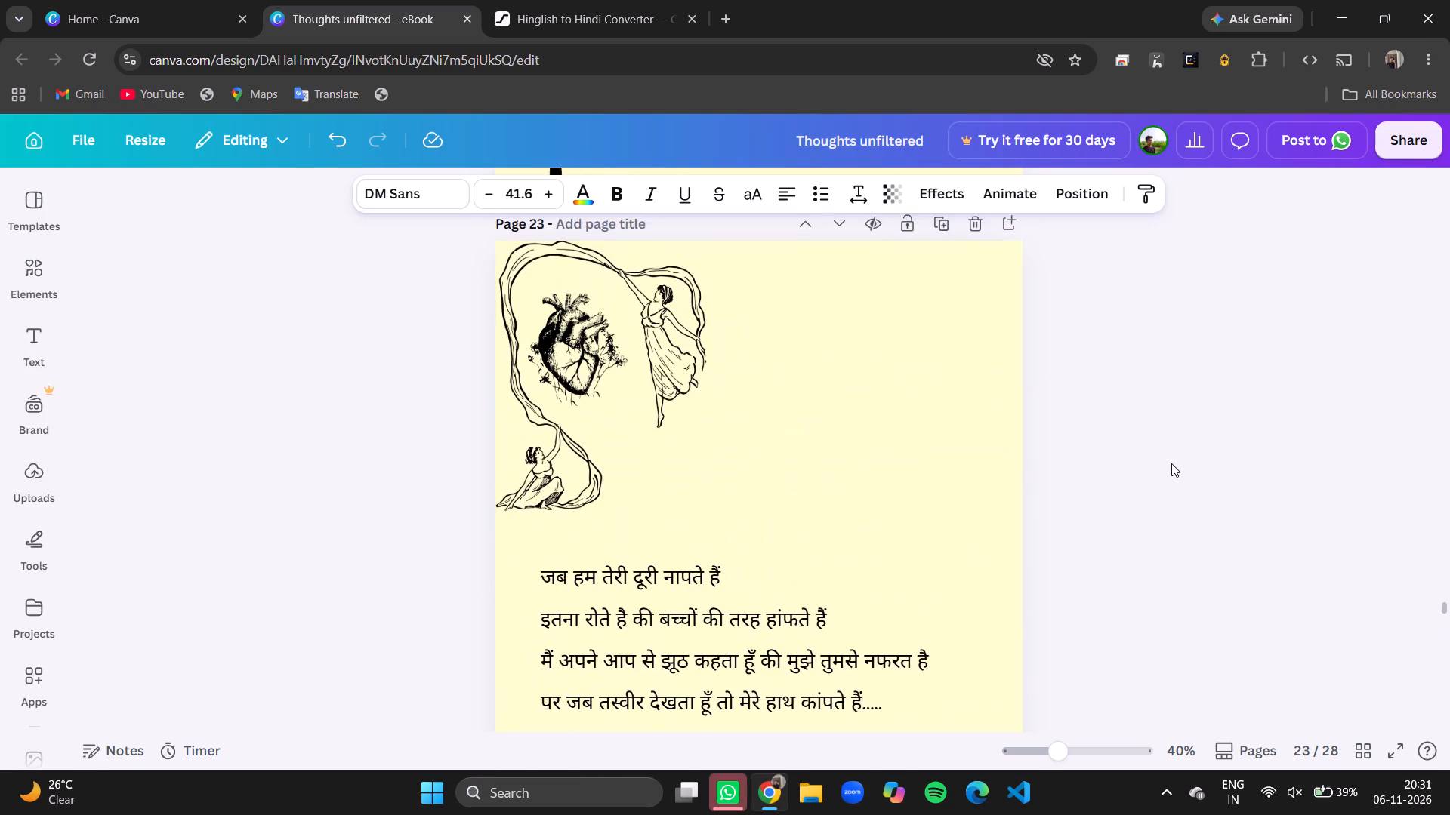
Review the poems on pages 23 to 28, comparing the corrected page 26 with the neighbouring pages.
scroll(1171, 463, down, 7)
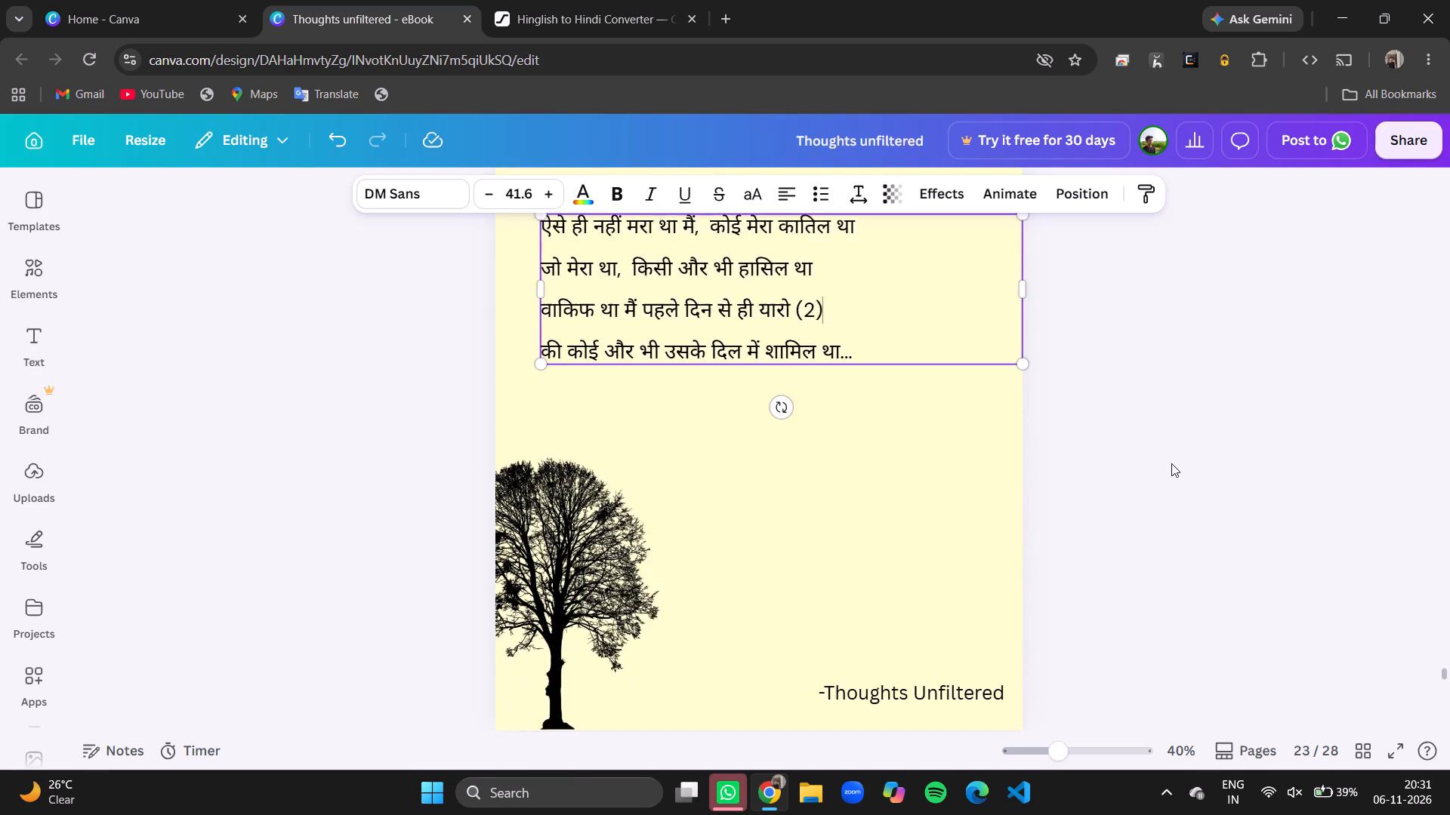
scroll(1171, 463, down, 4)
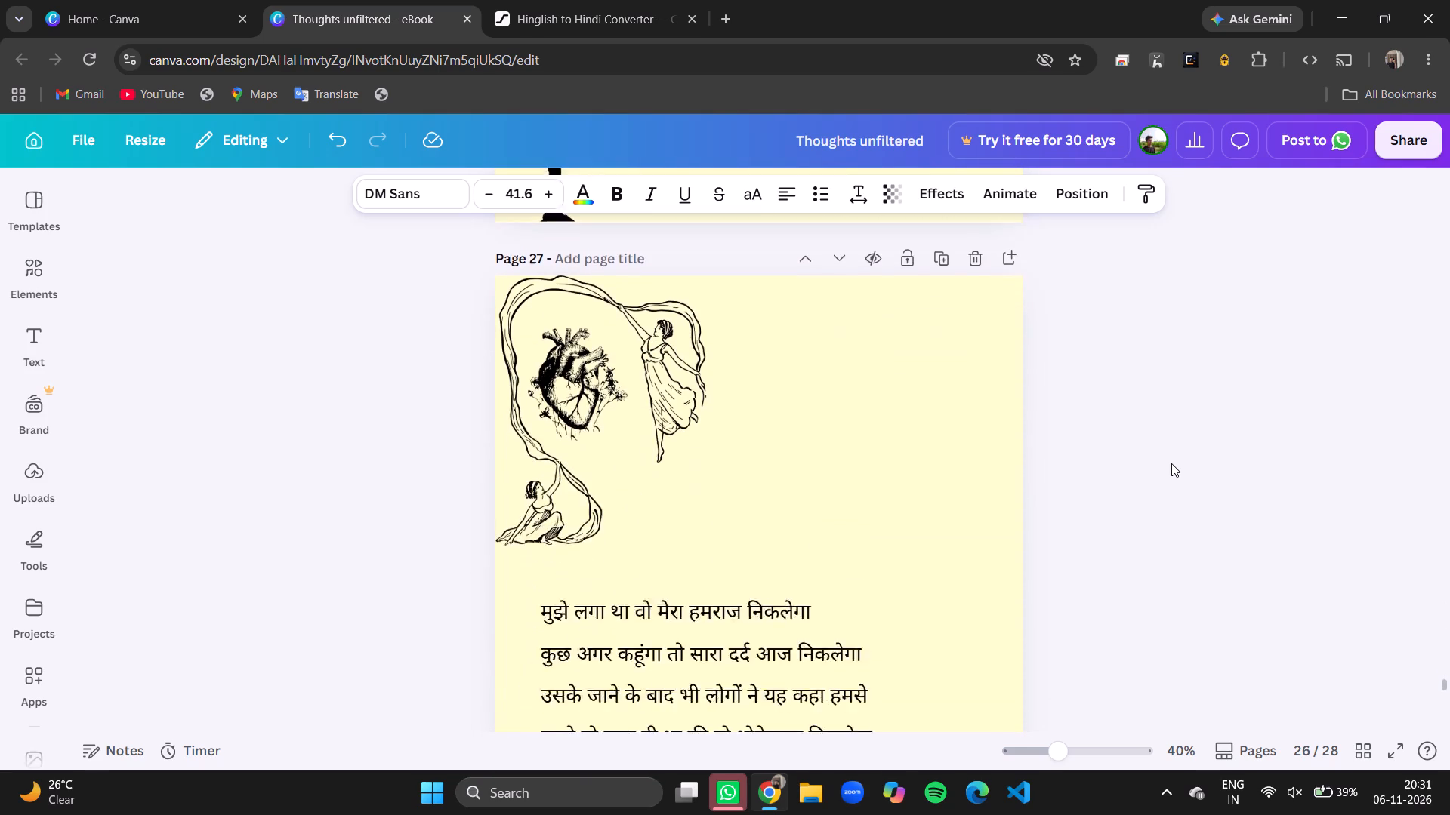
scroll(1171, 463, down, 2)
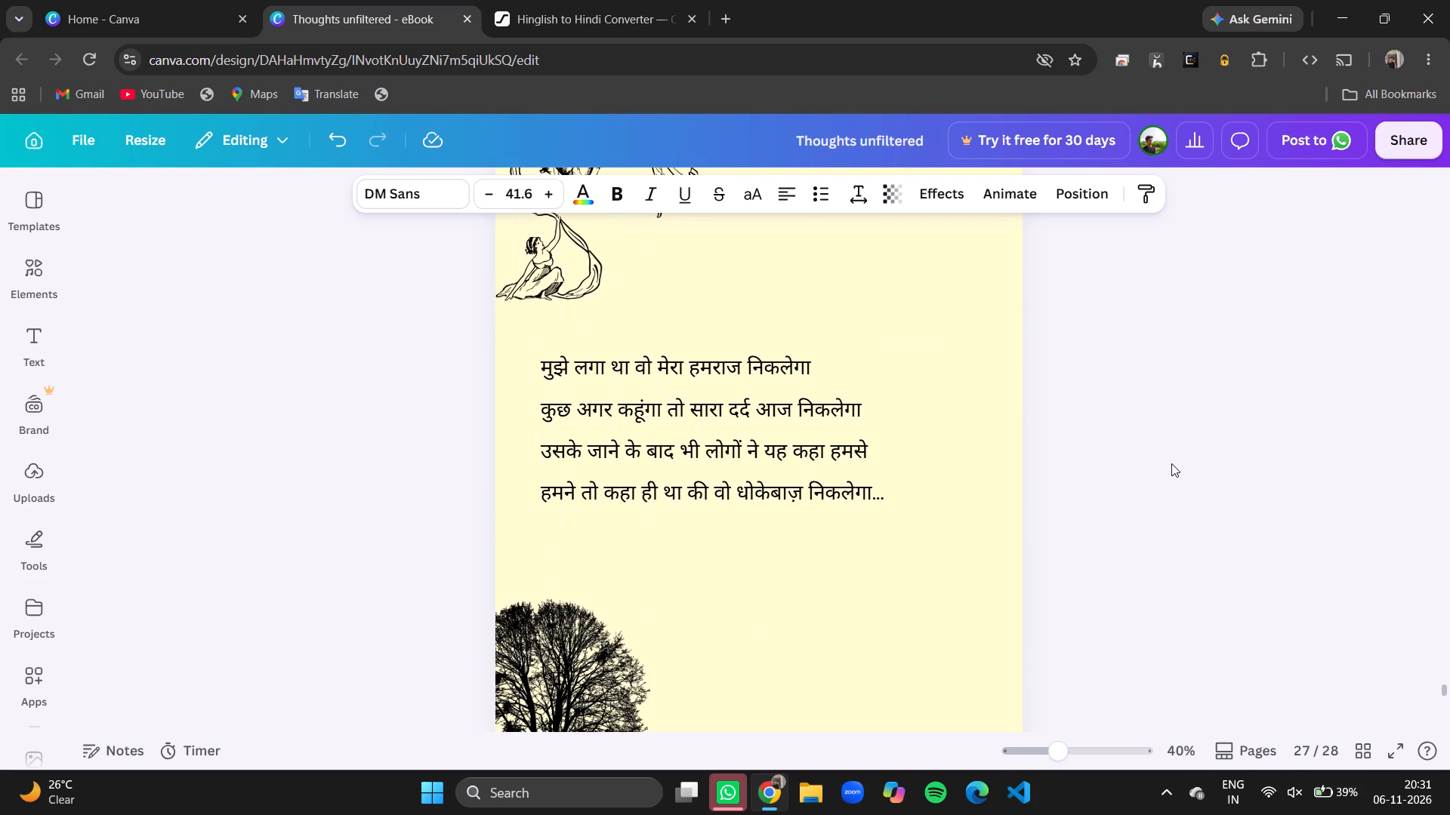
scroll(1171, 463, down, 3)
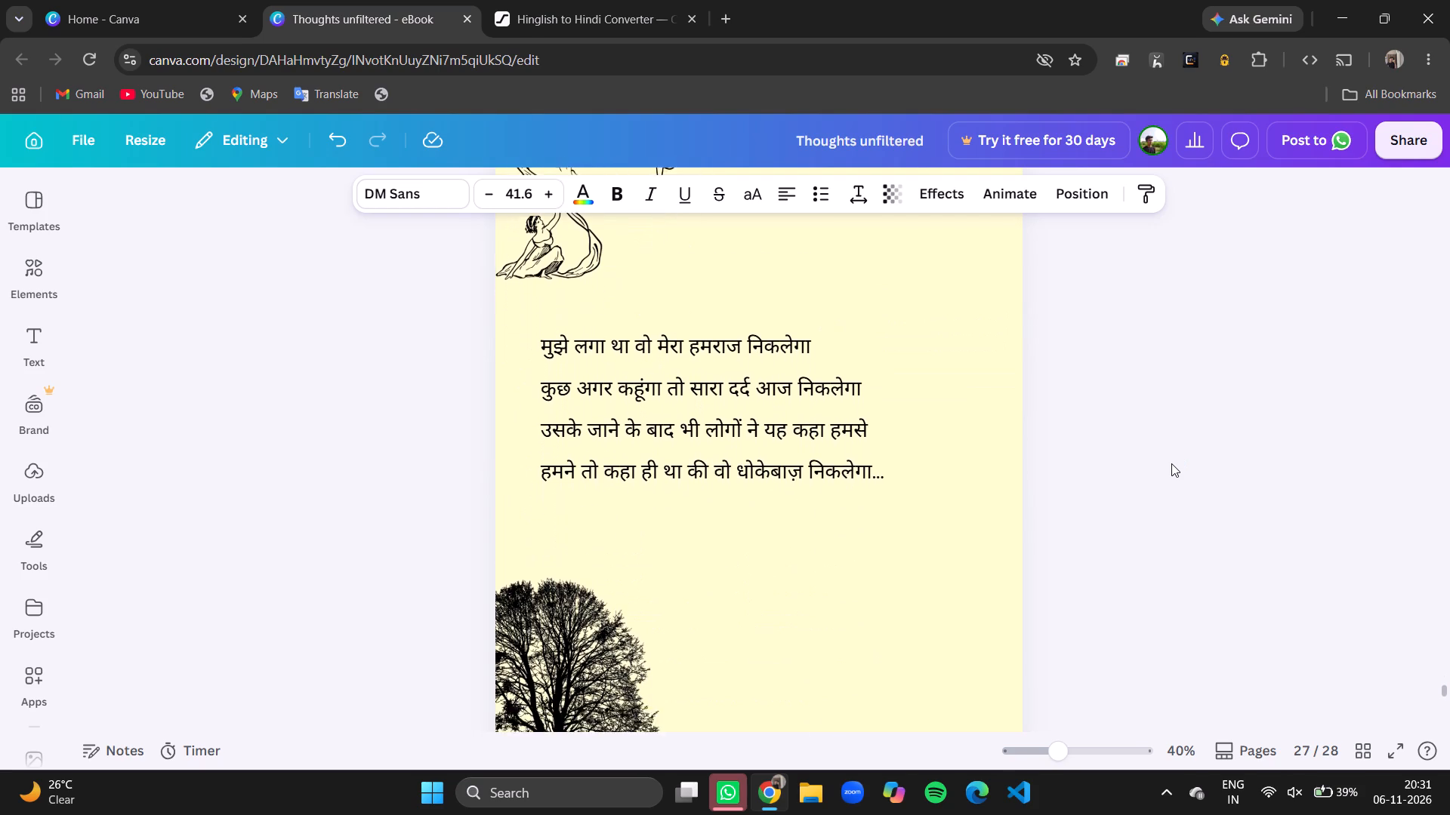
scroll(1171, 463, down, 6)
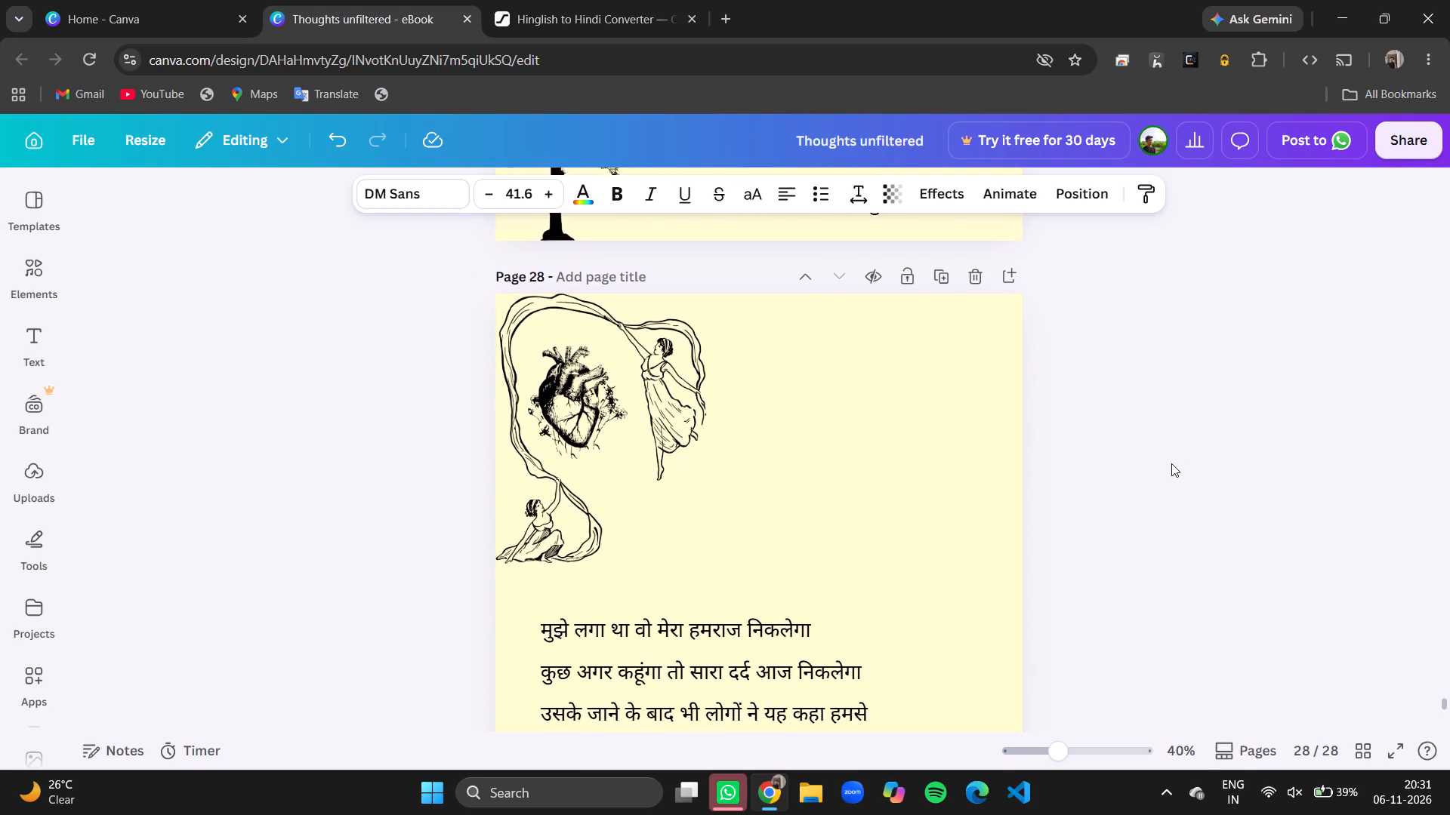
scroll(1171, 463, down, 5)
scroll(1171, 463, up, 4)
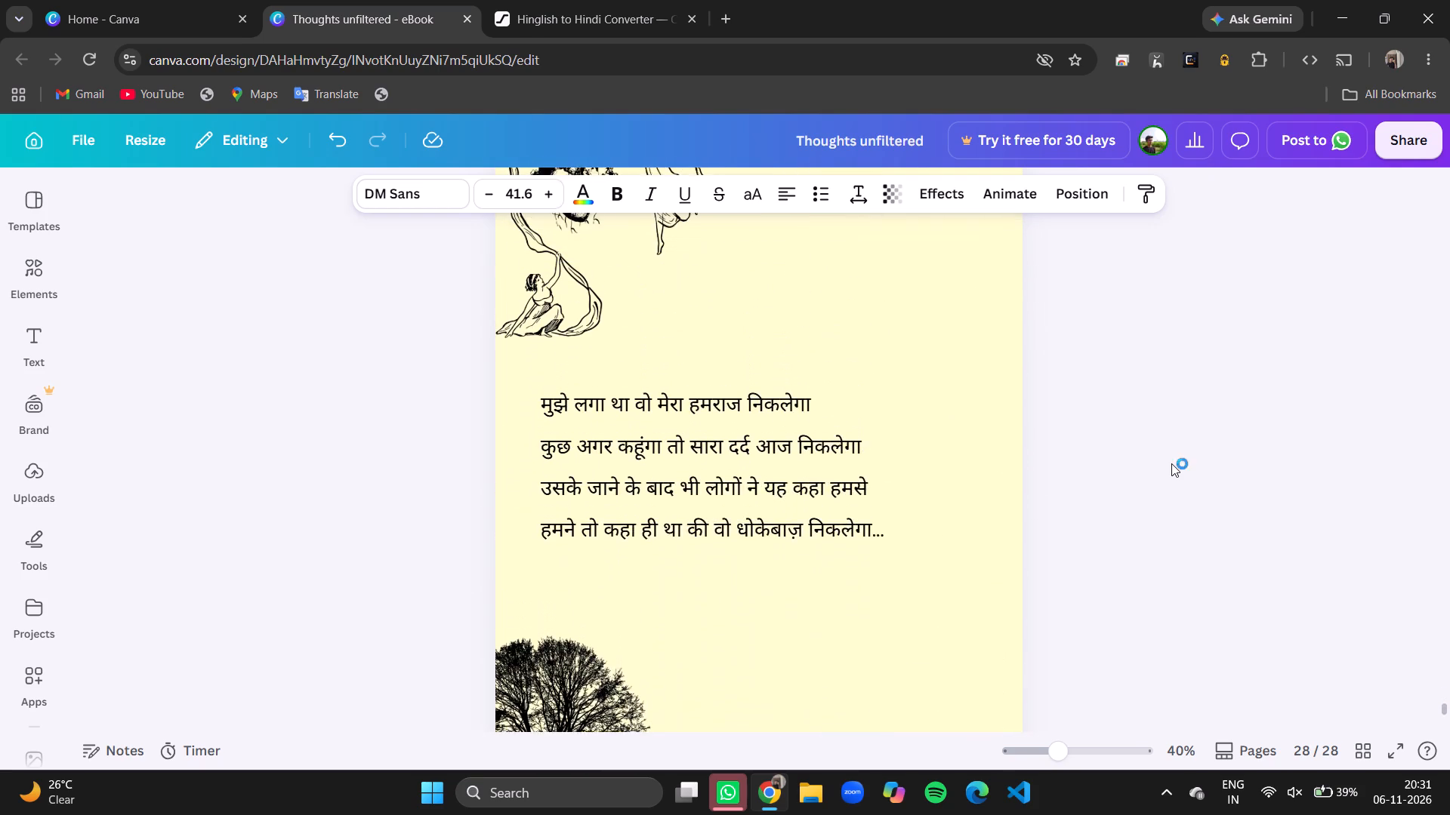
scroll(1171, 463, up, 6)
scroll(1171, 463, down, 10)
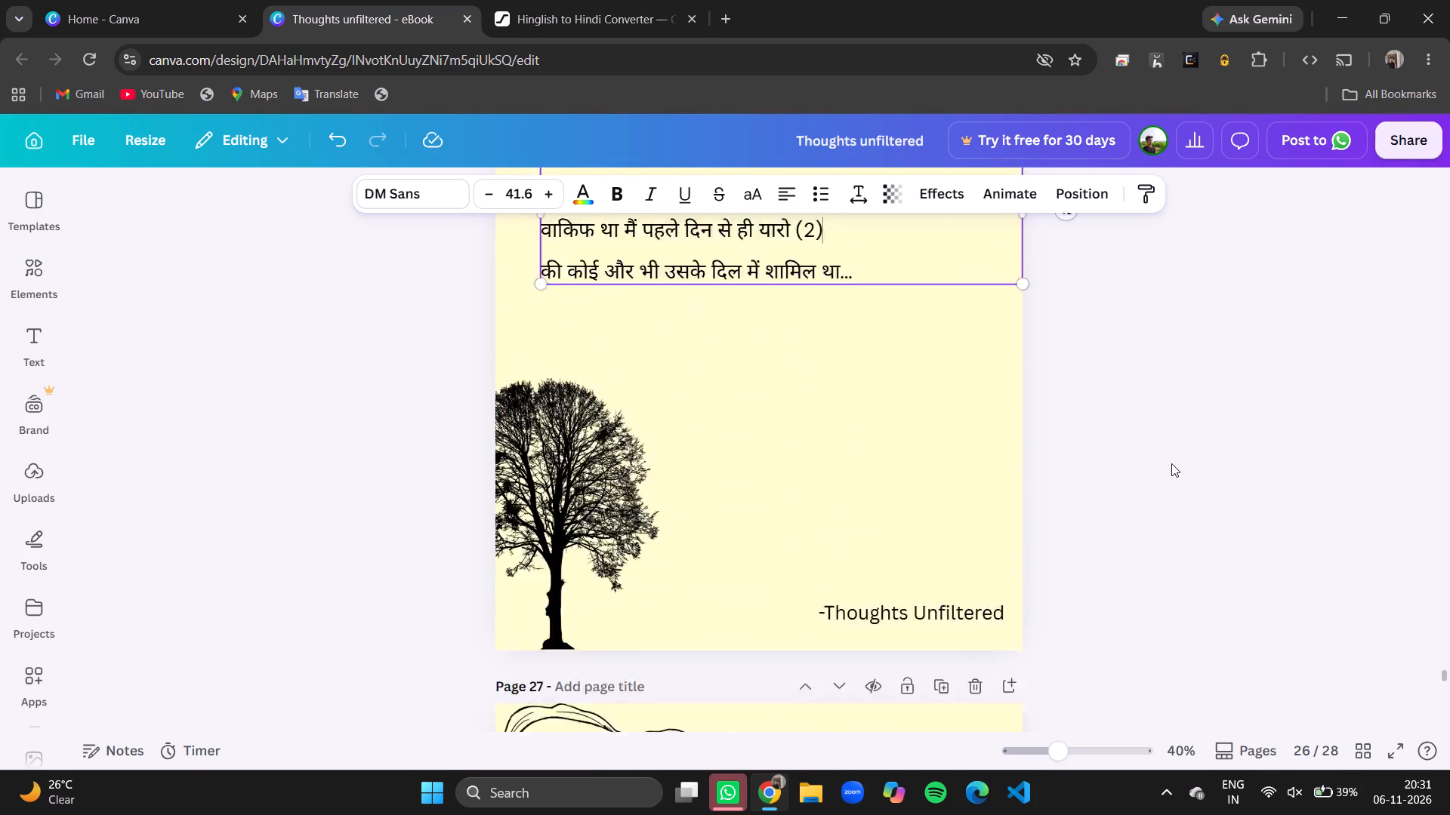
scroll(1171, 463, down, 7)
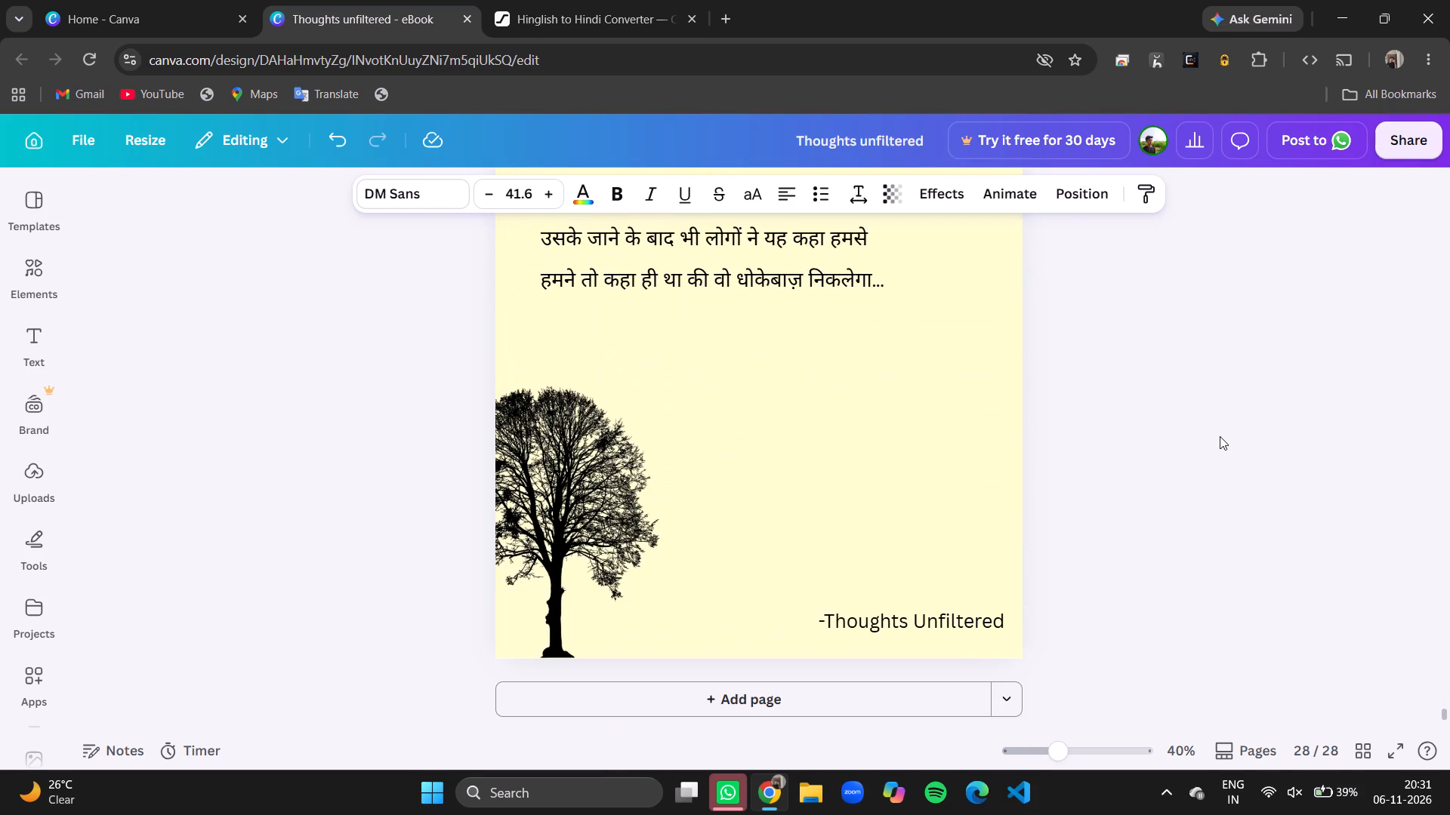
scroll(1220, 436, up, 11)
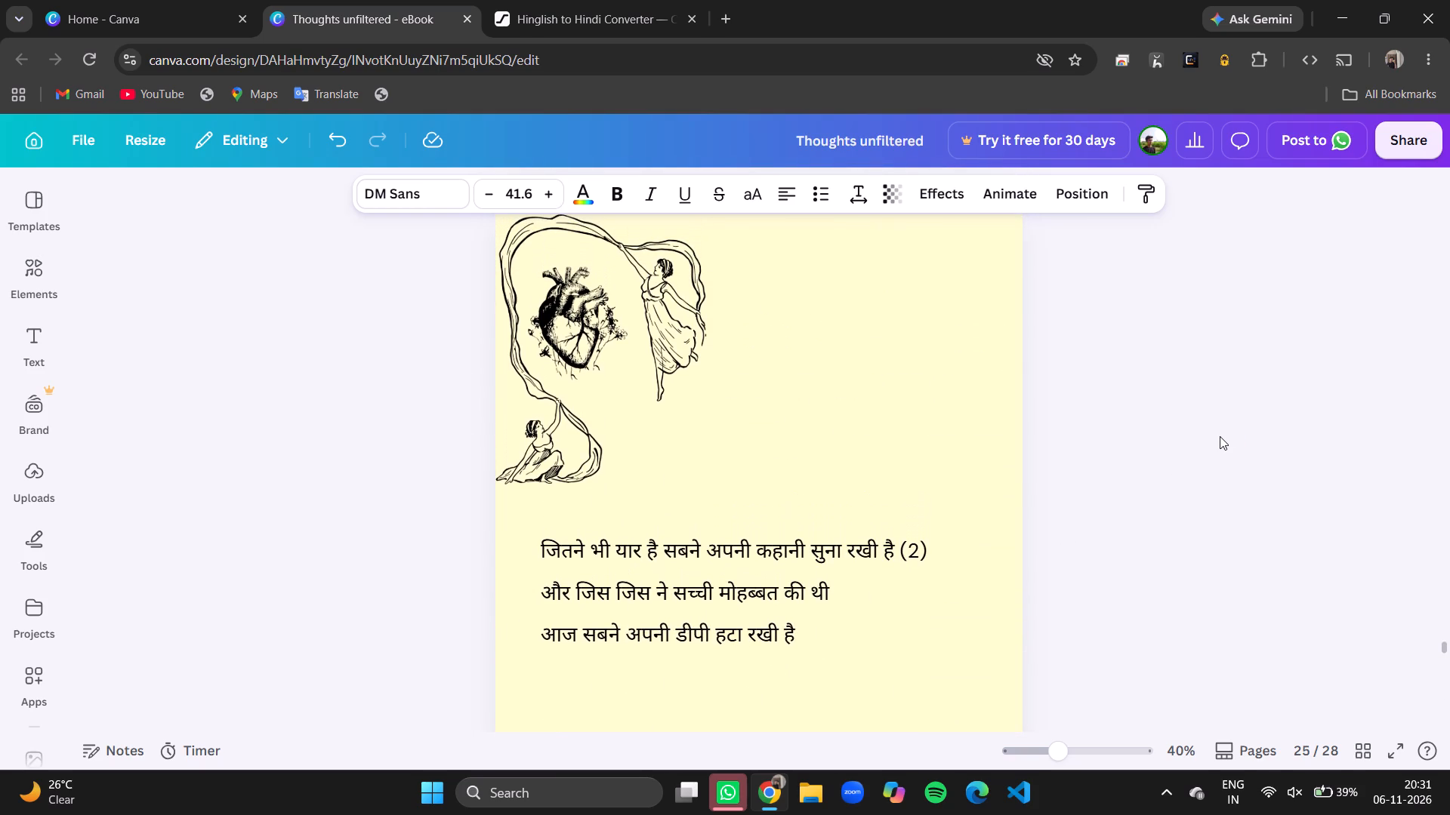
scroll(1220, 436, up, 4)
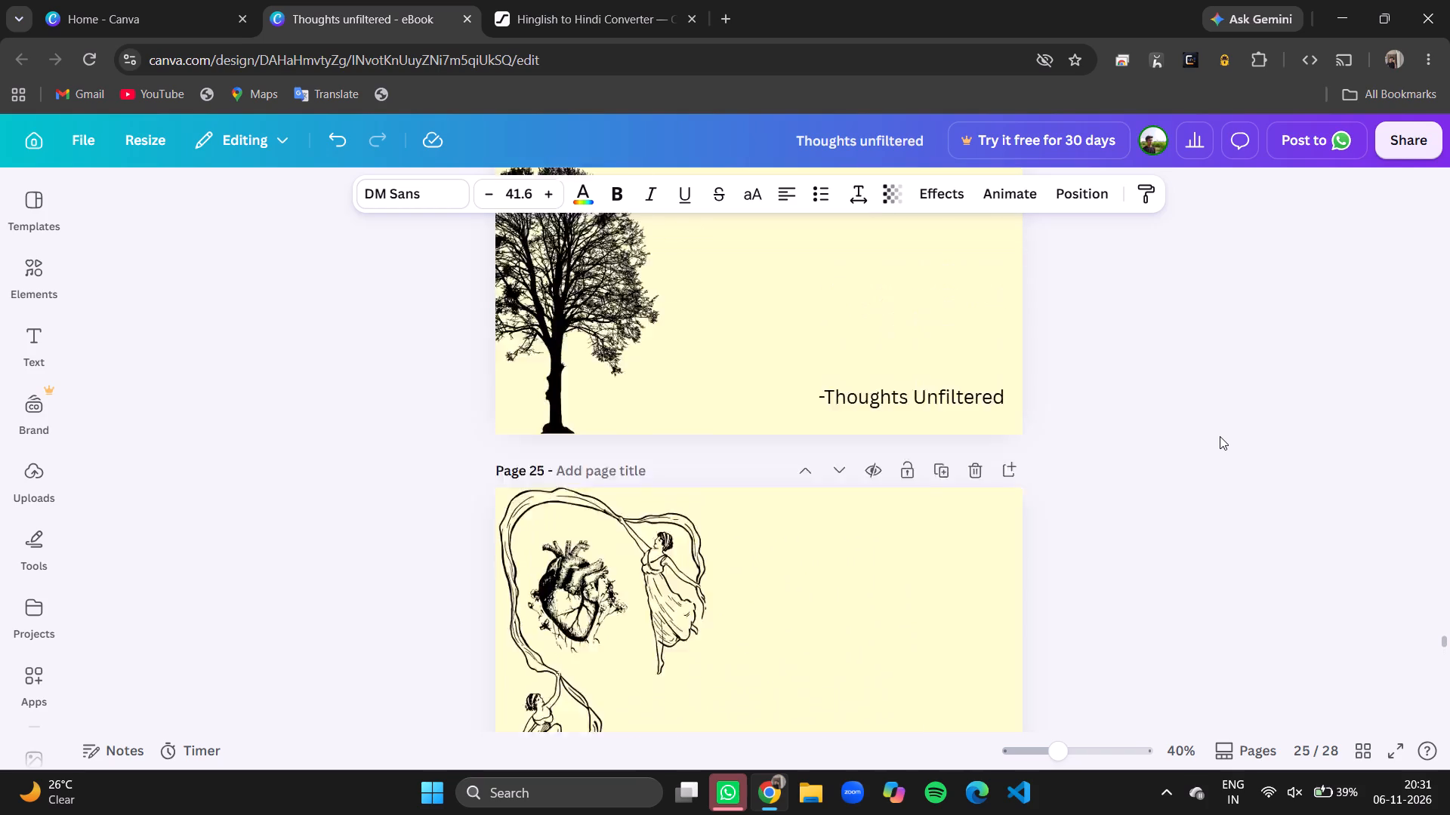
scroll(1220, 436, up, 7)
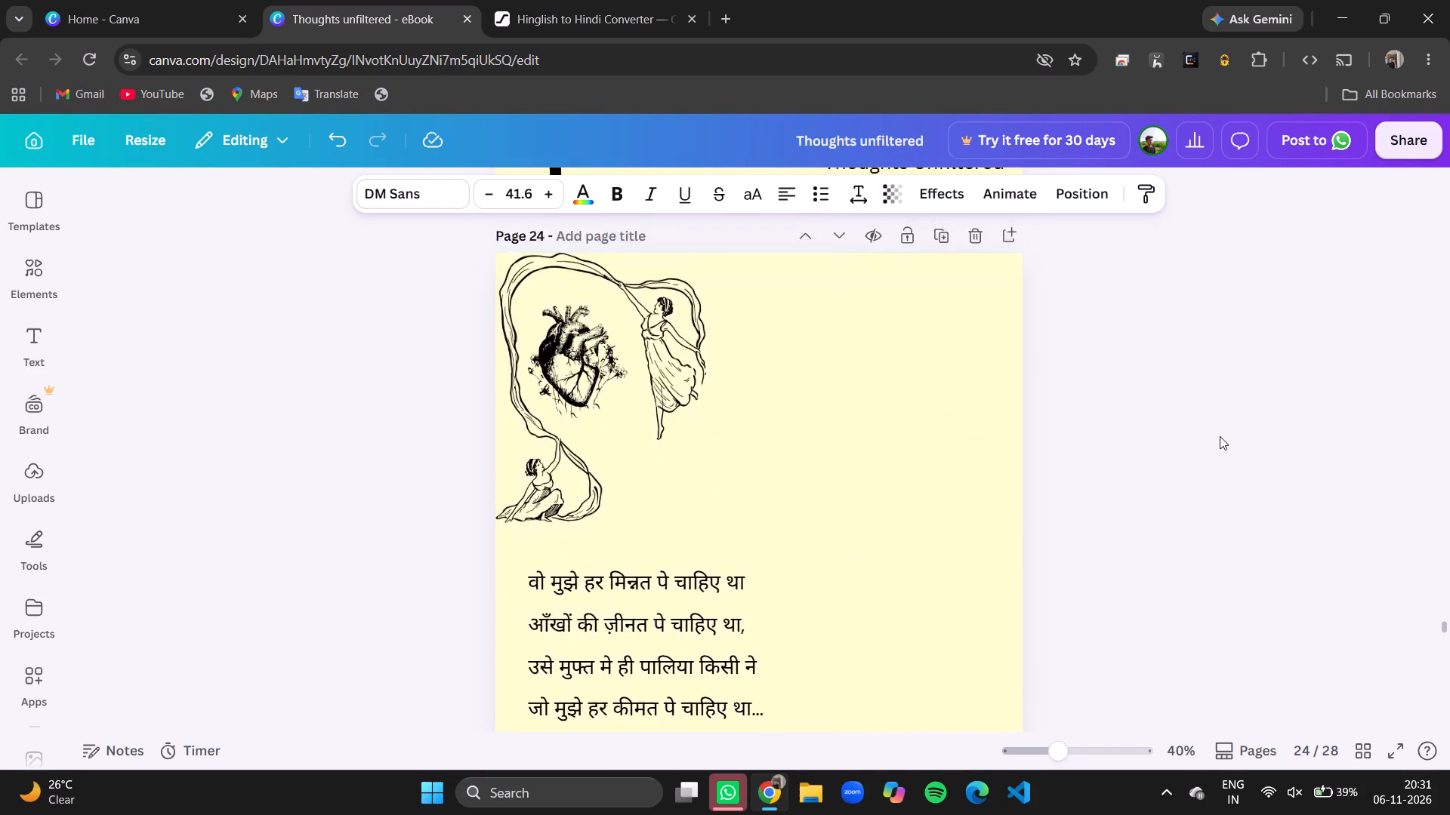
scroll(1220, 436, up, 4)
scroll(1220, 436, down, 1)
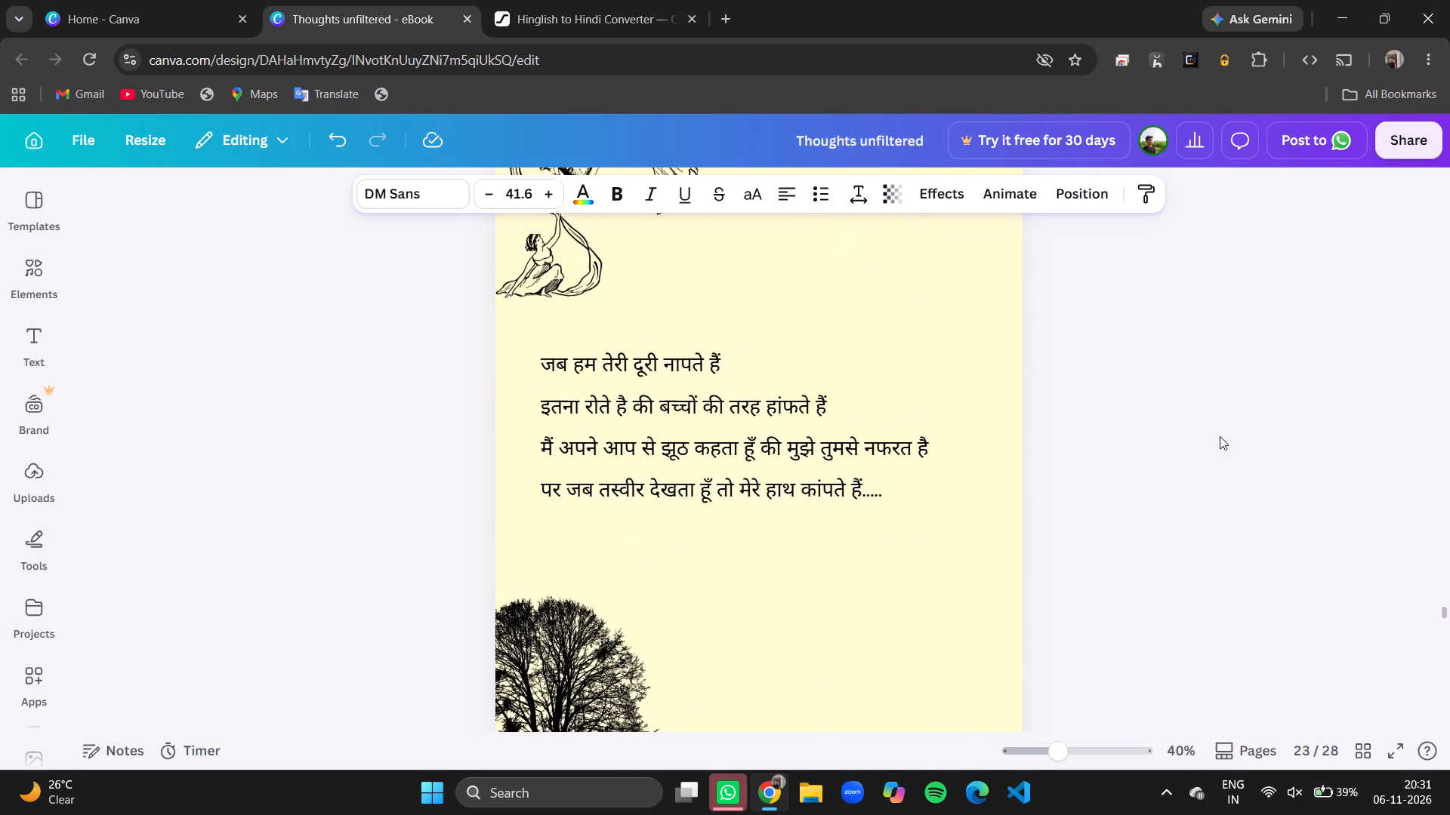
scroll(1220, 436, down, 6)
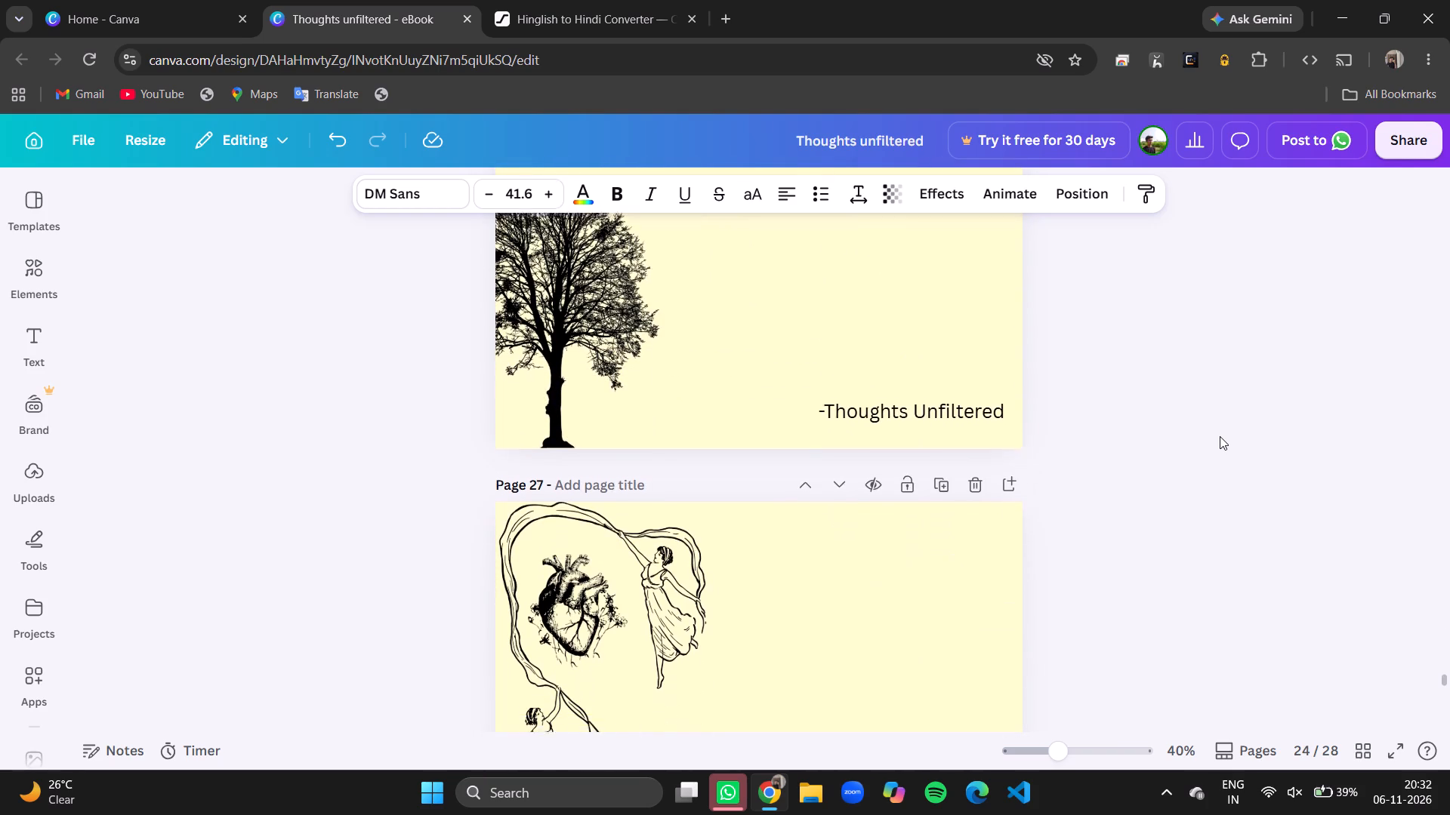
scroll(1220, 436, down, 2)
scroll(1220, 436, up, 1)
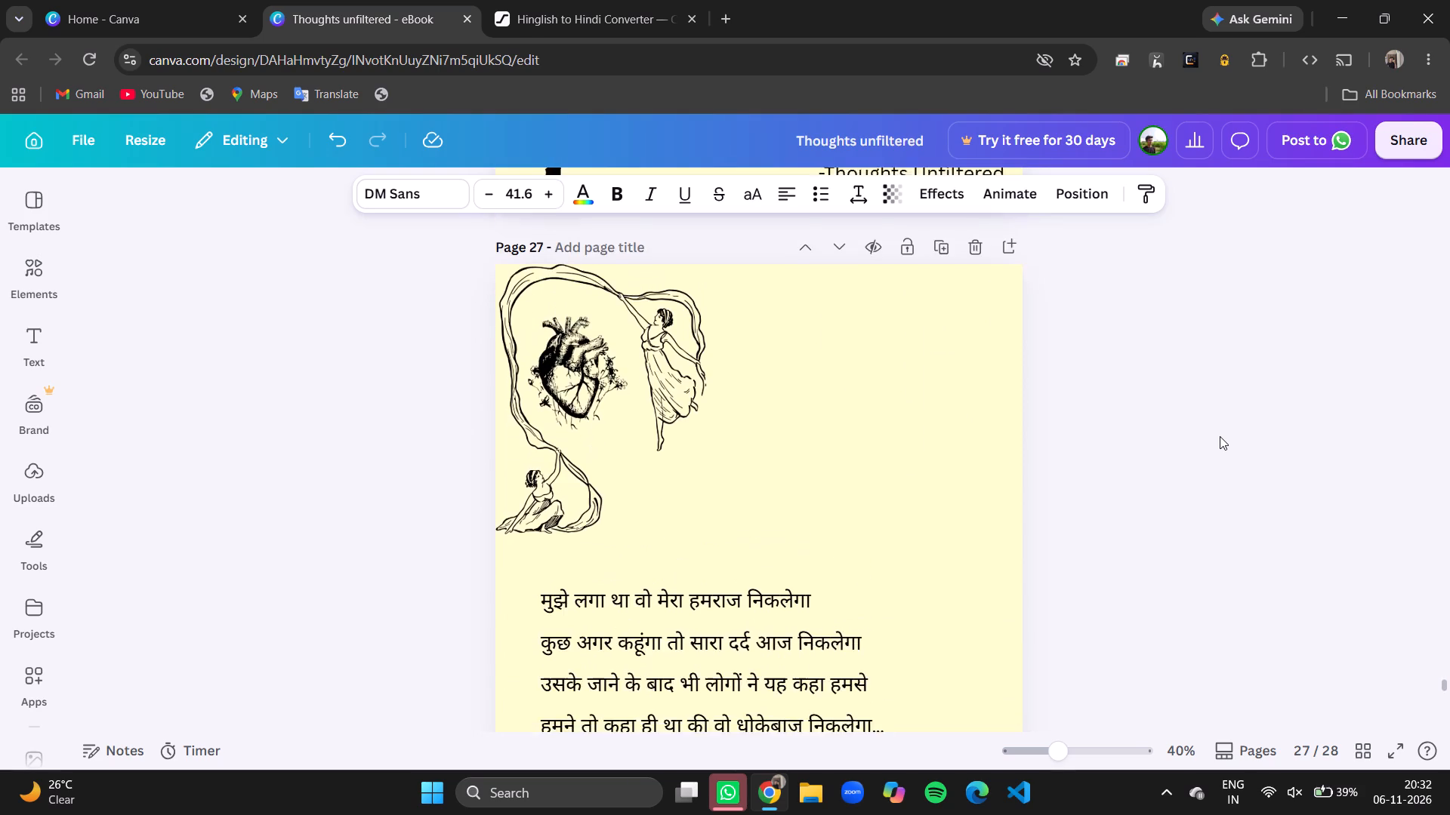
scroll(1220, 436, up, 1)
Finish text editing on page 26 and check the whole-page layout and poem of each page from 23 to 28.
click(992, 359)
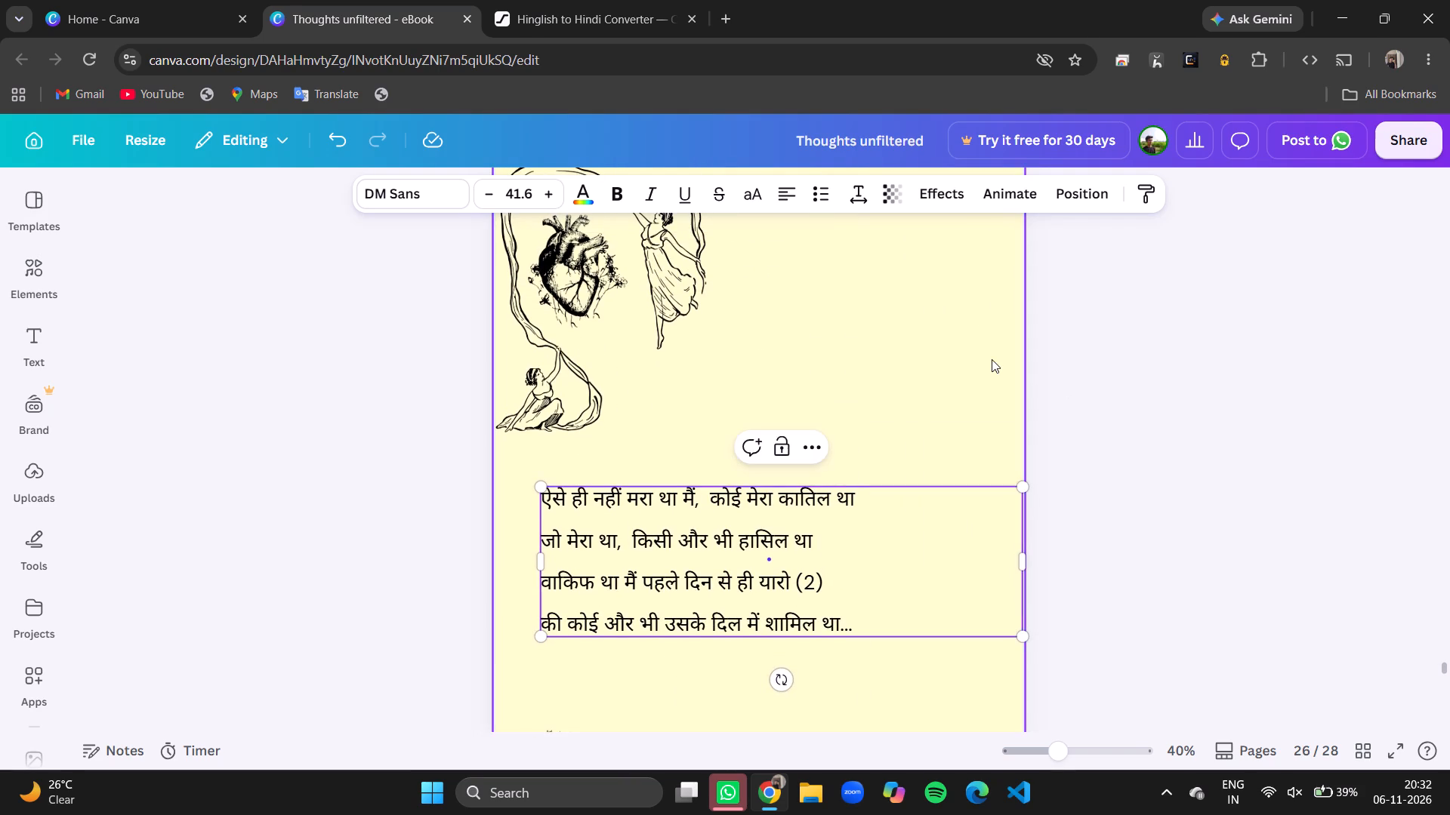
key(Up)
key(Up)
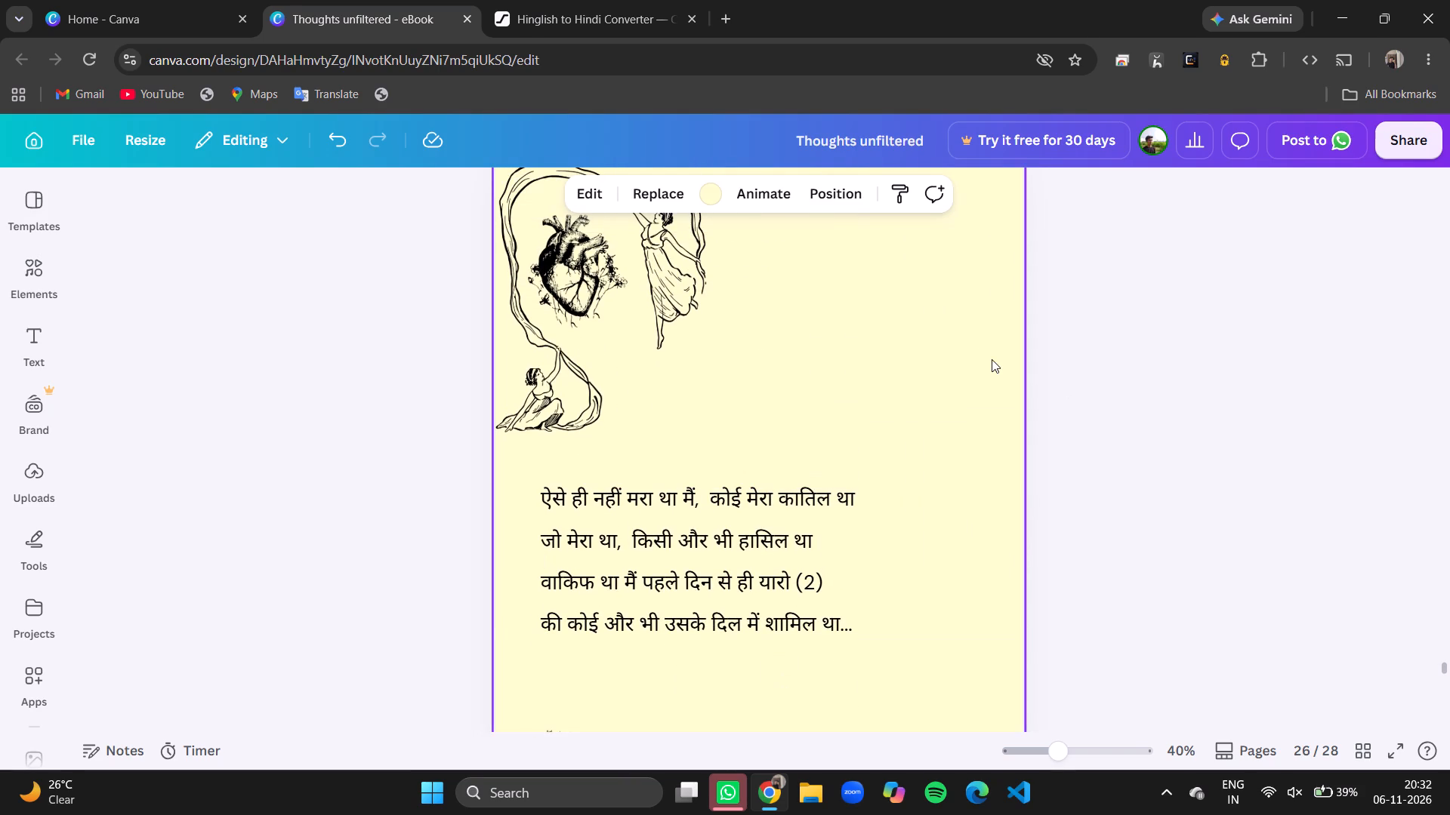
drag(992, 359, 1227, 438)
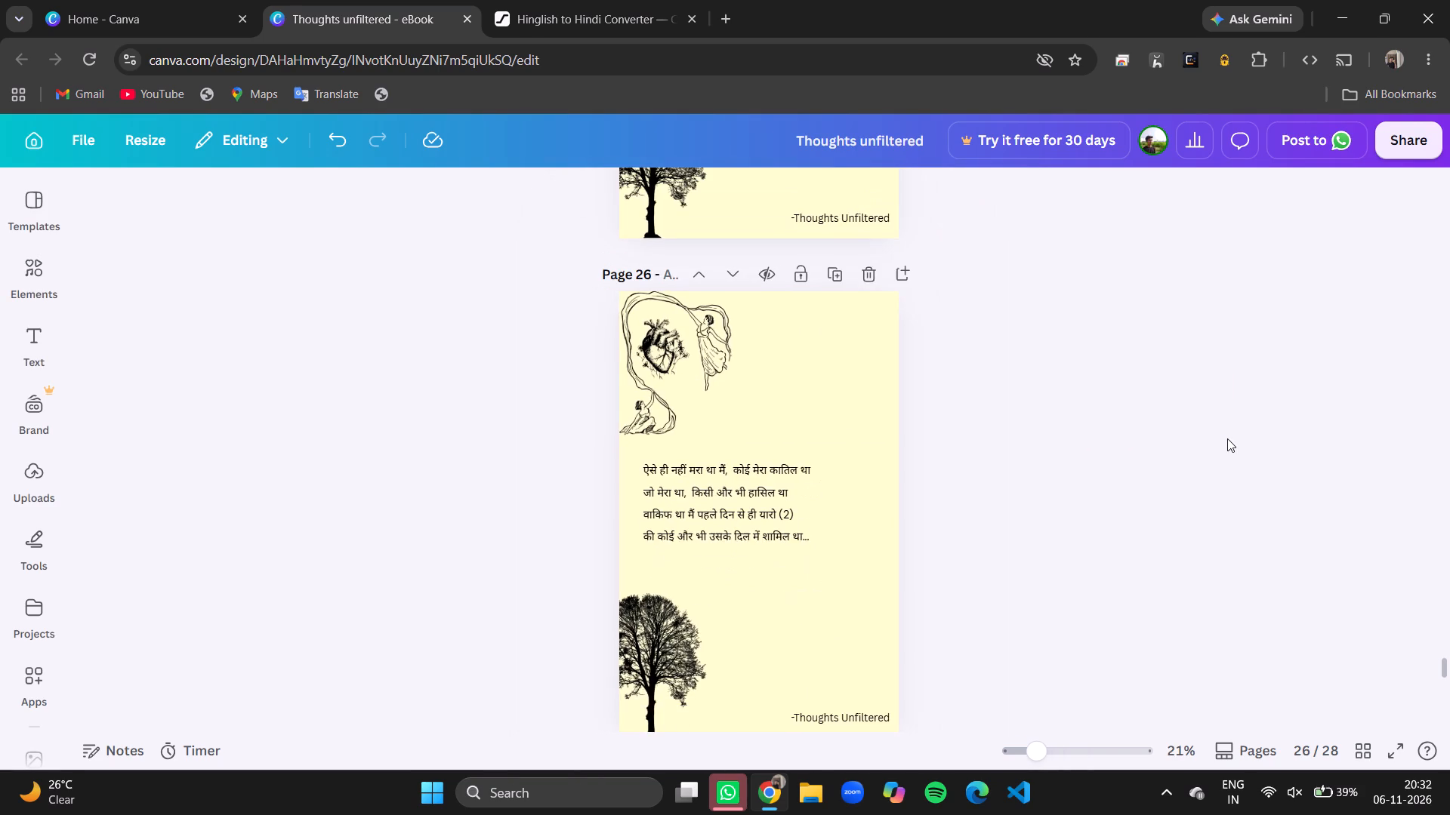
scroll(1227, 438, up, 5)
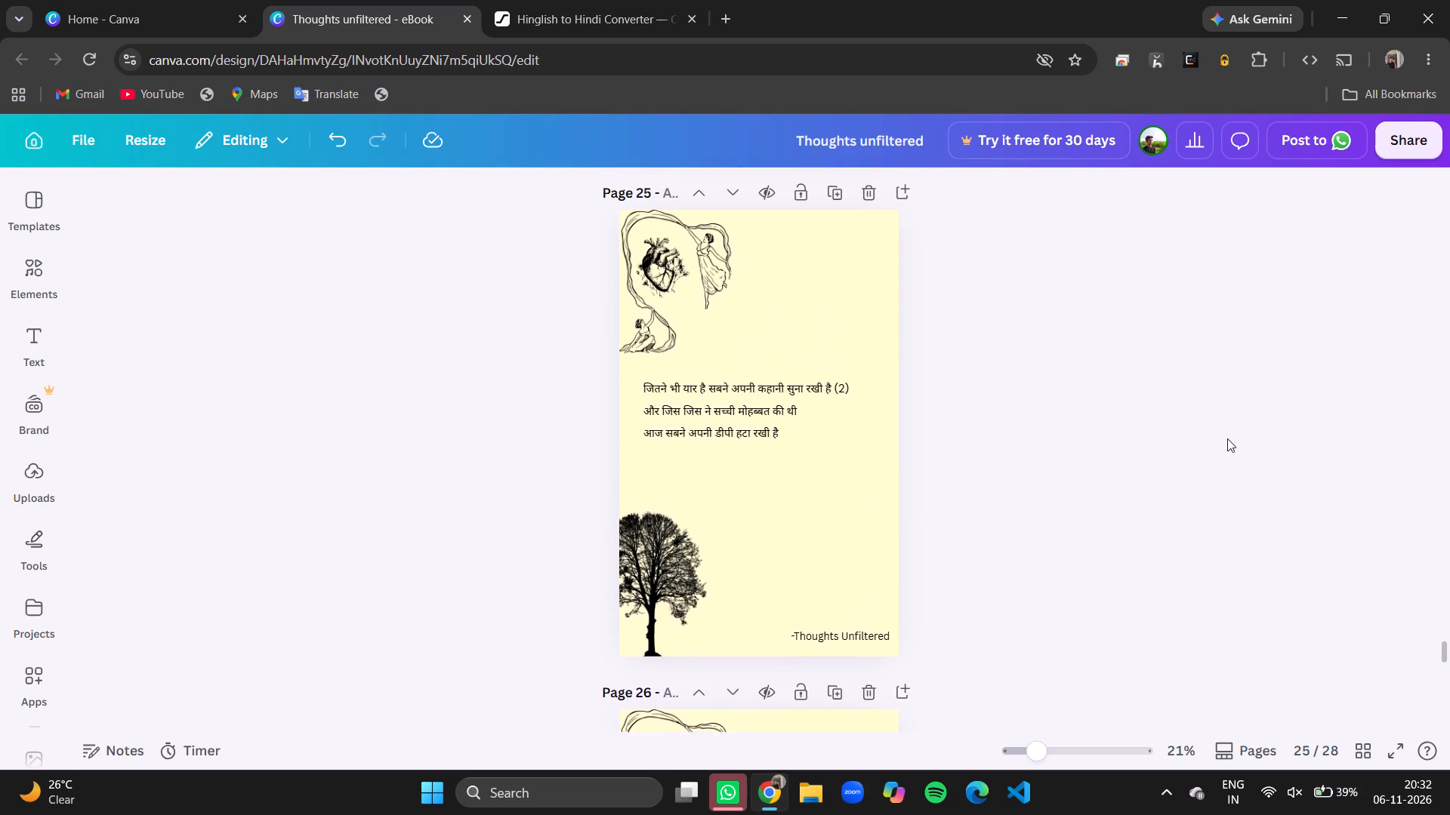
scroll(1227, 438, up, 1)
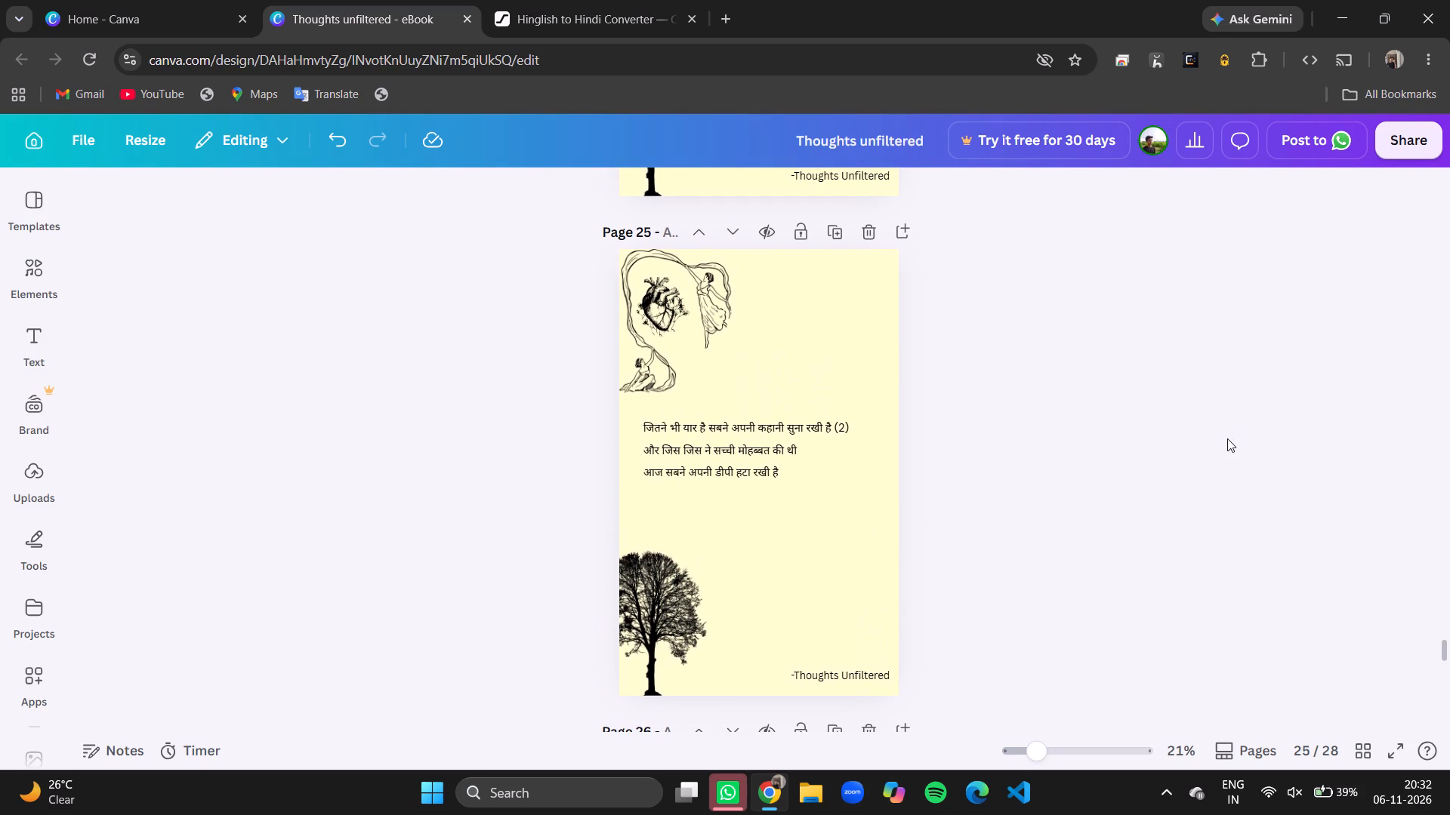
scroll(1227, 438, up, 5)
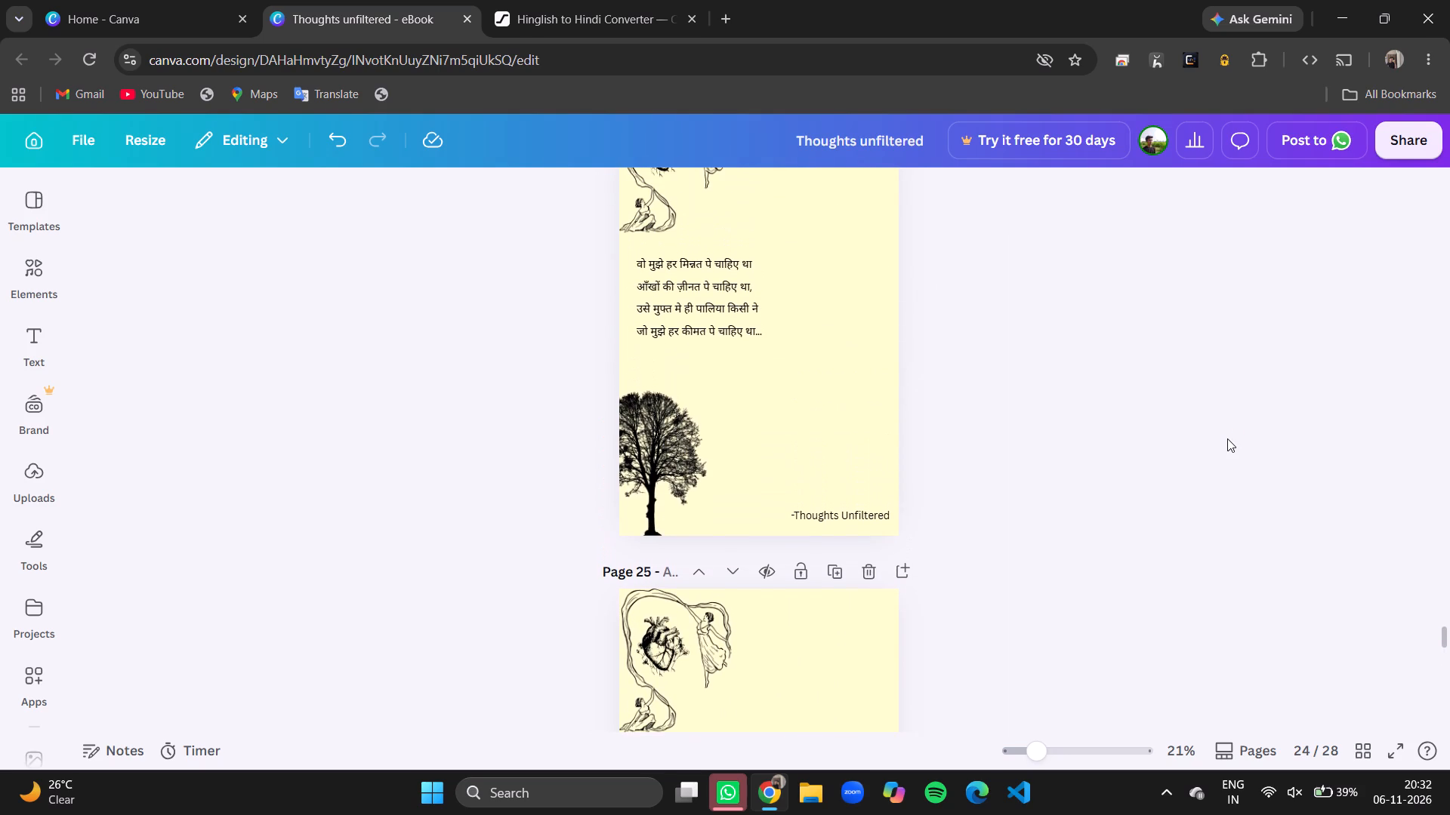
scroll(1227, 438, up, 5)
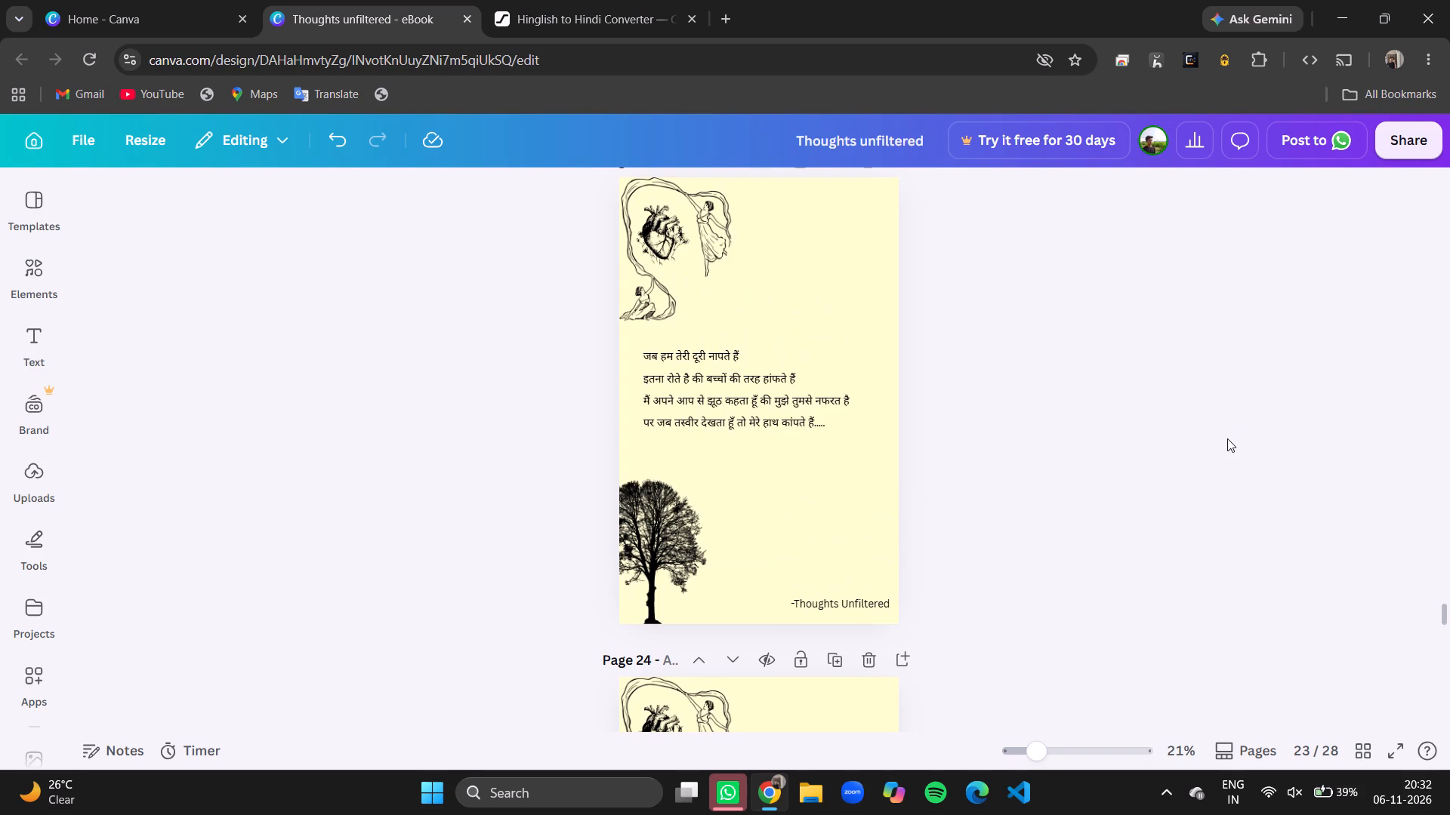
scroll(1227, 438, down, 5)
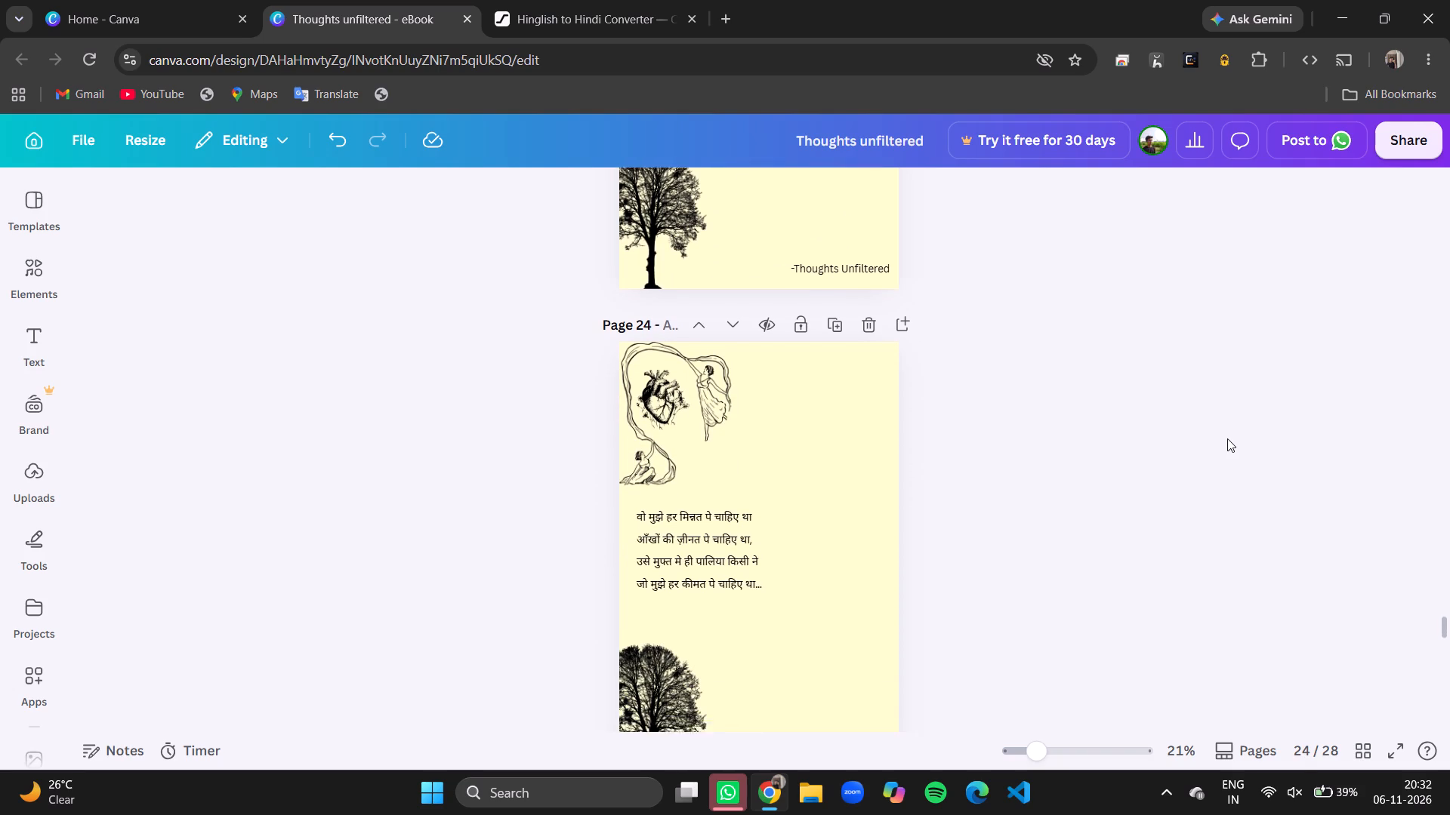
scroll(1227, 438, down, 3)
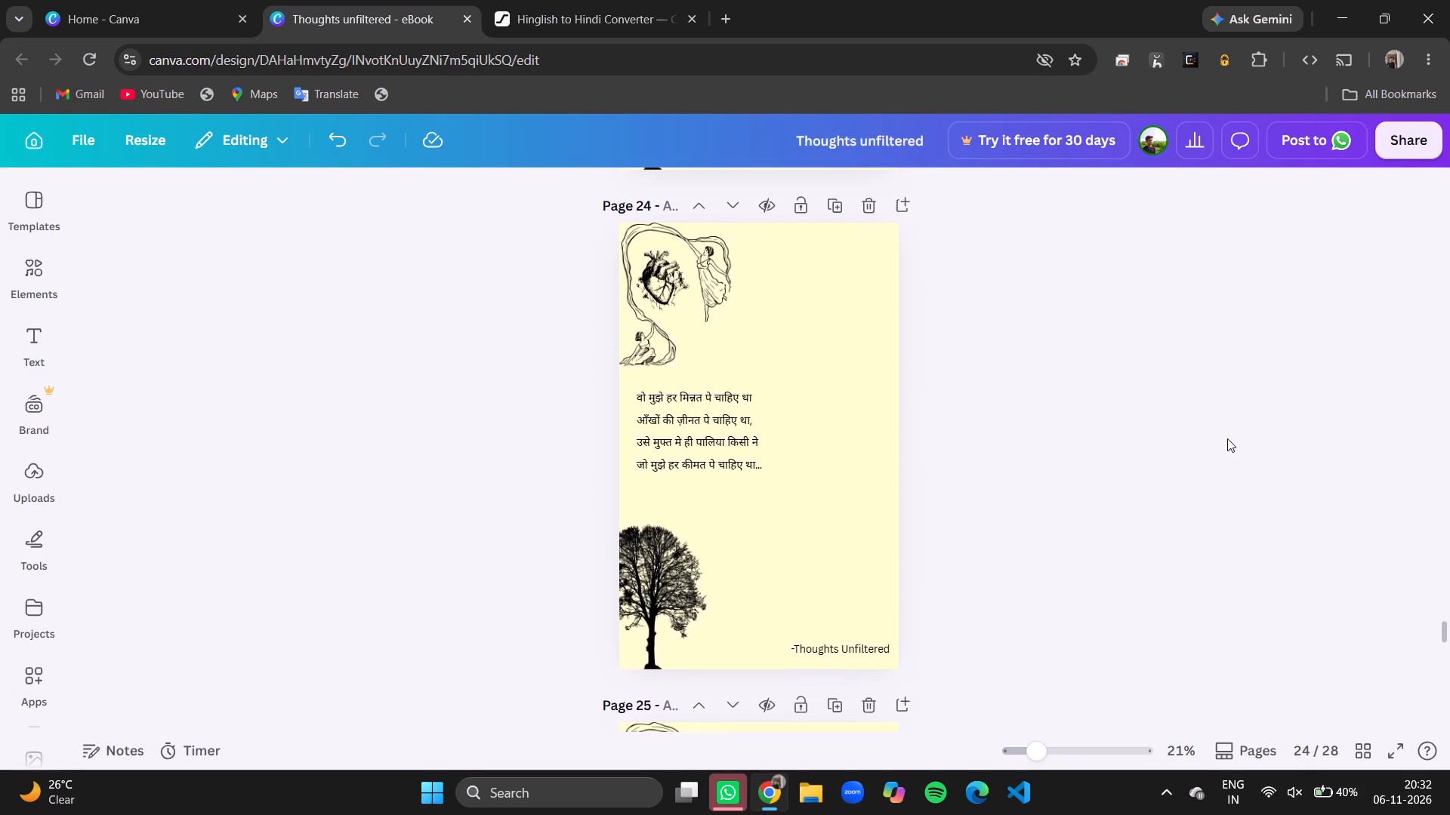
scroll(1227, 438, down, 4)
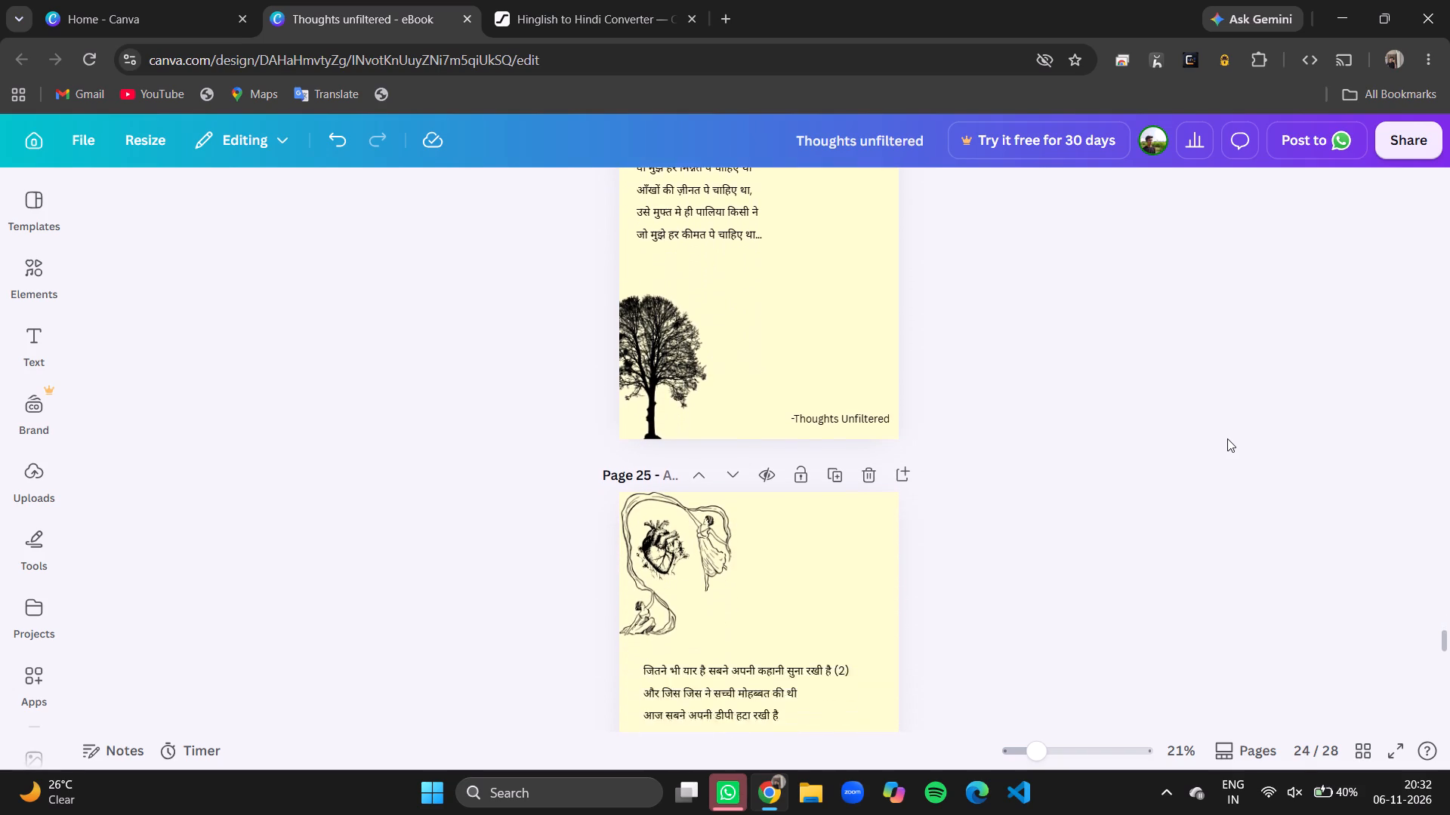
scroll(1227, 438, down, 2)
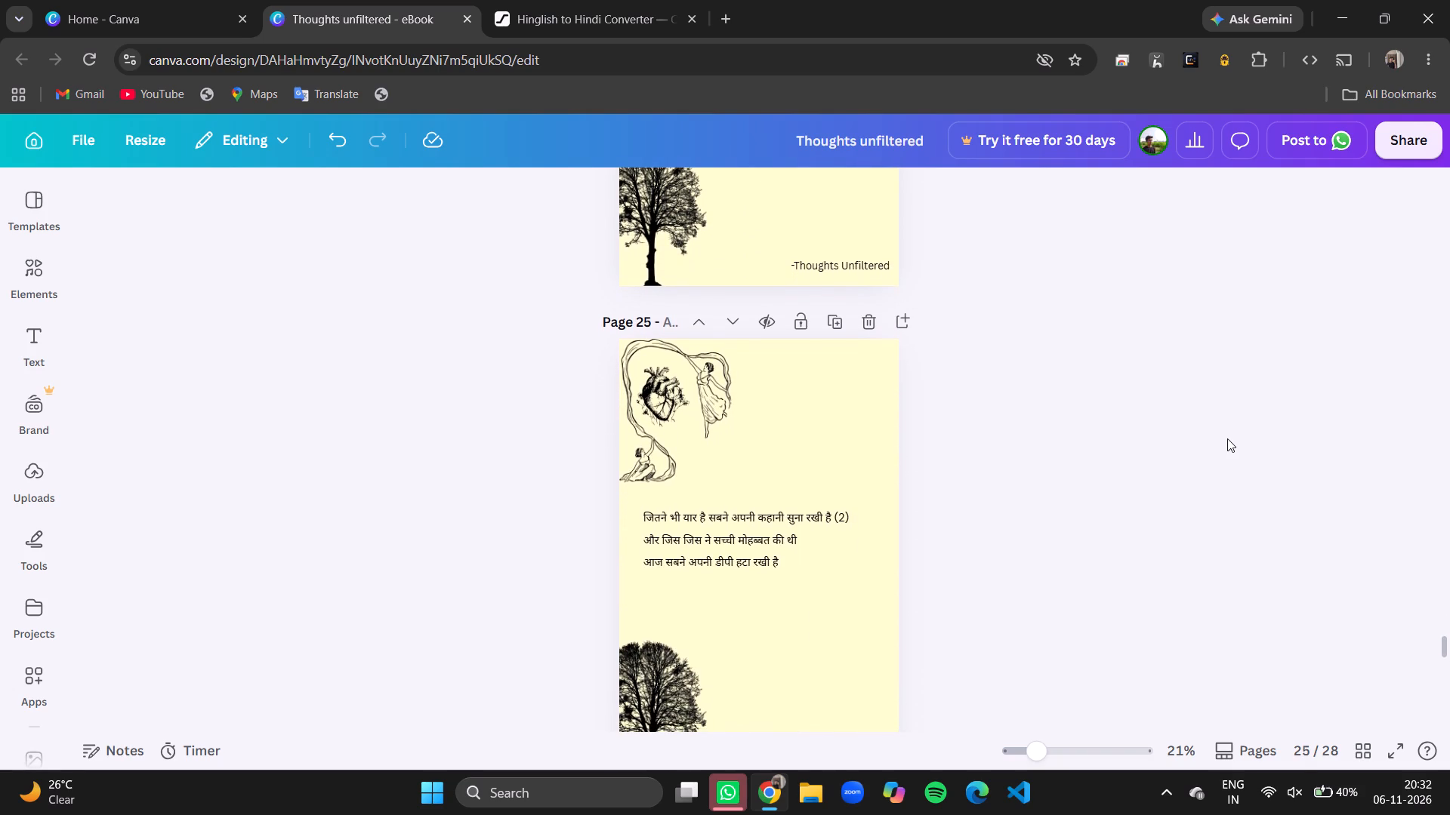
scroll(1227, 438, down, 2)
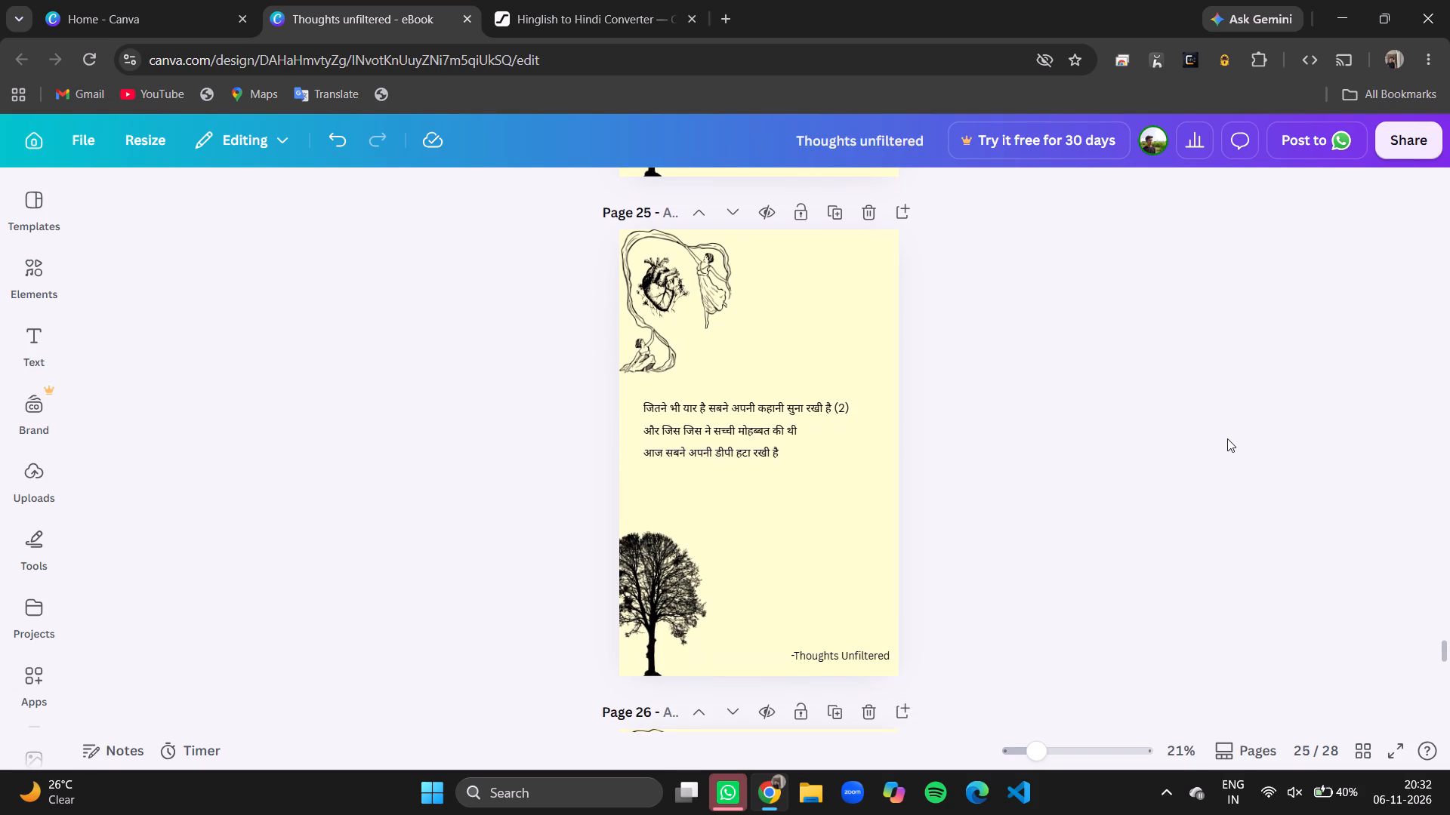
scroll(1227, 438, down, 3)
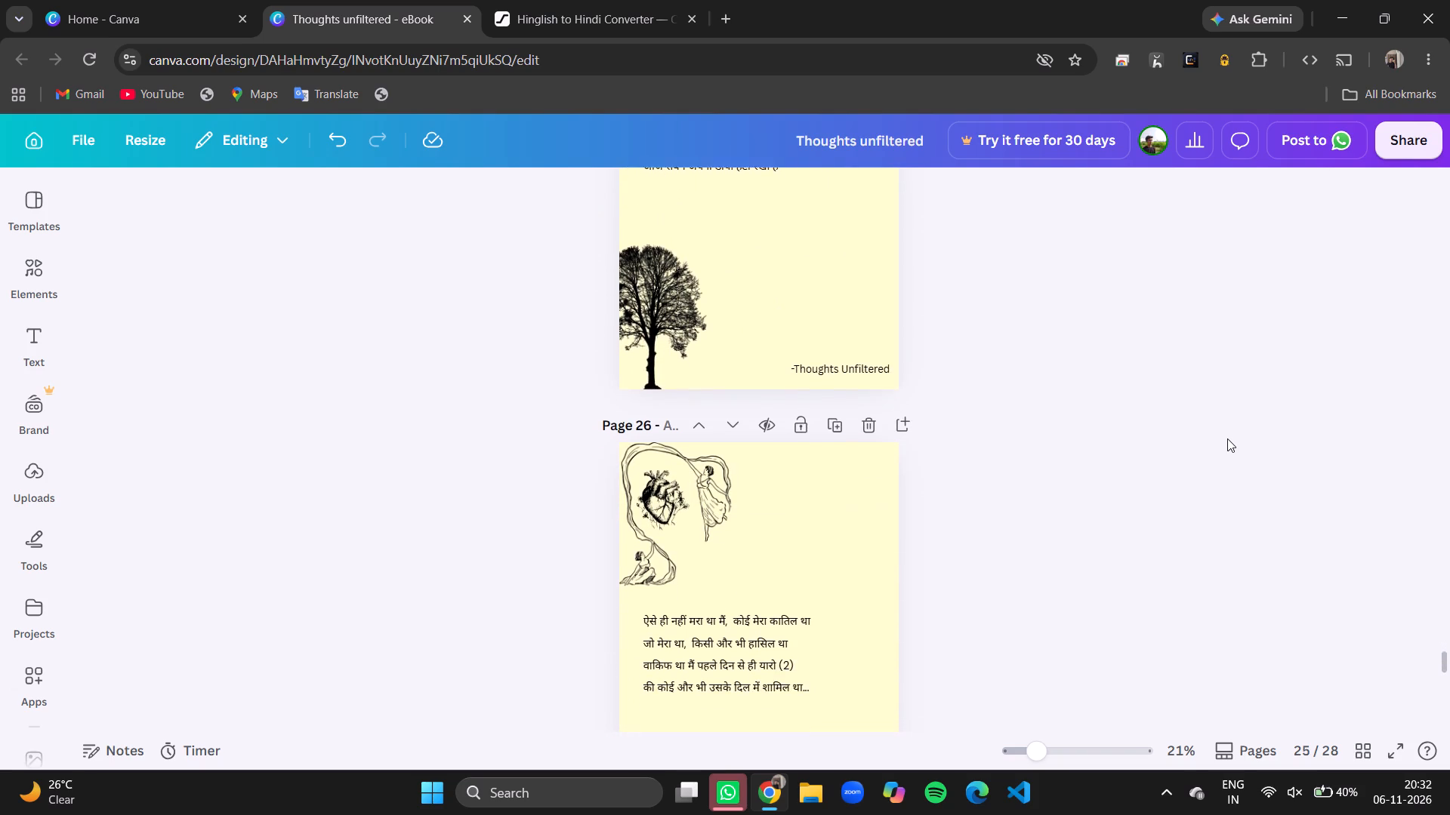
scroll(1227, 438, down, 5)
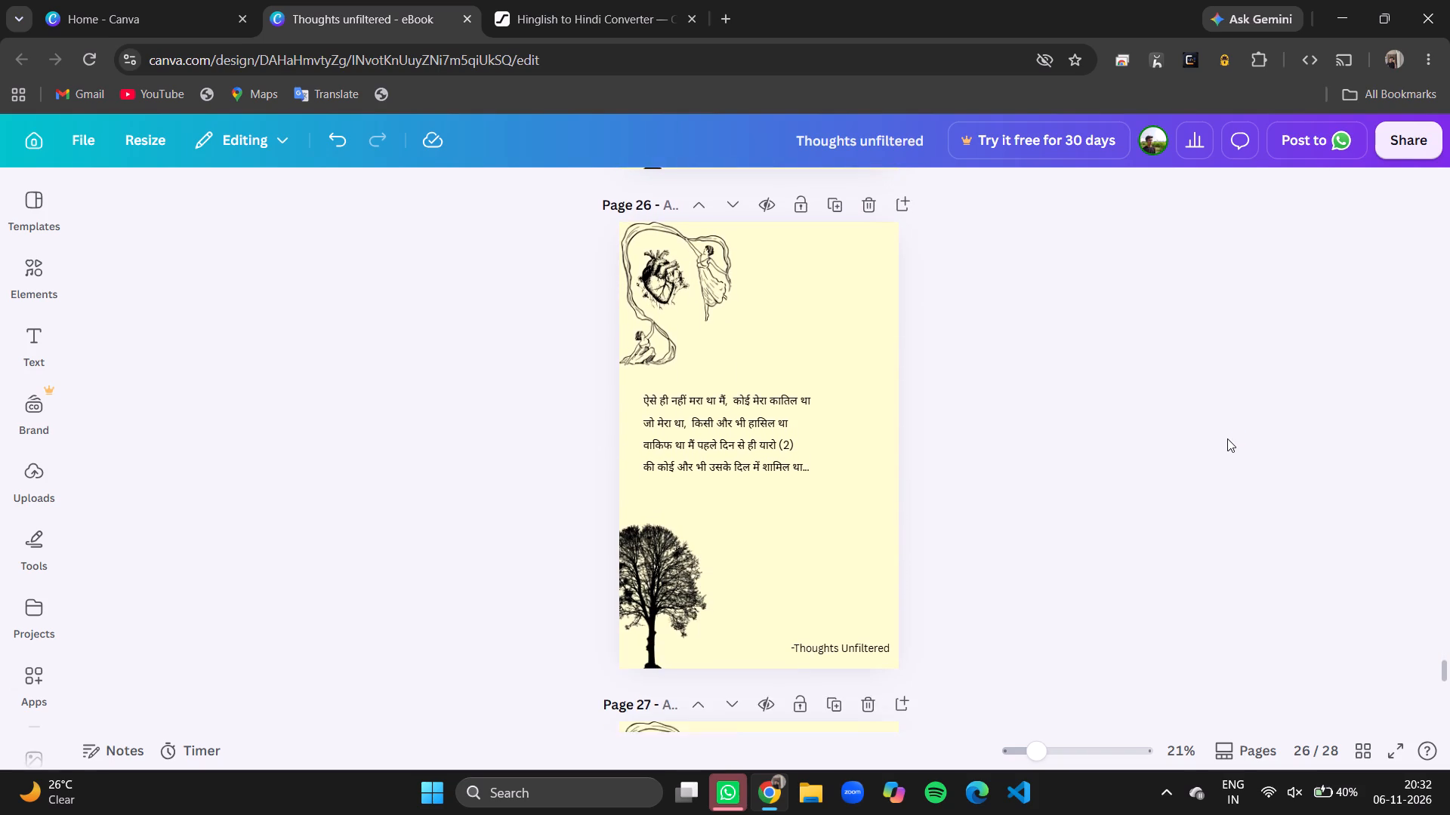
scroll(1227, 438, down, 3)
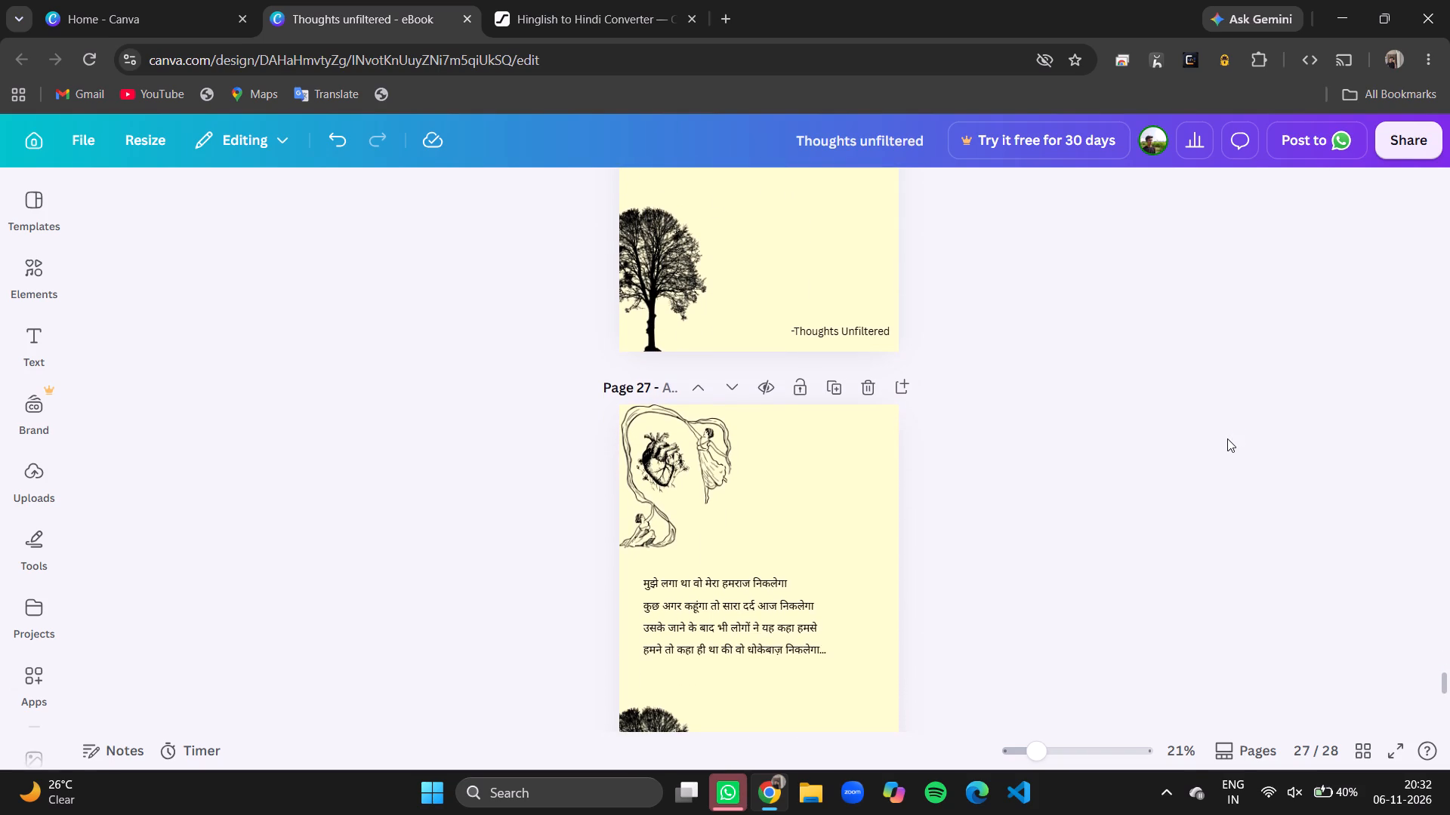
scroll(1227, 438, down, 3)
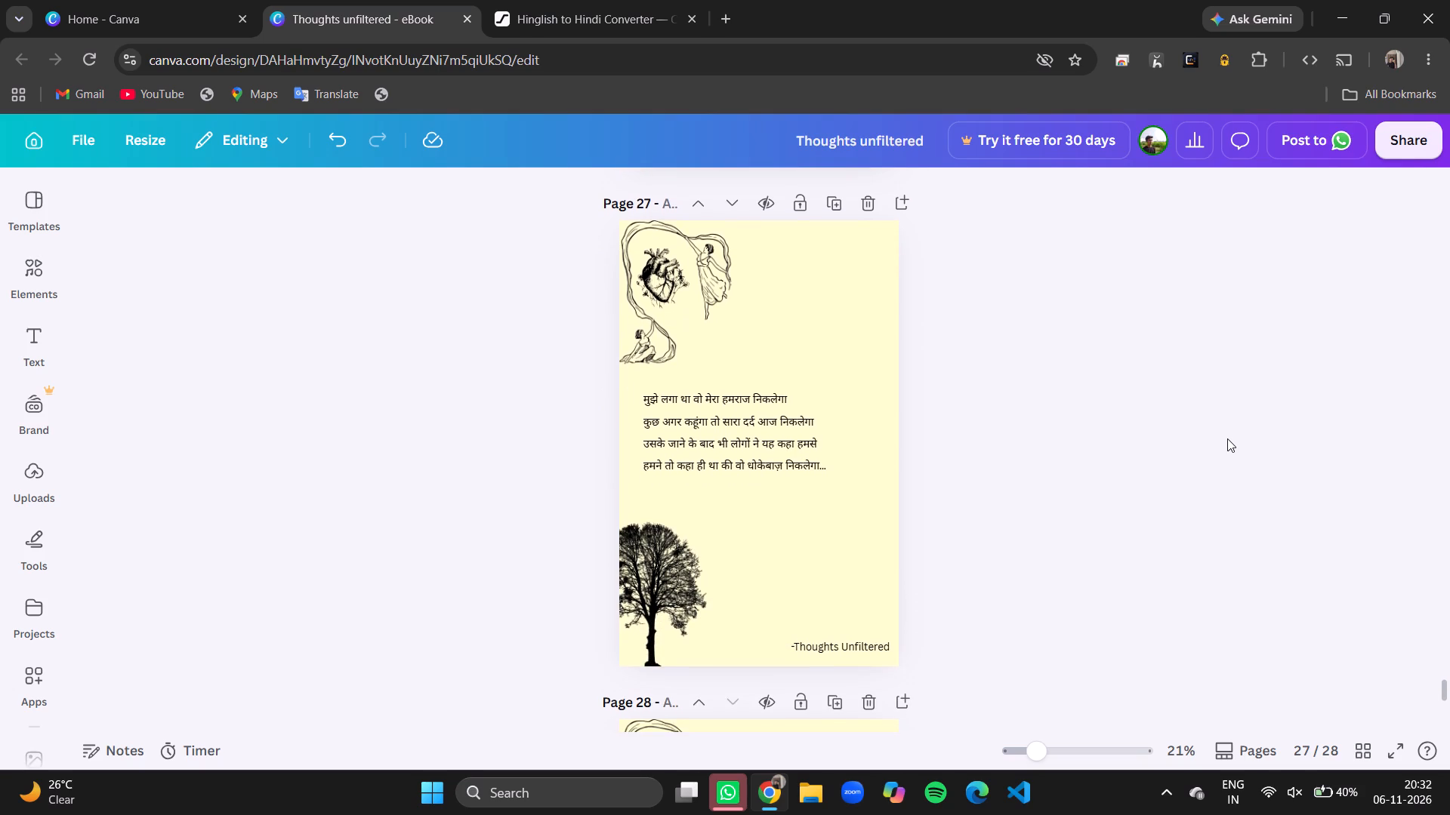
scroll(1227, 438, down, 3)
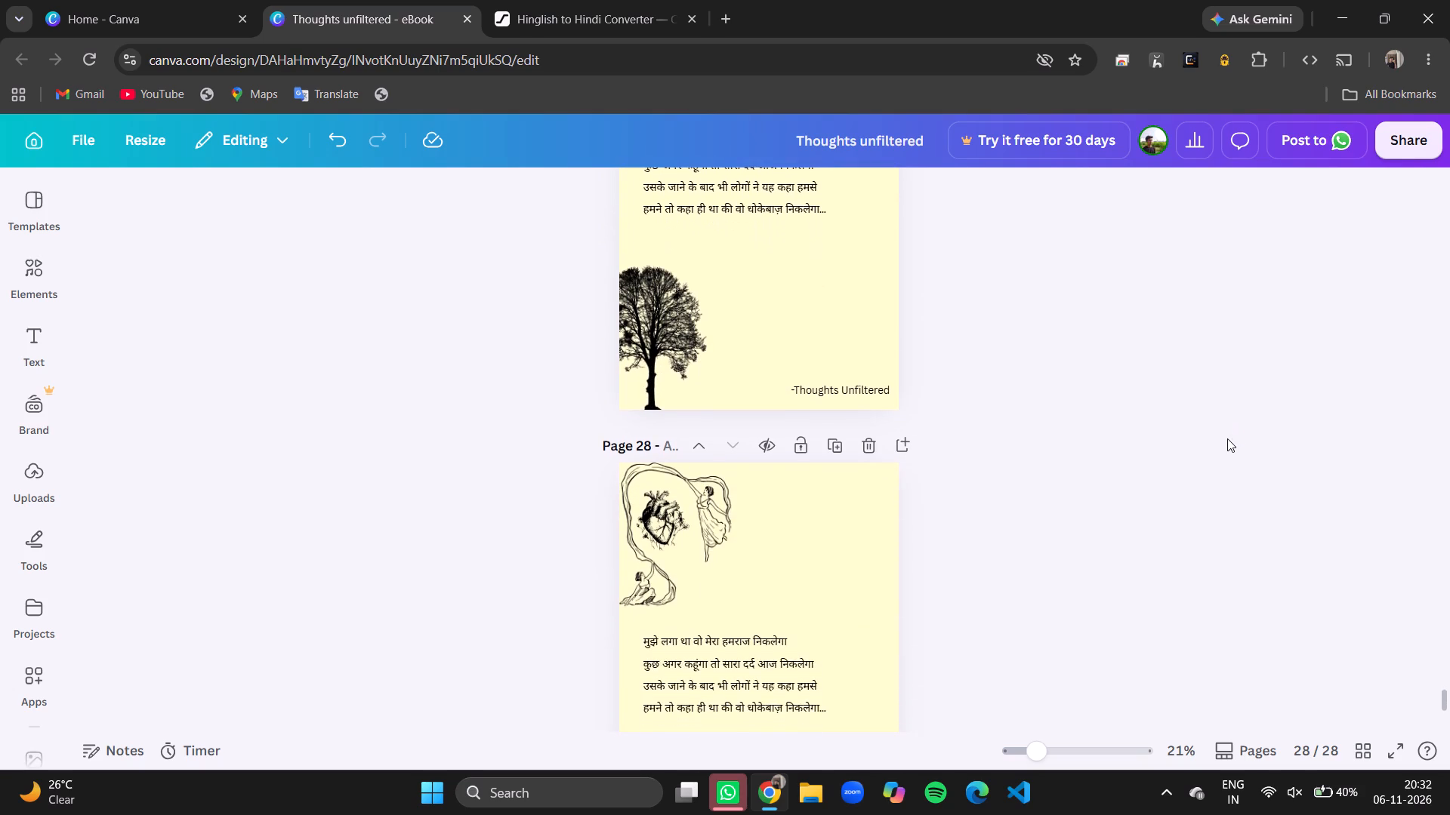
scroll(1227, 438, down, 5)
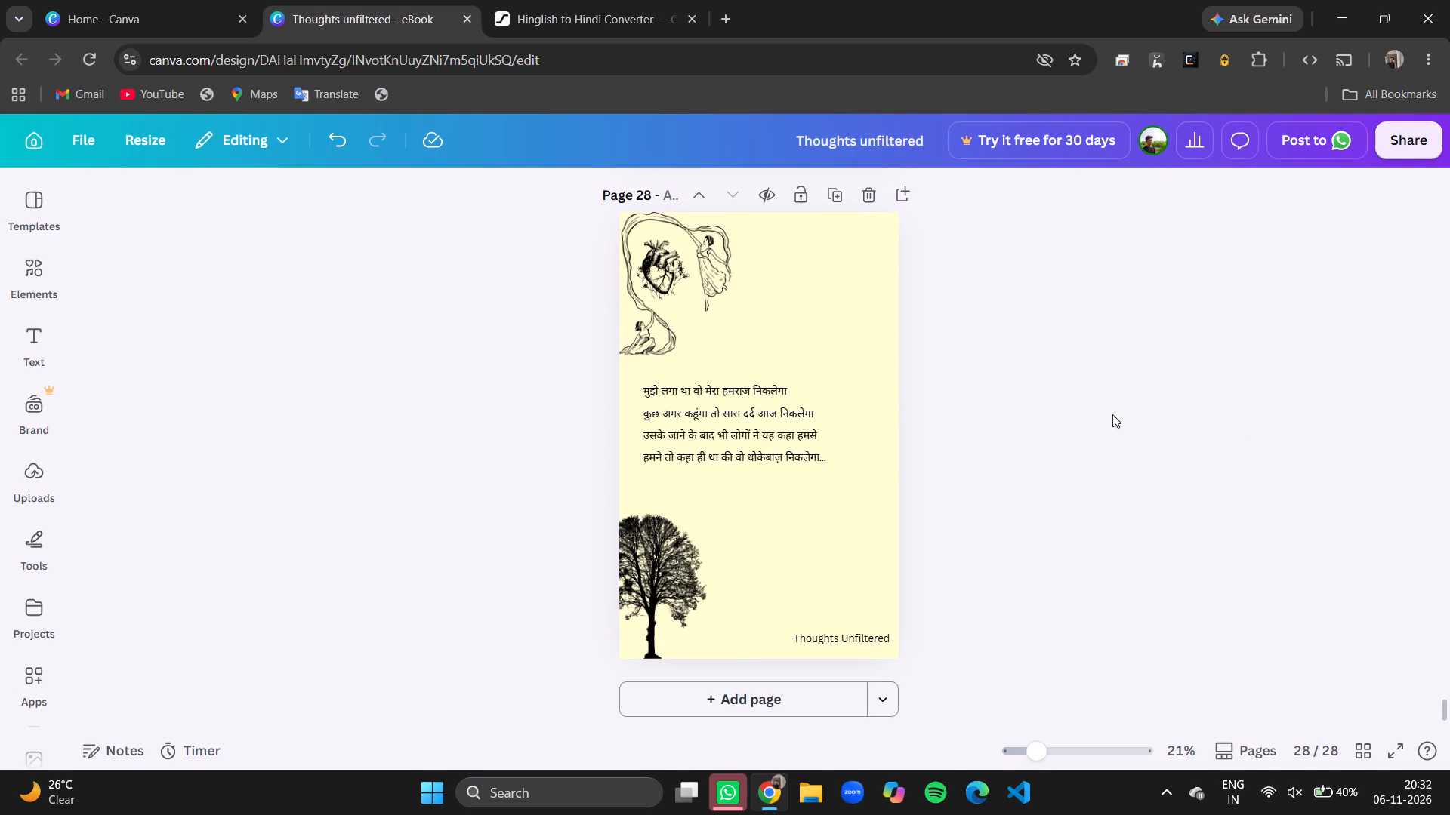
Select the four-line poem text box on page 28, the last page of the eBook.
click(805, 444)
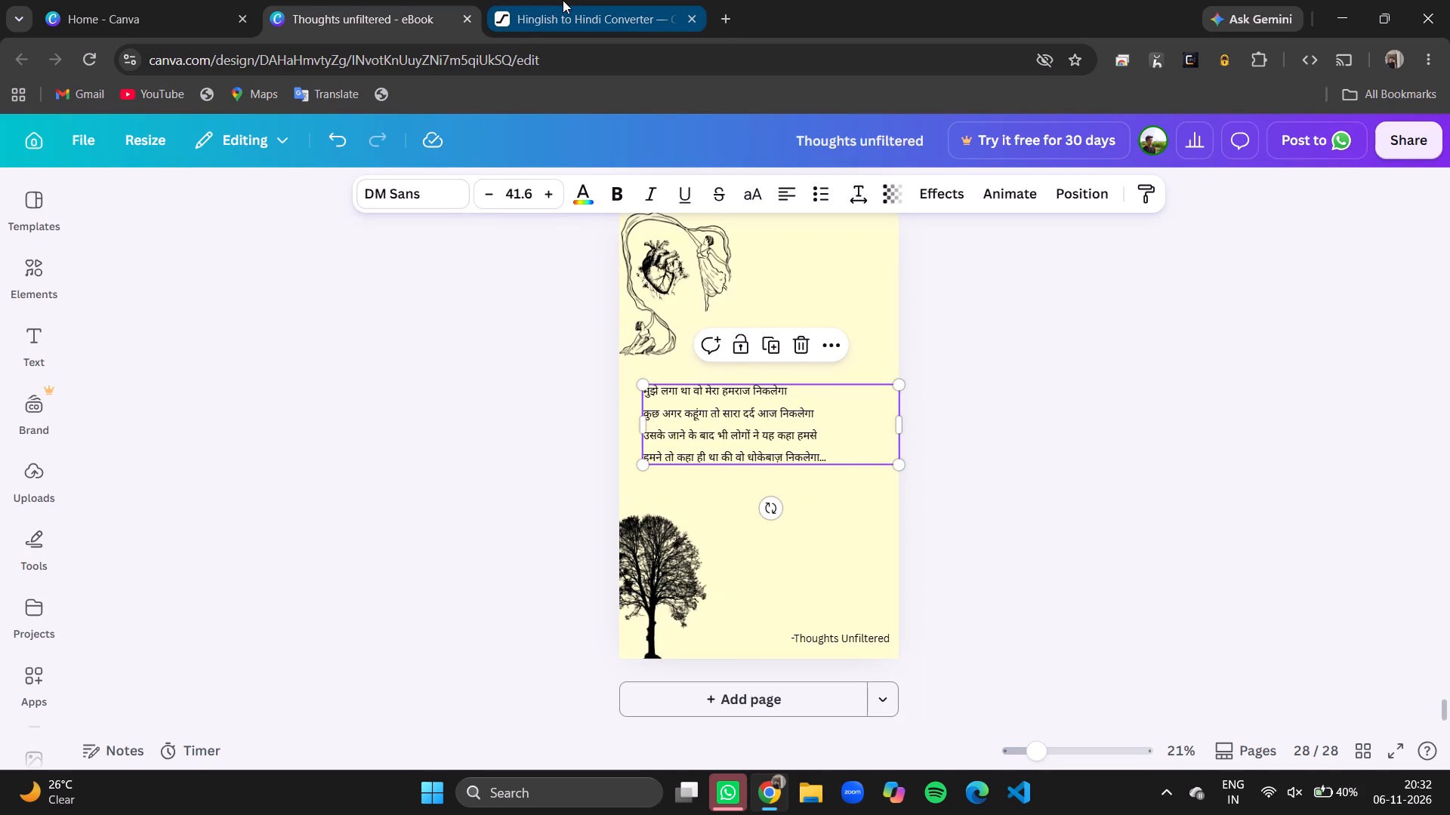
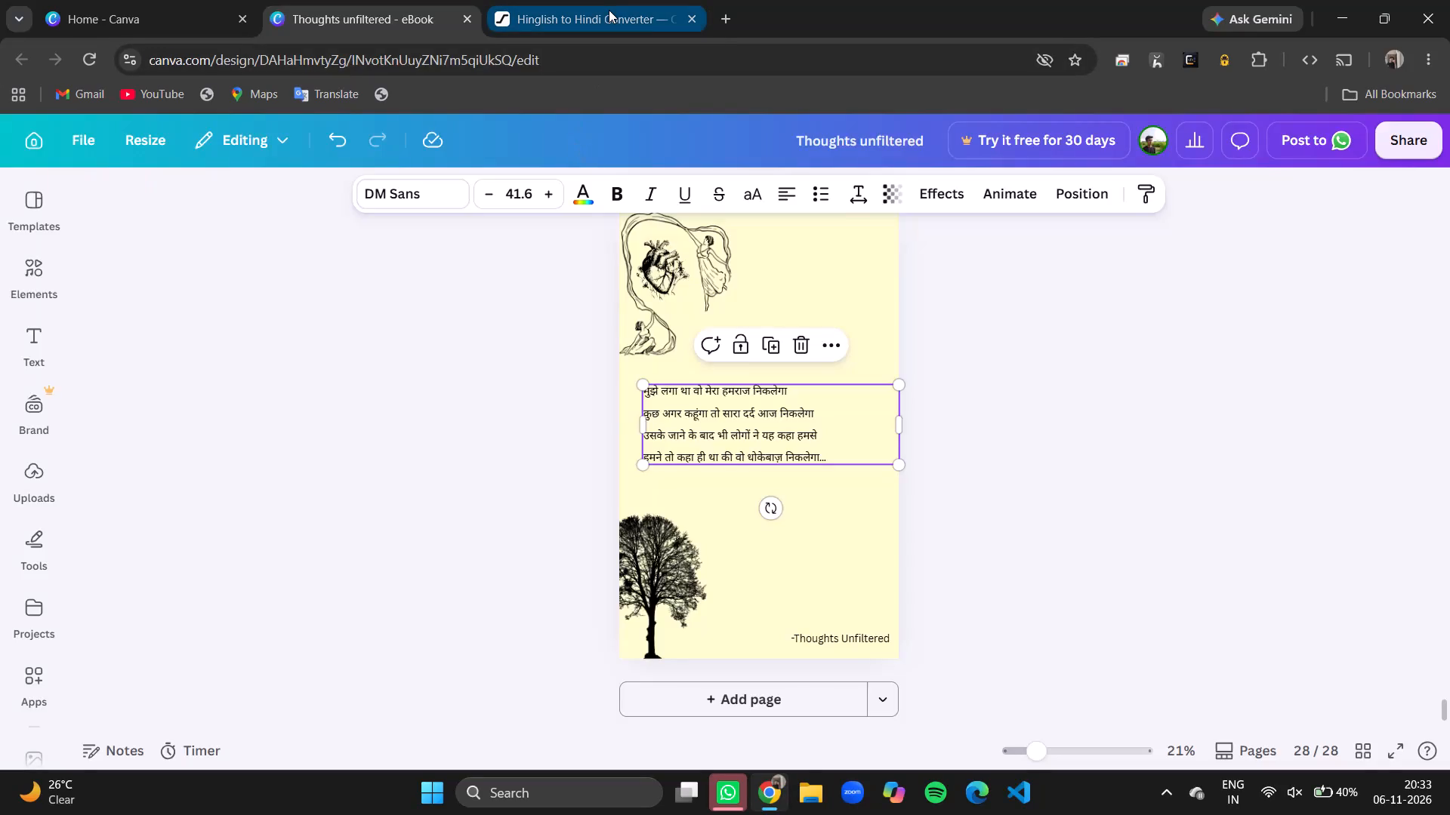
In the Hinglish to Hindi converter, replace the old poem with the line "Ki sabr ka goont nahi , ghada piya hai mene".
click(609, 10)
click(501, 564)
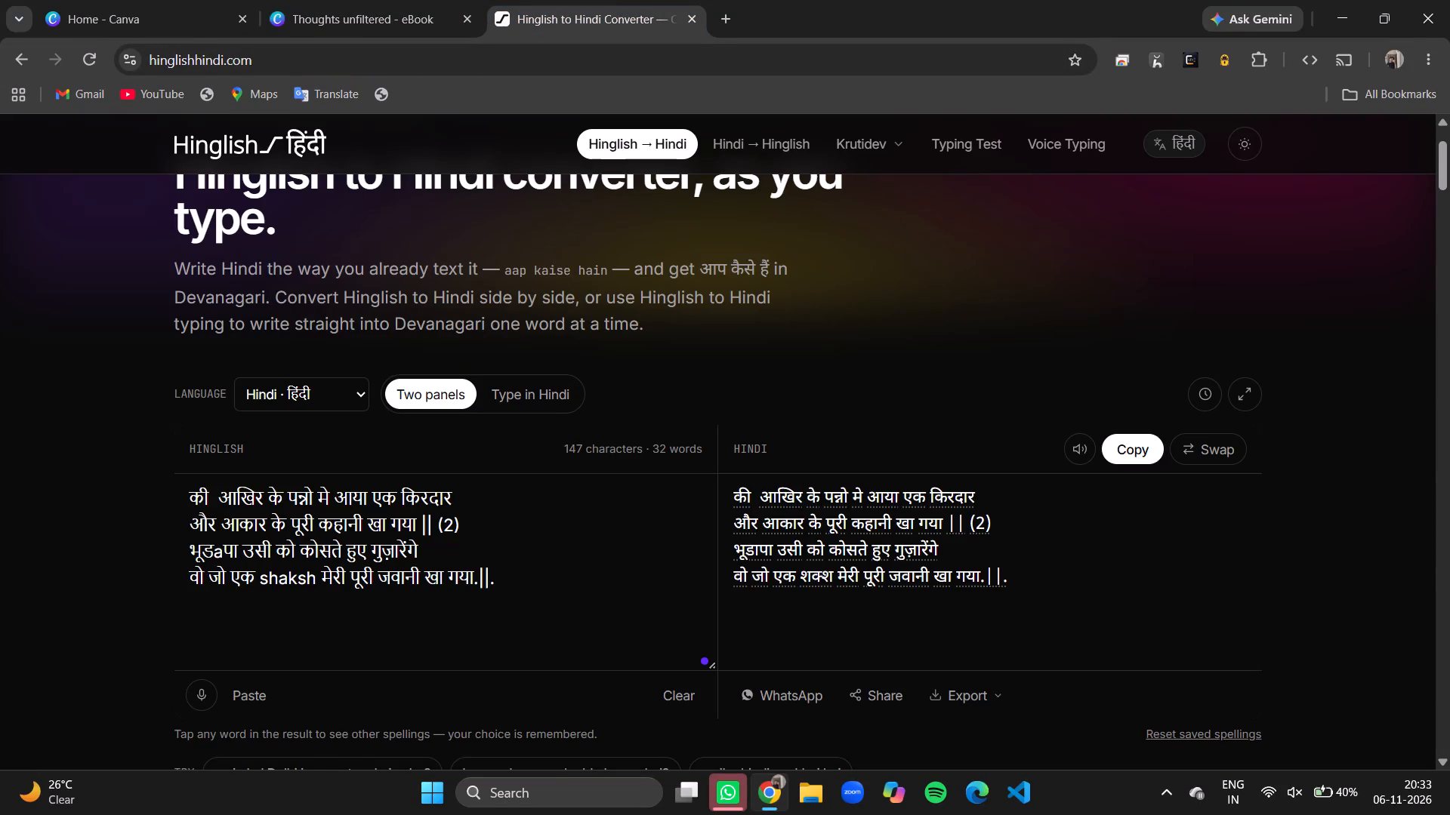
click(501, 578)
key(ctrl+a)
key(BackSpace)
key(BackSpace)
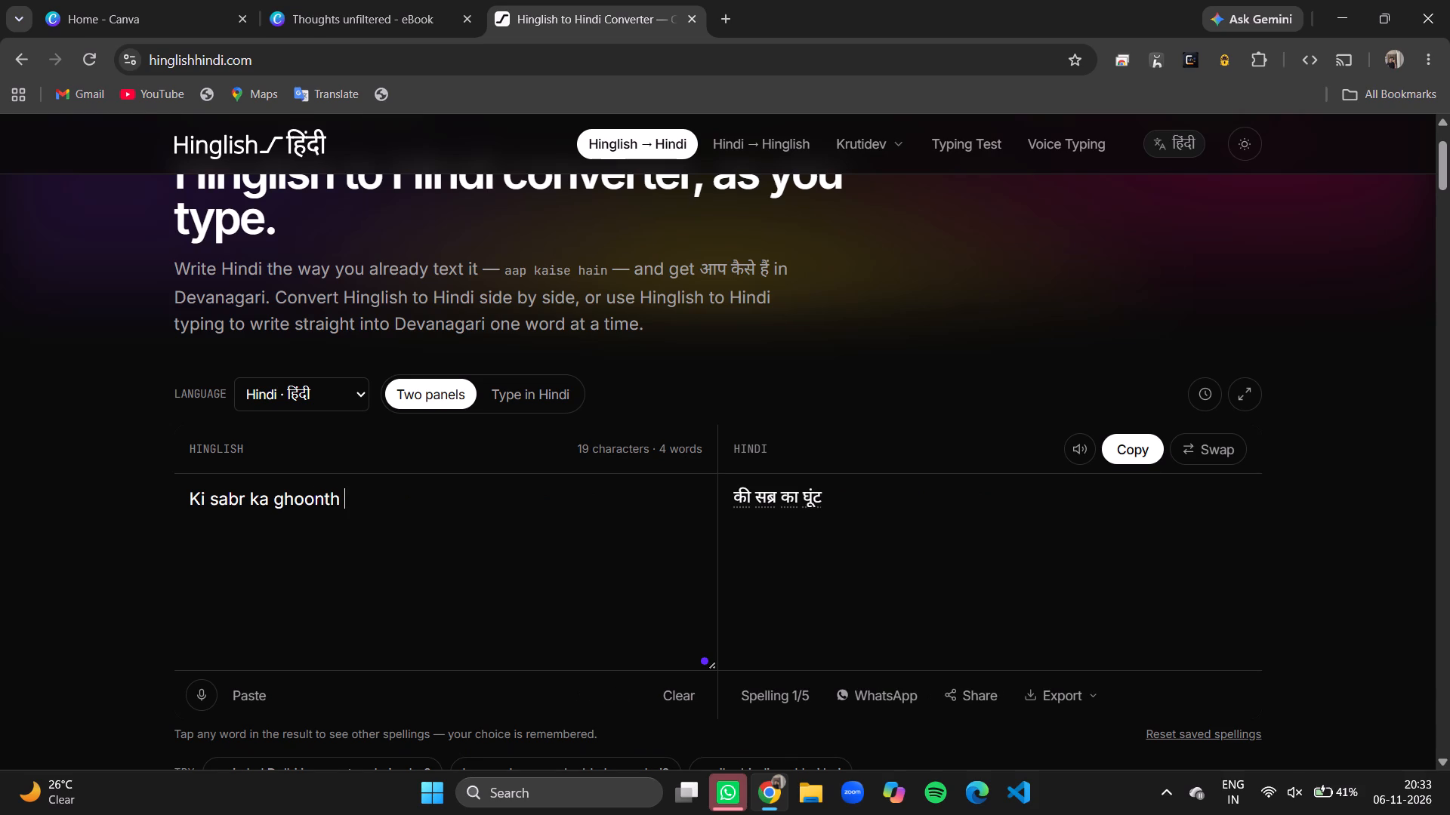
click(294, 505)
key(BackSpace)
click(364, 508)
key(BackSpace)
key(BackSpace)
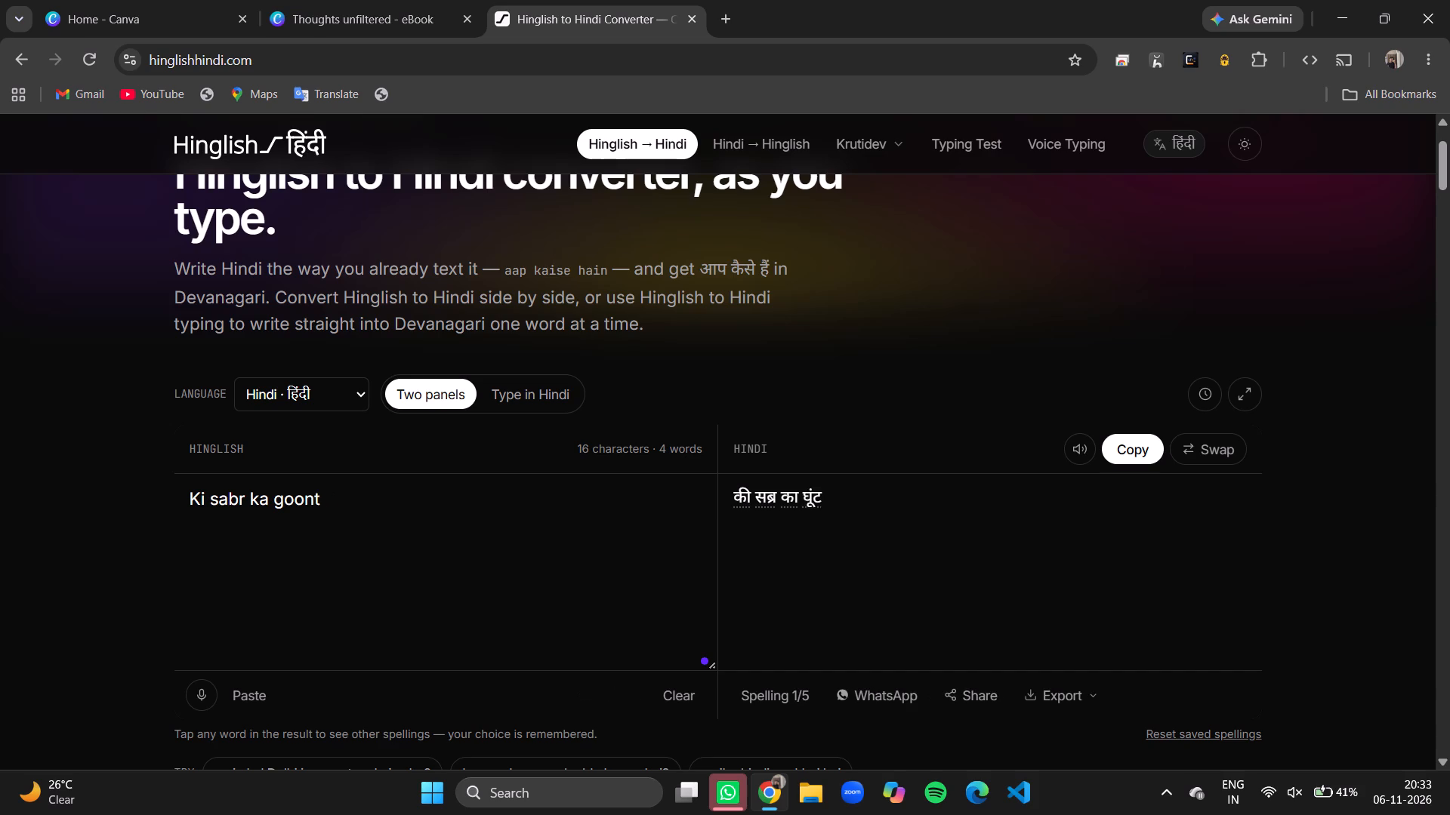
key(space)
text(nahi)
key(space)
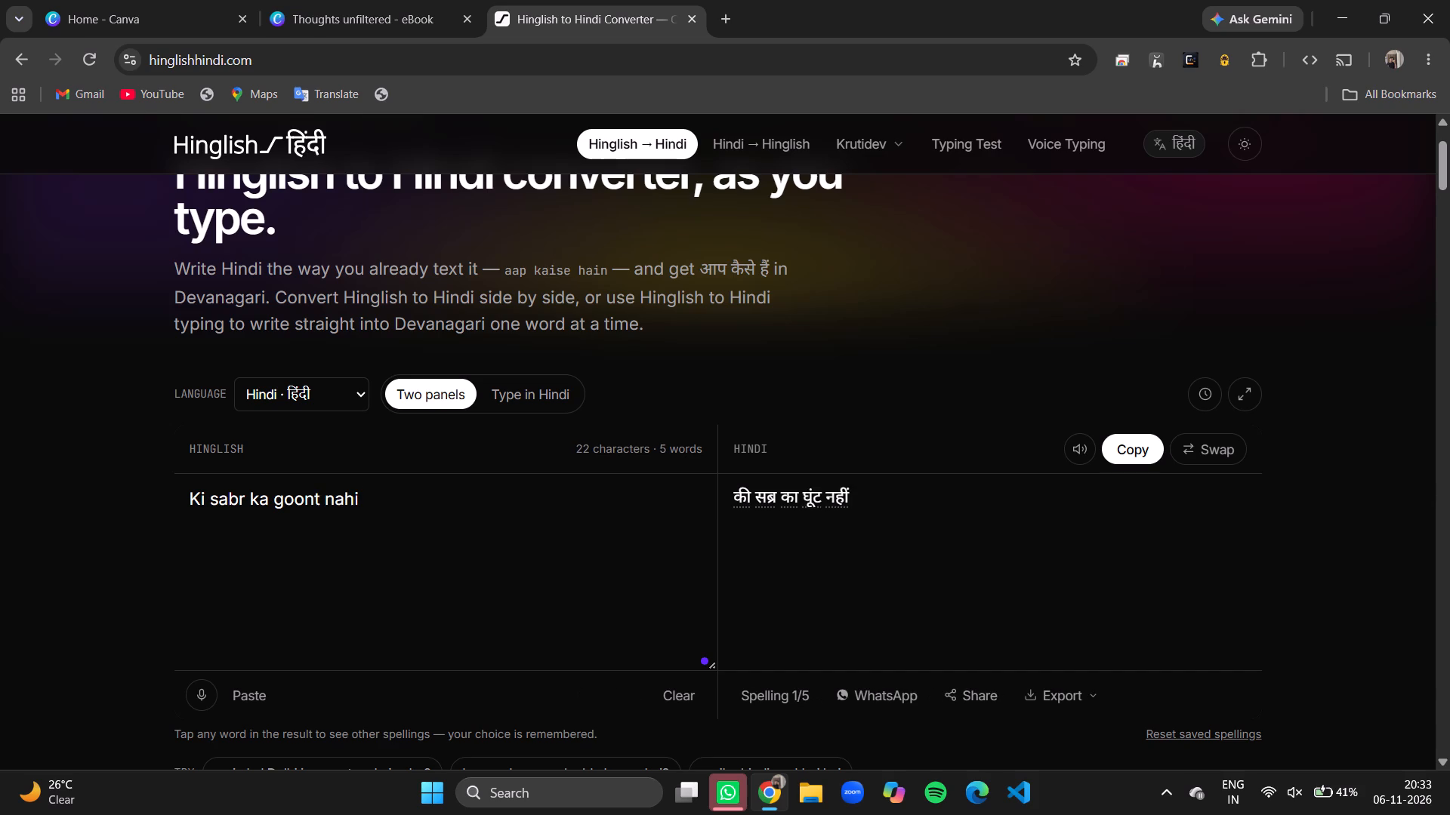
text(, ghada)
key(space)
text(piya hai)
key(space)
text(mene)
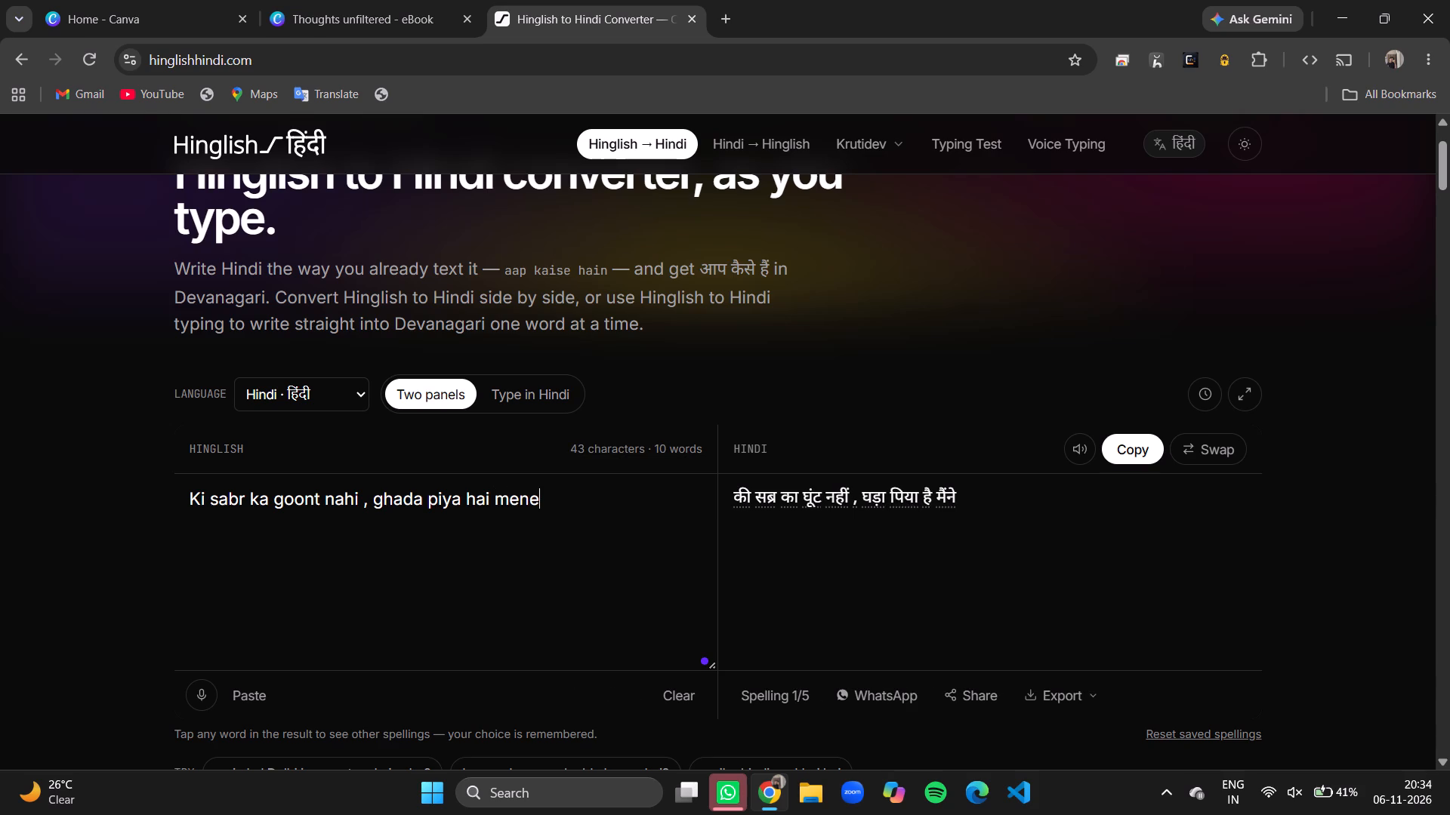
Add the poem's second line in the Hinglish text: "wahi log chahte hai aaj girta dekhna mujhe".
key(Return)
text(wahi log chahte hai muhe)
key(BackSpace)
text(jjhe)
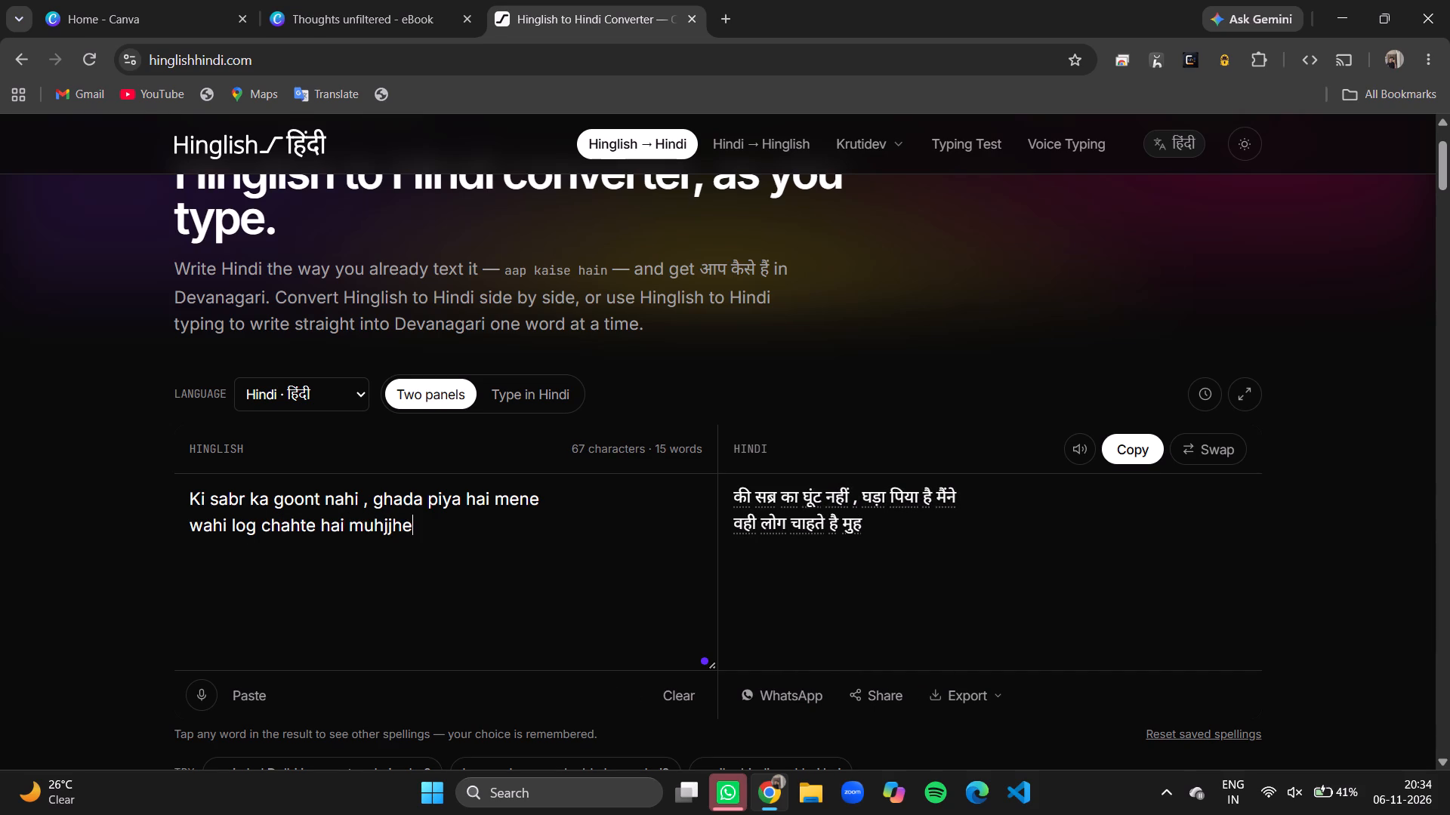
key(BackSpace)
key(BackSpace)
key(BackSpace)
text(he)
key(BackSpace)
key(BackSpace)
key(BackSpace)
key(BackSpace)
key(BackSpace)
key(BackSpace)
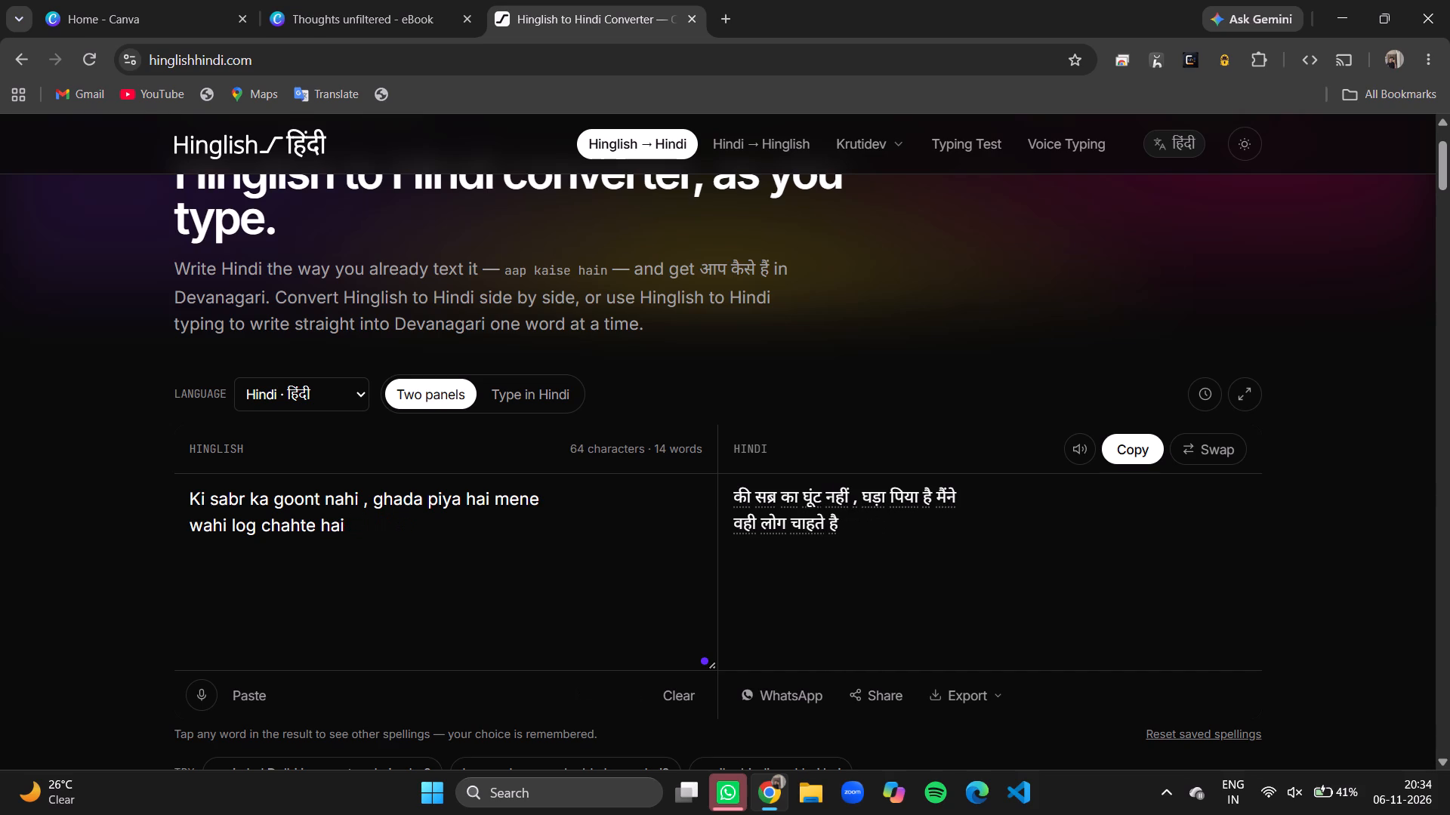
key(a)
text(jj)
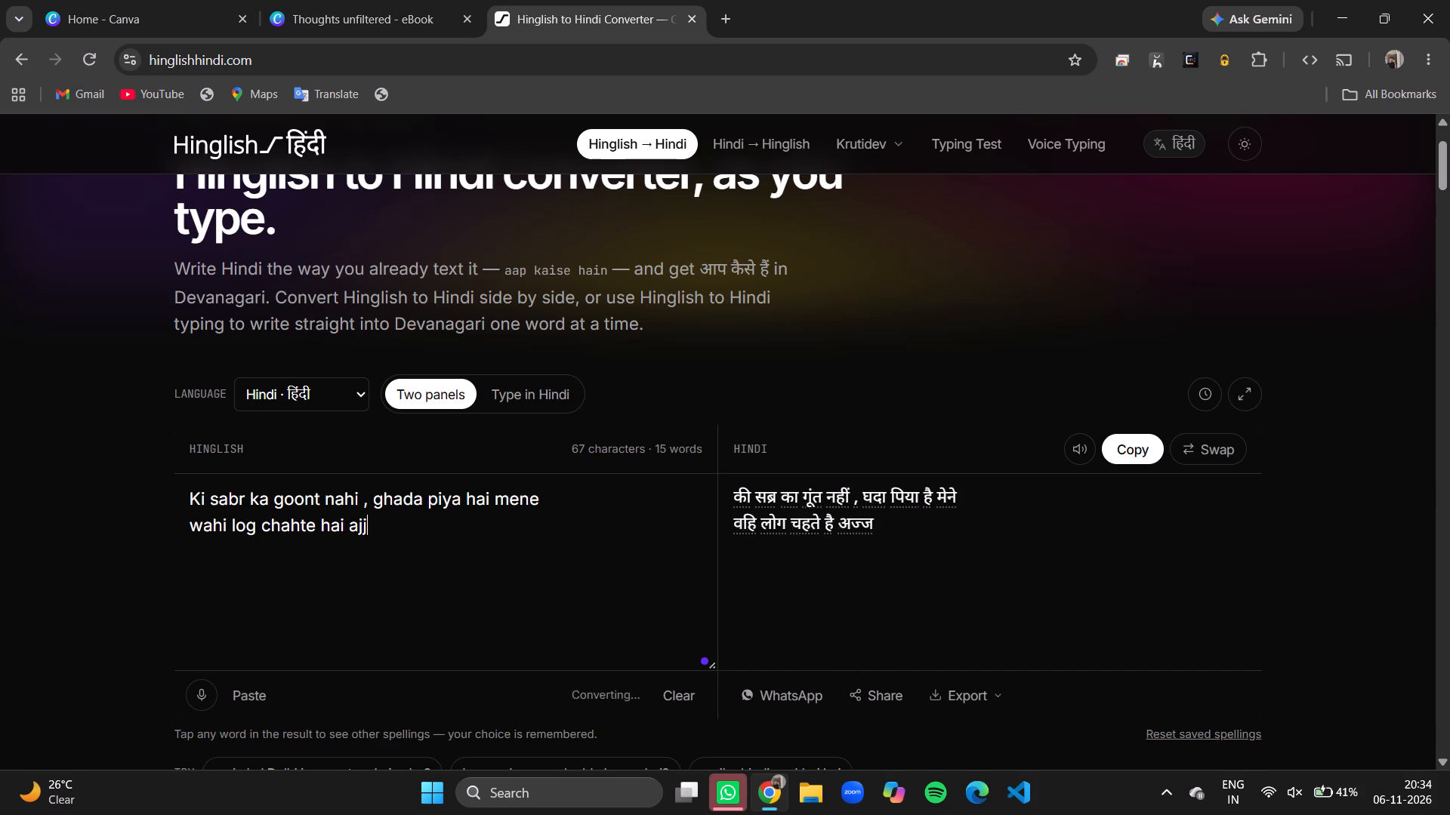
key(BackSpace)
key(BackSpace)
text(aj)
key(space)
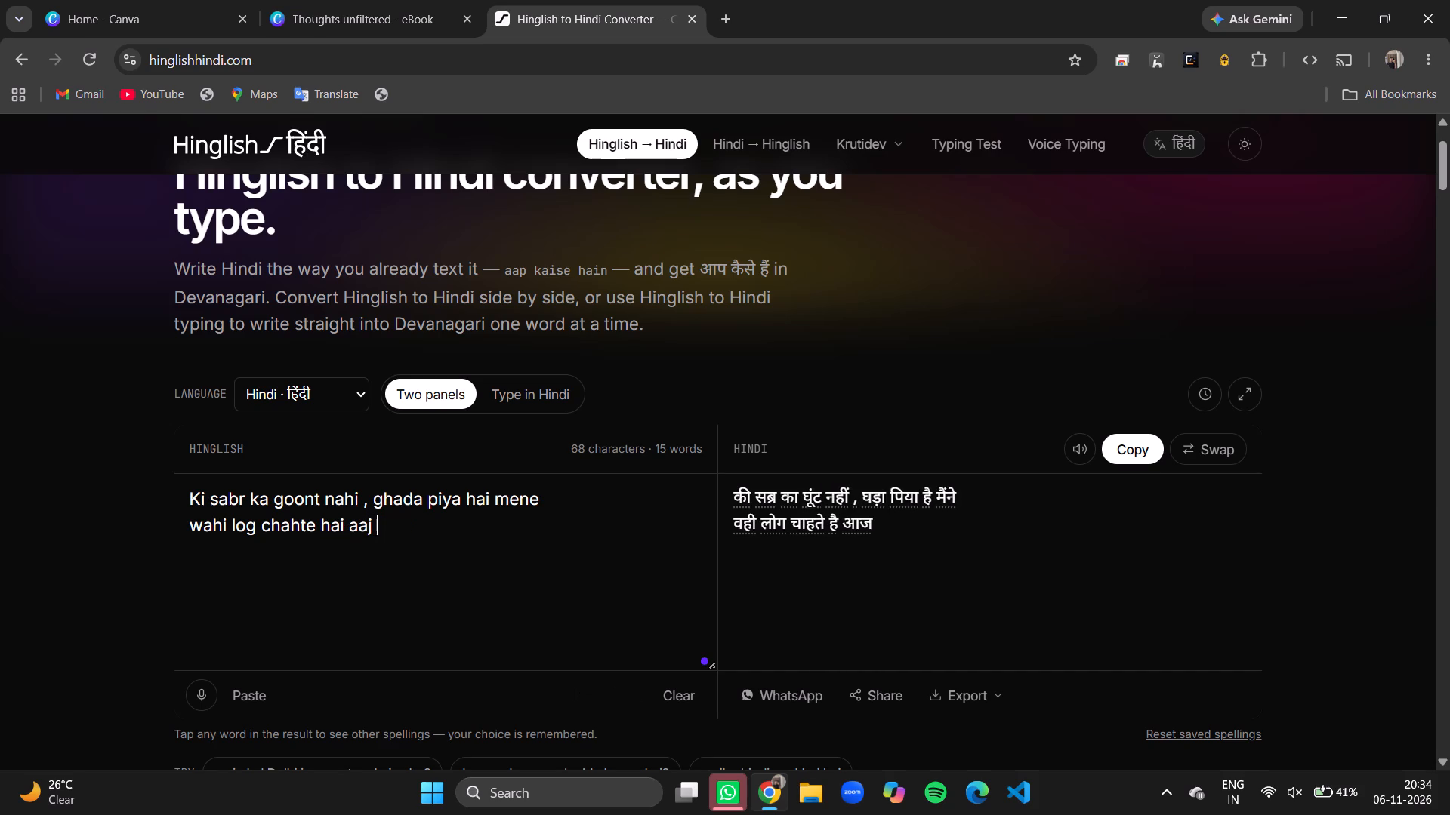
text(girta dekh)
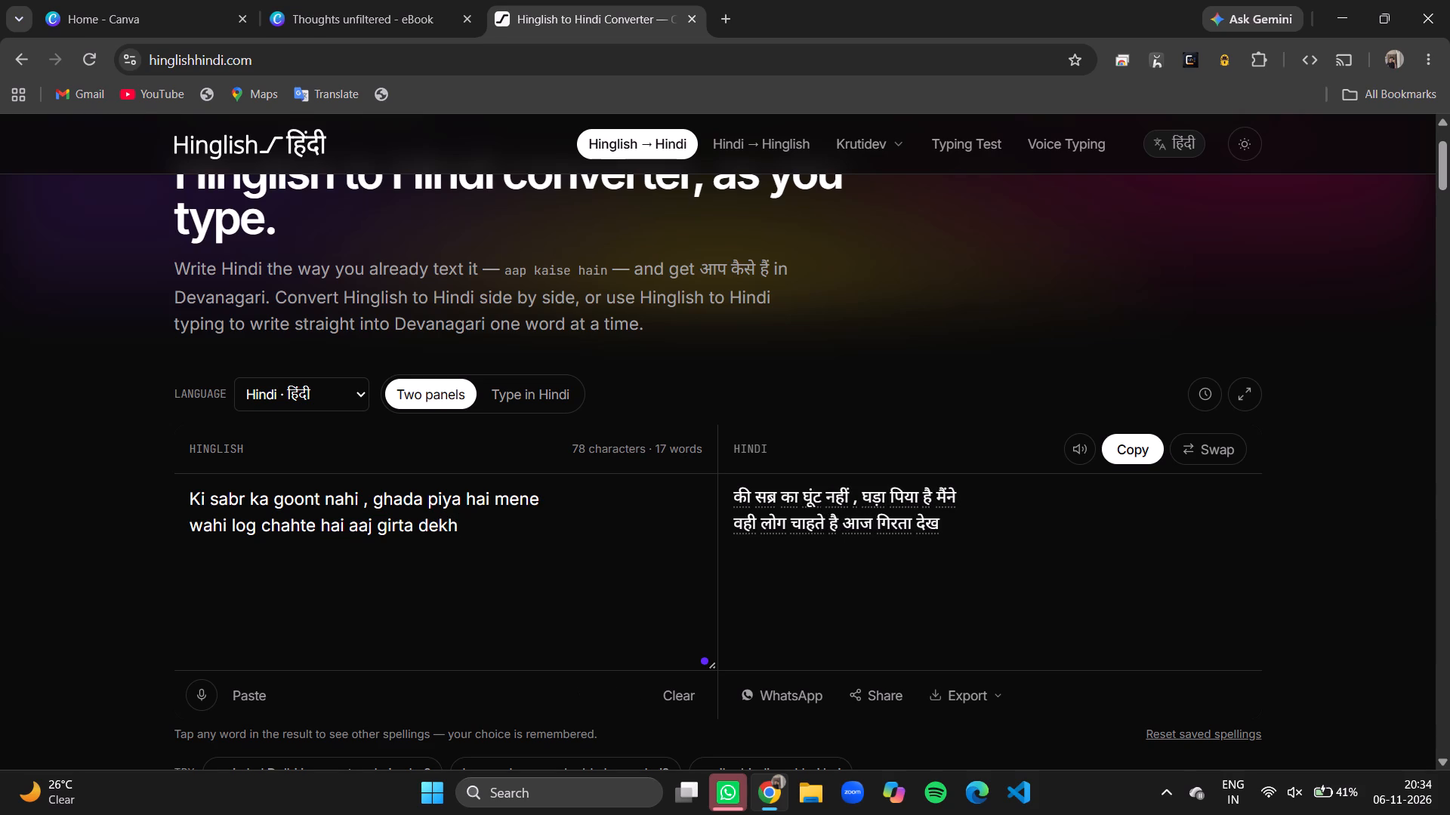
text(na)
key(space)
text(mujhe)
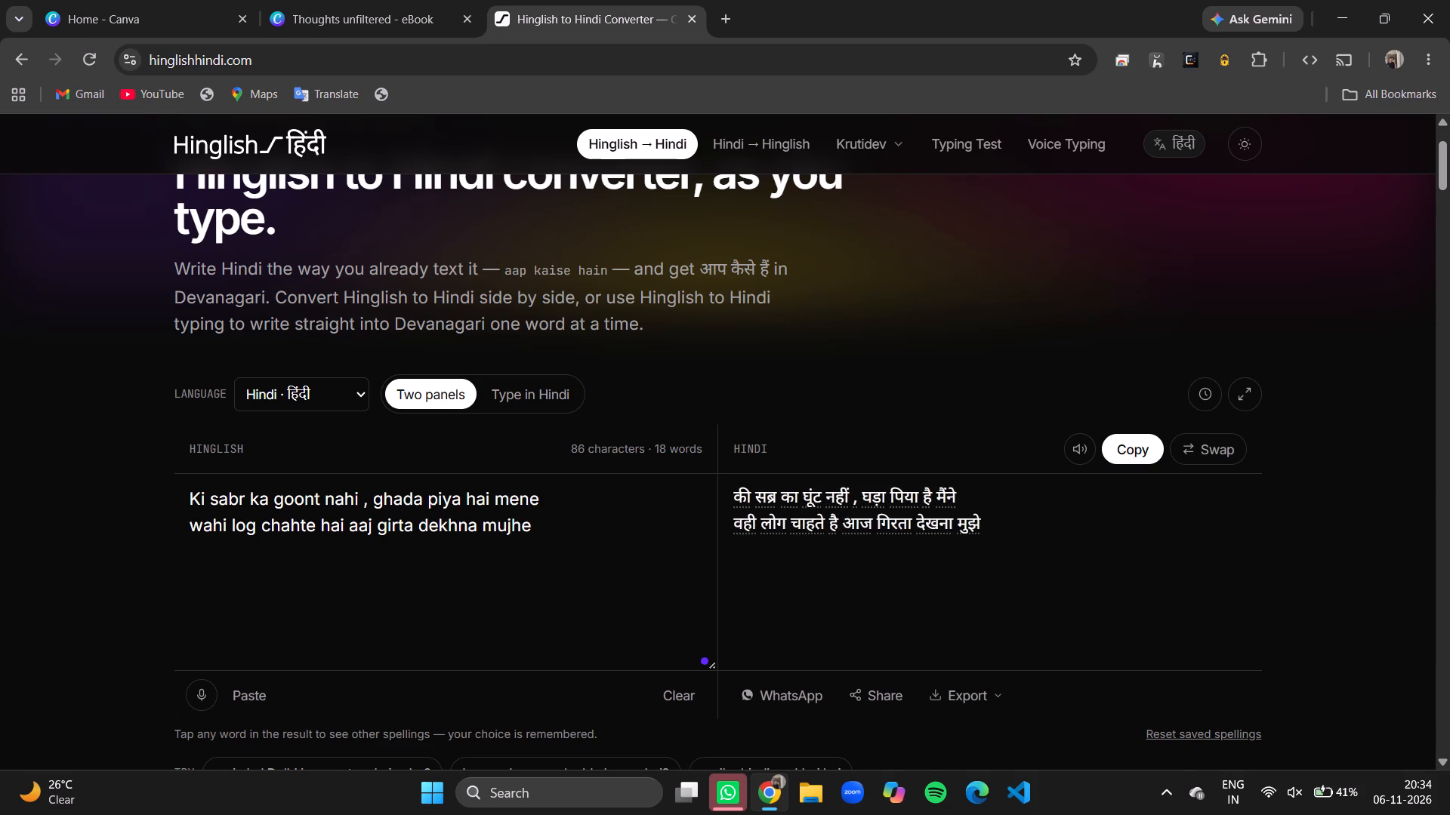
Add the poem's third line in the Hinglish text: "jinhe sahara dekar khda kiya hai maine".
key(Return)
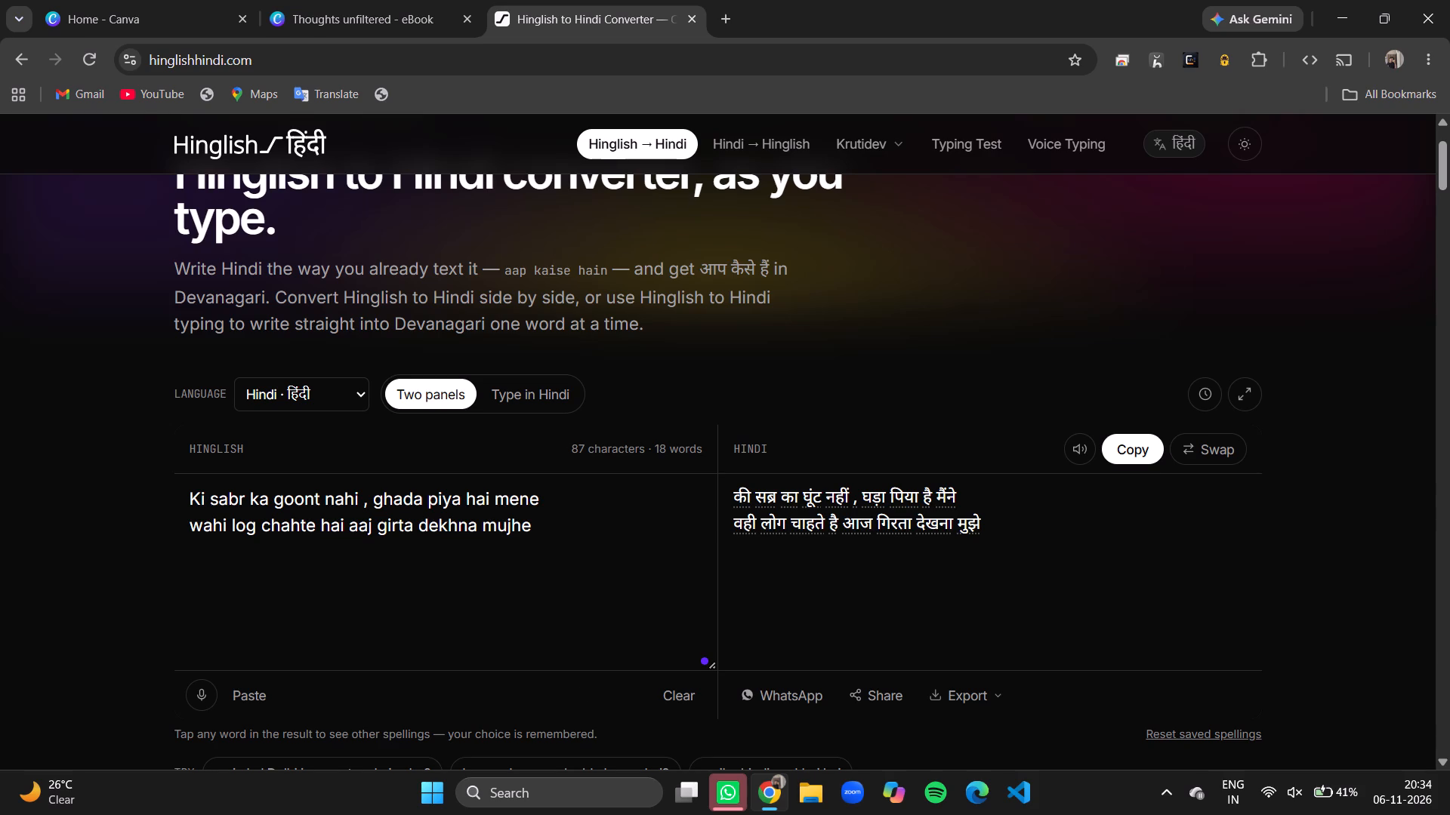
text(jin)
text(he)
key(space)
text(sahara dekh)
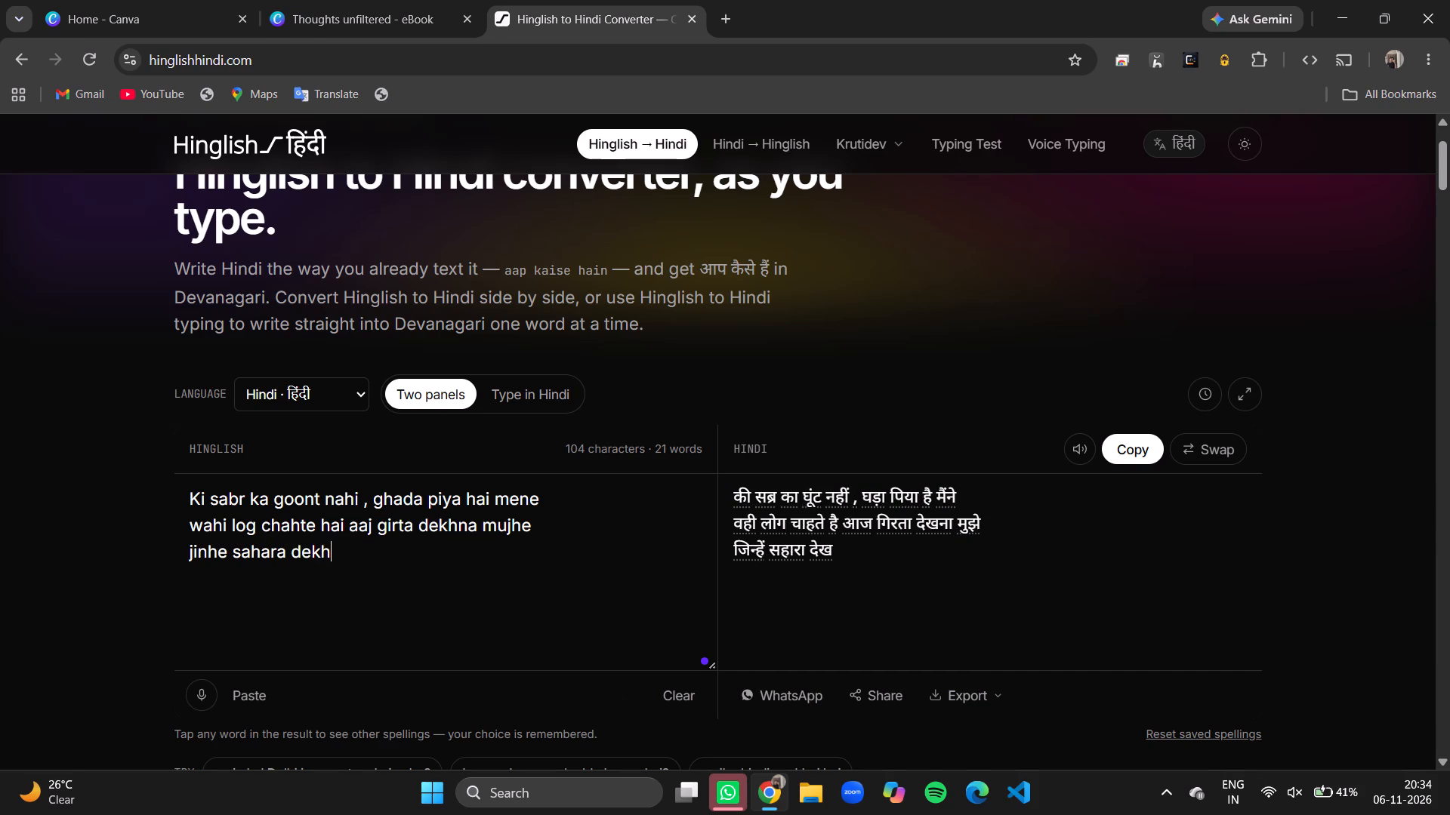
key(BackSpace)
key(a)
key(BackSpace)
text(ar khda)
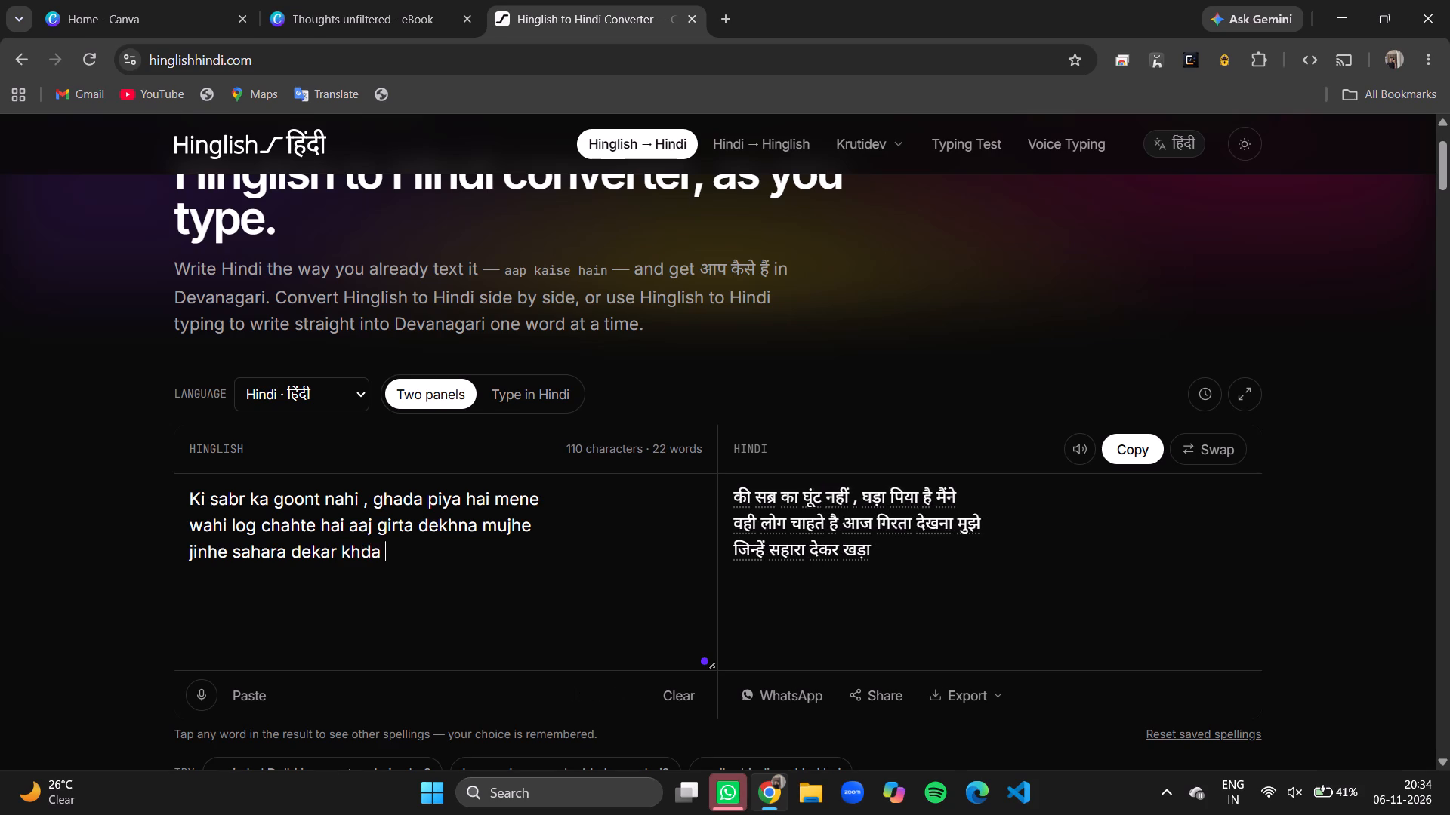
key(space)
text(kiya hai me)
key(BackSpace)
text(aine)
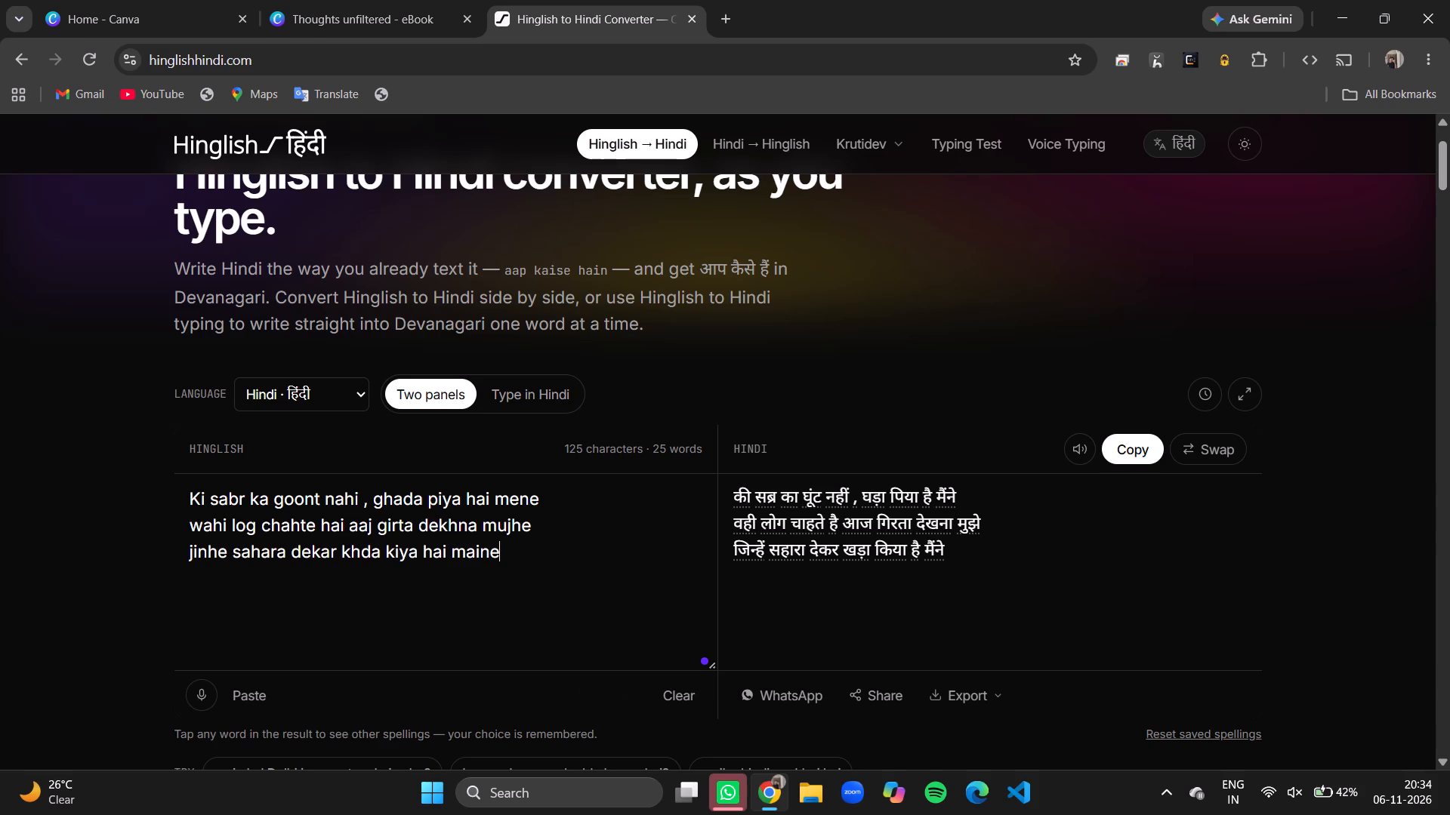
Copy the converted Hindi poem, replace page 28's poem in the Canva eBook with it, and end its last line with " ||".
click(1128, 456)
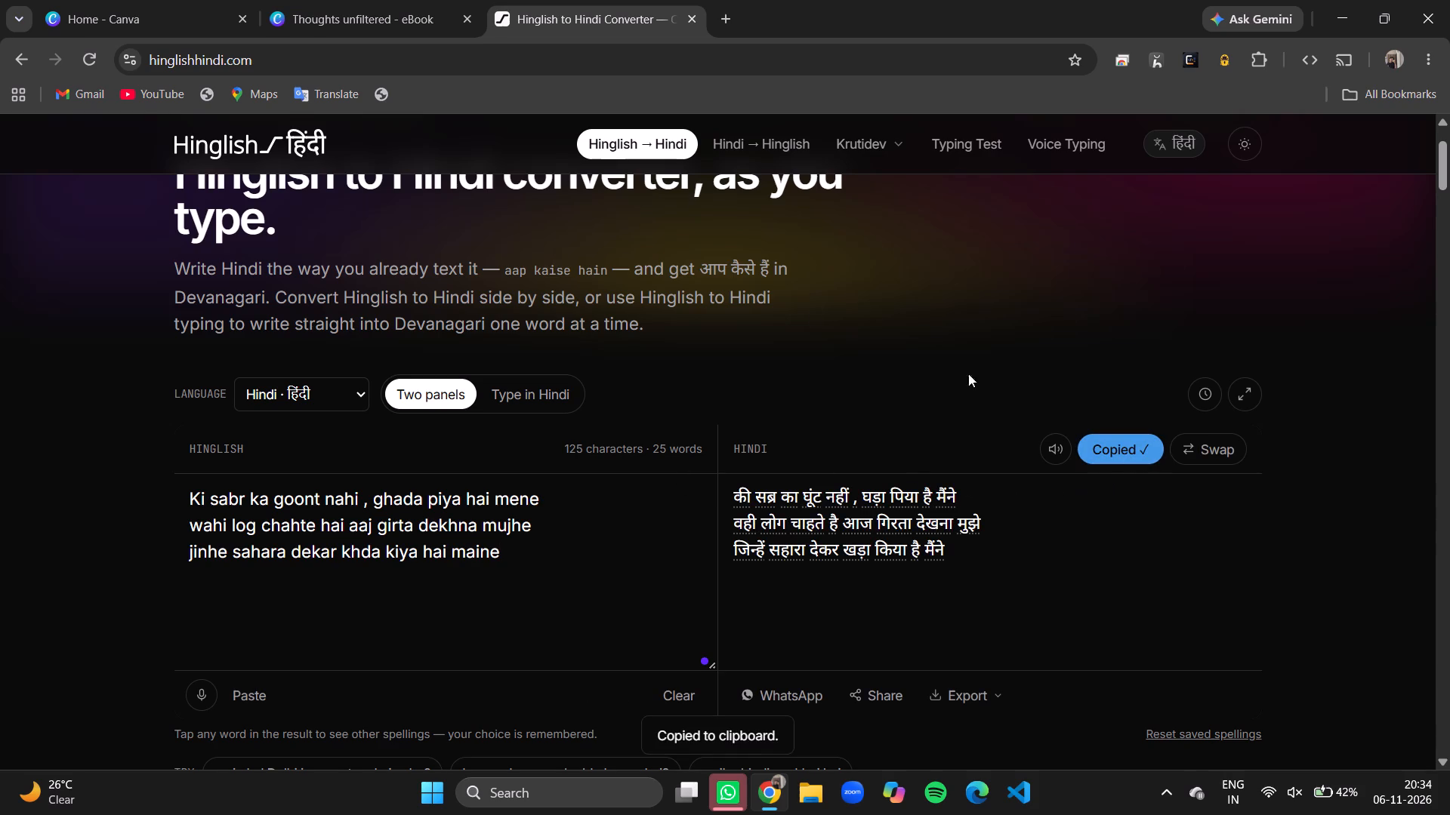
click(303, 0)
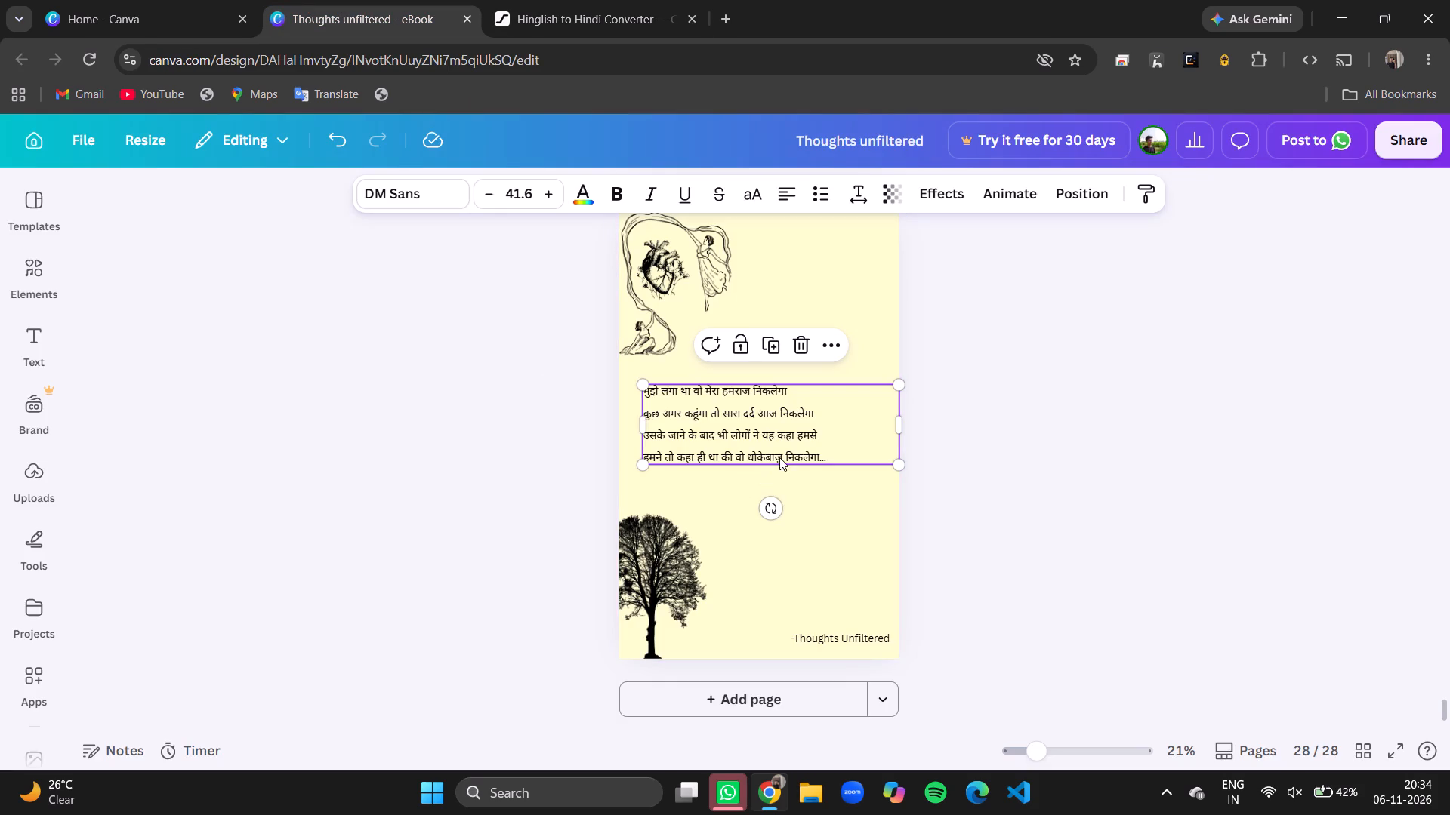
scroll(1122, 418, down, 4)
double_click(831, 441)
key(ctrl+v)
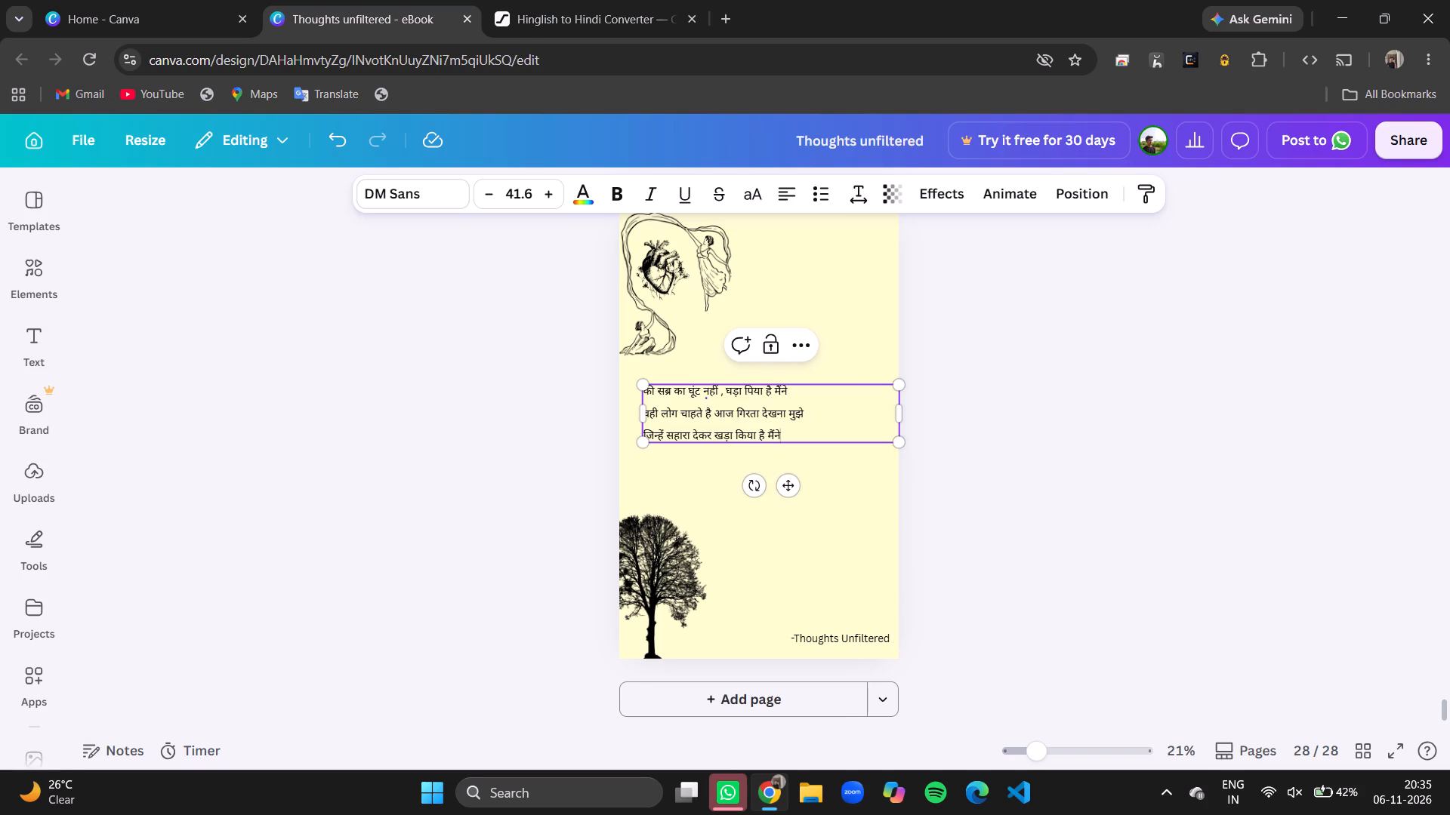
key(space)
text(||)
click(1017, 457)
Duplicate page 28 to make a page 29 for another poem.
scroll(1013, 374, up, 1)
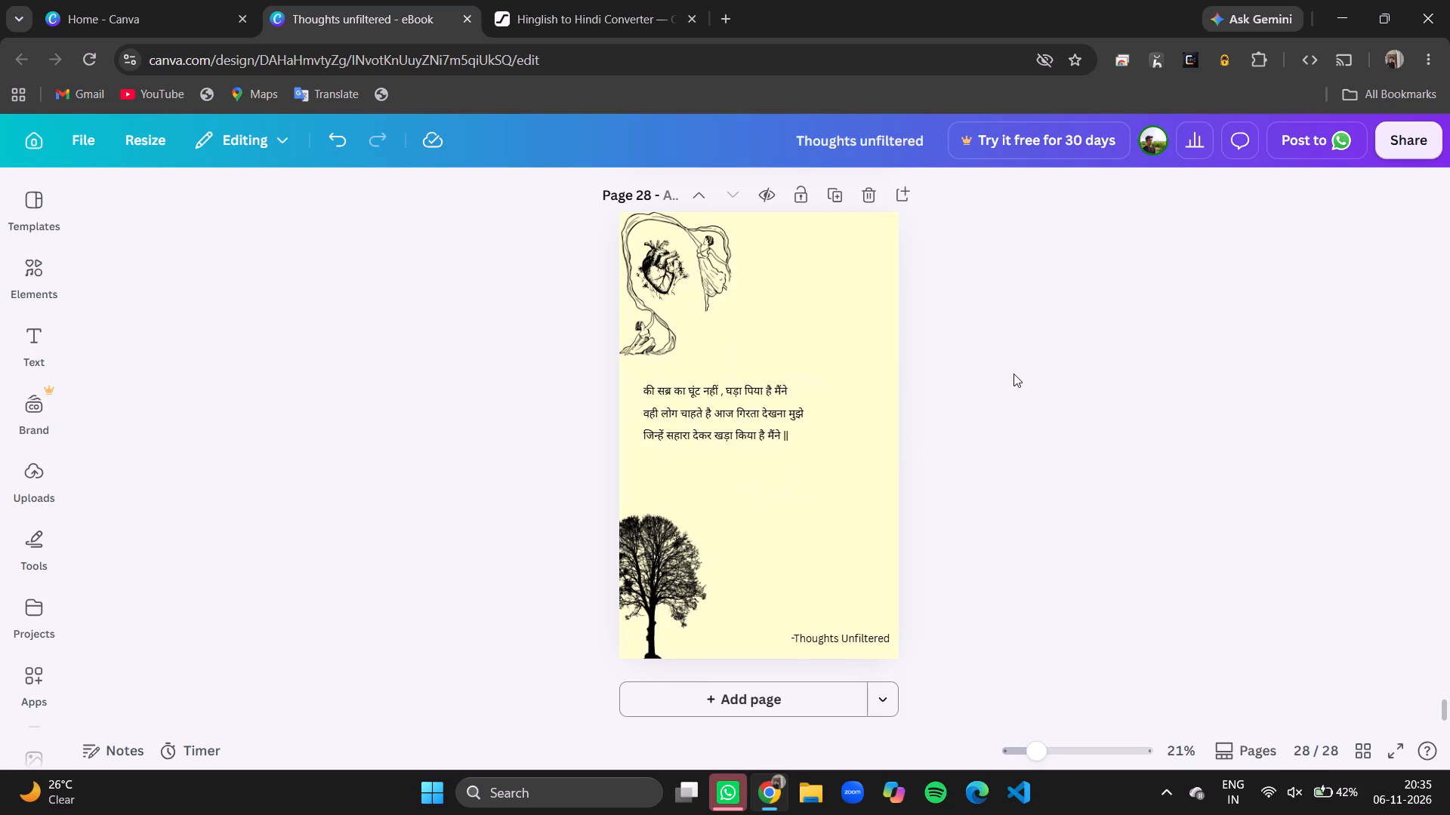
scroll(1013, 374, up, 1)
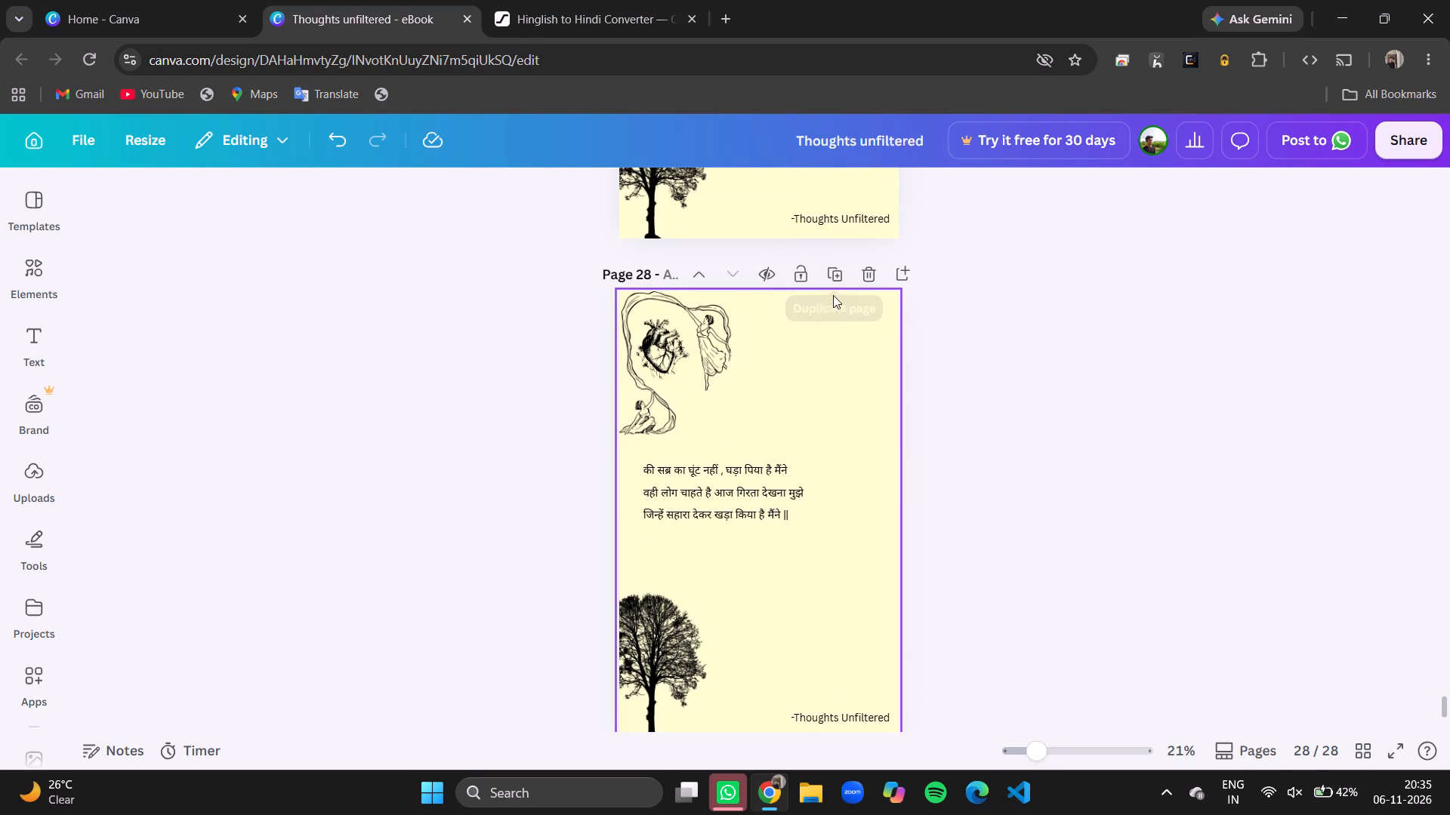
click(838, 281)
scroll(1038, 393, down, 2)
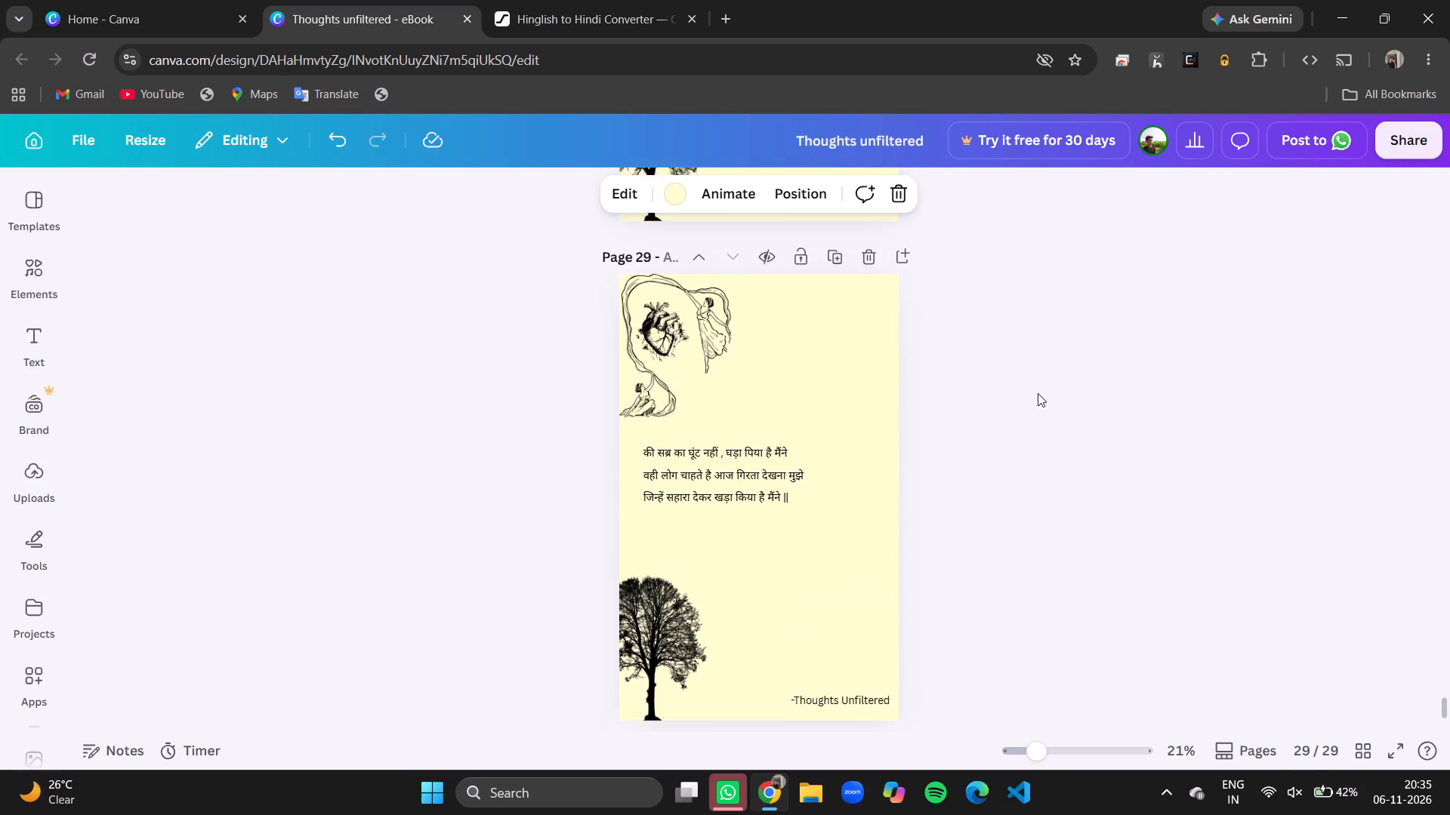
scroll(1038, 393, down, 3)
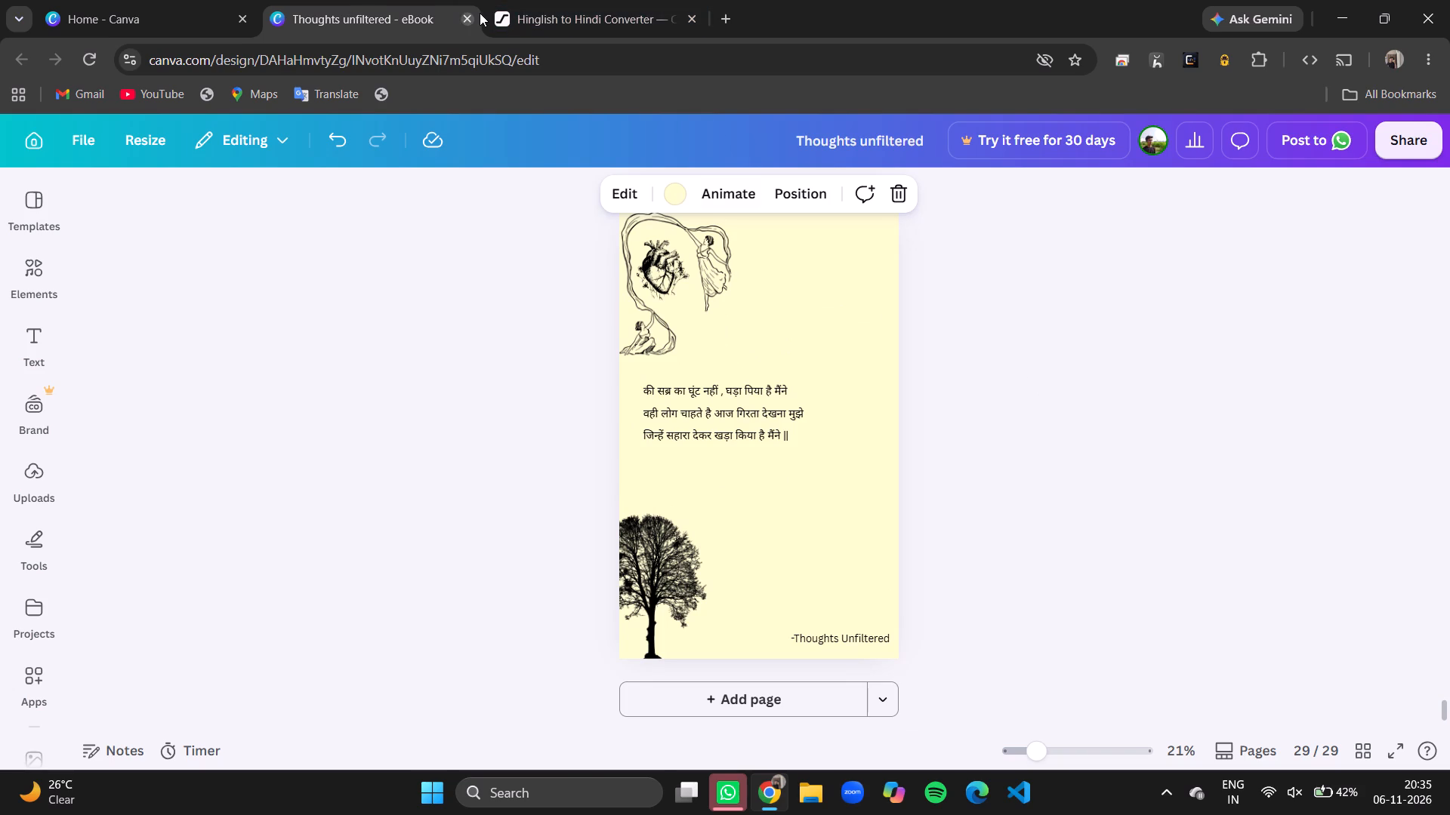
Switch to the Hinglish to Hindi converter and replace the old Hinglish poem with the line "Ki sabkuch bataya jaaye to achha rahega".
click(553, 0)
click(511, 556)
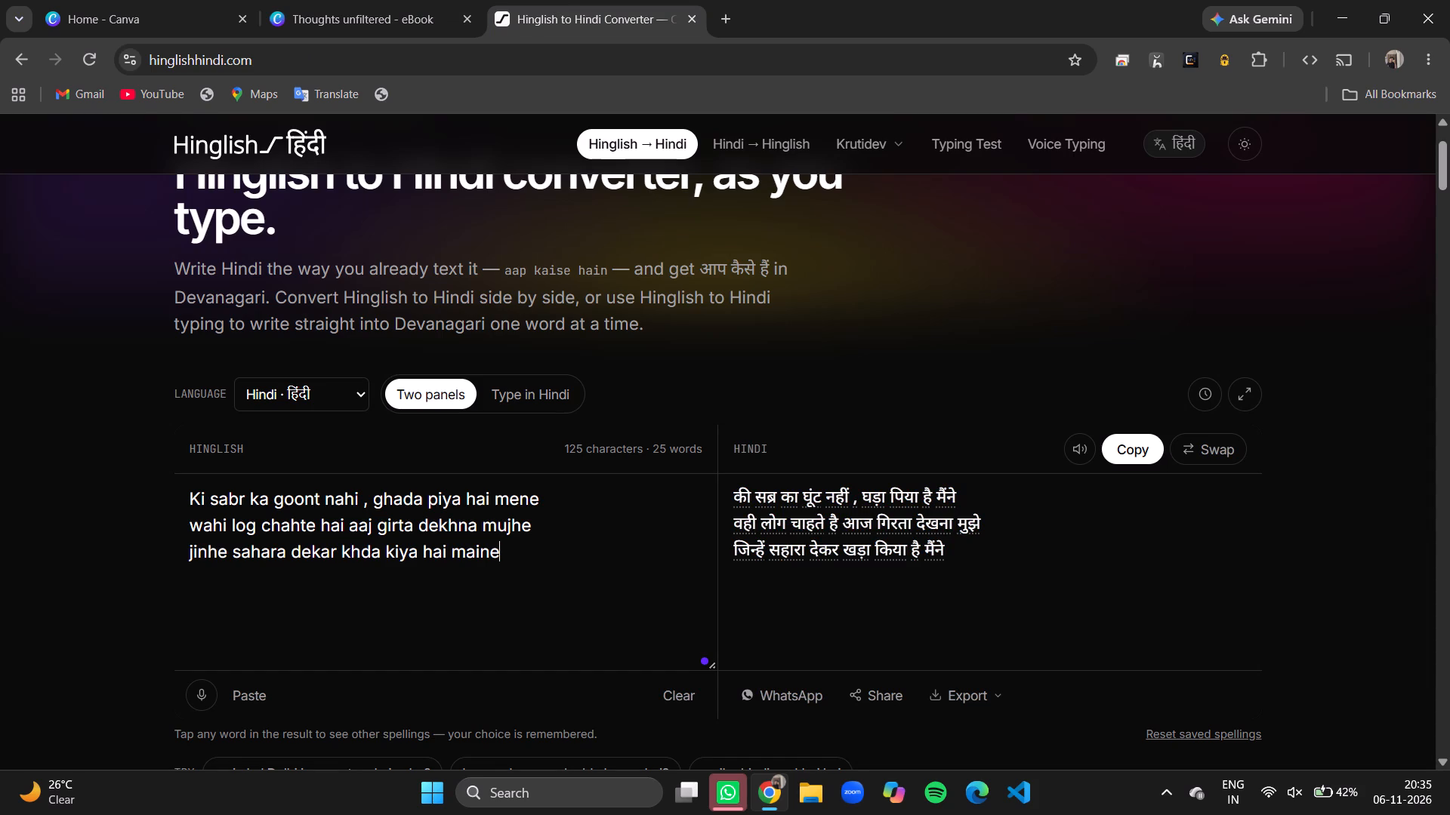
key(ctrl+a)
key(BackSpace)
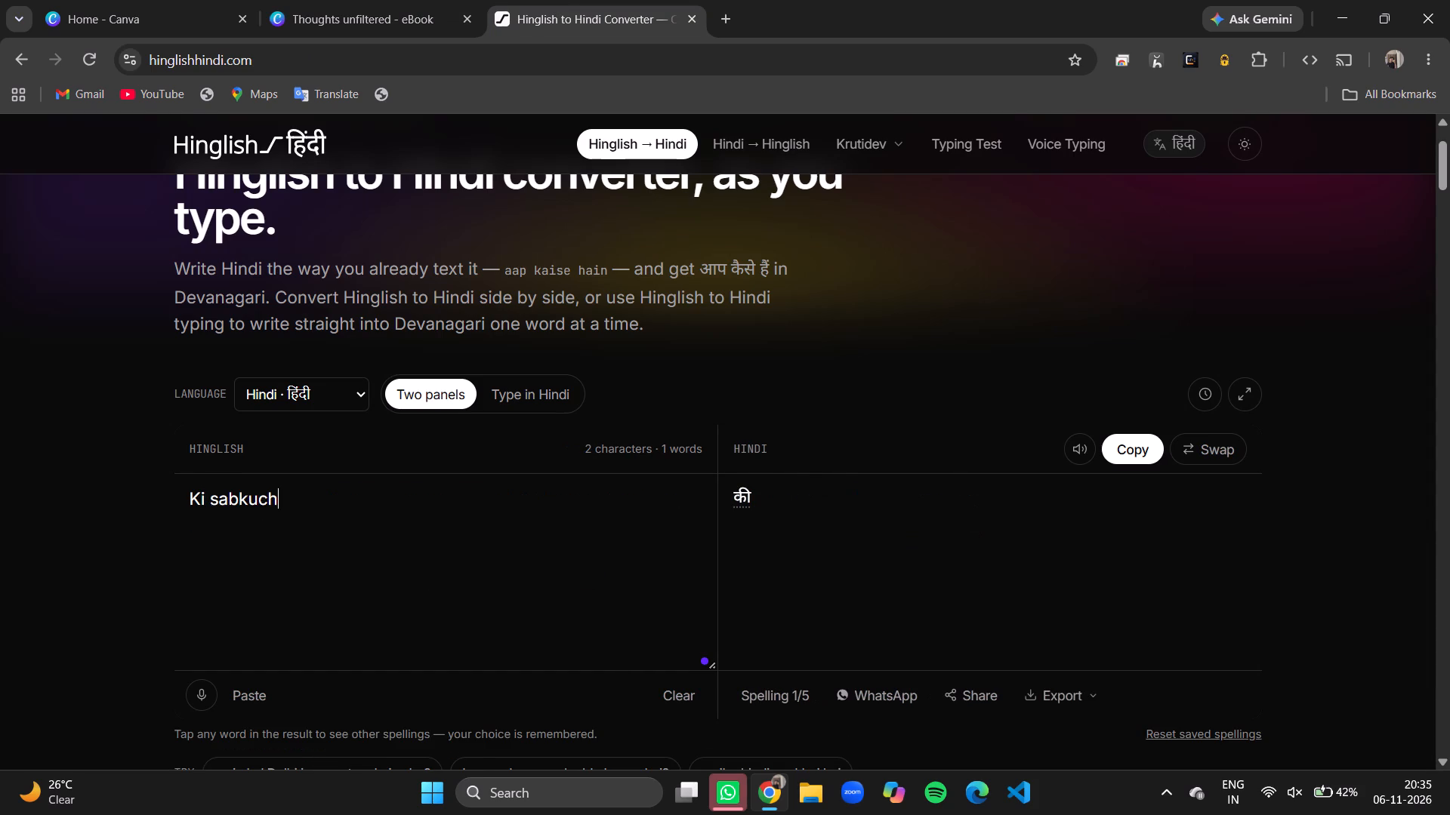
text(bataay)
key(BackSpace)
key(BackSpace)
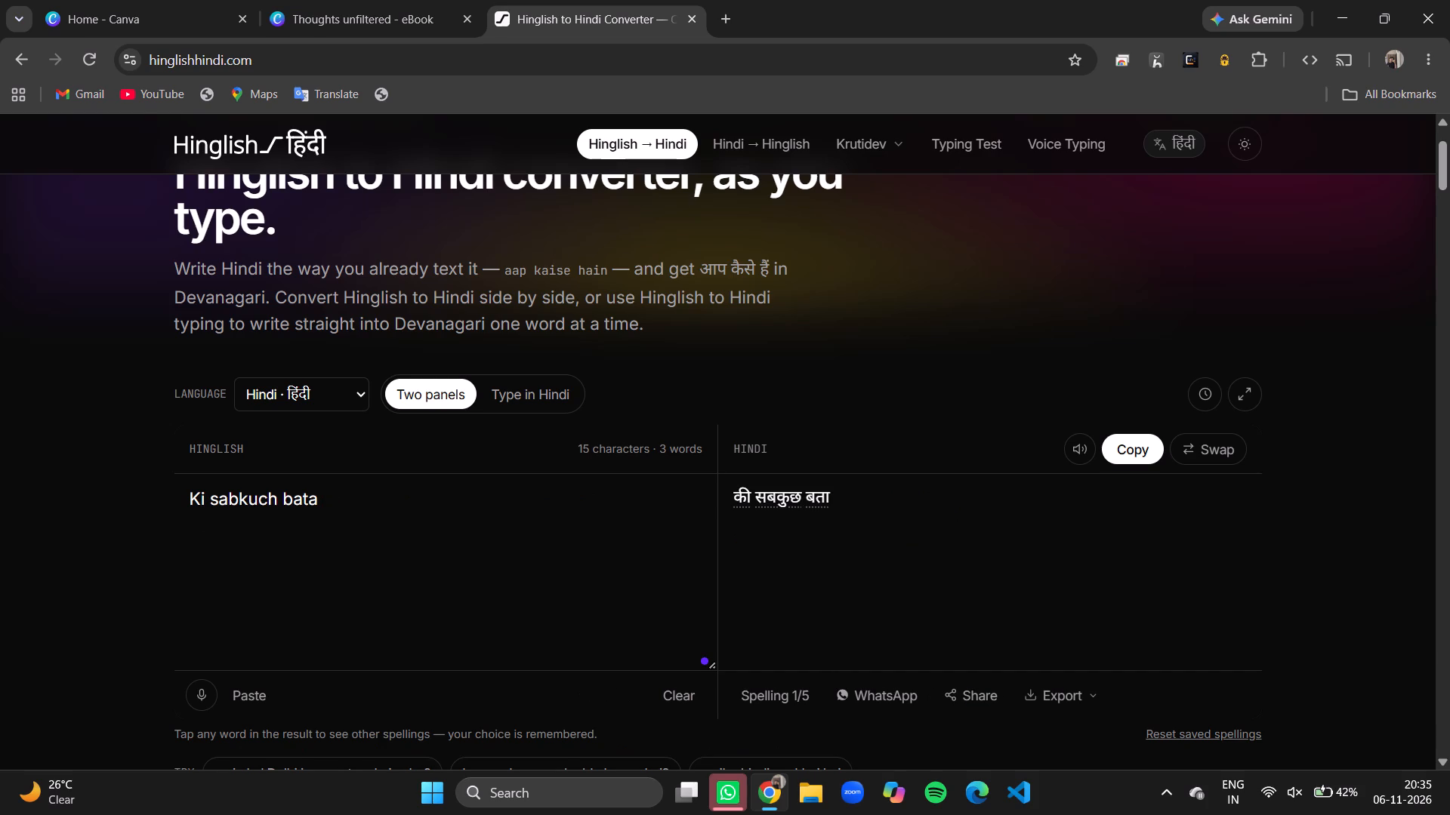
text(ya hai)
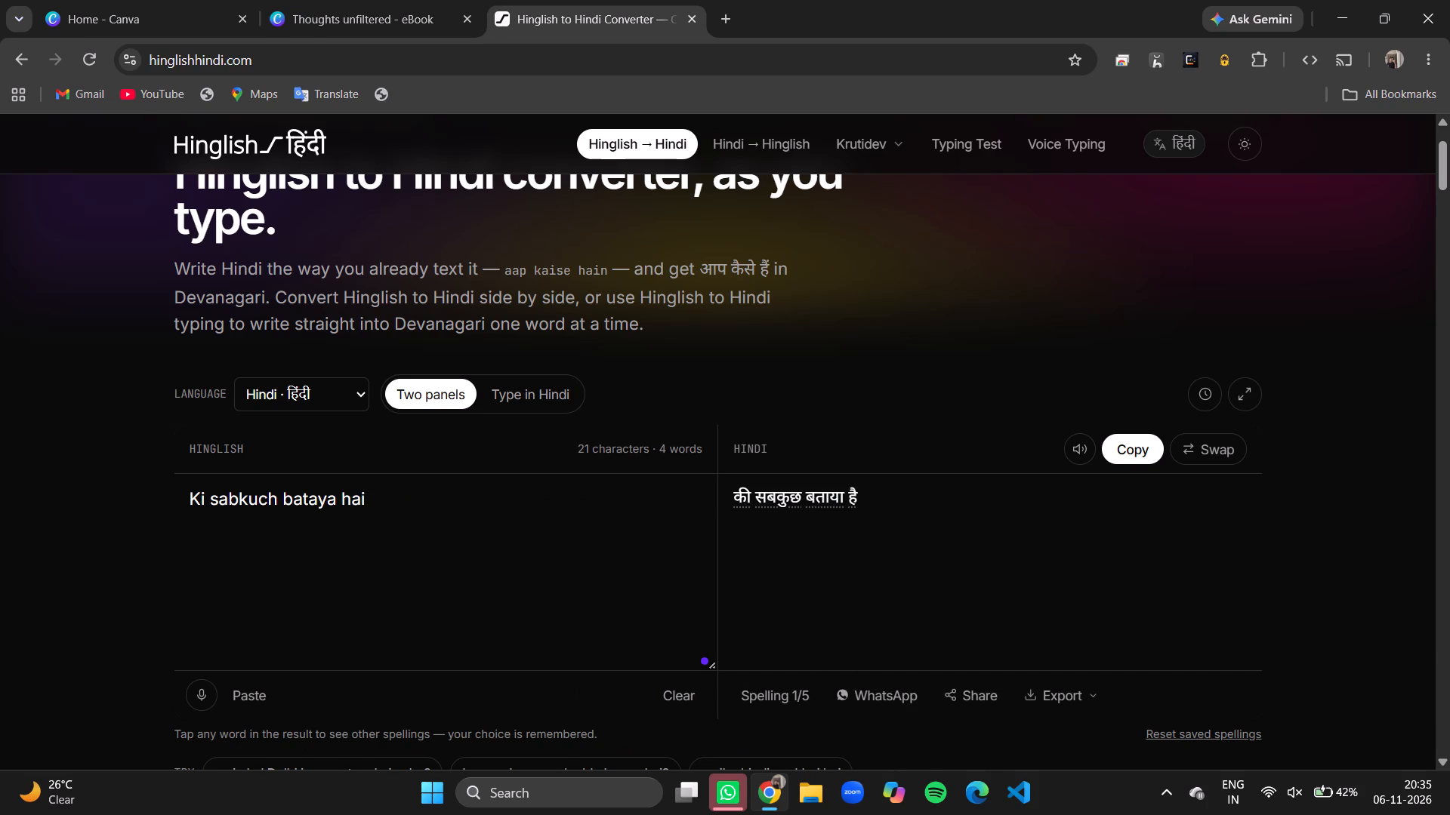
key(space)
text(to)
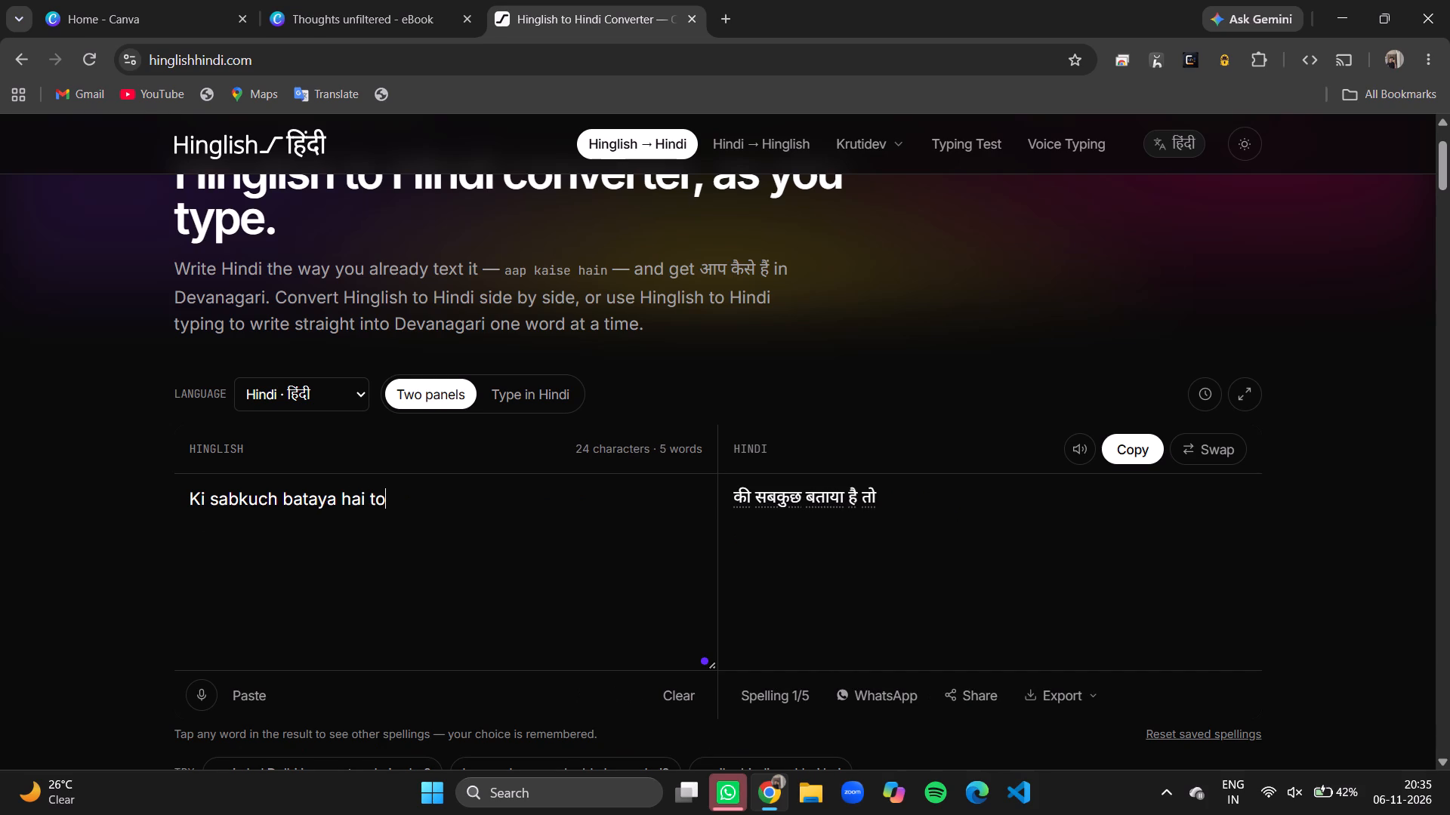
key(BackSpace)
key(BackSpace)
key(BackSpace)
key(BackSpace)
key(BackSpace)
key(BackSpace)
text(jaaye to achha)
key(space)
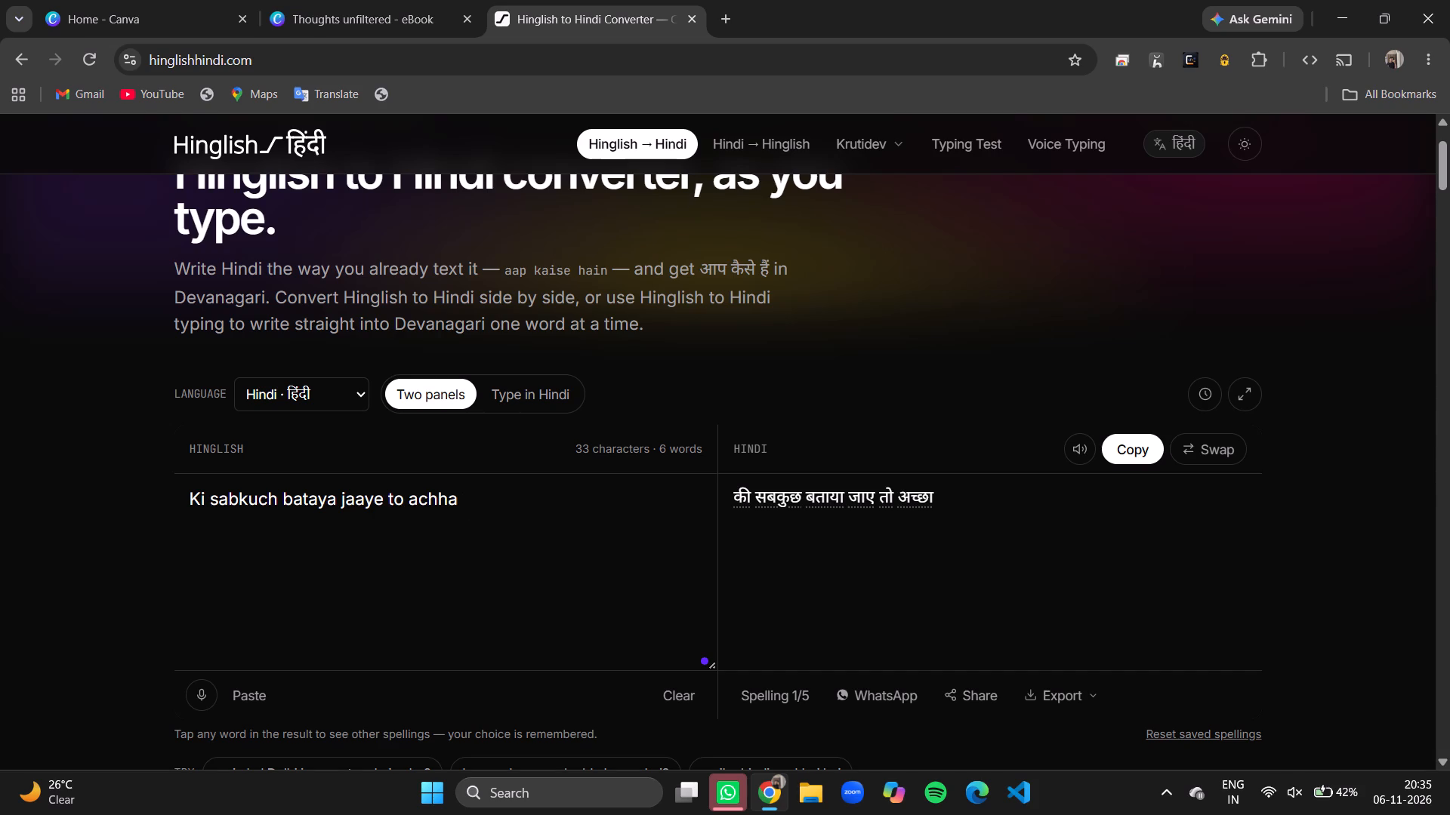
text(rahega)
Add the poem's second line in the Hinglish text: "abb kuch na chhupaya jaae to accha rahega".
key(Return)
text(abb kuch na chhupaya jaae to accha)
key(space)
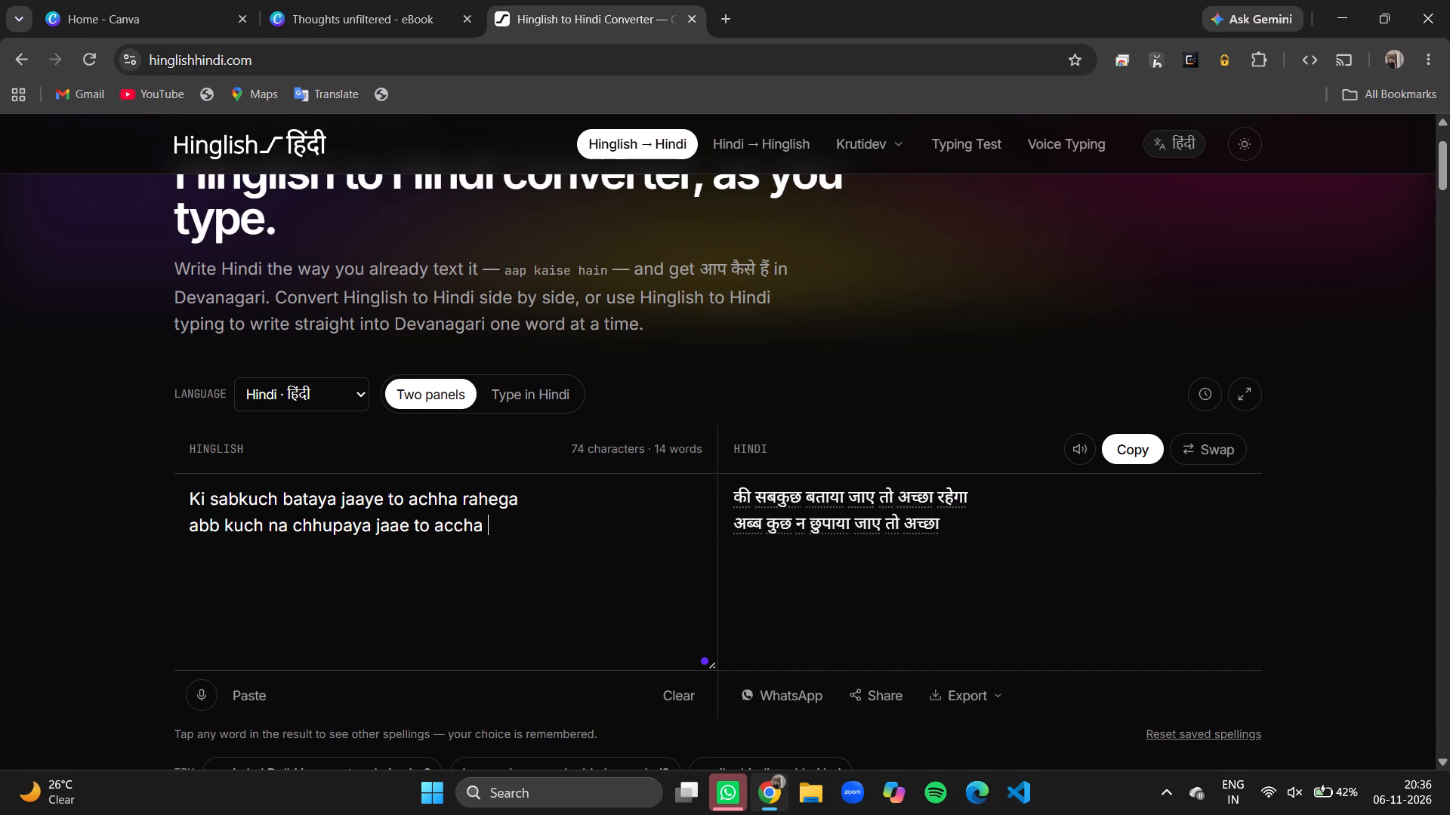
text(raheh)
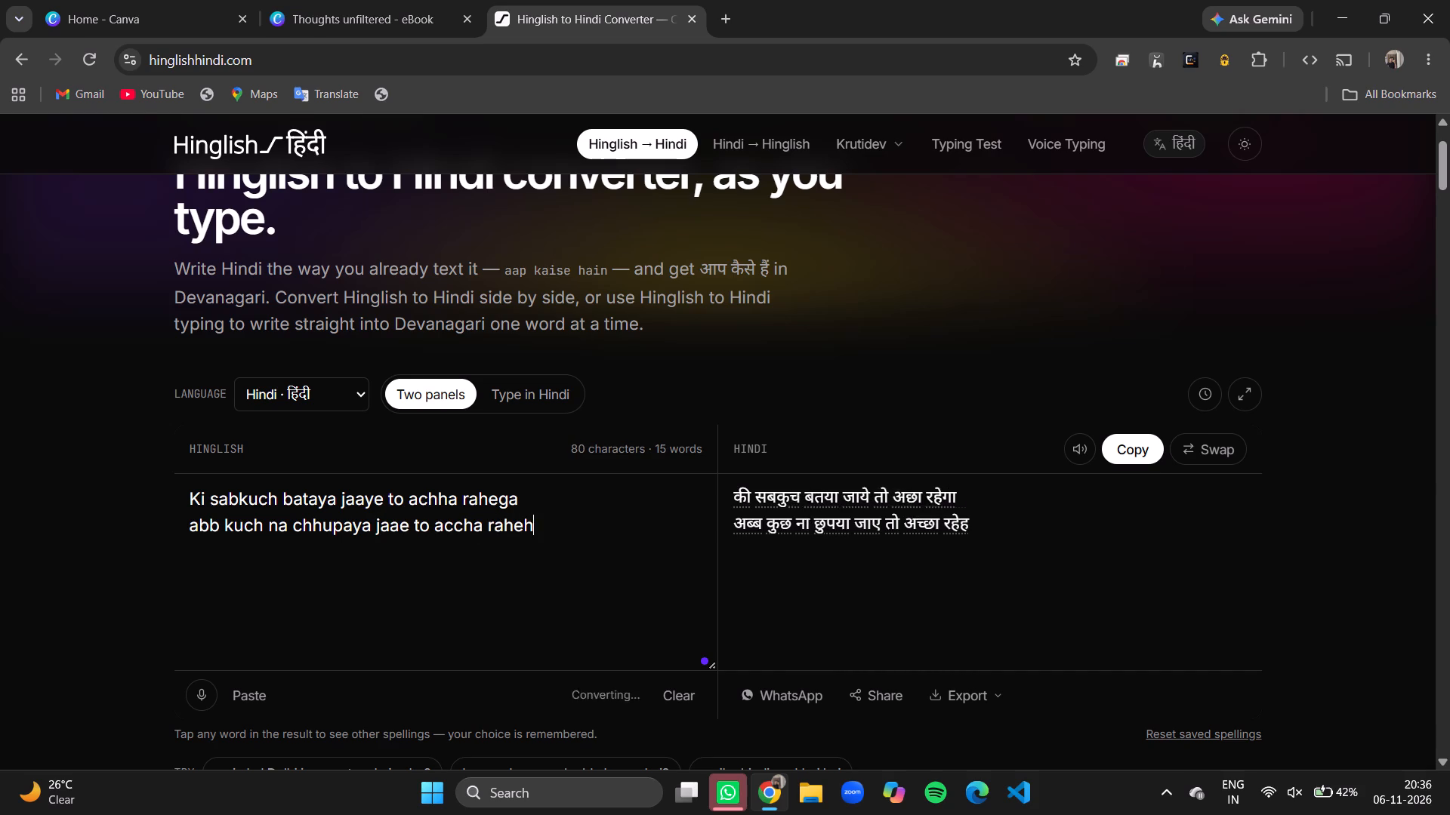
key(BackSpace)
text(ga)
Add the poem's third line in the Hinglish text: "adalat lgi hai to tere gali koi gila nahi".
key(Return)
text(adalat)
key(space)
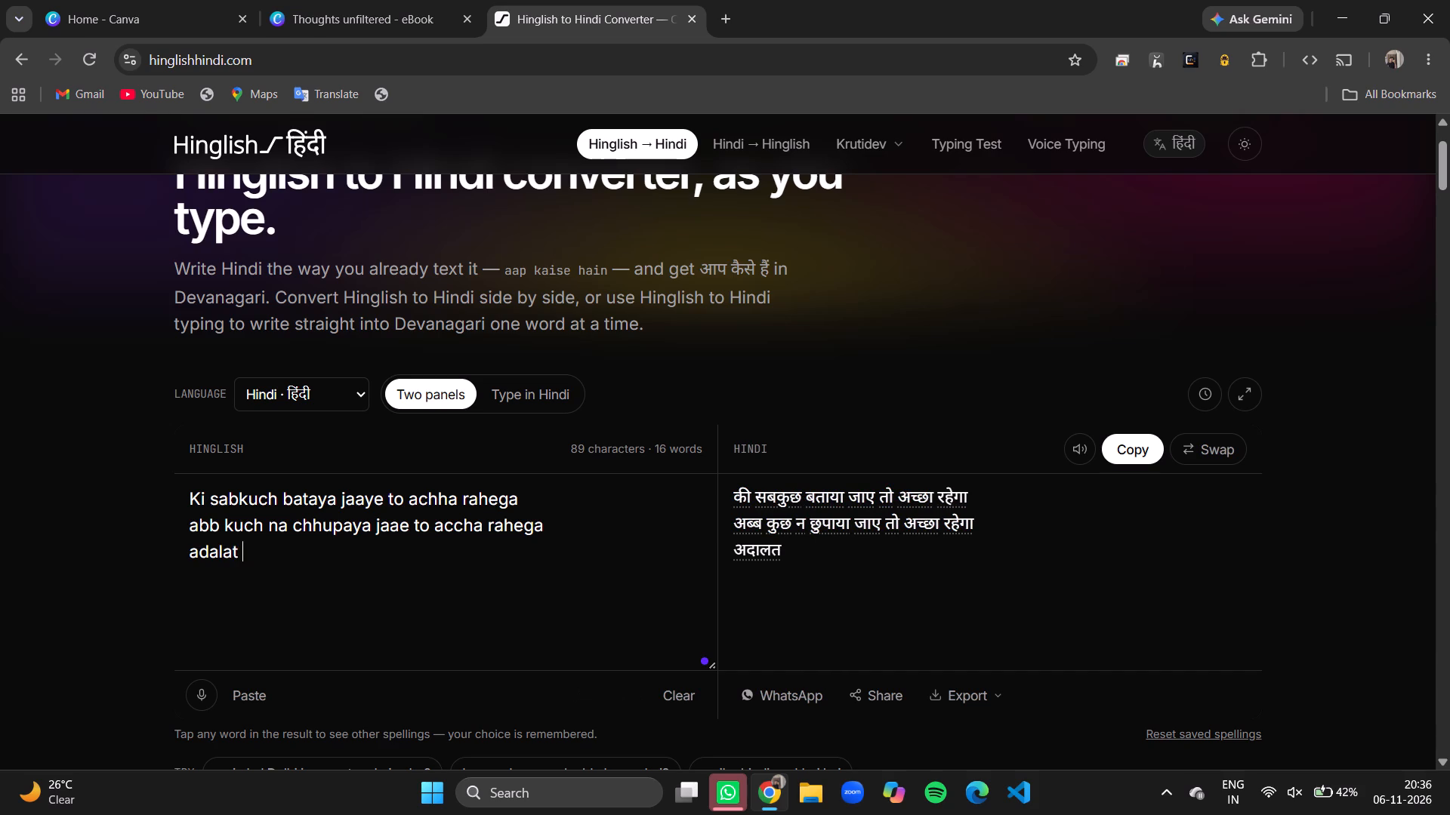
key(l)
text(gi)
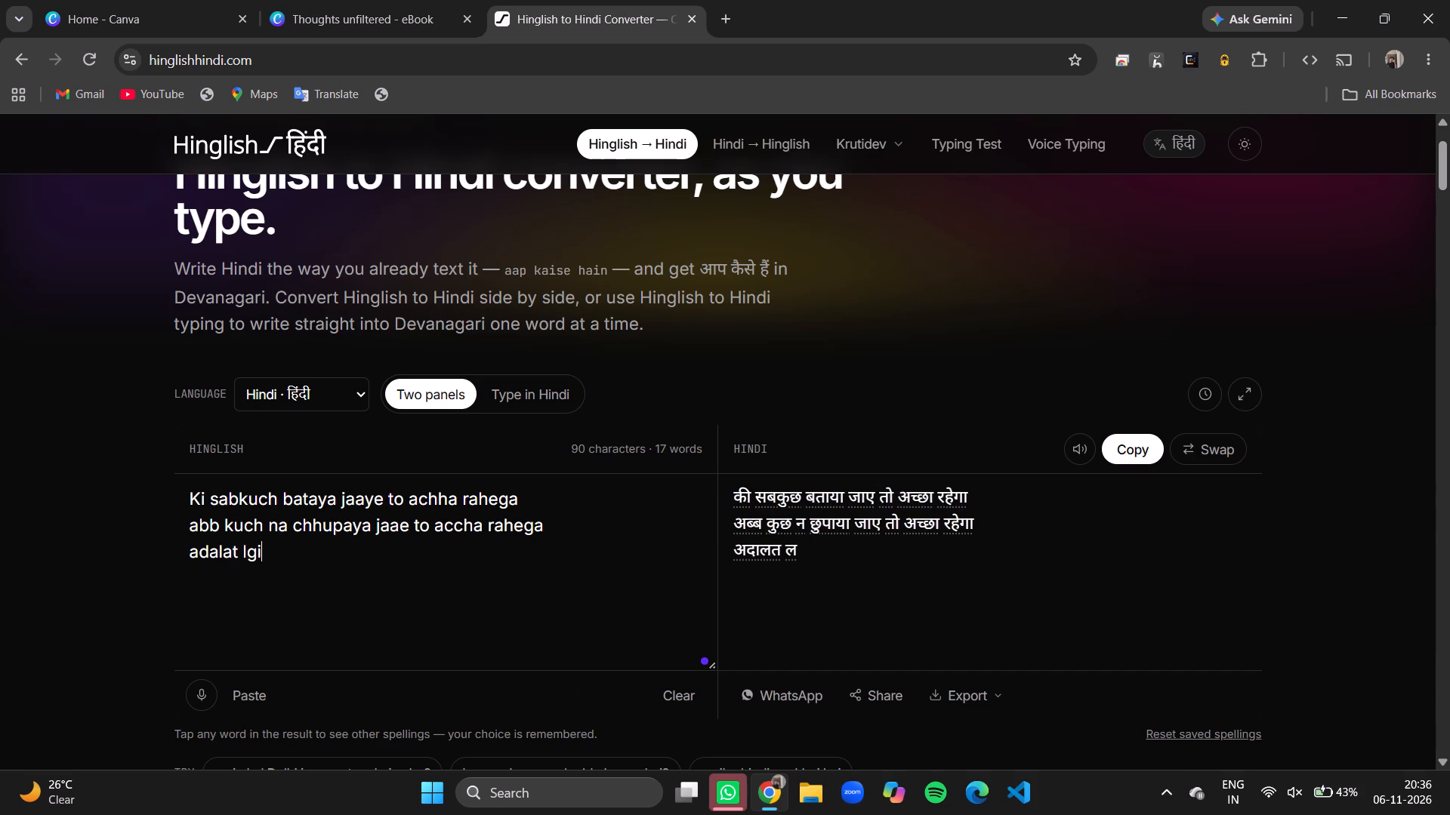
key(space)
key(t)
key(BackSpace)
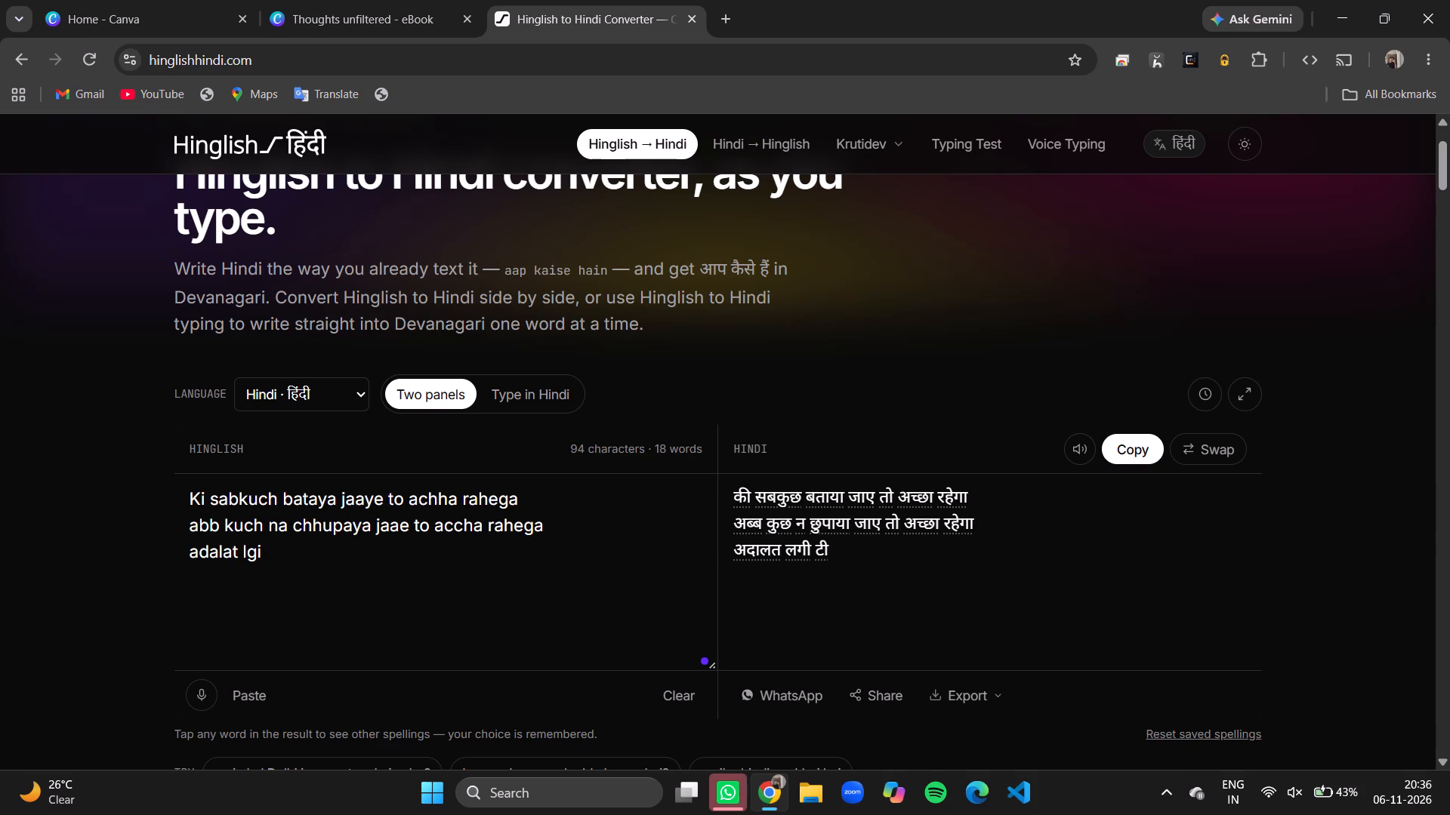
text(hai t)
key(BackSpace)
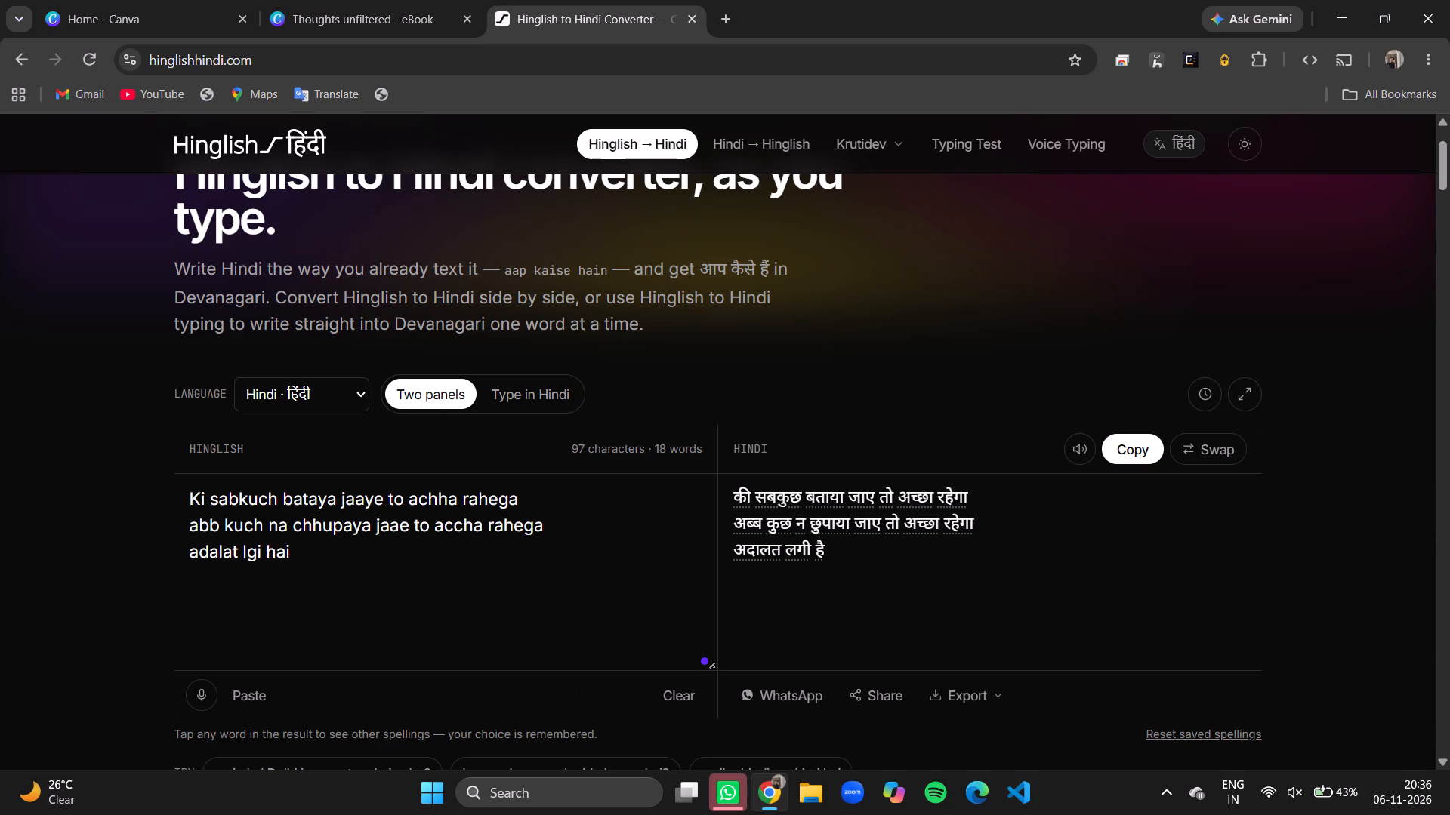
key(t)
text(ere)
key(BackSpace)
key(BackSpace)
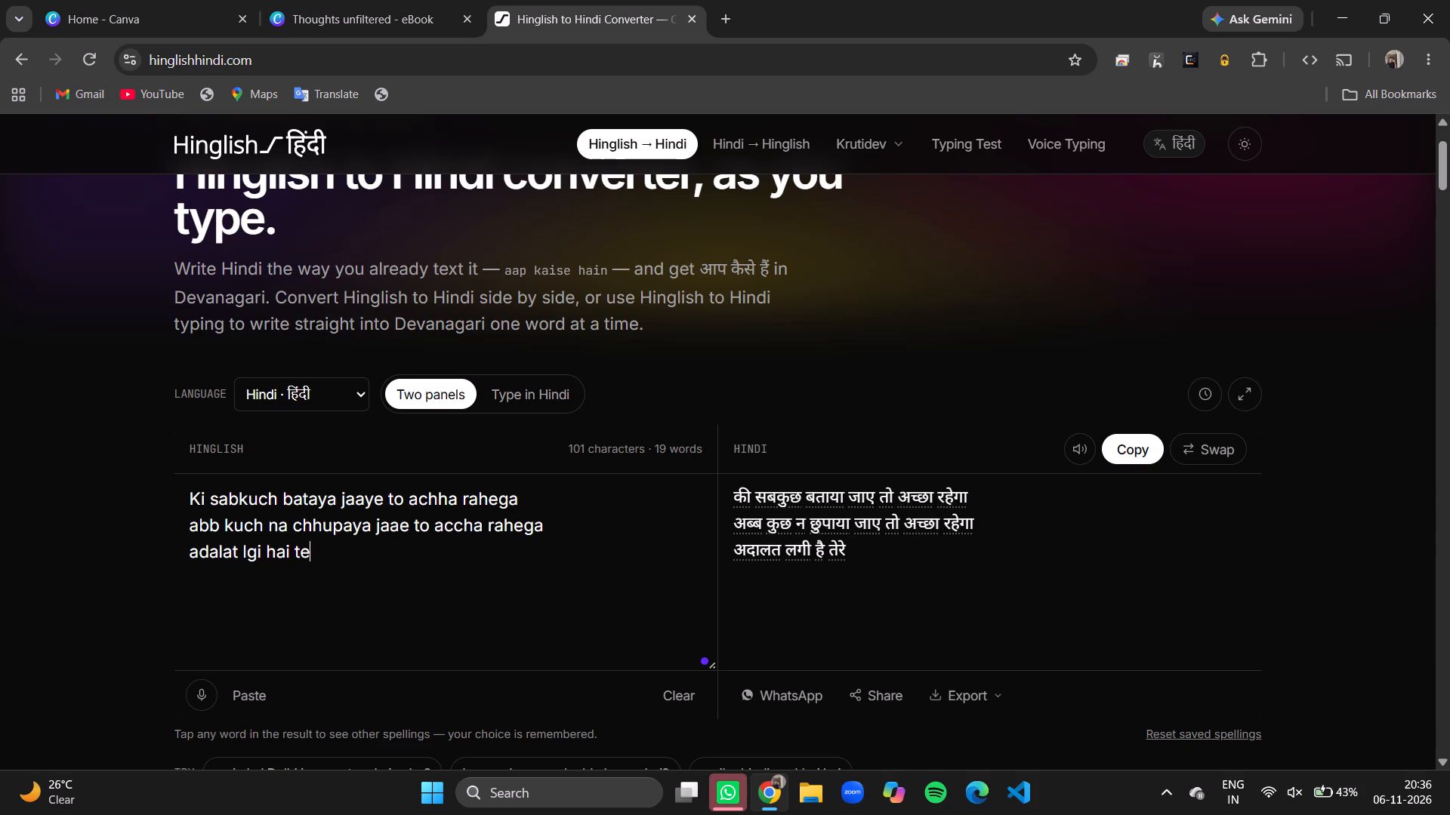
key(BackSpace)
key(BackSpace)
text(to tere)
key(space)
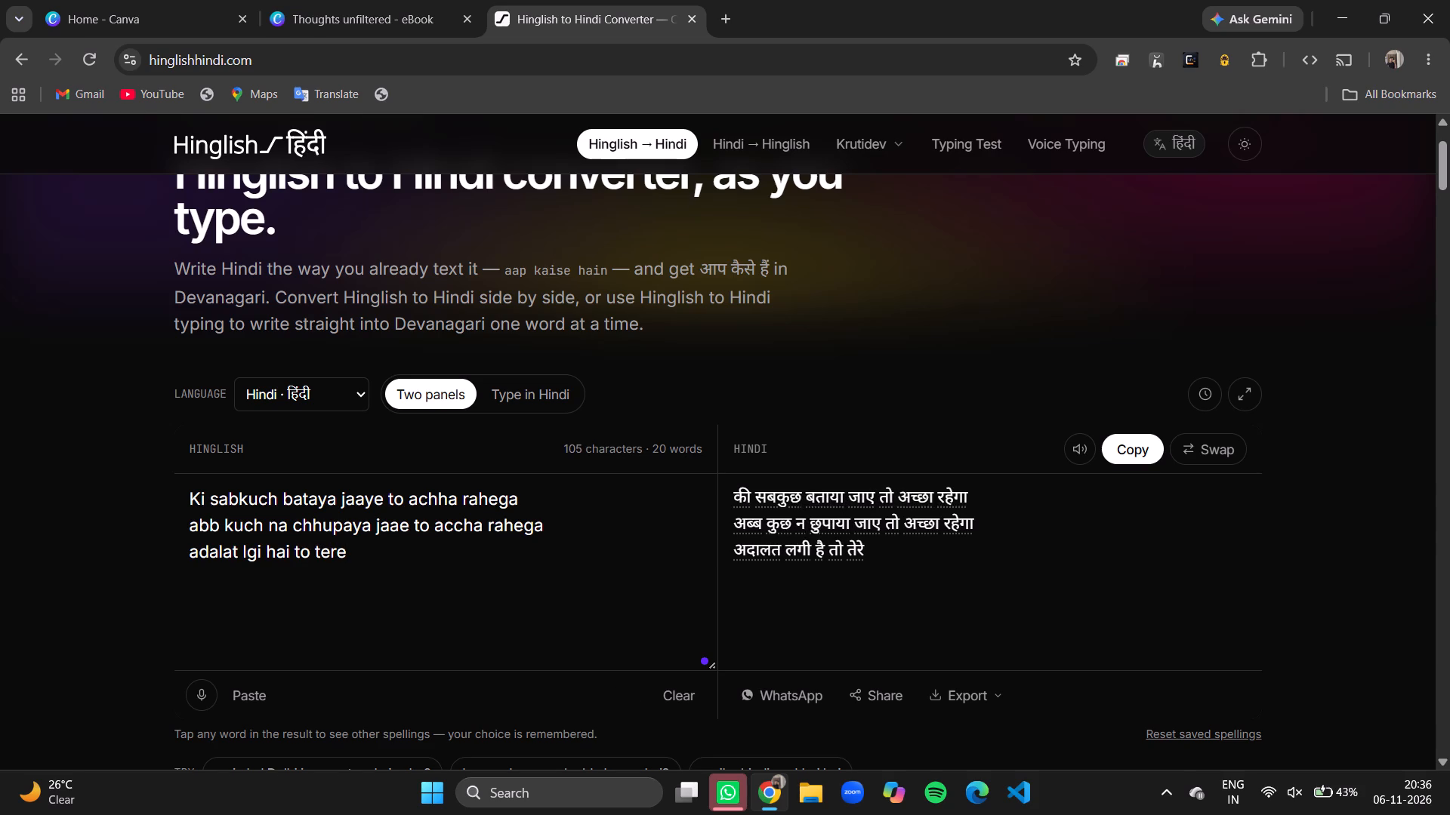
text(gali koi gila nahi)
Add the poem's fourth line in the Hinglish text: "gawah mere mohalle se bhi bulaye jaae to achha rahega".
key(Return)
text(gawah)
key(space)
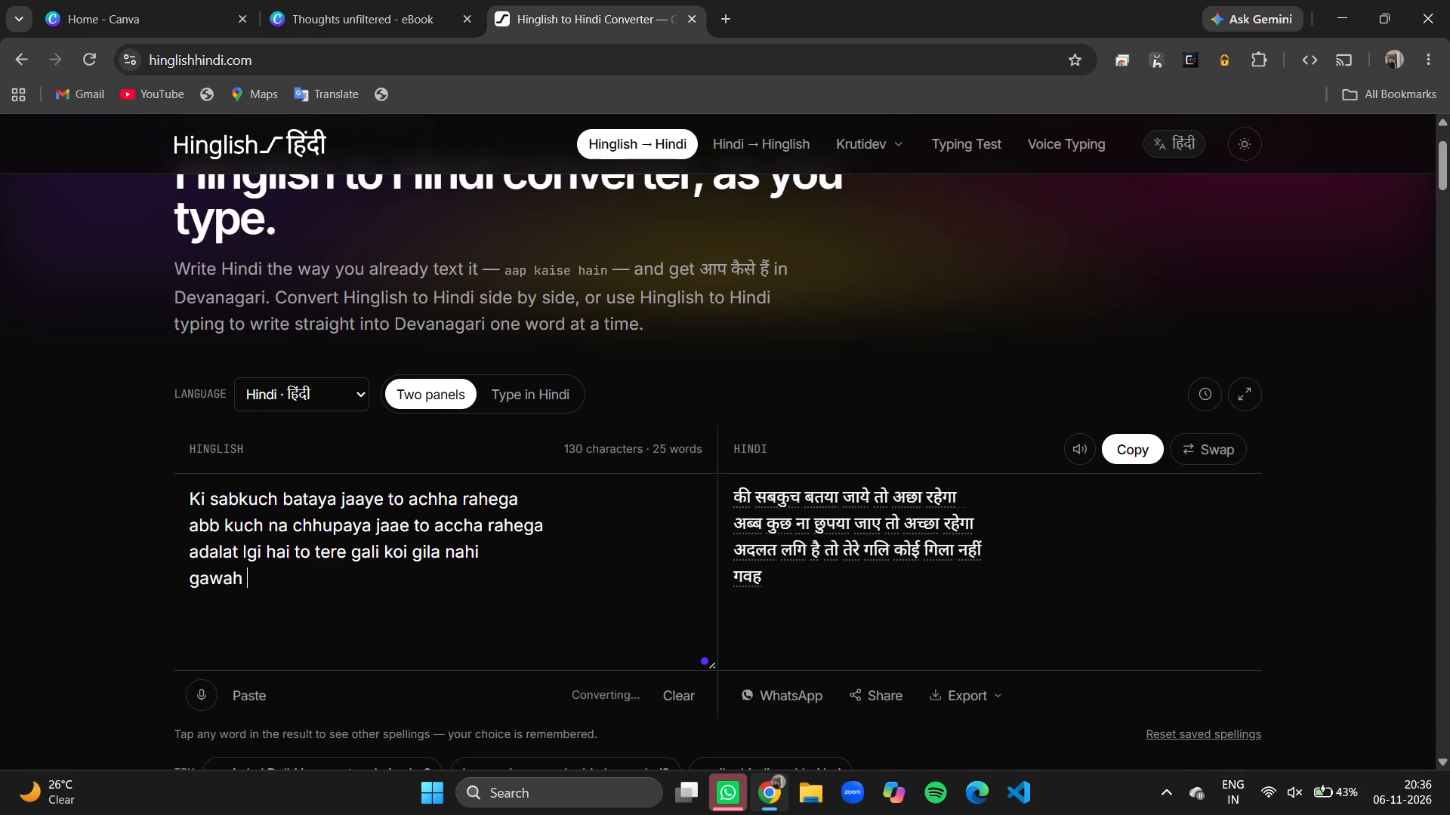
text(mere bhi bulaya)
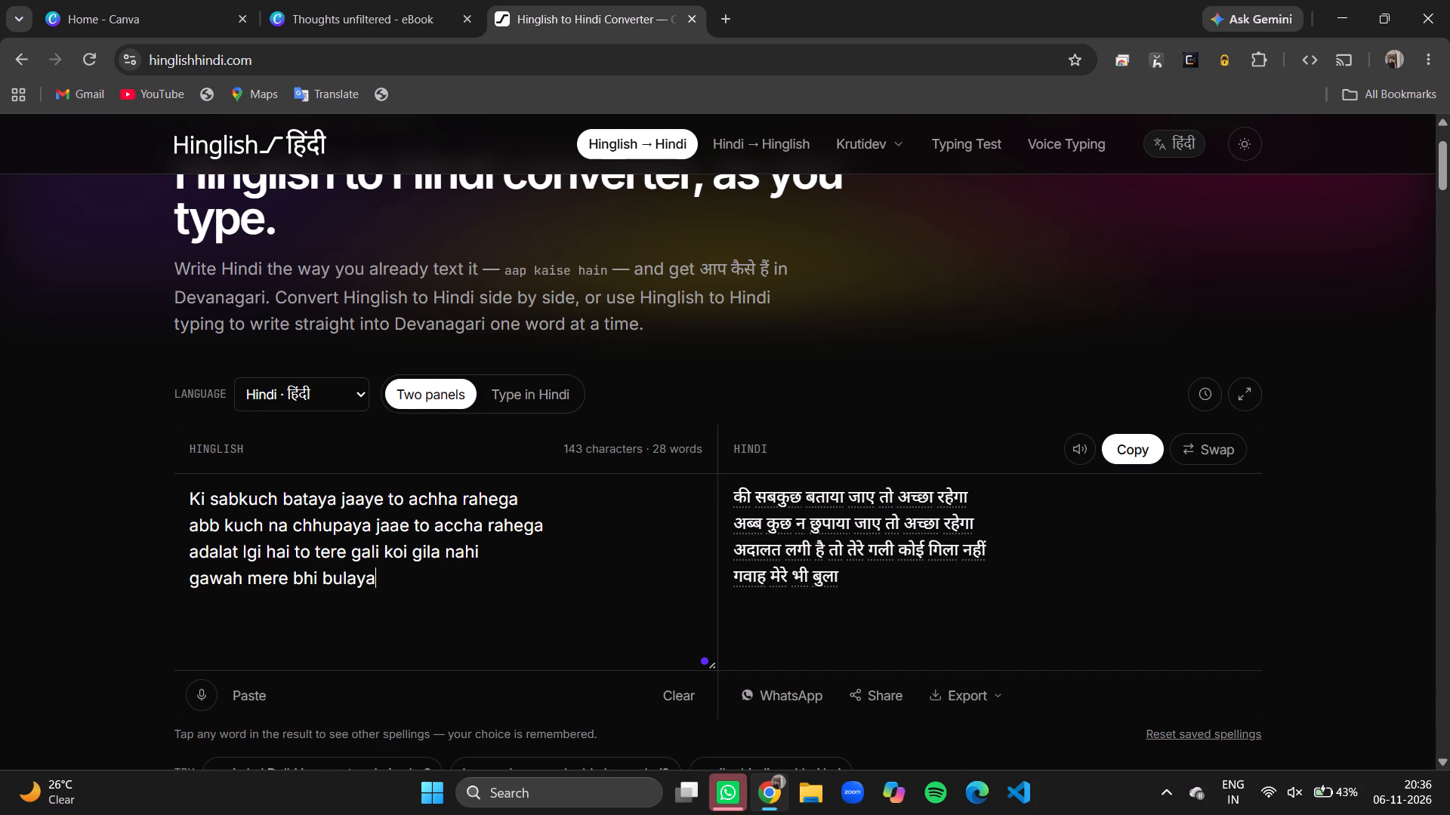
key(BackSpace)
key(e)
key(space)
text(jaae)
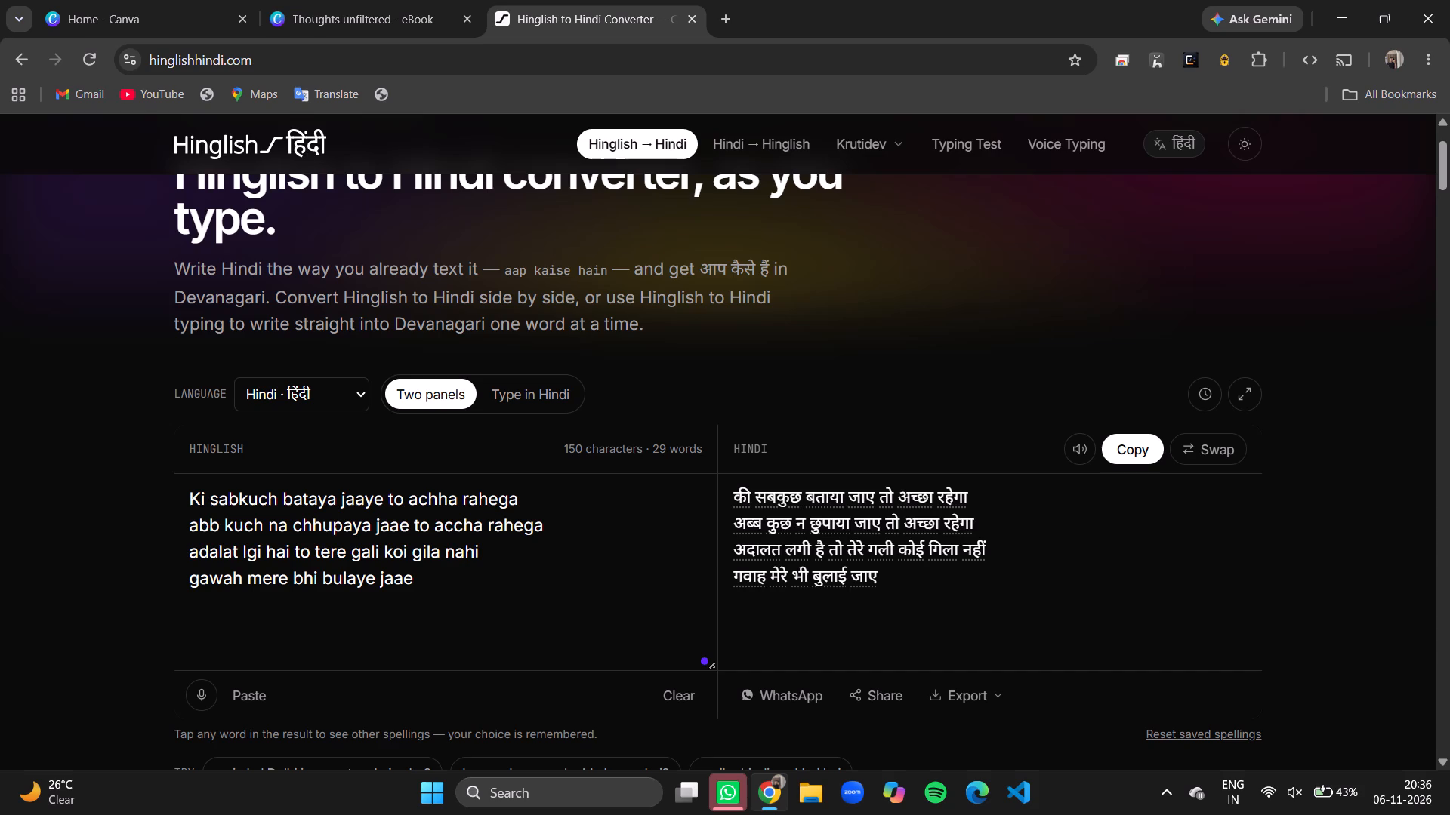
click(316, 580)
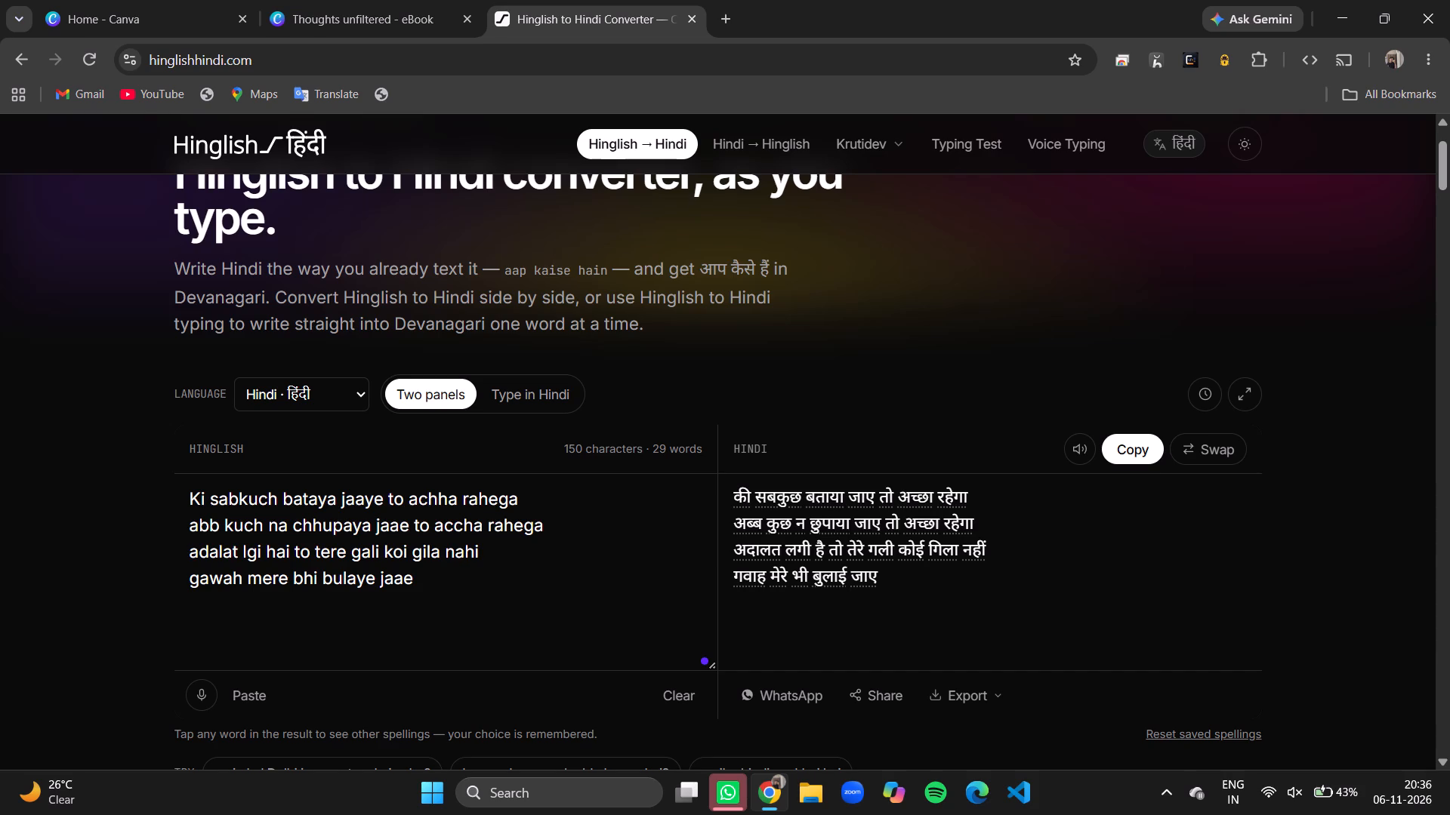
click(289, 580)
key(space)
text(moha)
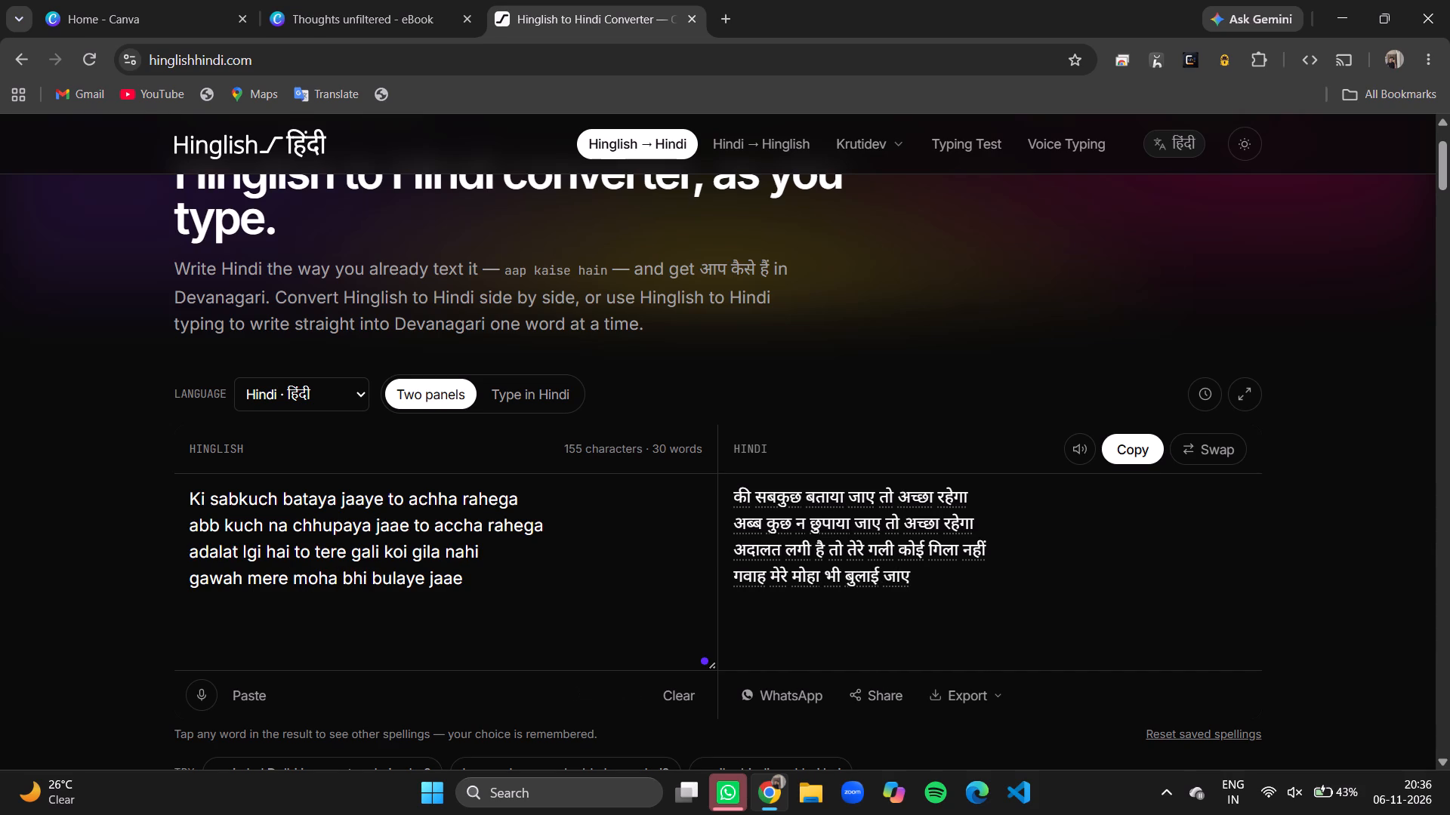
text(lle)
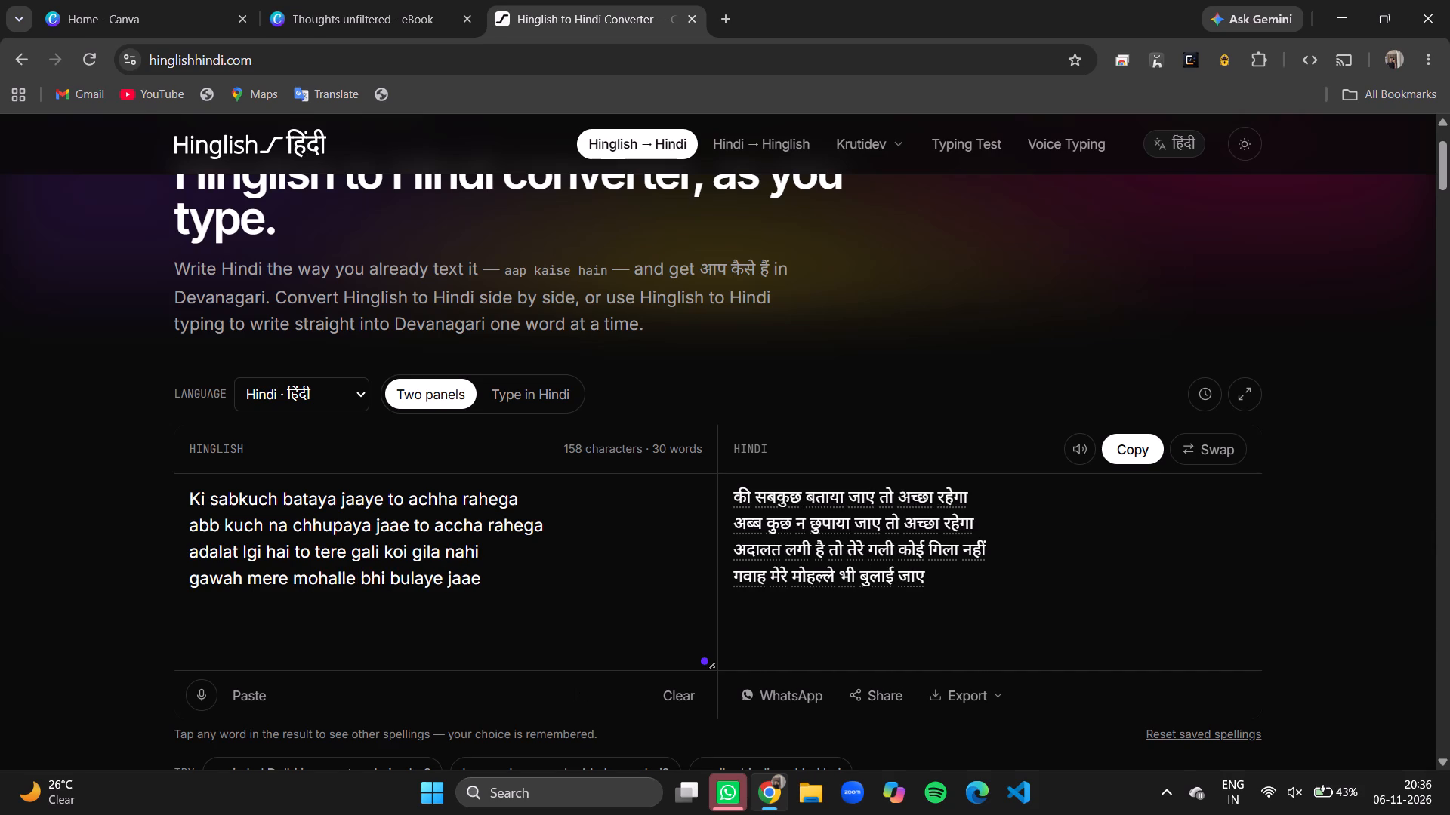
key(space)
text(se)
click(555, 571)
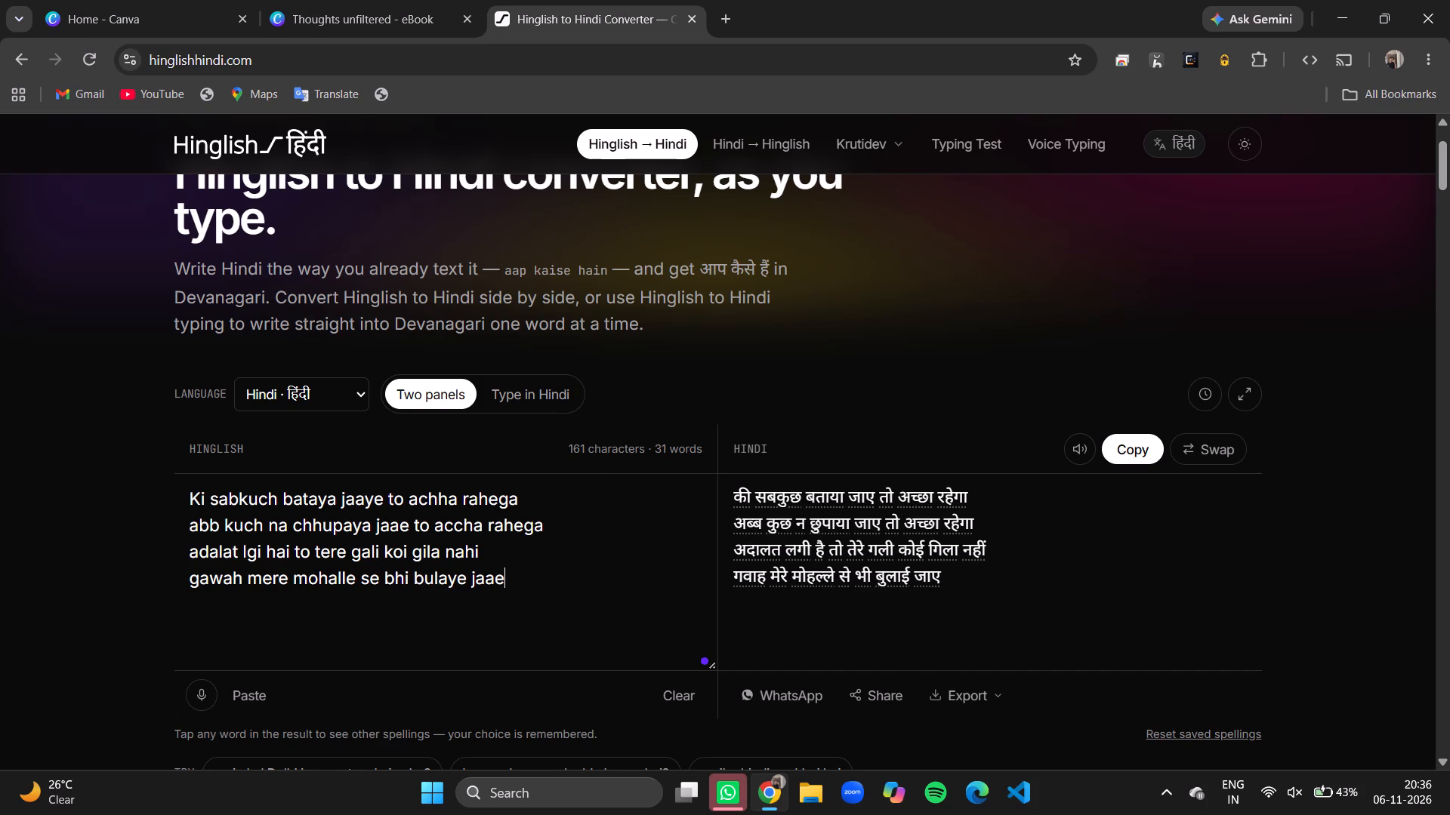
key(space)
text(to achha rah)
text(ega)
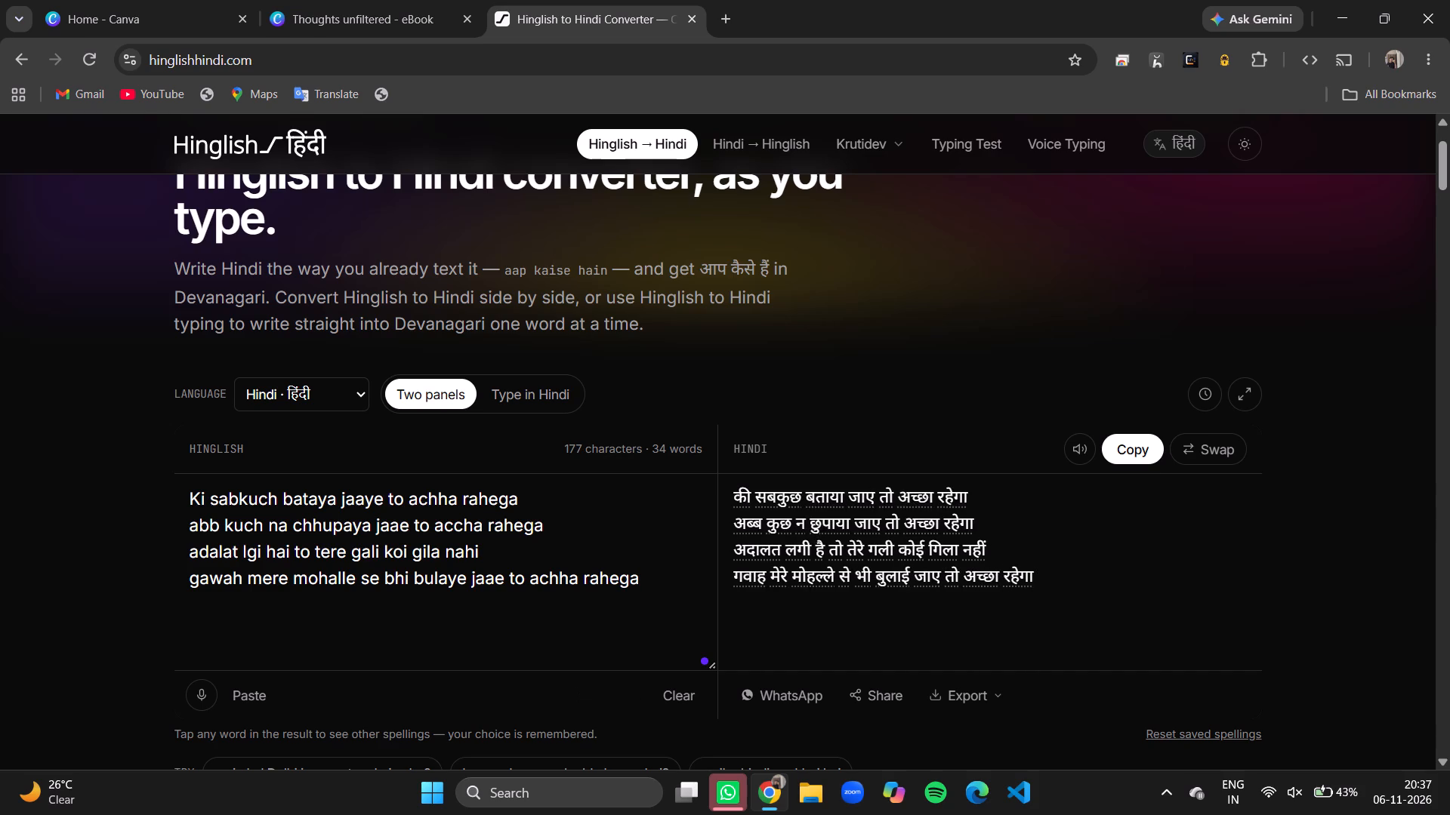
Replace the word "gali" with "mohalle" in the third line of the Hinglish poem.
click(386, 550)
key(BackSpace)
key(BackSpace)
key(BackSpace)
key(BackSpace)
key(BackSpace)
text(mohalle)
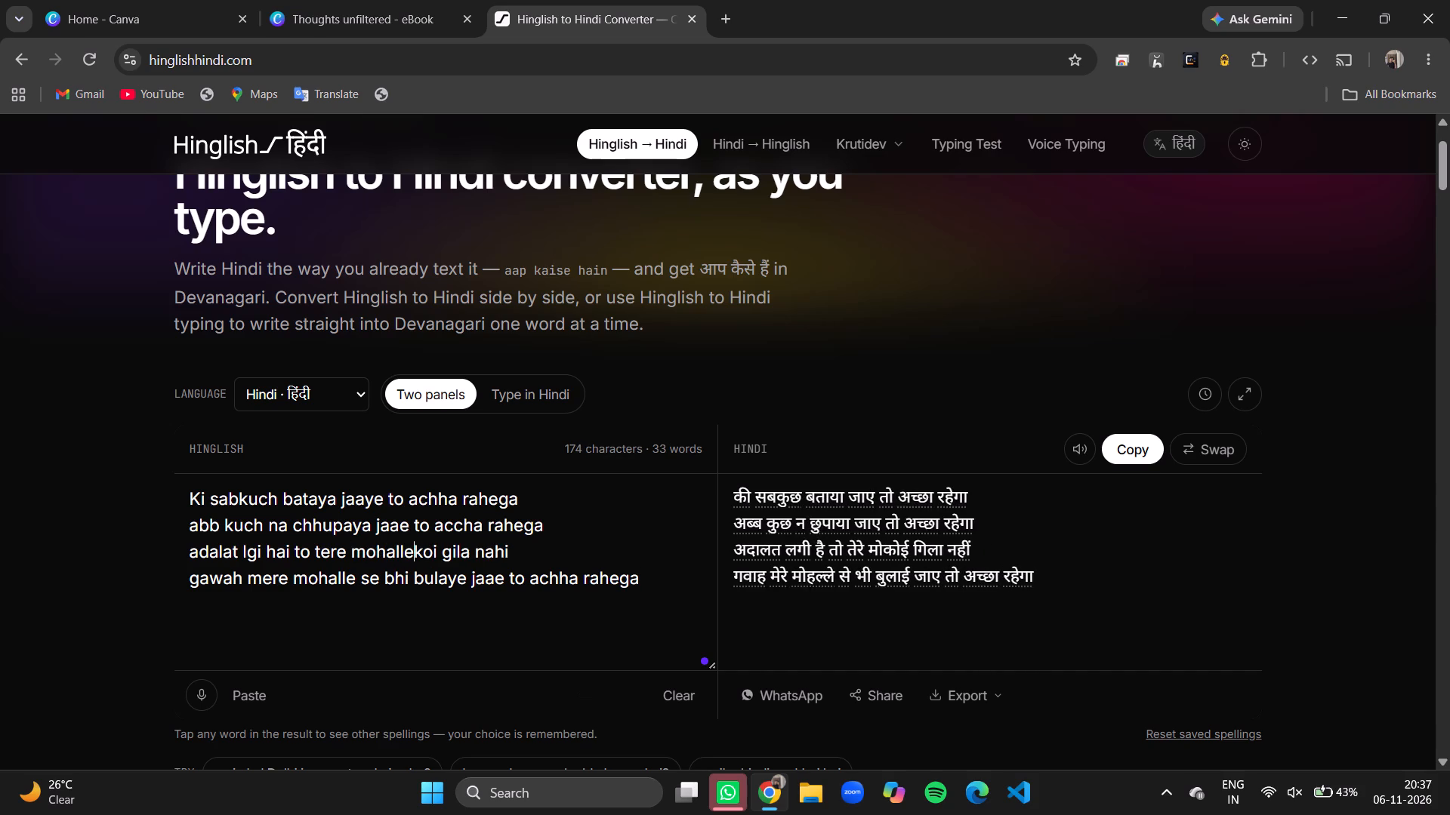
key(space)
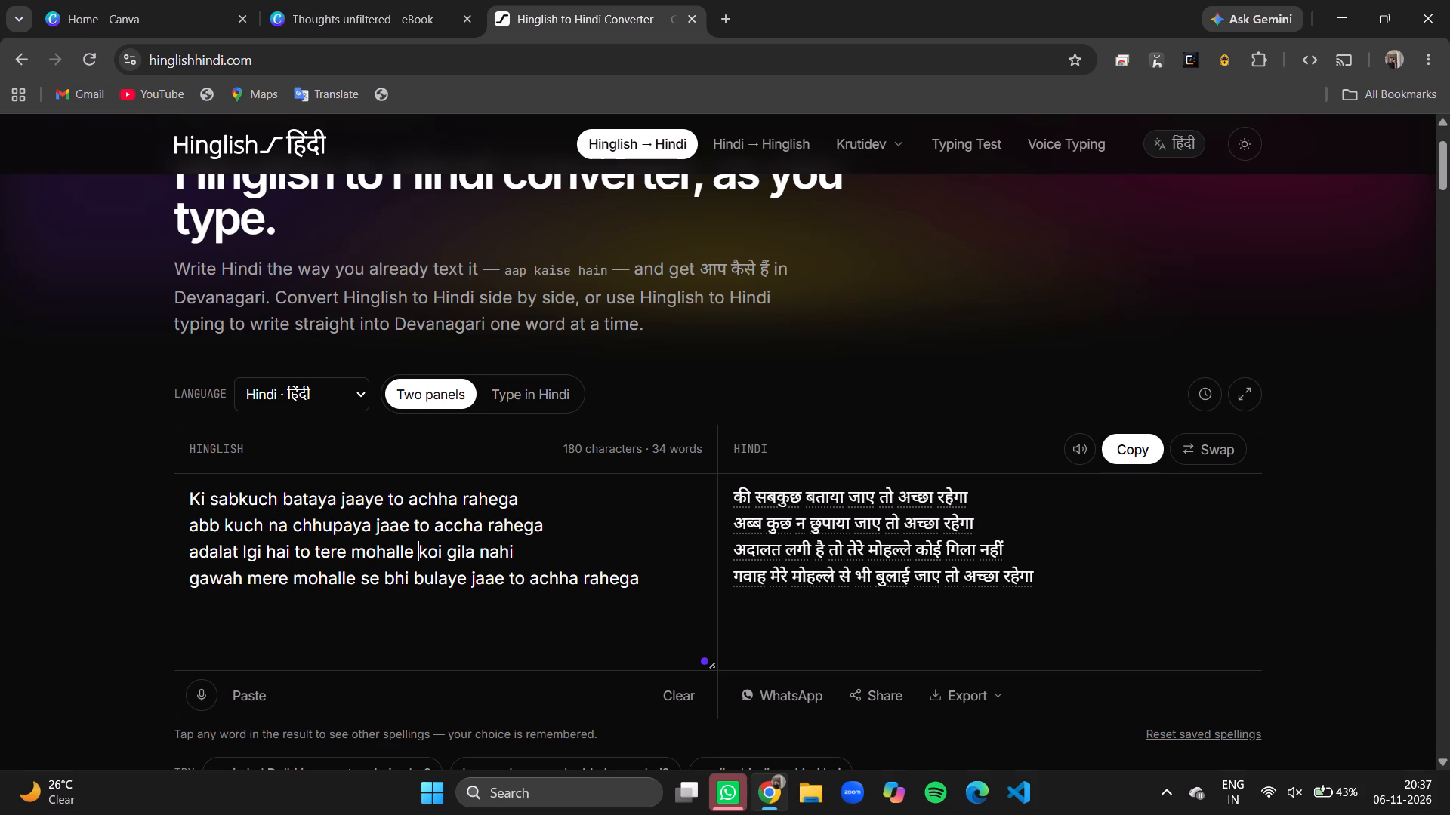
Delete the word "to" before "tere" in the third line of the Hinglish poem.
drag(313, 552, 300, 554)
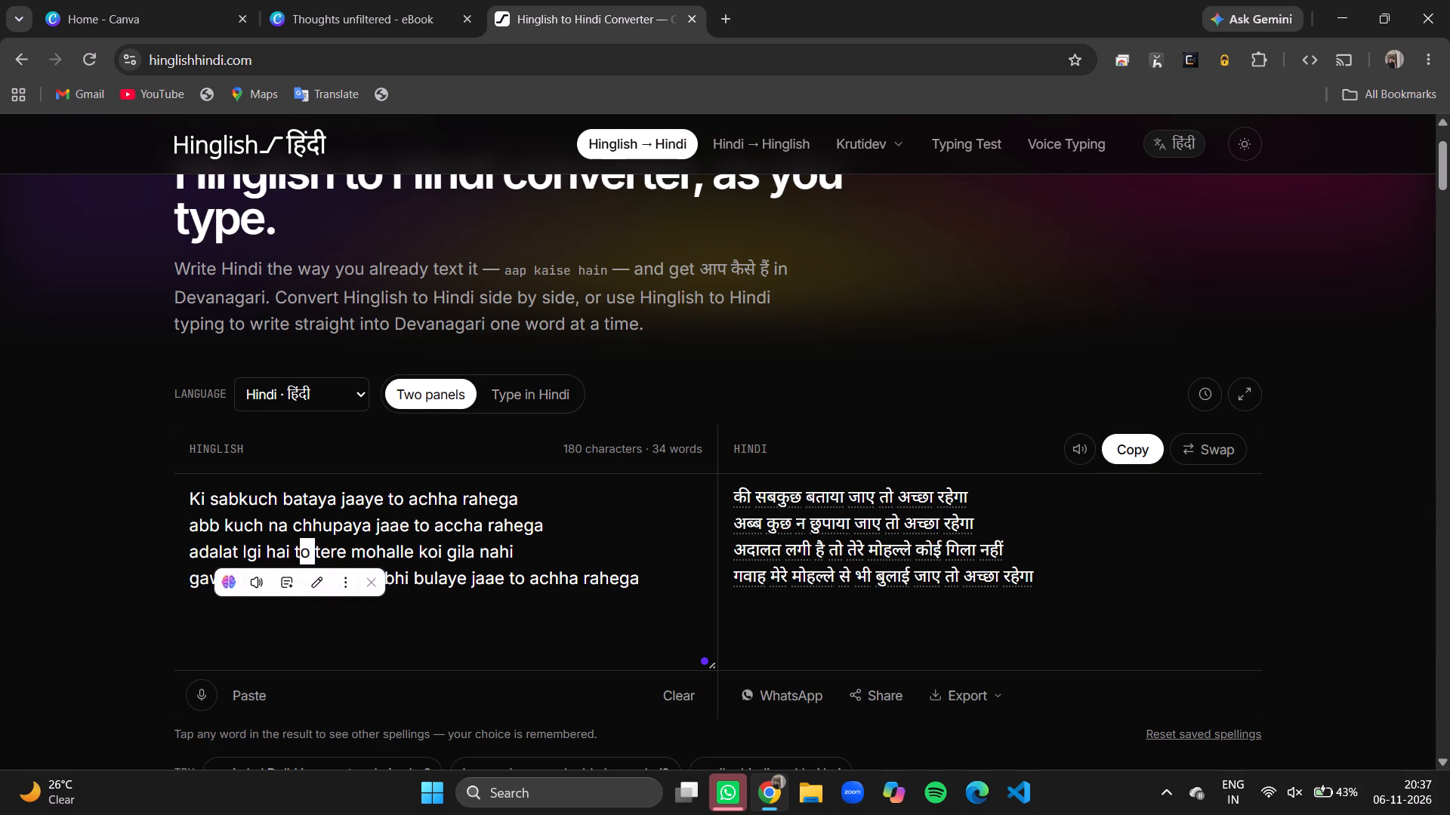
key(BackSpace)
key(BackSpace)
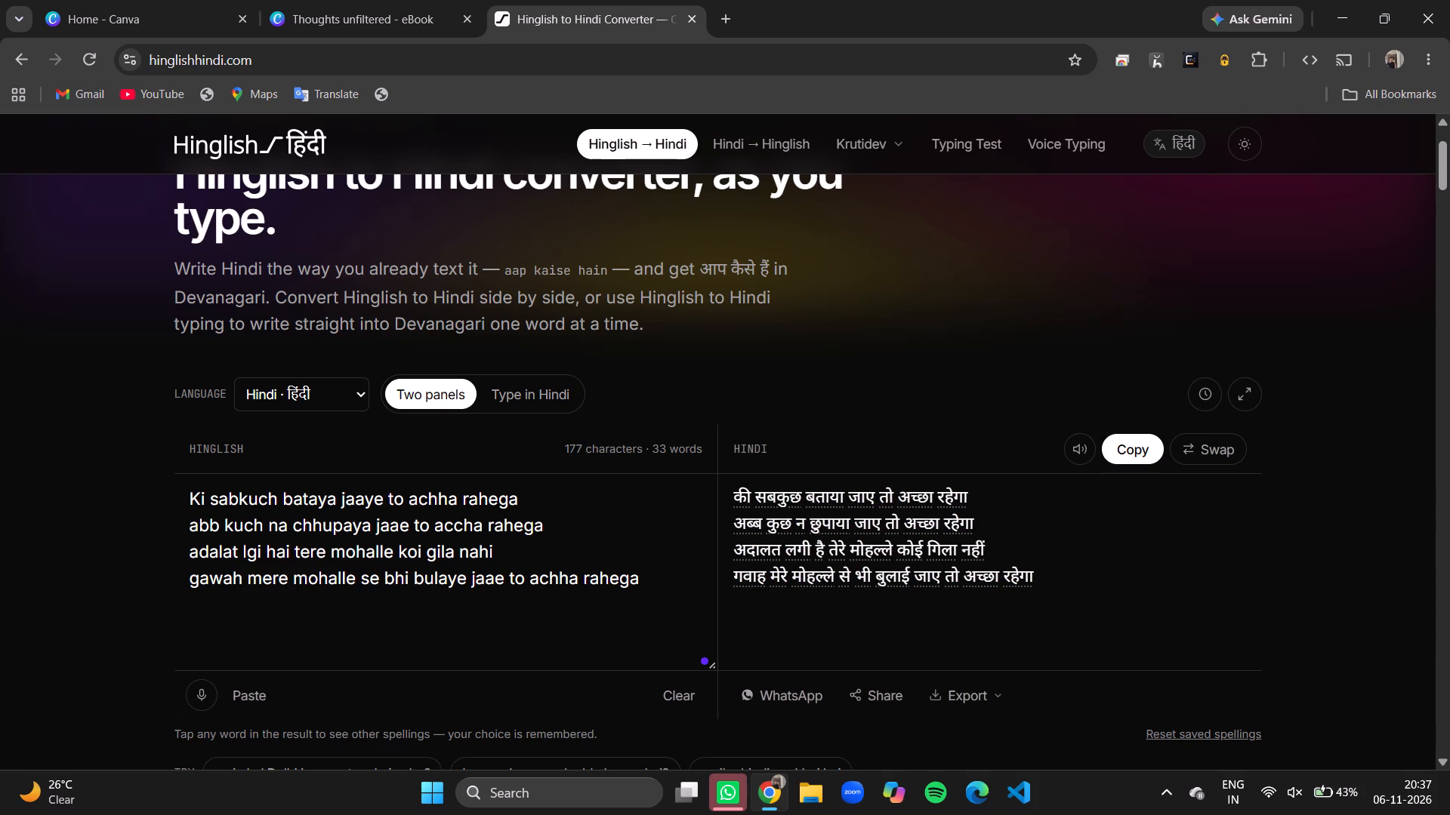
click(396, 549)
Correct "abb" to "ab" at the start of the Hinglish poem's second line.
click(212, 524)
key(BackSpace)
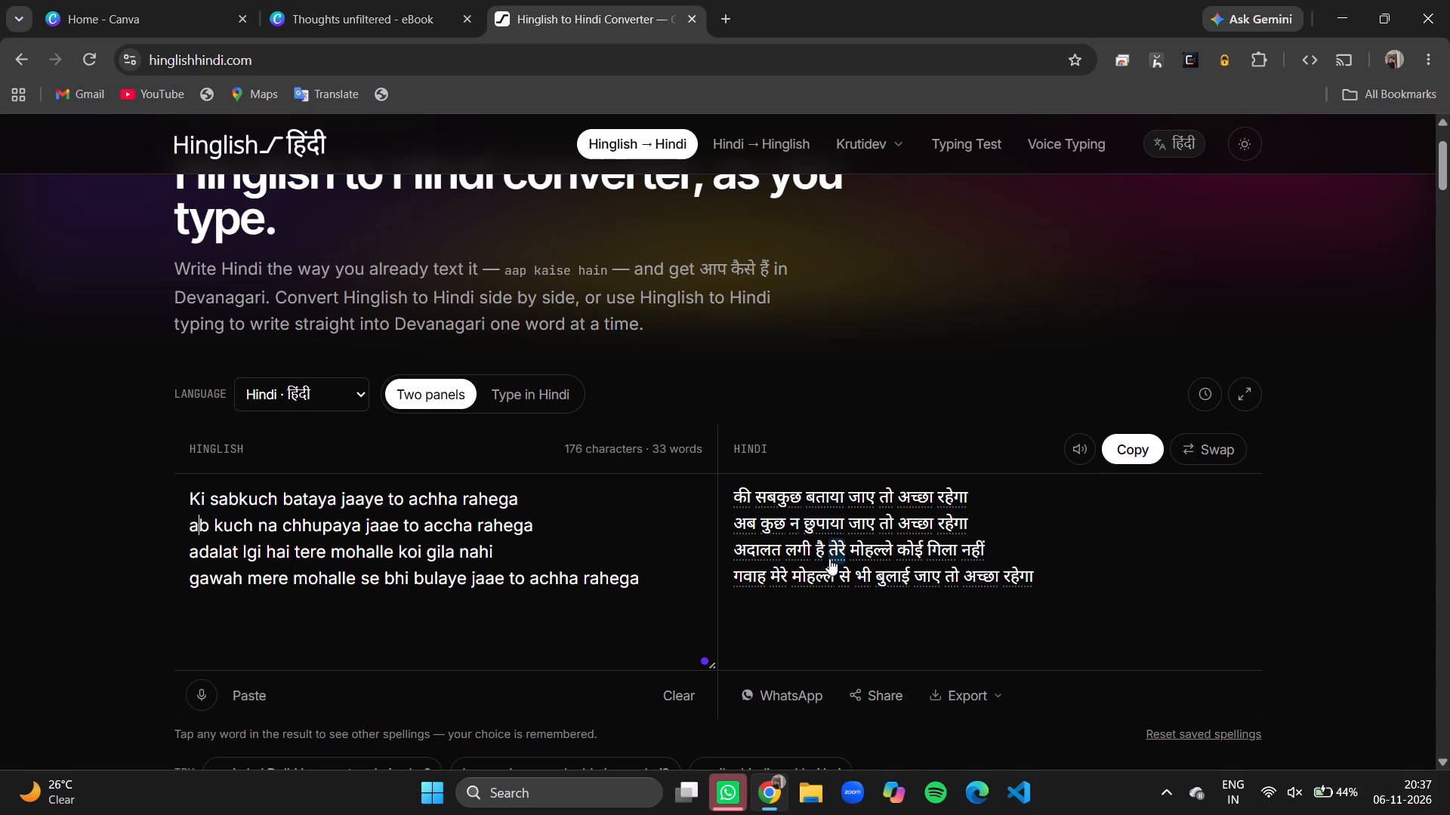
Insert "me to" after "mohalle" in the third line of the Hinglish poem.
click(395, 546)
key(space)
text(mian)
key(BackSpace)
key(BackSpace)
key(BackSpace)
key(e)
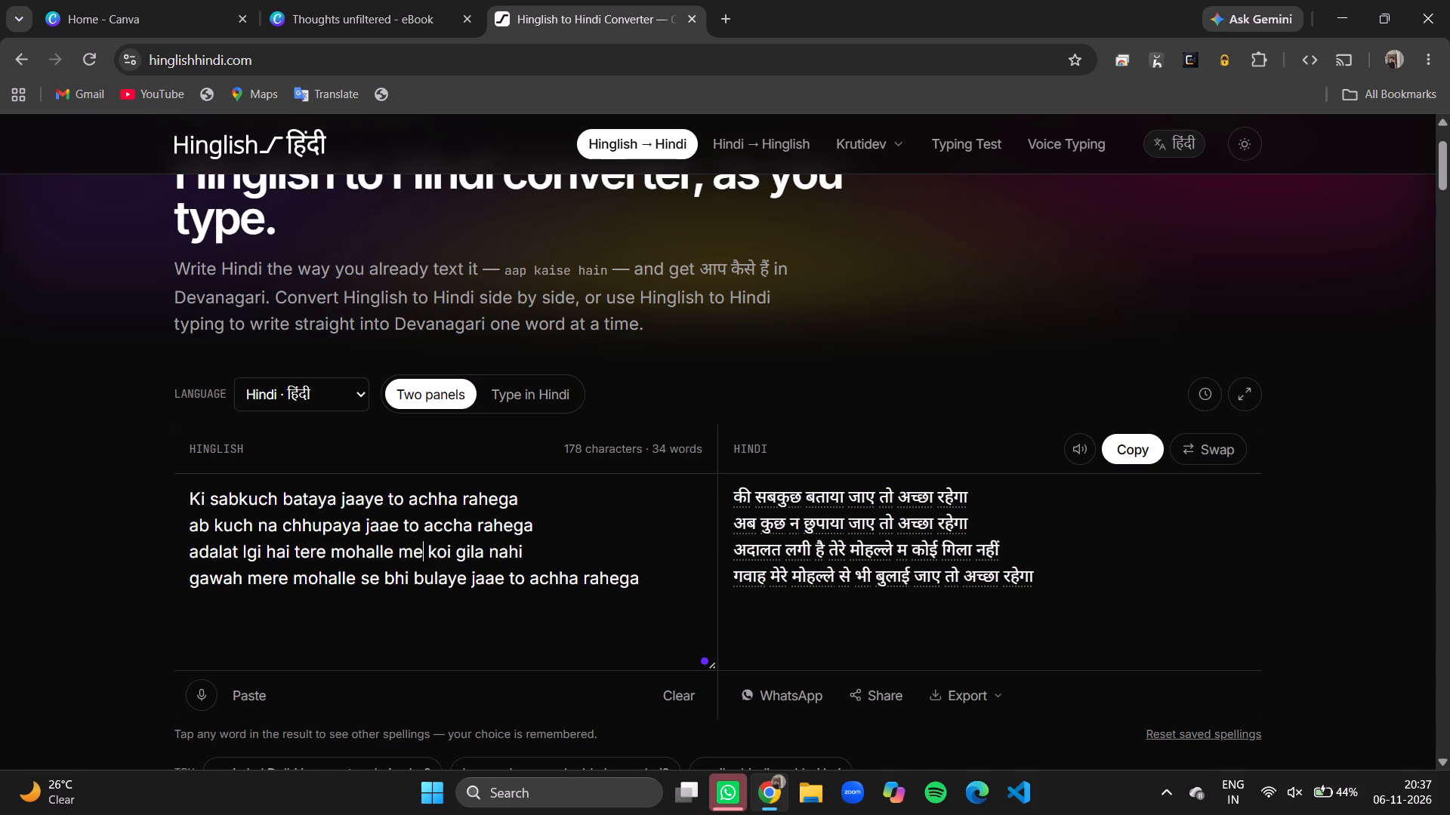
key(space)
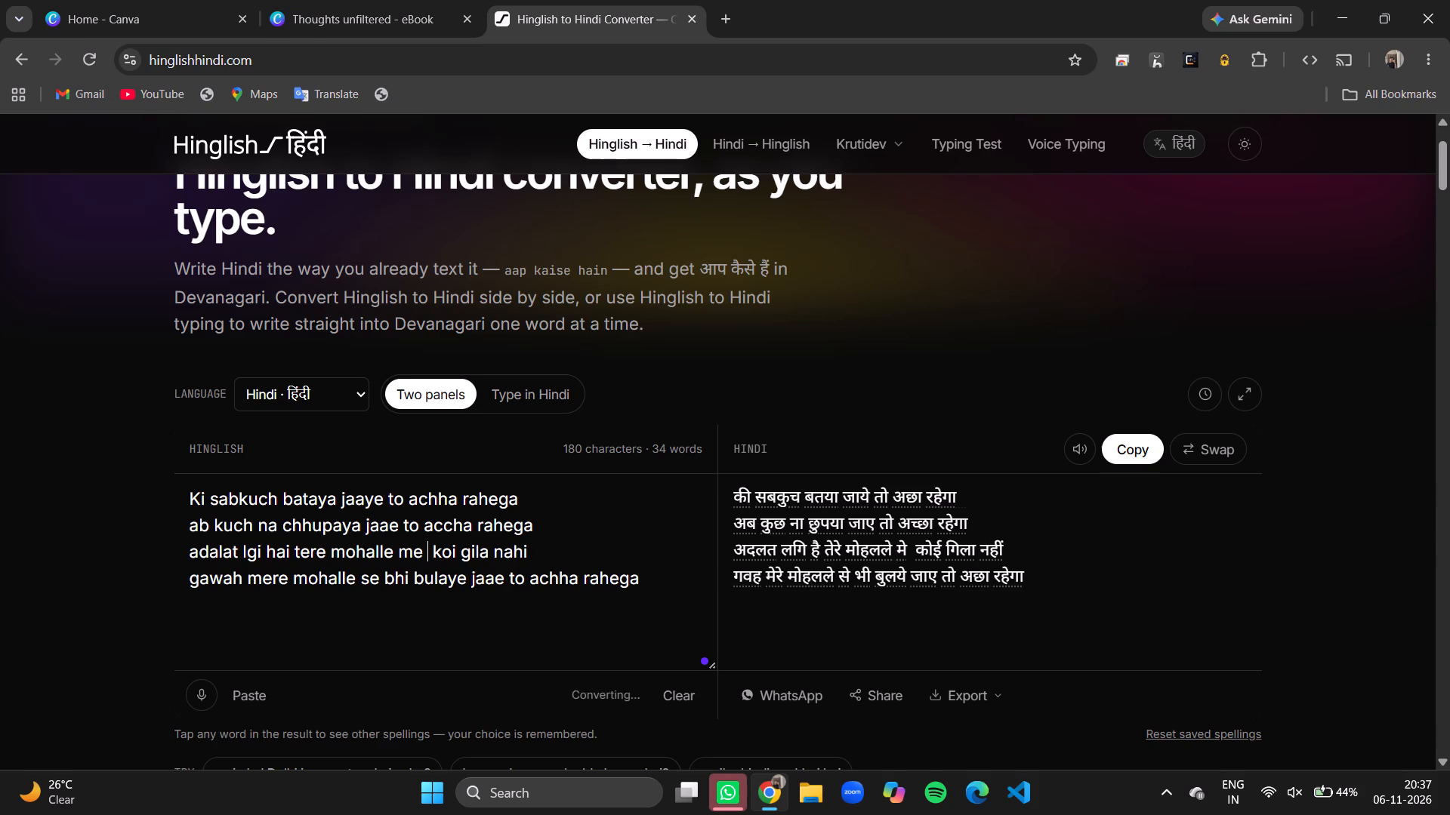
text(to)
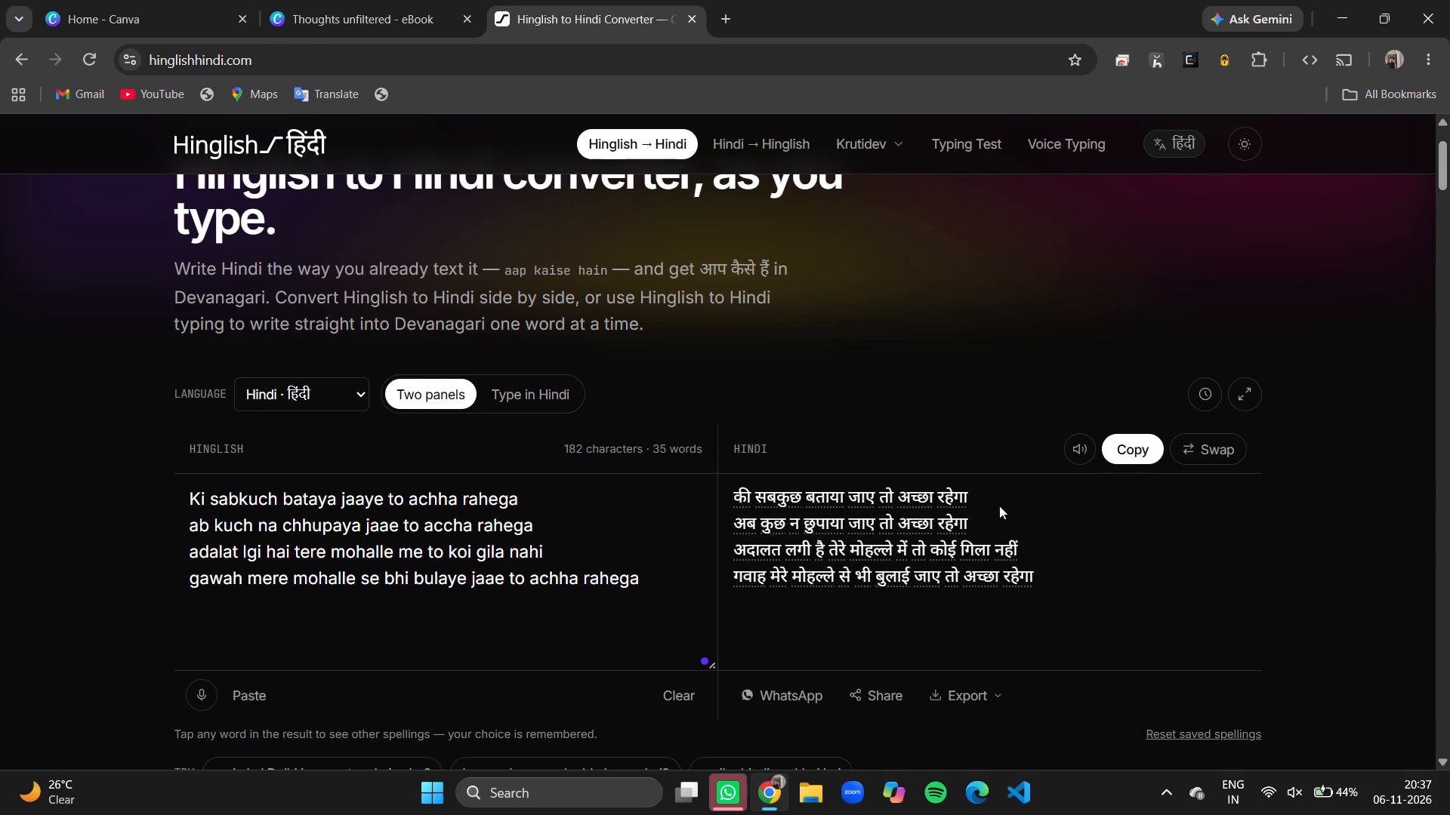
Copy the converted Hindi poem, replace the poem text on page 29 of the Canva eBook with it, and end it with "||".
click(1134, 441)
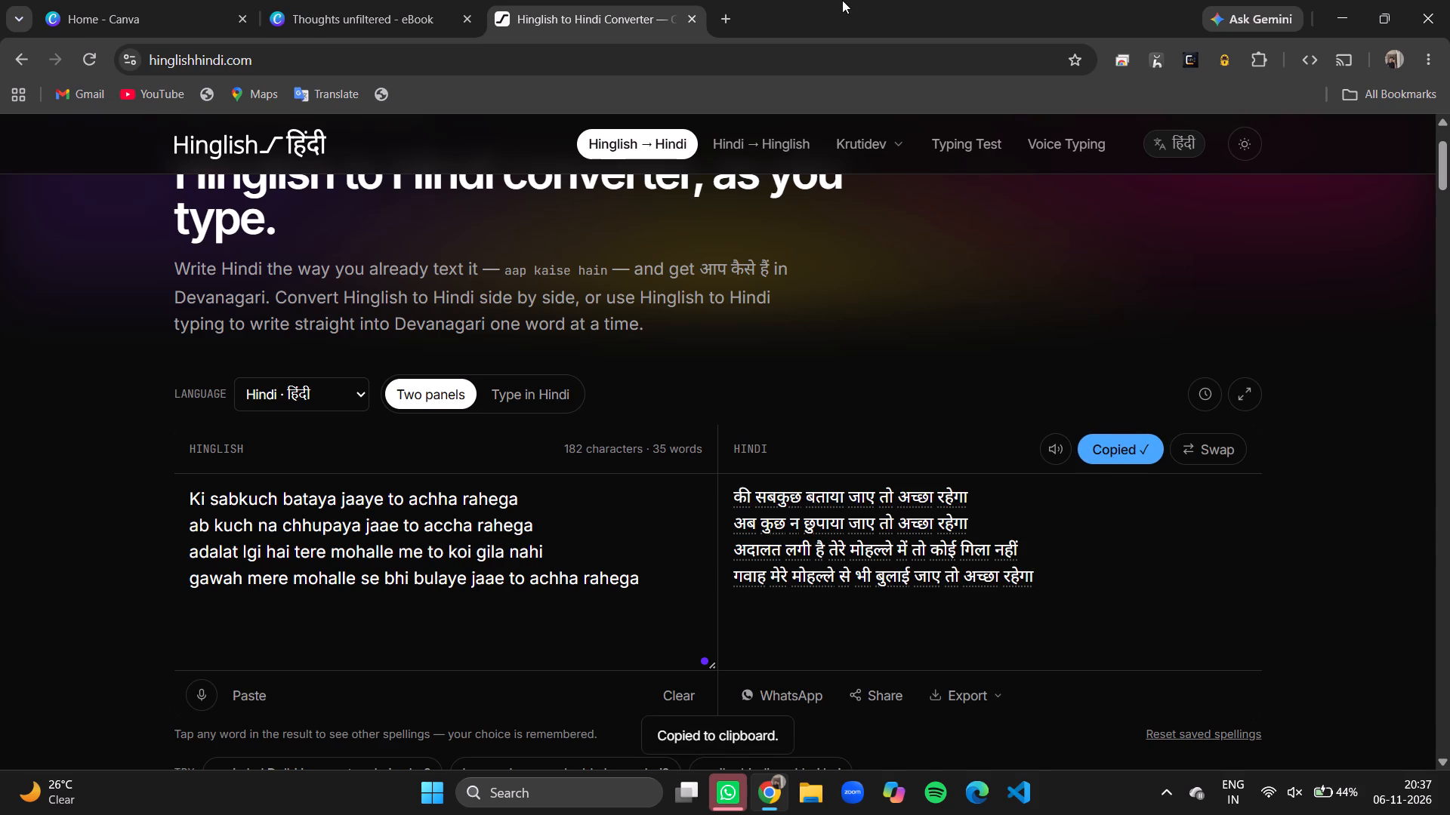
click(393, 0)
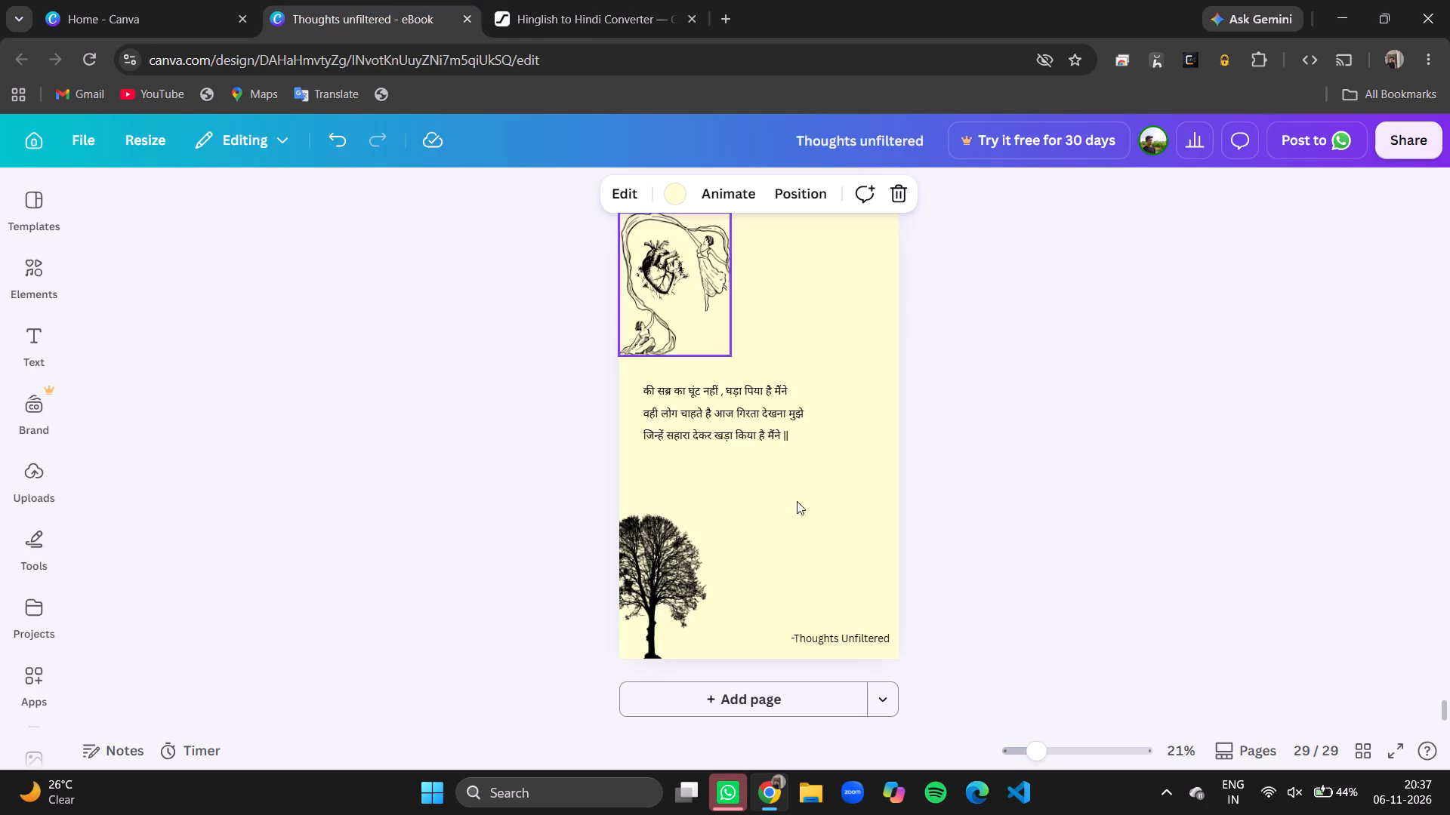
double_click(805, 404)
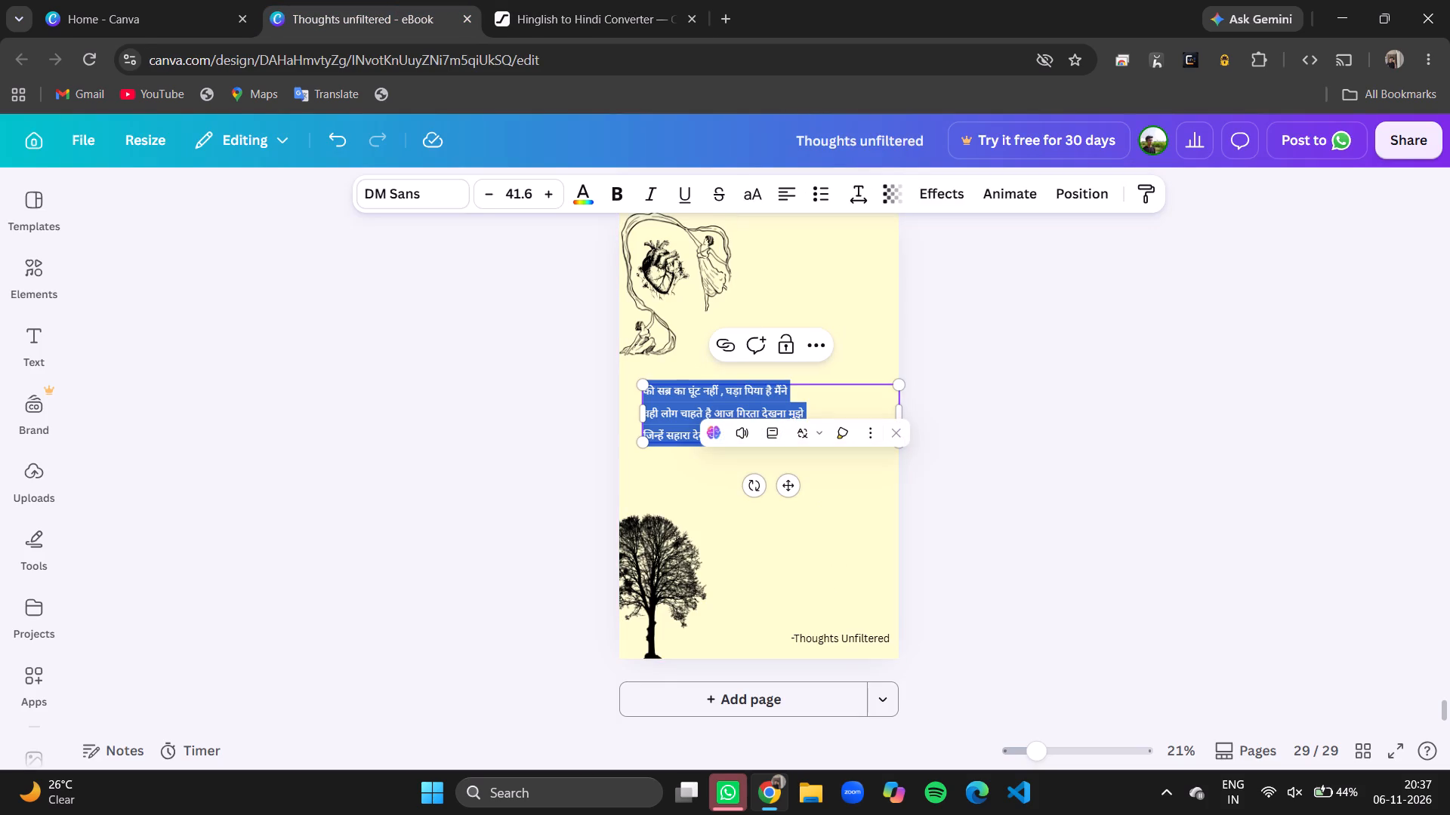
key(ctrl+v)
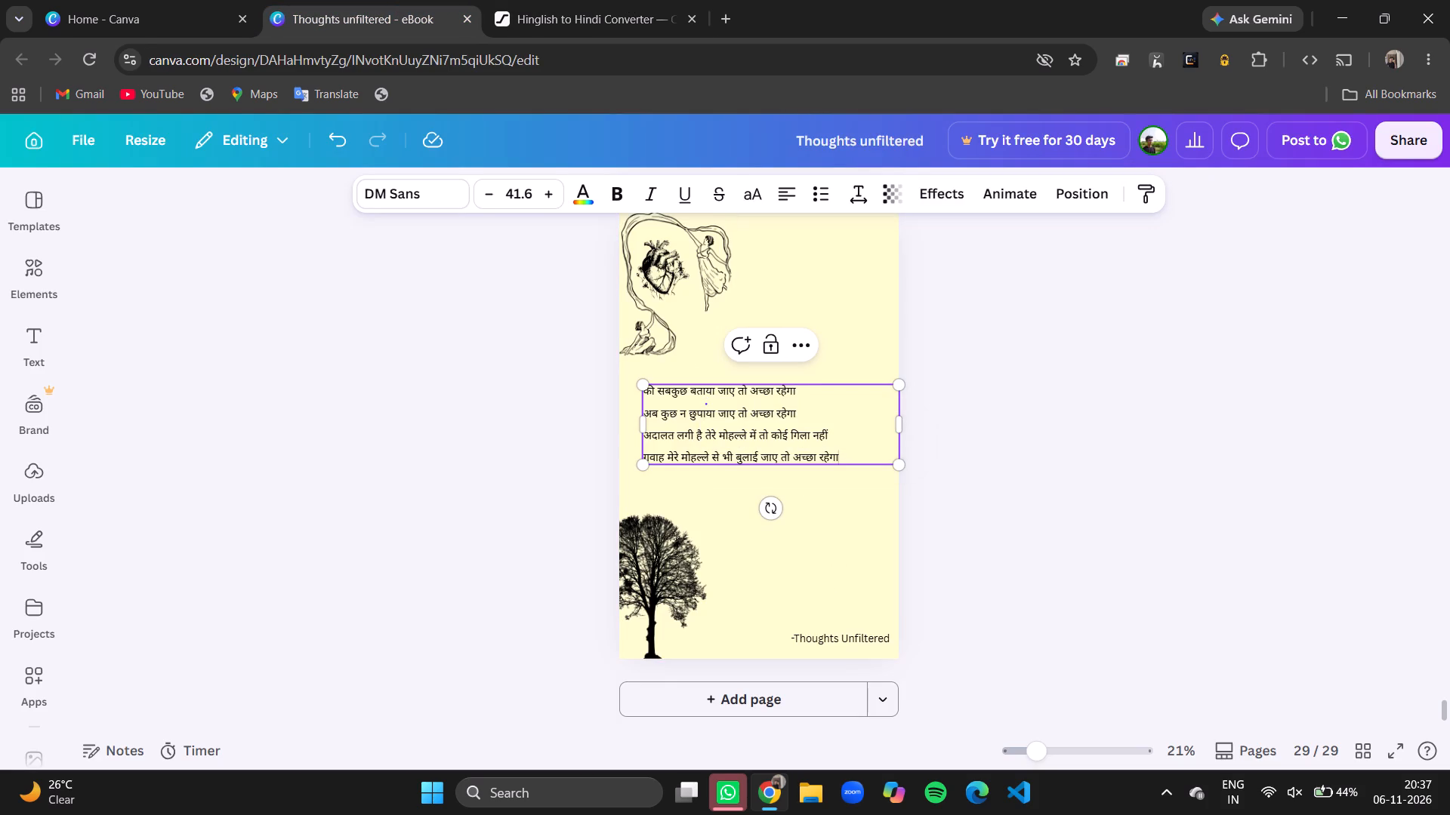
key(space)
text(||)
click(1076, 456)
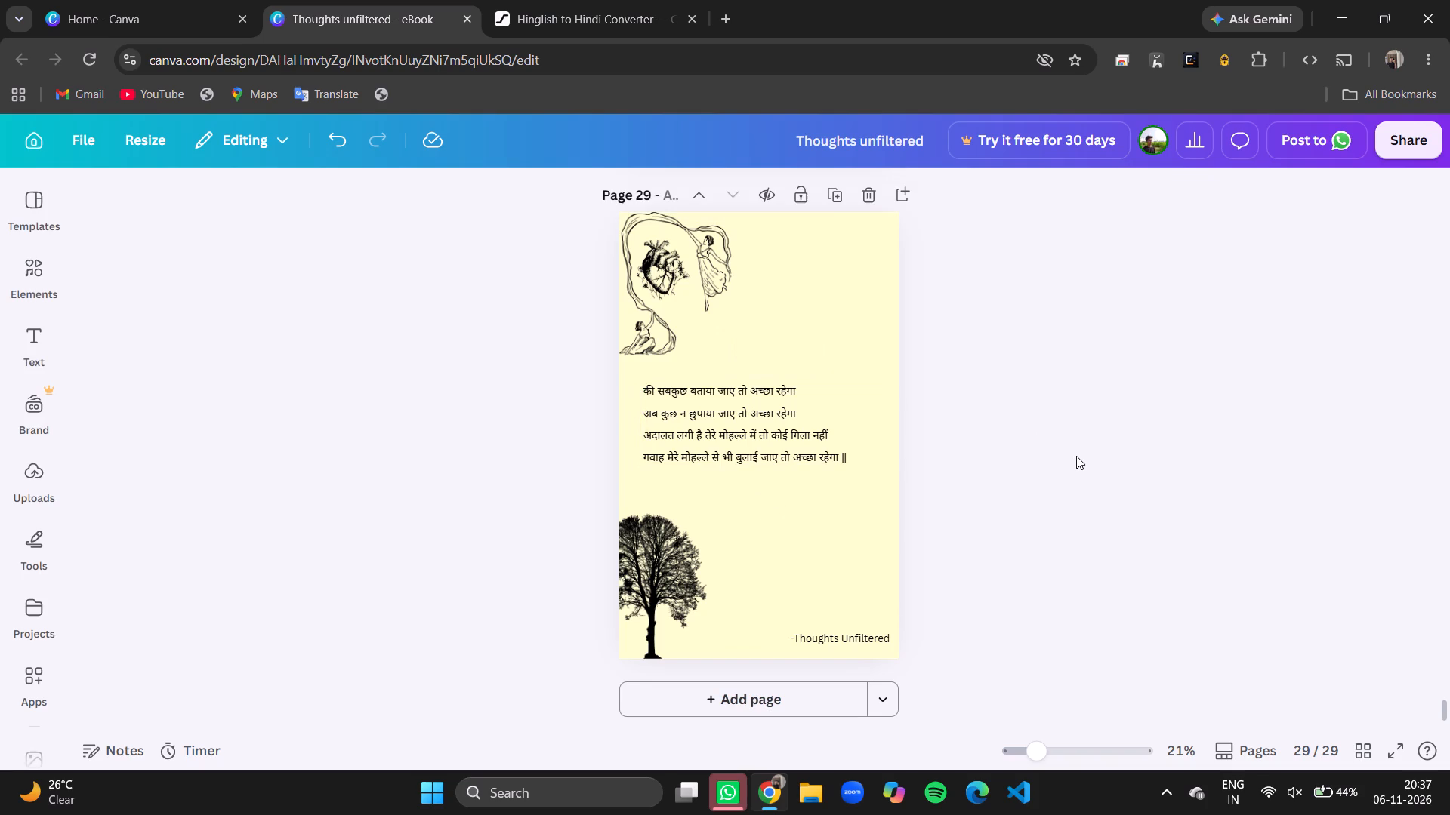
Back in the Hinglish to Hindi converter, change the spelling of "बुलाई" in the fourth Hindi line to "बुलाये".
click(552, 0)
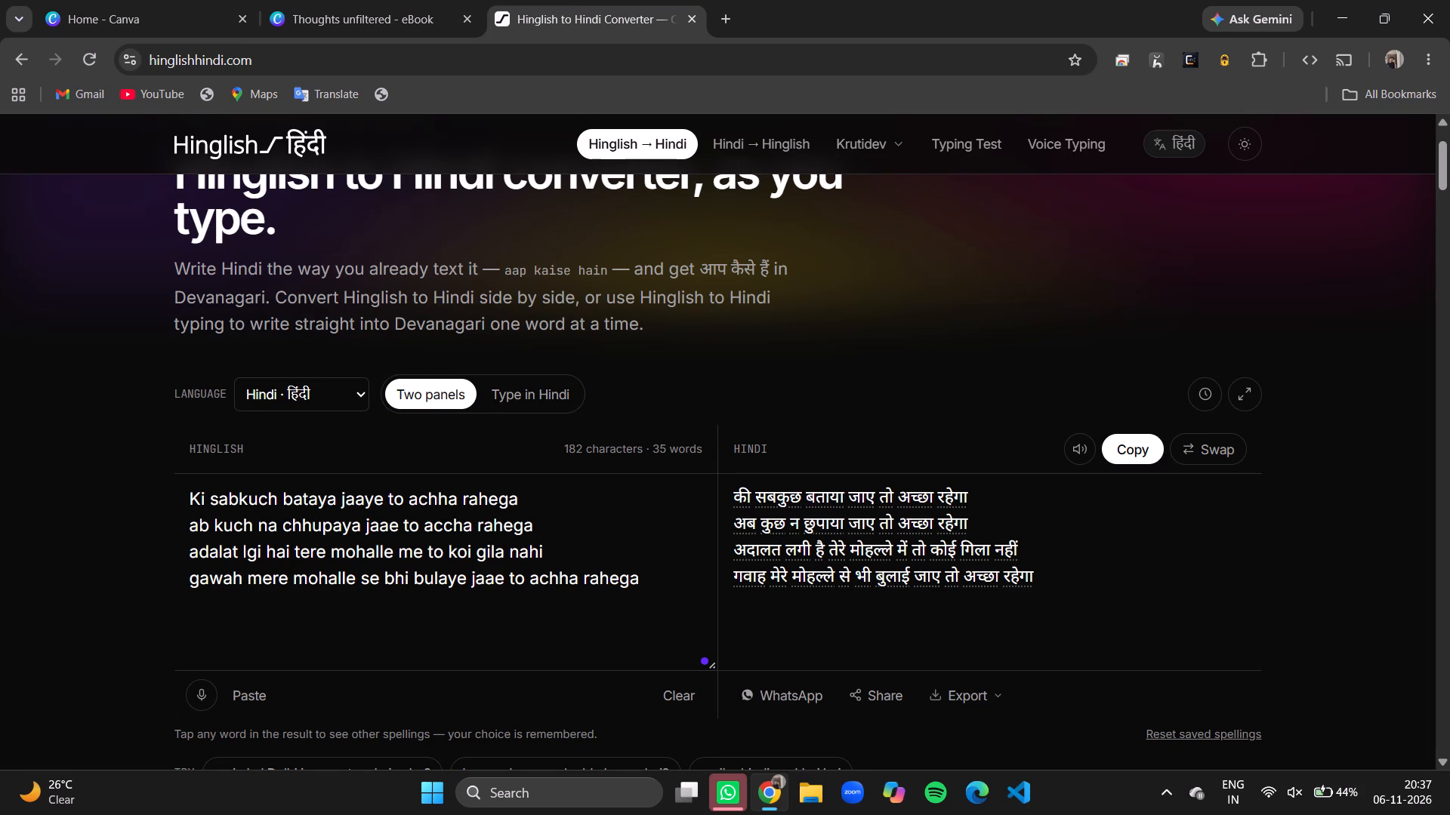
click(889, 567)
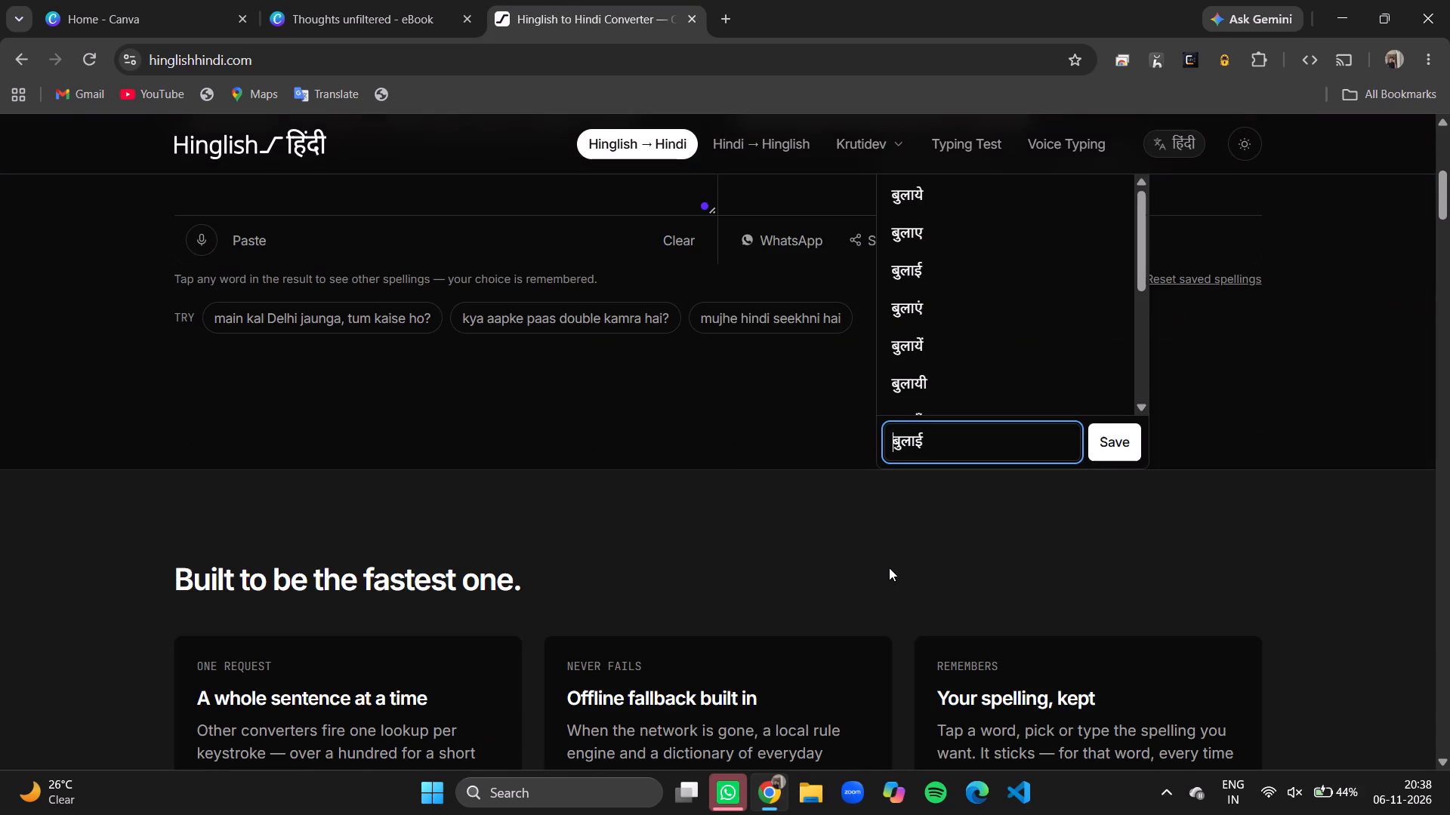
click(933, 205)
scroll(809, 398, up, 4)
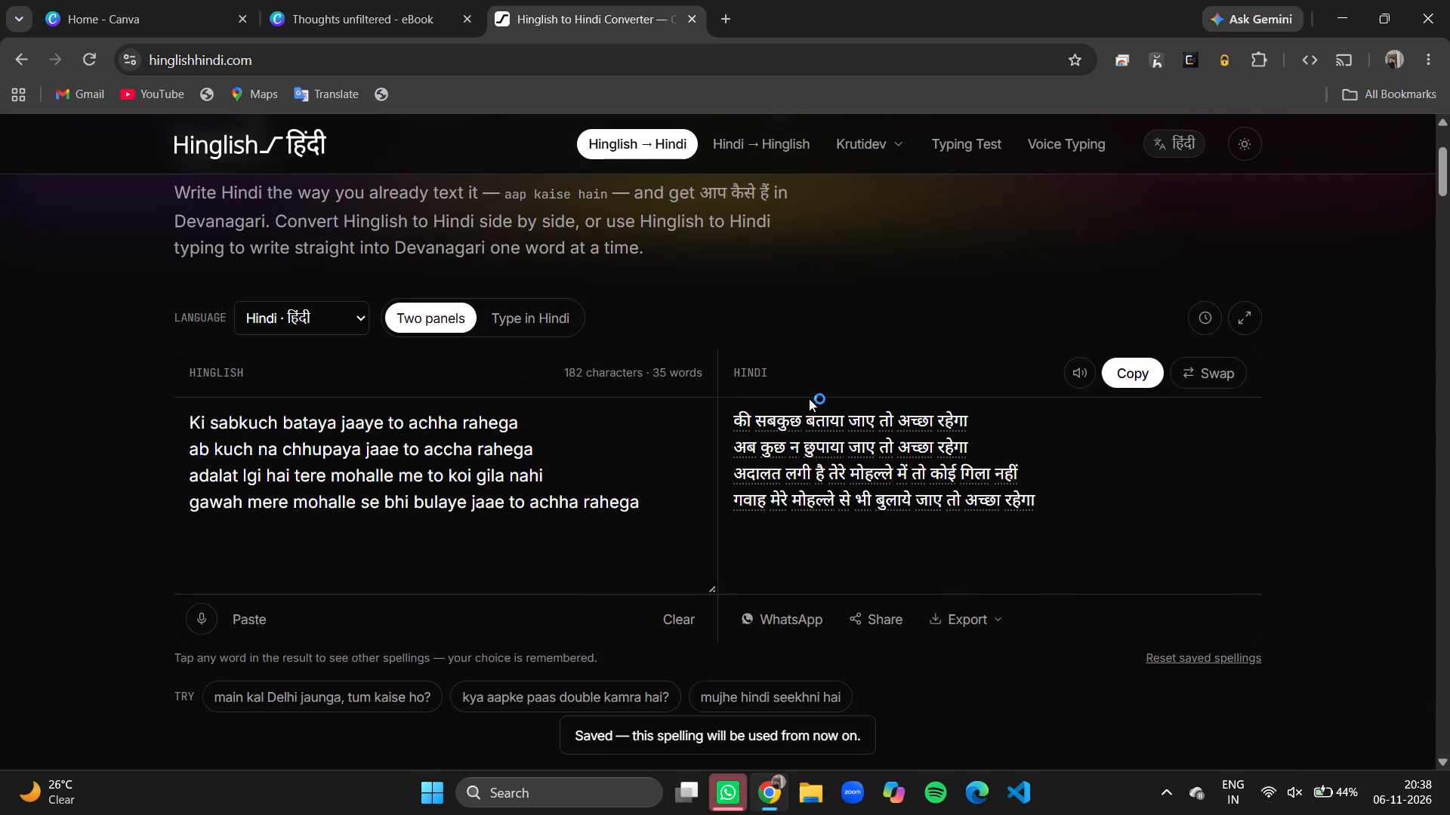
Copy the corrected Hindi poem, replace the whole poem text on page 29 of the Canva eBook with it, and end it with "||".
click(1140, 371)
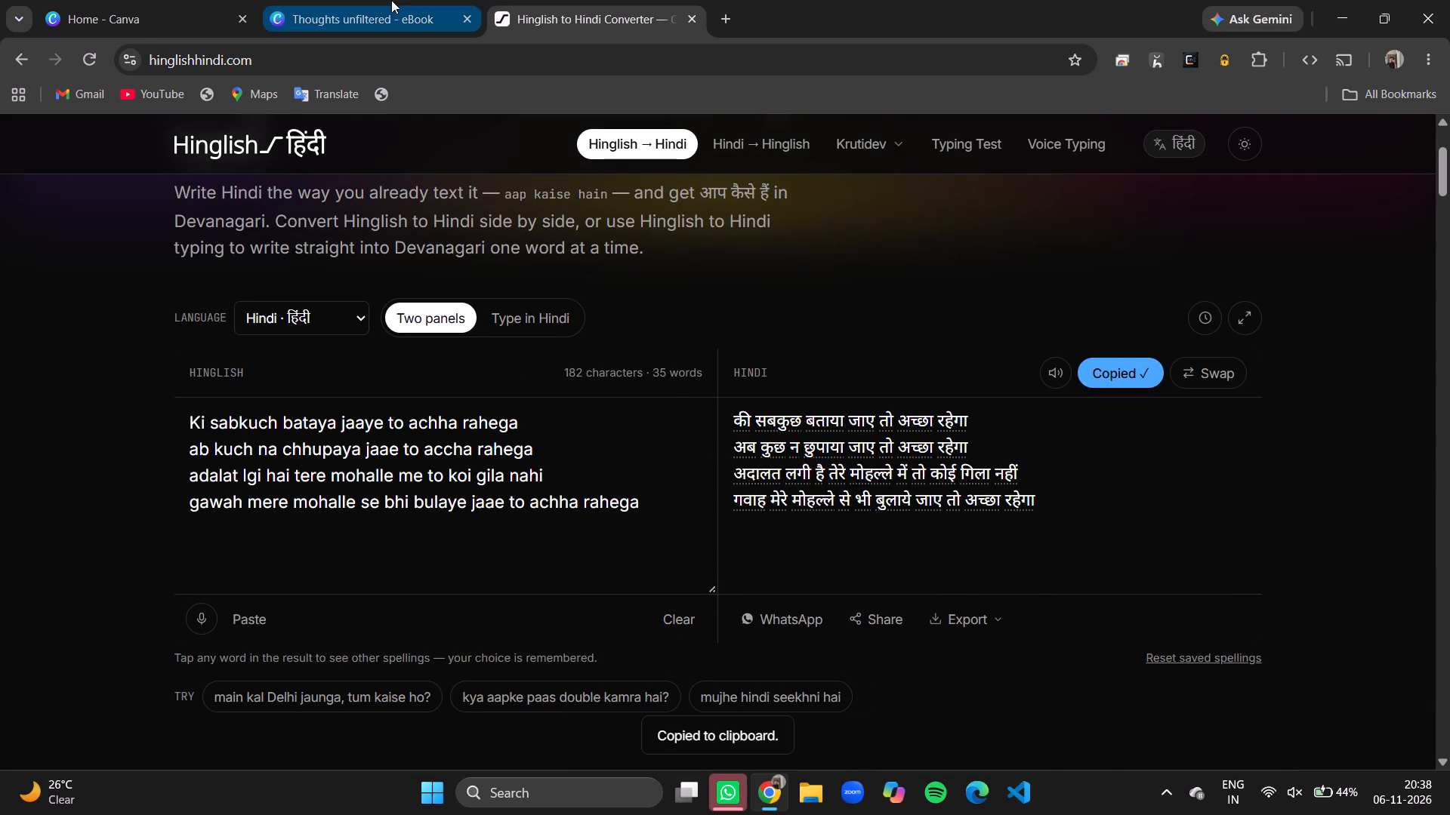
click(391, 0)
double_click(771, 414)
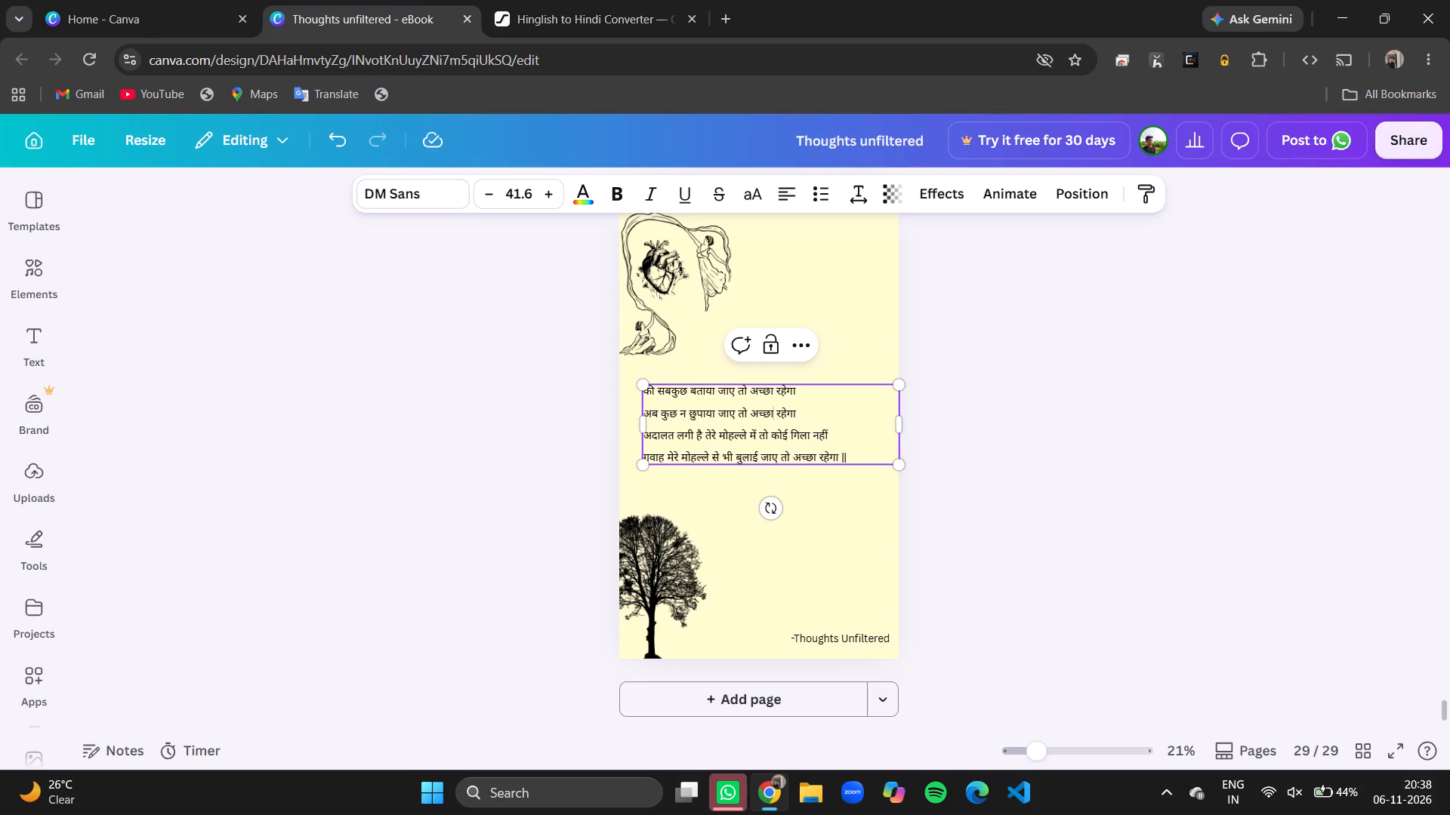
key(ctrl+a)
key(ctrl+v)
key(space)
text(||)
Duplicate page 29 of the eBook as the base for the next poem.
scroll(1012, 334, up, 1)
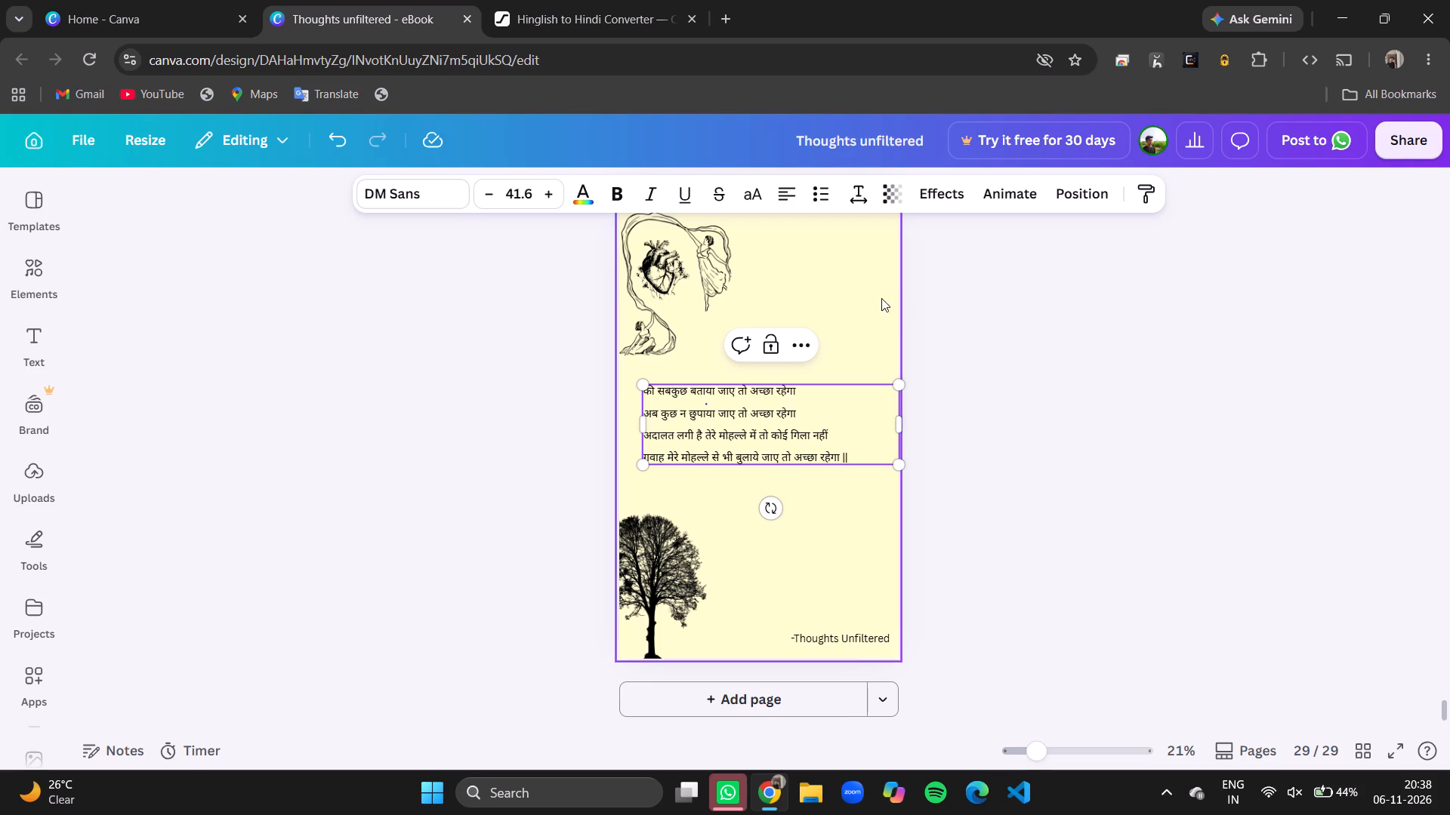
click(857, 292)
scroll(1043, 331, up, 1)
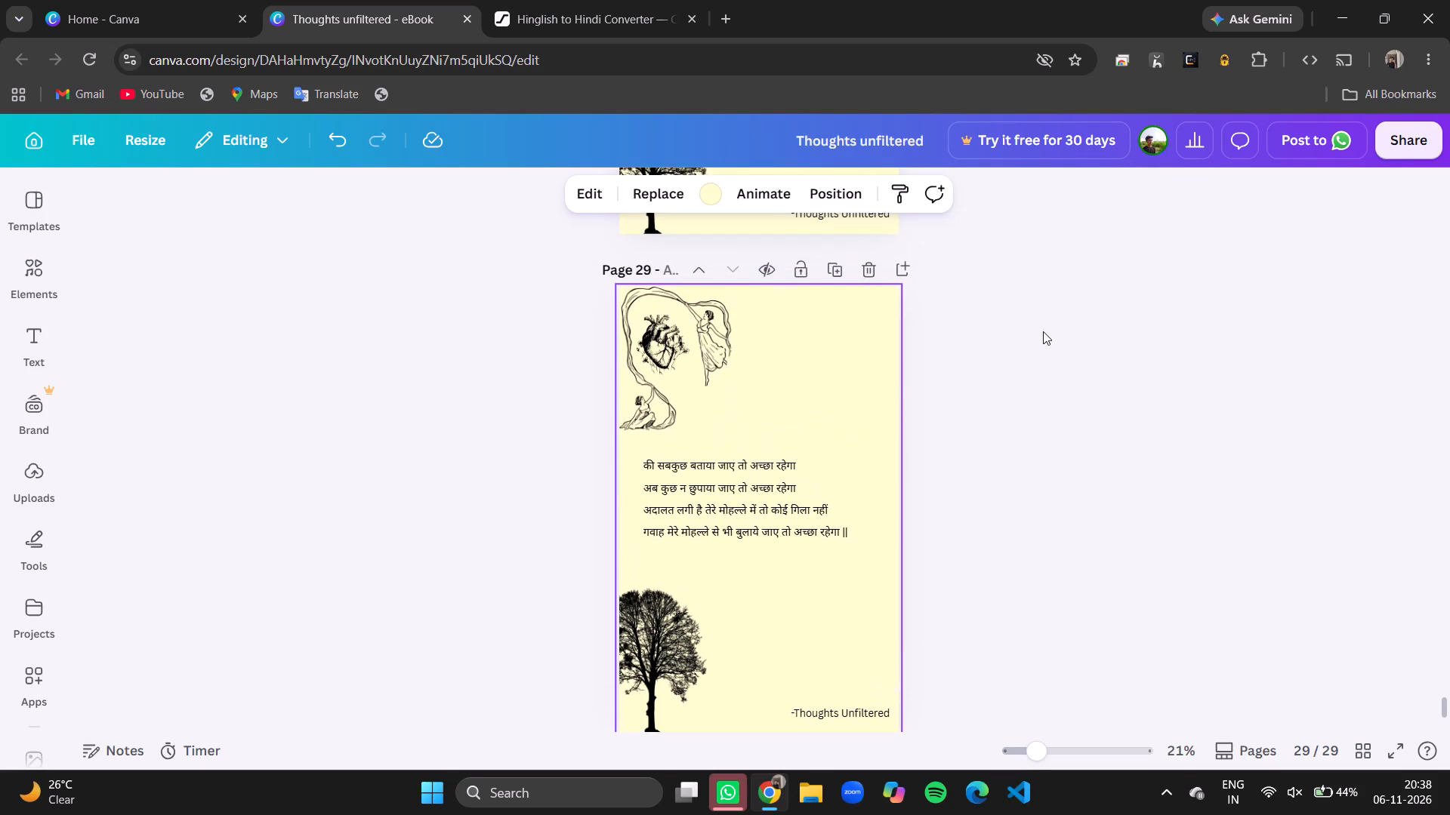
click(888, 377)
click(833, 358)
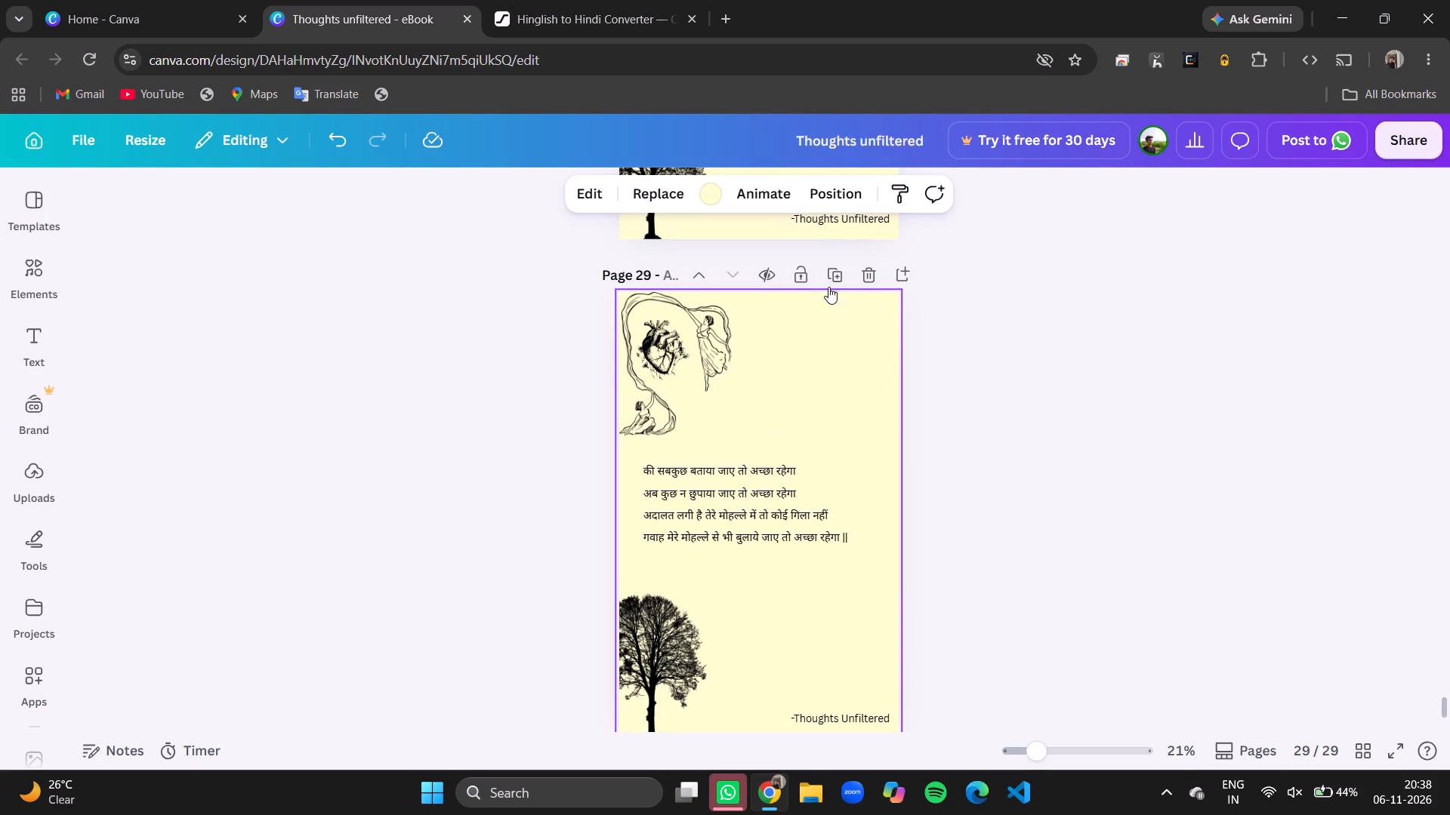
click(833, 278)
scroll(995, 404, down, 5)
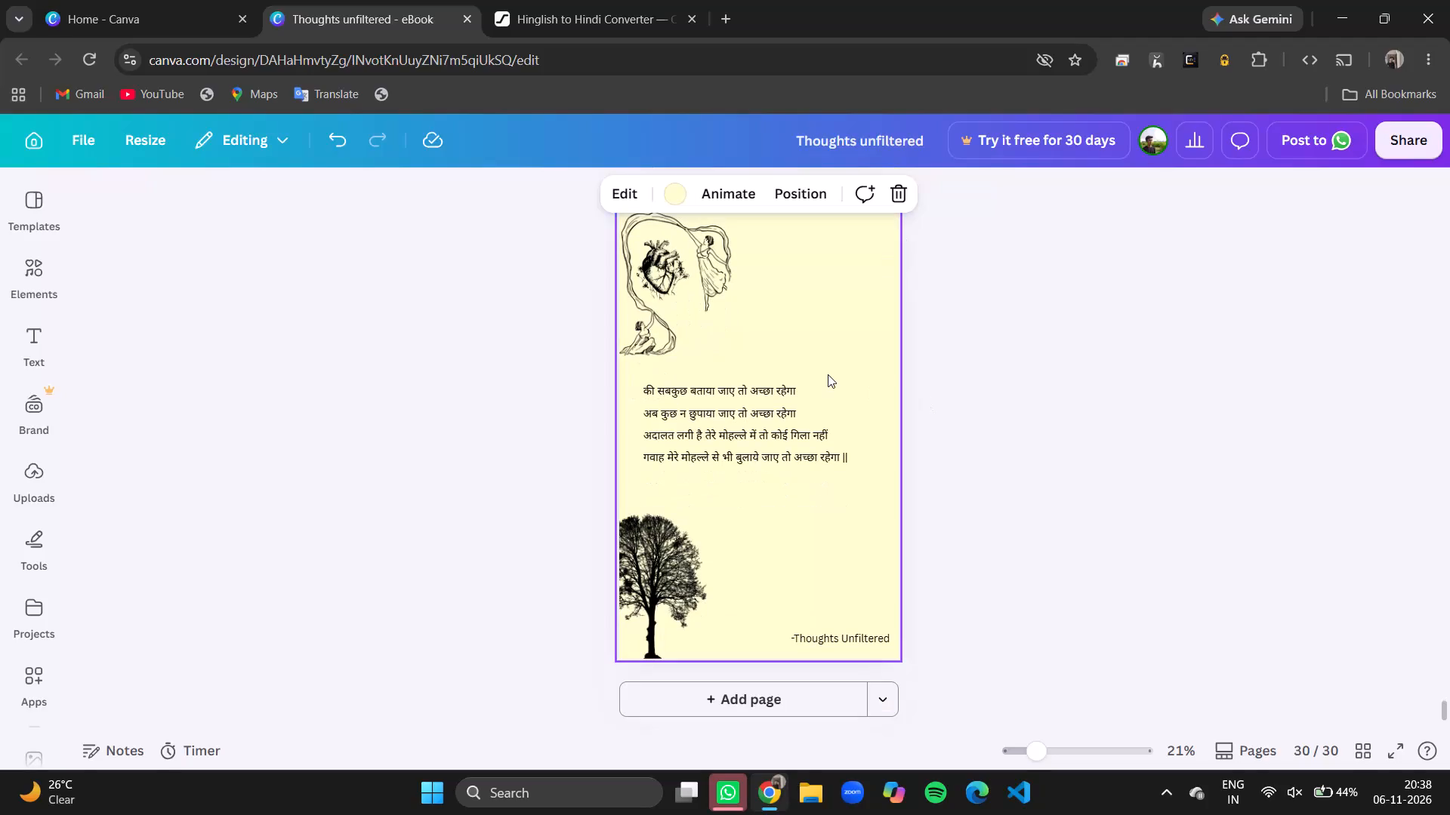
Replace the converter's Hinglish text with a new poem's first line: "Hame bhi kisi ne apna pasndeeda banaya tha".
click(567, 0)
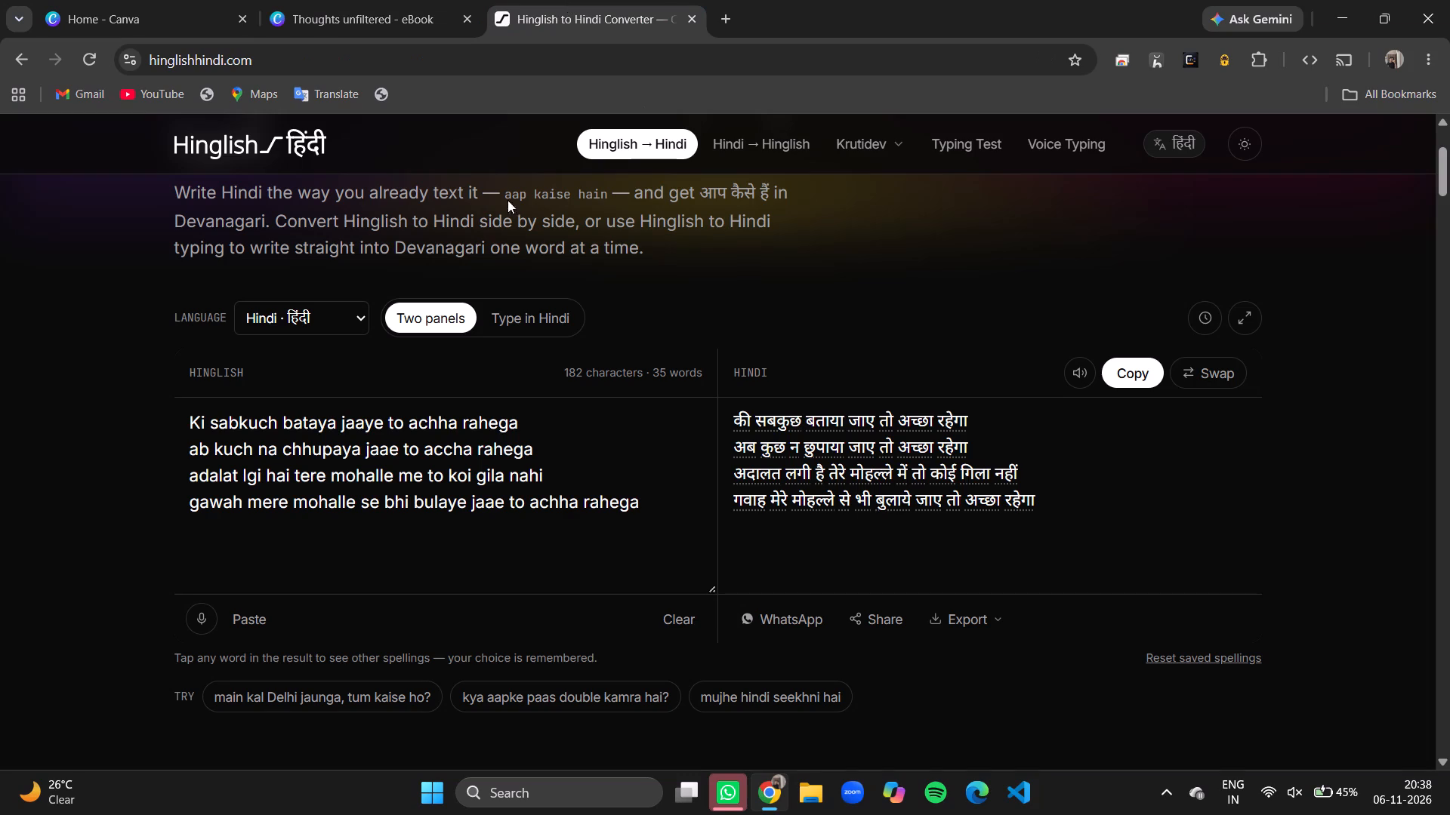
click(600, 498)
key(ctrl+a)
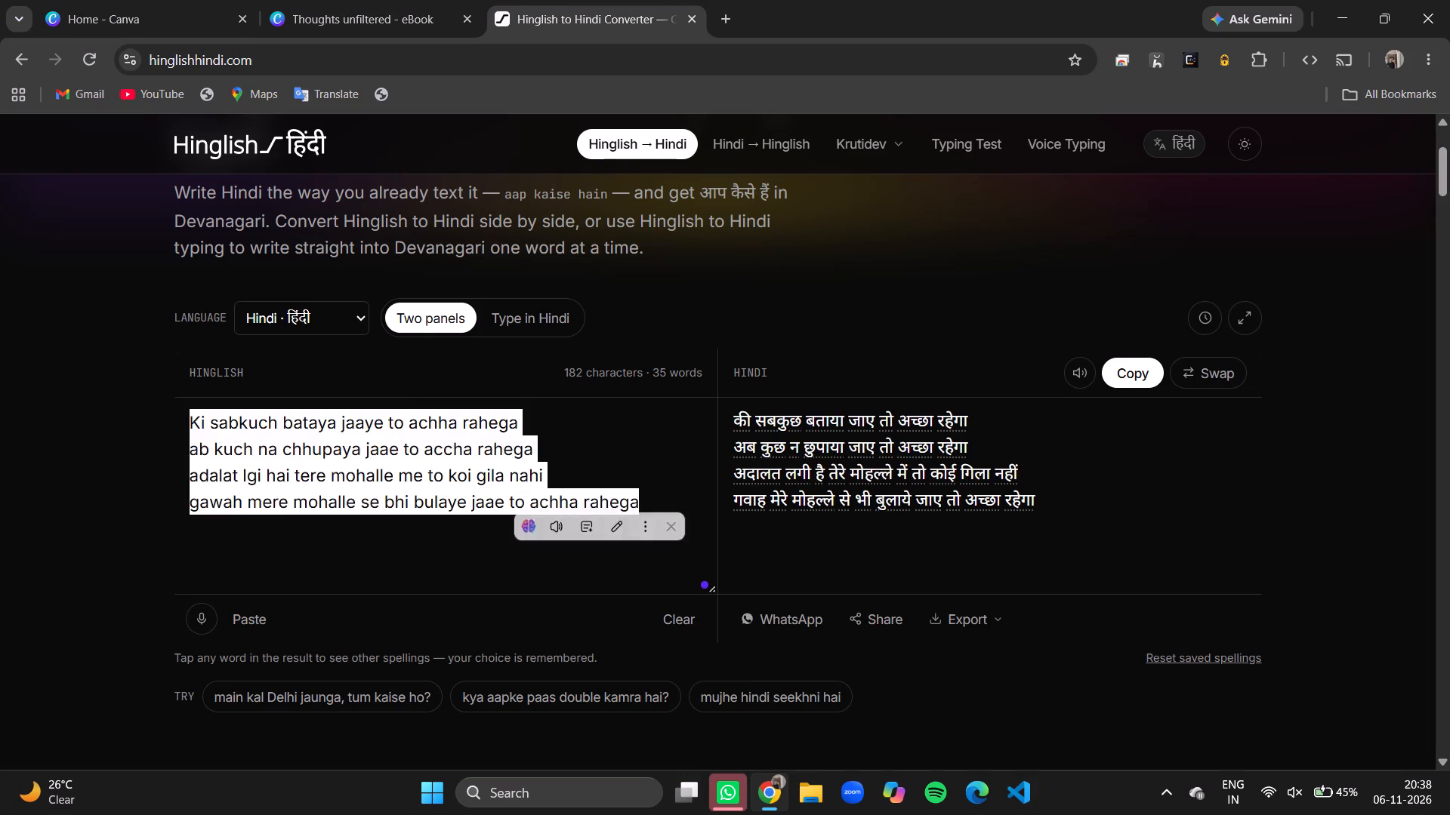
key(ctrl+BackSpace)
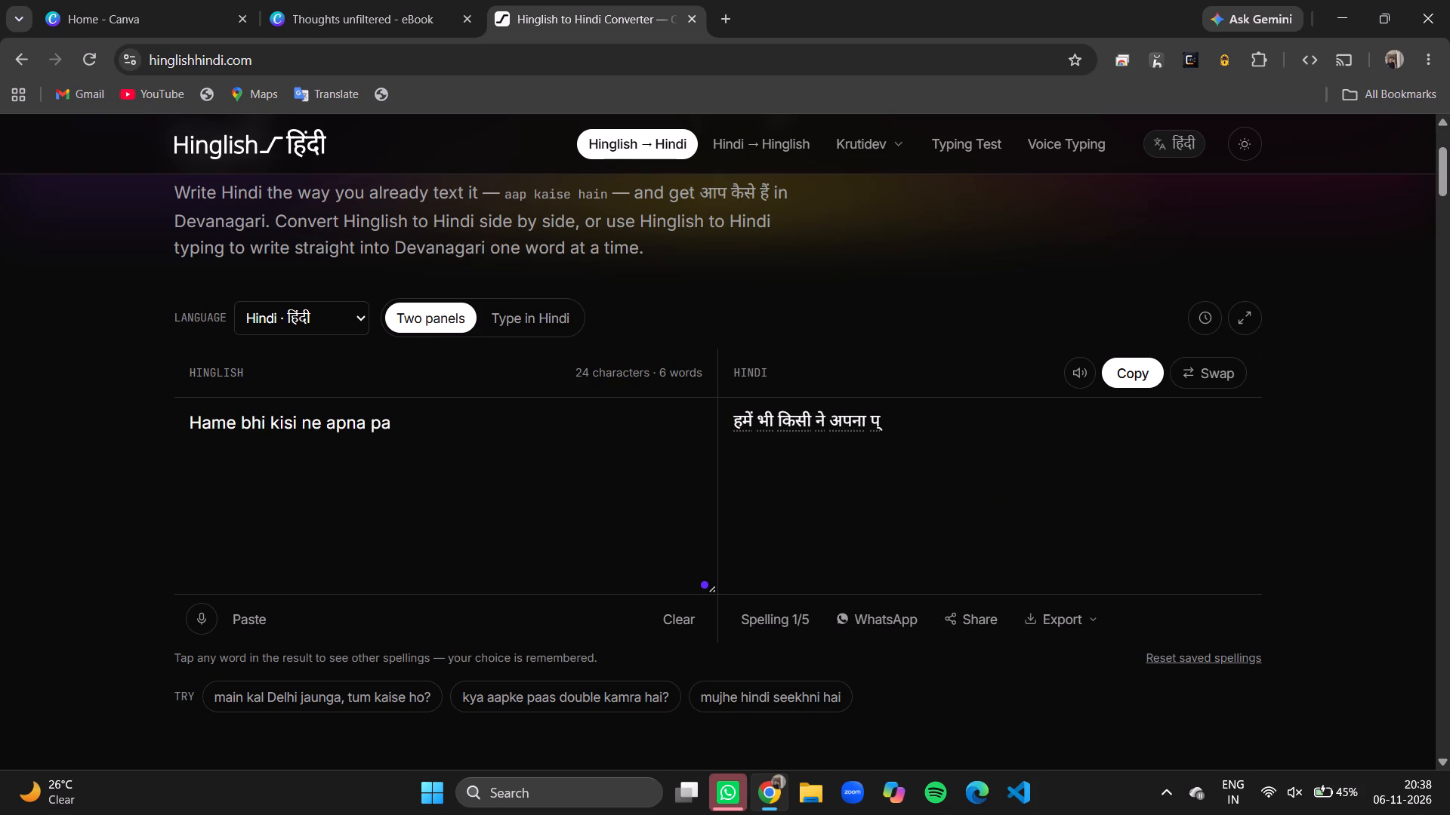
text(sndeeda)
key(space)
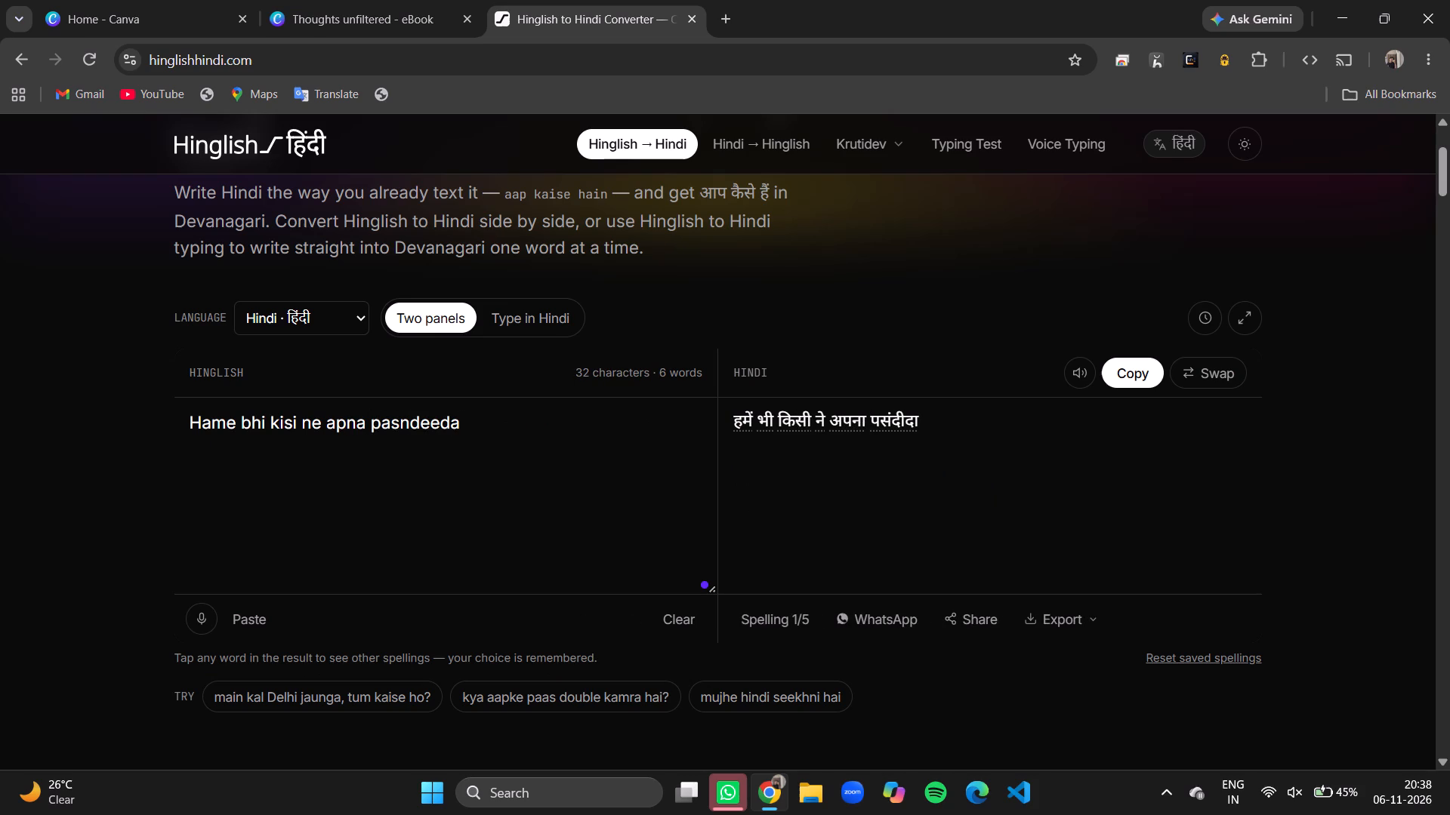
text(banaya tha)
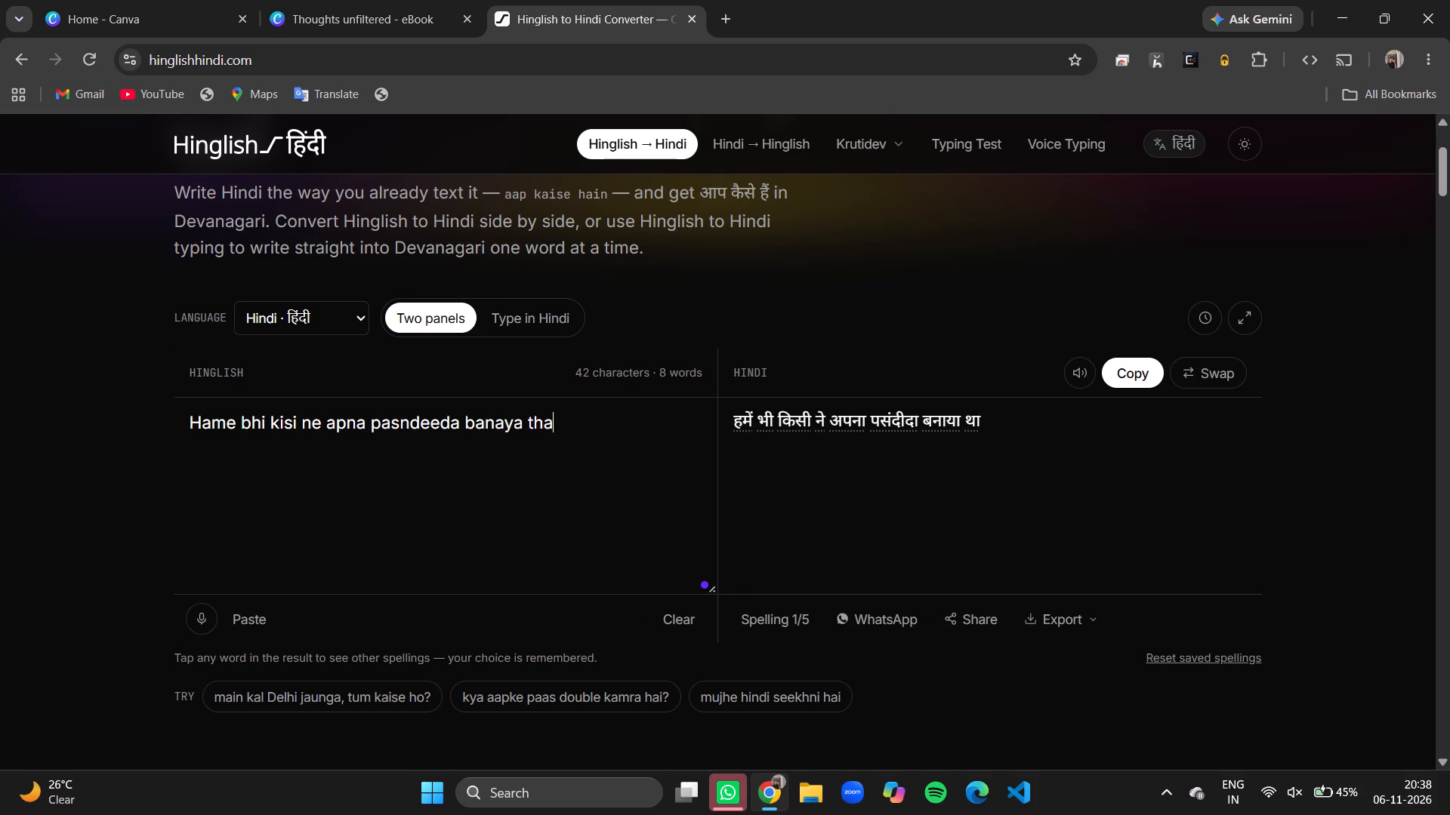
Add a second Hinglish line reading "ham par bhi kisi ne hampar hone ka haq jata".
key(Return)
text(ham par bhi kisi ne hampar)
key(space)
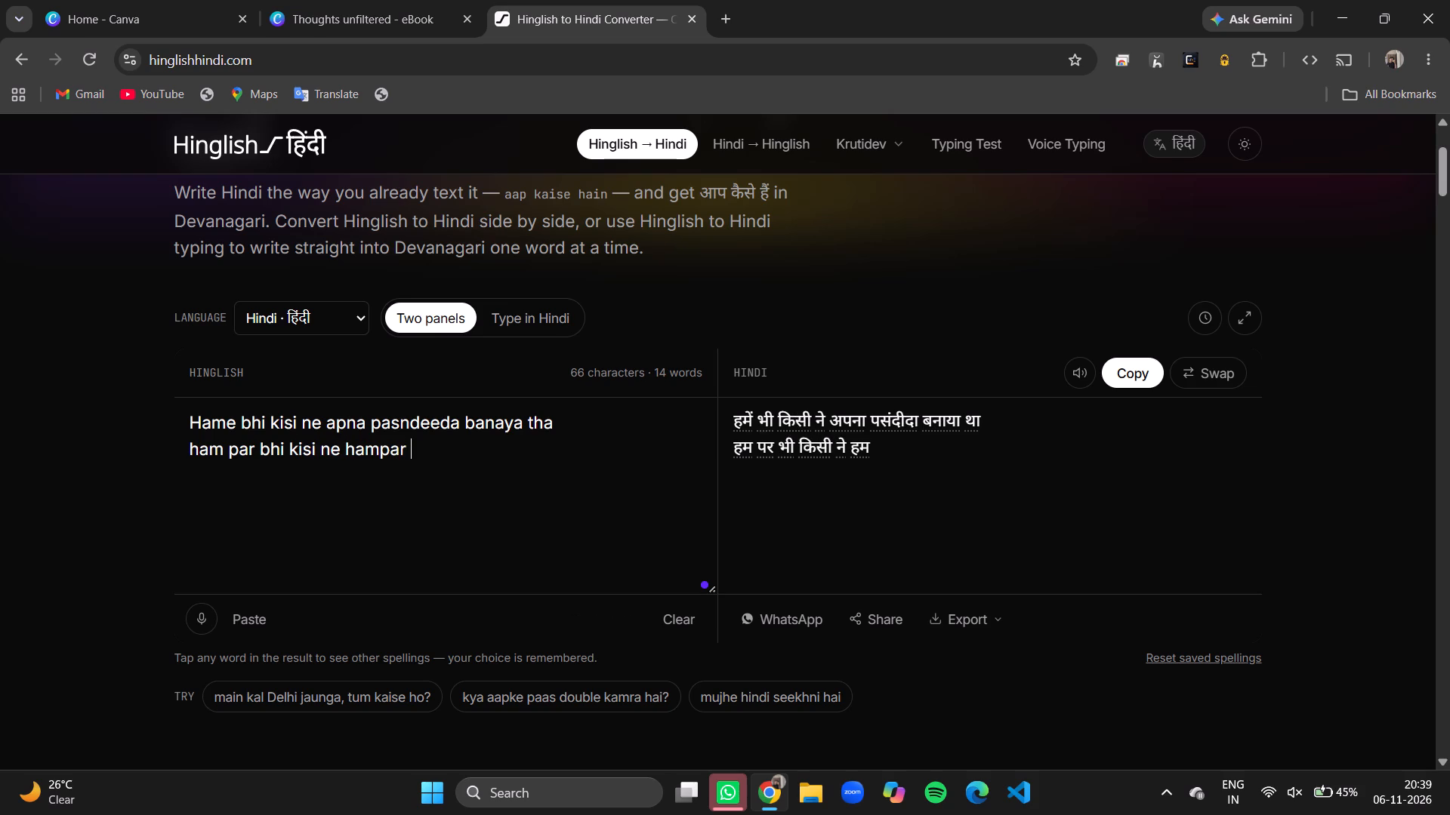
text(ho)
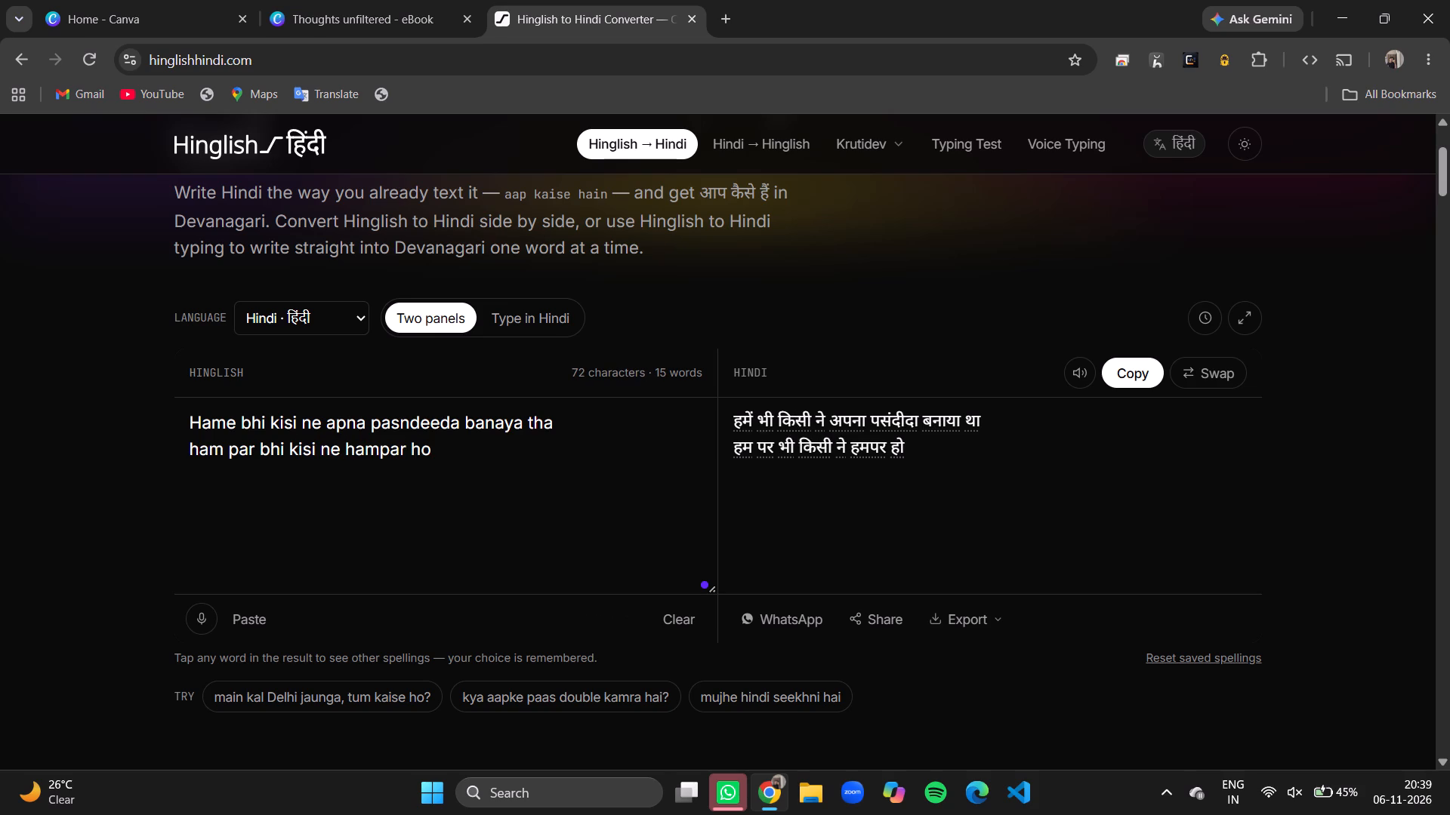
text(ne ka ha ja)
key(BackSpace)
key(BackSpace)
key(BackSpace)
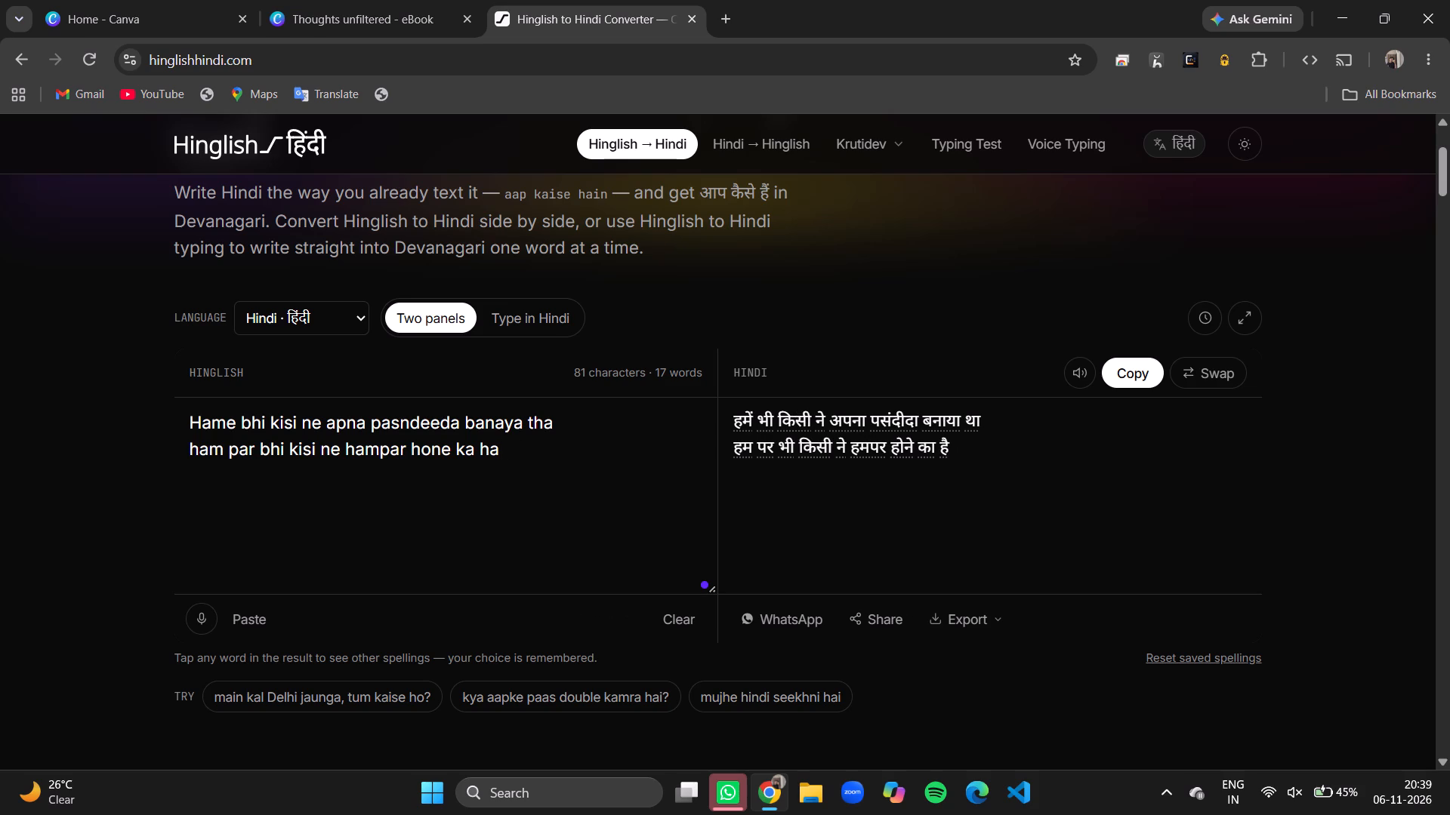
text(q jata)
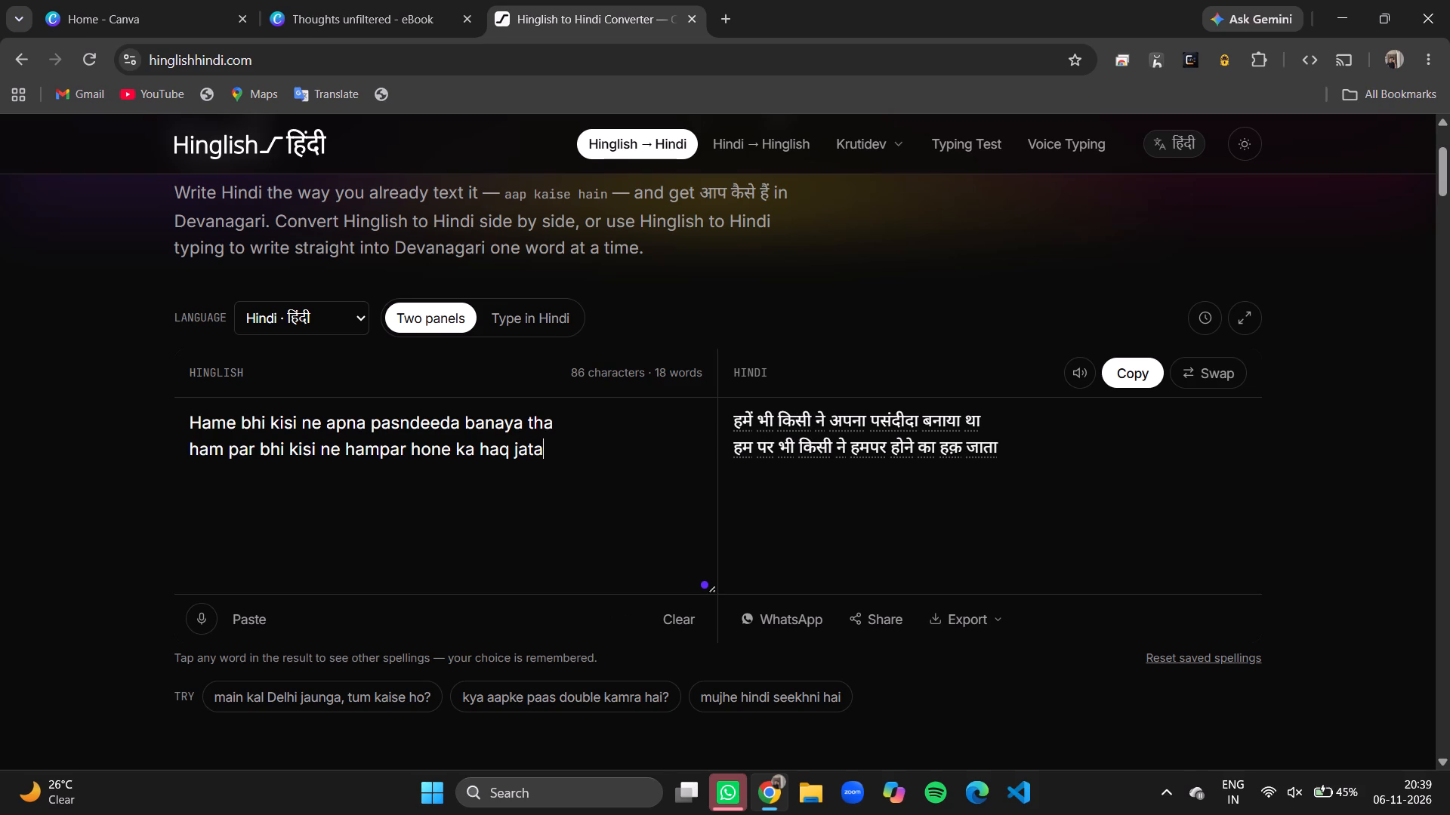
Replace the word "hampar" with "apna" in the second line of the Hinglish poem.
click(402, 455)
key(Right)
key(BackSpace)
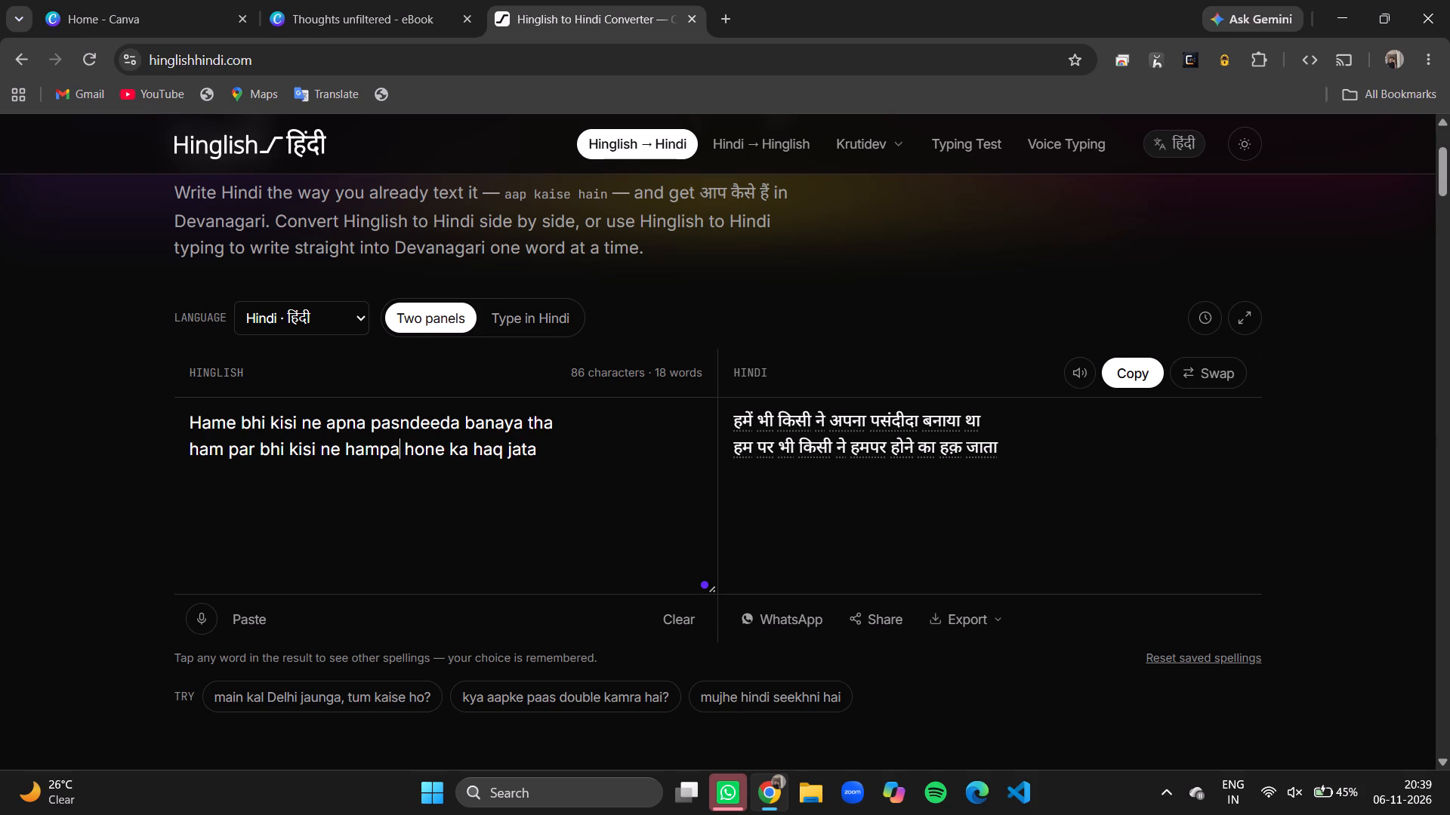
key(BackSpace)
key(BackSpace)
key(BackSpace)
key(BackSpace)
key(BackSpace)
text(apna)
Complete the end of the second Hinglish line so it reads "jataya tha".
click(559, 446)
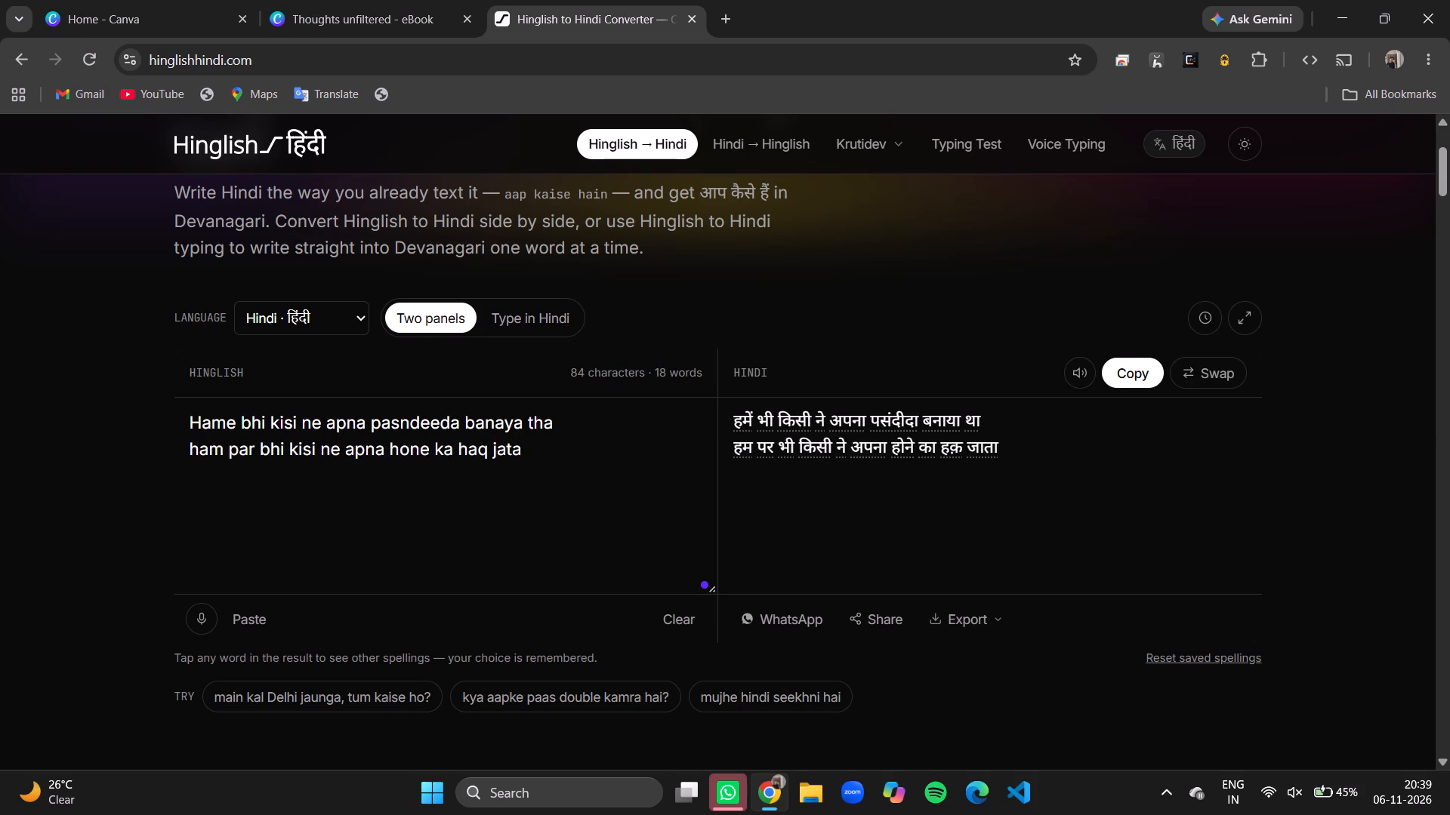
text(ya tha)
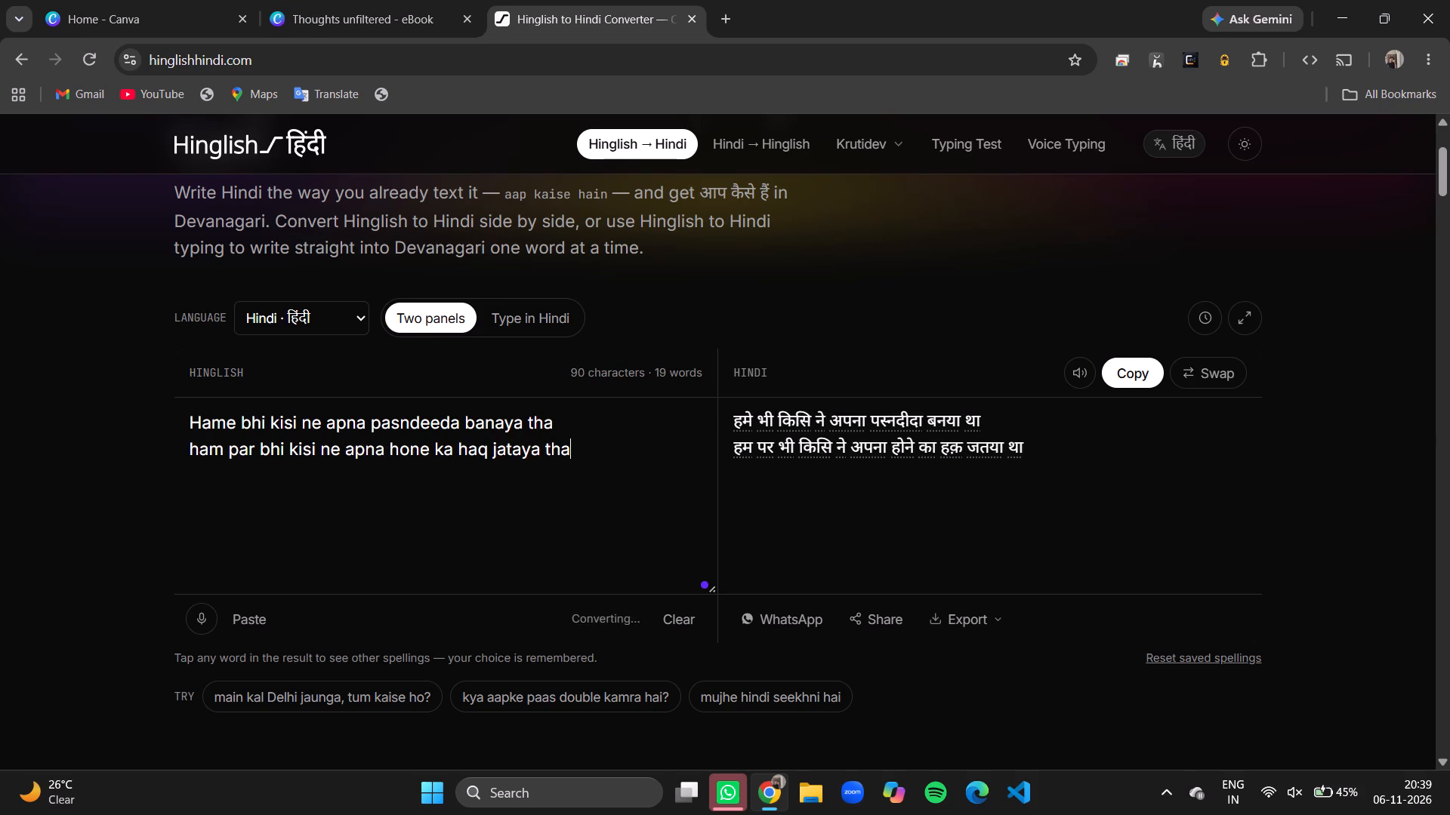
Add a third Hinglish line reading "or apni aadat lgaaakar chhod gaye hame".
key(Return)
text(orapna)
key(space)
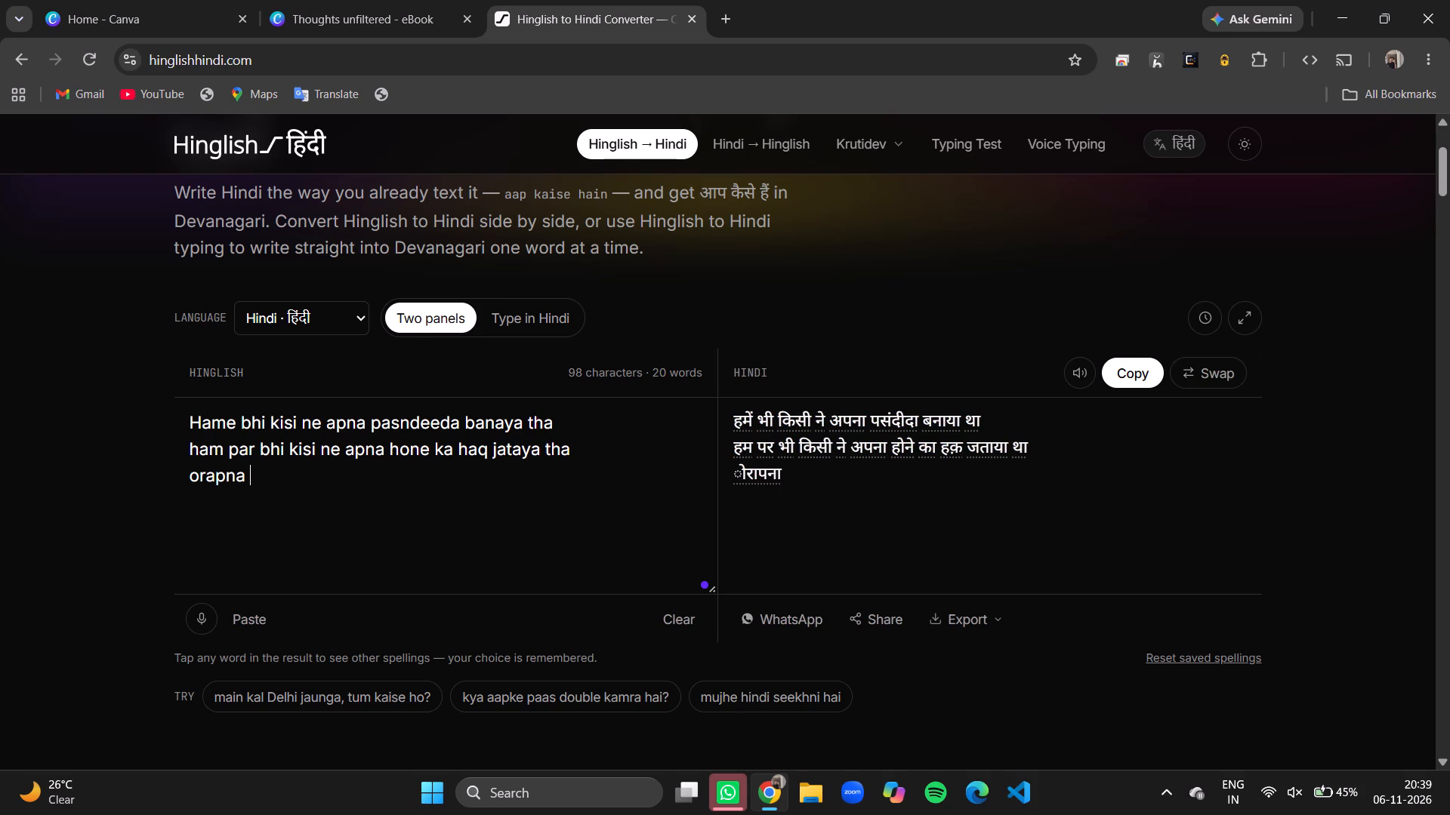
click(207, 482)
key(space)
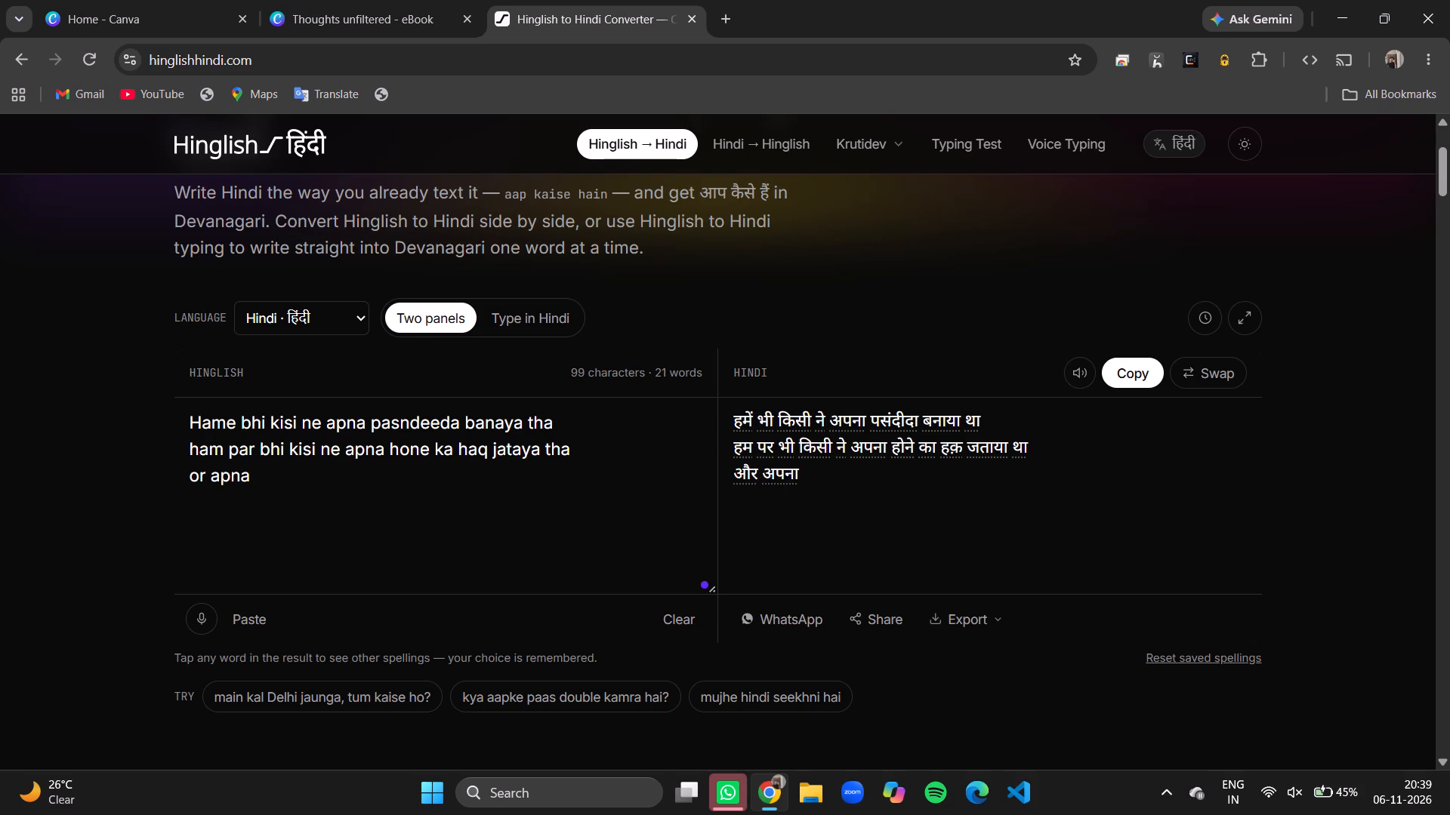
click(267, 481)
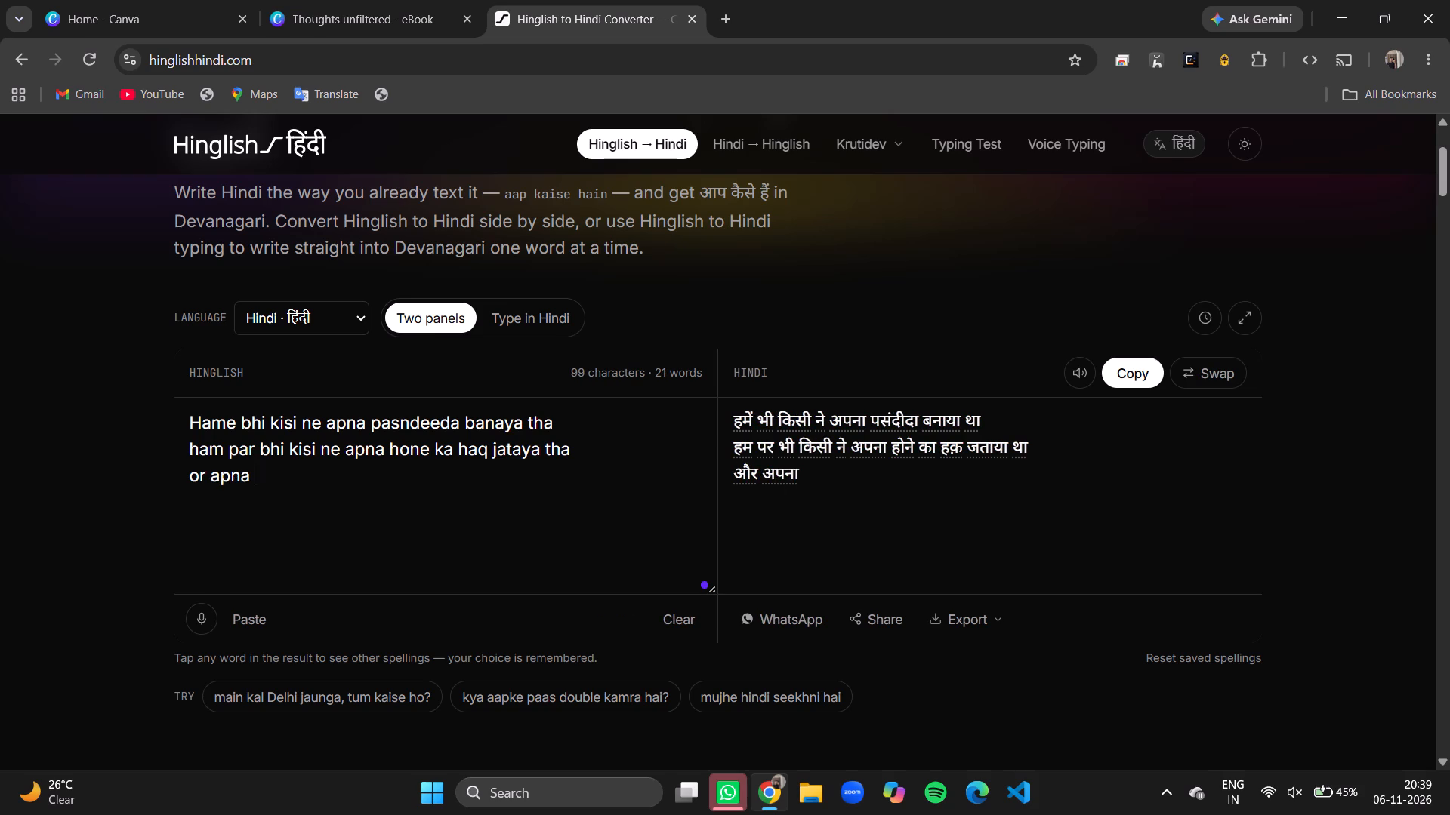
key(BackSpace)
key(BackSpace)
key(BackSpace)
text(i)
key(space)
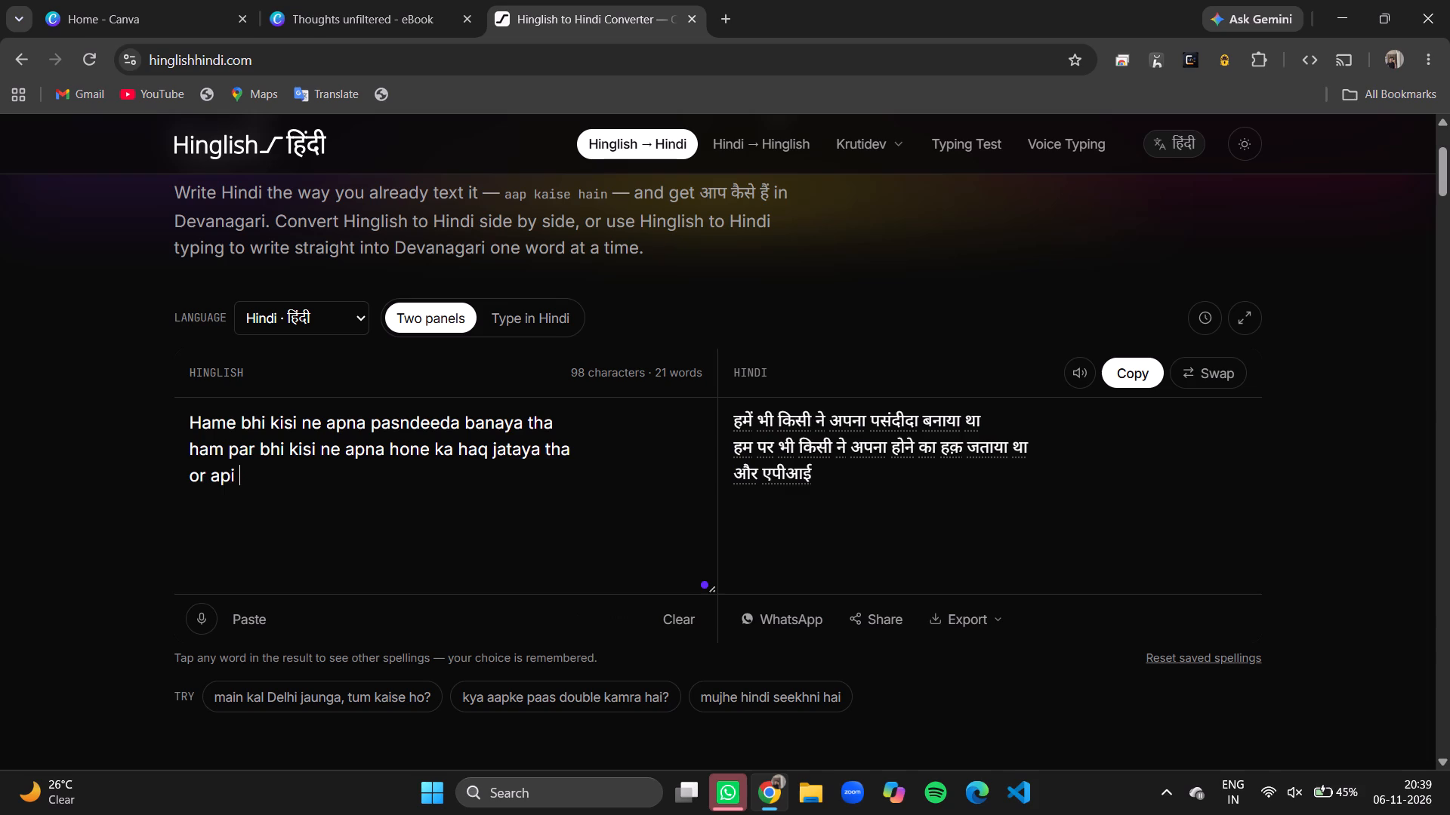
key(BackSpace)
key(BackSpace)
text(ni aadat lgaaakar chhod gaye hame)
key(Return)
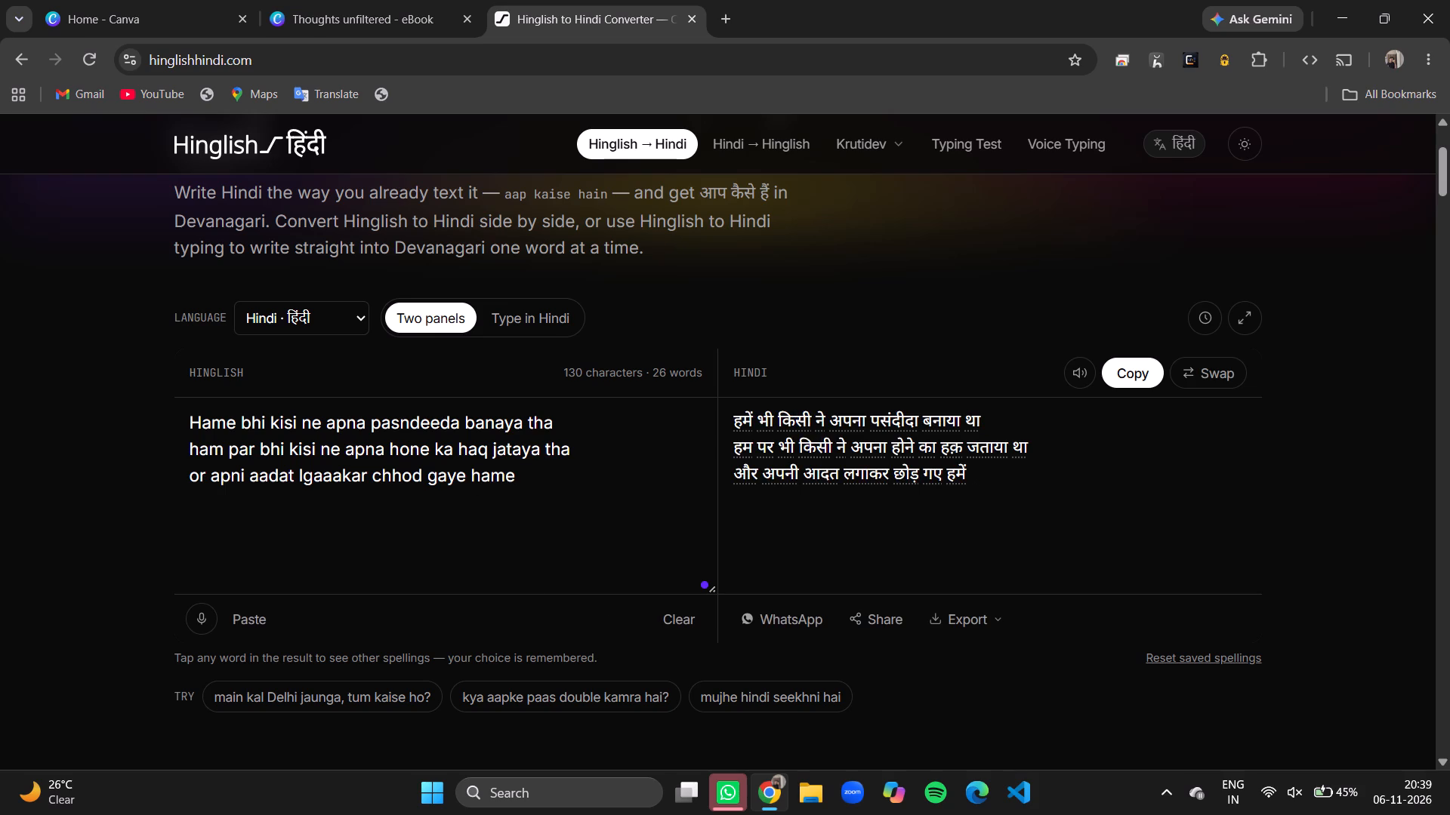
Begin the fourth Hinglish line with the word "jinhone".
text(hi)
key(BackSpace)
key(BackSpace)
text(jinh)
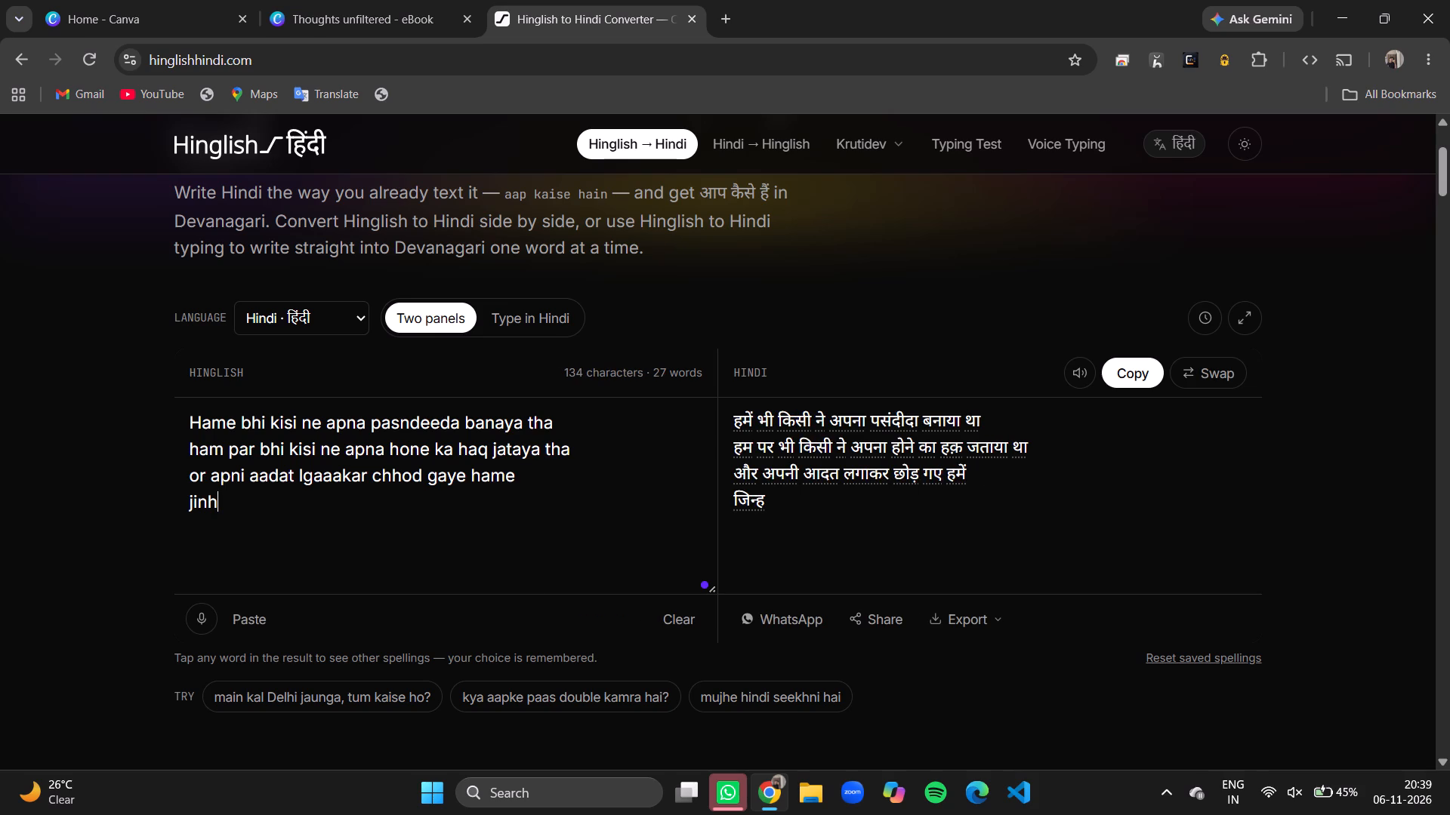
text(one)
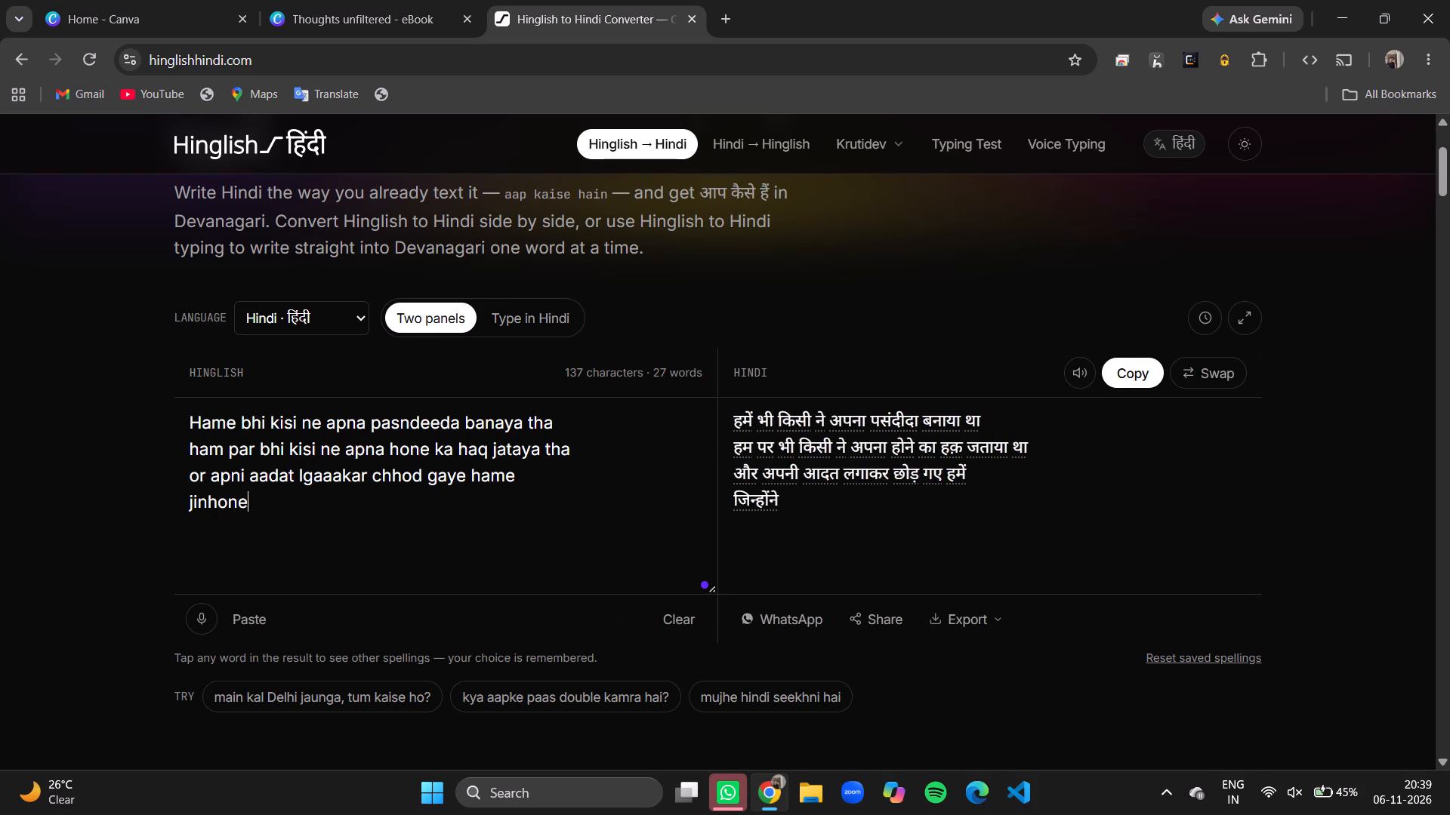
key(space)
Insert "vo bhi" before "hame" in the third Hinglish line.
click(474, 474)
text(vp)
key(space)
key(BackSpace)
key(BackSpace)
text(o bhi)
key(space)
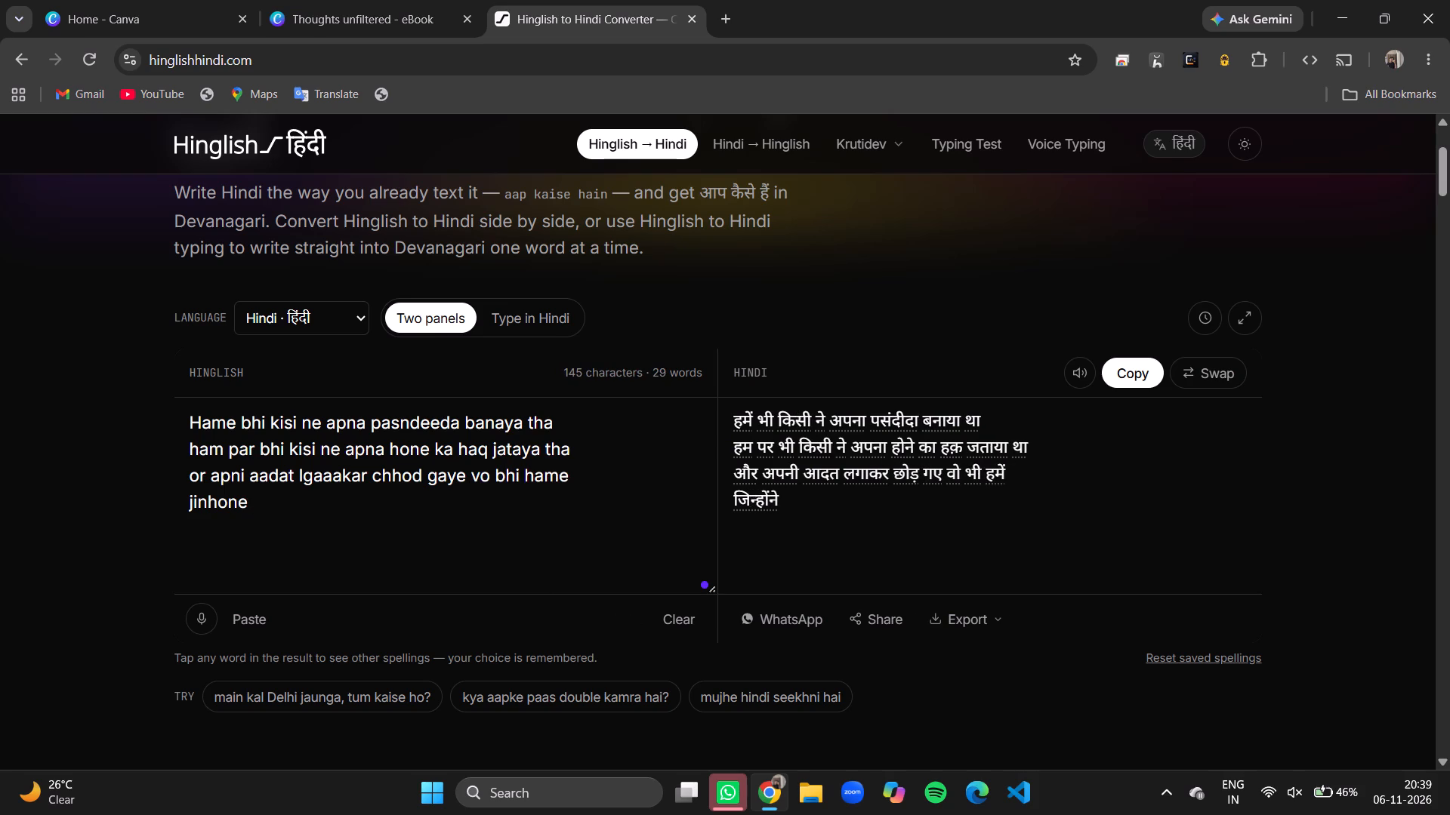
Rewrite the fourth Hinglish line as "jisne khudko dusro se alag bataya ha".
click(327, 503)
key(BackSpace)
key(BackSpace)
key(BackSpace)
key(BackSpace)
key(BackSpace)
key(BackSpace)
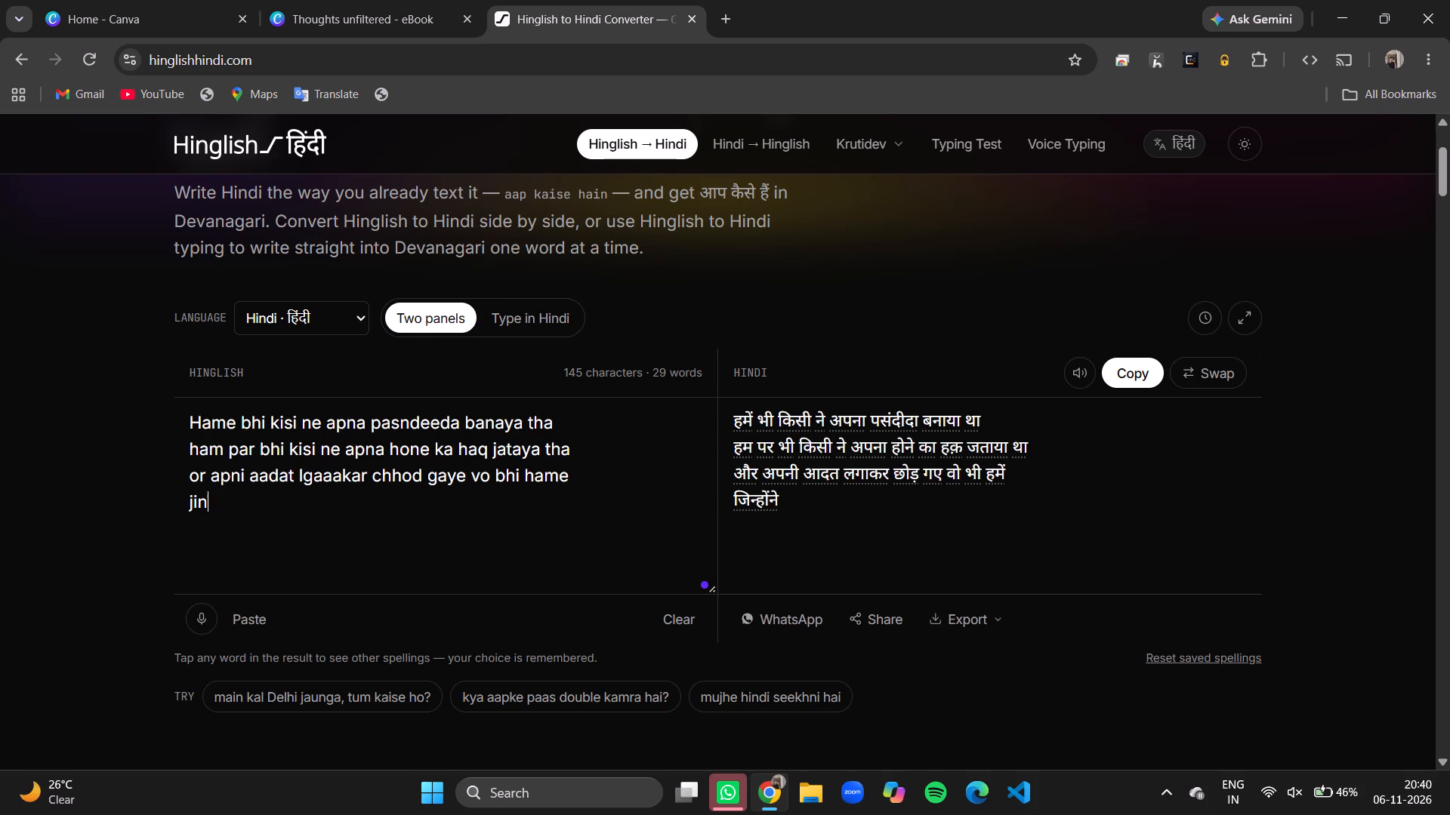
text(sn)
text(e khud)
key(k)
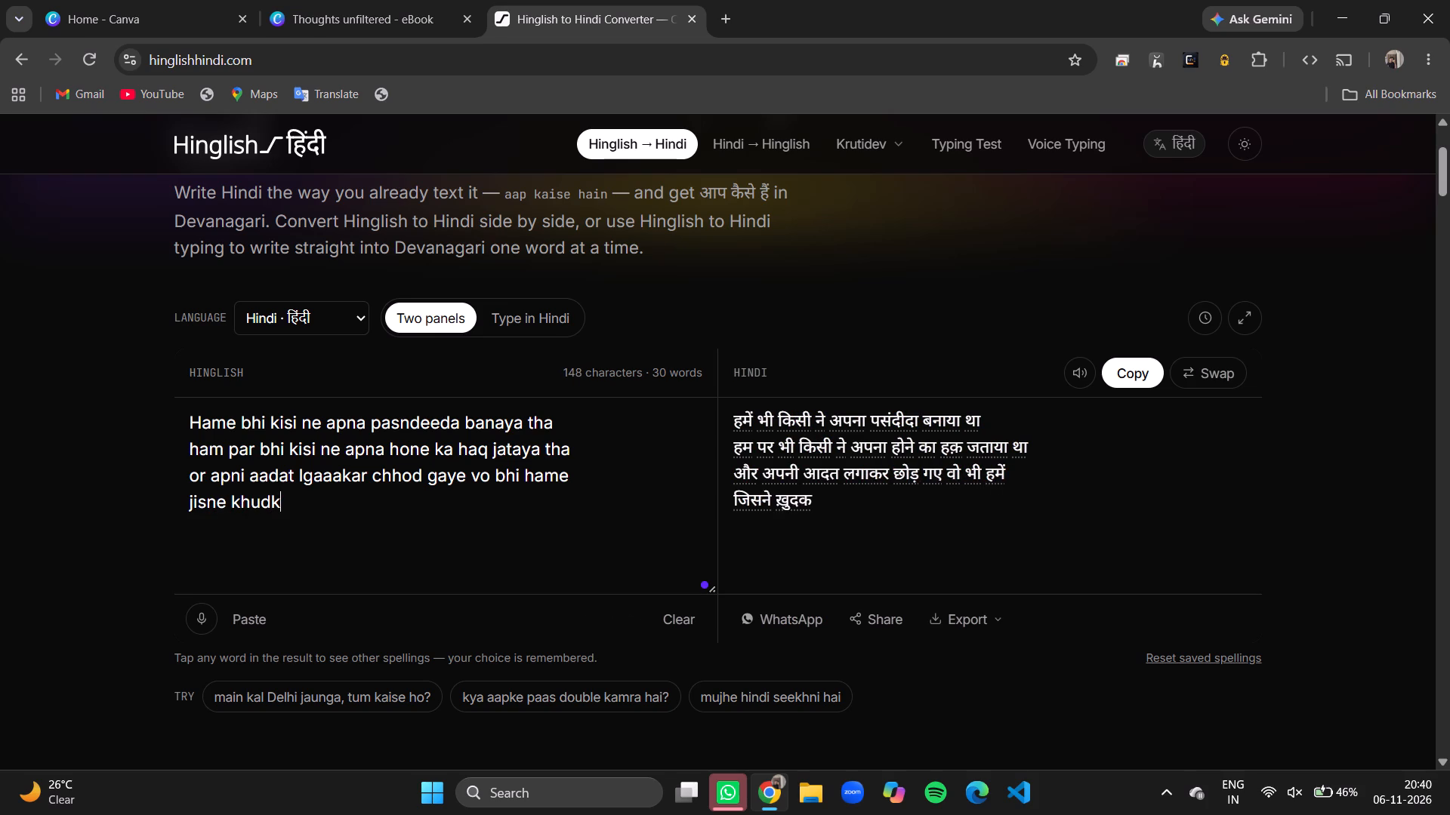
text(o)
key(space)
text(dur)
key(BackSpace)
text(sro)
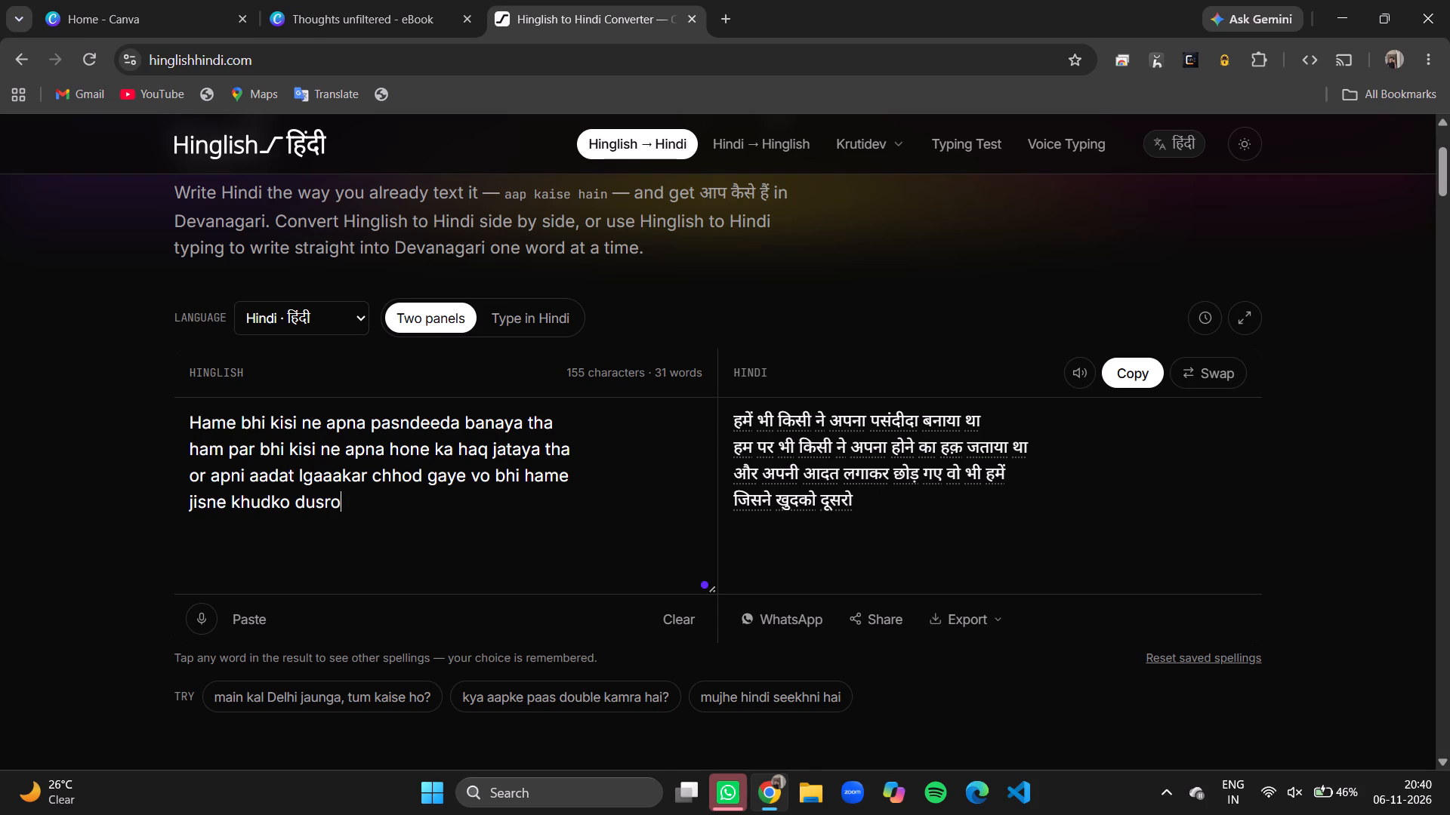
key(space)
text(se alag bataya ha)
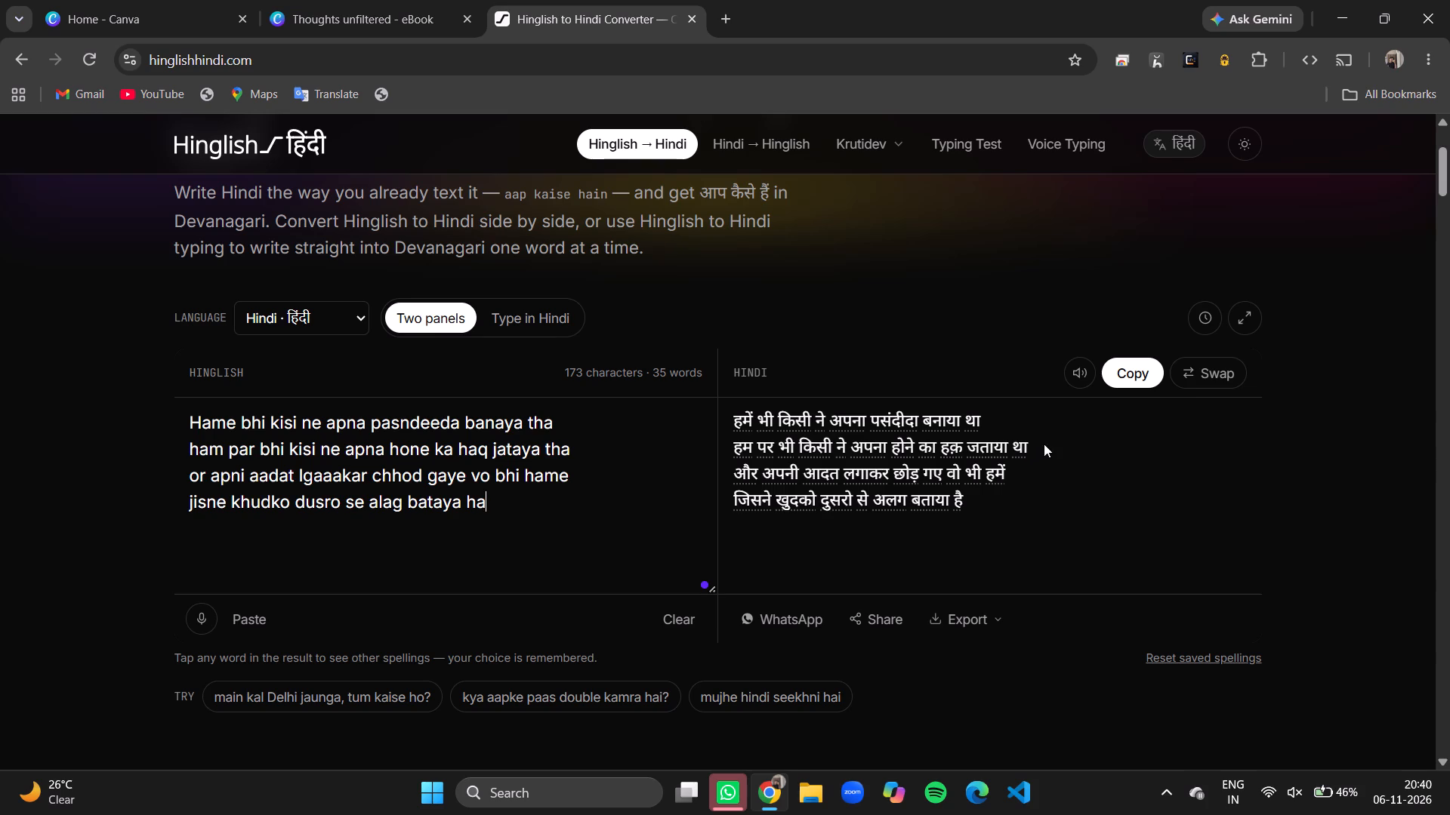
Copy the converted Hindi poem and replace the poem text on page 30 of the Canva eBook with it.
click(1128, 364)
click(394, 0)
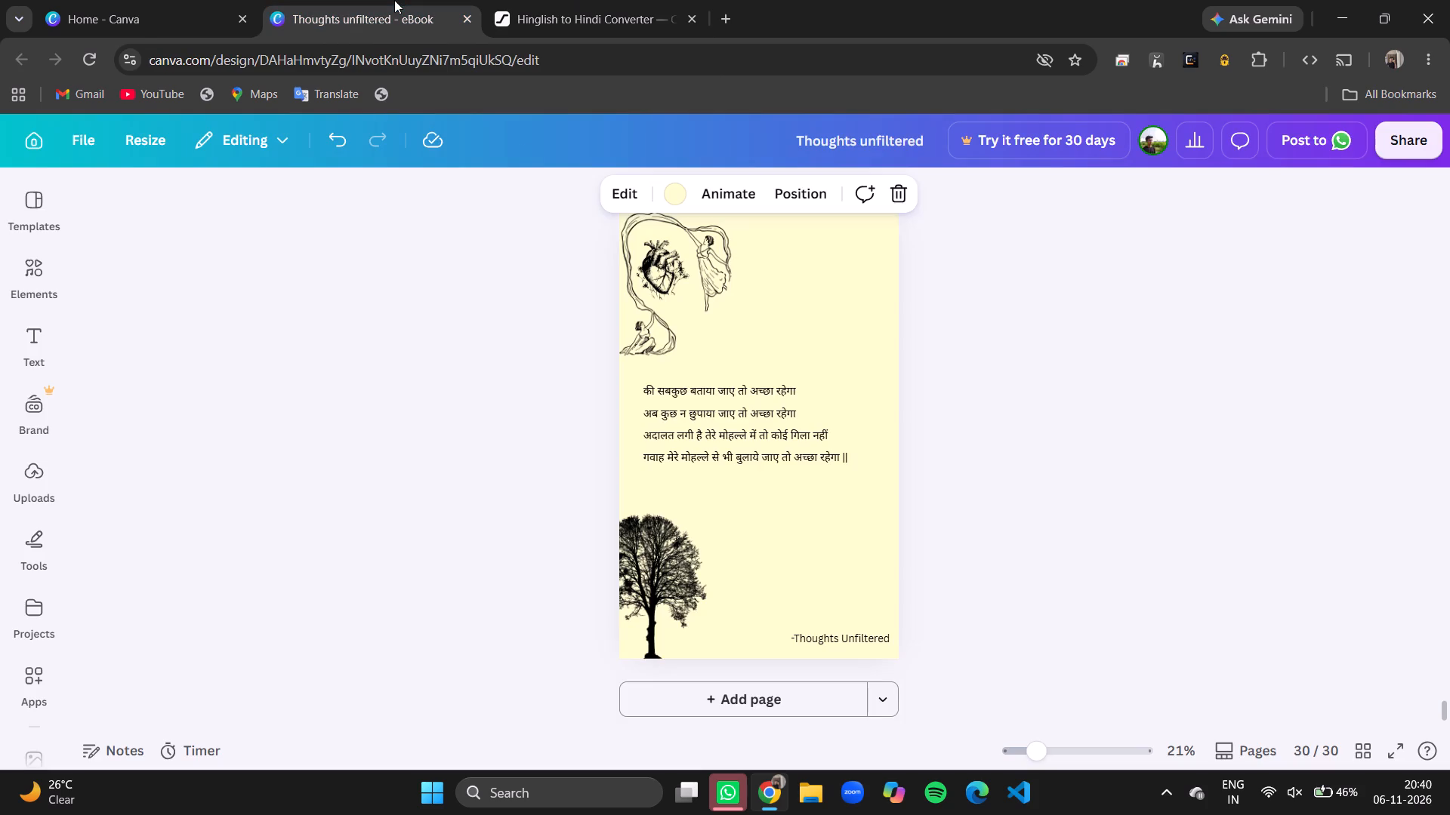
scroll(1198, 448, down, 2)
double_click(736, 401)
key(ctrl+a)
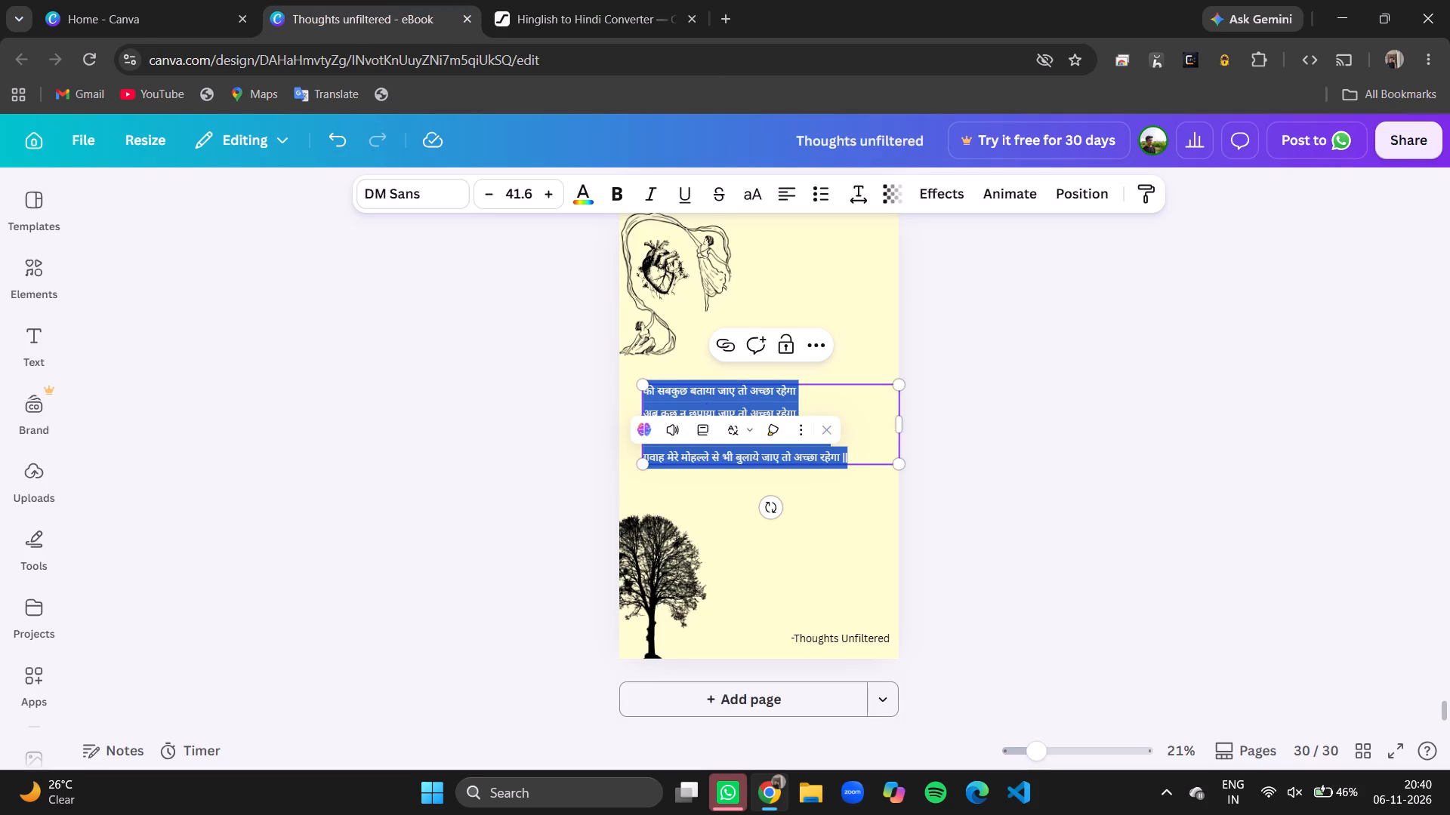
key(ctrl+v)
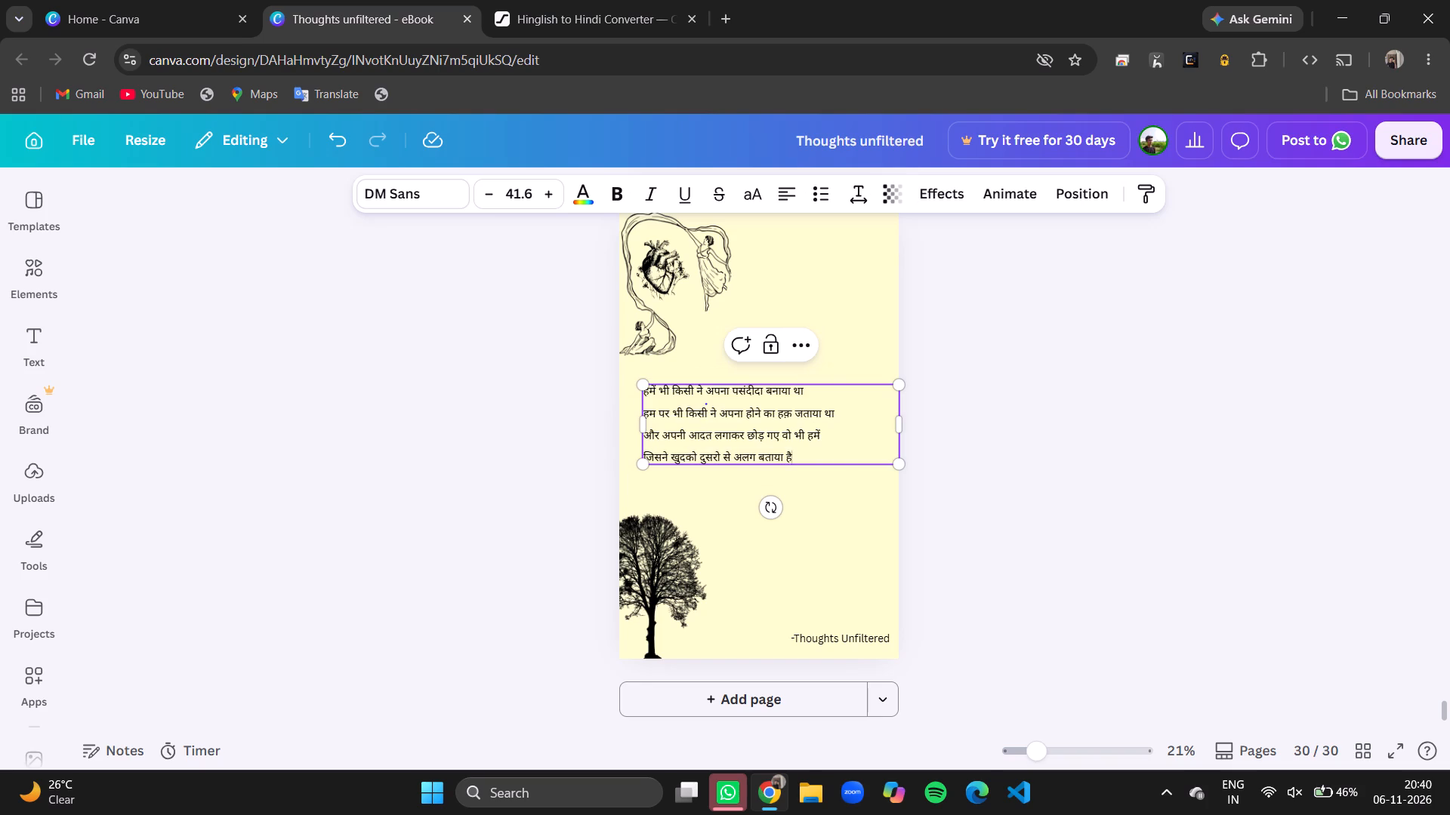
Replace the last word of page 30's fourth line with "था" copied from the second line, keeping a single space before it.
click(800, 454)
key(space)
drag(820, 411, 832, 412)
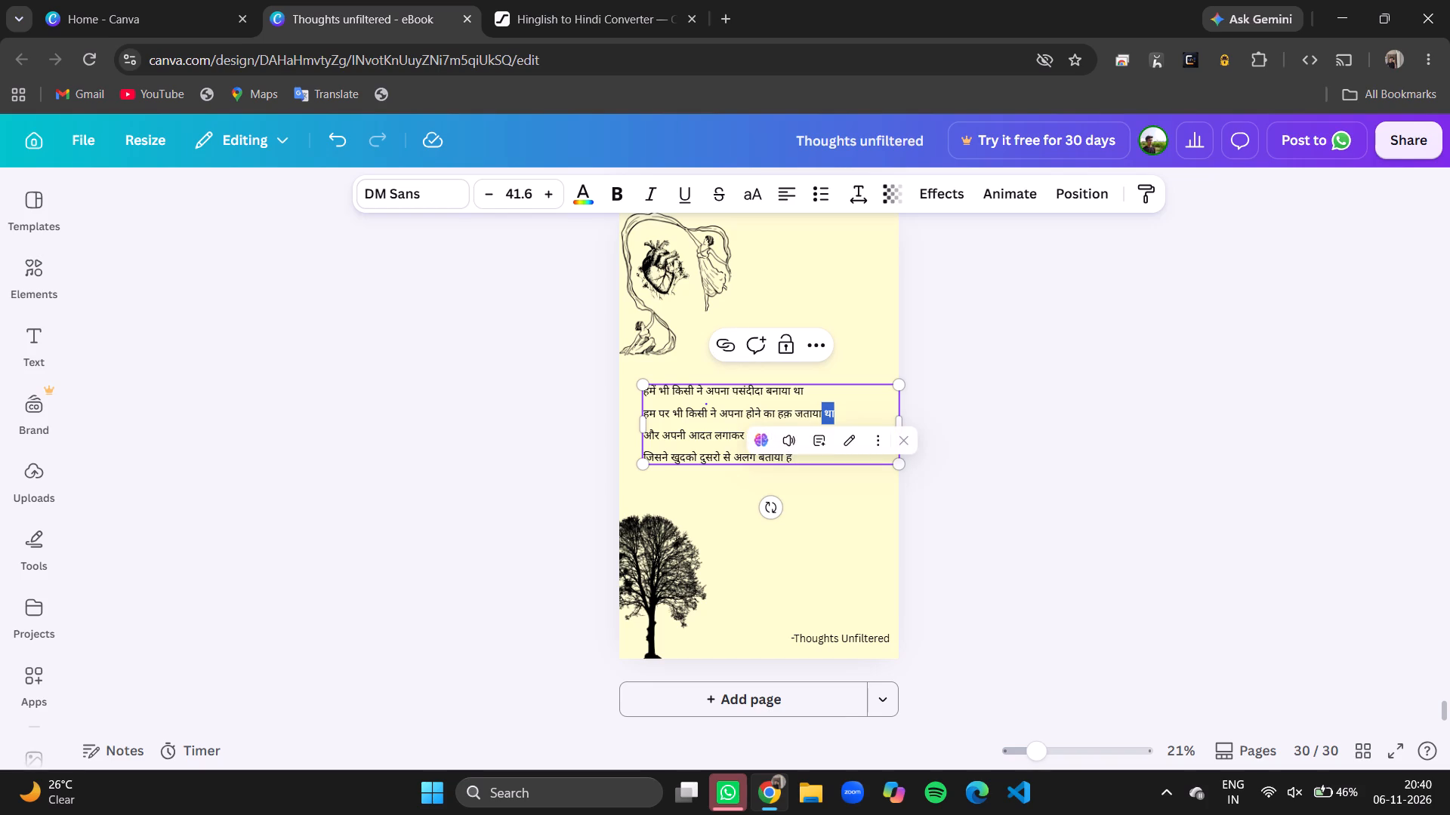
key(ctrl+c)
click(804, 463)
drag(804, 463, 784, 463)
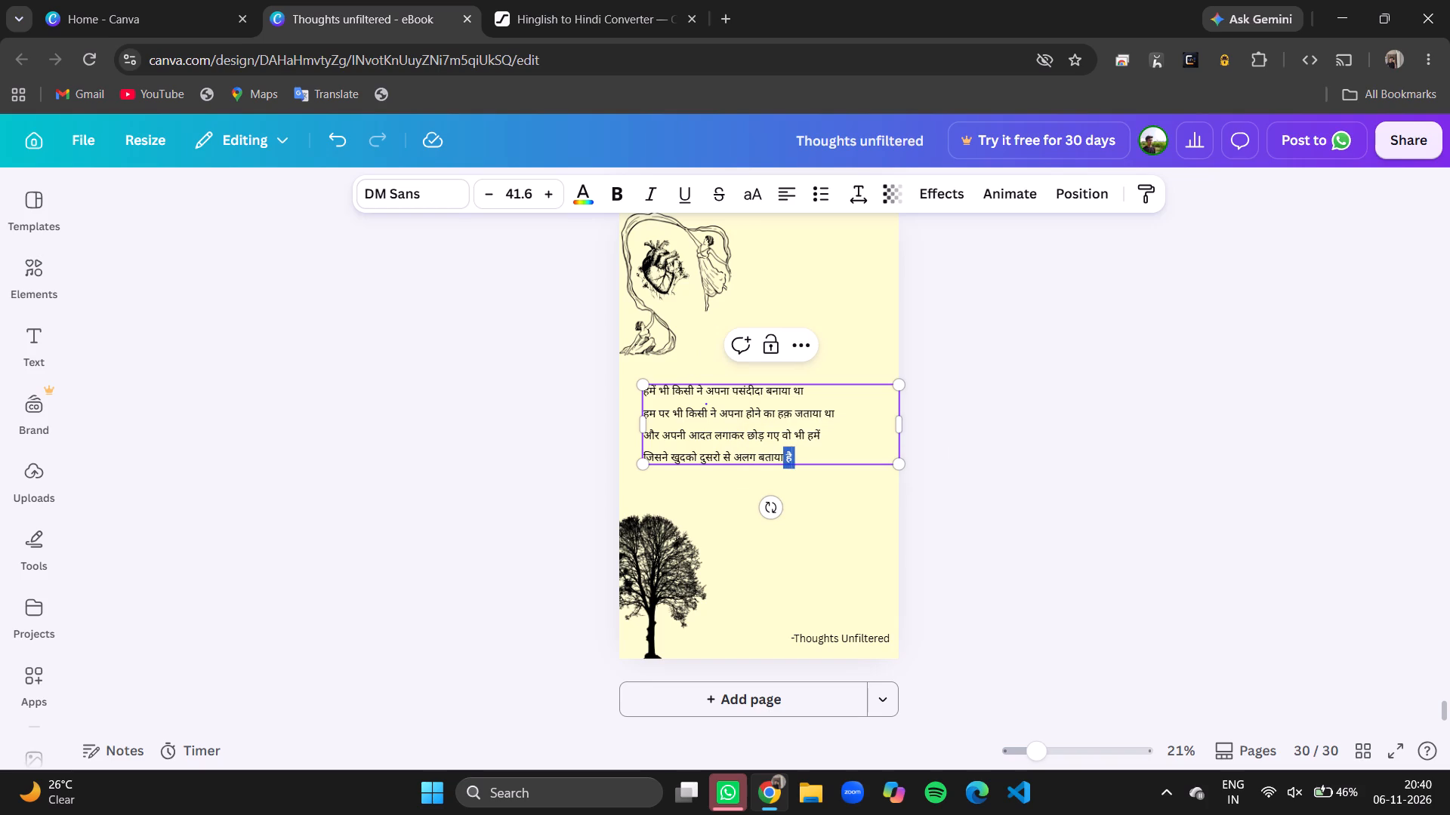
drag(784, 463, 785, 463)
key(ctrl+v)
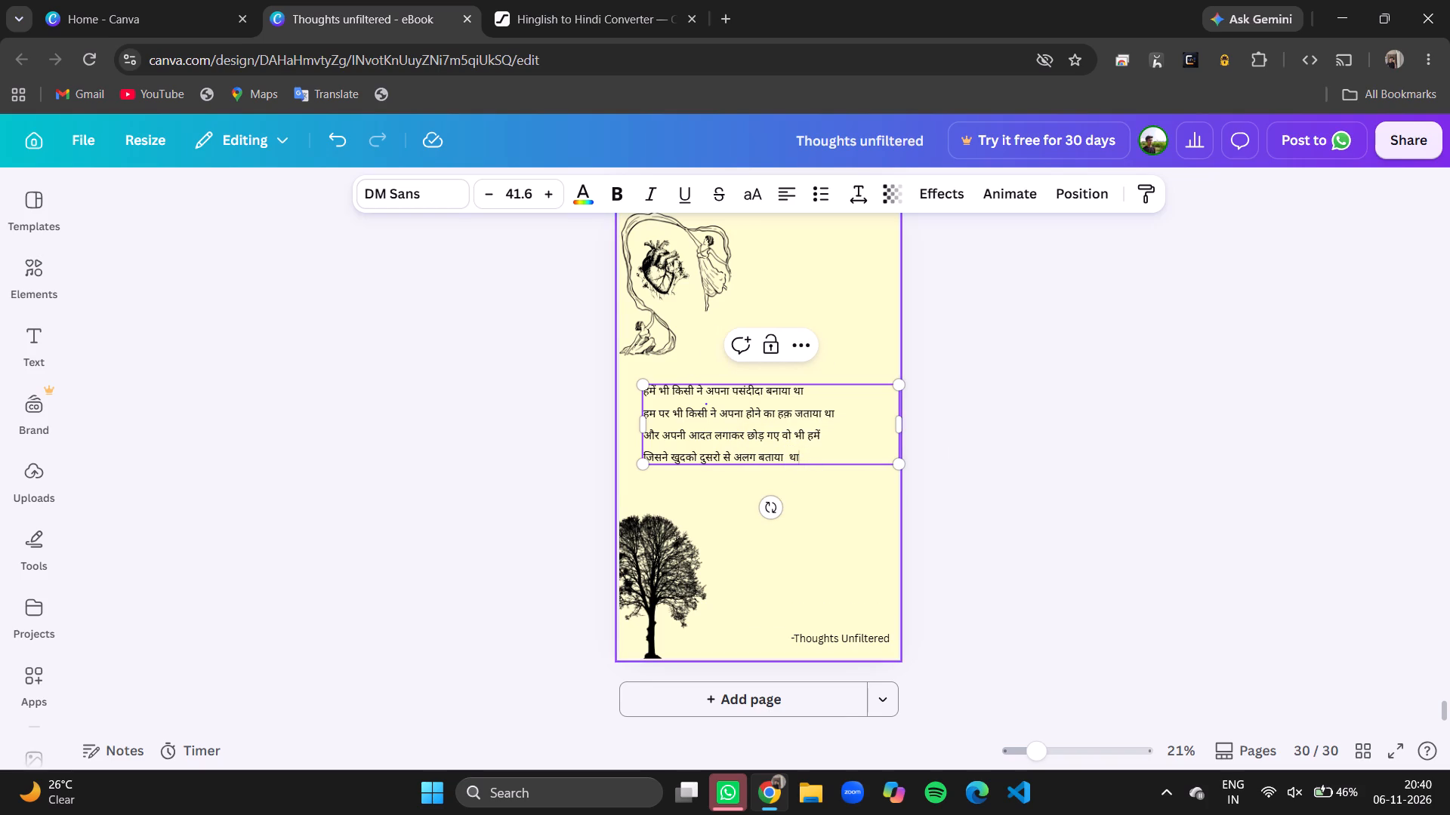
click(789, 458)
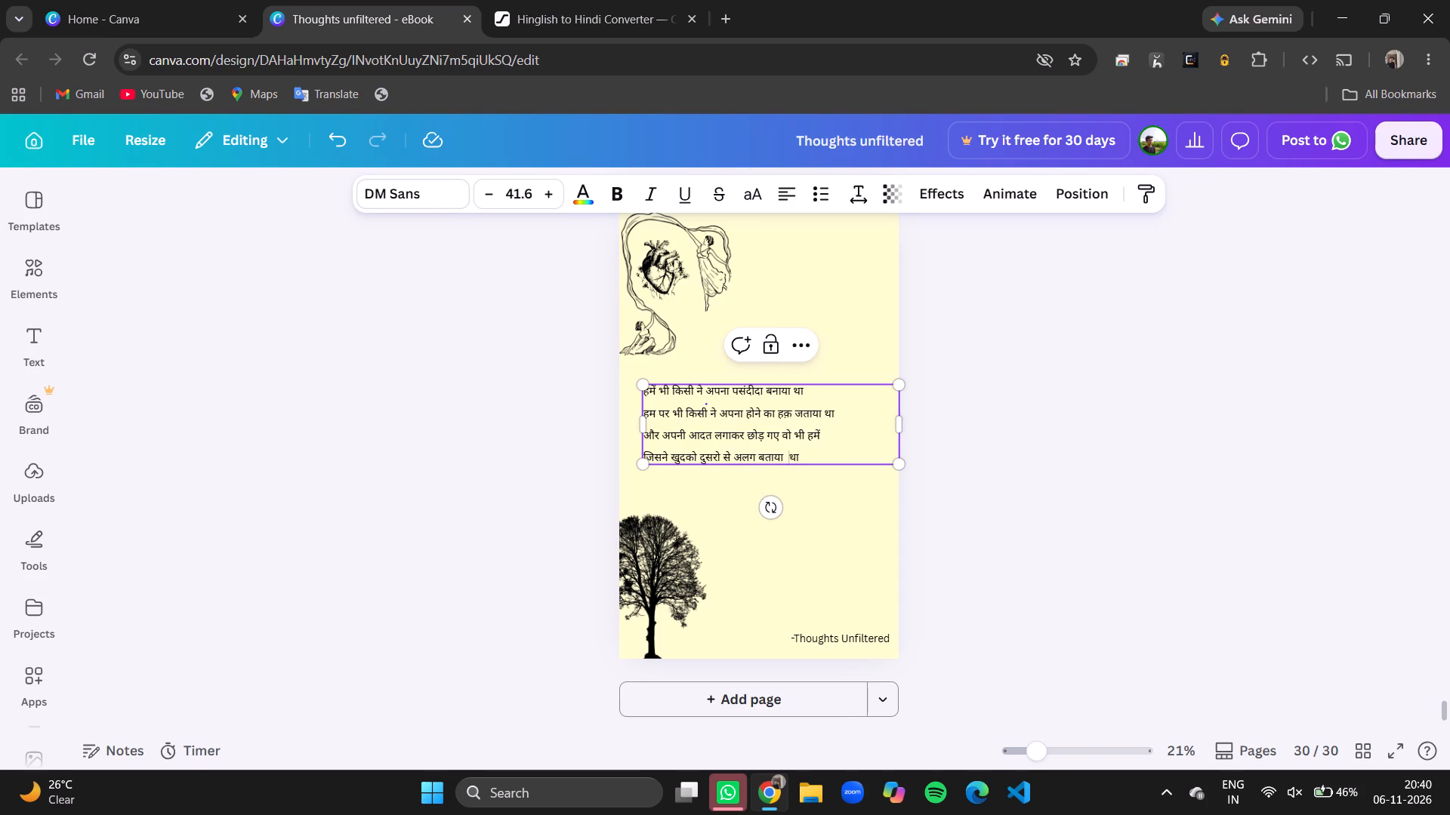
key(BackSpace)
End the poem's last line on page 30 with "||".
click(817, 460)
key(space)
text(||)
click(1014, 414)
Duplicate page 30 for the next poem.
scroll(1014, 414, down, 1)
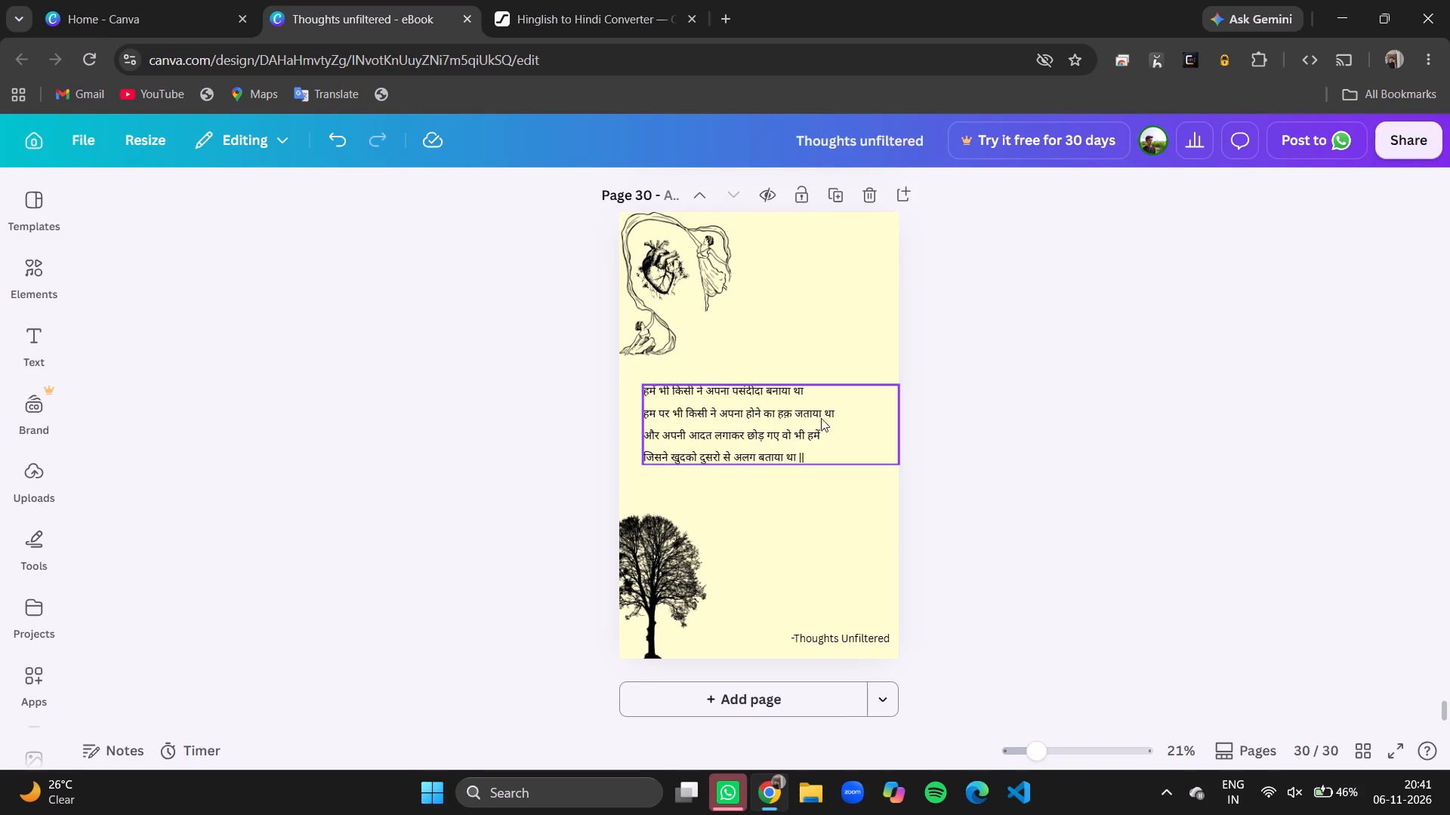
double_click(814, 420)
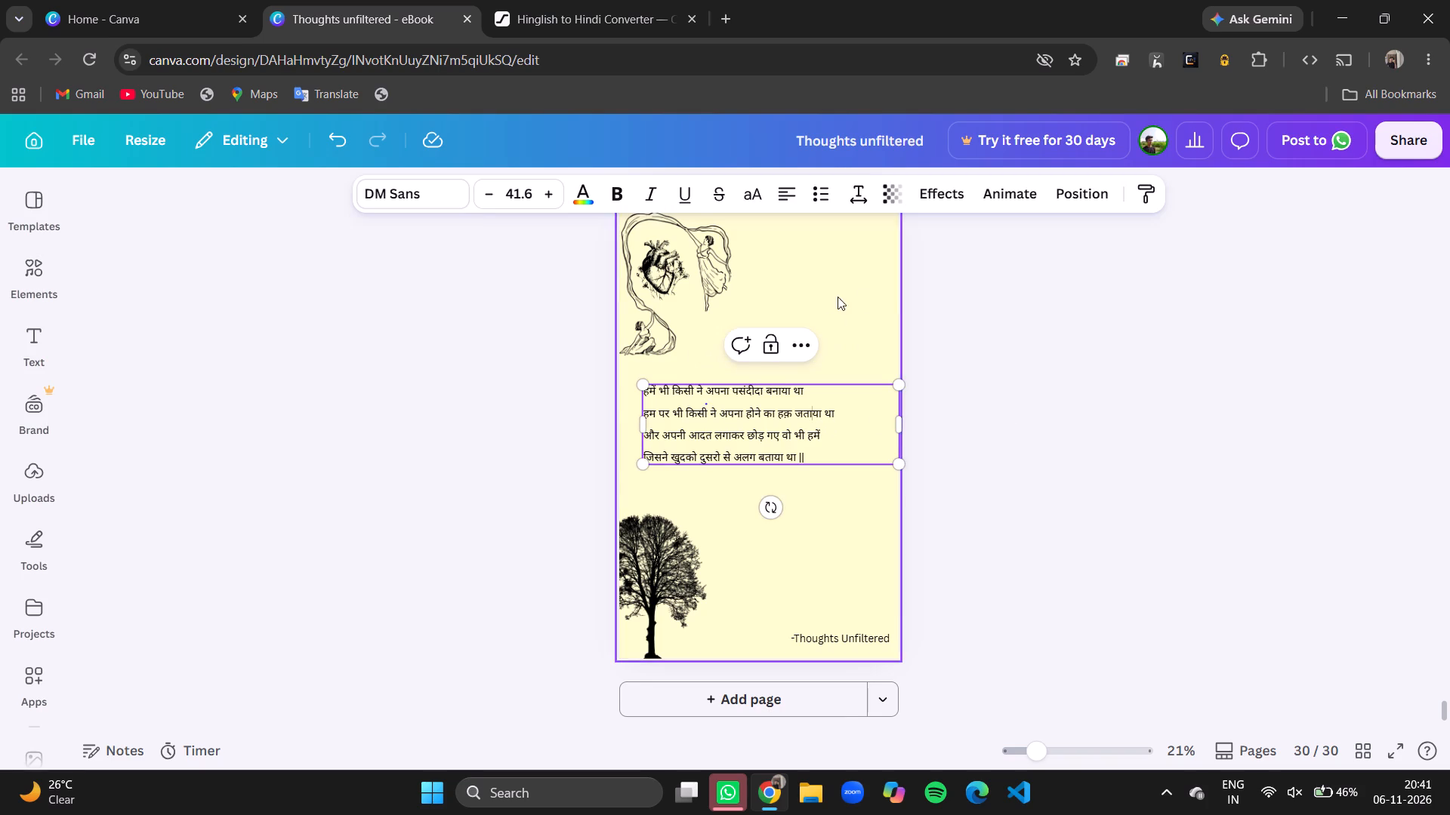
scroll(997, 337, up, 1)
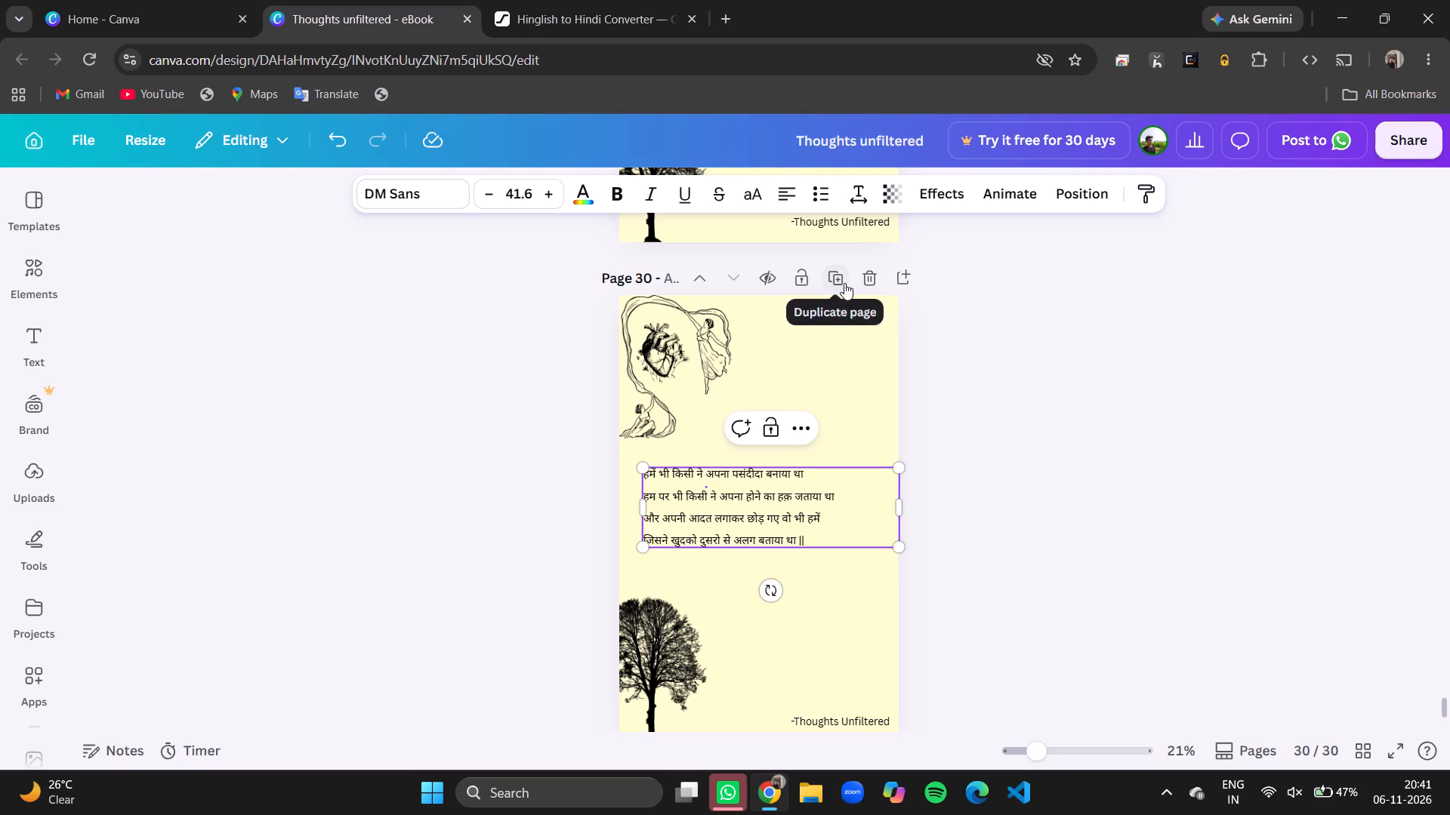
click(844, 283)
scroll(1012, 430, down, 2)
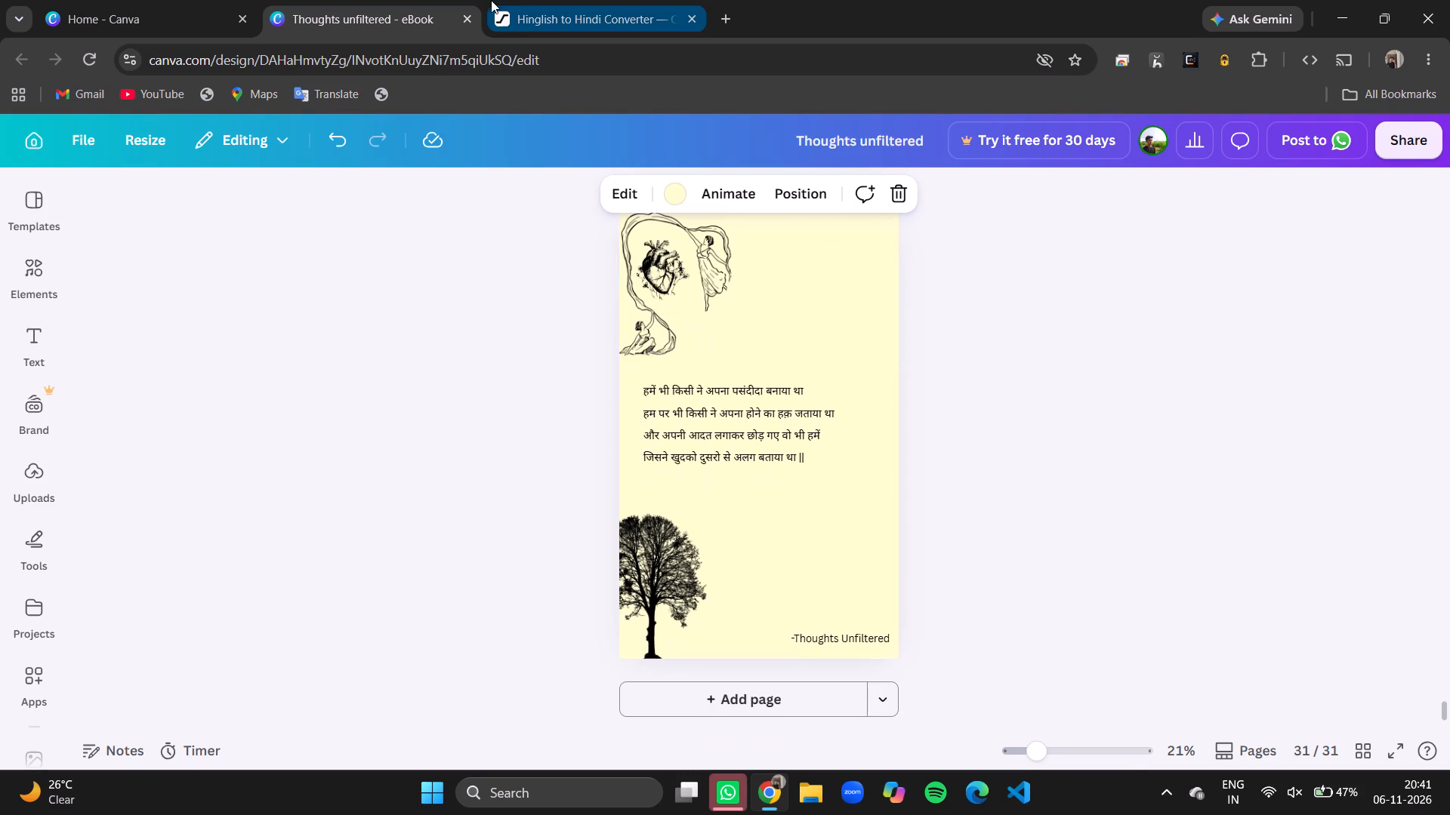
Replace the Hinglish text in the Hinglish to Hindi converter with the line "Teri yaad me ham jamana bhul gaye".
click(568, 0)
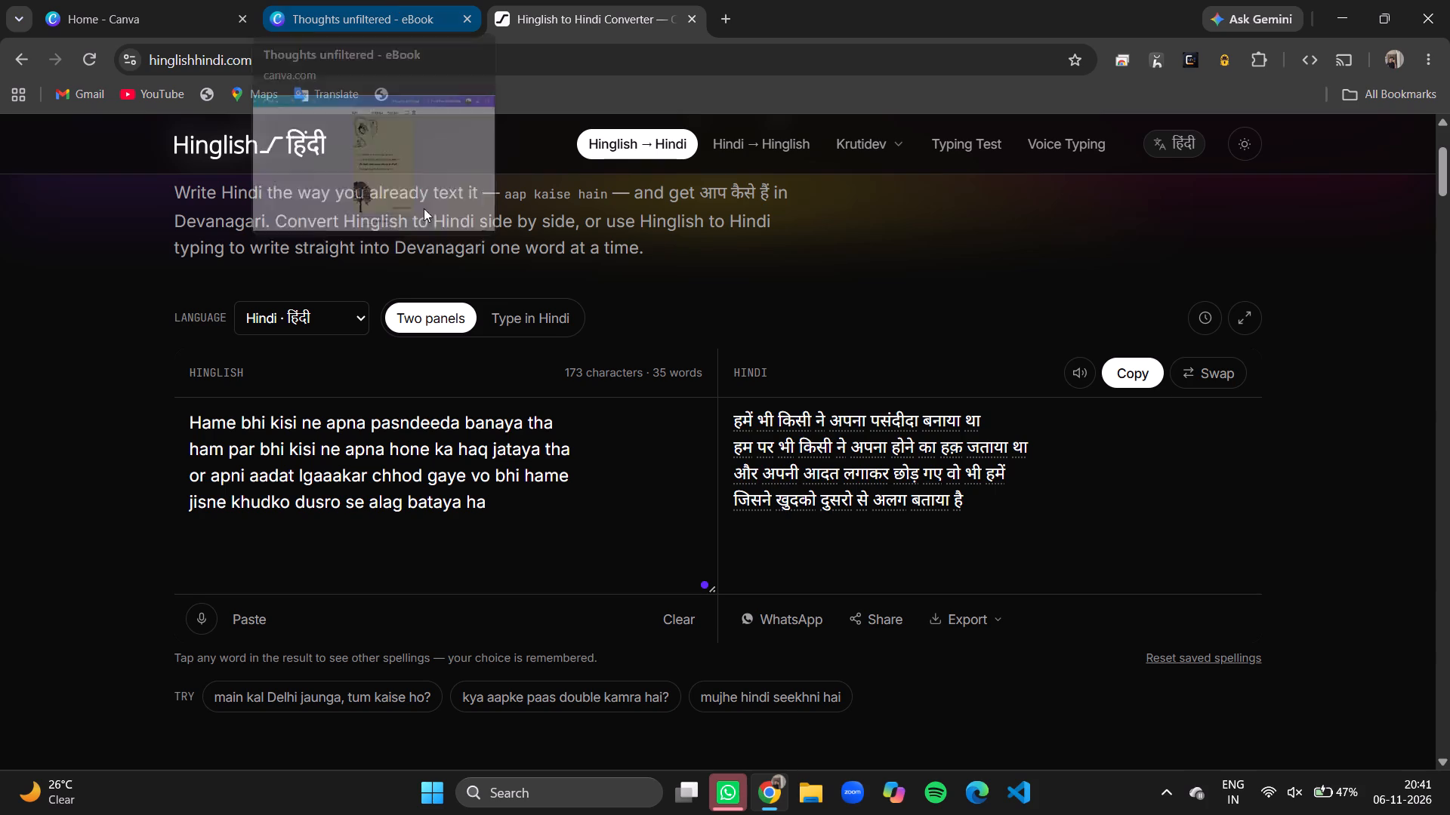
click(495, 507)
key(a)
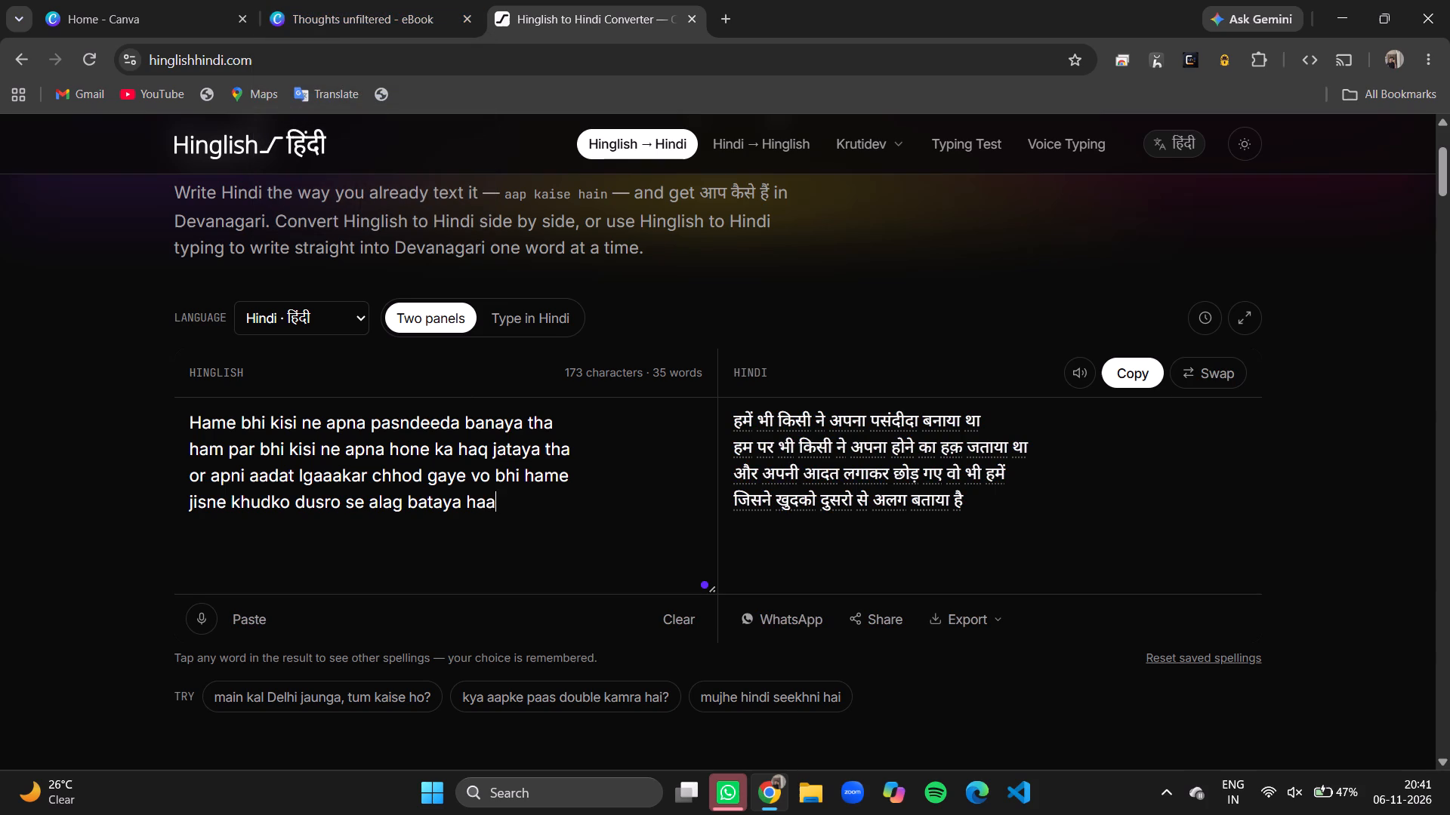
key(BackSpace)
key(ctrl+a)
key(ctrl+BackSpace)
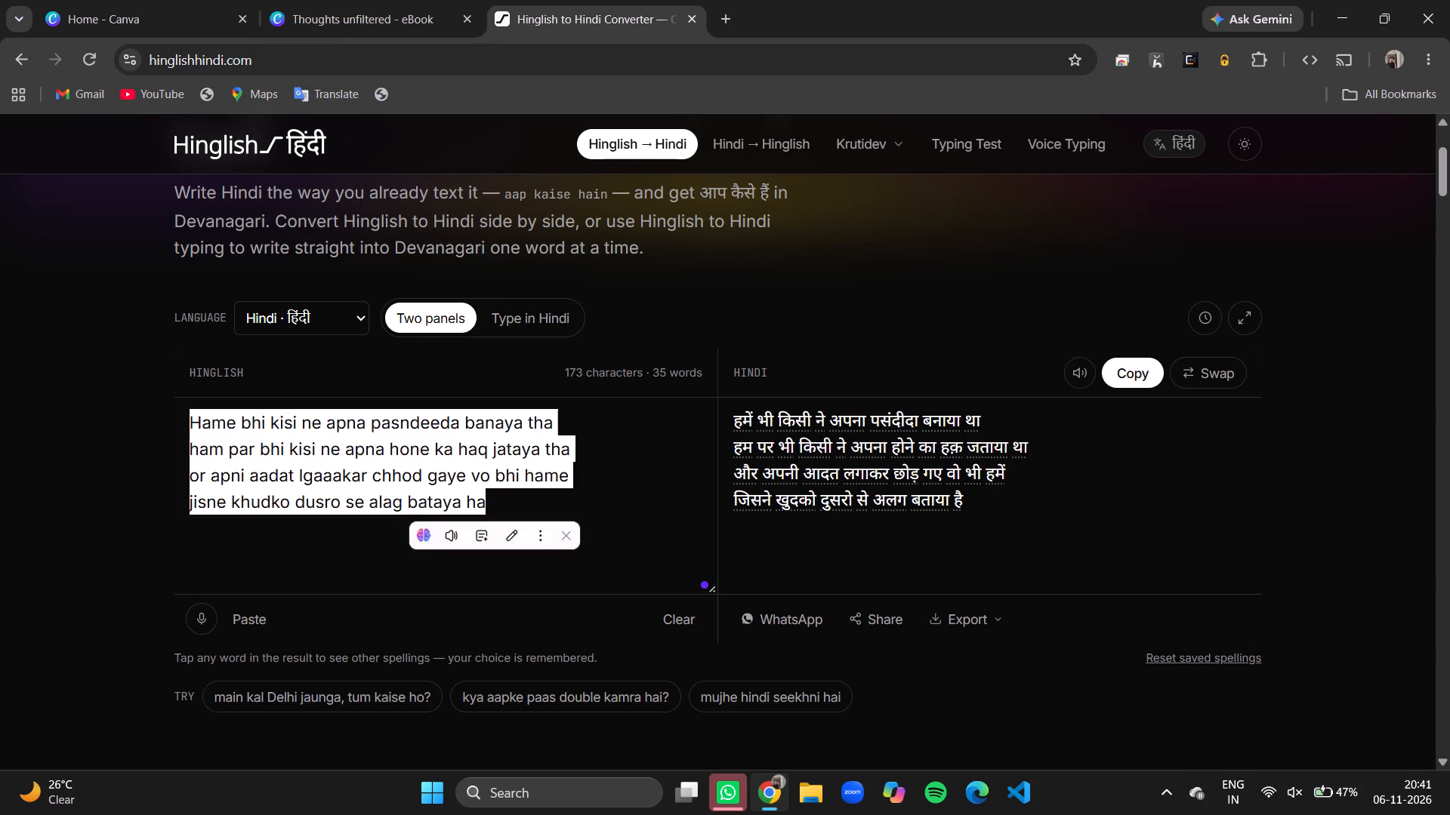
text(eri yaad main)
key(space)
key(BackSpace)
key(BackSpace)
key(BackSpace)
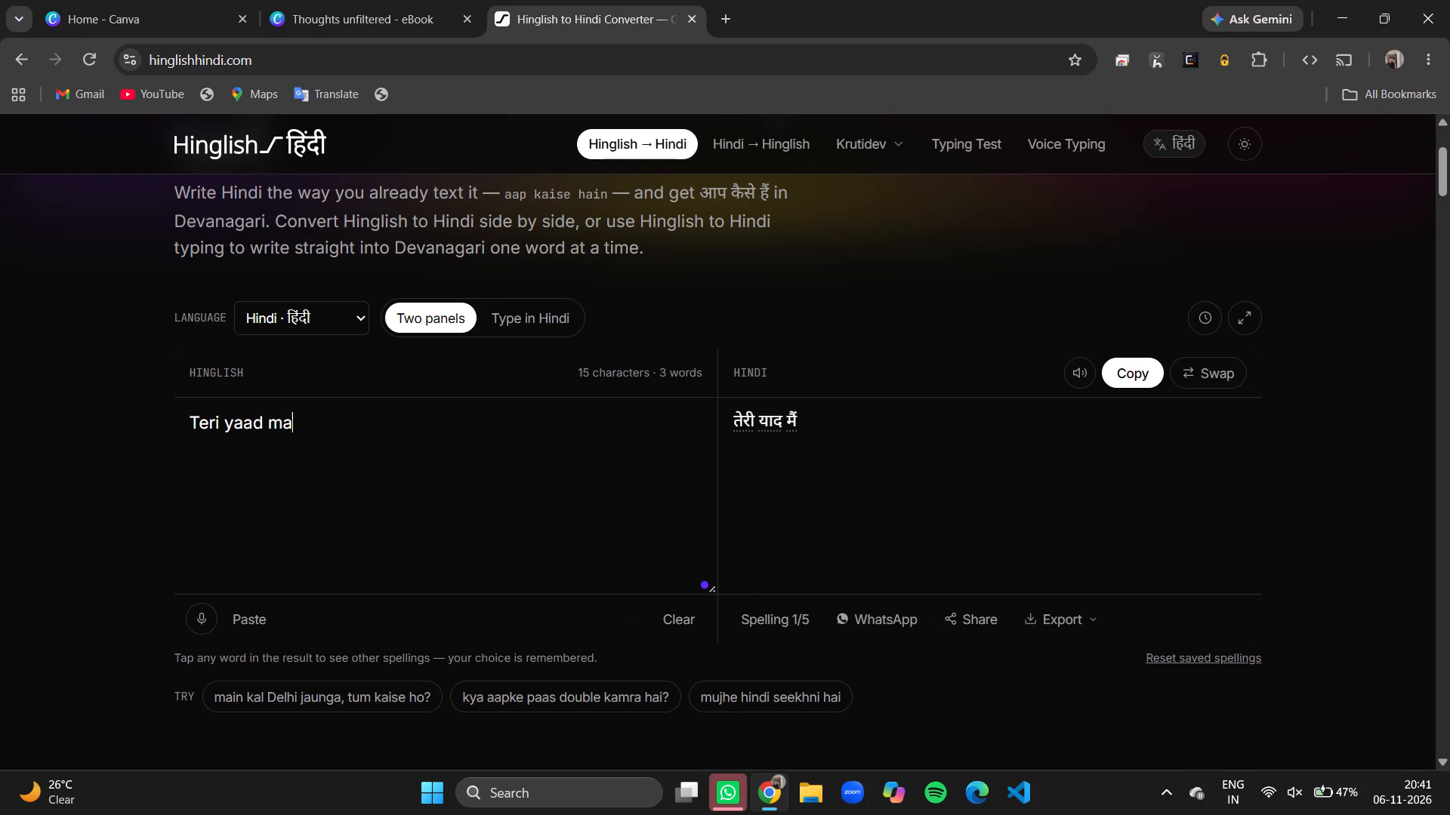
key(BackSpace)
text(e)
key(space)
text(ham jamana bhul)
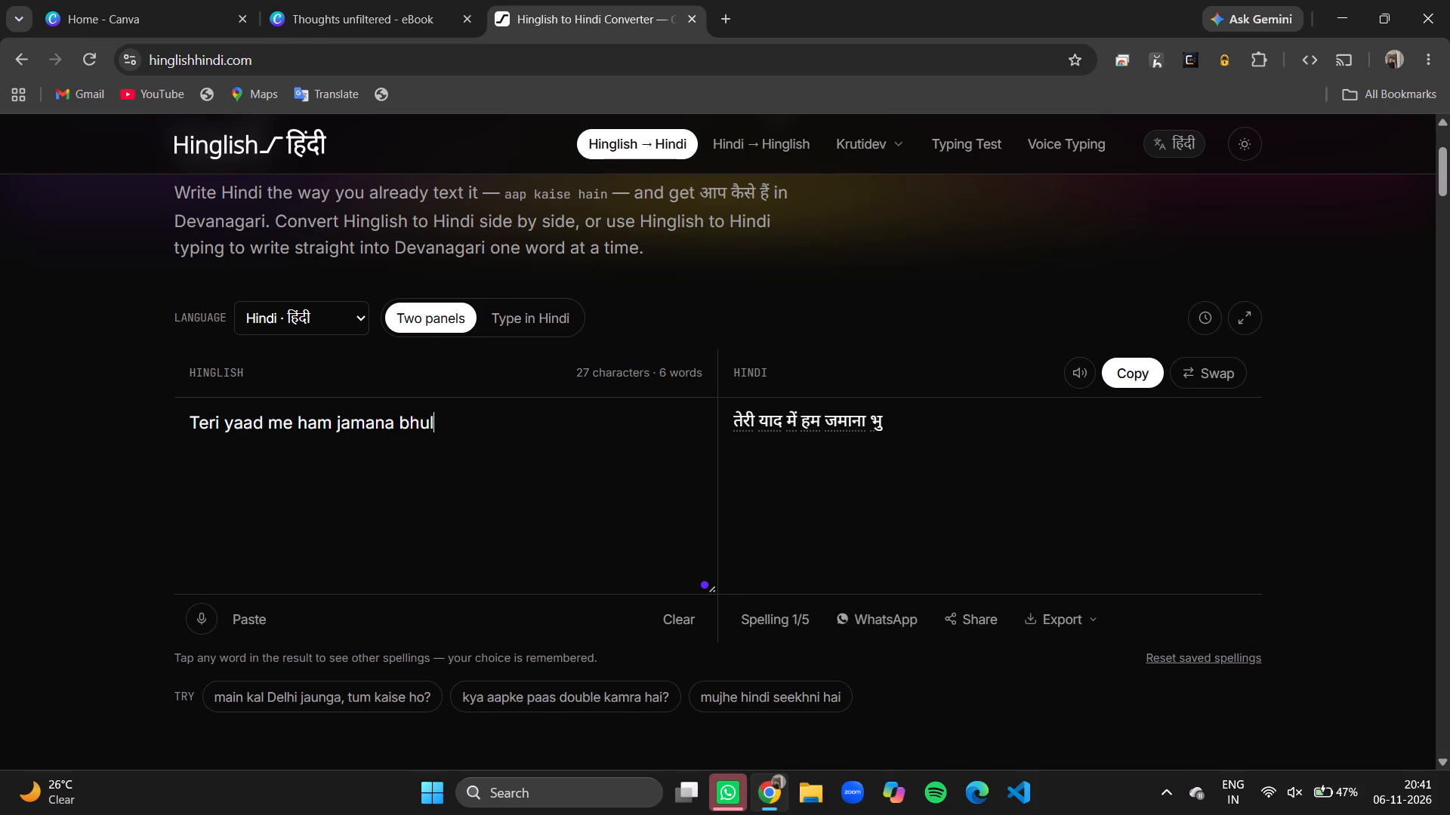
key(space)
key(h)
key(BackSpace)
text(gaye)
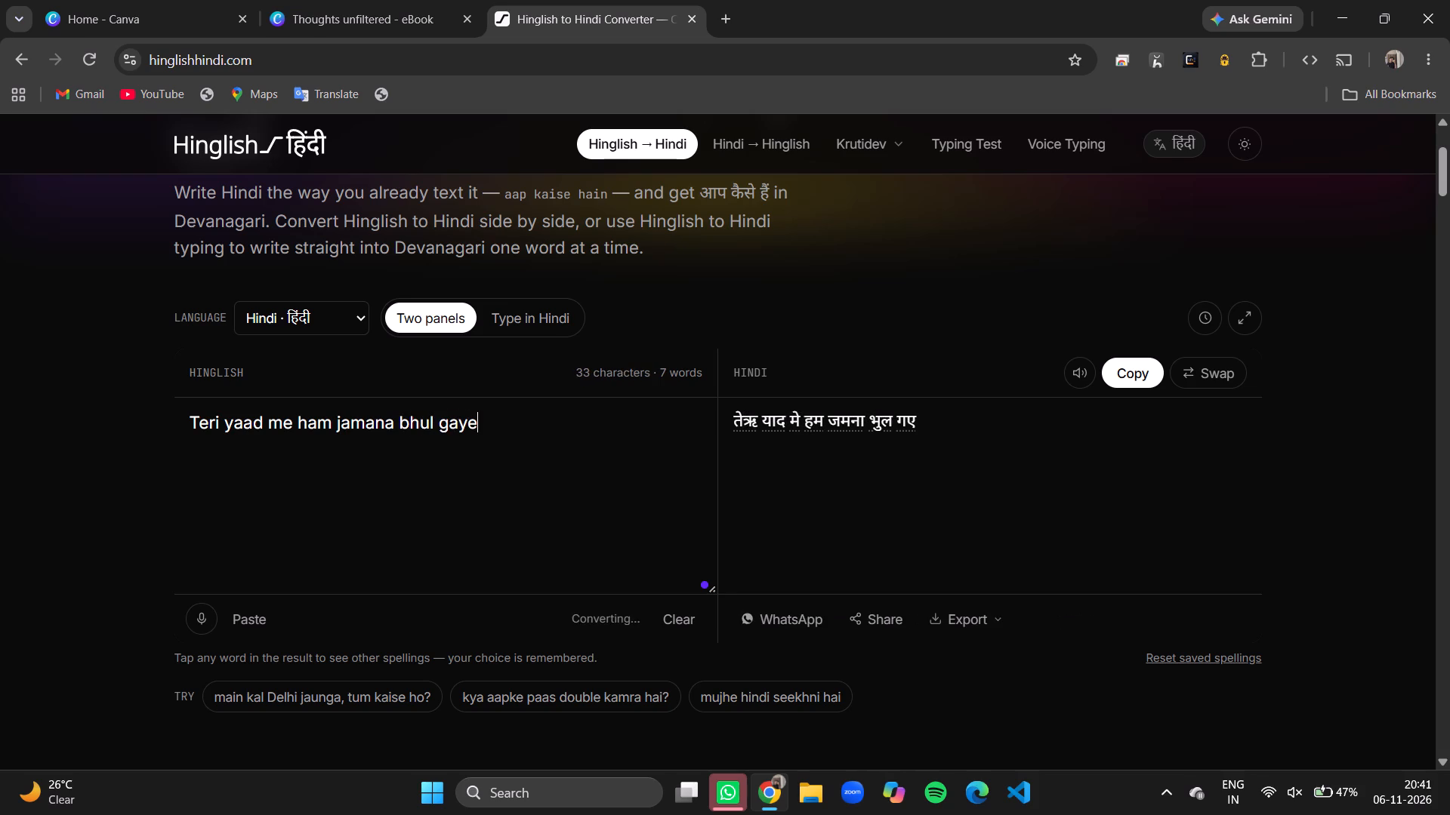
Add the poem's second Hinglish line, "tere baadd ham muskurana bhul gaye".
key(Return)
text(tere baadd ham muskurana bhul gaye)
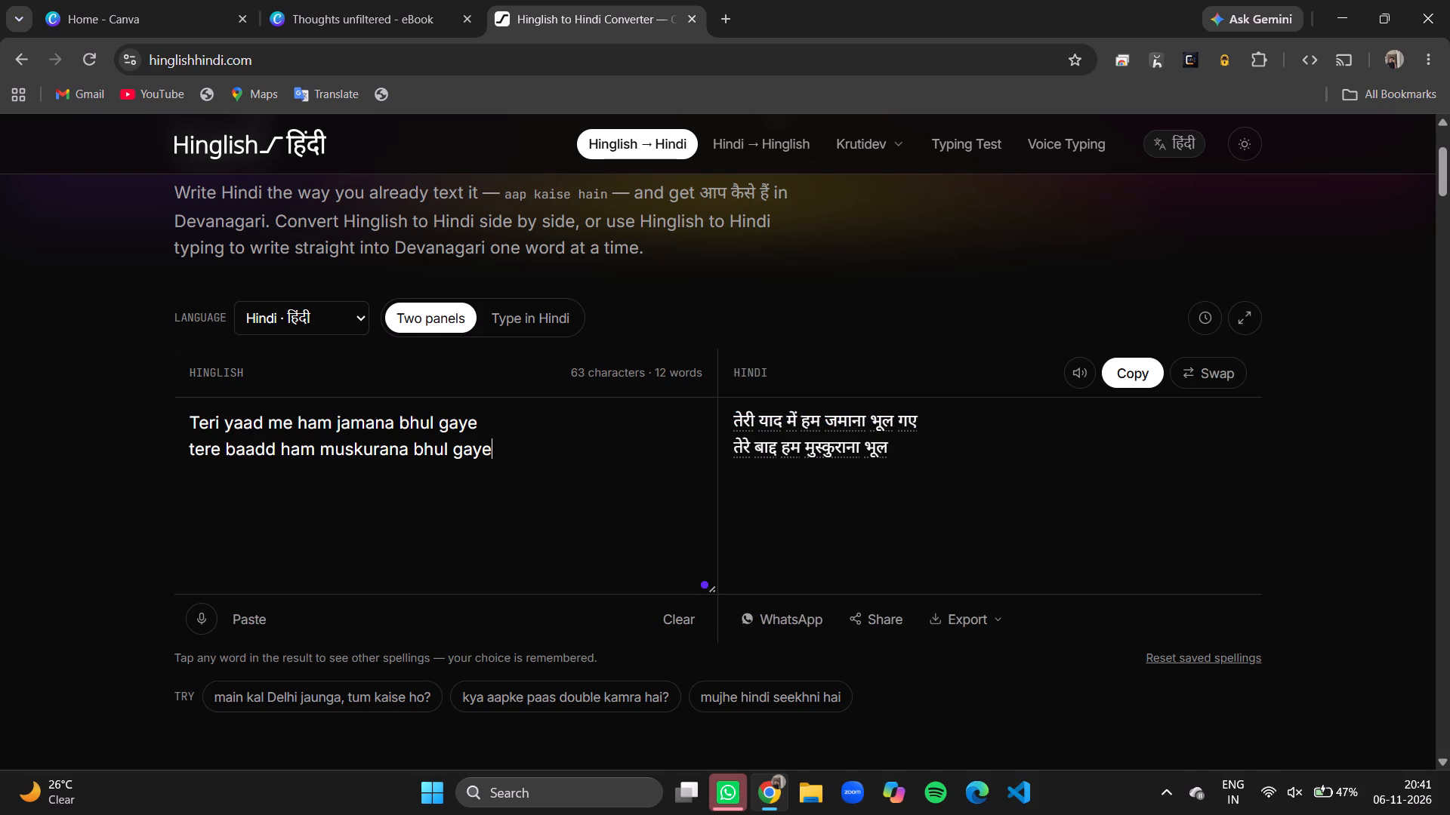
key(space)
key(Return)
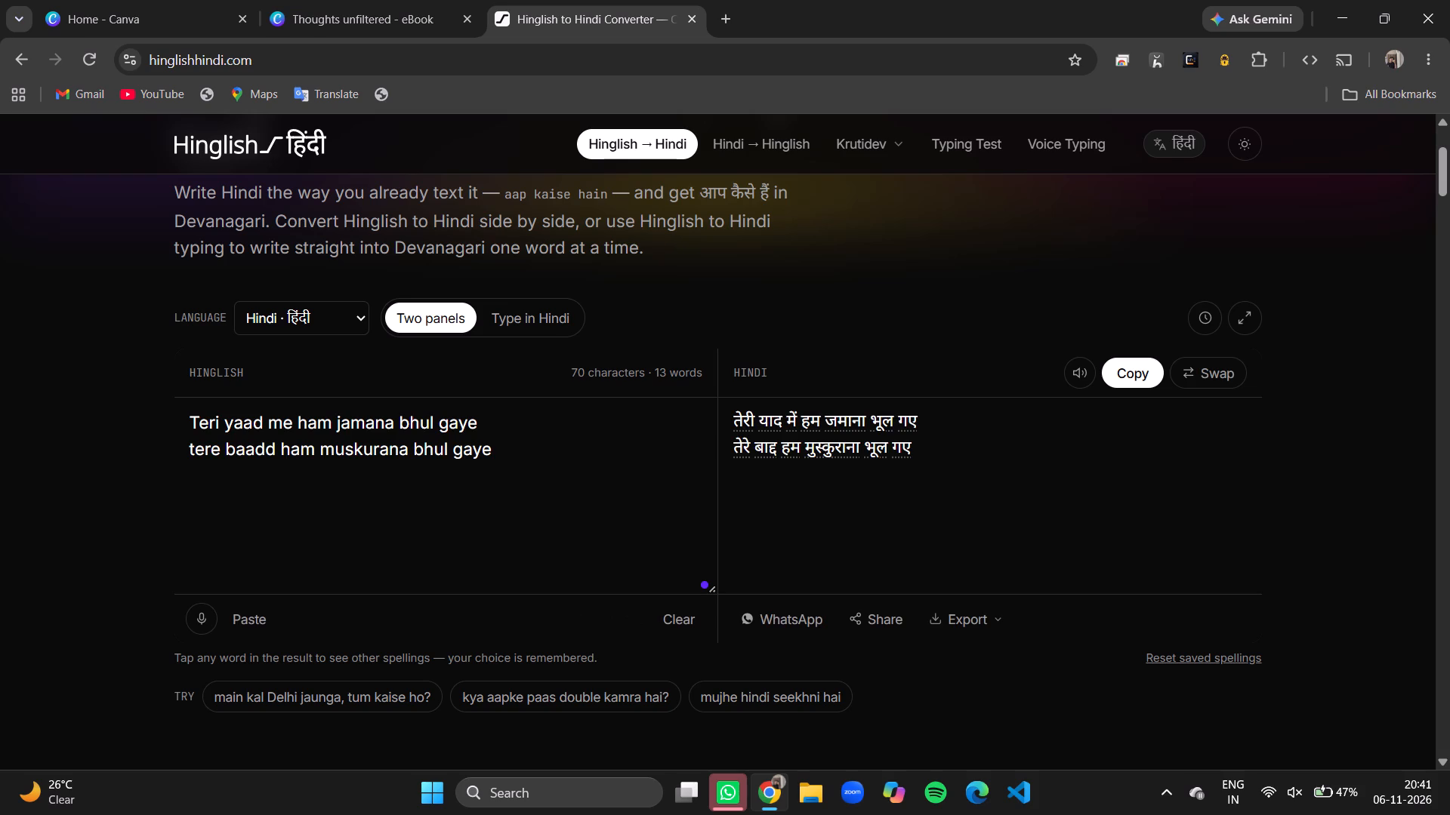
Add the poem's third Hinglish line, "or tu lgaa rahi hai jamane bhar se dil".
text(ortu)
key(BackSpace)
key(BackSpace)
key(space)
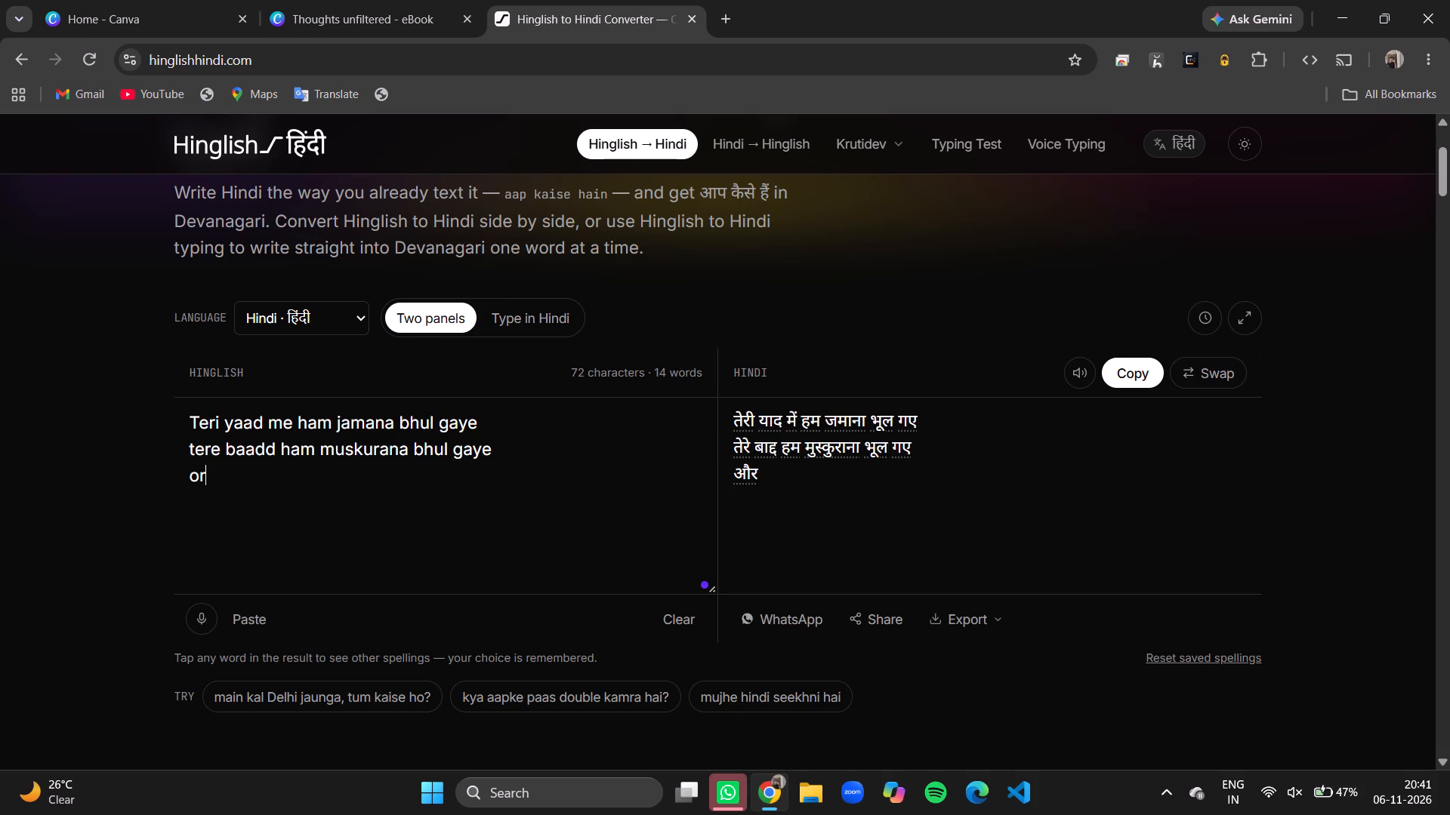
text(tu)
key(space)
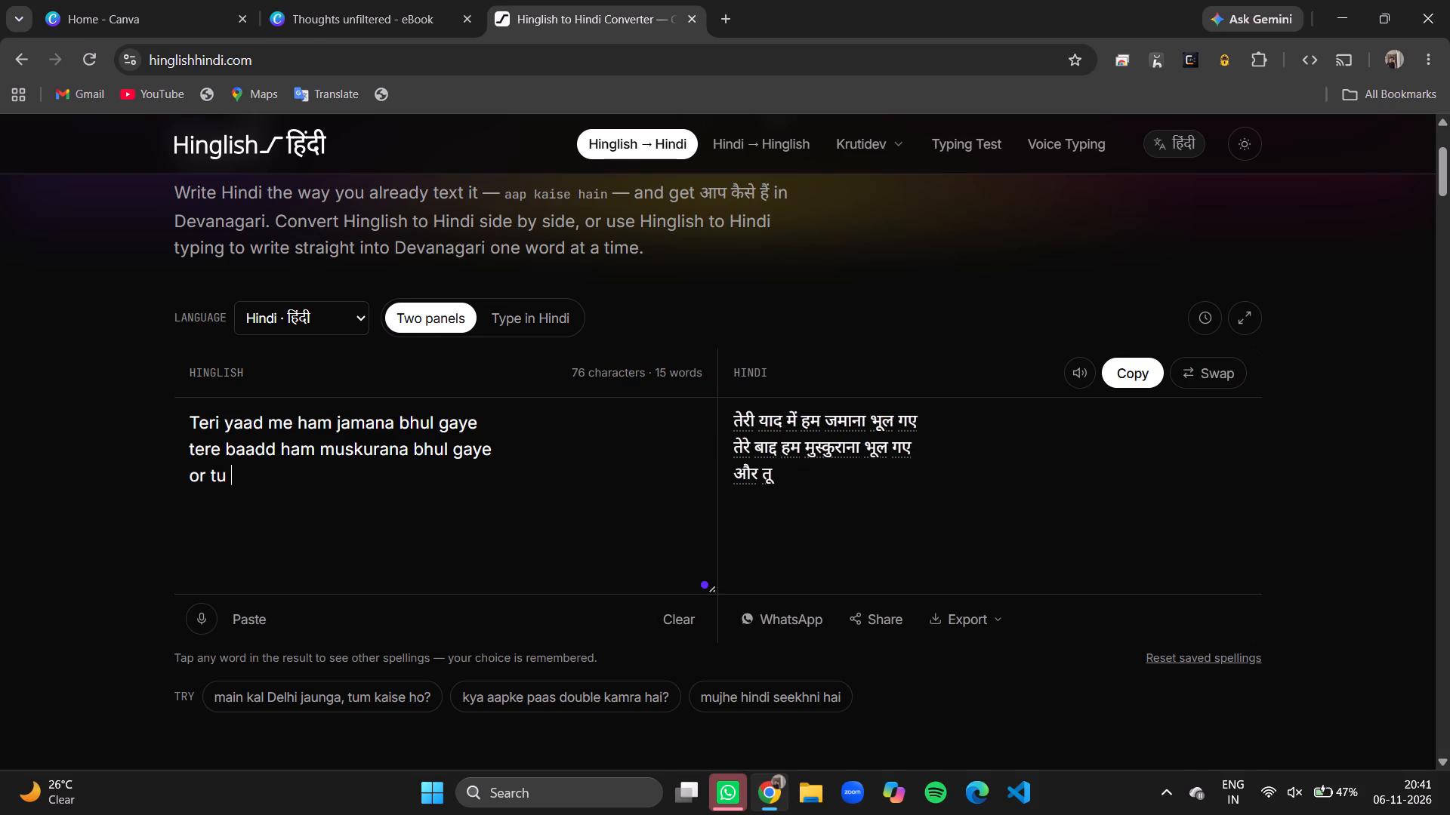
text(lgaa rahi hai hmaare)
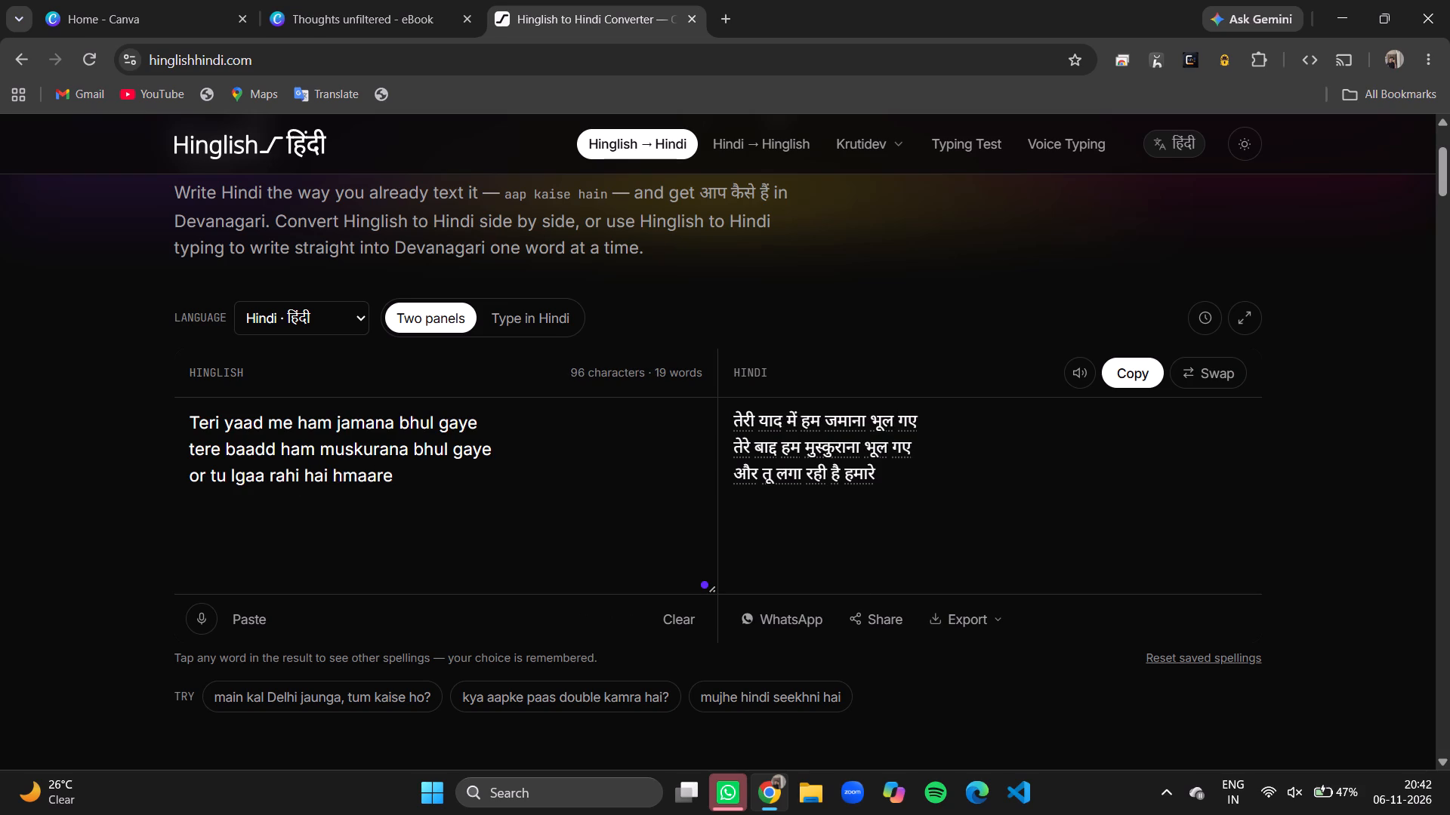
key(BackSpace)
key(BackSpace)
key(BackSpace)
key(BackSpace)
key(BackSpace)
key(BackSpace)
text(jamane)
key(space)
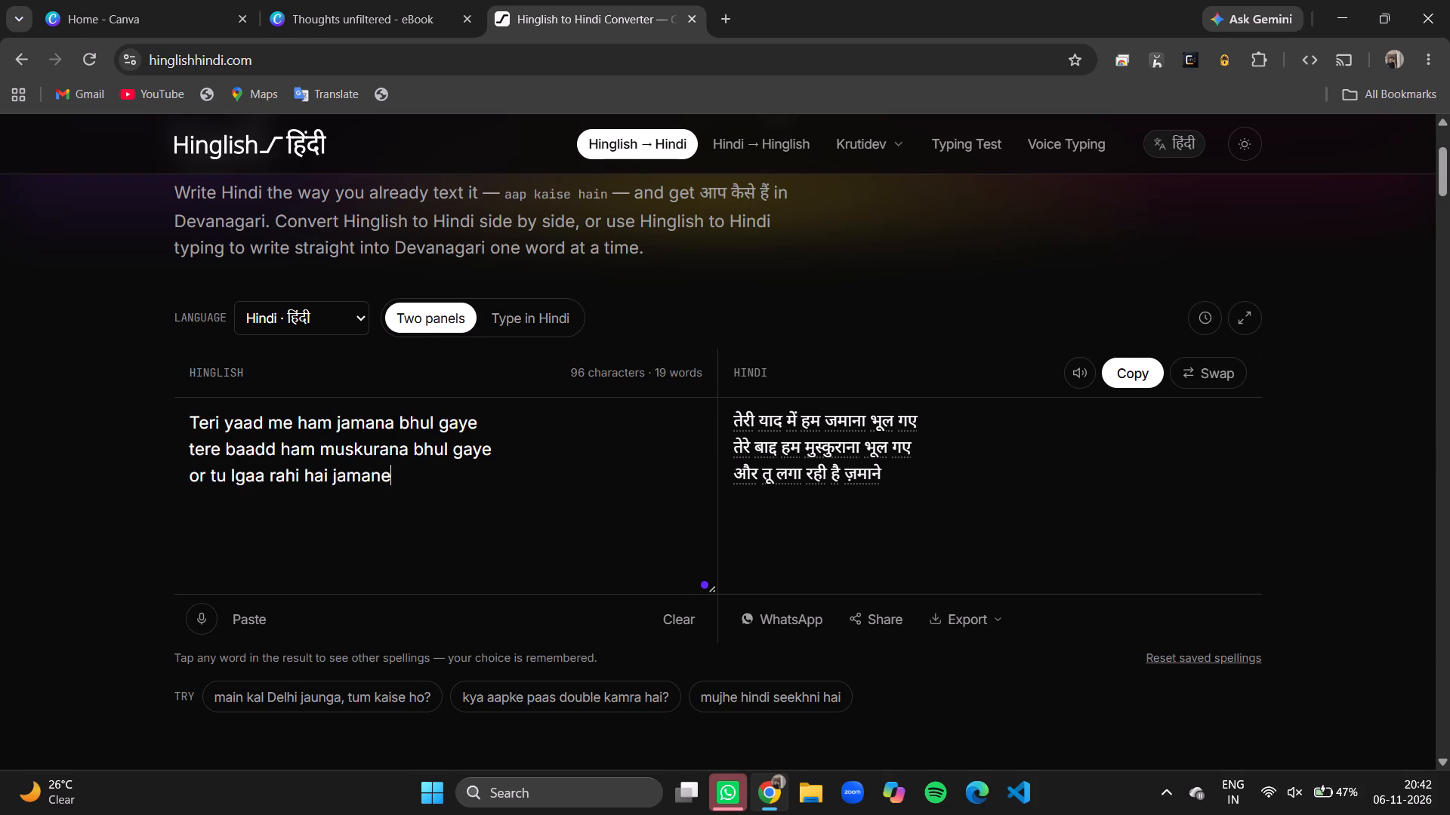
text(bhar se dil)
Add the poem's fourth Hinglish line, "or ek ham hai jo tere baad dil lagana bhul gaye".
key(Return)
text(or ek ham hai)
key(space)
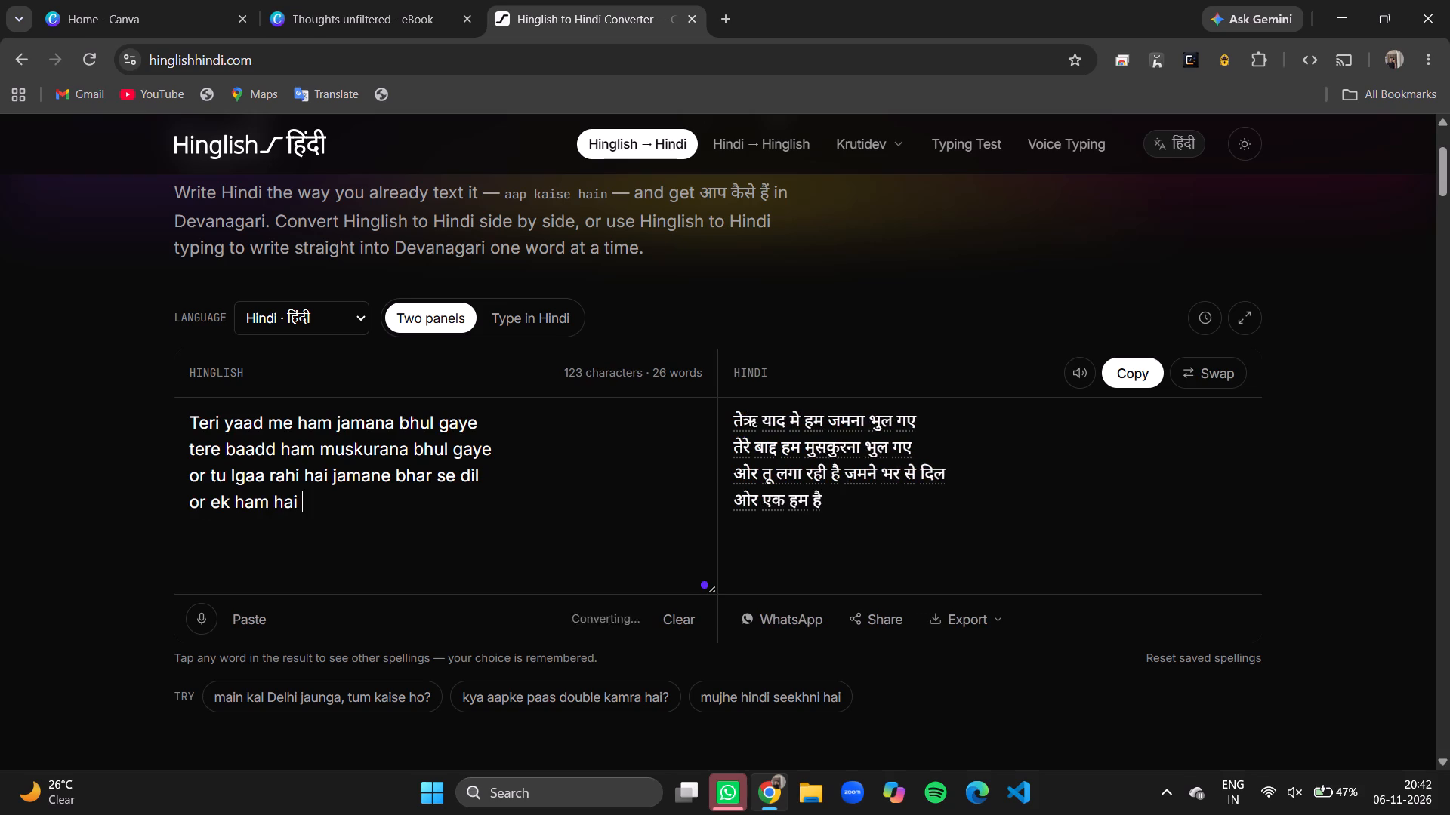
key(t)
key(BackSpace)
text(jo tere baad)
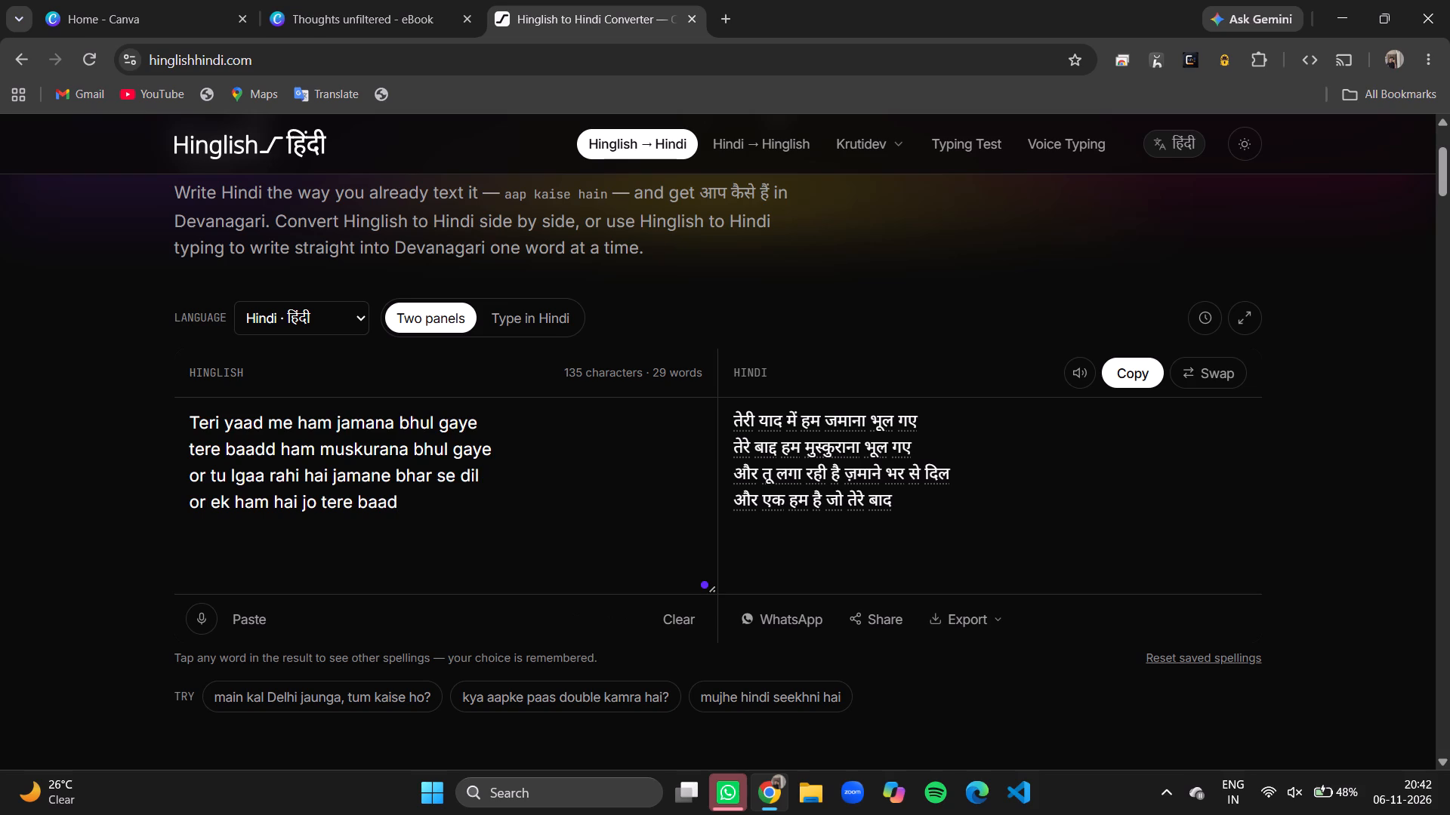
key(space)
text(dil lagana)
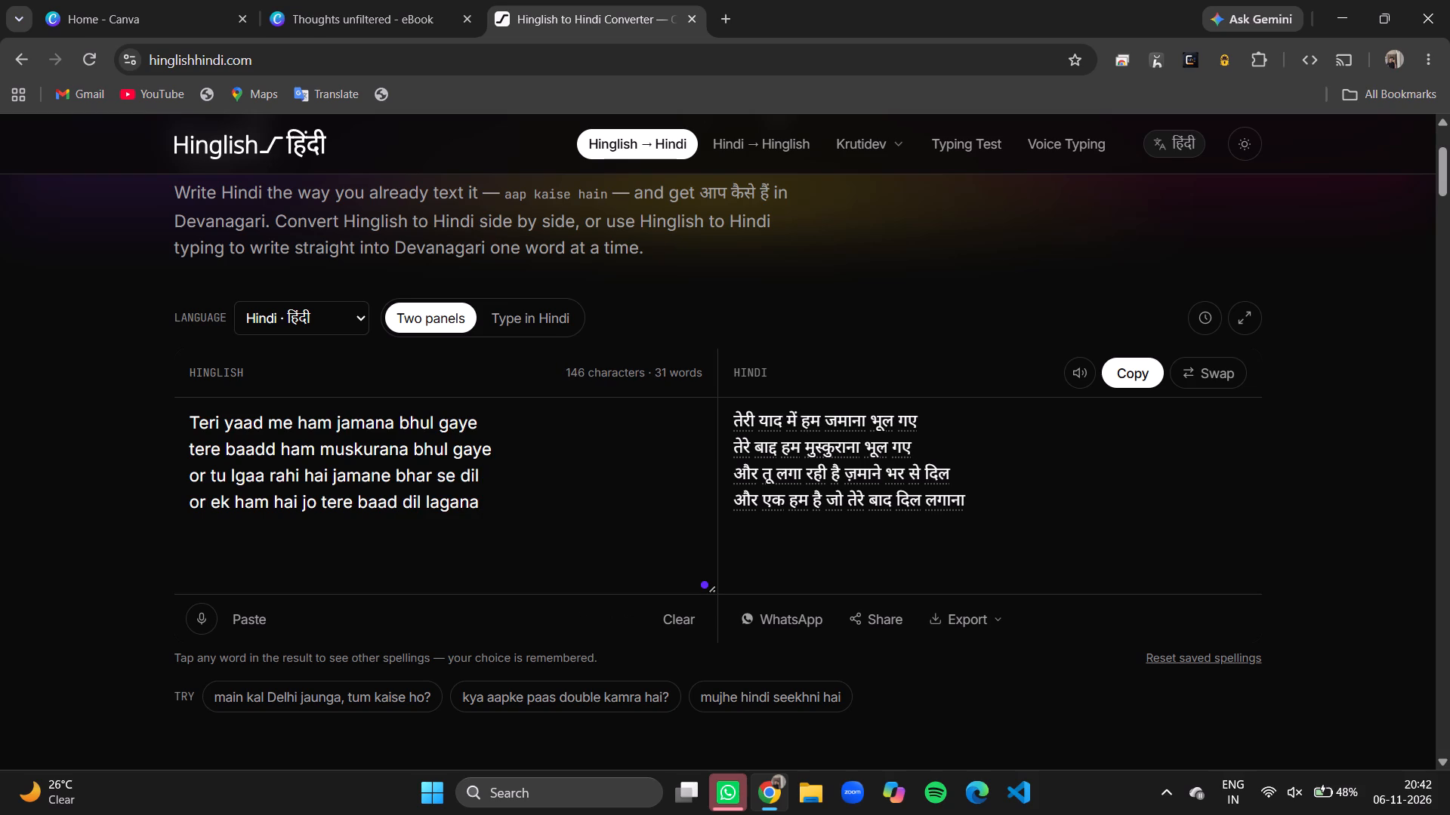
key(space)
text(bhulgye)
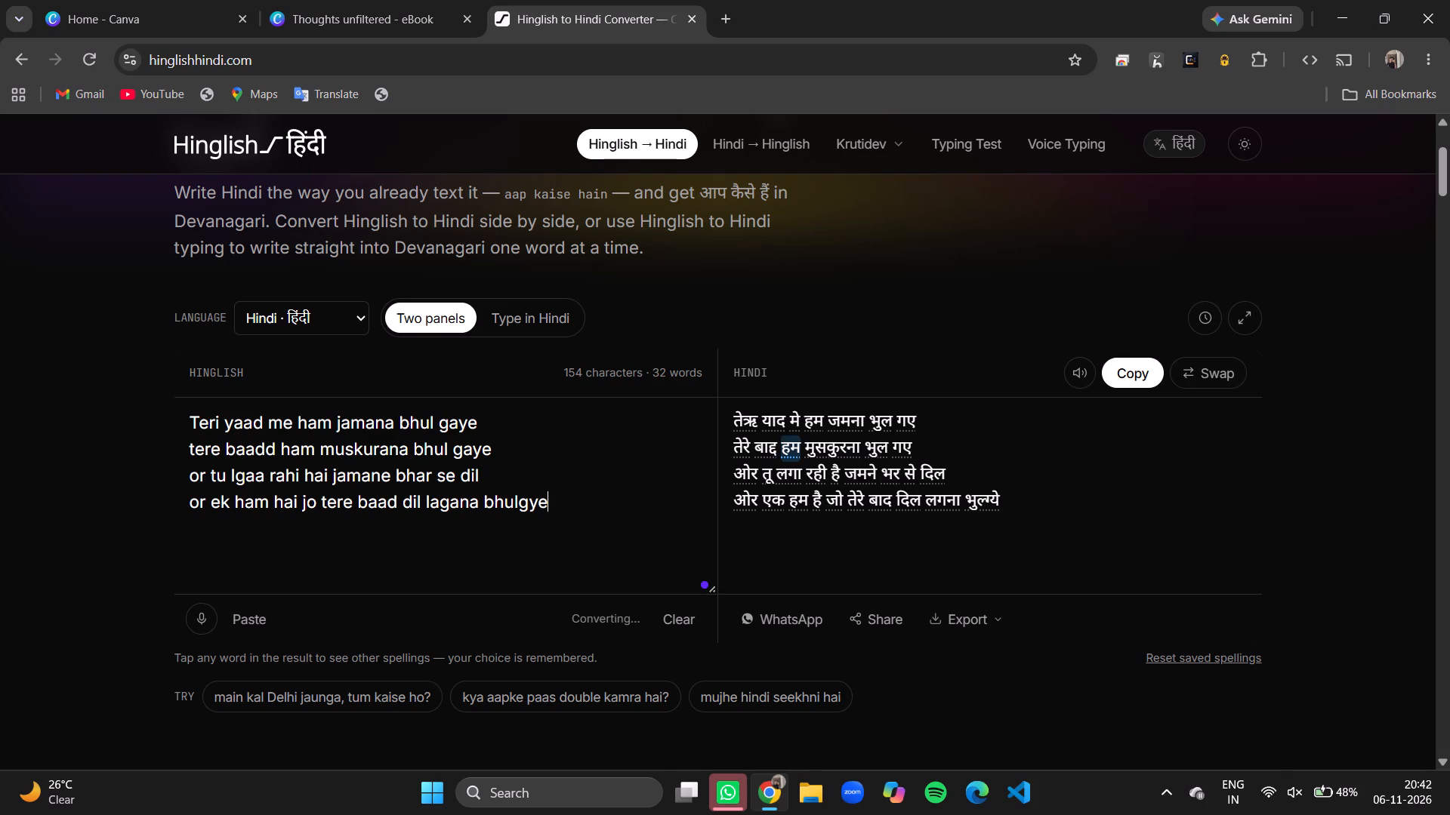
click(520, 500)
key(space)
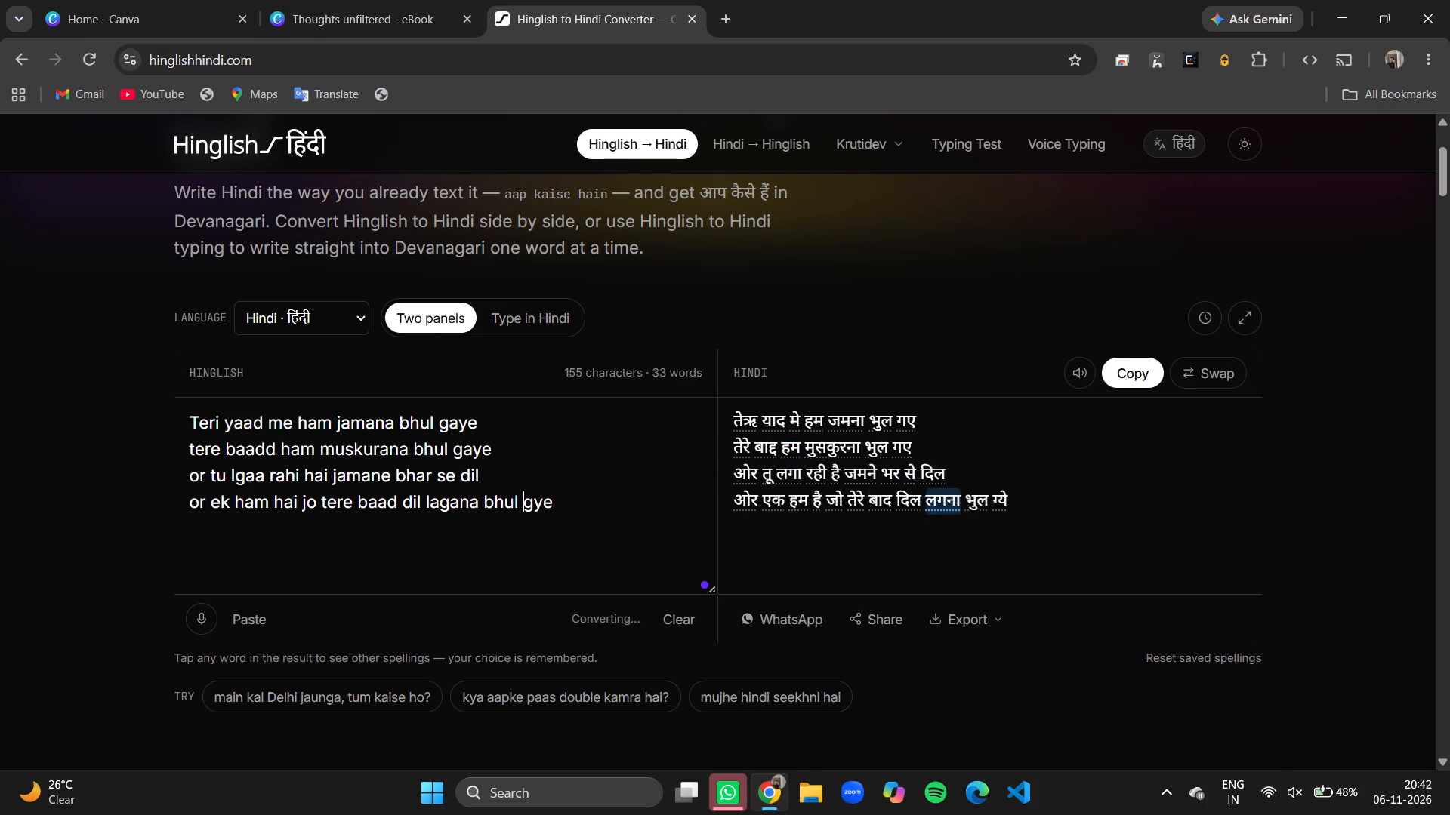
click(537, 504)
key(a)
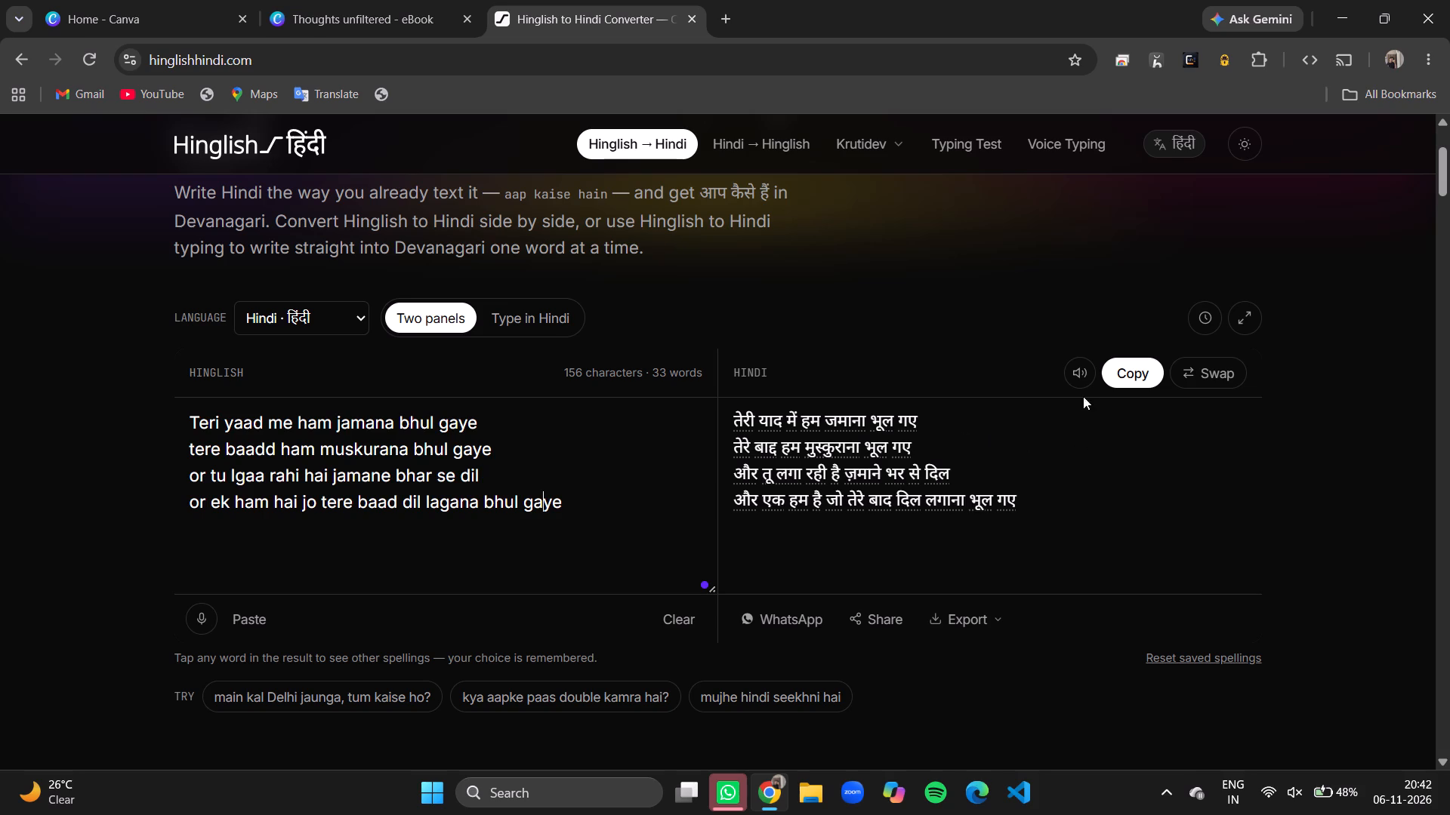
Copy the converted Hindi poem and replace the poem text on page 31 of the Canva eBook with it.
click(1126, 375)
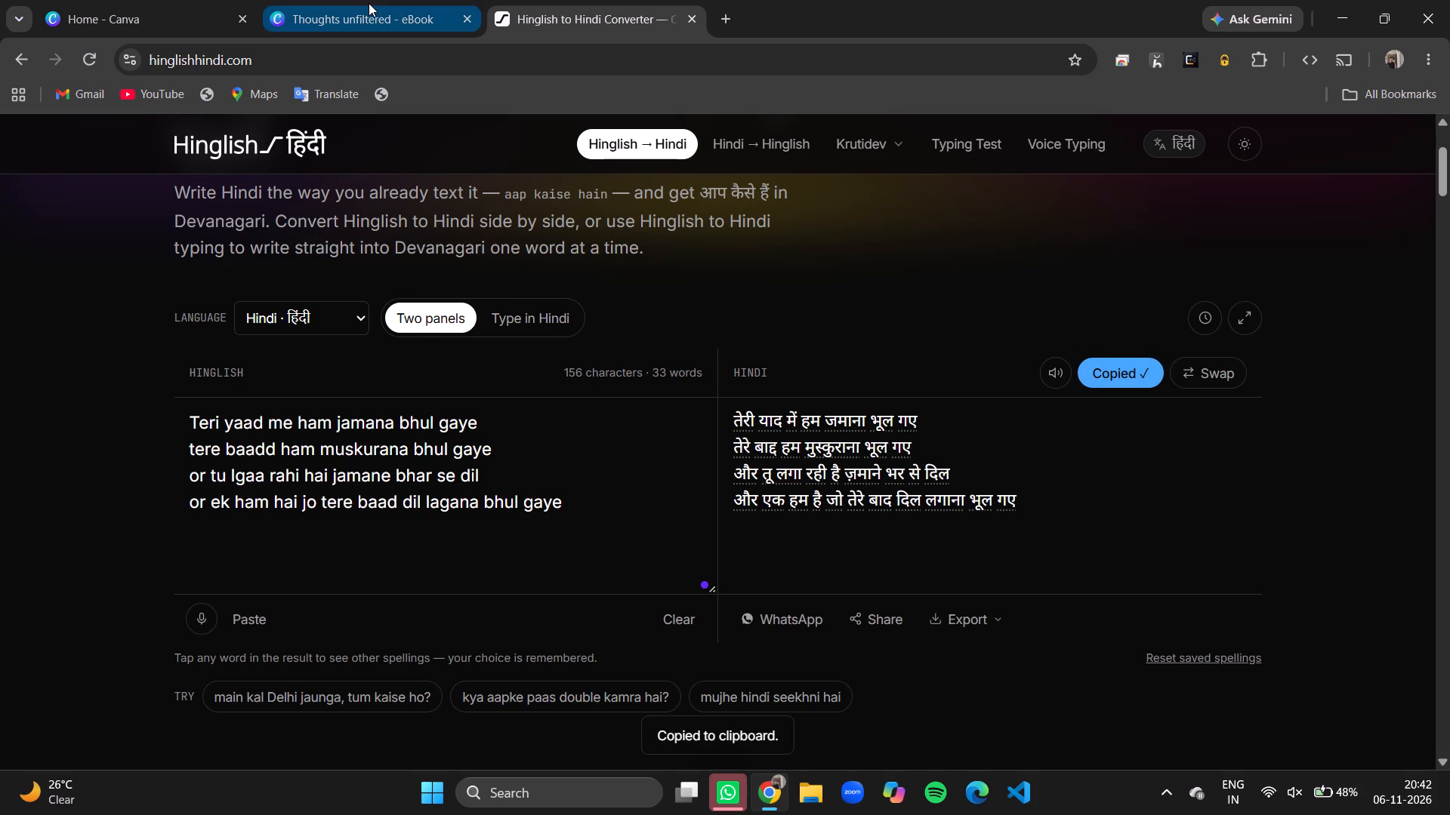
click(369, 3)
double_click(791, 417)
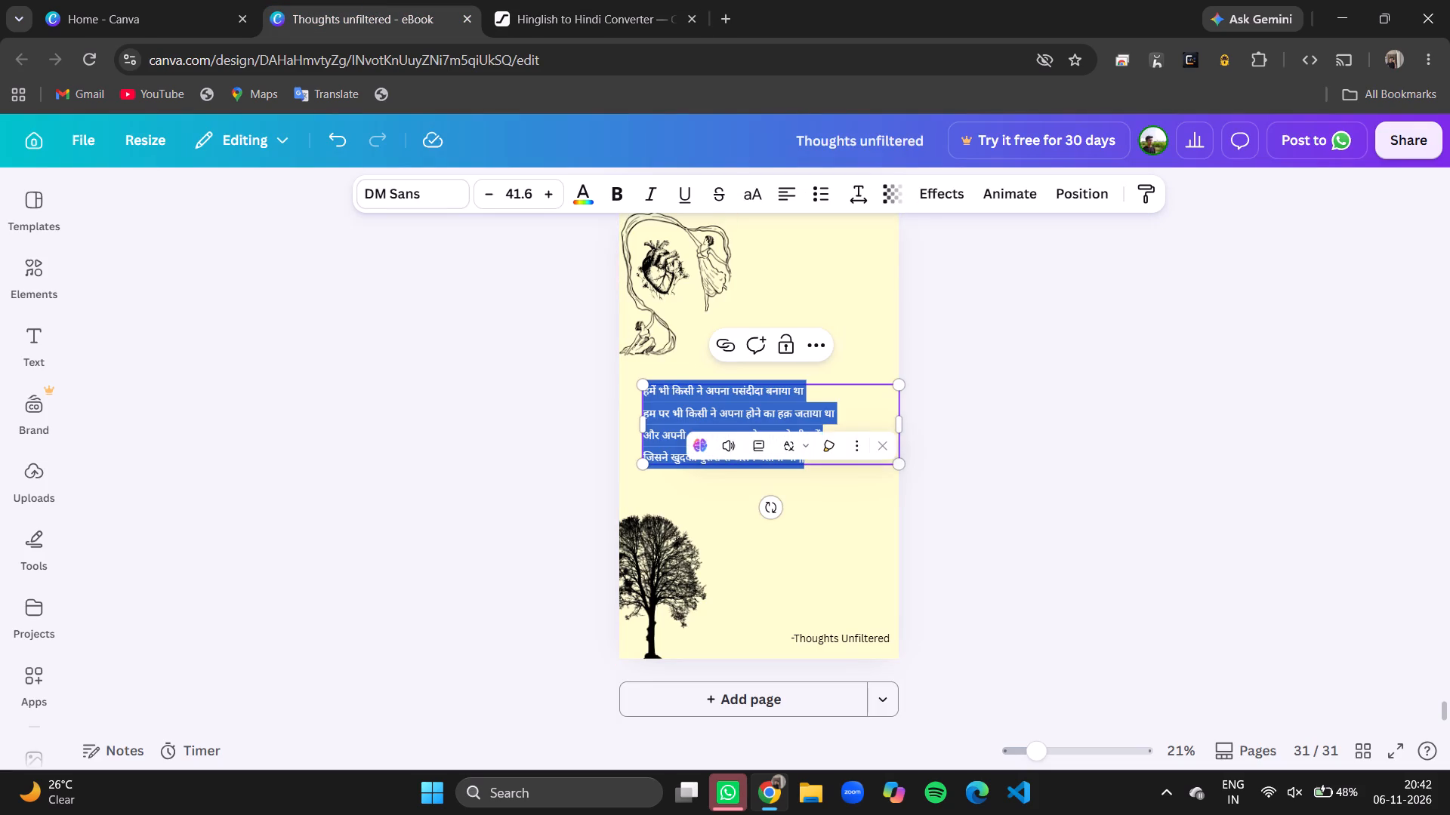
key(ctrl+v)
End the poem's last line on page 31 with a space and "||".
click(838, 454)
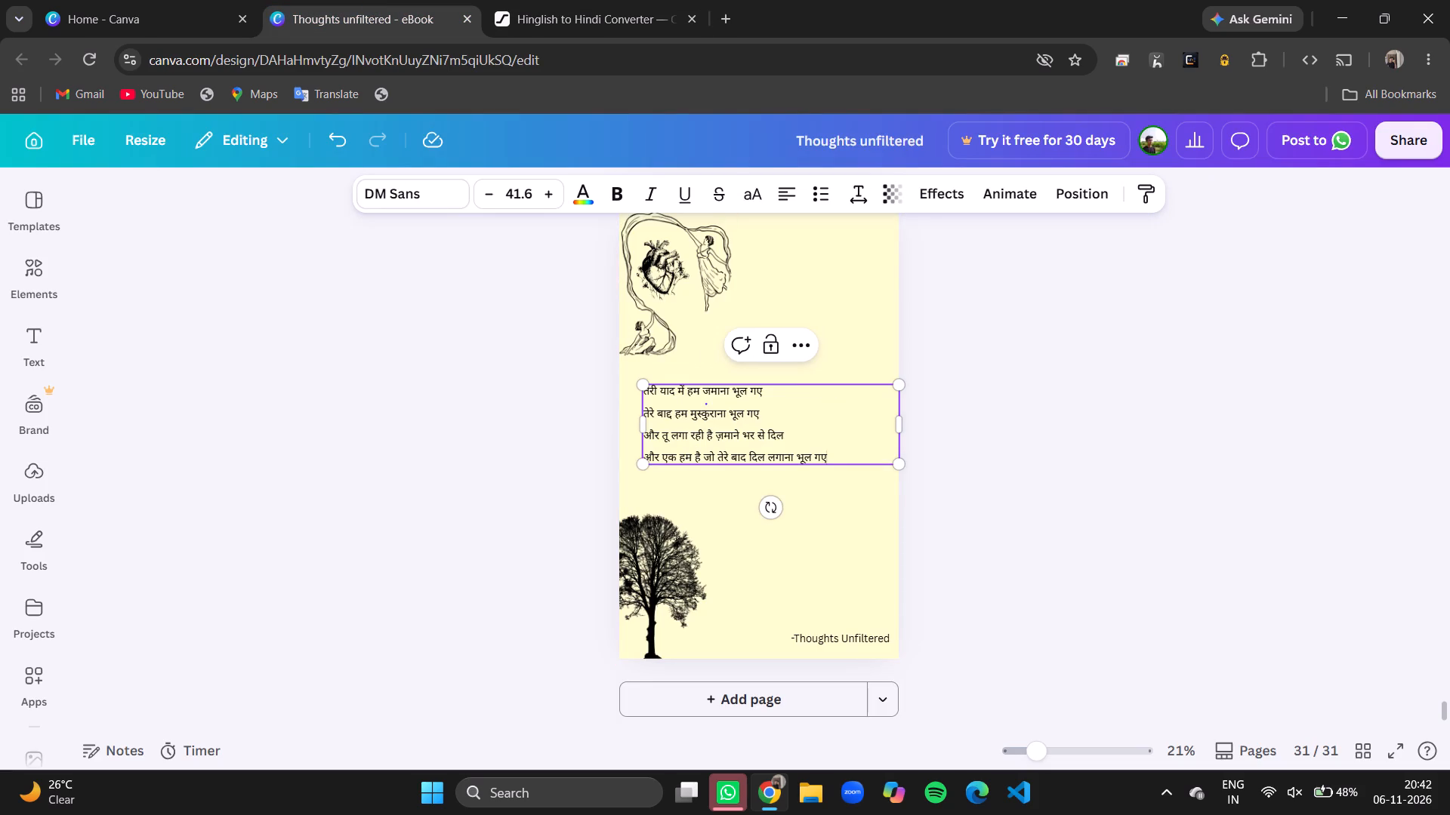
key(space)
text(||)
Duplicate page 31 for the next poem.
scroll(1068, 435, up, 1)
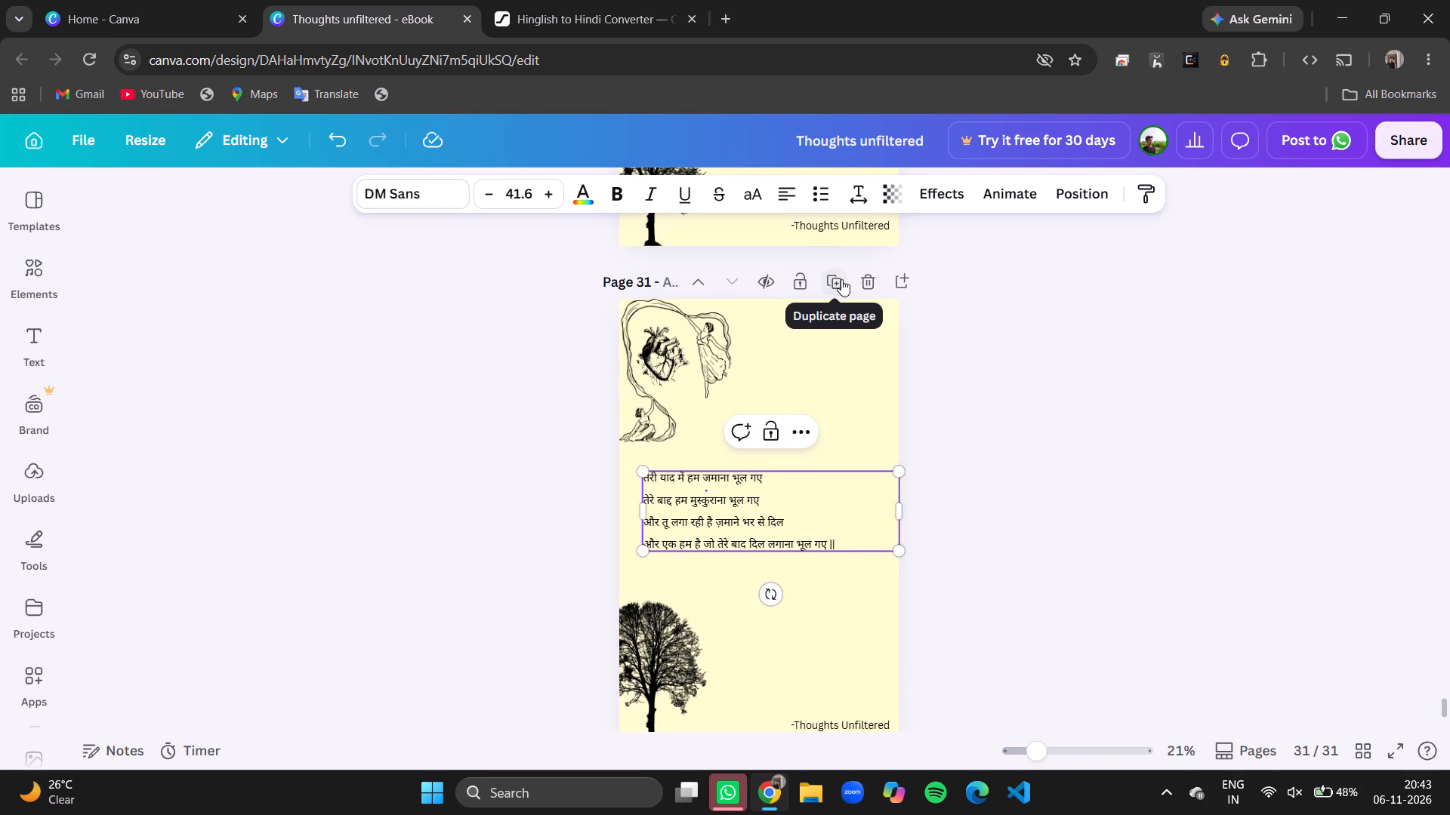
click(841, 279)
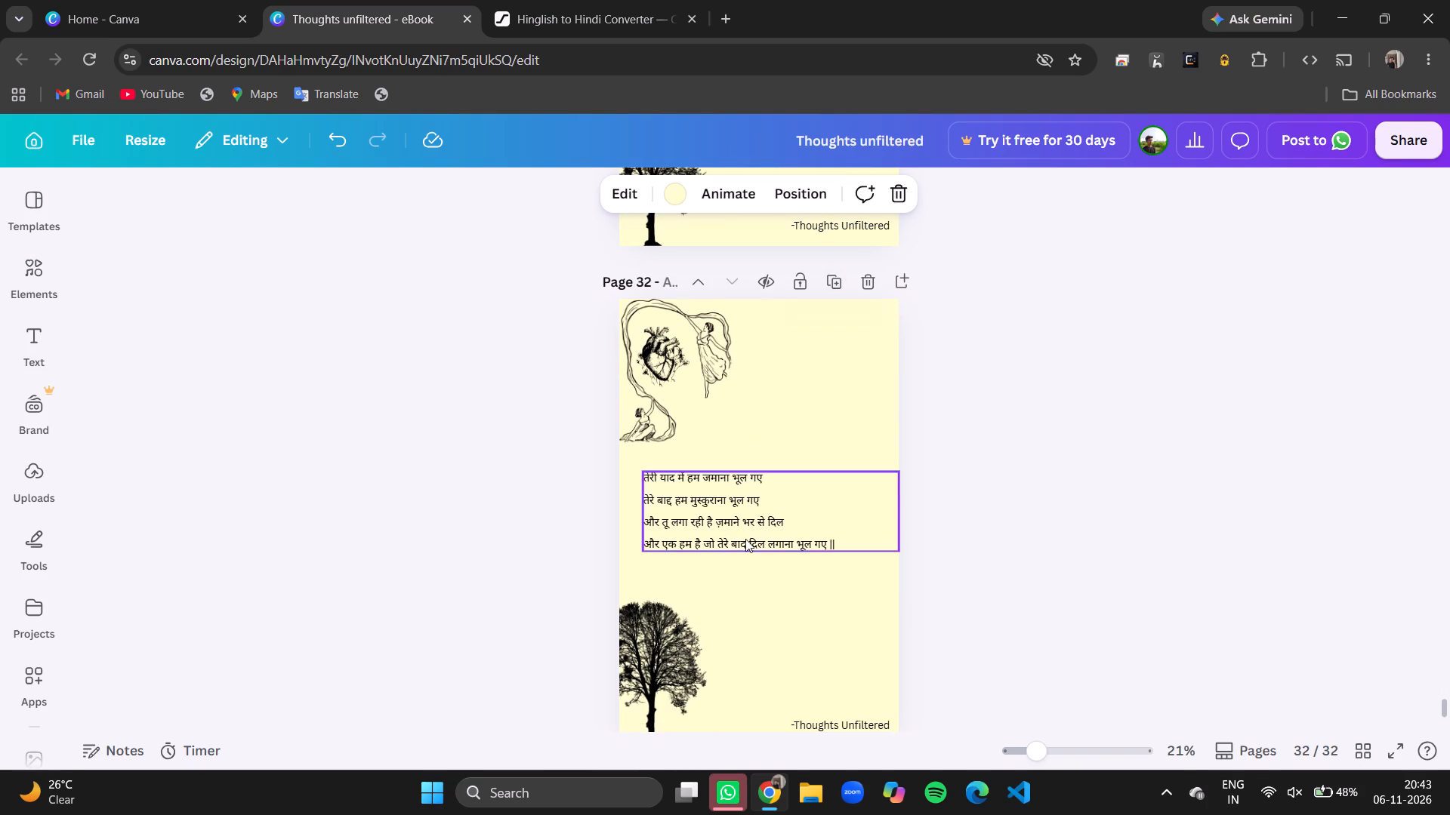
scroll(998, 466, down, 5)
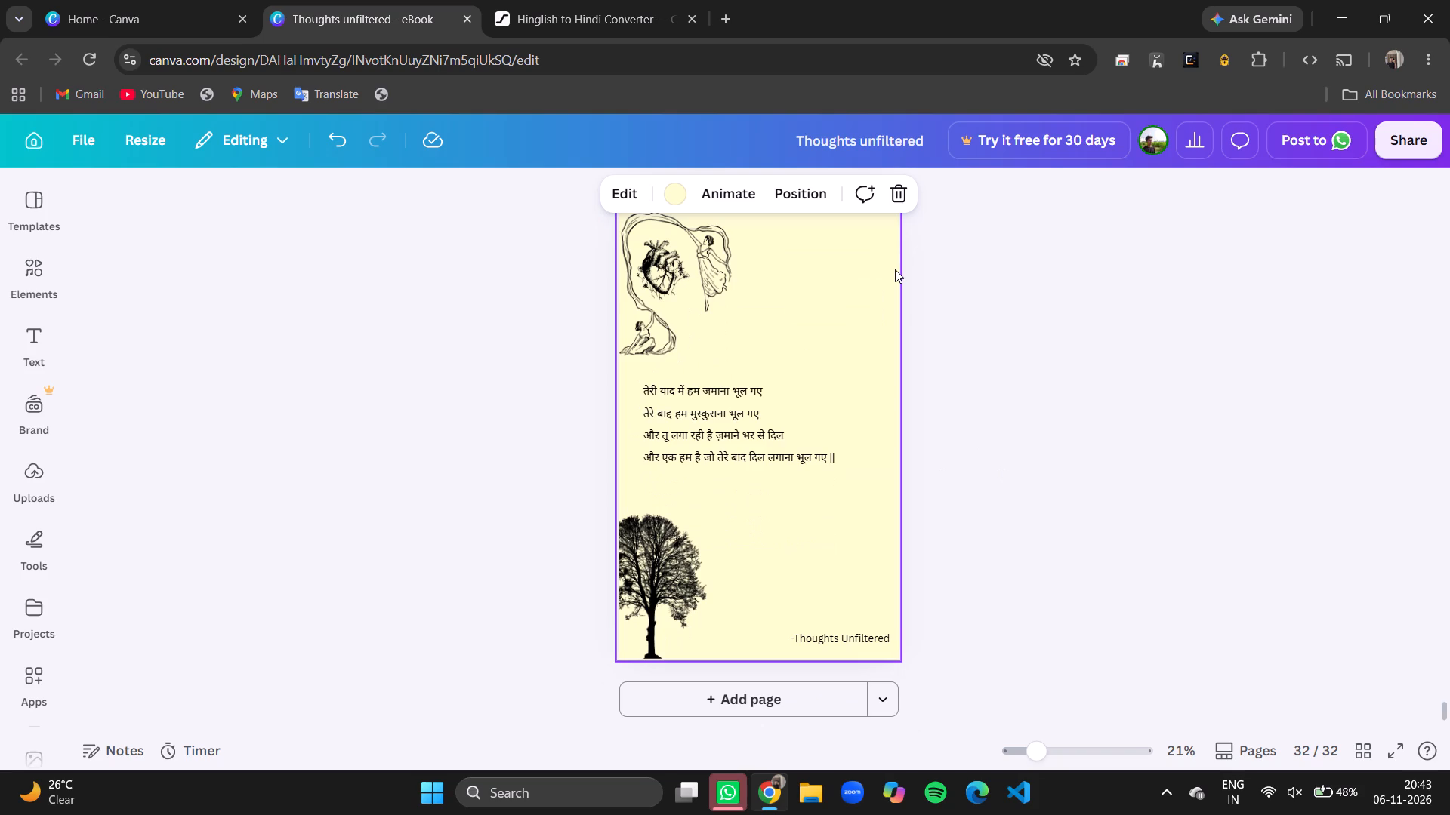
Replace the Hinglish text in the Hinglish to Hindi converter with the line "Jaanta nahi mujhe khone wala".
click(578, 0)
click(579, 513)
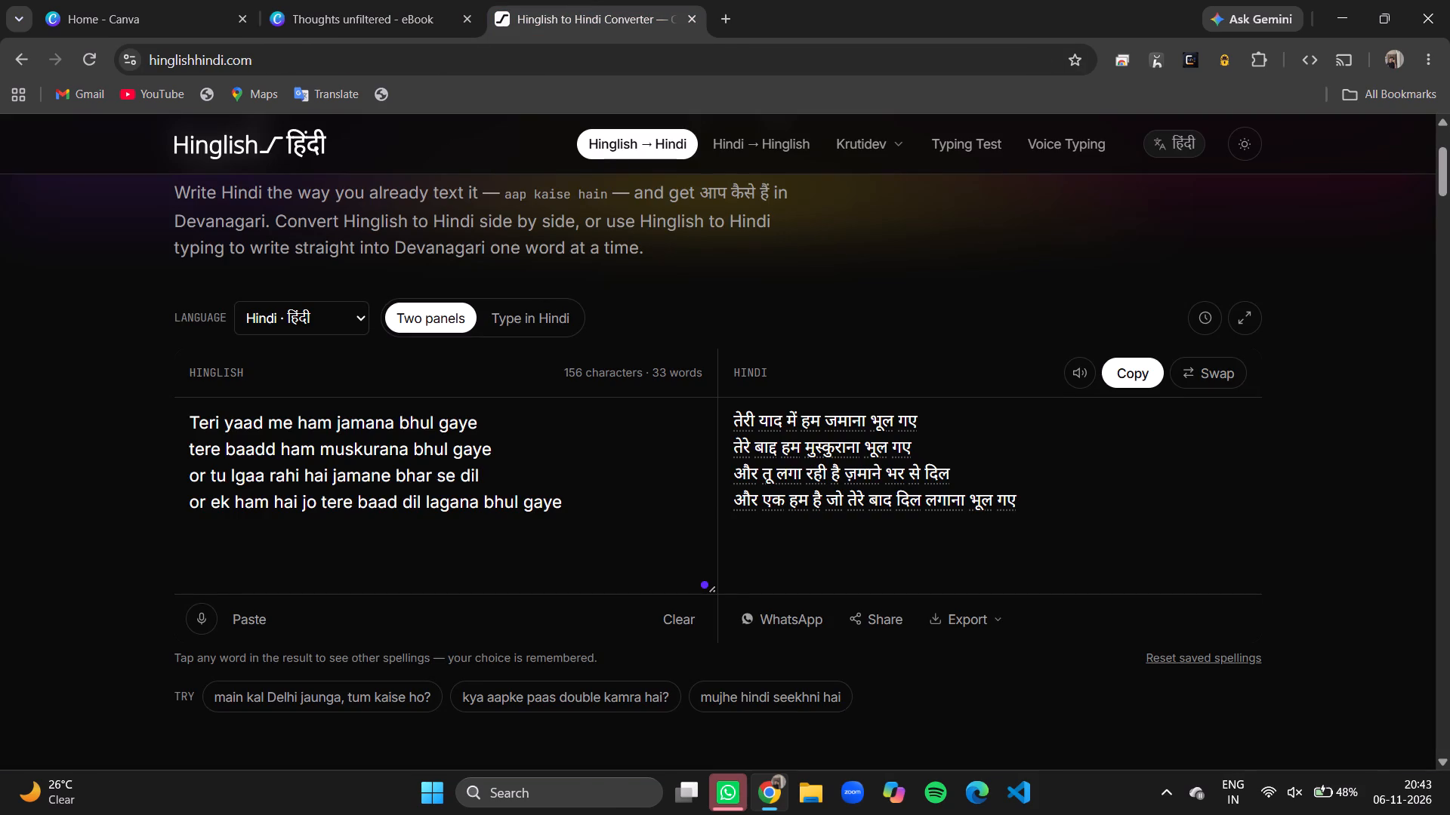
key(ctrl+a)
key(ctrl+BackSpace)
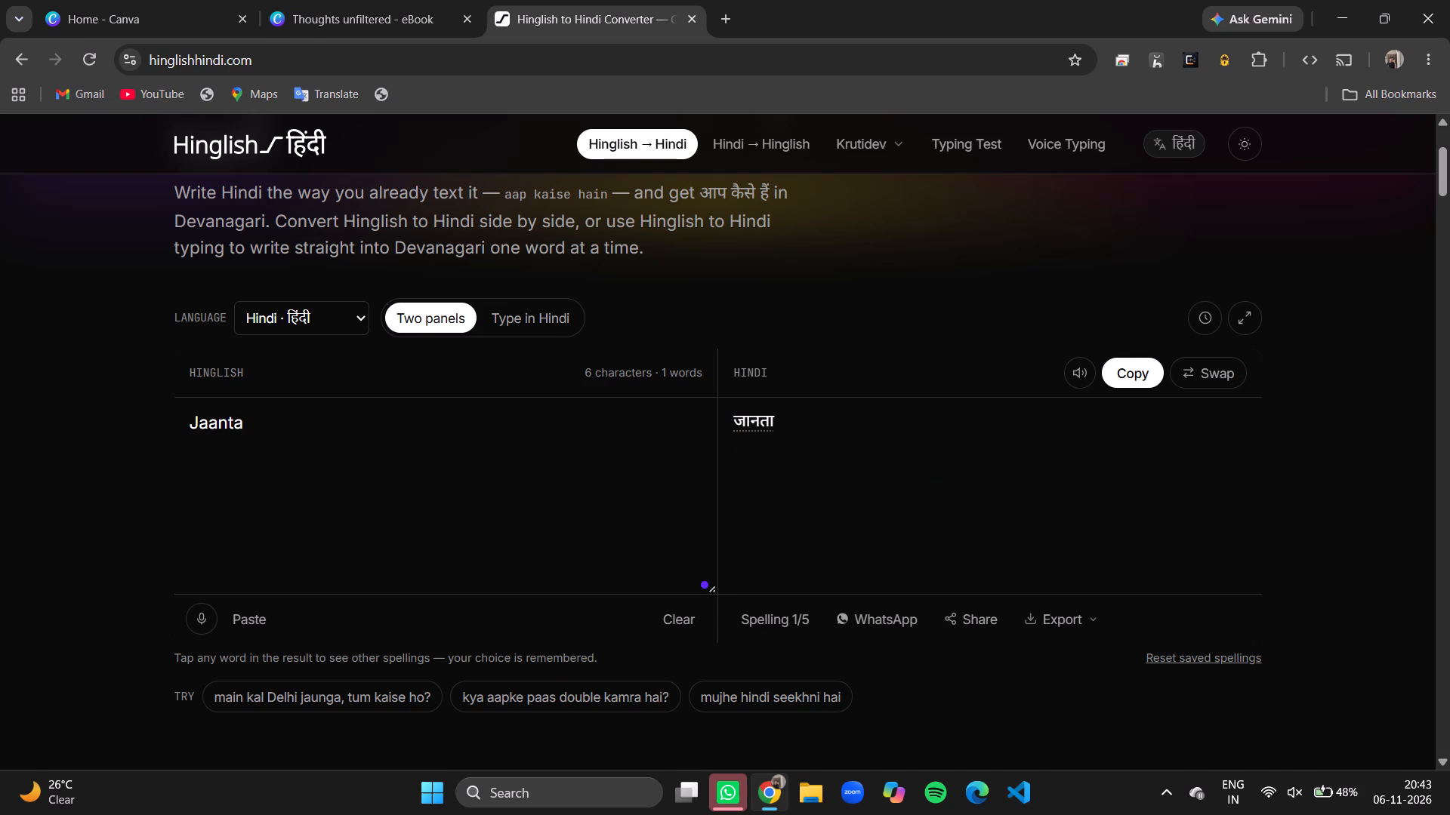
key(space)
text(nahi)
key(space)
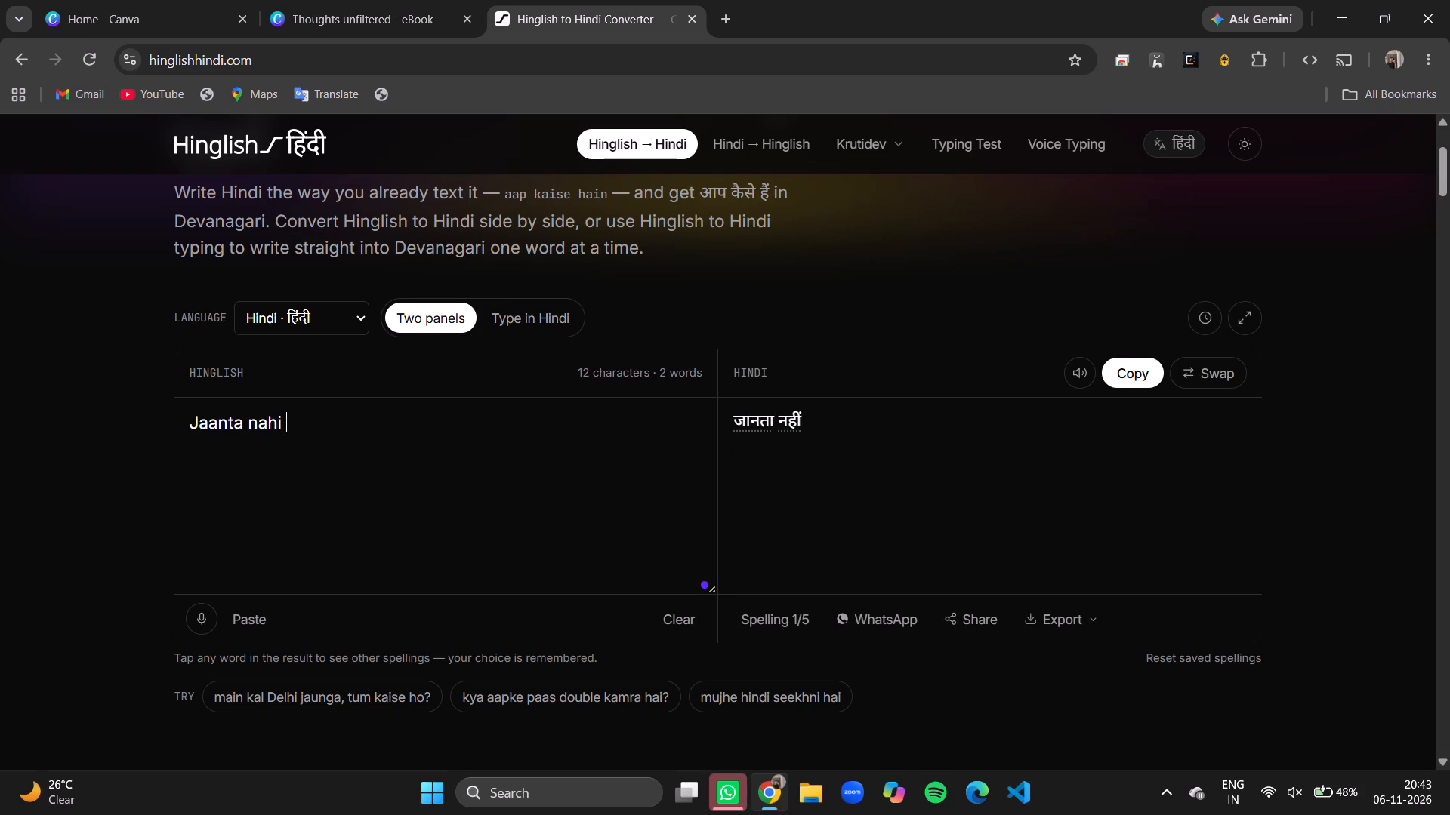
text(mujhe)
key(space)
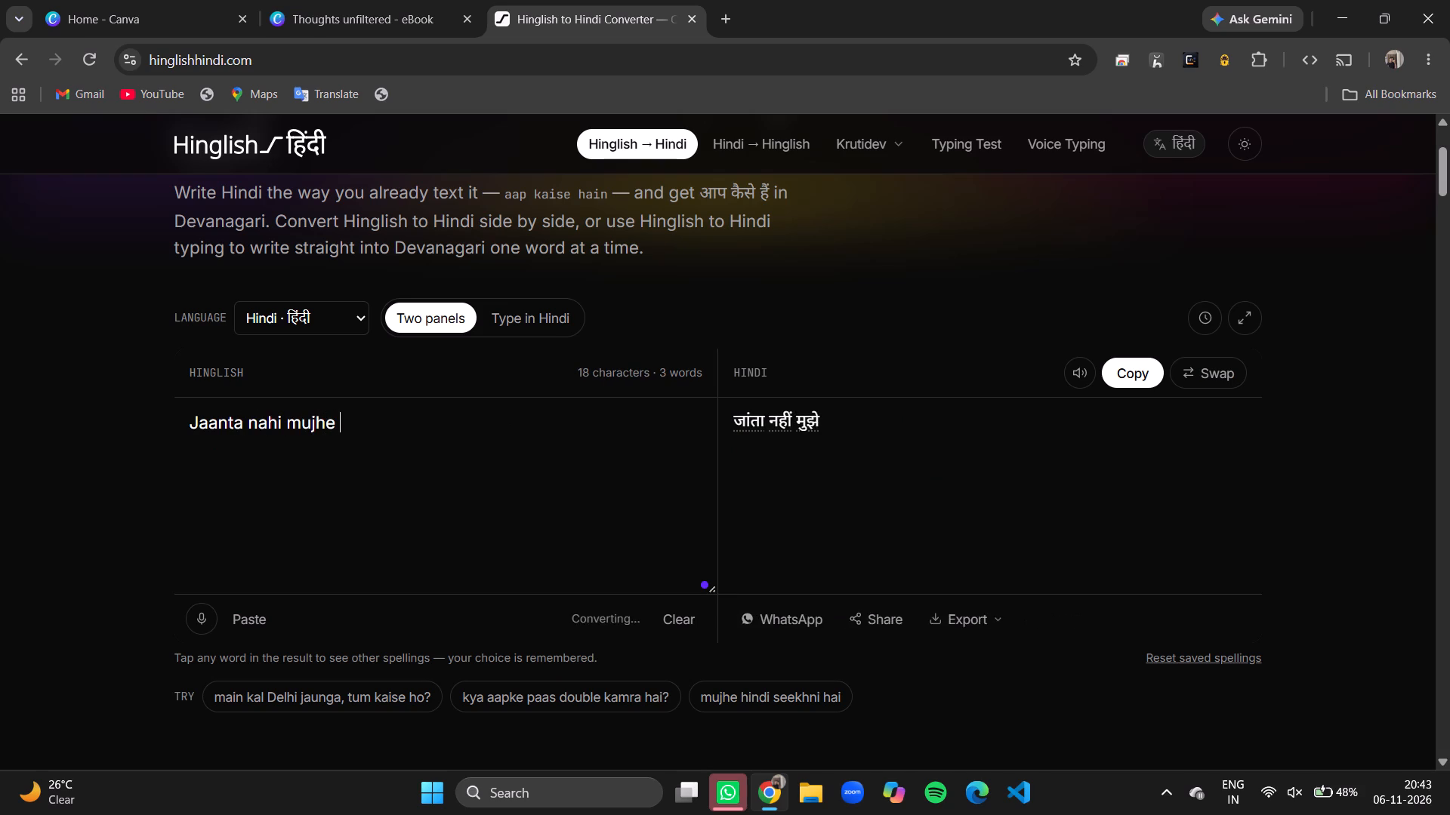
text(khone walaw)
key(BackSpace)
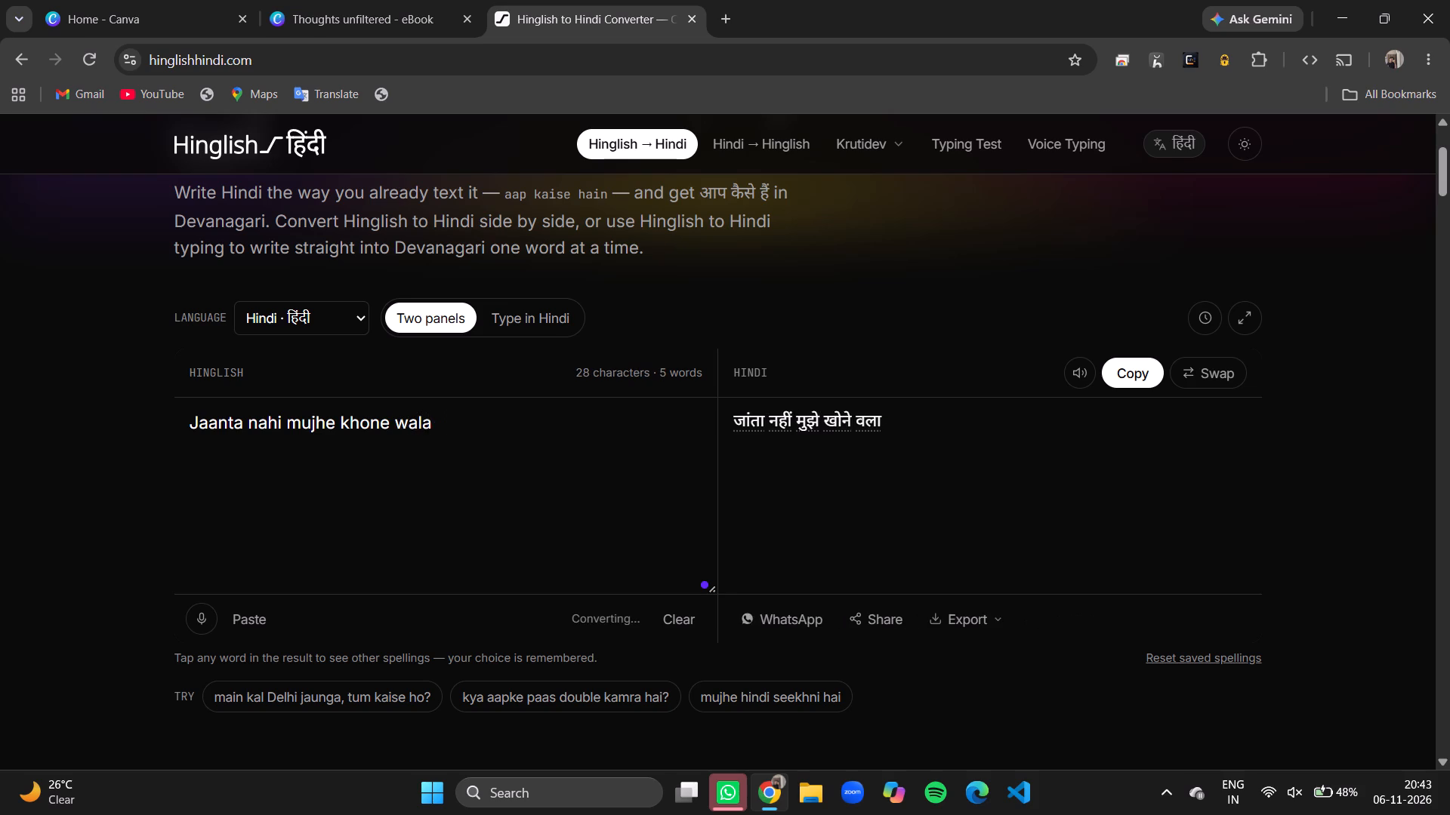
Start a second line in the Hinglish text with the word "masla".
key(Return)
text(mas)
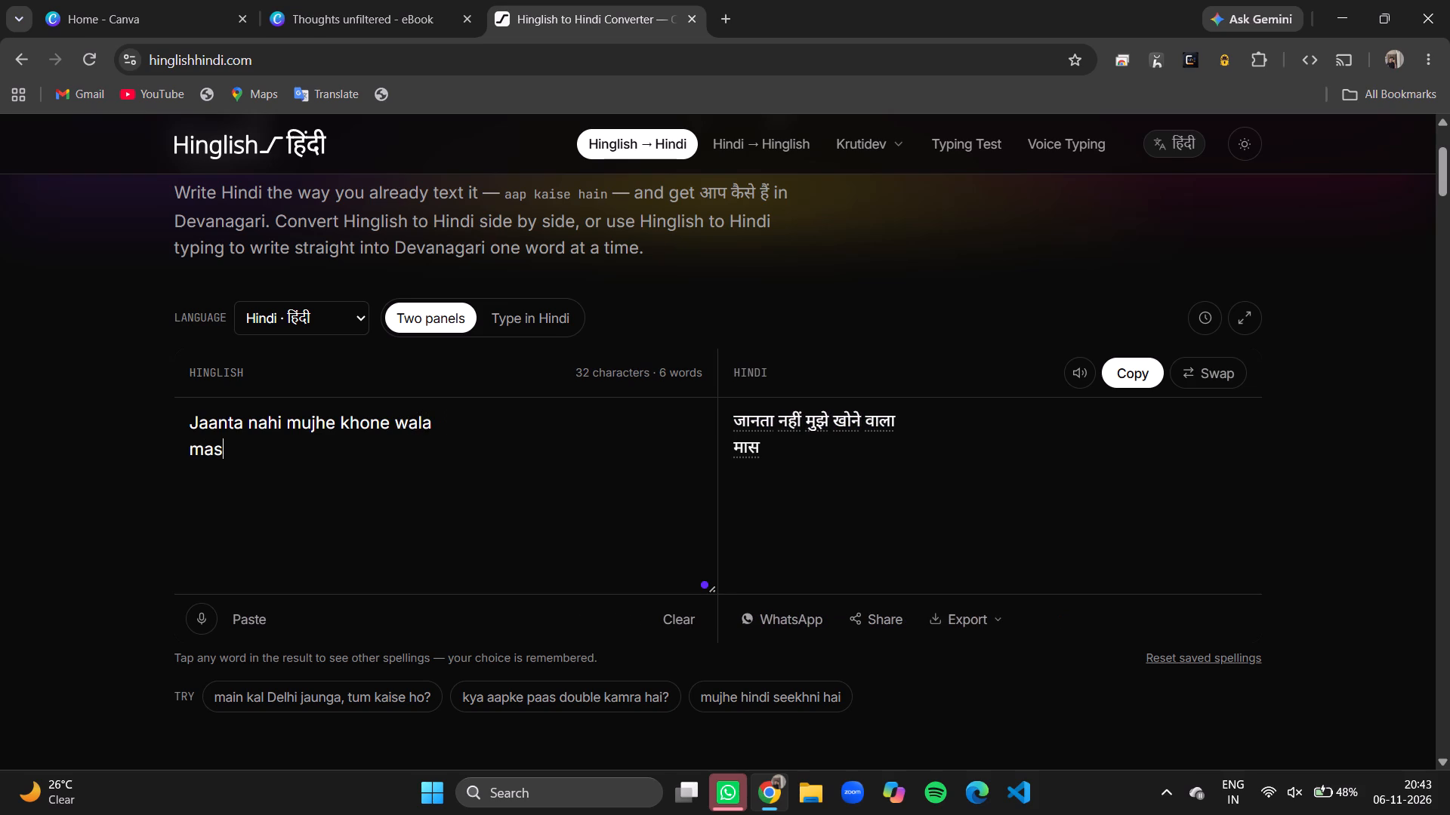
text(la)
key(space)
Expand the first Hinglish line to "Jaanta hi nahi shayad mujhe khone wala" by inserting "hi" and "shayad".
click(253, 423)
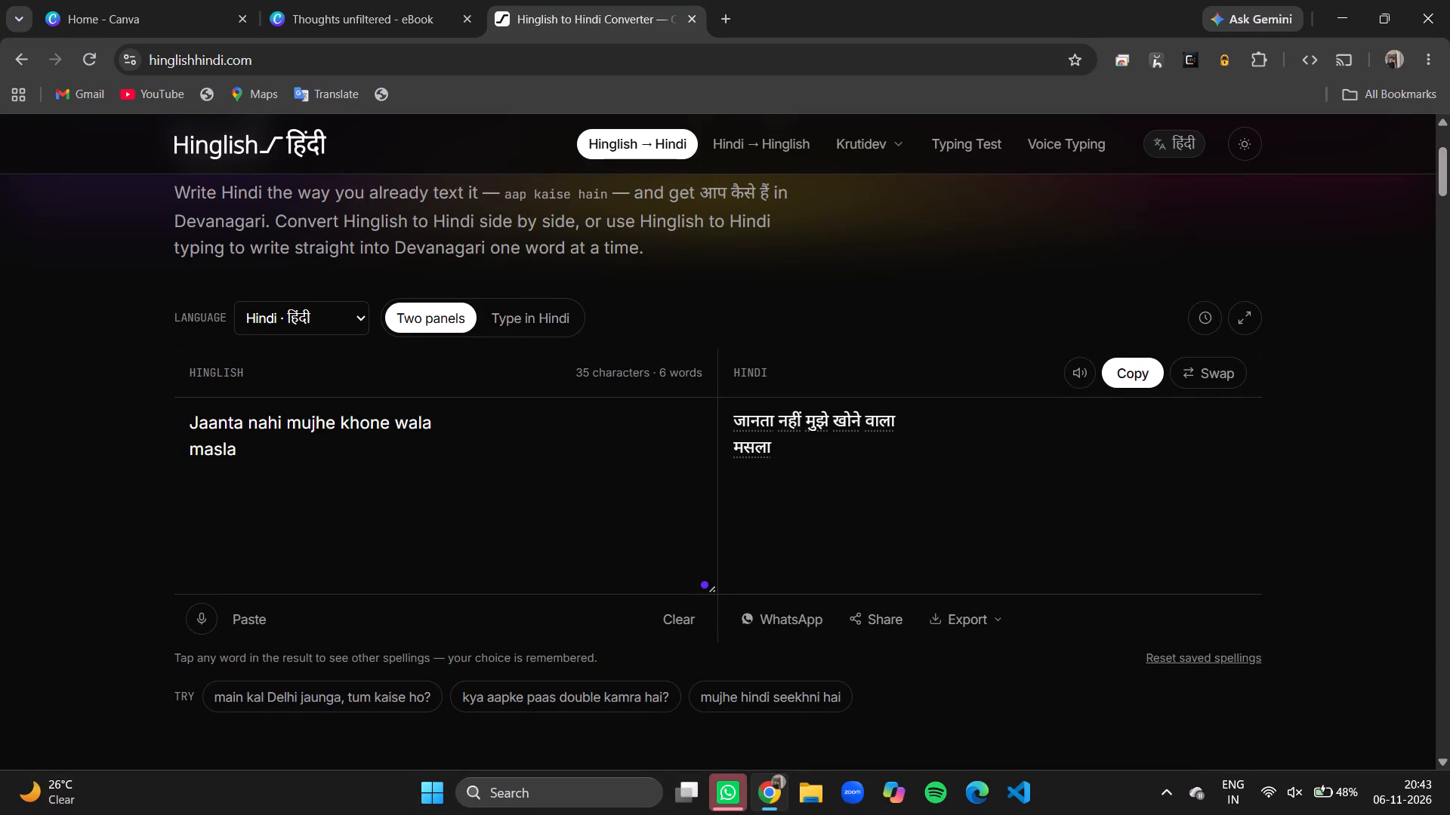
click(245, 423)
key(space)
text(hi)
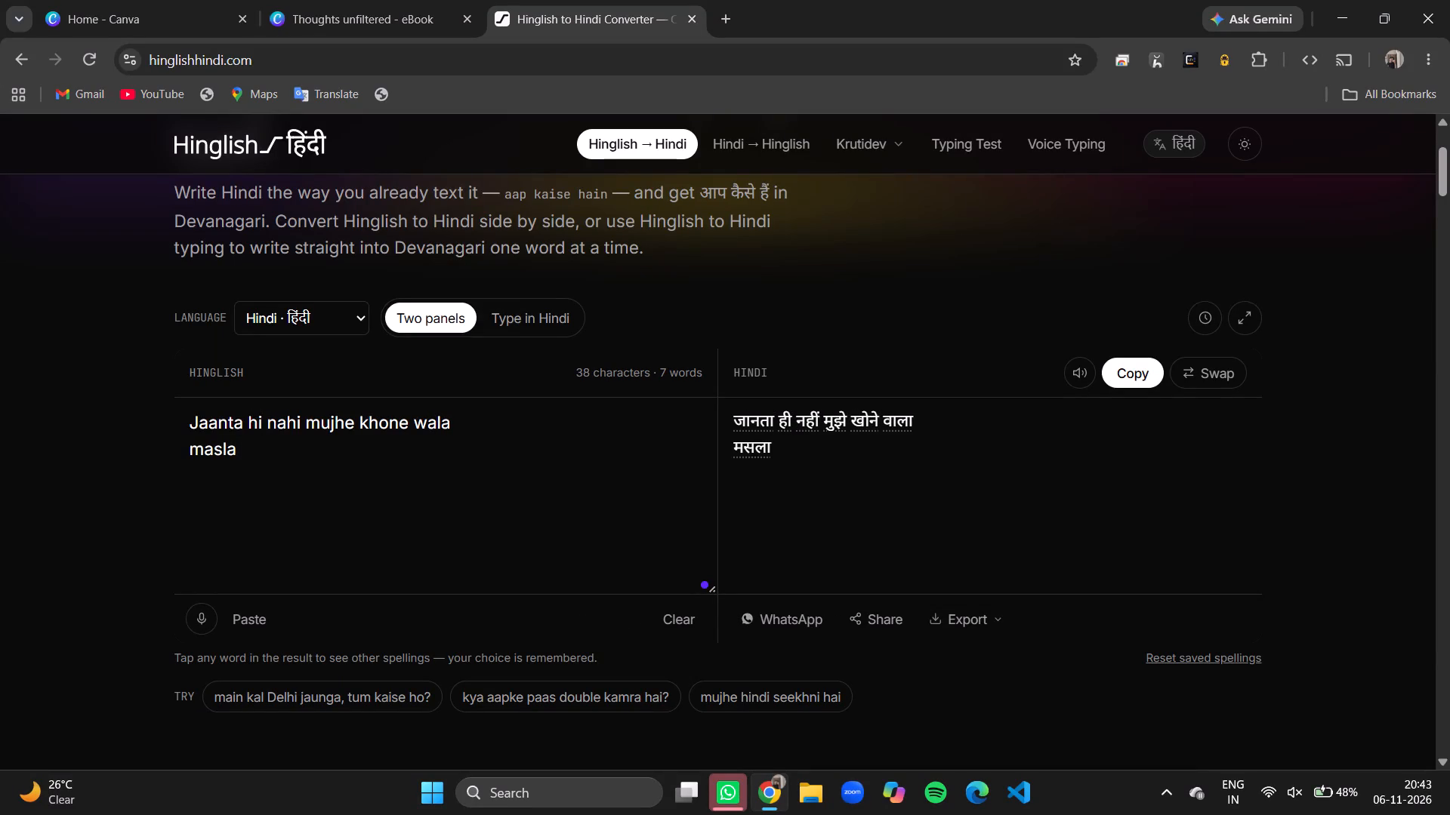
click(308, 421)
text(shaya)
text(d)
key(space)
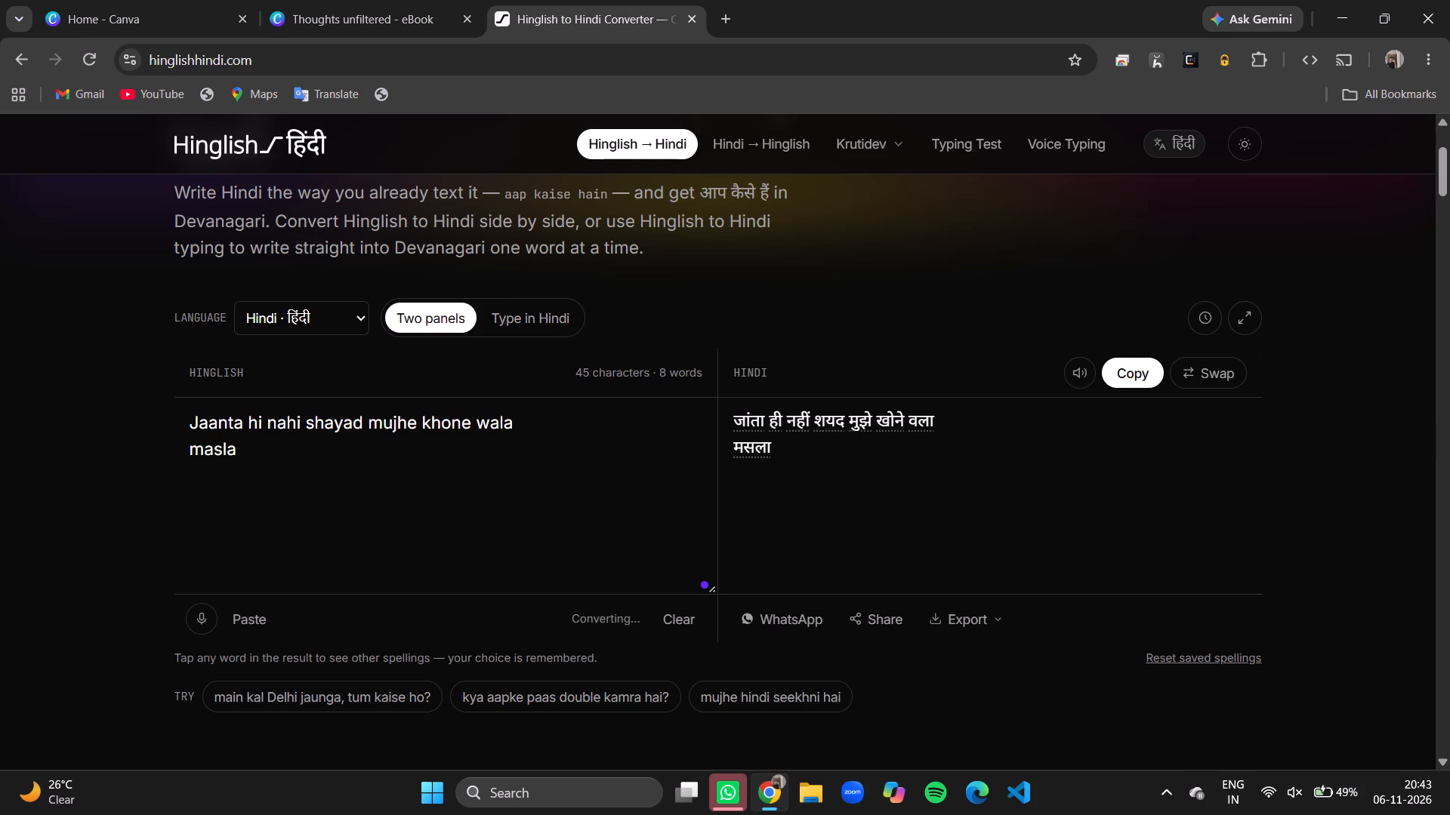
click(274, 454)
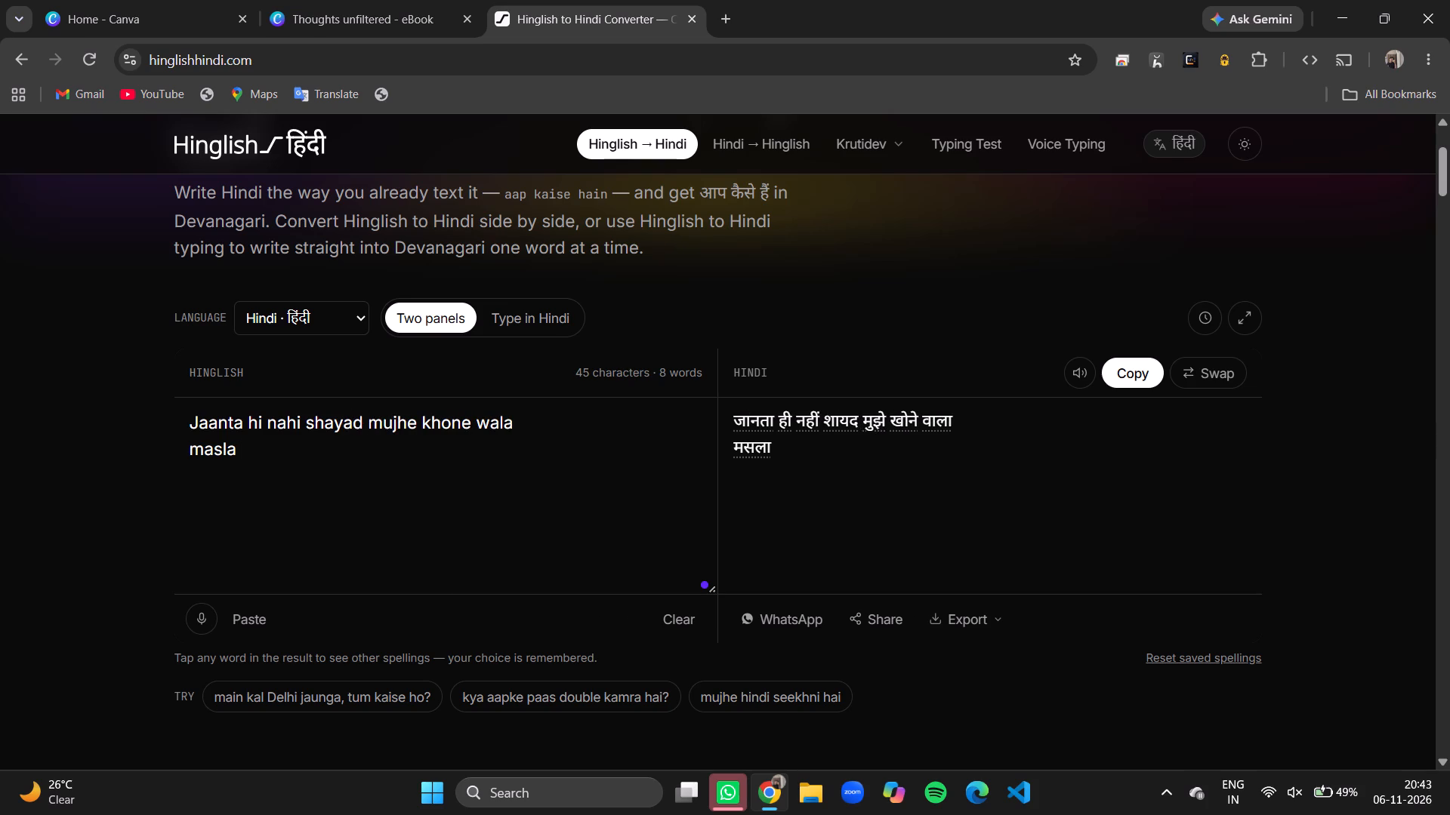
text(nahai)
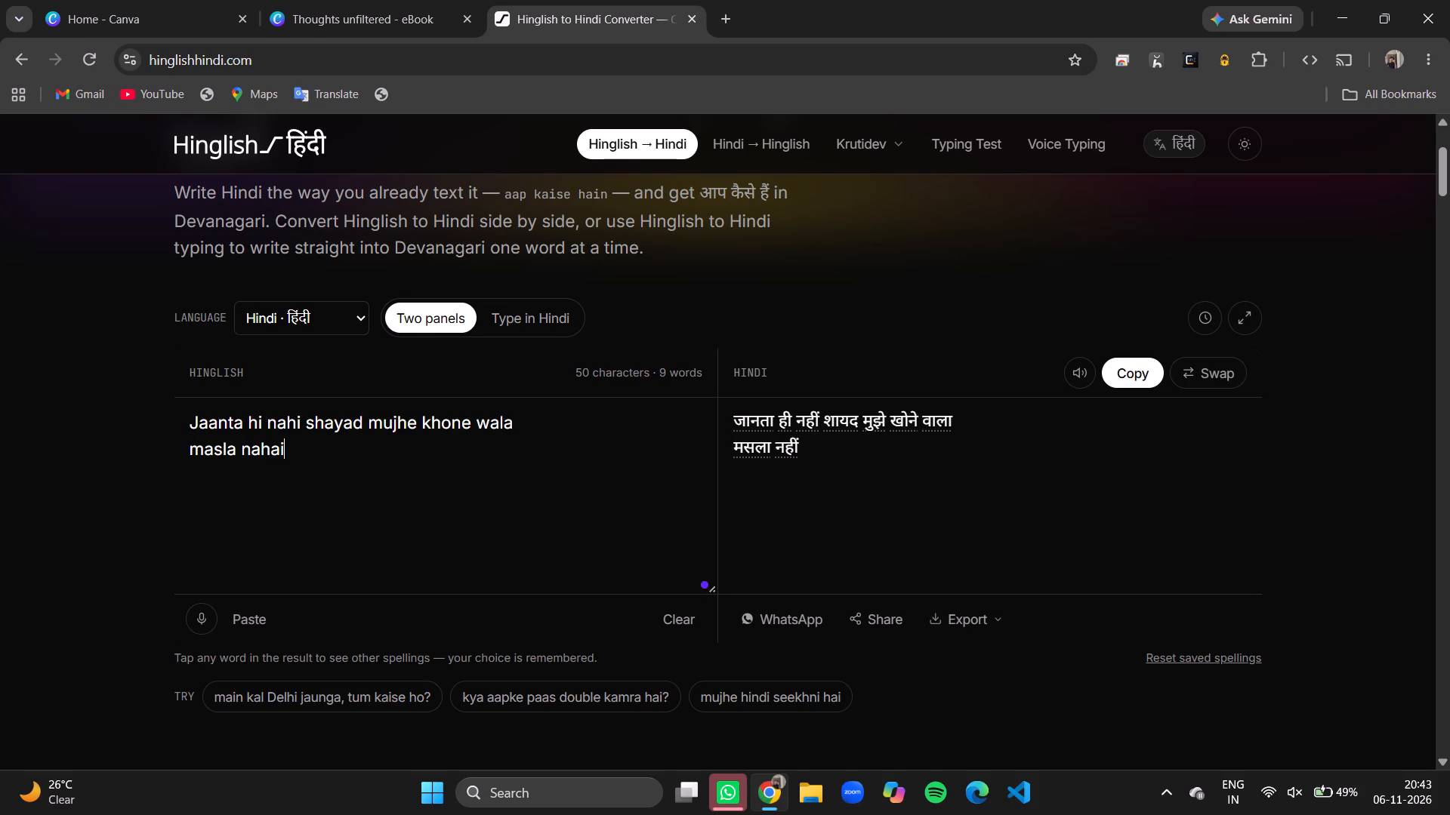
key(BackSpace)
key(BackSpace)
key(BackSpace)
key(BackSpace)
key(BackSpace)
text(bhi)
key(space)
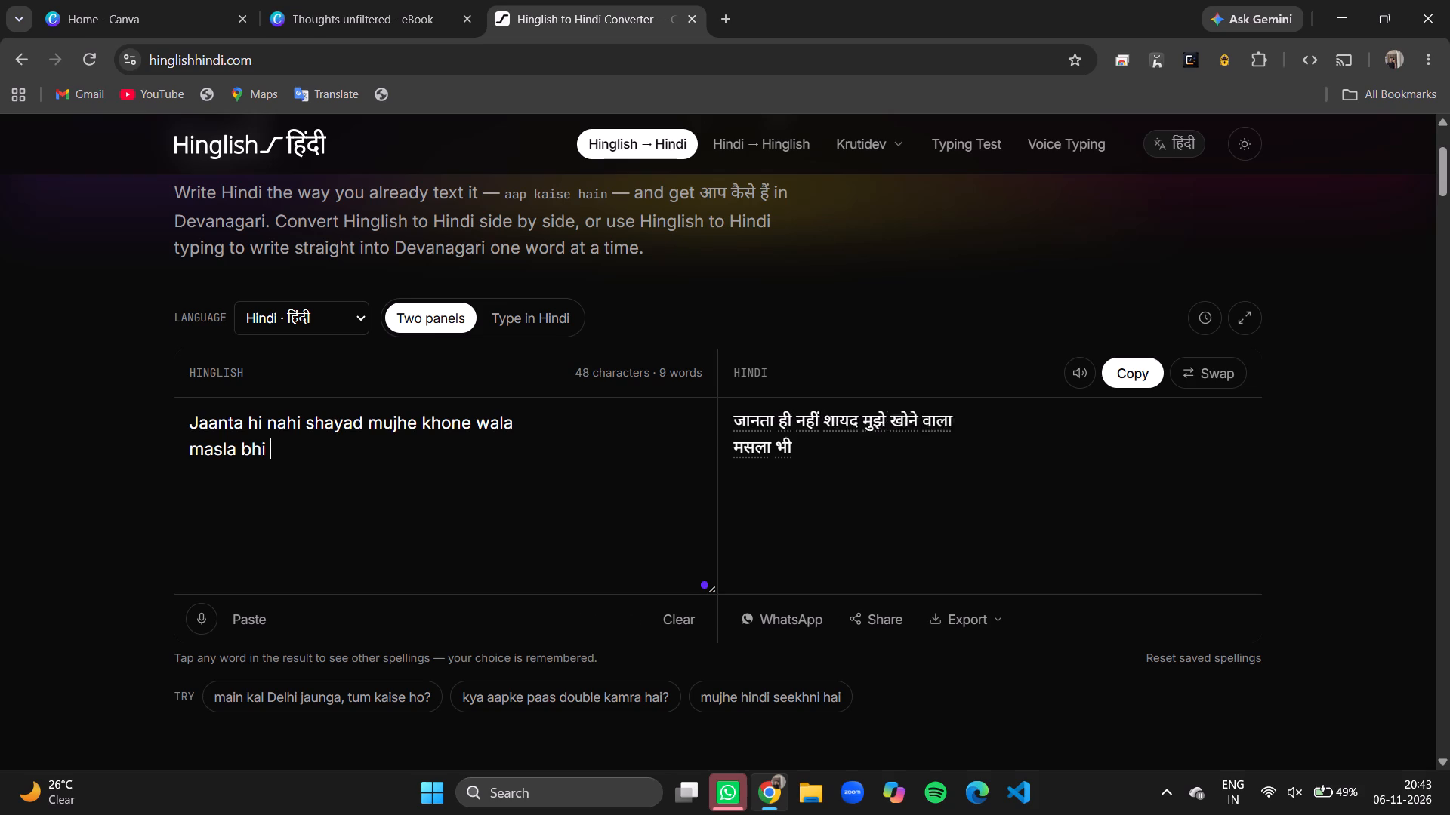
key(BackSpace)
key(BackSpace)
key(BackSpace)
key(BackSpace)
Complete the second Hinglish line as "masla milke bhi hal nahi hone walaa".
text(milke bhi hal nahi hone)
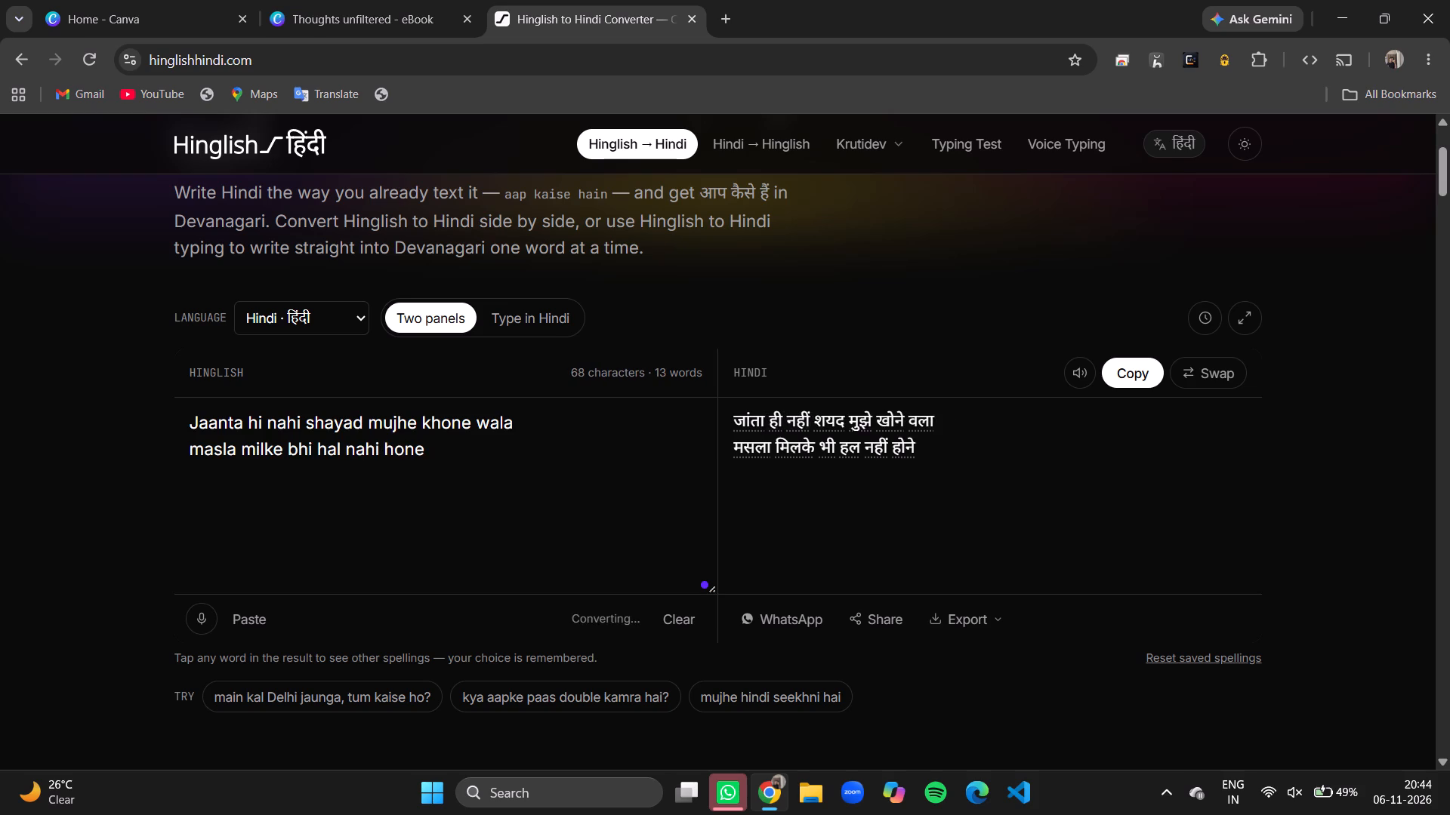
key(space)
text(wla)
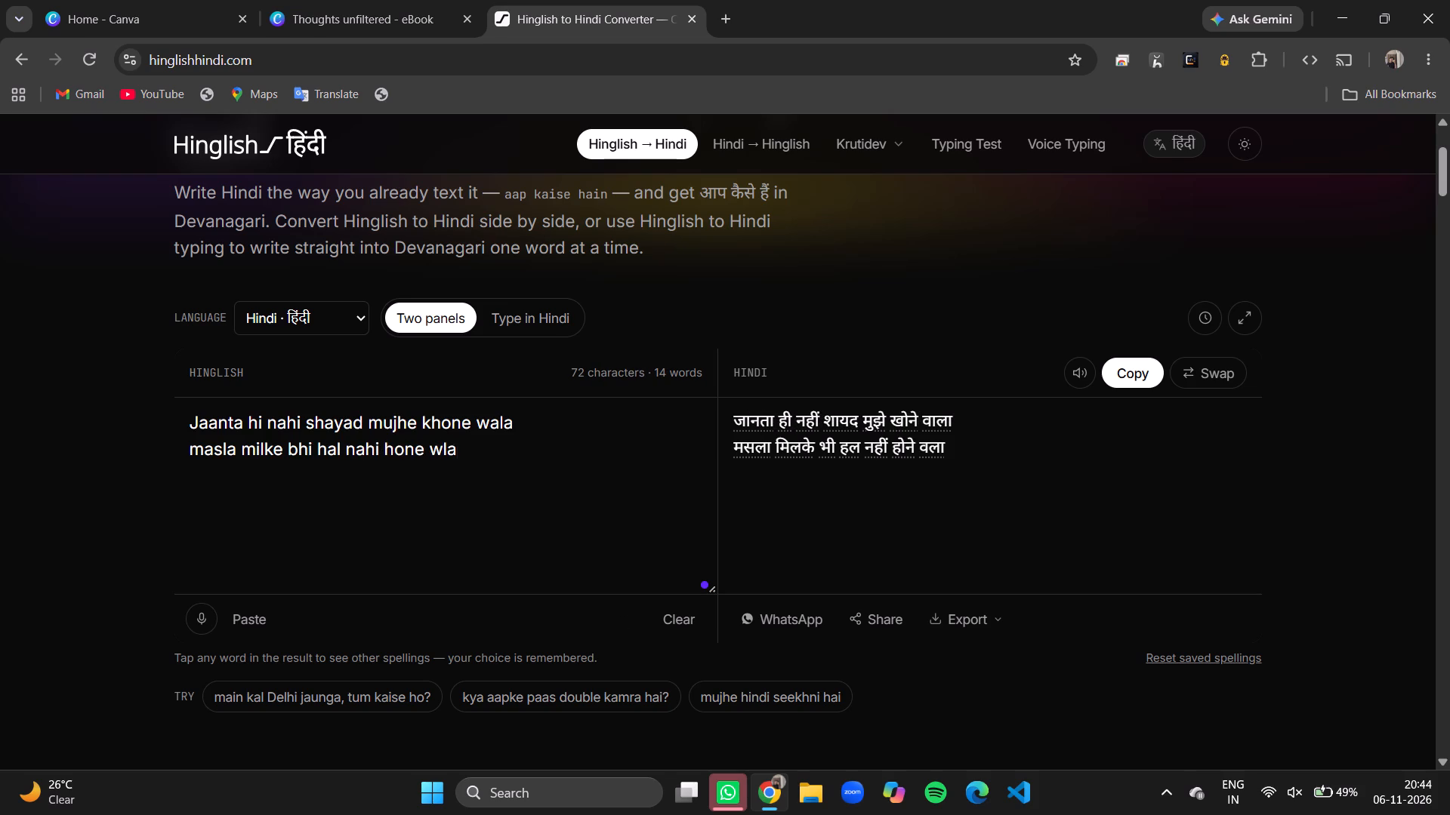
key(BackSpace)
key(BackSpace)
text(wa)
key(BackSpace)
key(BackSpace)
text(ala)
key(a)
Start a third line in the Hinglish text with "masl - e - haq".
key(Return)
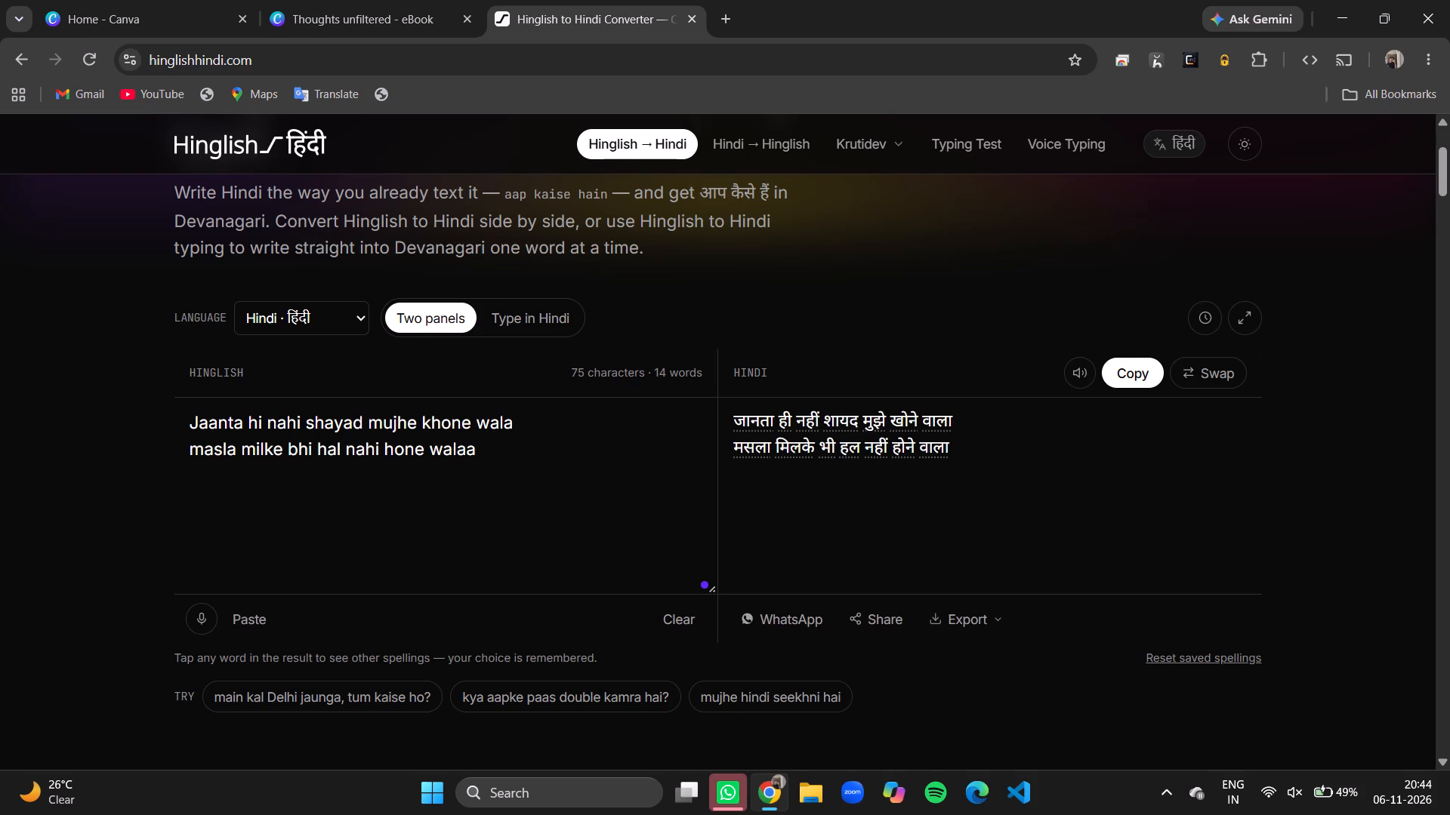
text(masle)
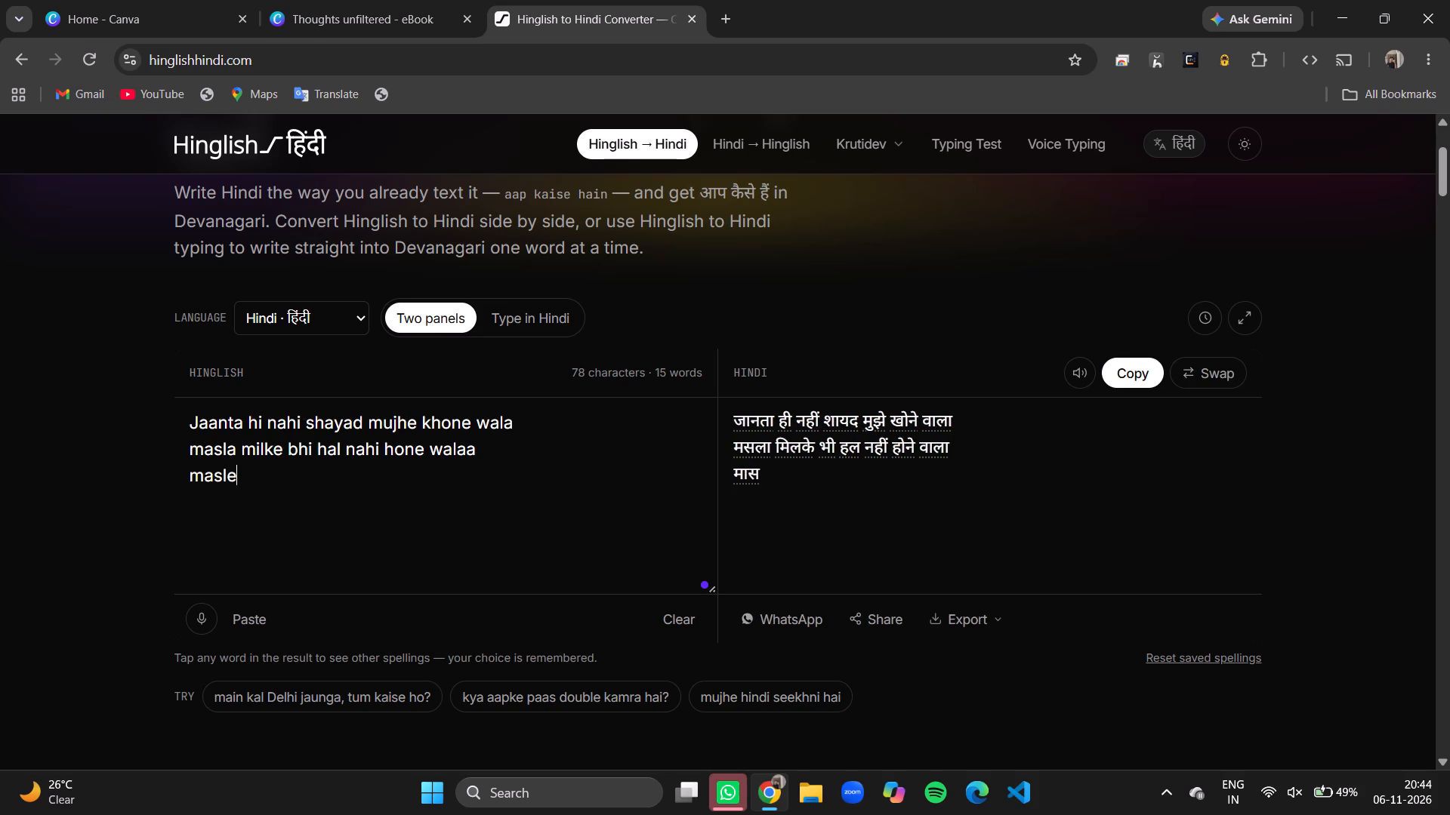
key(BackSpace)
key(space)
text(- e)
key(space)
text(- haw)
key(BackSpace)
text(q)
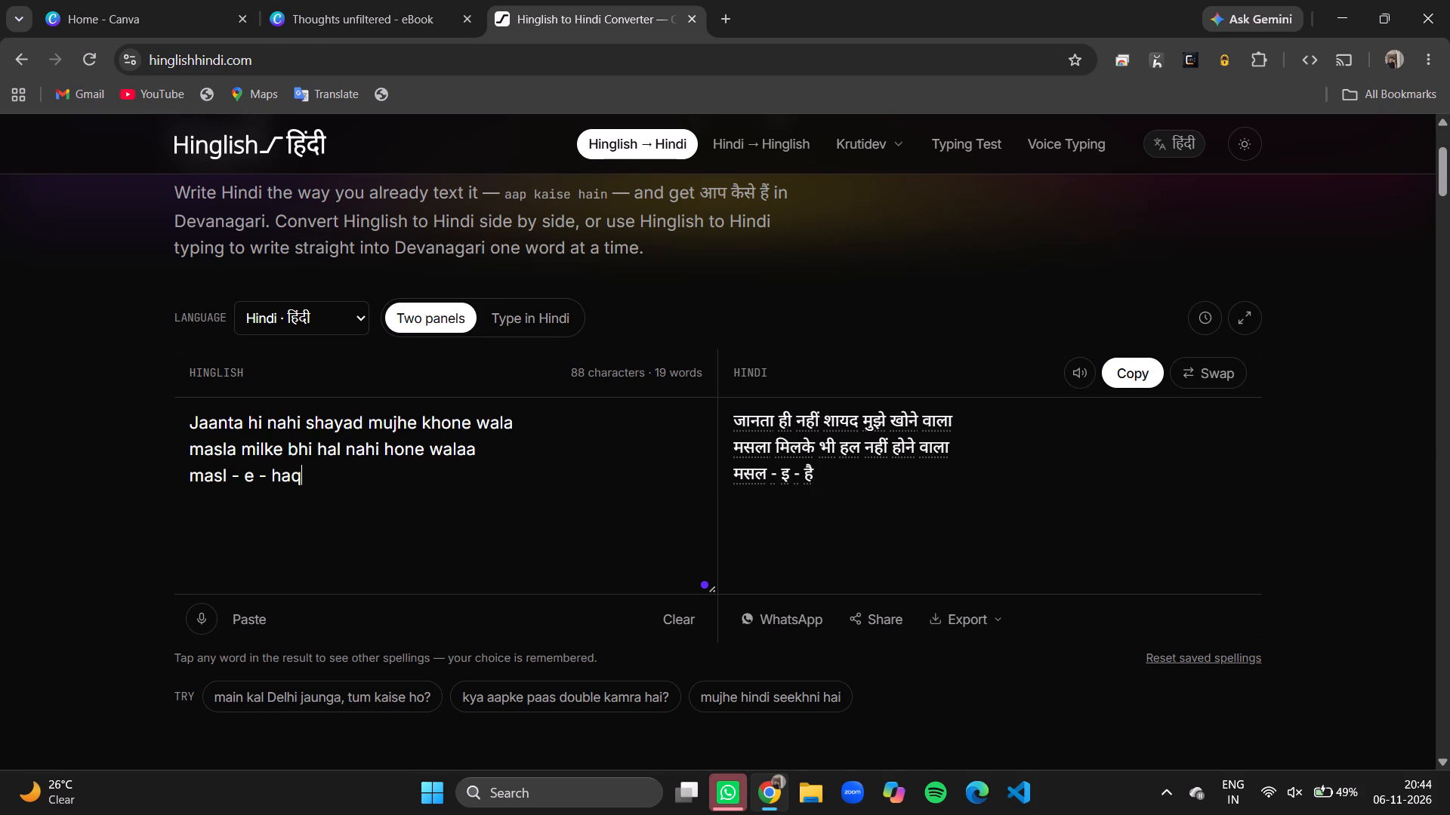
key(space)
Complete the third Hinglish line with "samjhiye yeh bujdili meri lekin".
key(space)
text(sam)
text(jh)
text(iye)
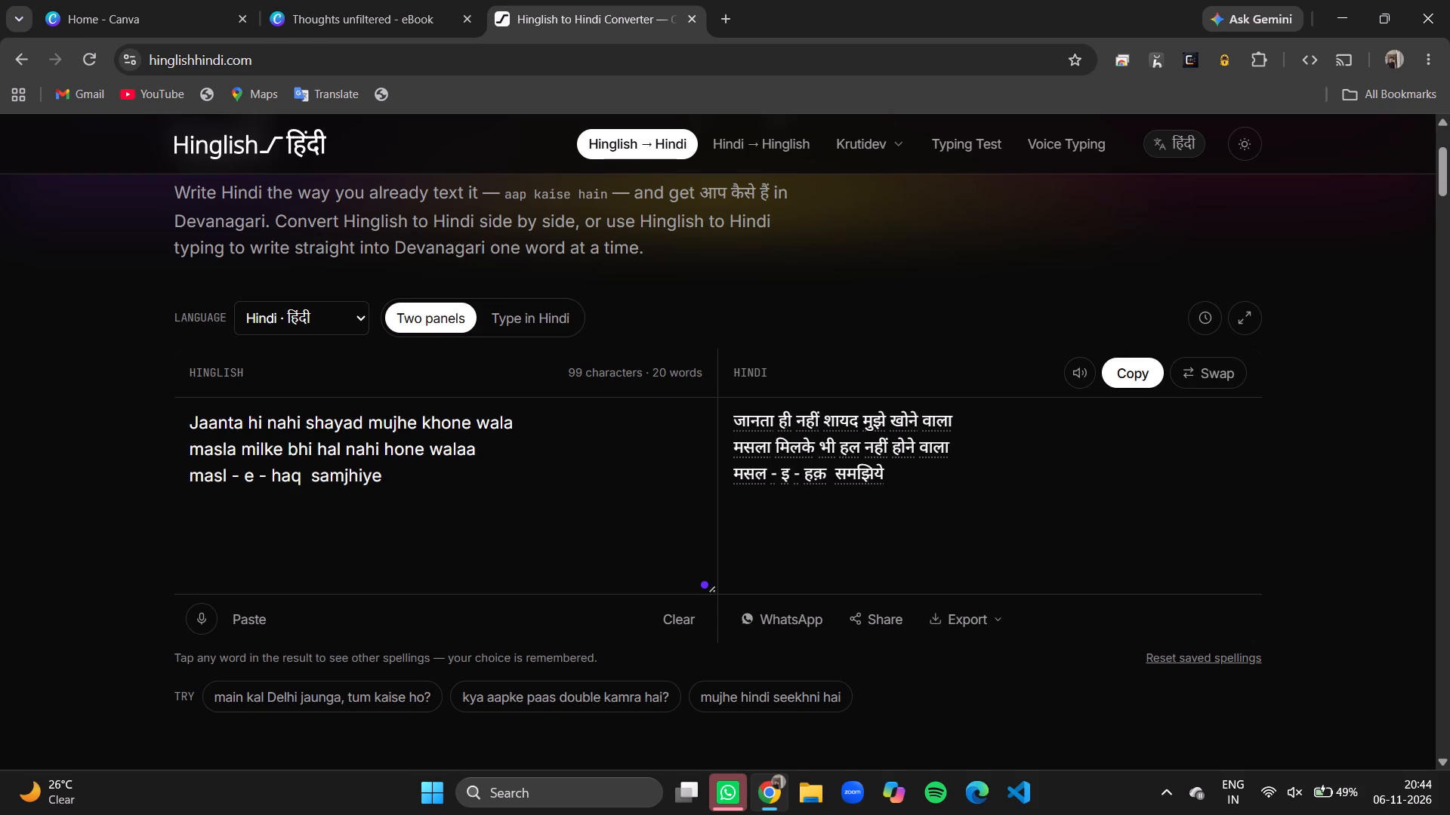
key(space)
text(yeh)
key(space)
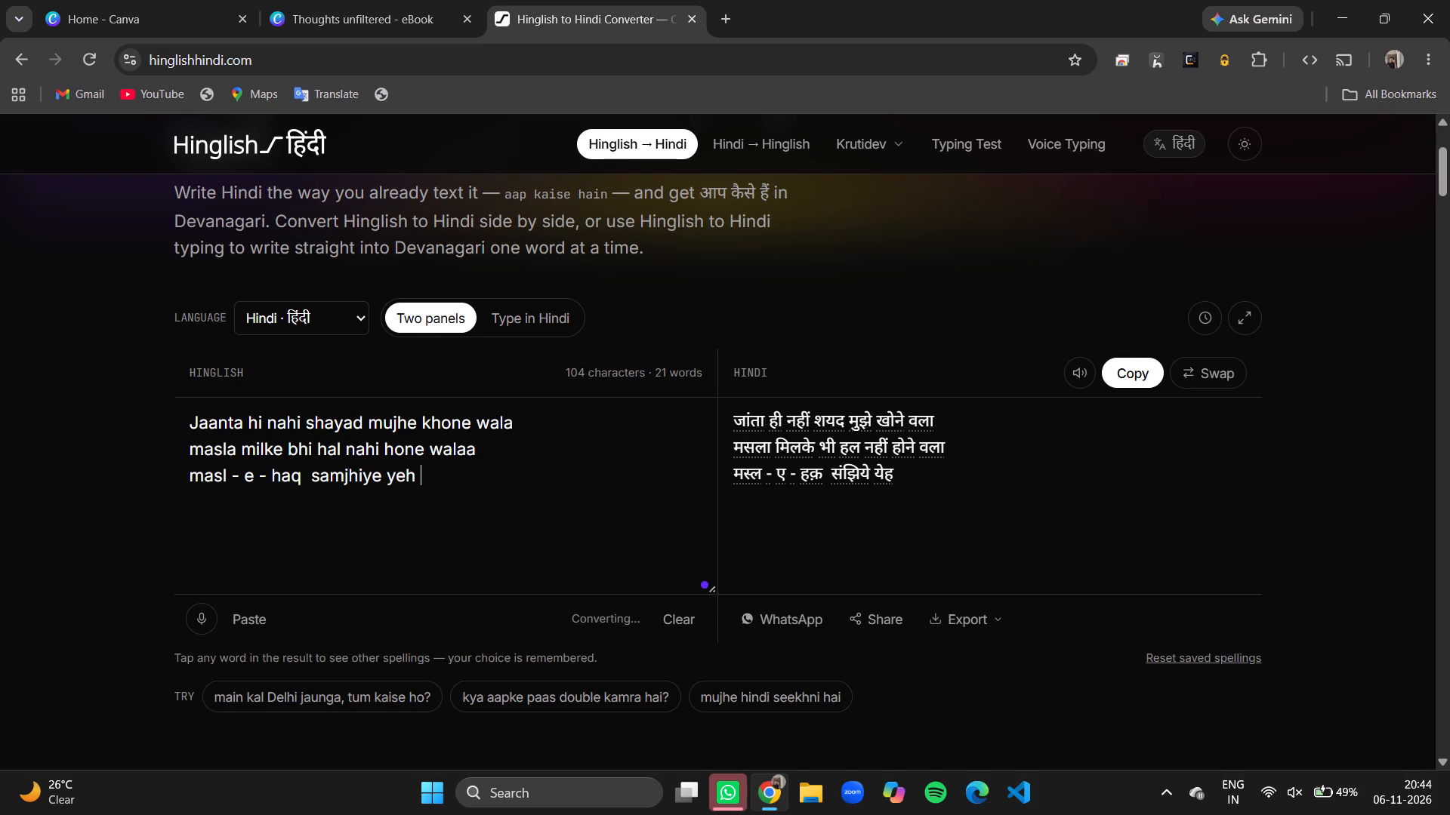
key(b)
text(ujl)
key(BackSpace)
text(dili)
key(space)
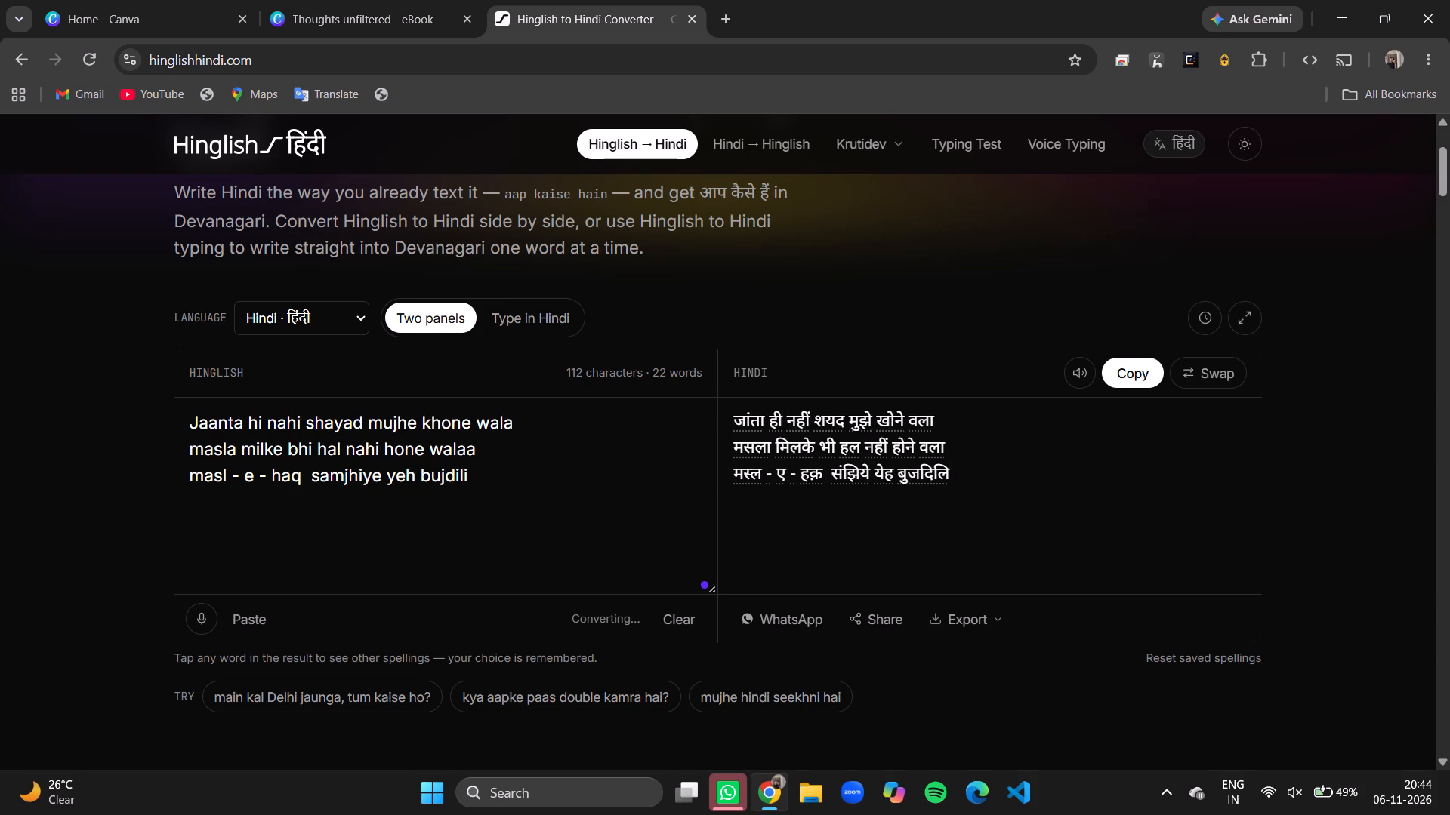
text(meri)
key(space)
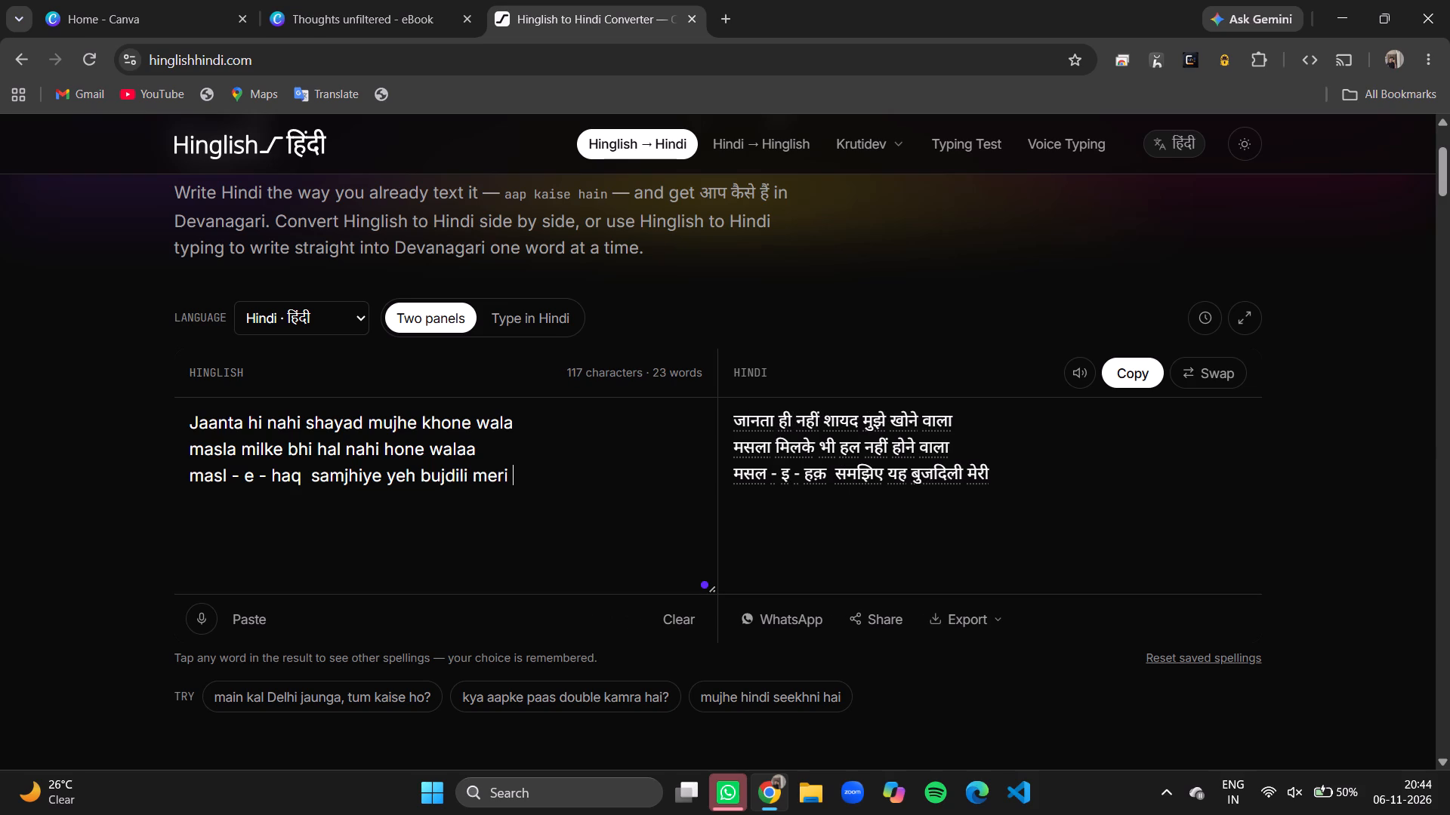
text(leking)
key(BackSpace)
Add the fourth Hinglish line "ye ishq mujhe dobara nahi hone wala".
key(Return)
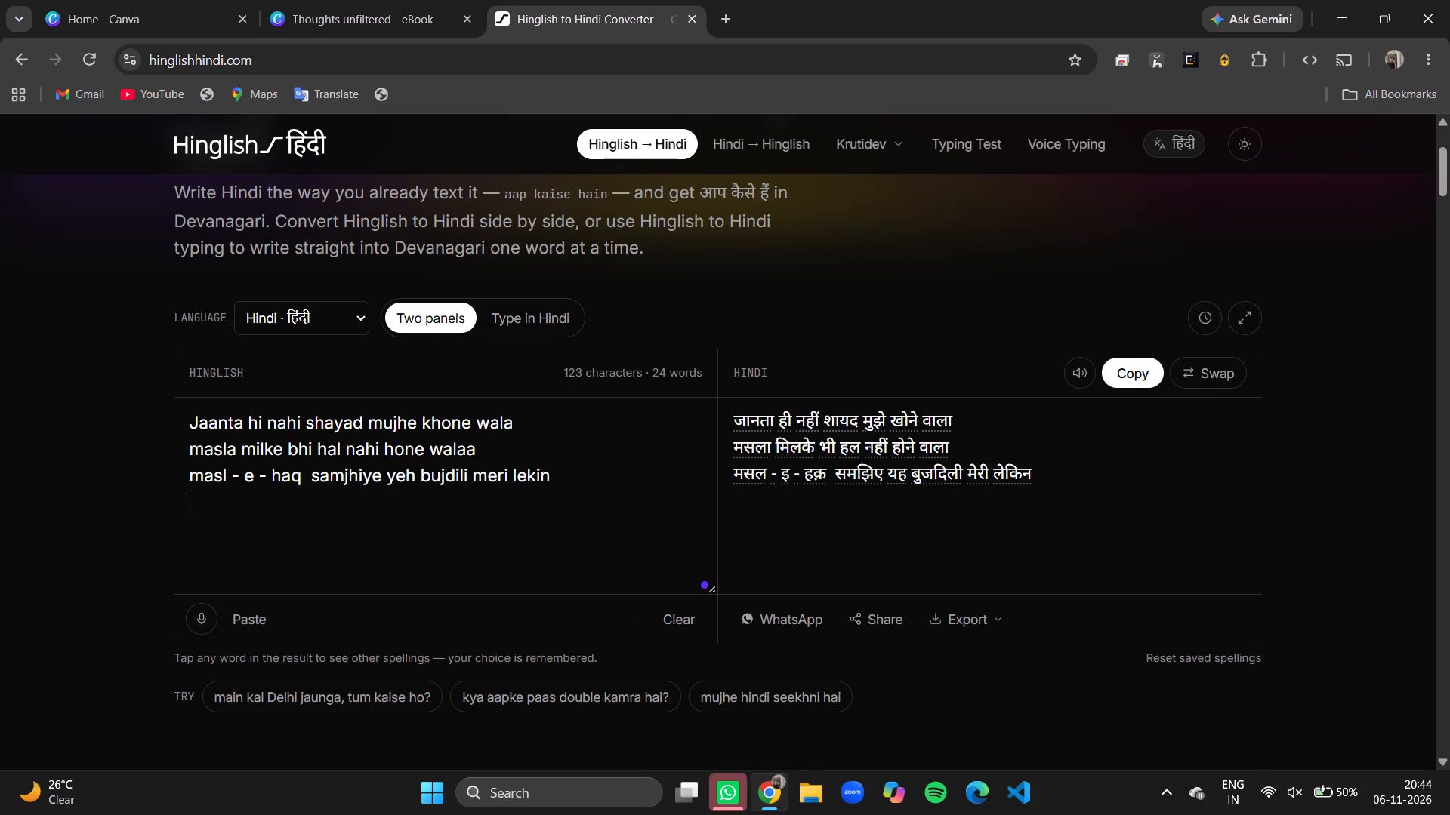
text(yeh)
key(space)
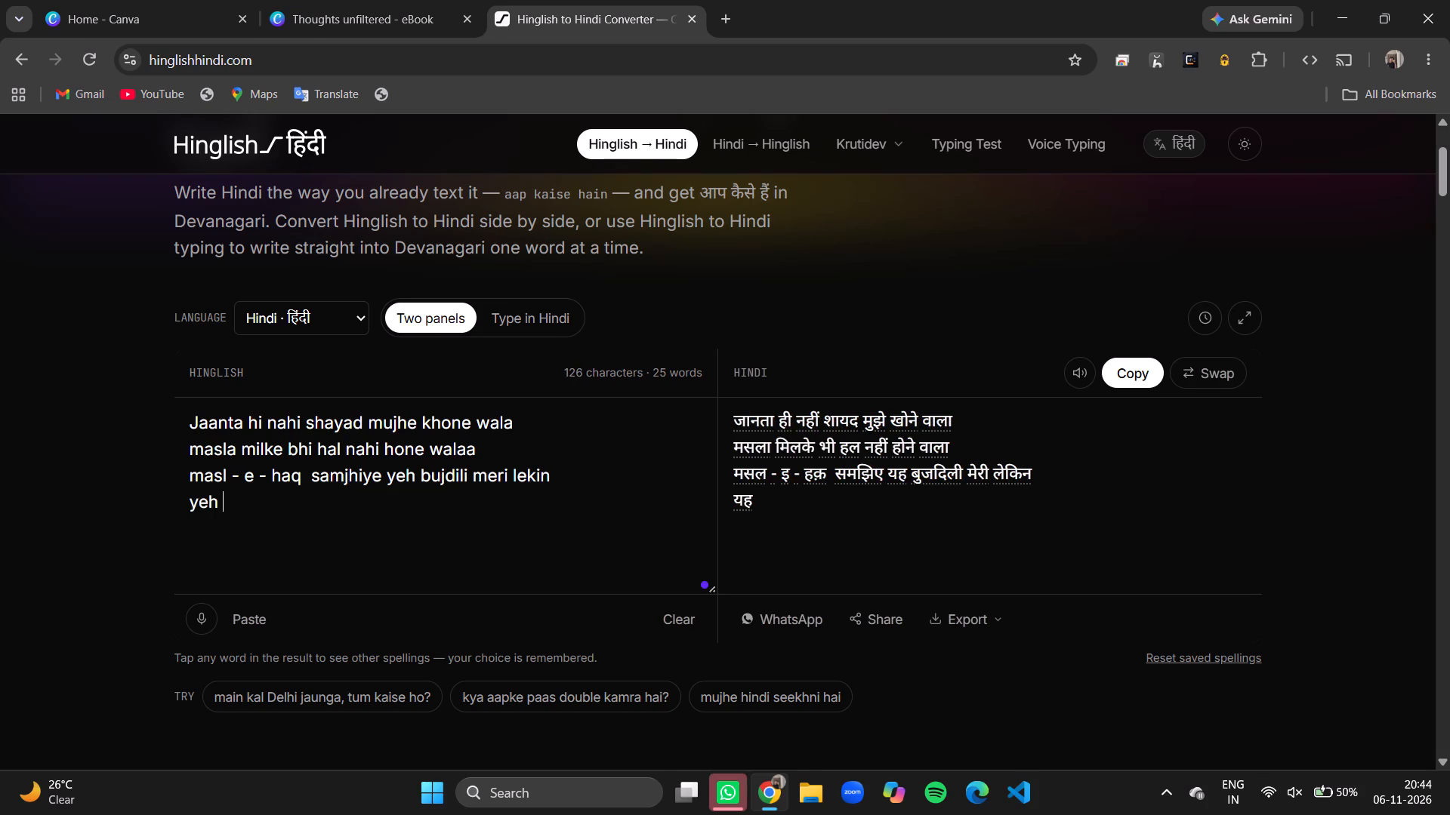
text(ishq mujhe dobara nahi h)
key(BackSpace)
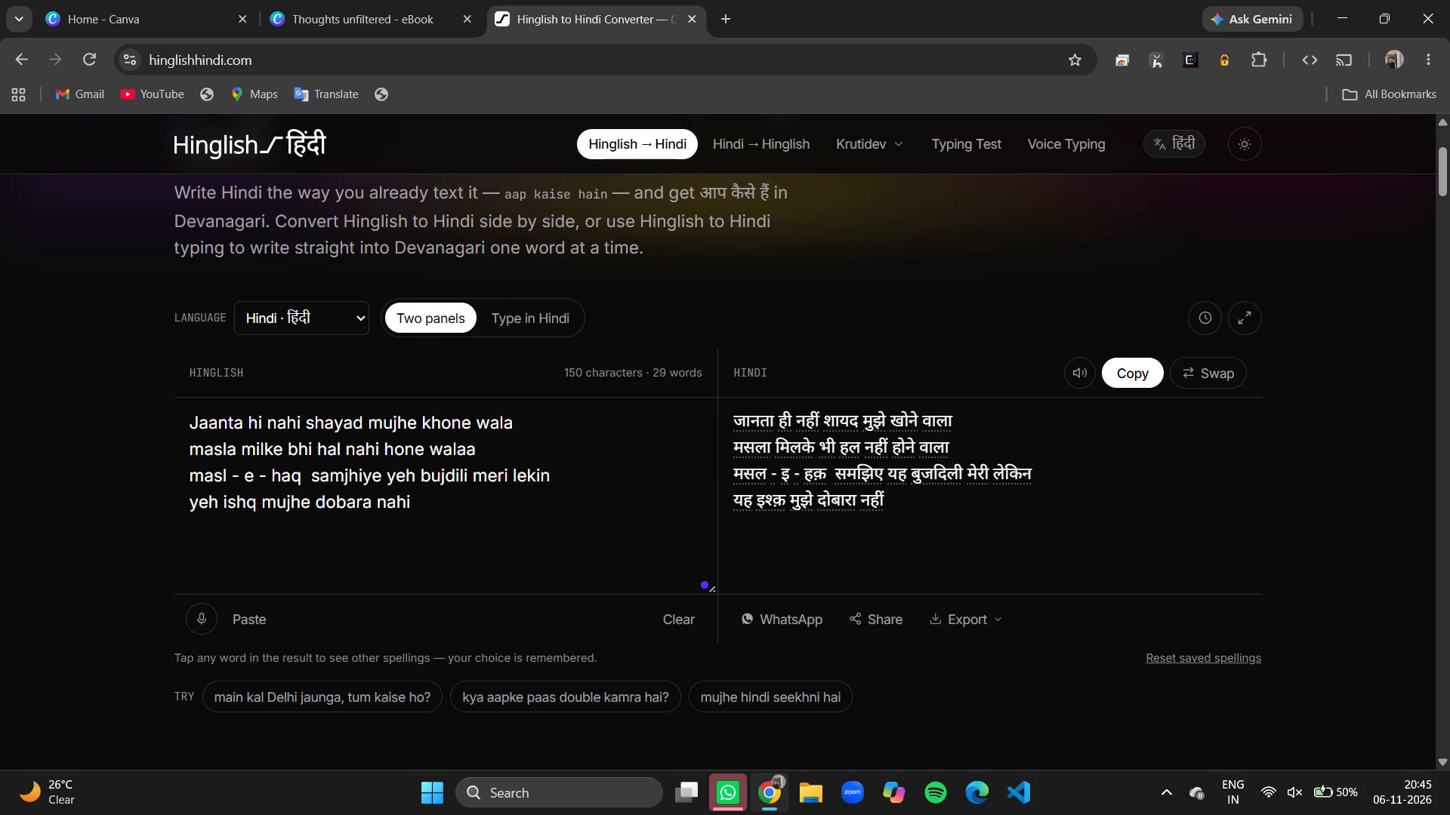
text(hone wala)
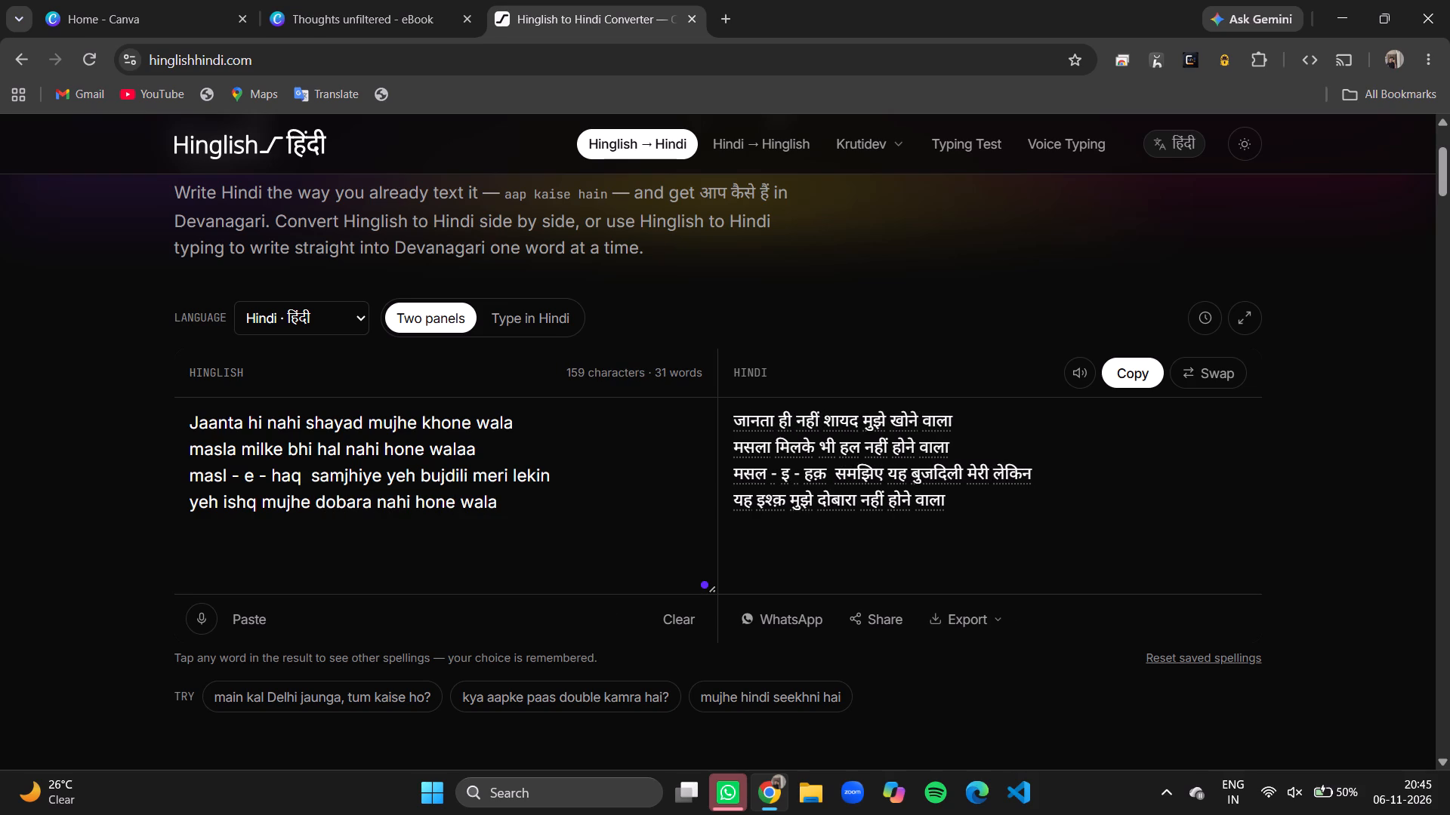
click(219, 508)
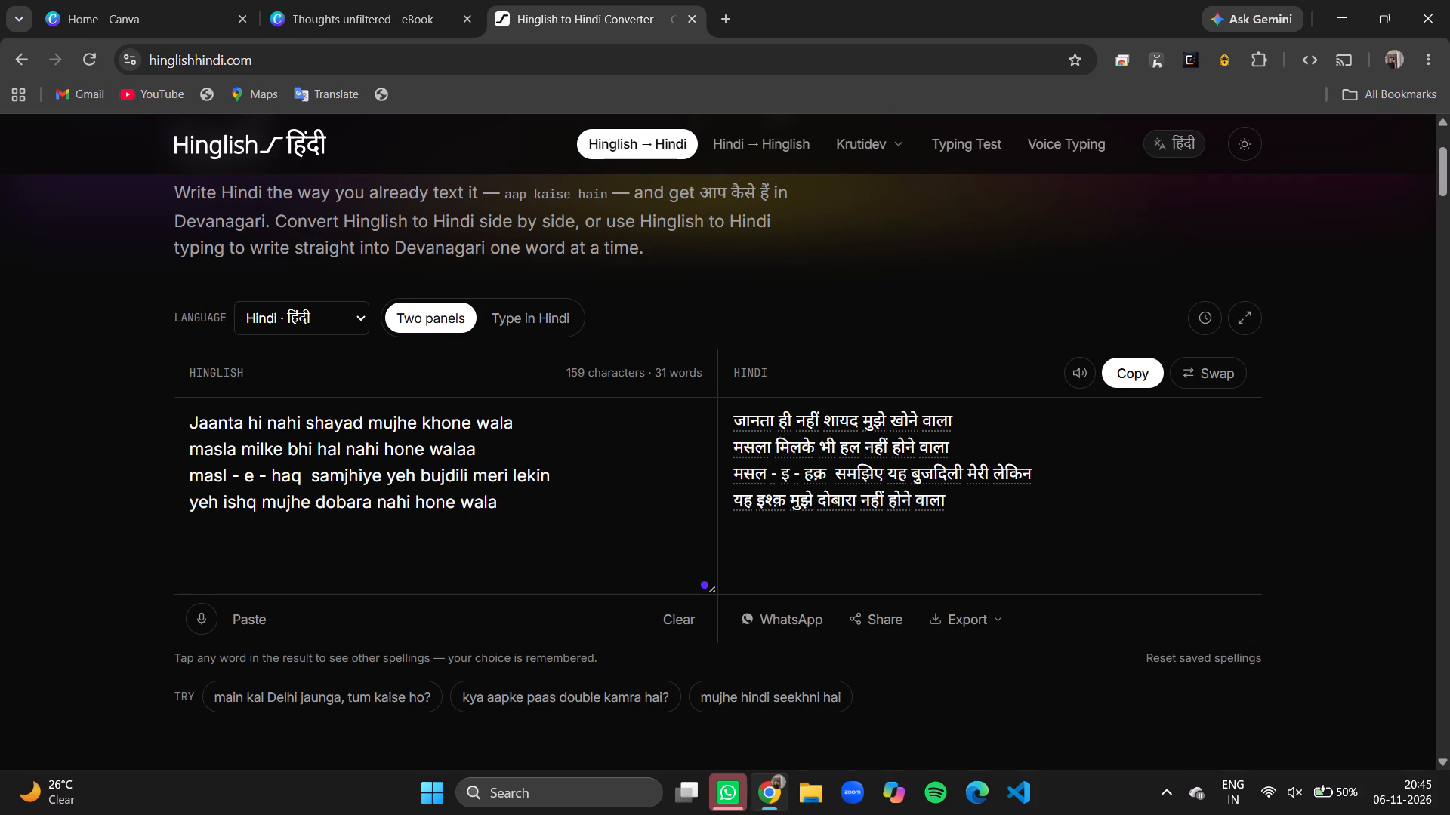
key(BackSpace)
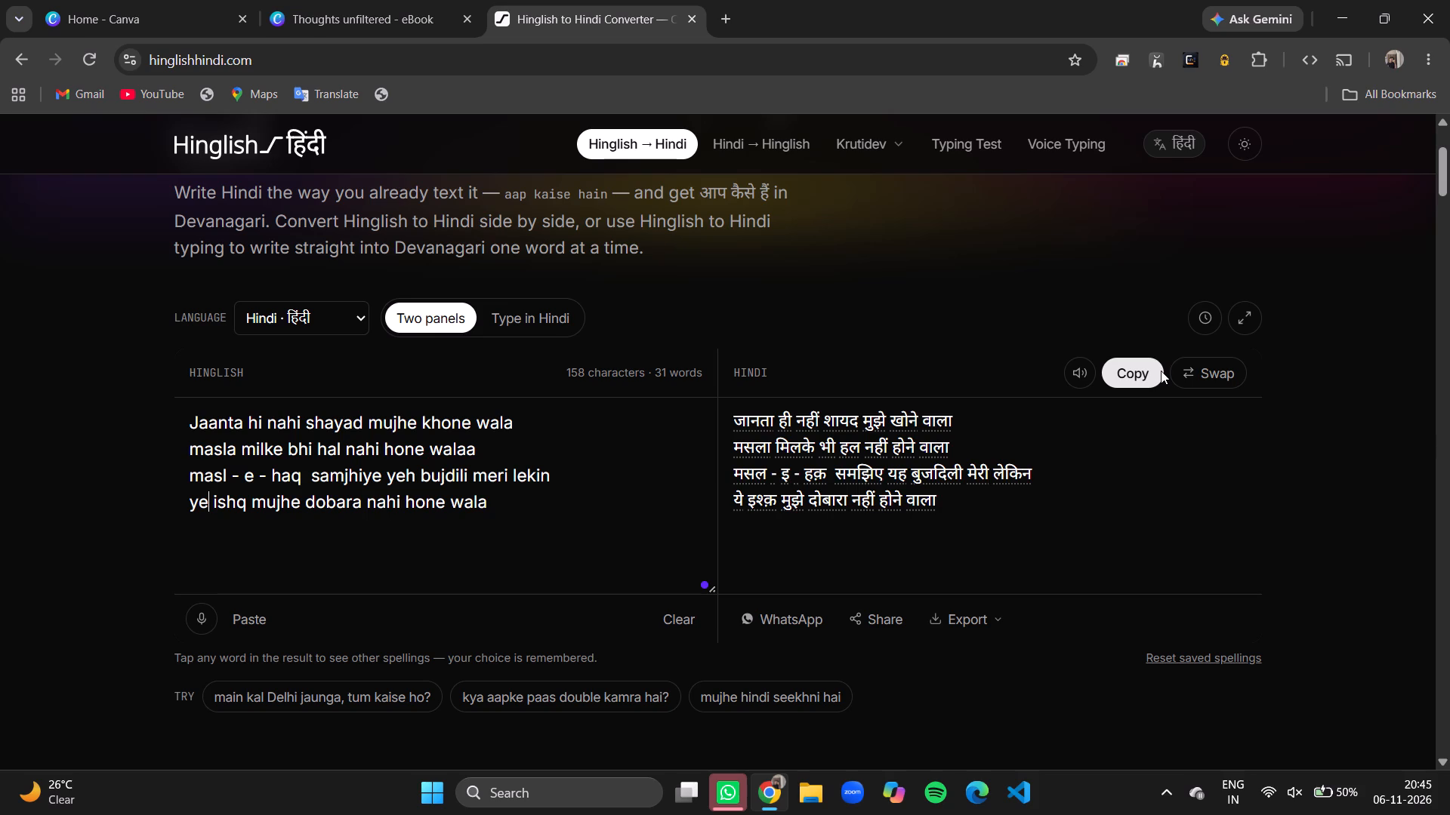
Copy the converted Hindi poem and replace the poem text on page 32 of the Canva eBook with it.
click(1159, 371)
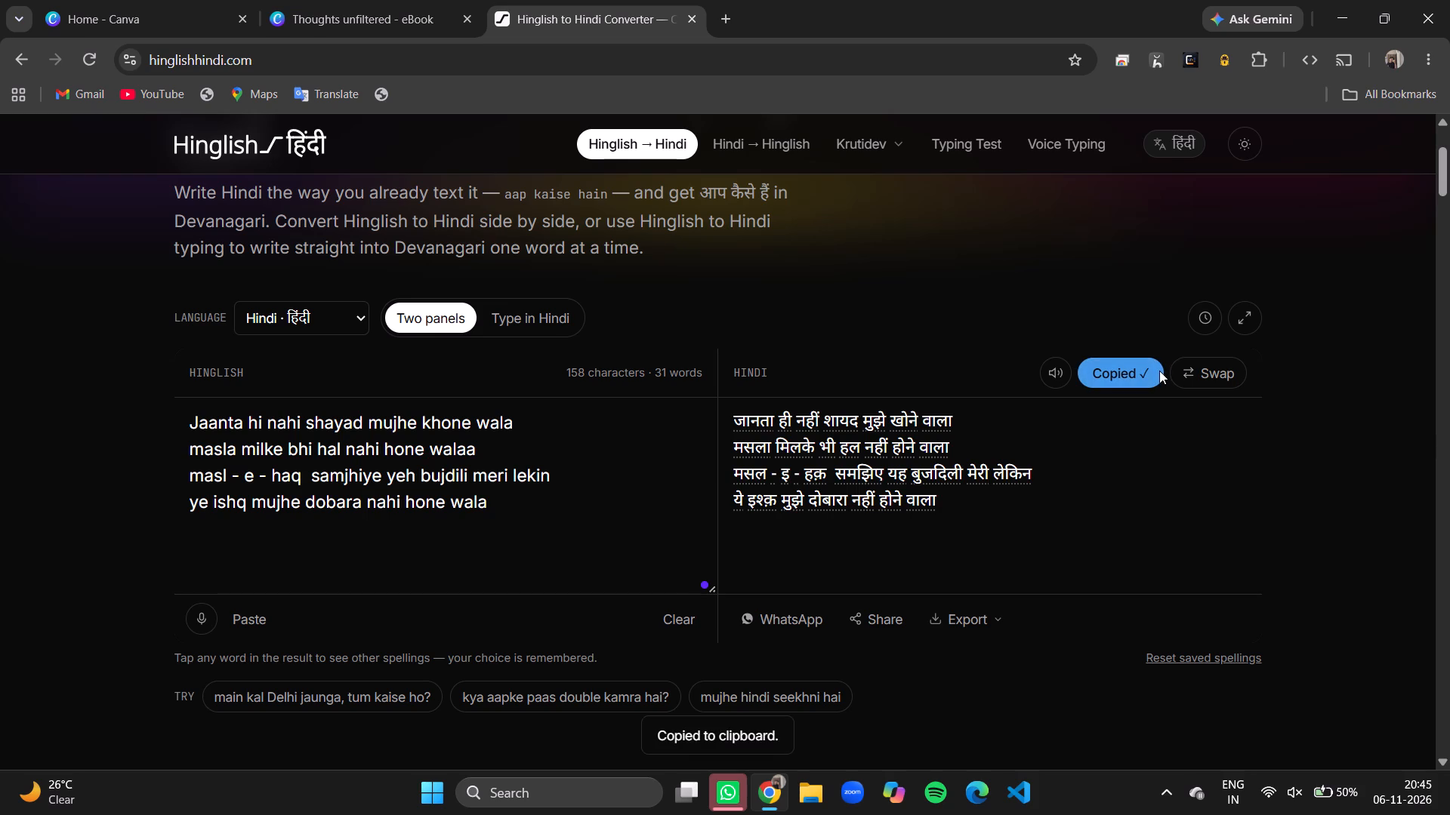
click(417, 10)
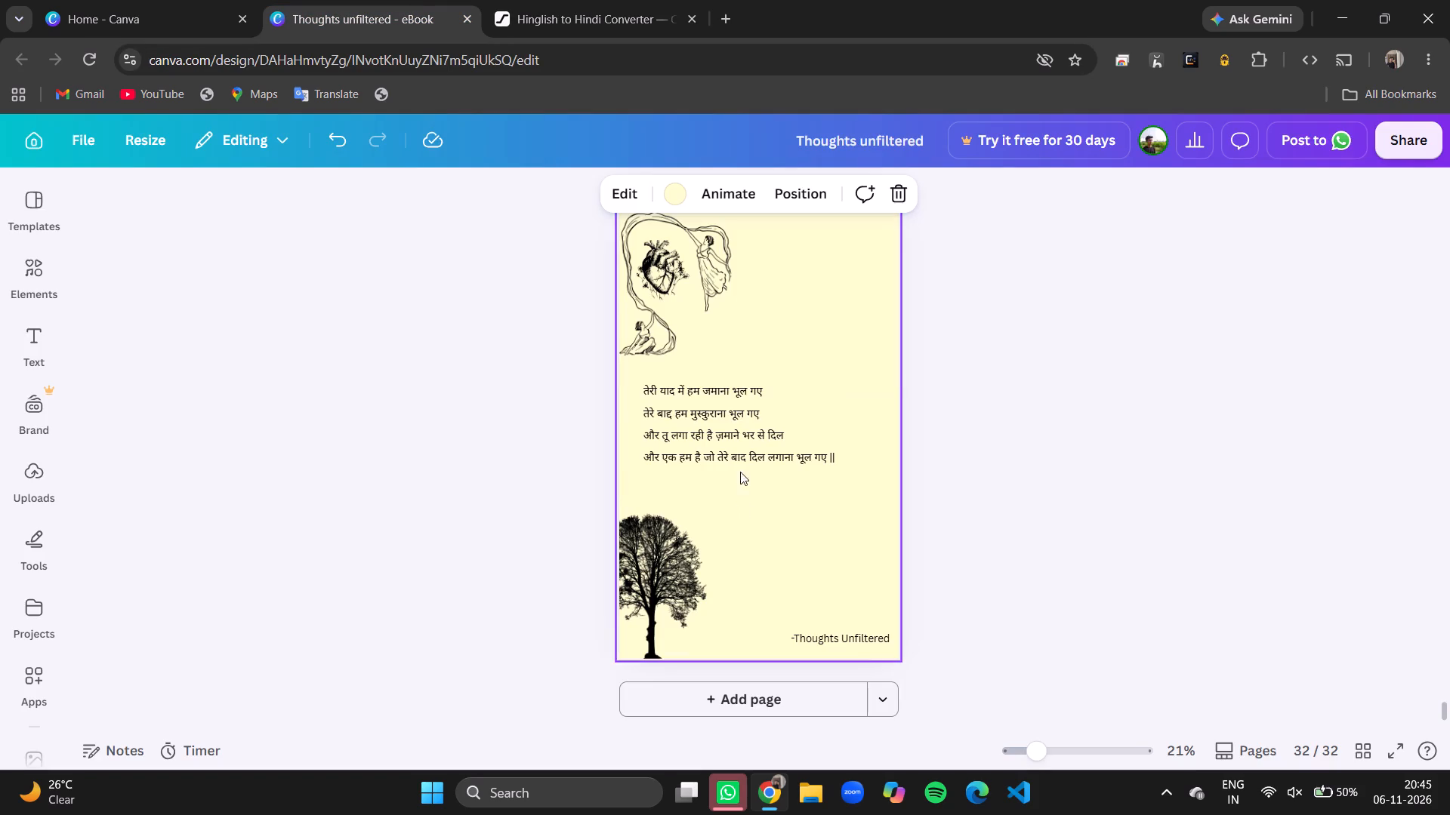
double_click(755, 450)
key(ctrl+a)
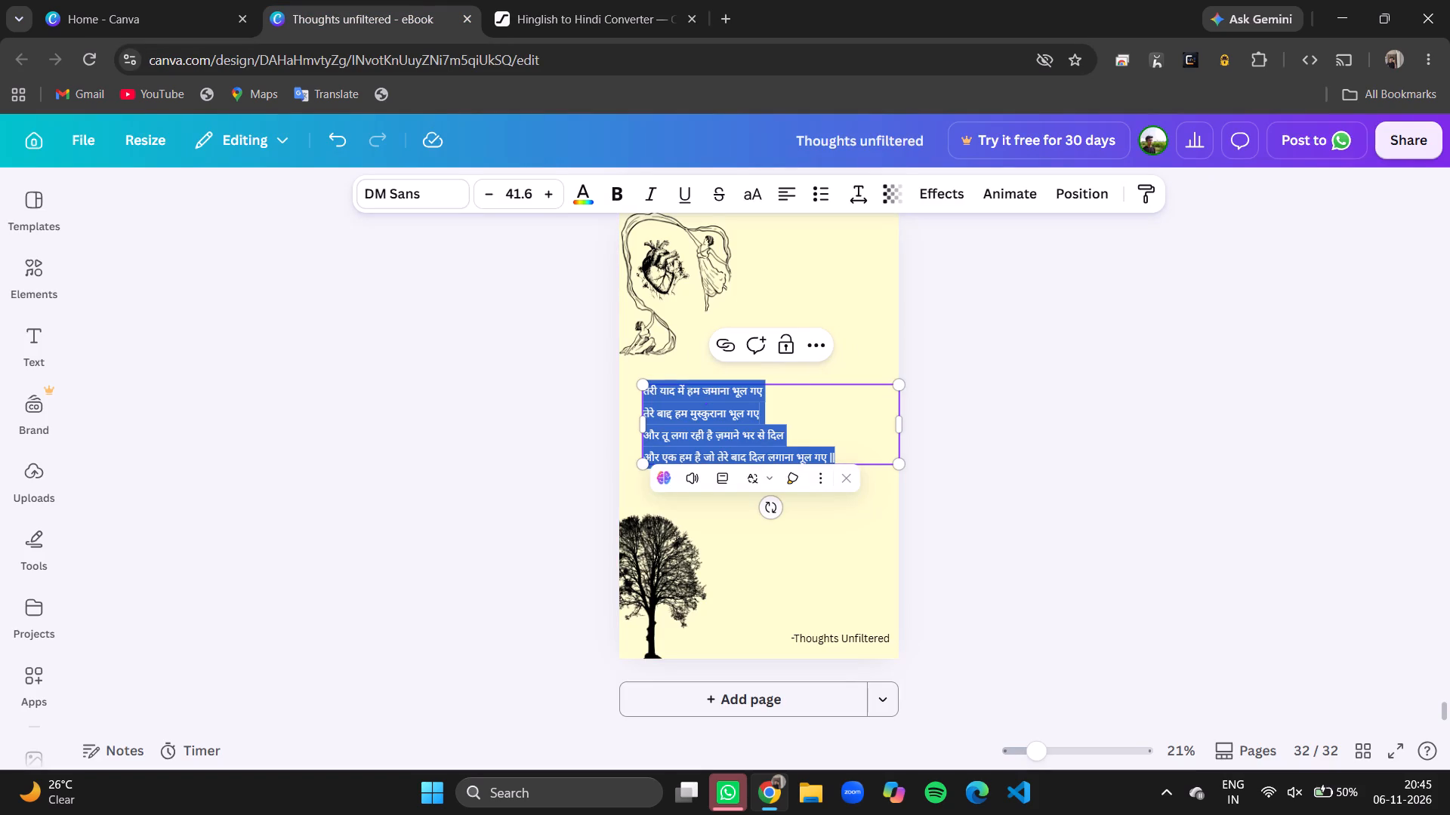
key(ctrl+v)
End the poem's last line on page 32 with a space and "||".
key(space)
text(||)
click(1001, 460)
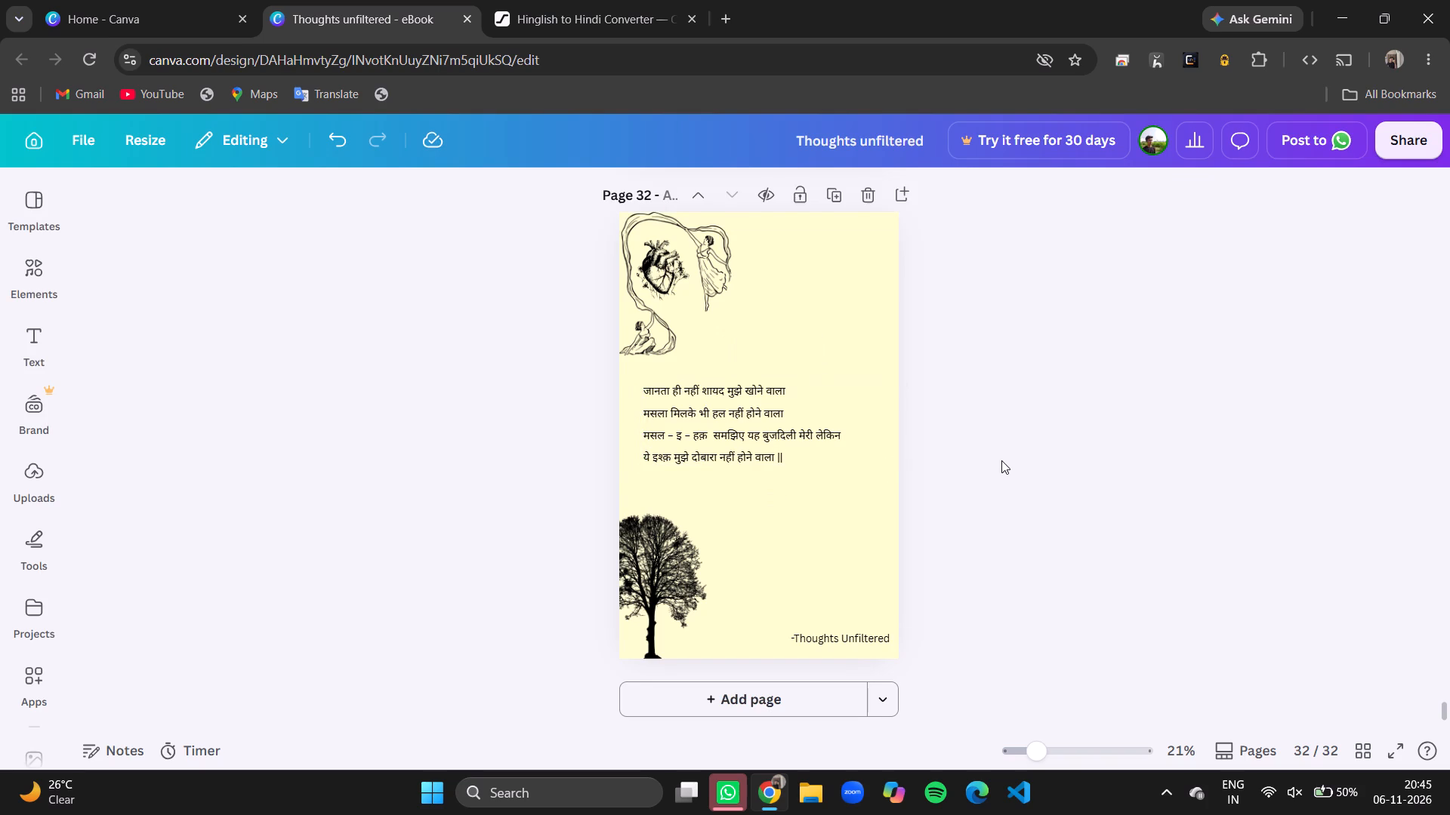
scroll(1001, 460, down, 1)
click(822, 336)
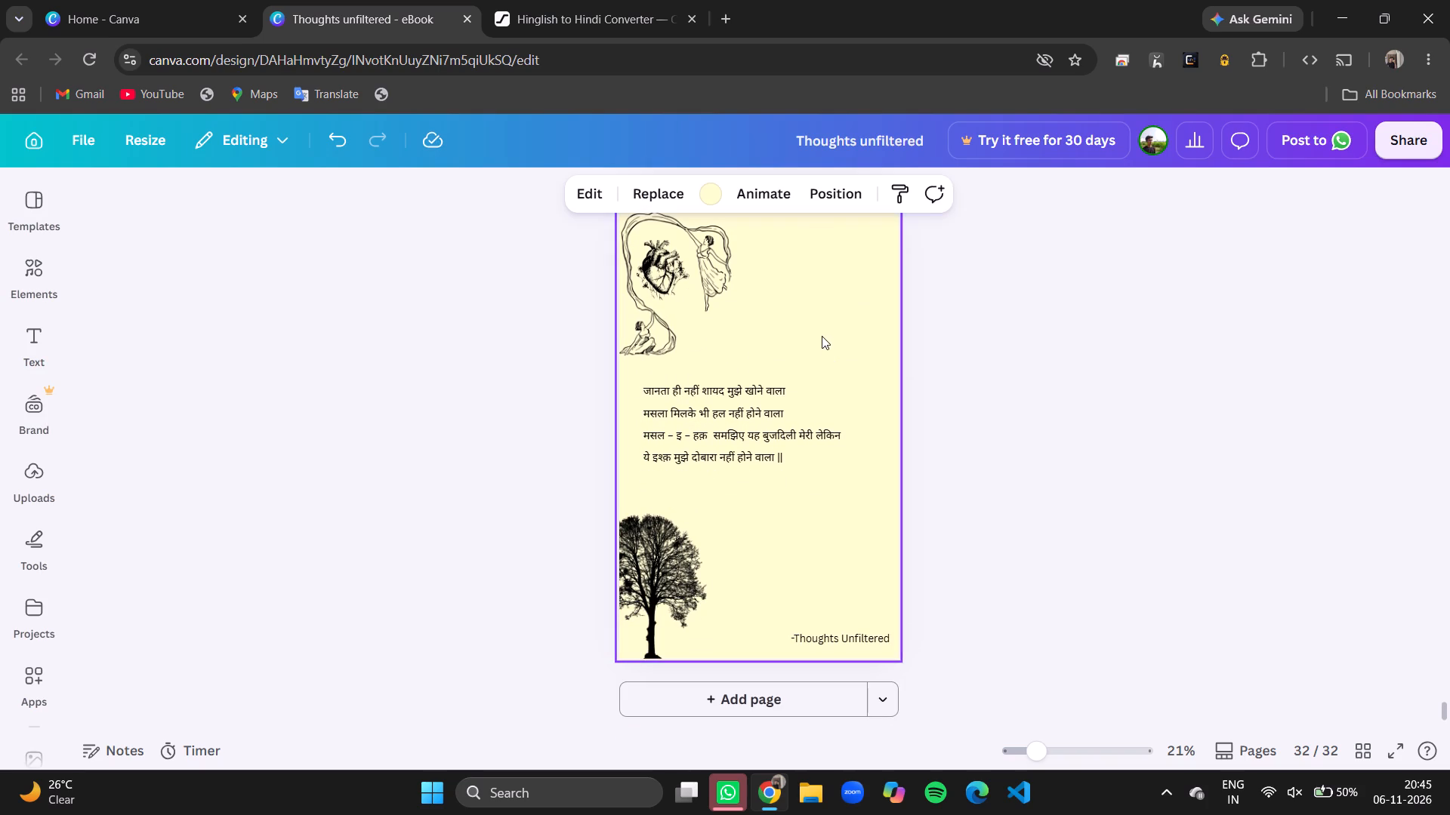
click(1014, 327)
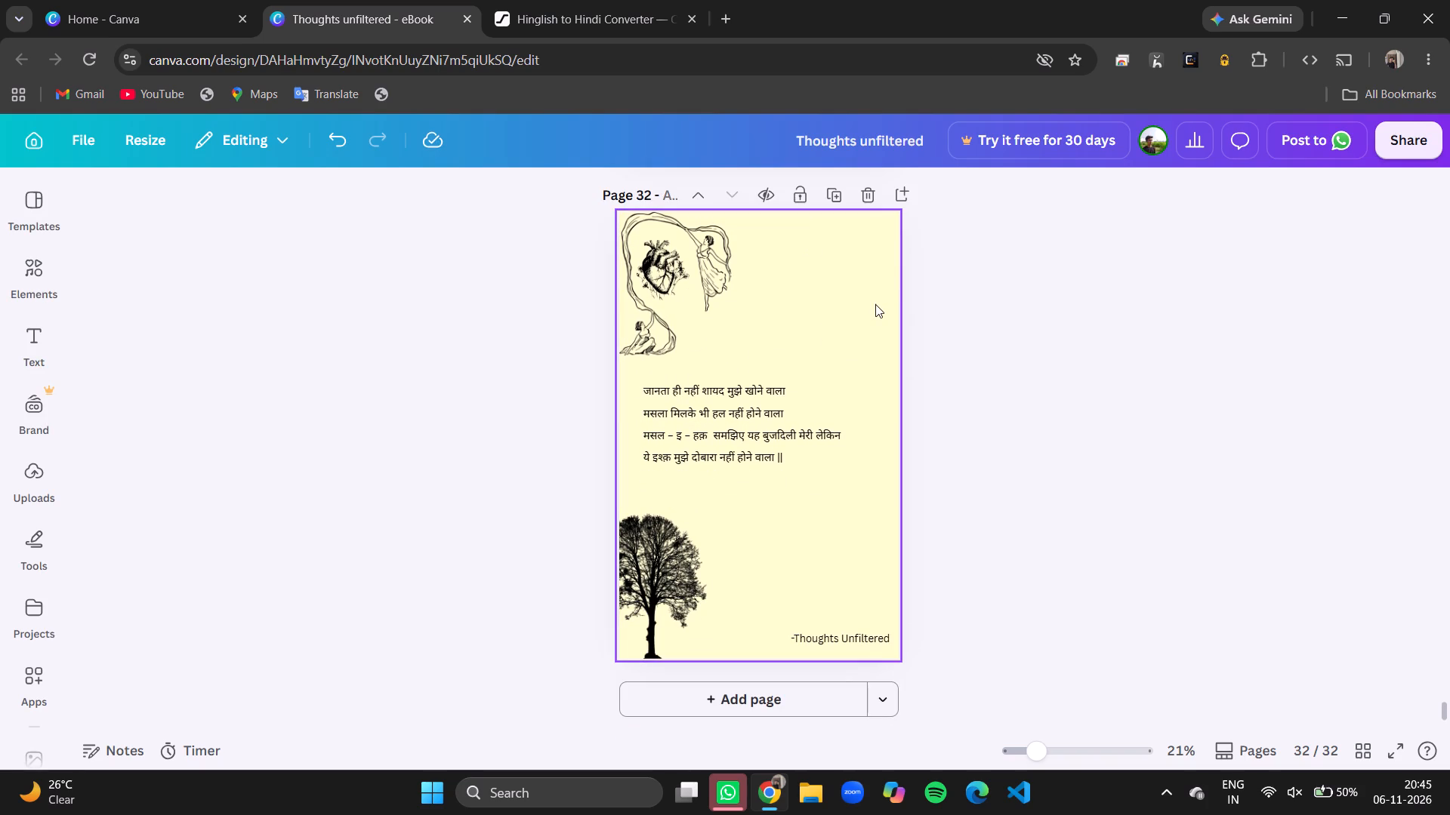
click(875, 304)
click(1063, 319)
Duplicate page 32 of the eBook to create page 33.
click(831, 200)
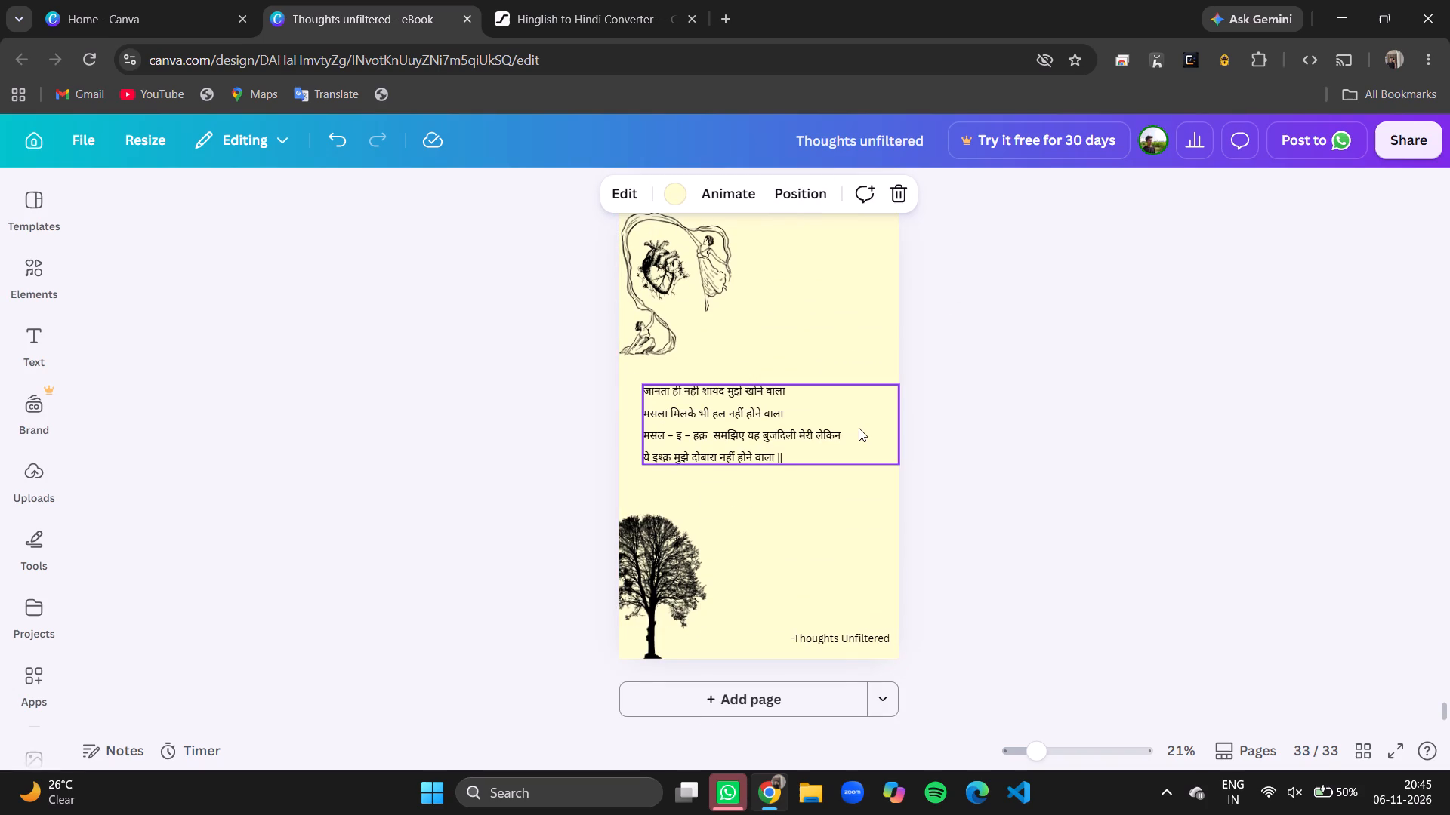
Switch to the Hinglish to Hindi converter and replace the old poem with the first line "Tujhse mohabbat mai haar karke".
click(552, 0)
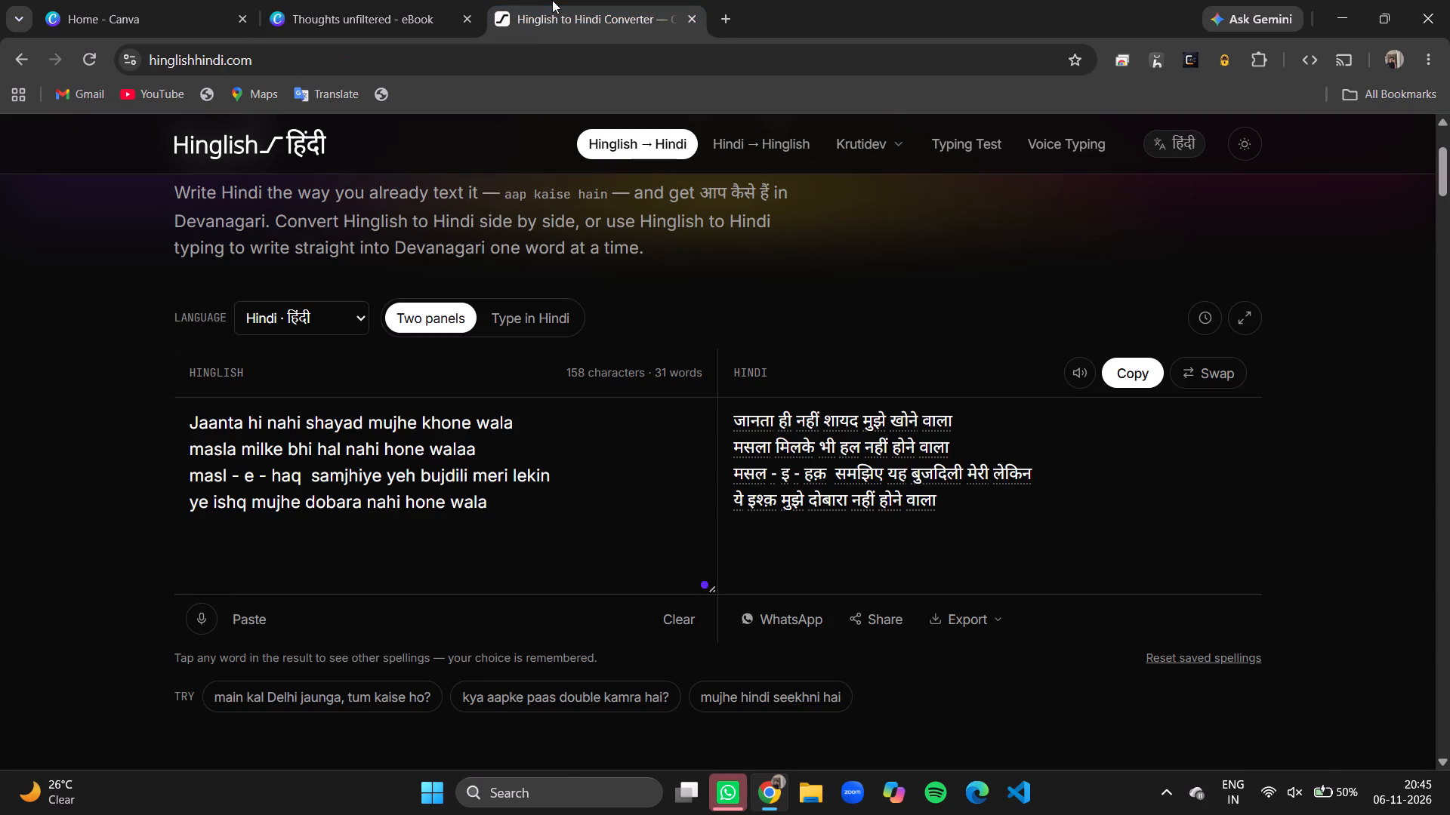
click(507, 518)
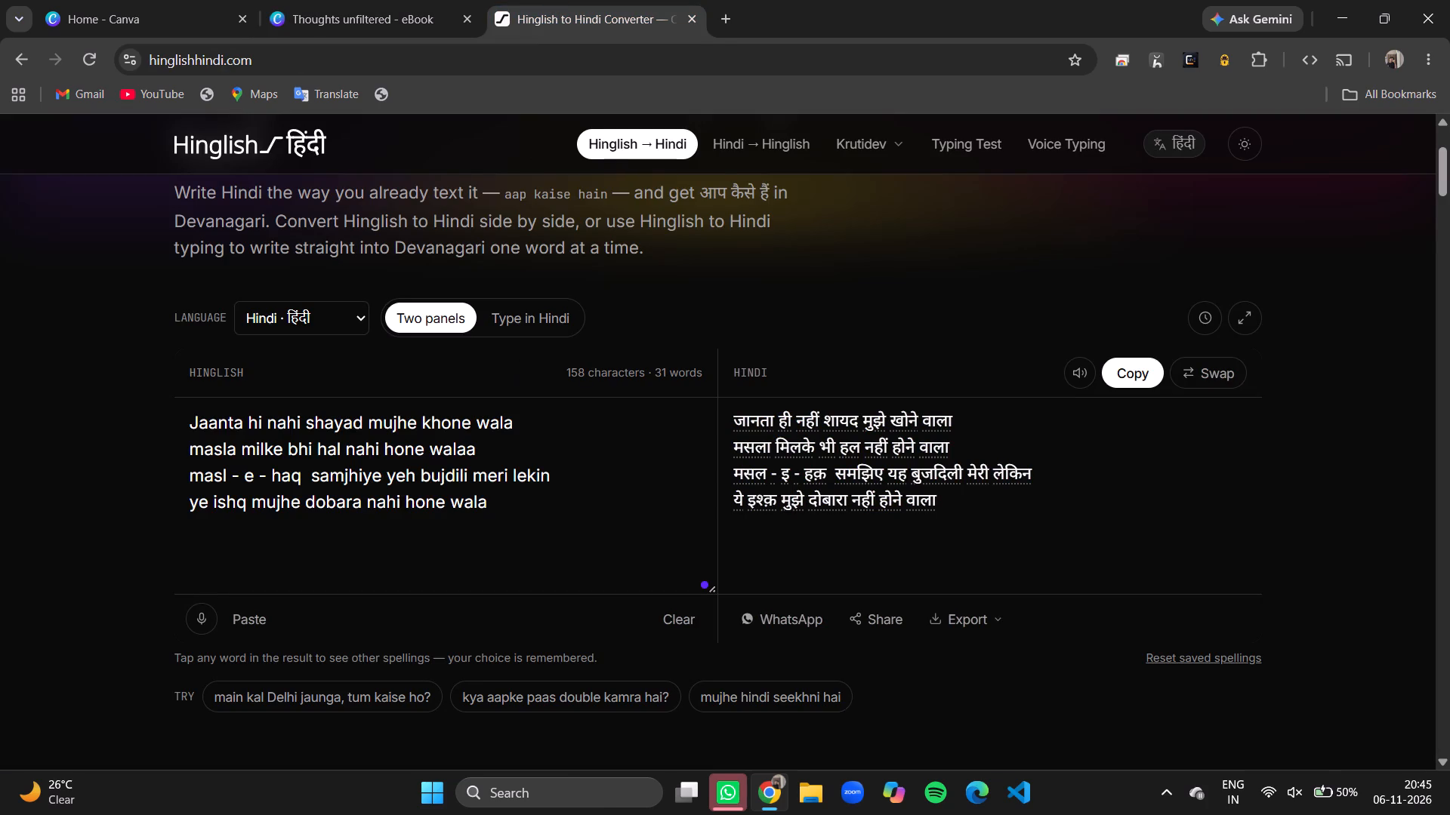
key(ctrl+a)
key(ctrl+BackSpace)
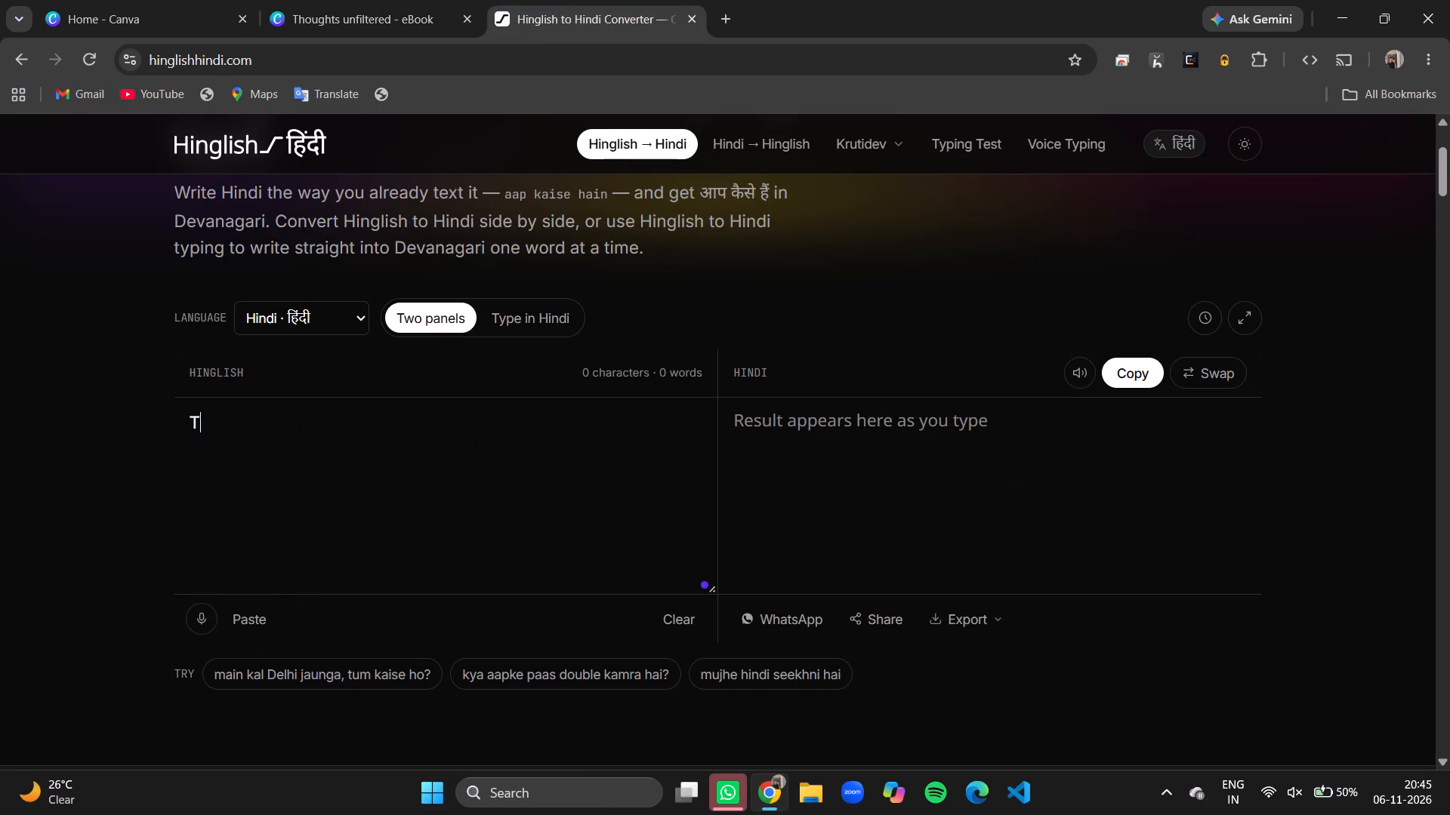
text(jhe)
key(BackSpace)
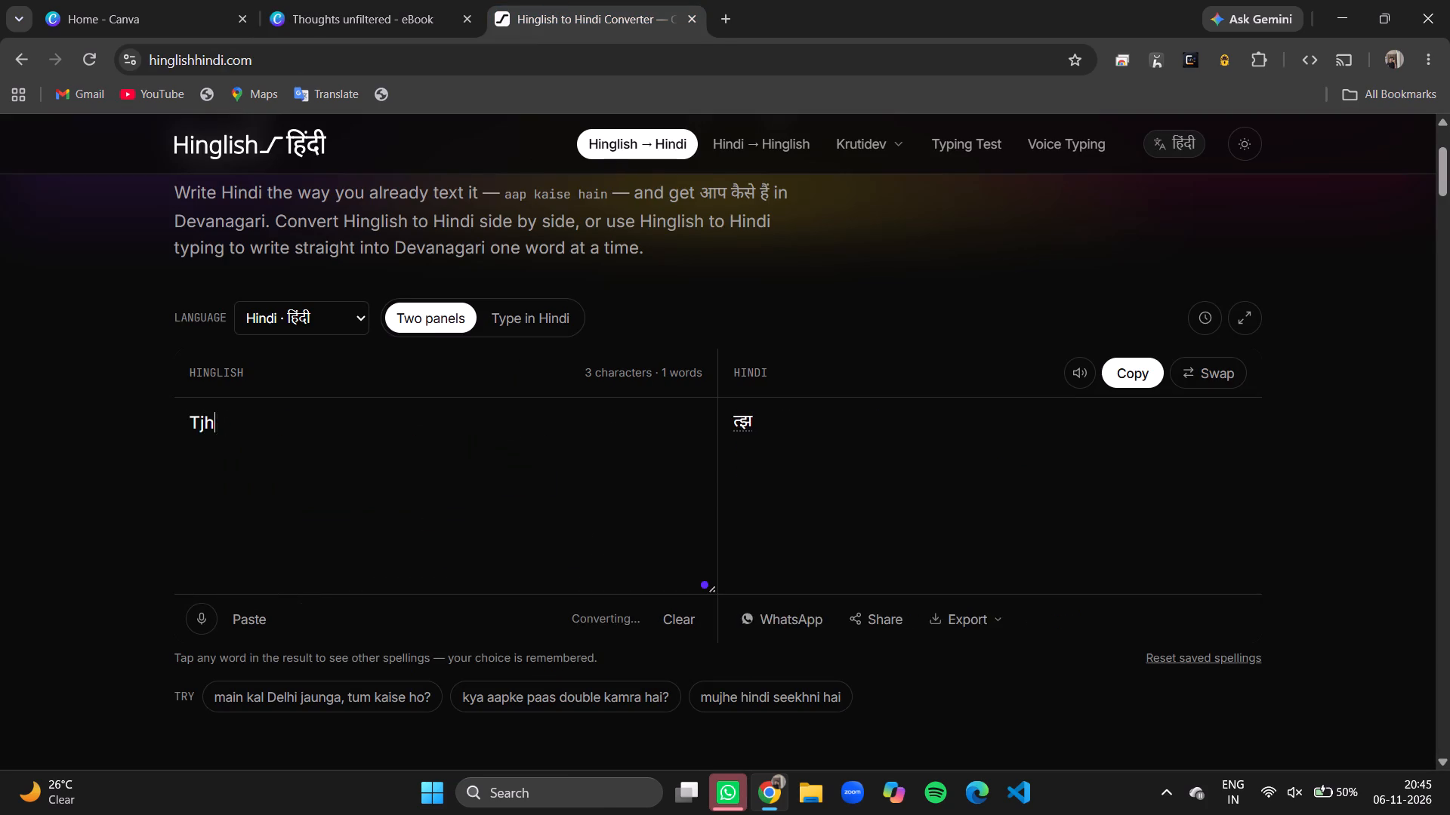
key(BackSpace)
key(BackSpace)
text(ujhe)
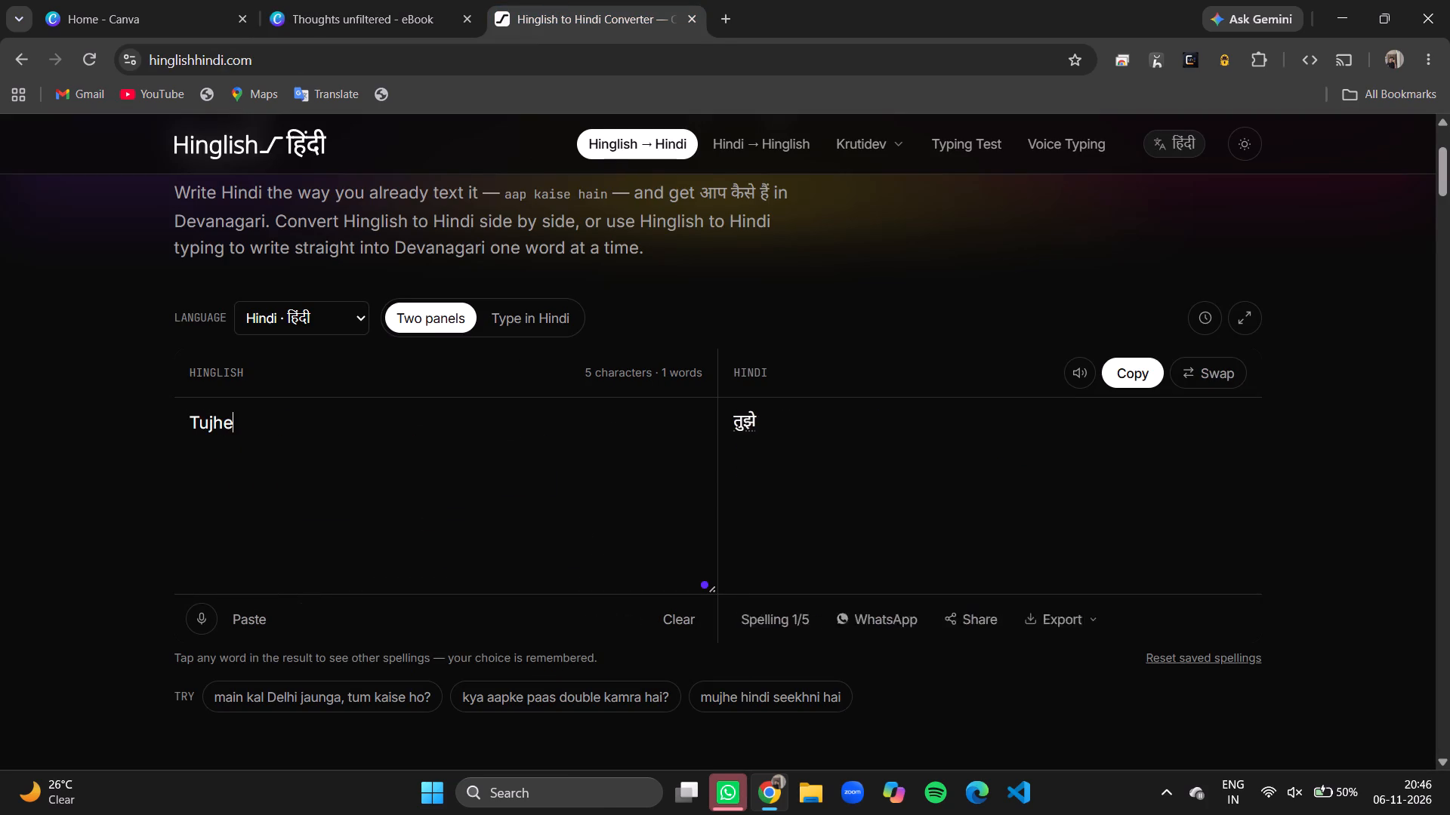
key(BackSpace)
text(se mohabbat mai)
key(space)
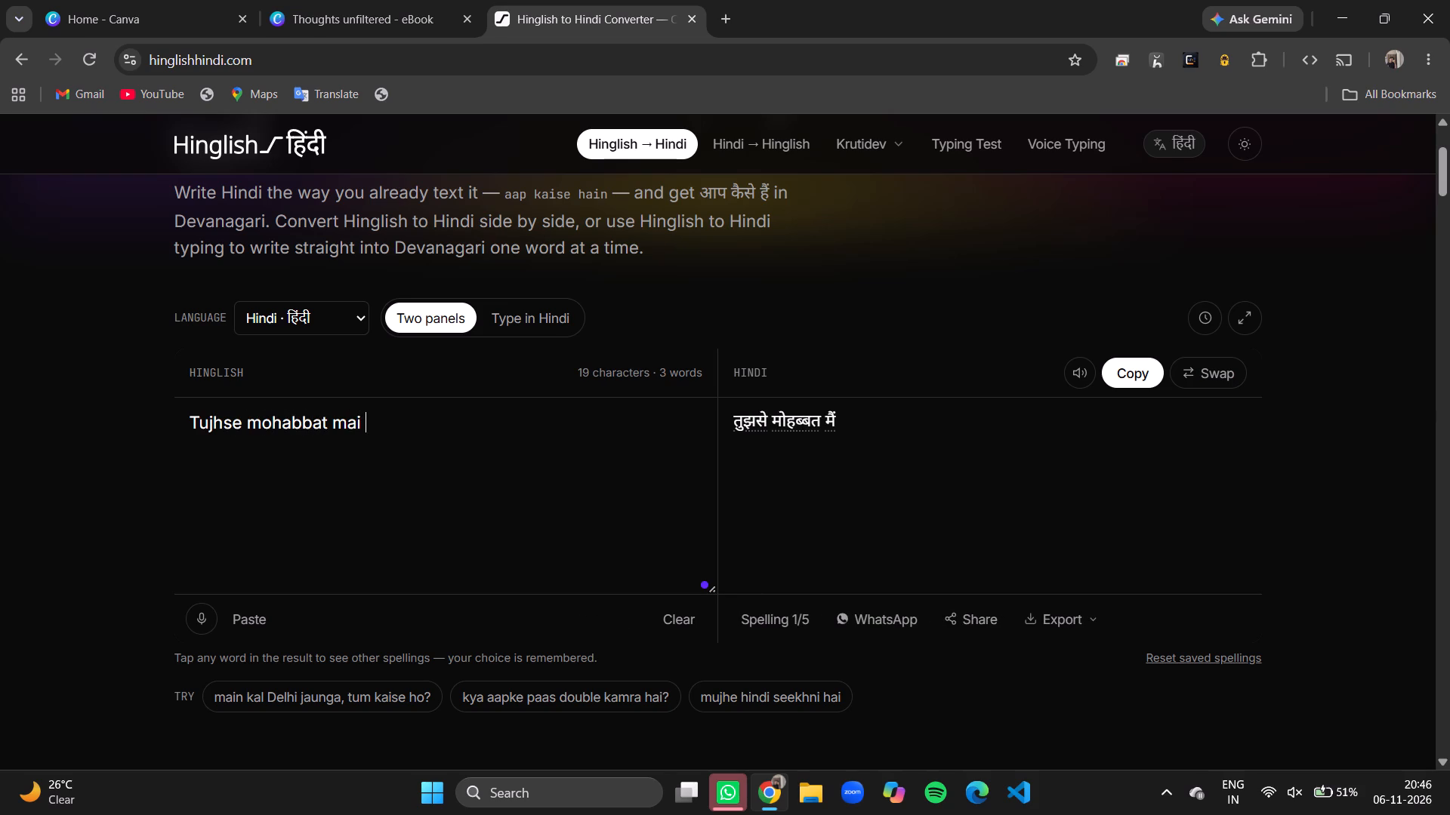
text(pya)
key(r)
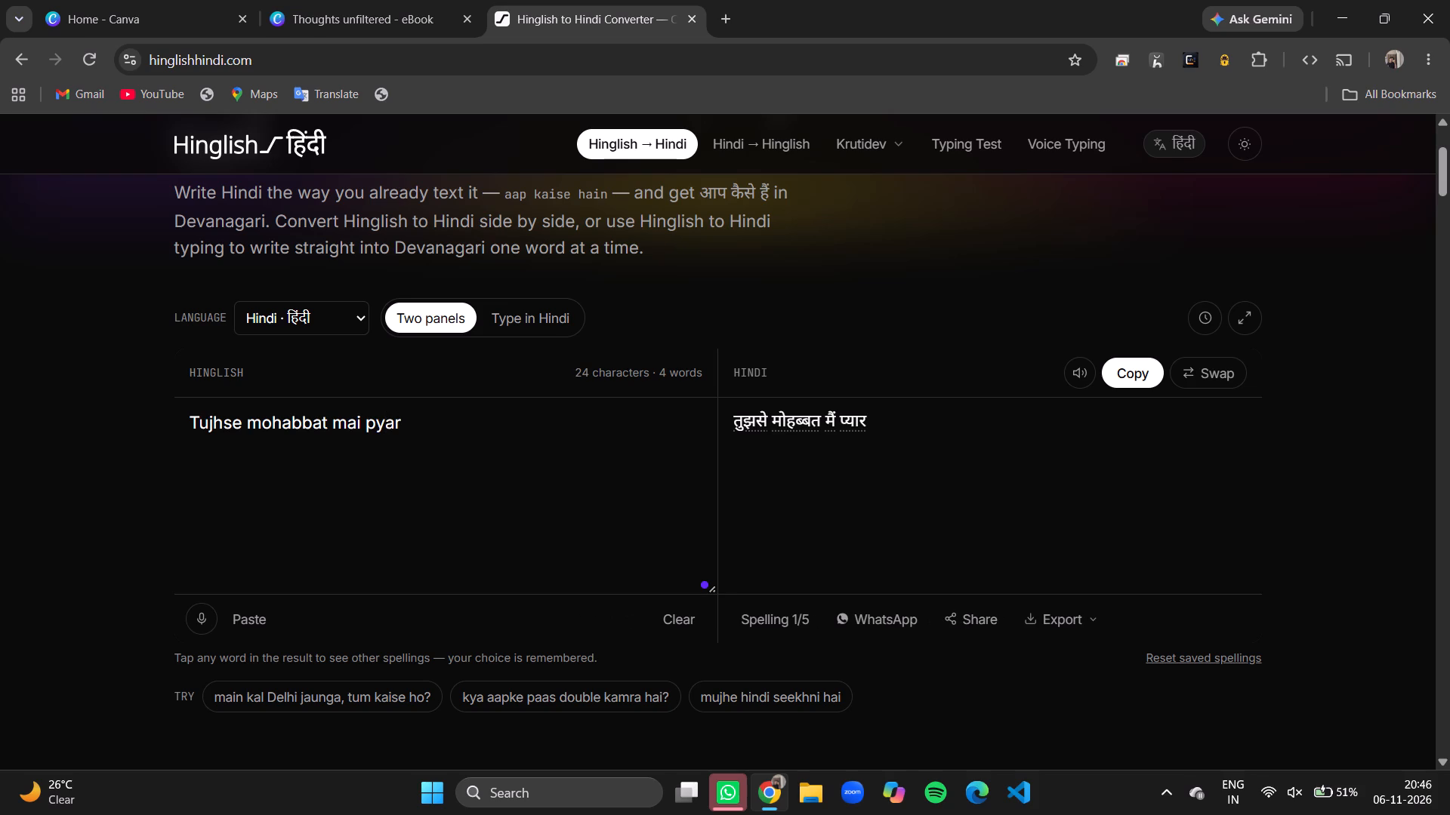
key(BackSpace)
key(BackSpace)
key(BackSpace)
key(BackSpace)
text(haar karke)
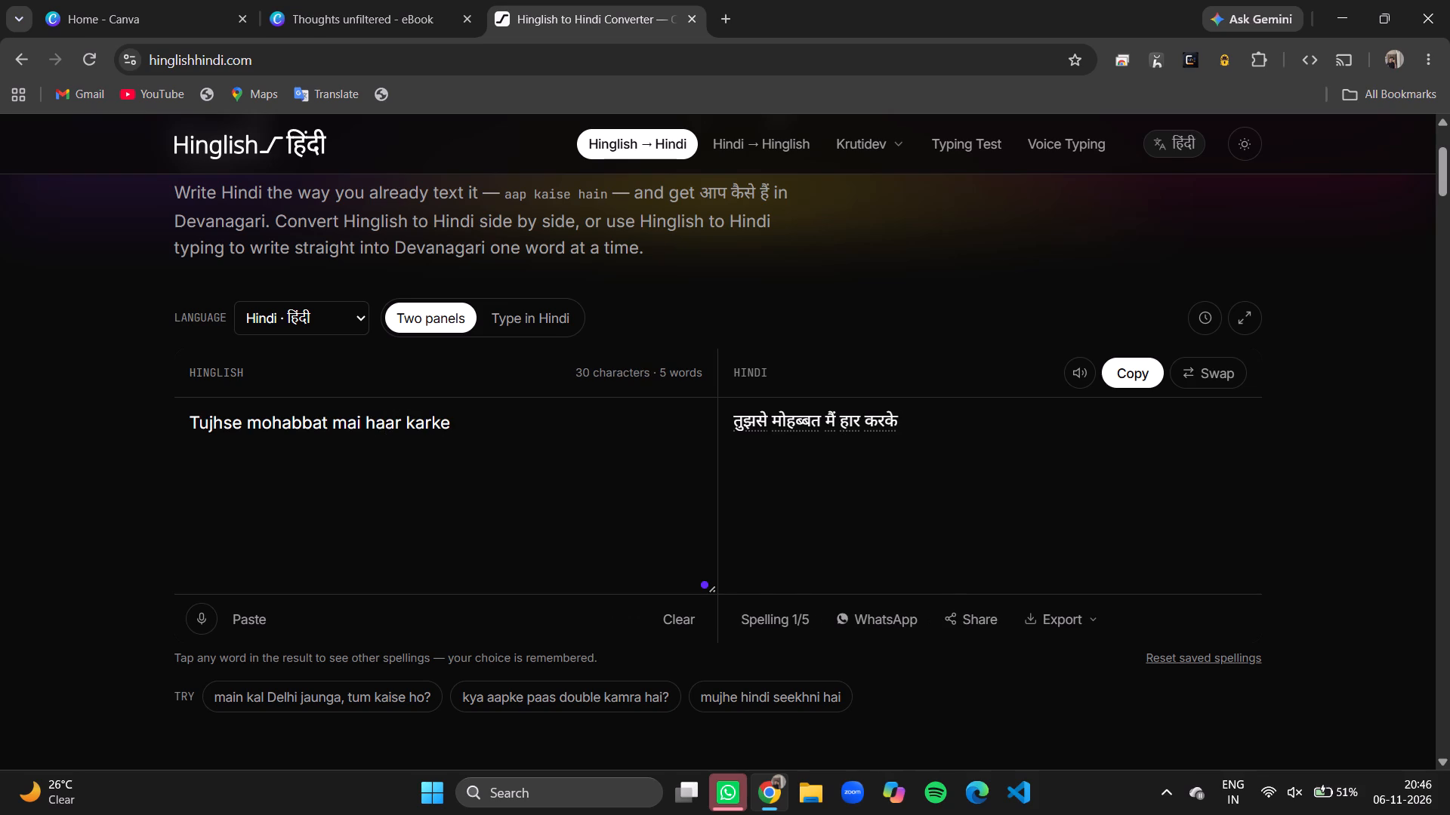
Add the second Hinglish line "man bhargya hai ab hamara pyaar krke".
key(Return)
text(man bhargya hi)
key(BackSpace)
text(ai)
key(space)
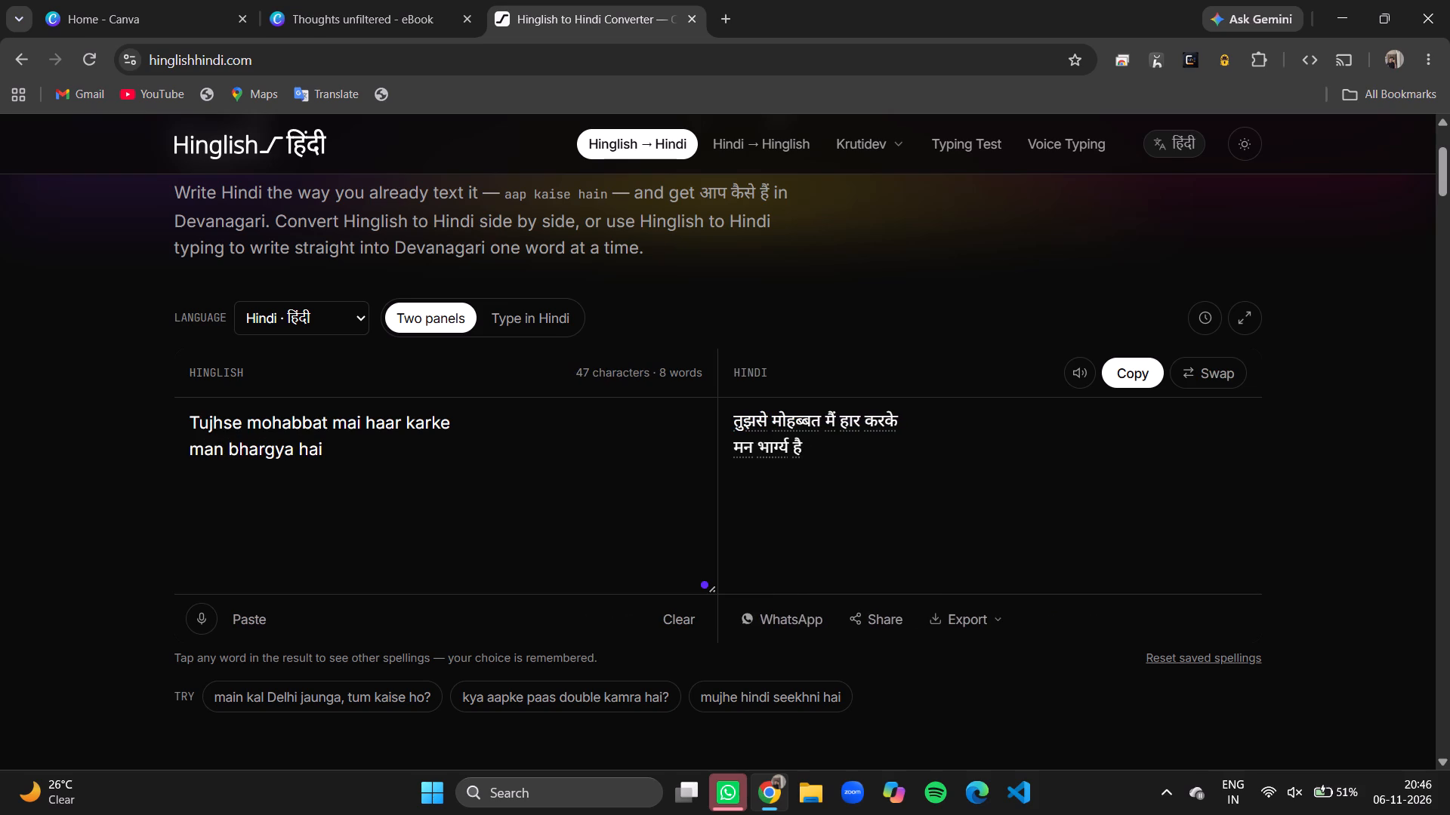
text(ab)
key(space)
text(mer)
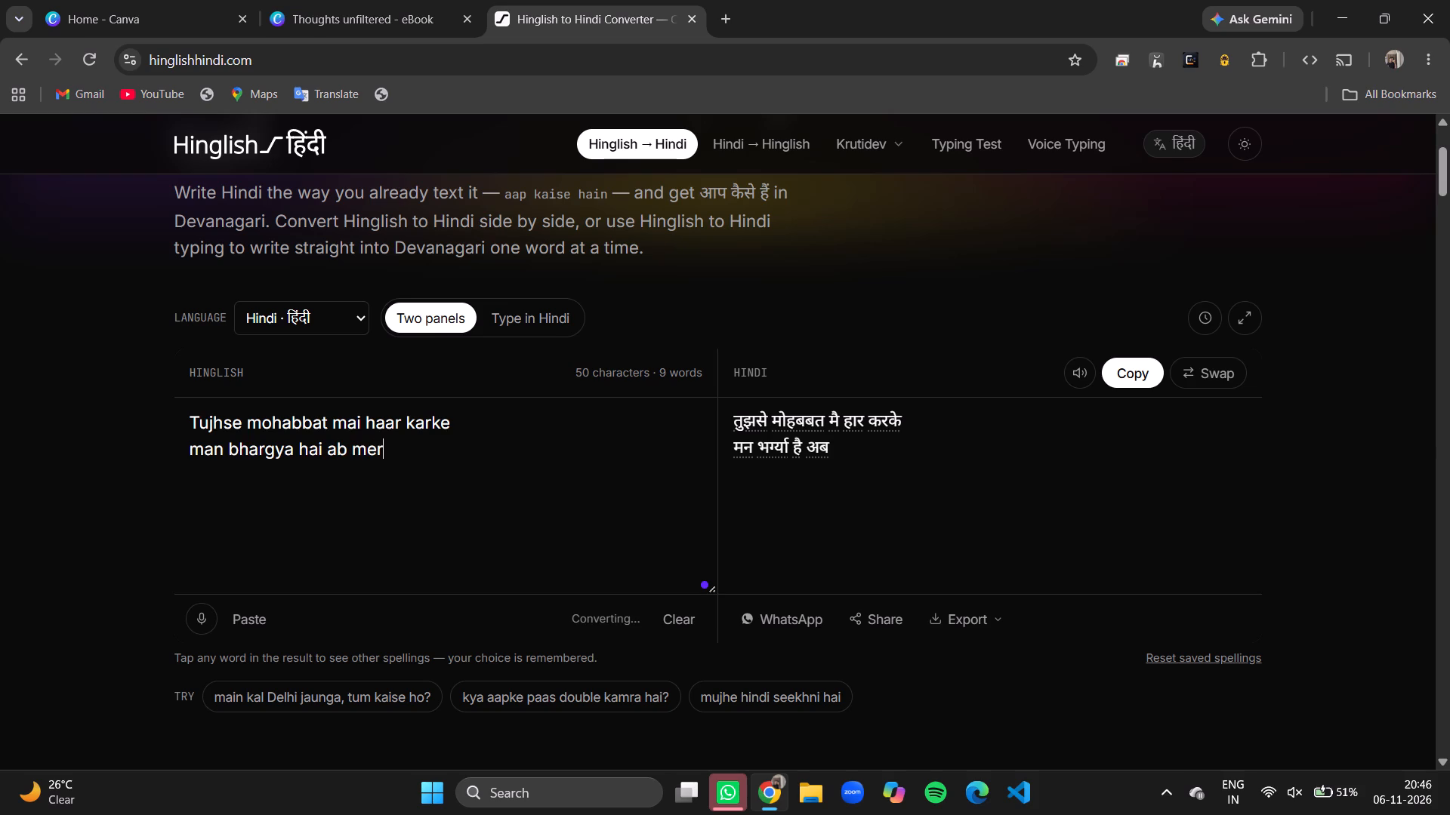
key(BackSpace)
key(BackSpace)
key(BackSpace)
text(ha)
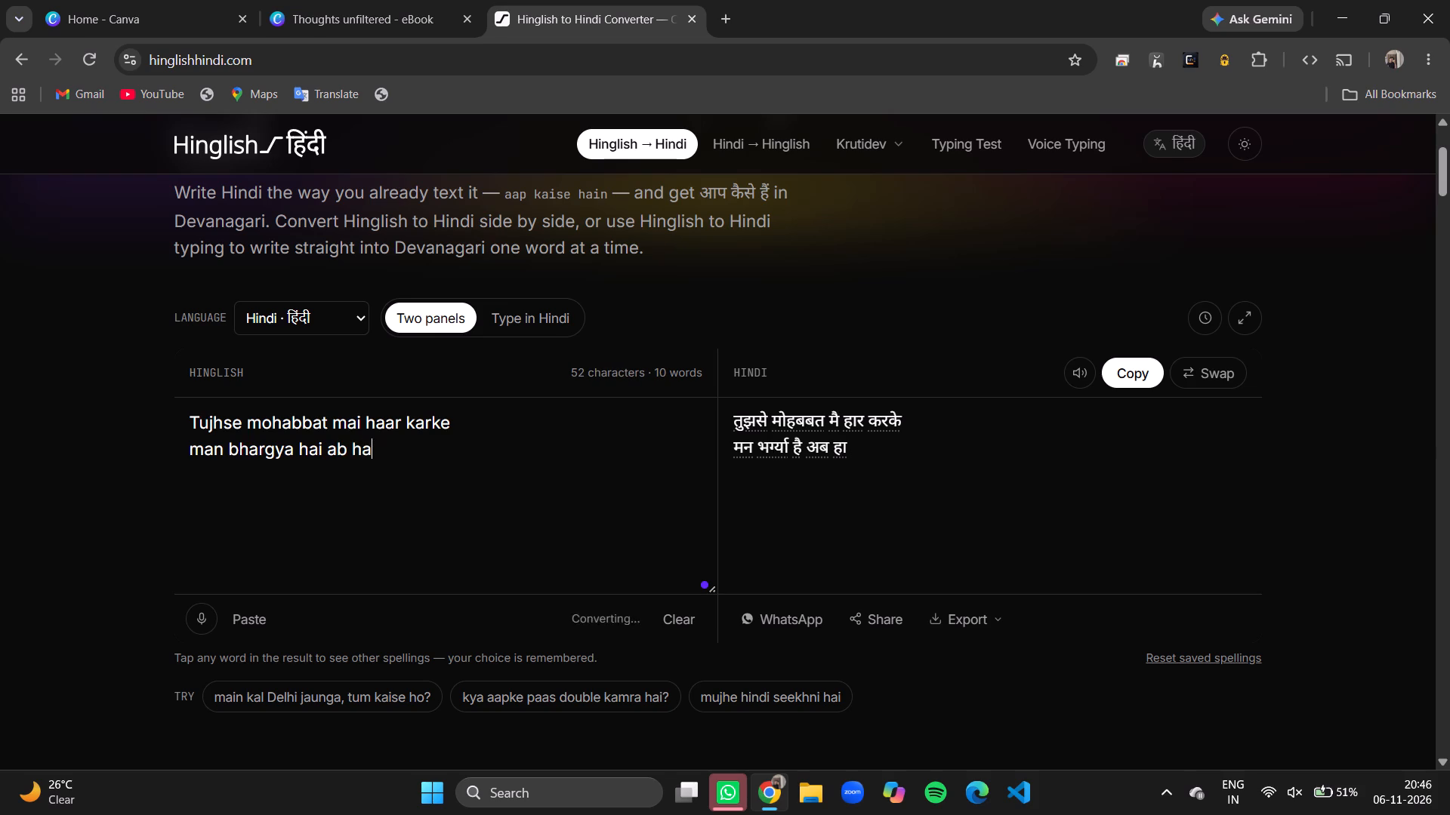
key(BackSpace)
key(BackSpace)
text(hamara pyaar krke)
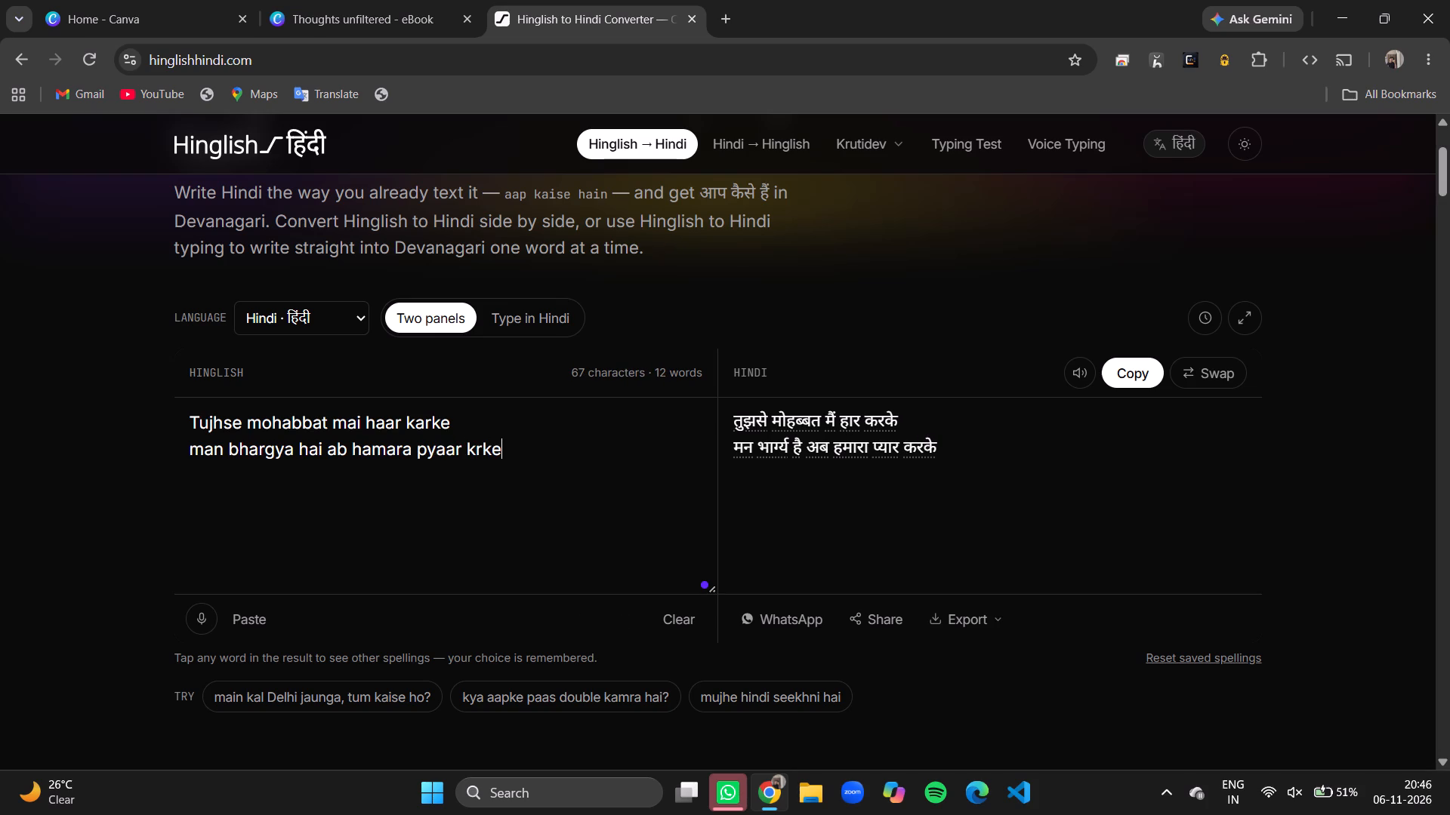
key(Return)
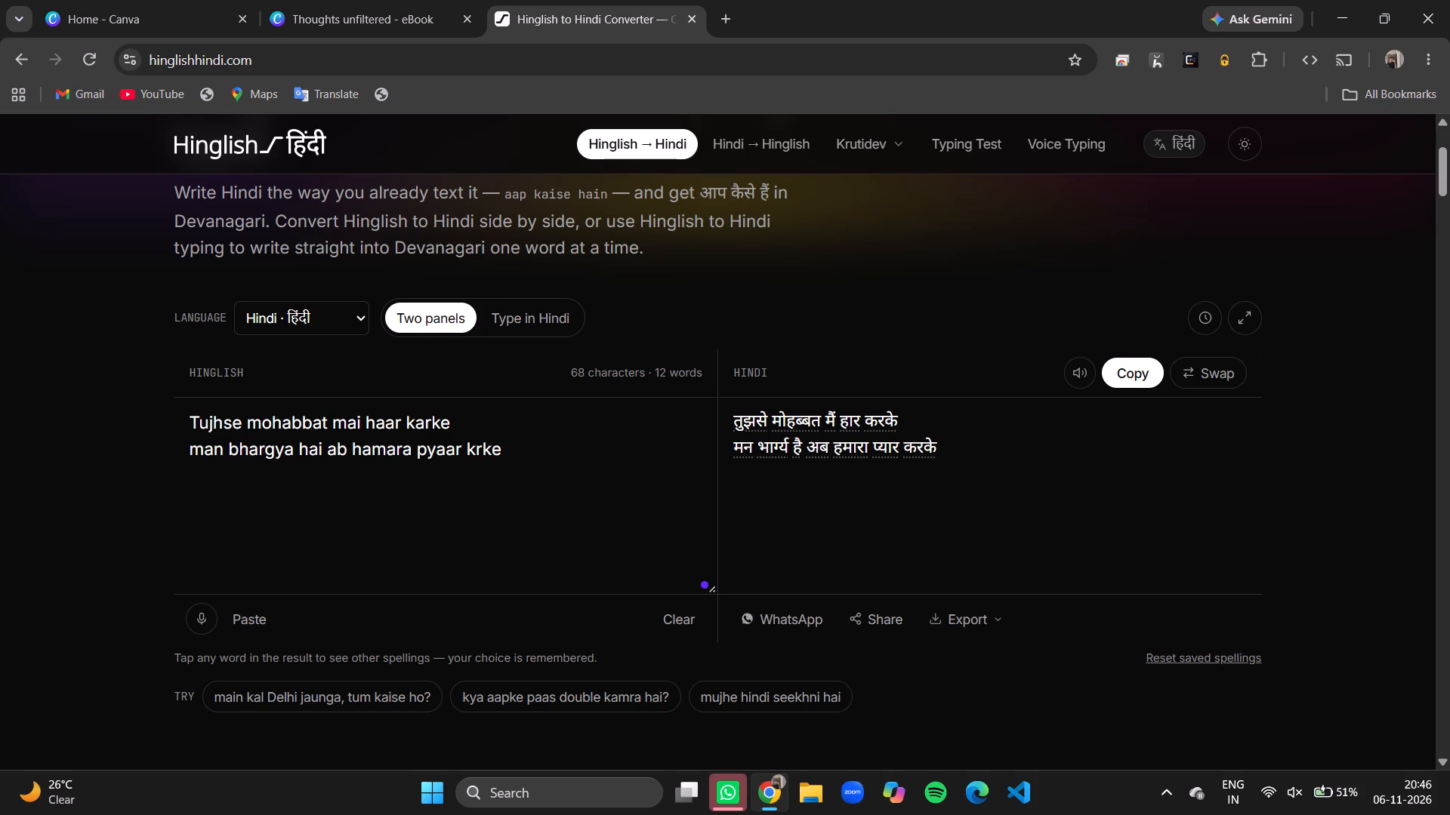
Split "bhargya" in the second Hinglish line into "bhar gya".
click(268, 445)
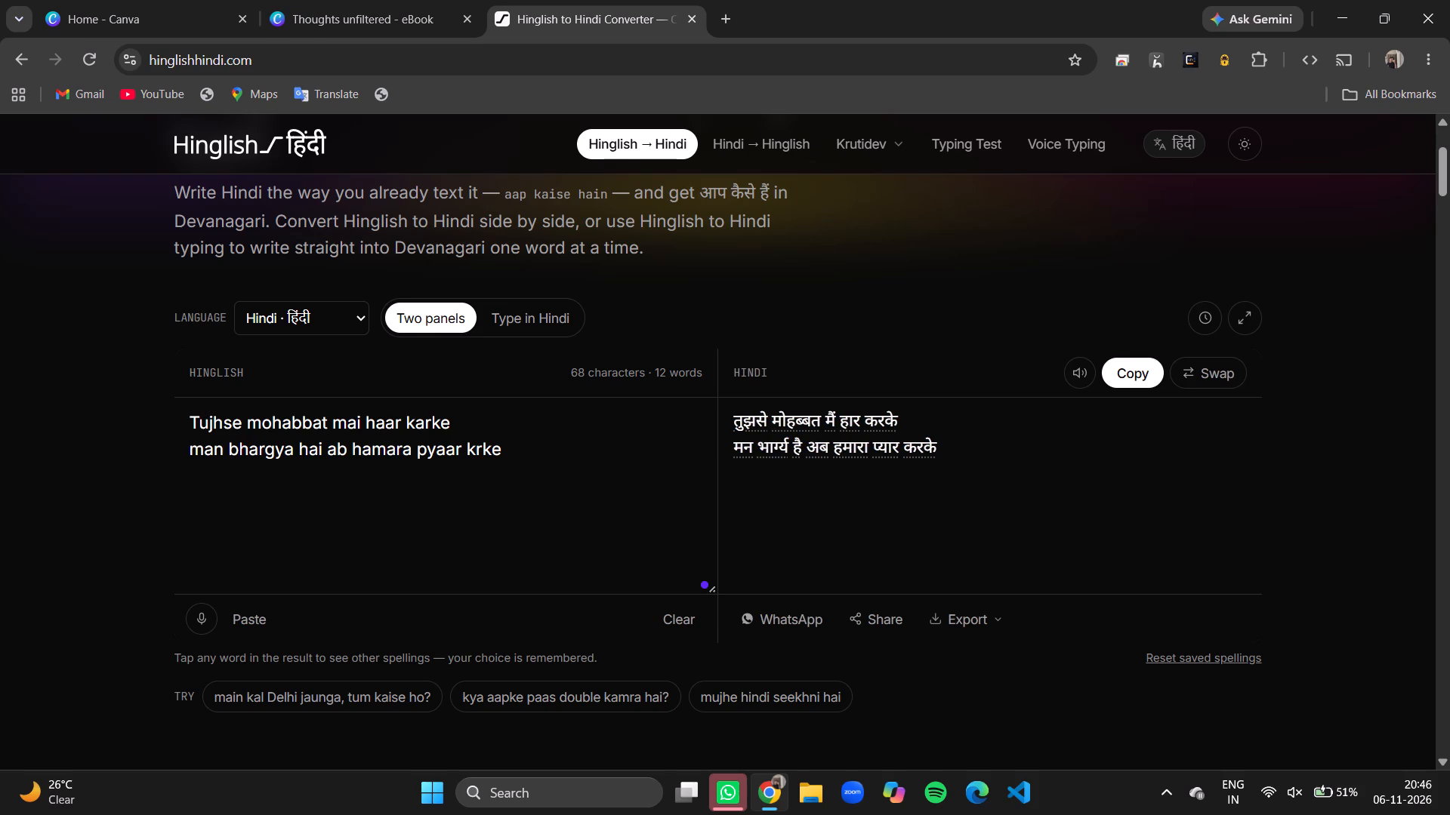
key(space)
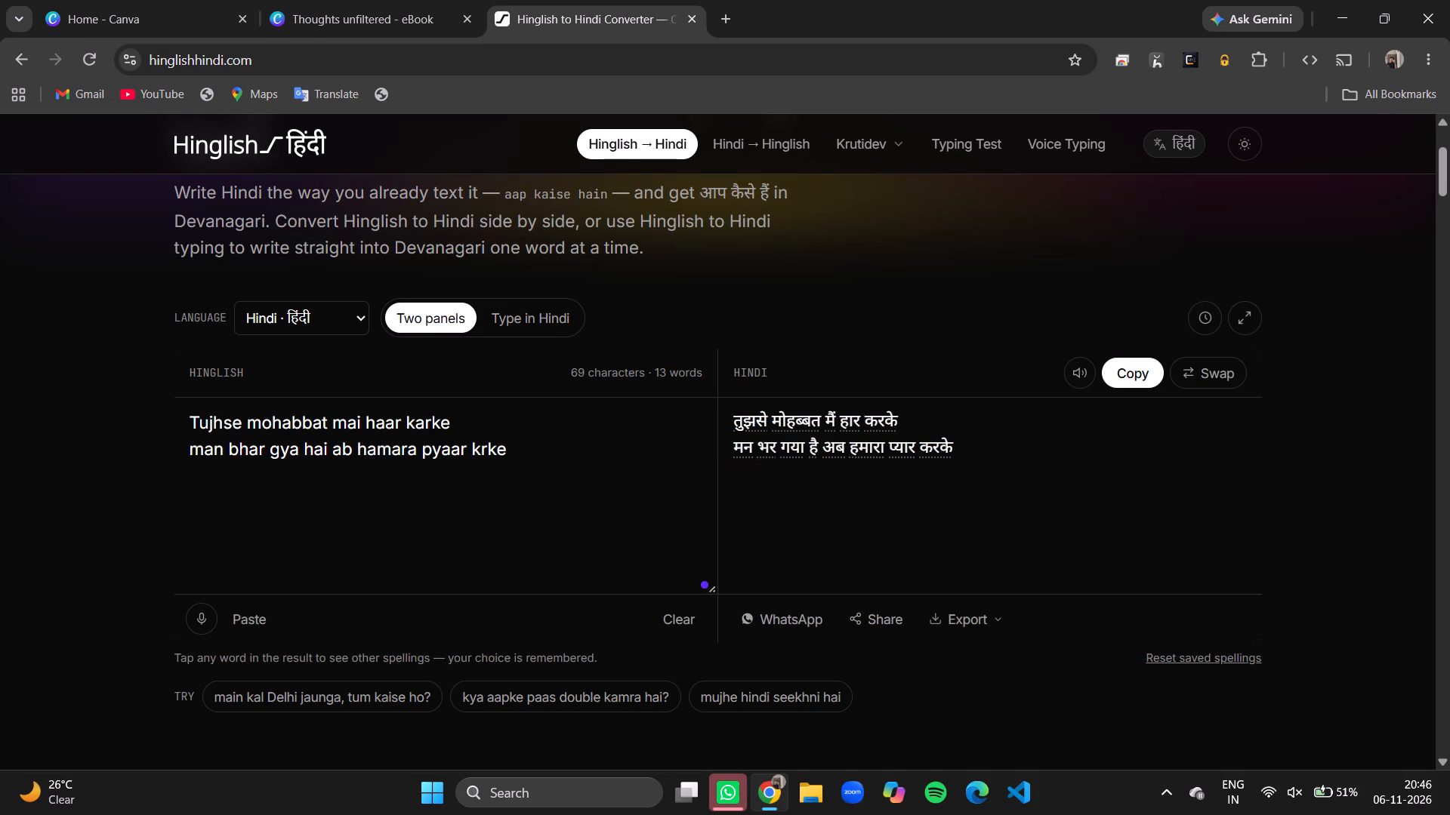
Add the third Hinglish line "tujhe dil ka ek ek kona dikhaya tha".
click(548, 449)
key(space)
key(Return)
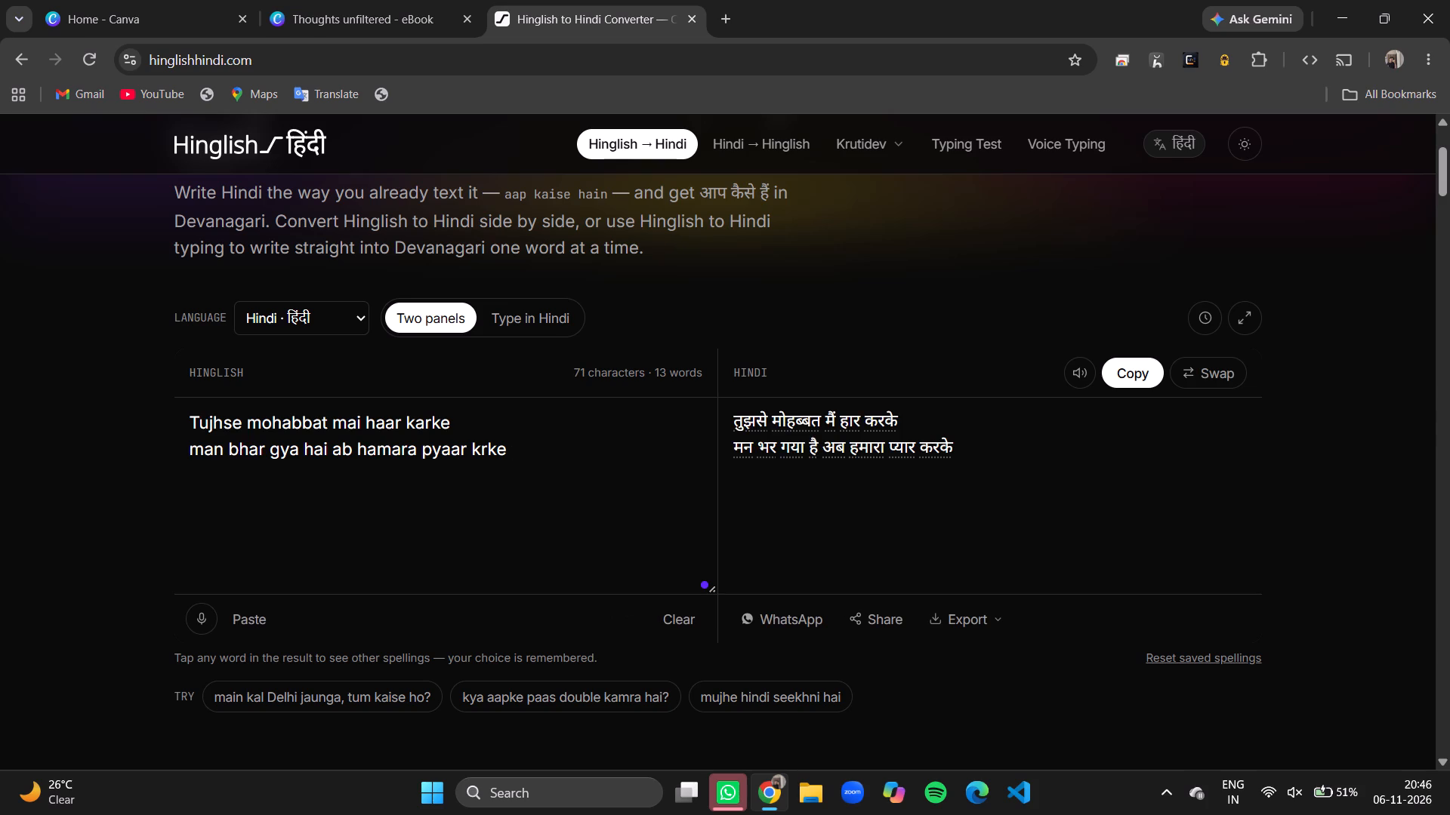
text(tujhe)
key(space)
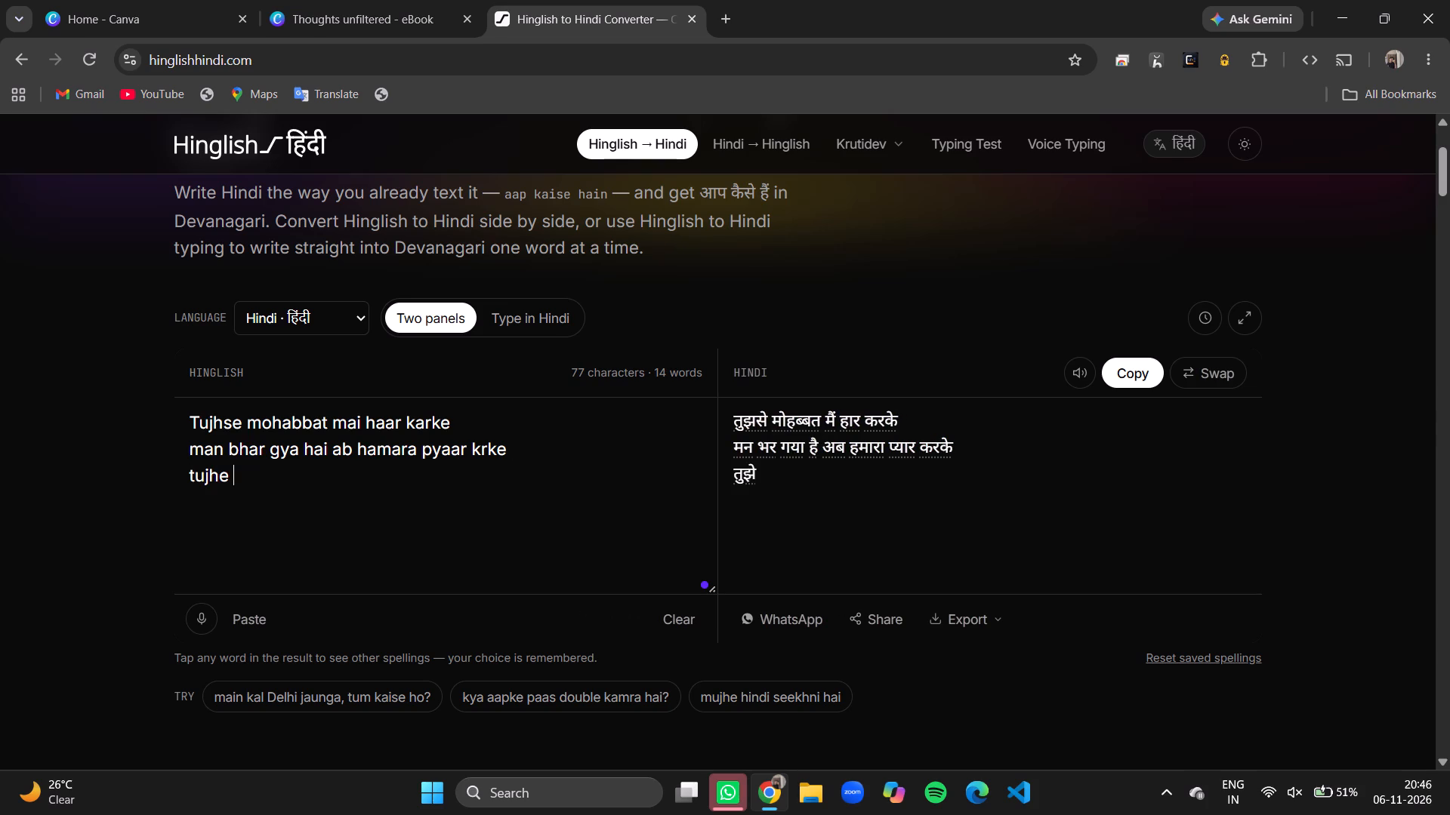
text(dil ka)
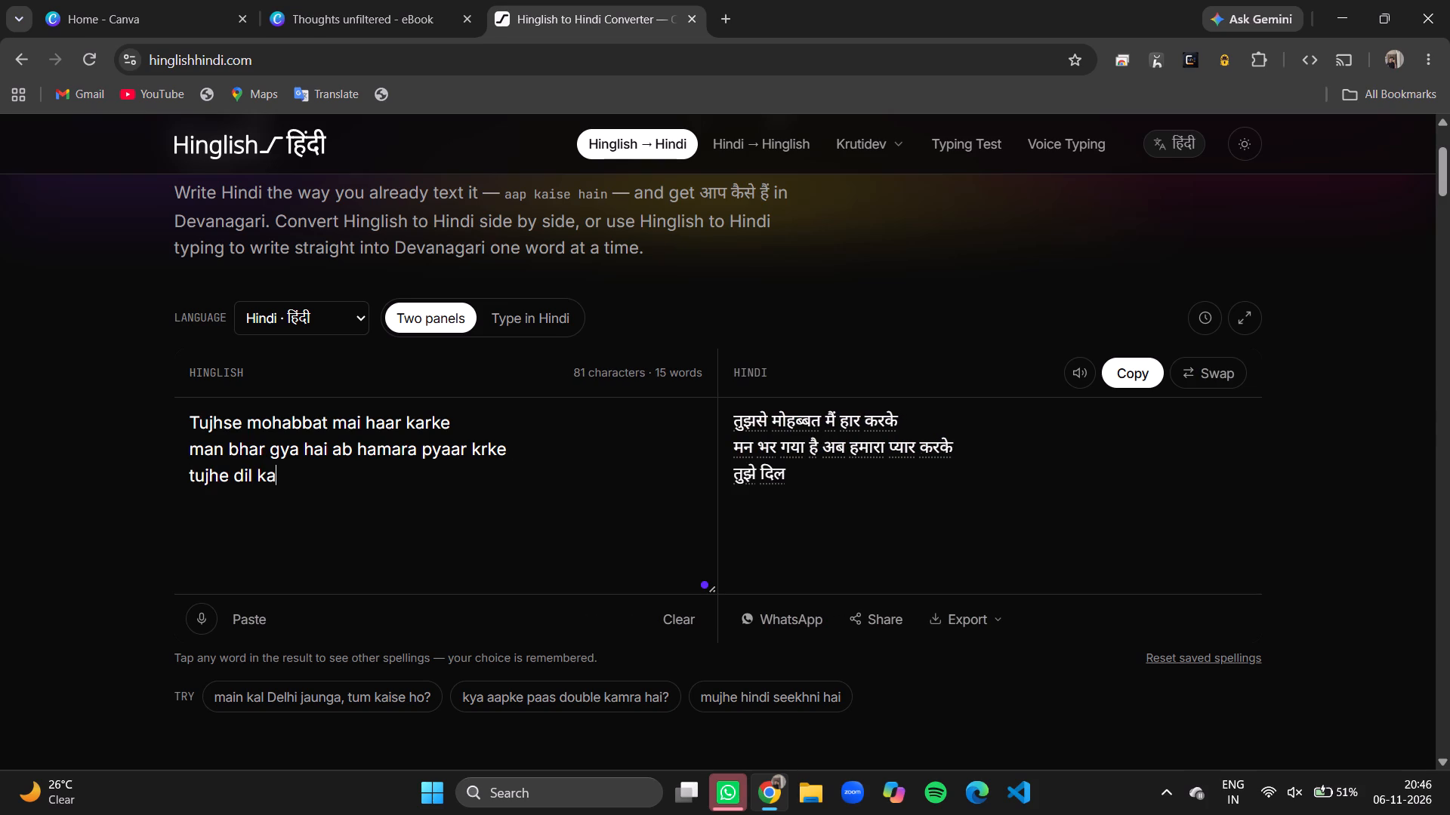
key(space)
text(ek ek kona dikhaya tha)
Add the fourth Hinglish line "achha nahi kiya ek ek kone pe waar krke".
key(Return)
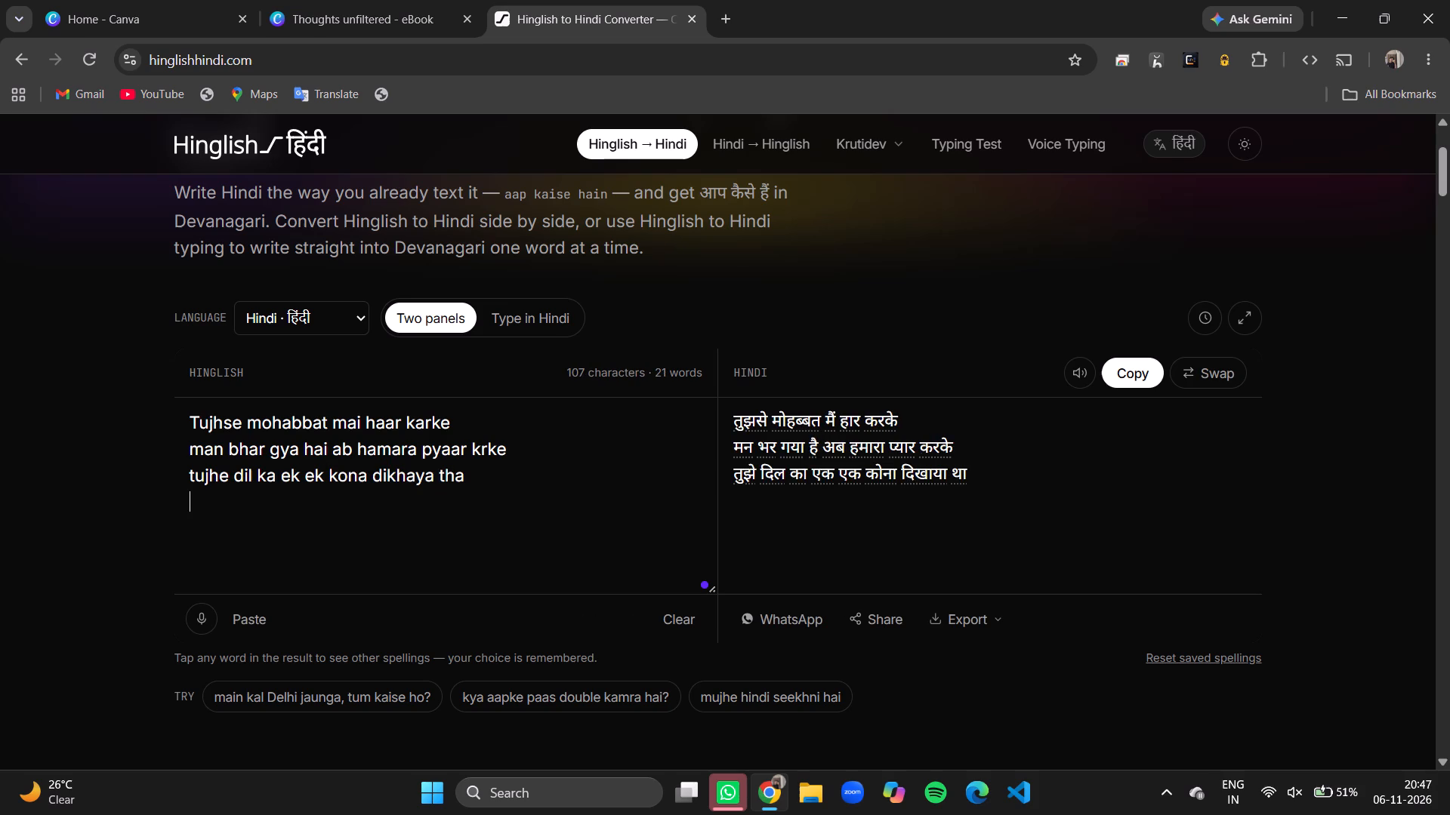
text(achha nahi)
key(space)
text(kiya ek ek koe)
key(space)
key(BackSpace)
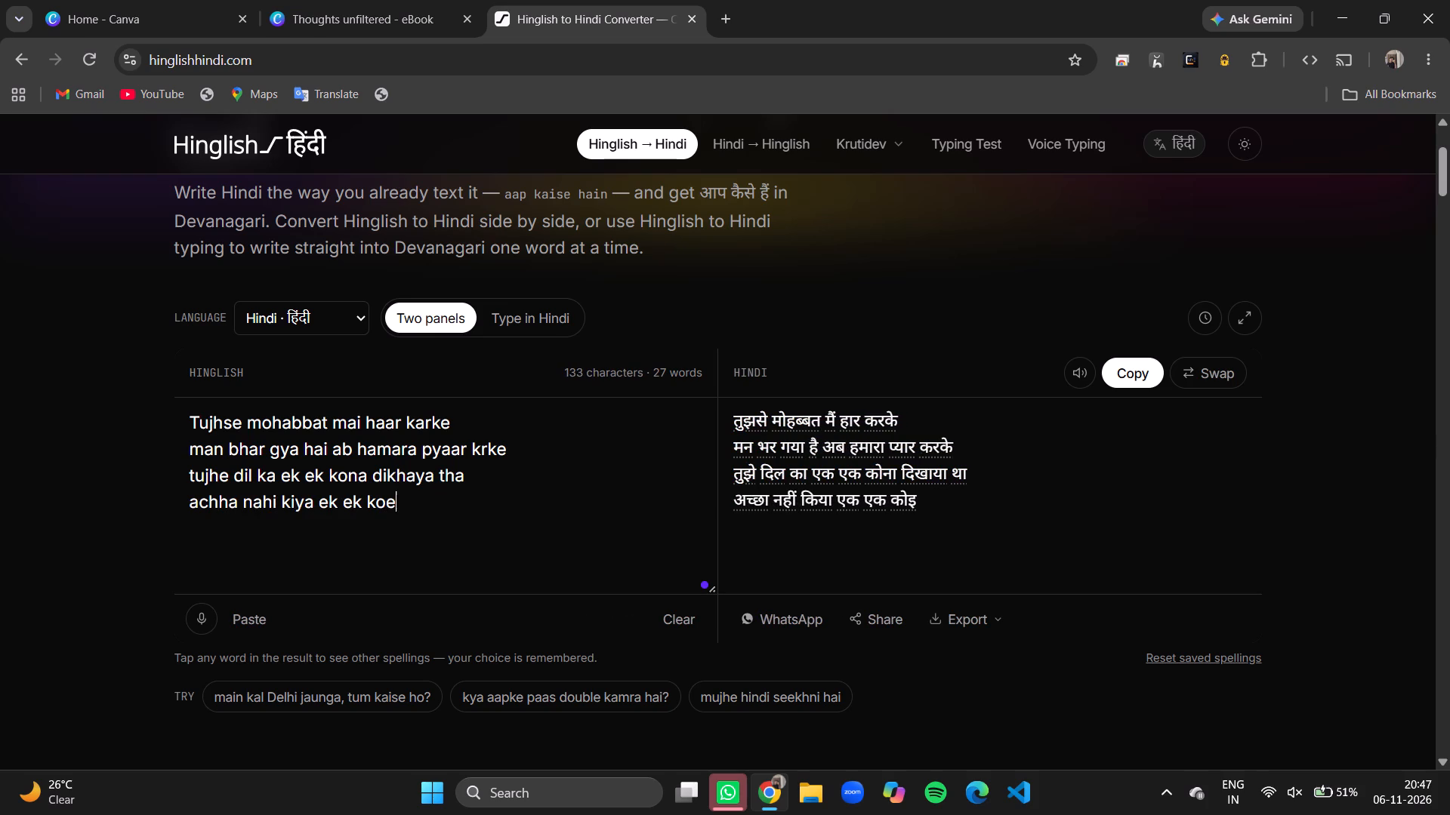
key(BackSpace)
text(ne pe waar)
key(space)
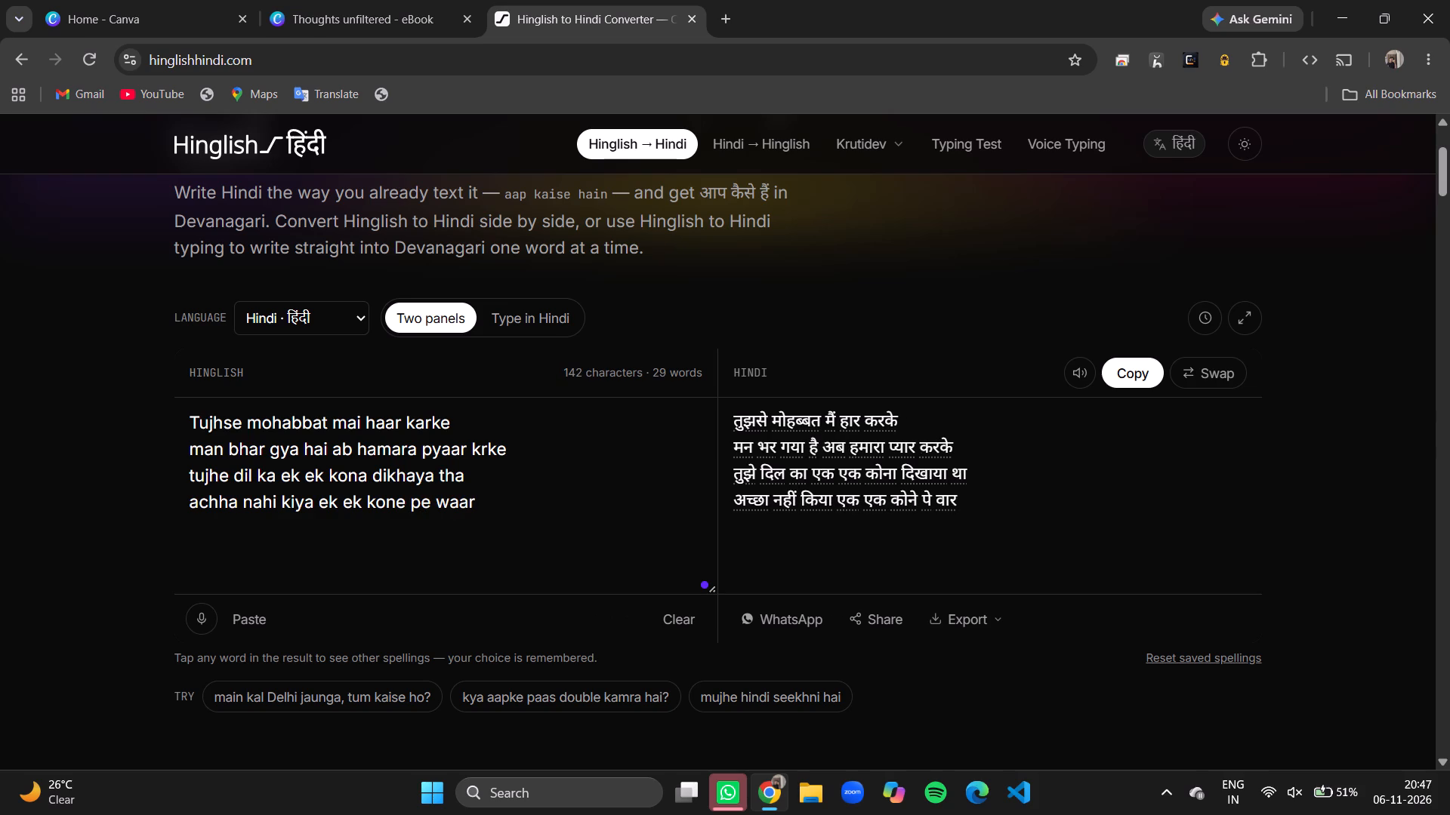
text(kk)
key(BackSpace)
text(rke)
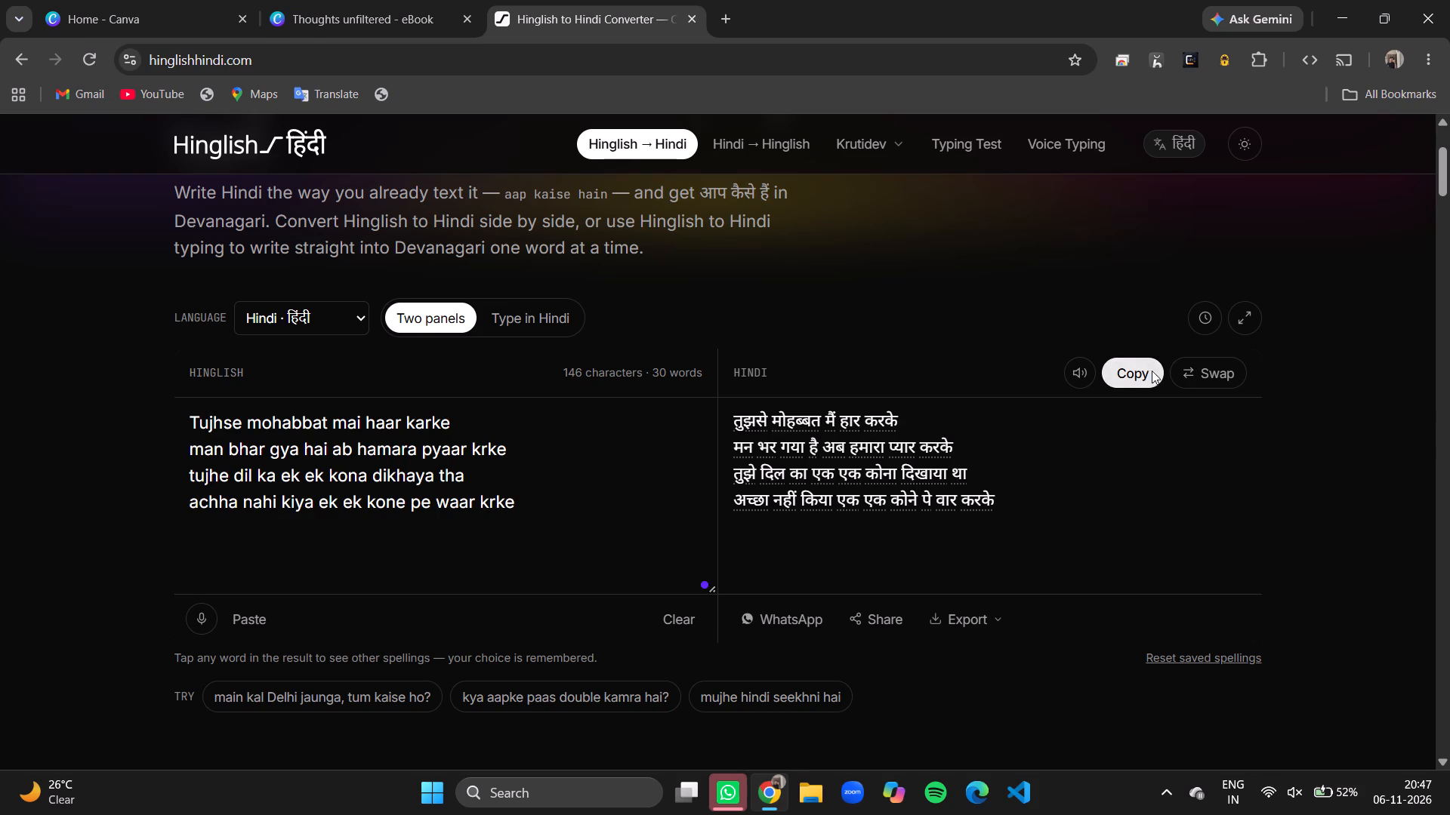
Replace "ek ek" in the fourth Hinglish line with "har".
click(362, 509)
key(BackSpace)
key(BackSpace)
key(BackSpace)
key(BackSpace)
key(BackSpace)
text(har)
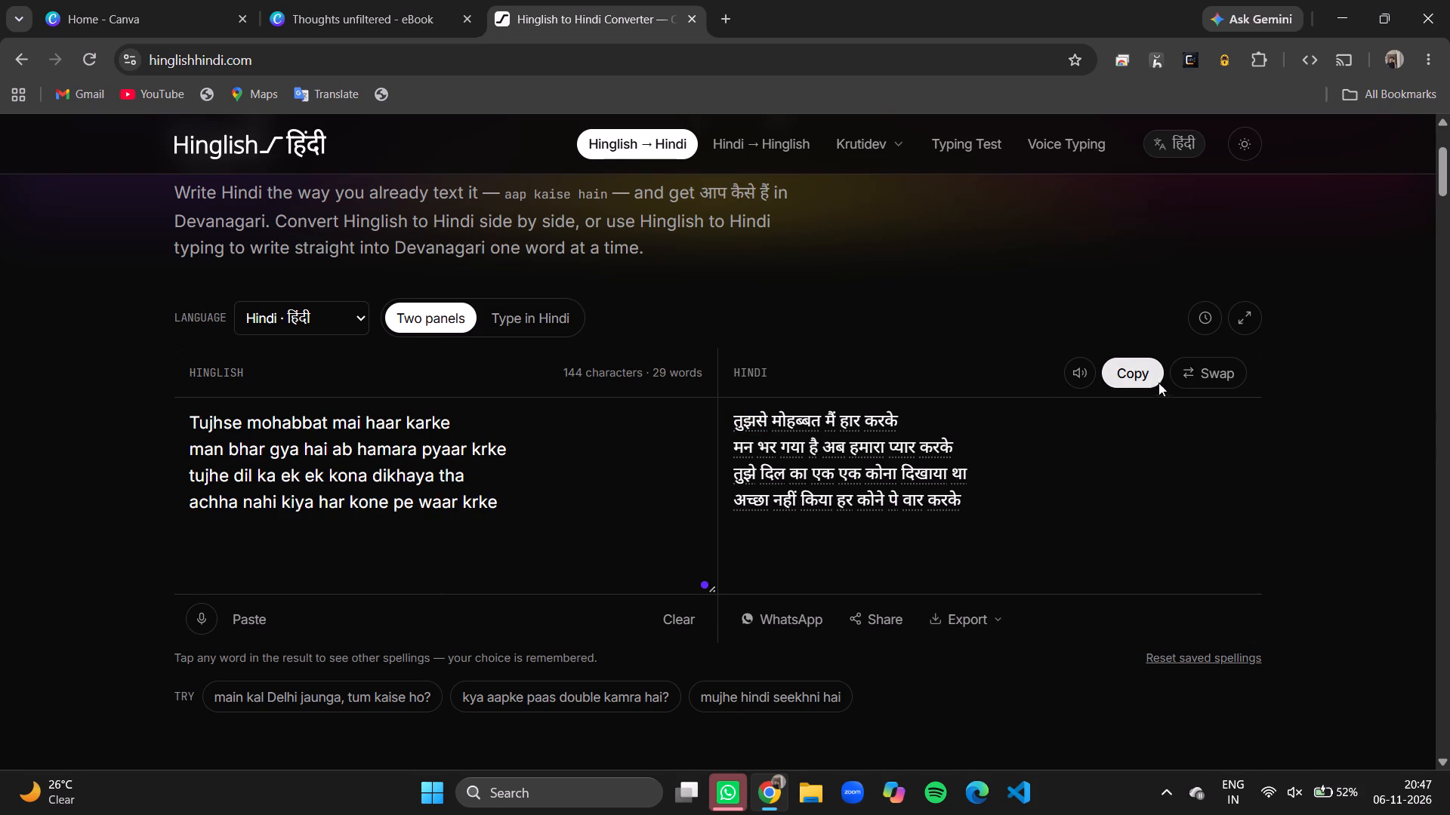
Copy the converted Hindi poem and replace the poem text on page 33 of the Canva eBook with it.
click(1134, 369)
click(366, 0)
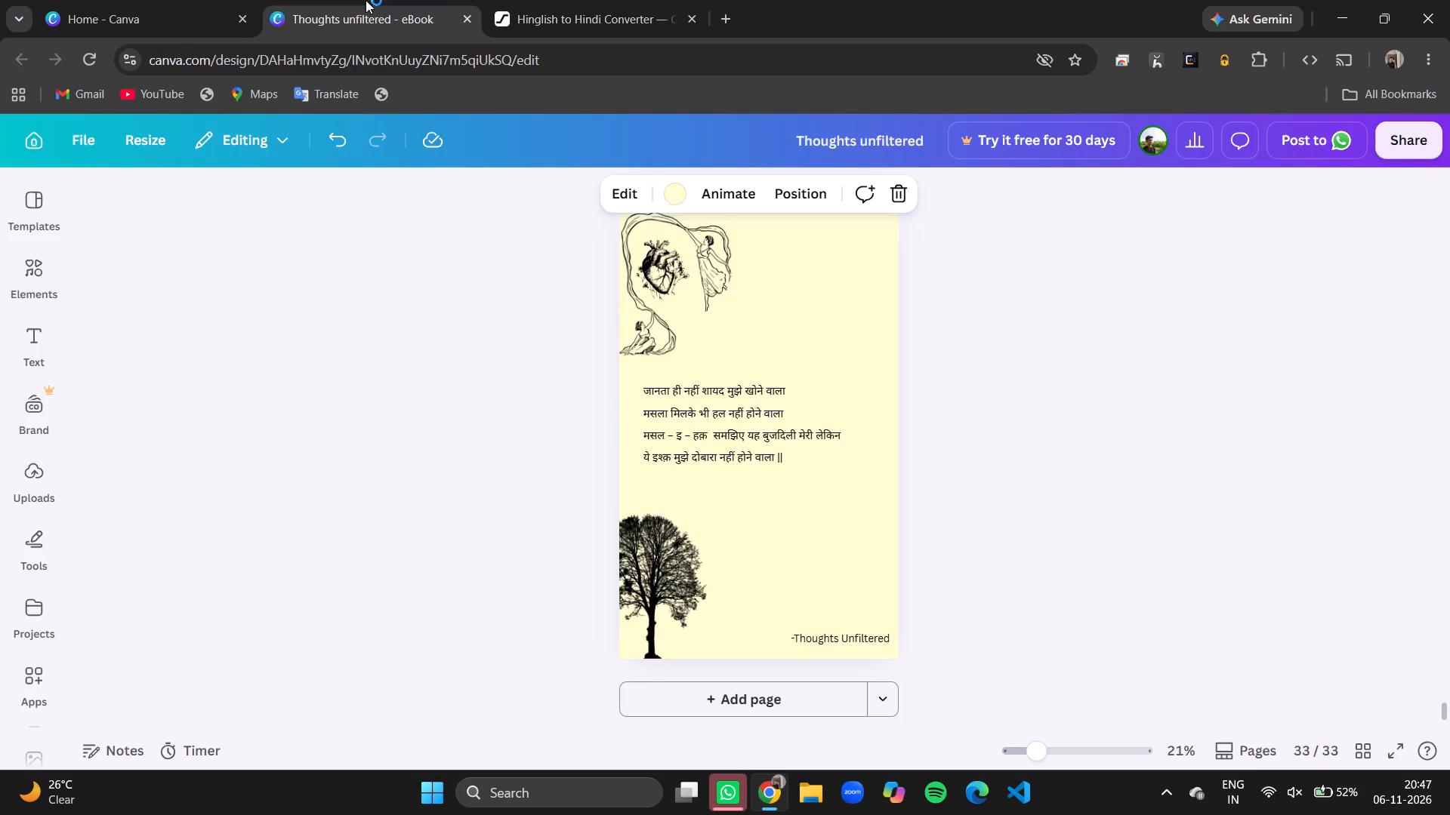
double_click(751, 415)
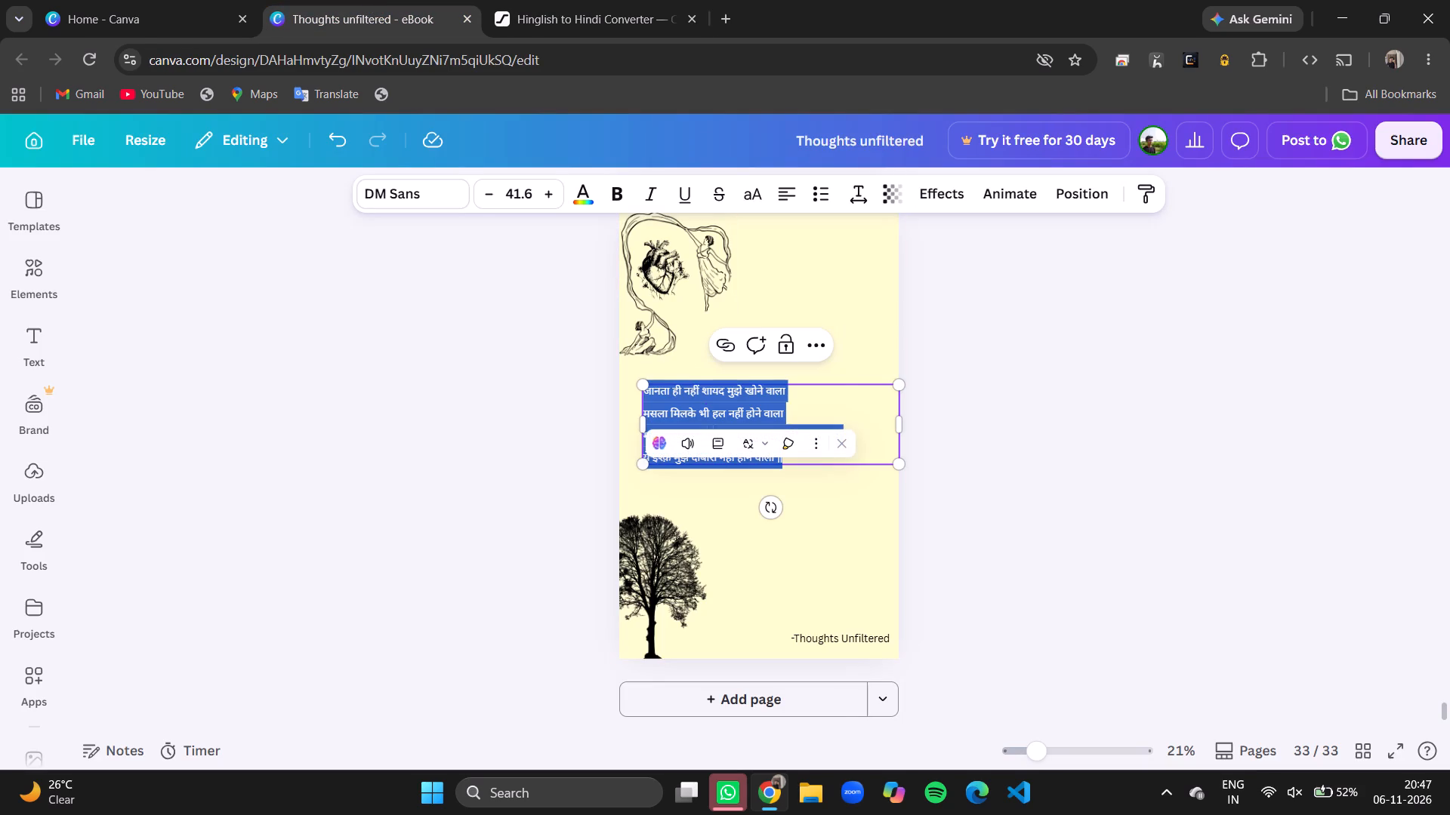
key(ctrl+v)
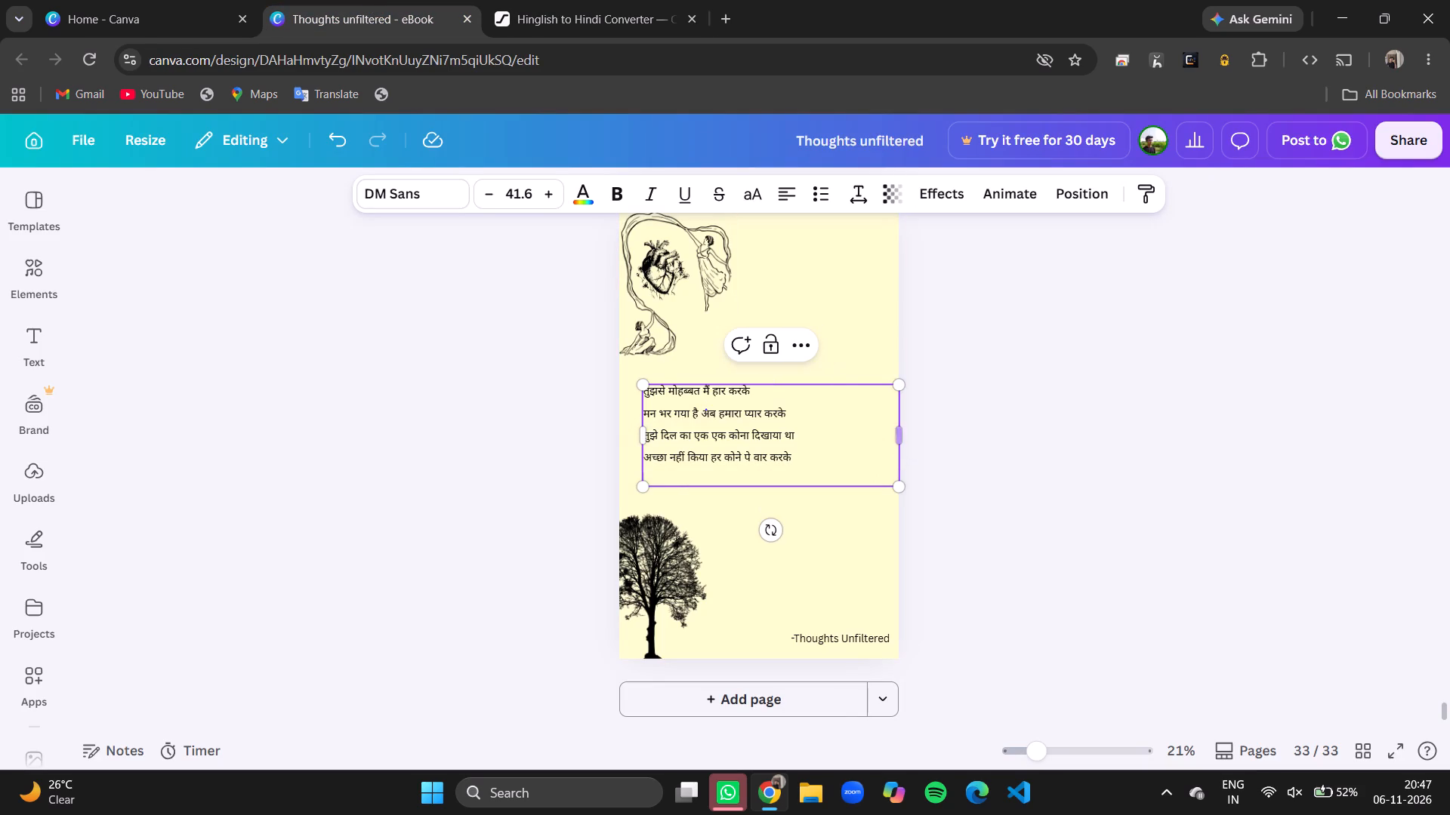
Punctuate the page 33 Hindi poem with "||" ending the second and fourth lines and commas ending the first and third.
click(824, 466)
key(space)
text(||)
click(807, 416)
text(||)
click(778, 393)
key(comma)
click(801, 438)
key(comma)
scroll(1045, 444, down, 3)
click(952, 587)
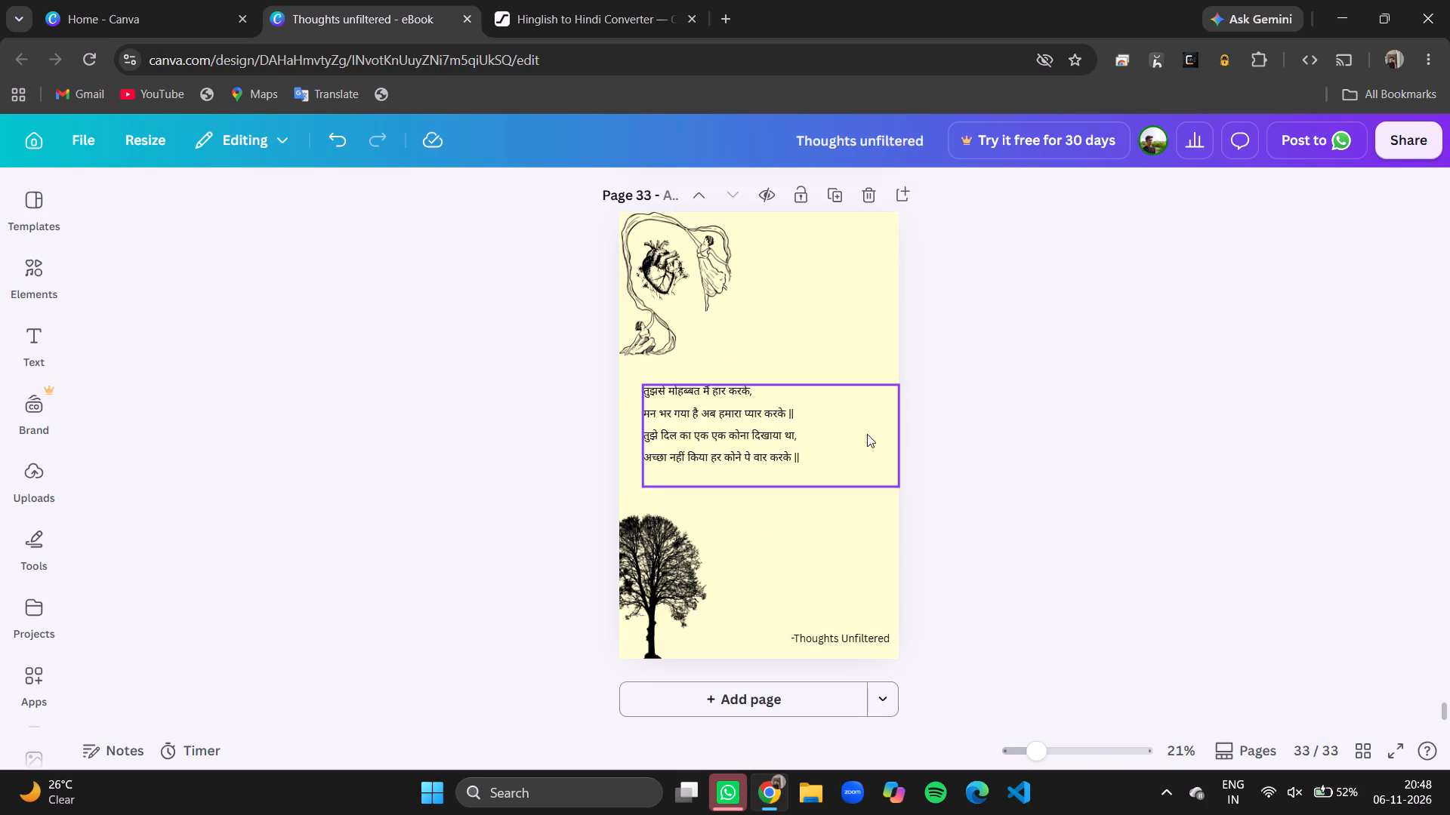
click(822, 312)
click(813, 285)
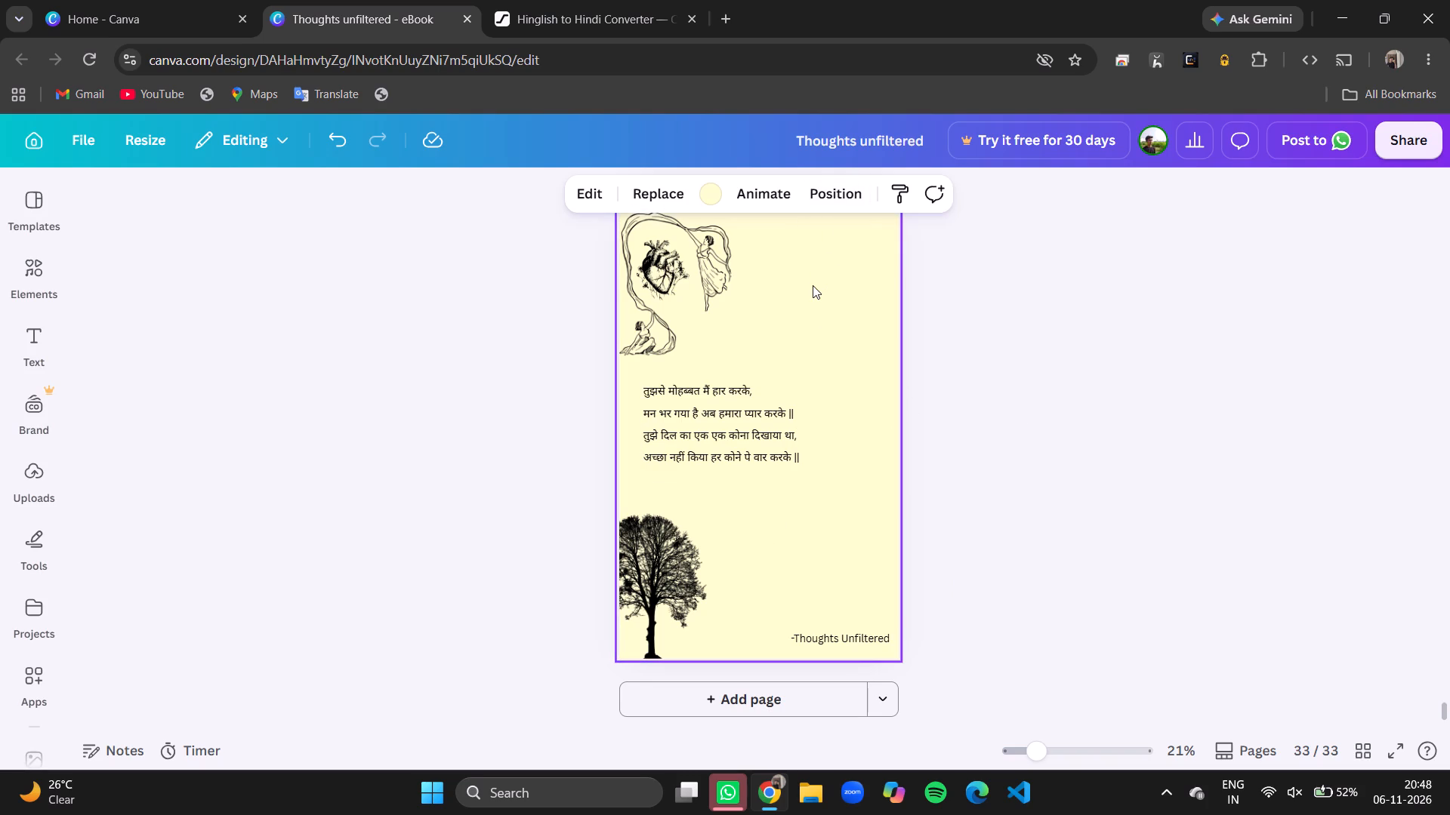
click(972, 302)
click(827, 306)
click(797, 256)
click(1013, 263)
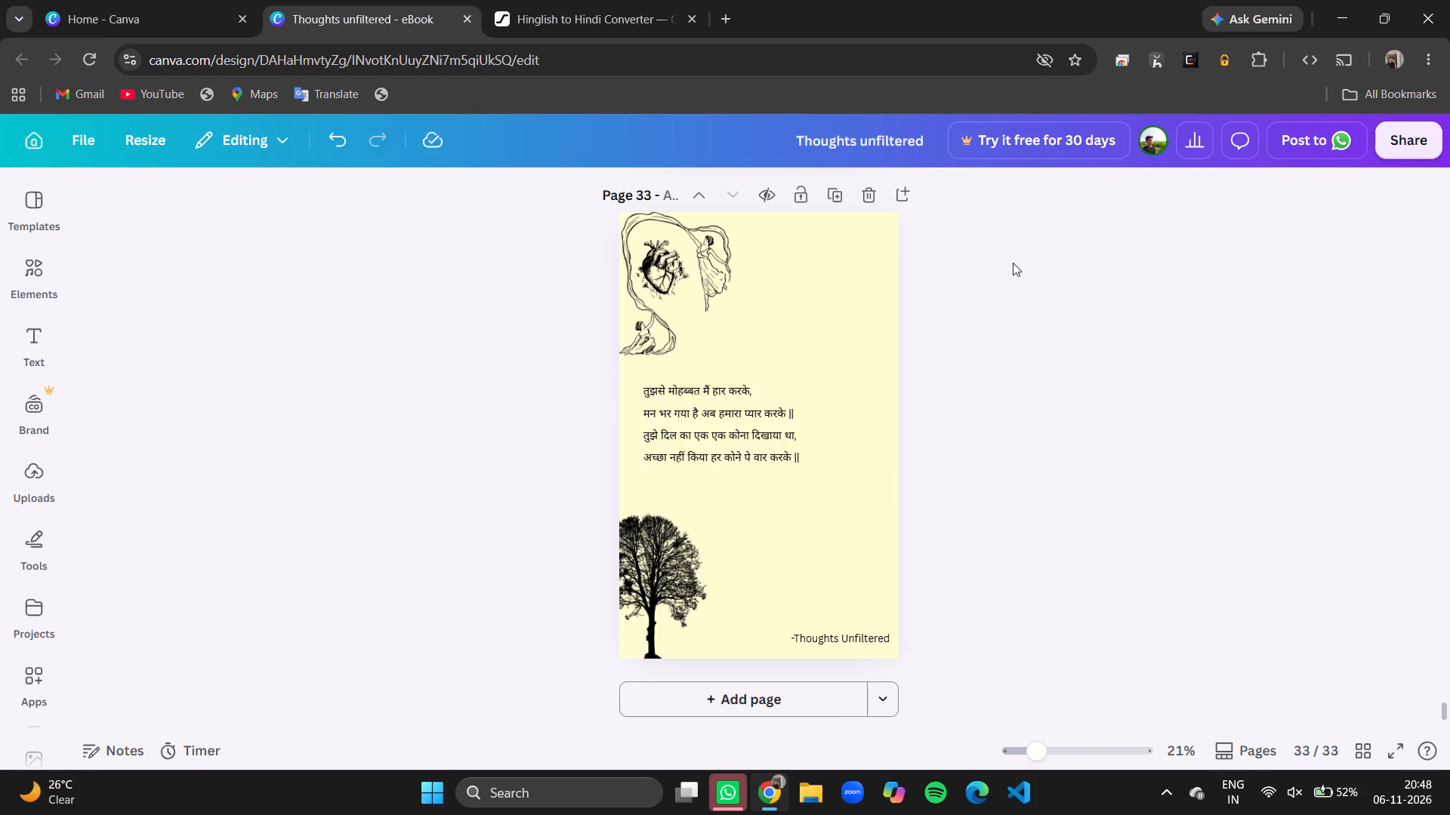
Duplicate page 33 of the eBook as the base for another poem page.
click(836, 199)
scroll(1021, 367, down, 2)
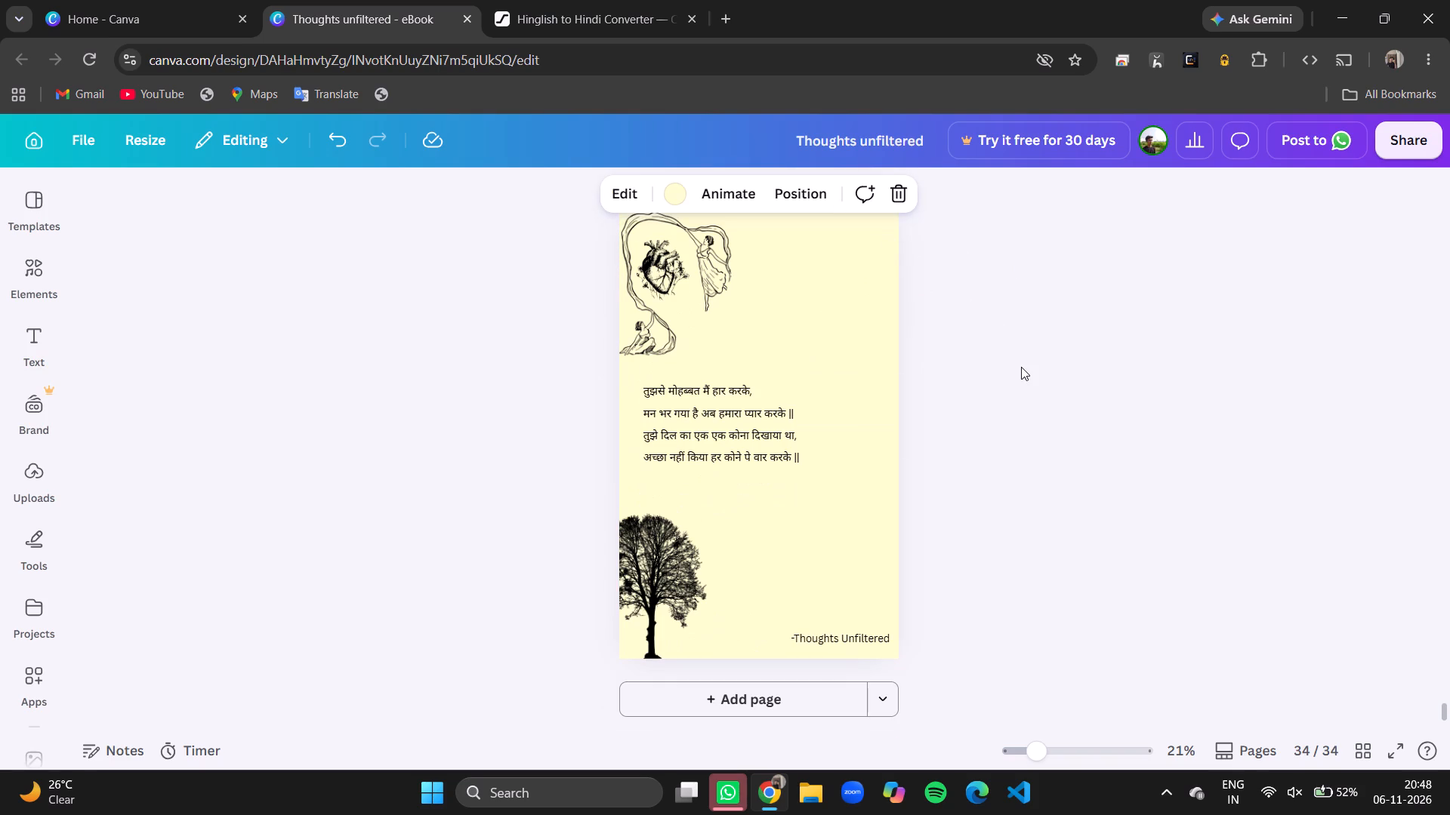
scroll(1021, 367, down, 1)
Switch to the Hinglish to Hindi converter and replace the old Hinglish poem with "Teri chaukhat".
click(654, 0)
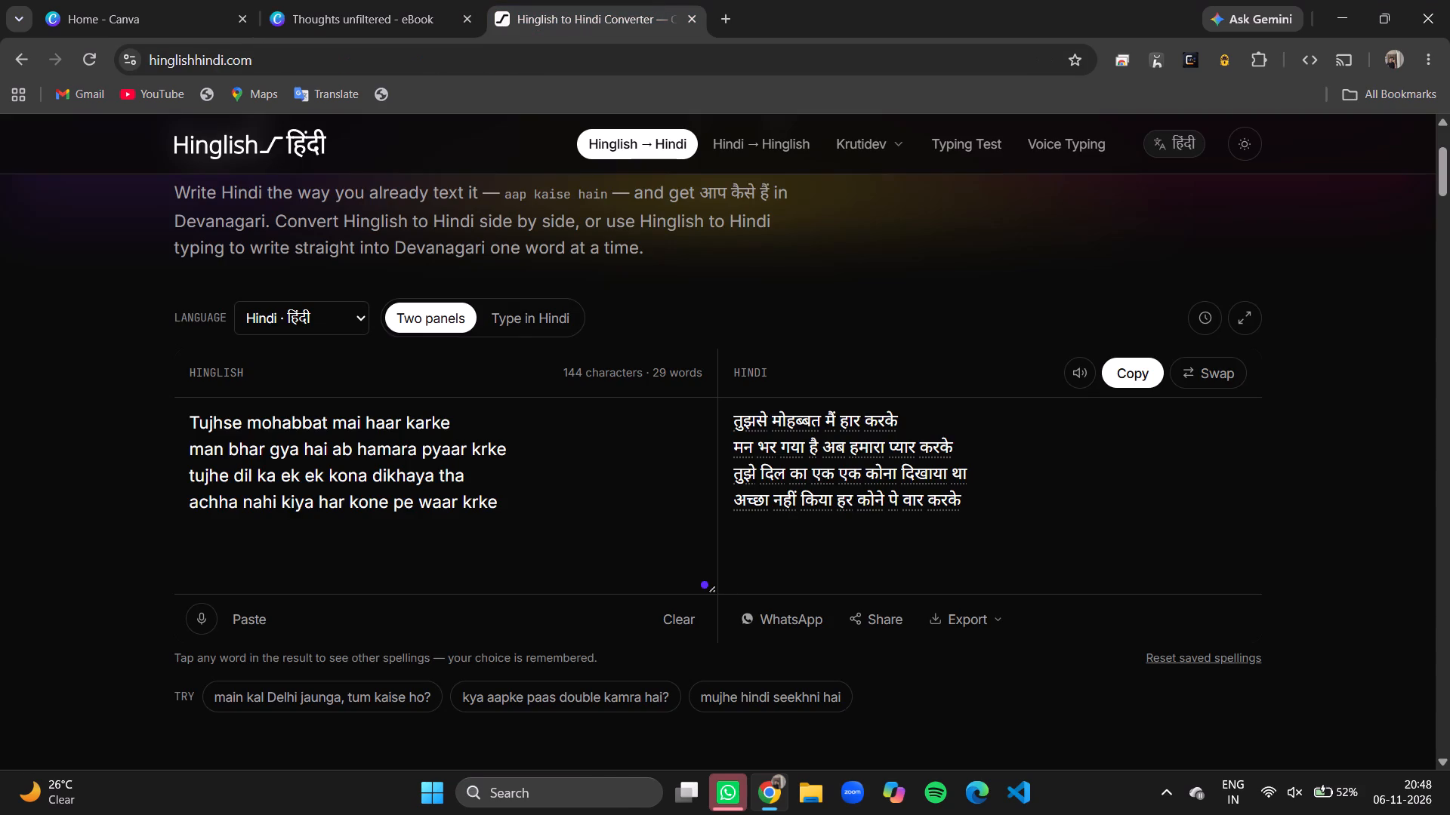
click(508, 518)
key(ctrl+a)
key(ctrl+BackSpace)
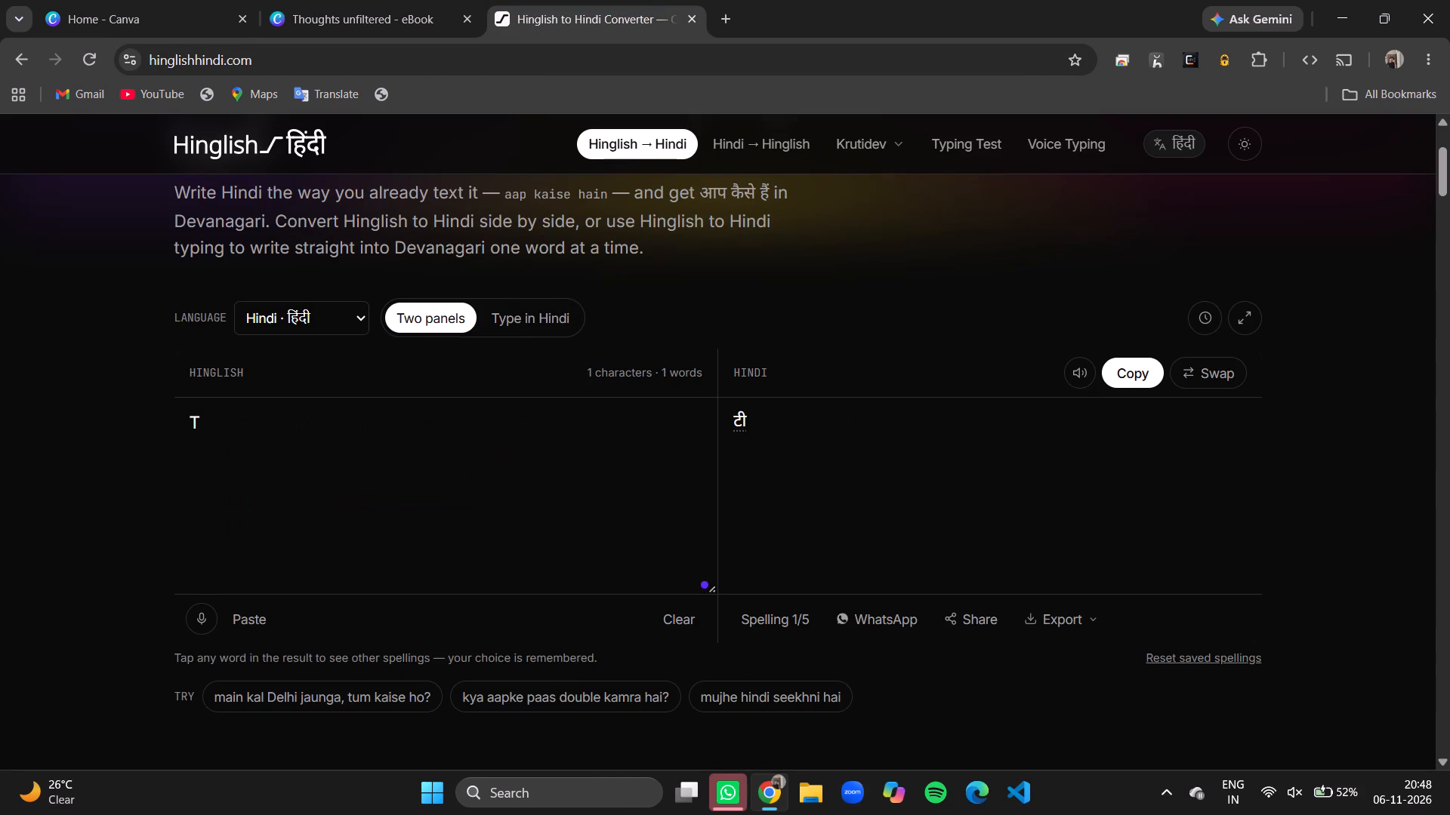
text(eri)
key(space)
text(ch)
key(o)
text(khat)
key(space)
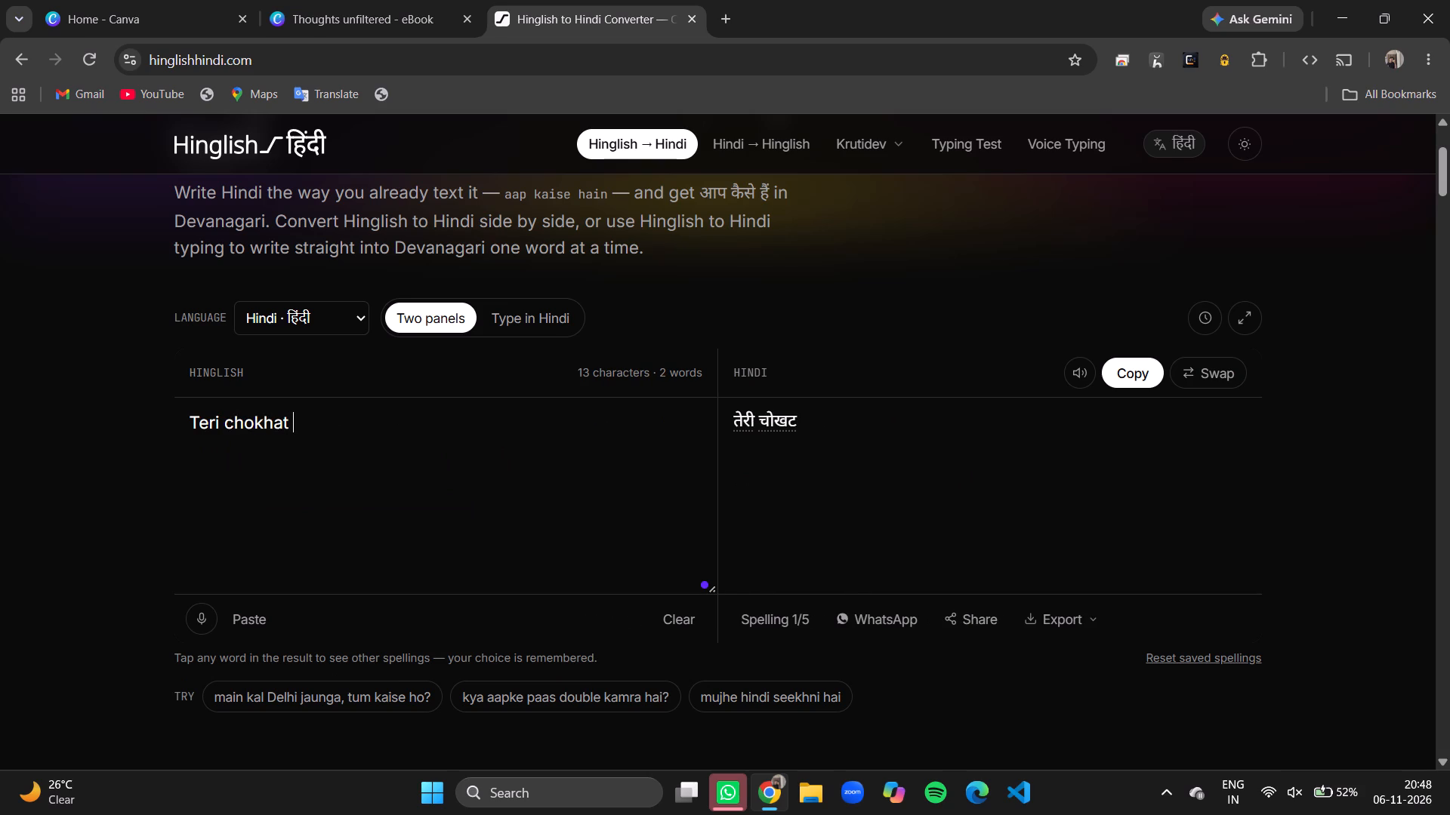
click(255, 429)
key(BackSpace)
text(au)
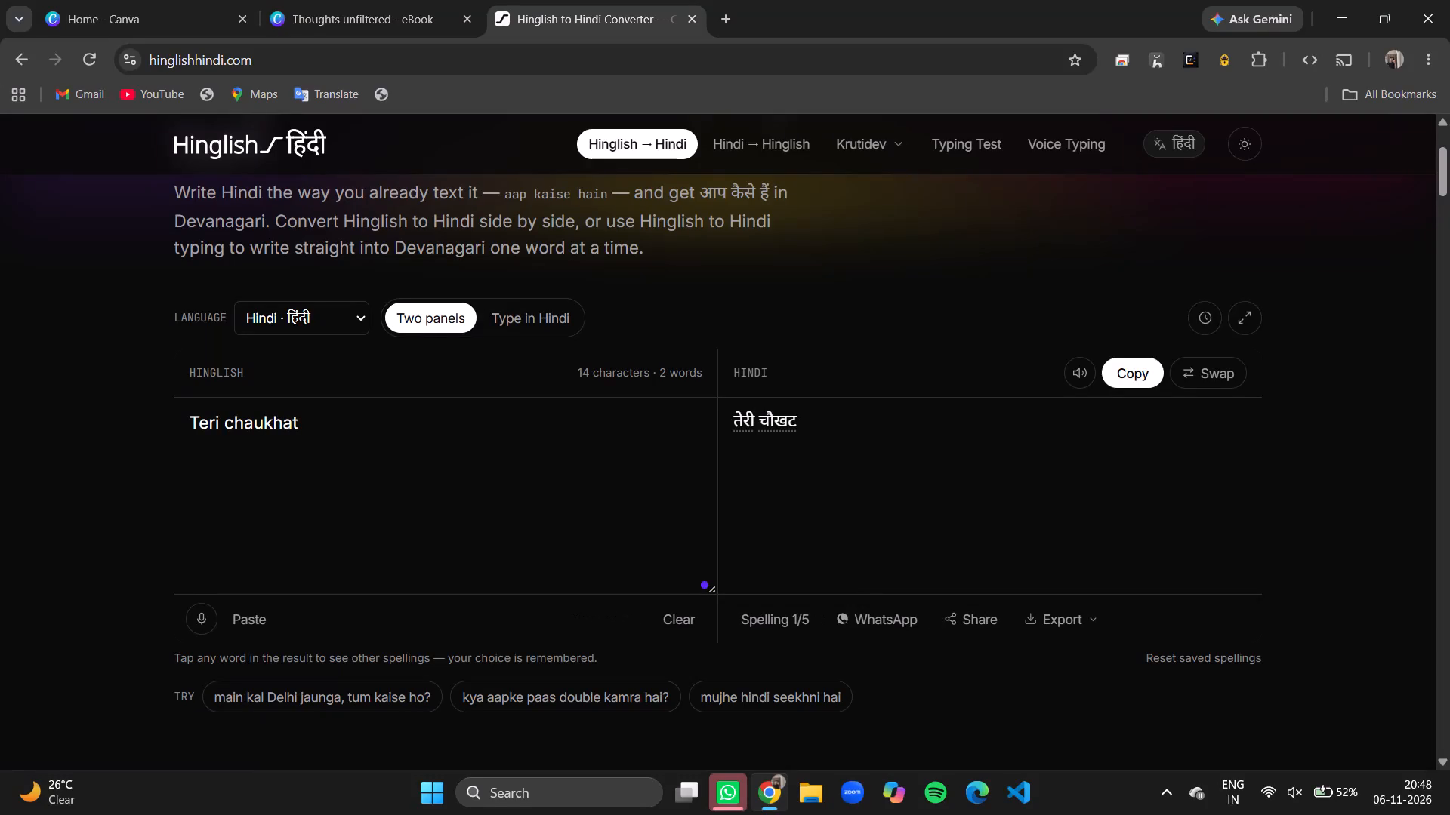
Complete the first Hinglish line with "se sar uthaau to bewafa kehna".
click(310, 428)
key(space)
text(se h)
key(BackSpace)
text(sar)
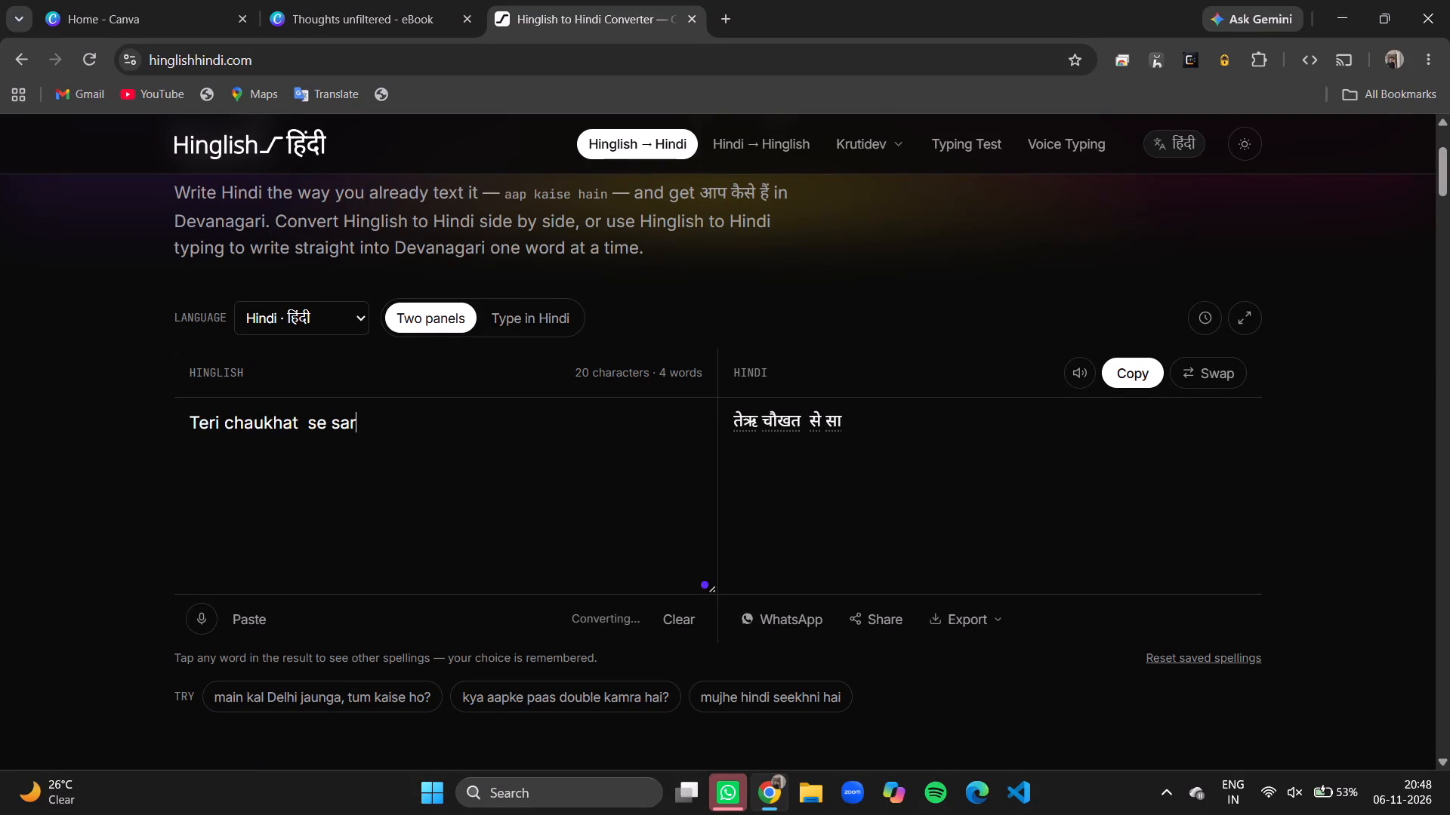
key(space)
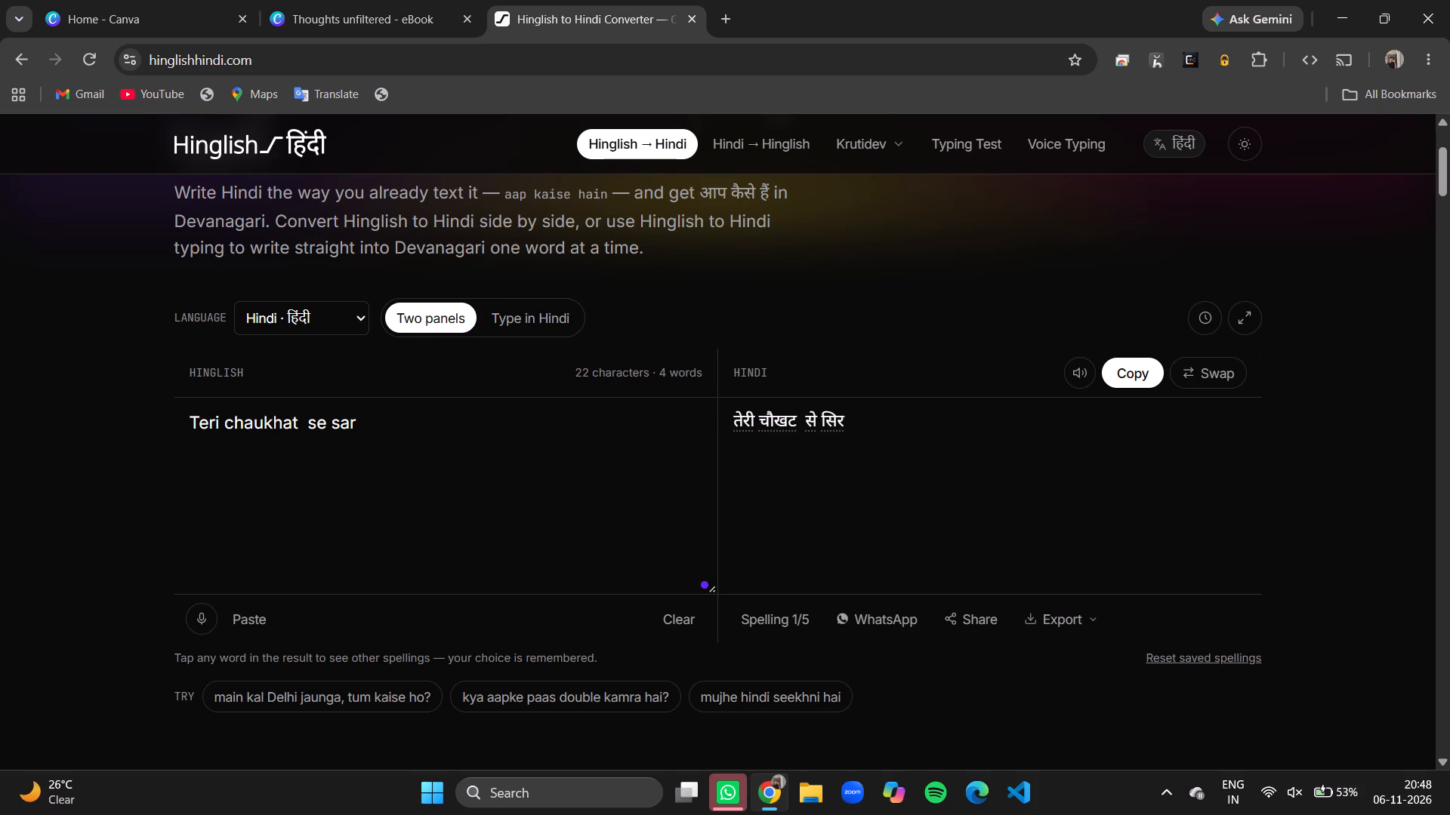
text(uthaau)
key(space)
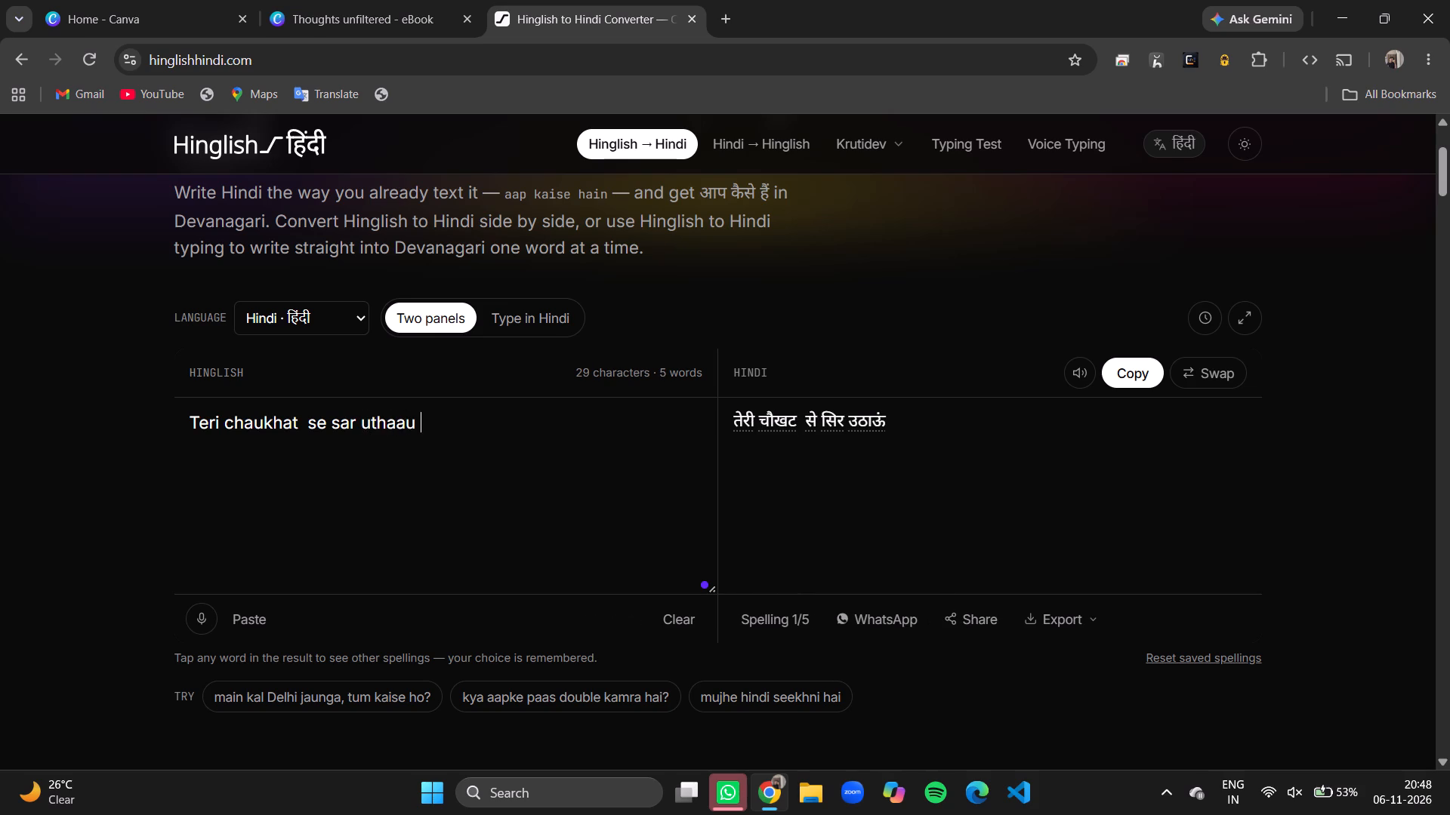
text(to befa)
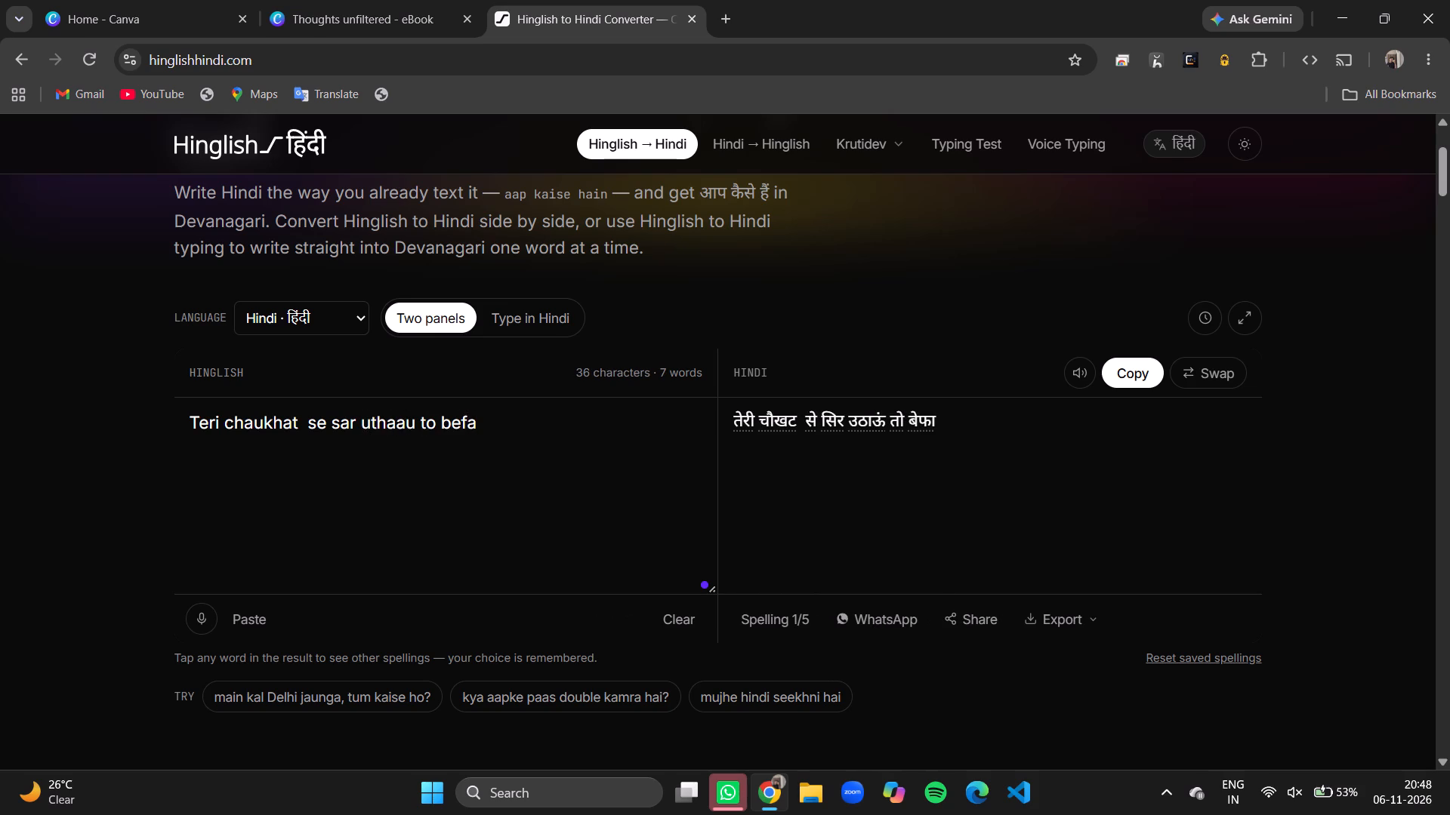
key(BackSpace)
key(BackSpace)
text(wafa keha)
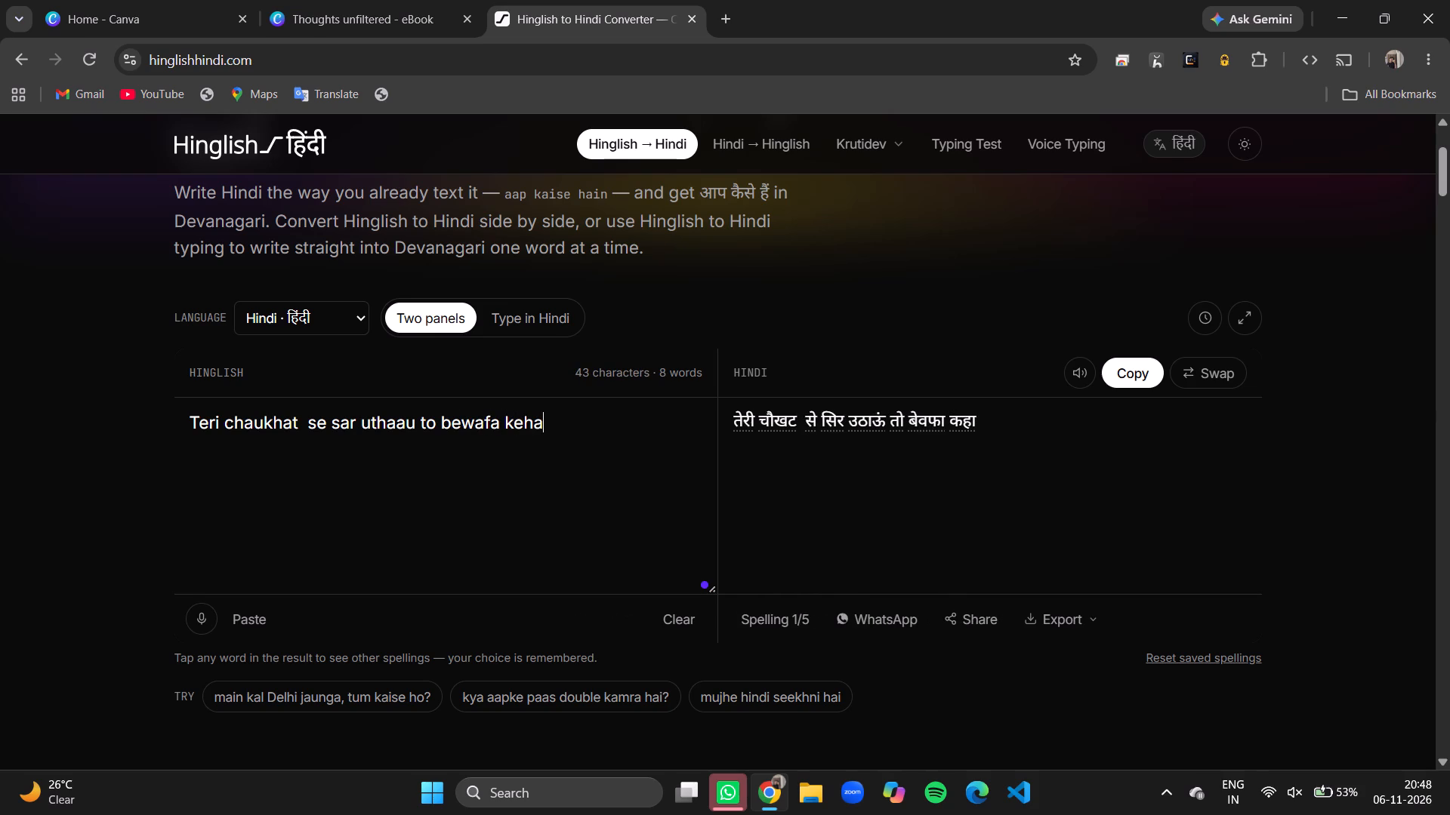
key(BackSpace)
text(na)
Add the second Hinglish line "tere alawa kisi or ko chaahu to bewafa kehna".
key(Return)
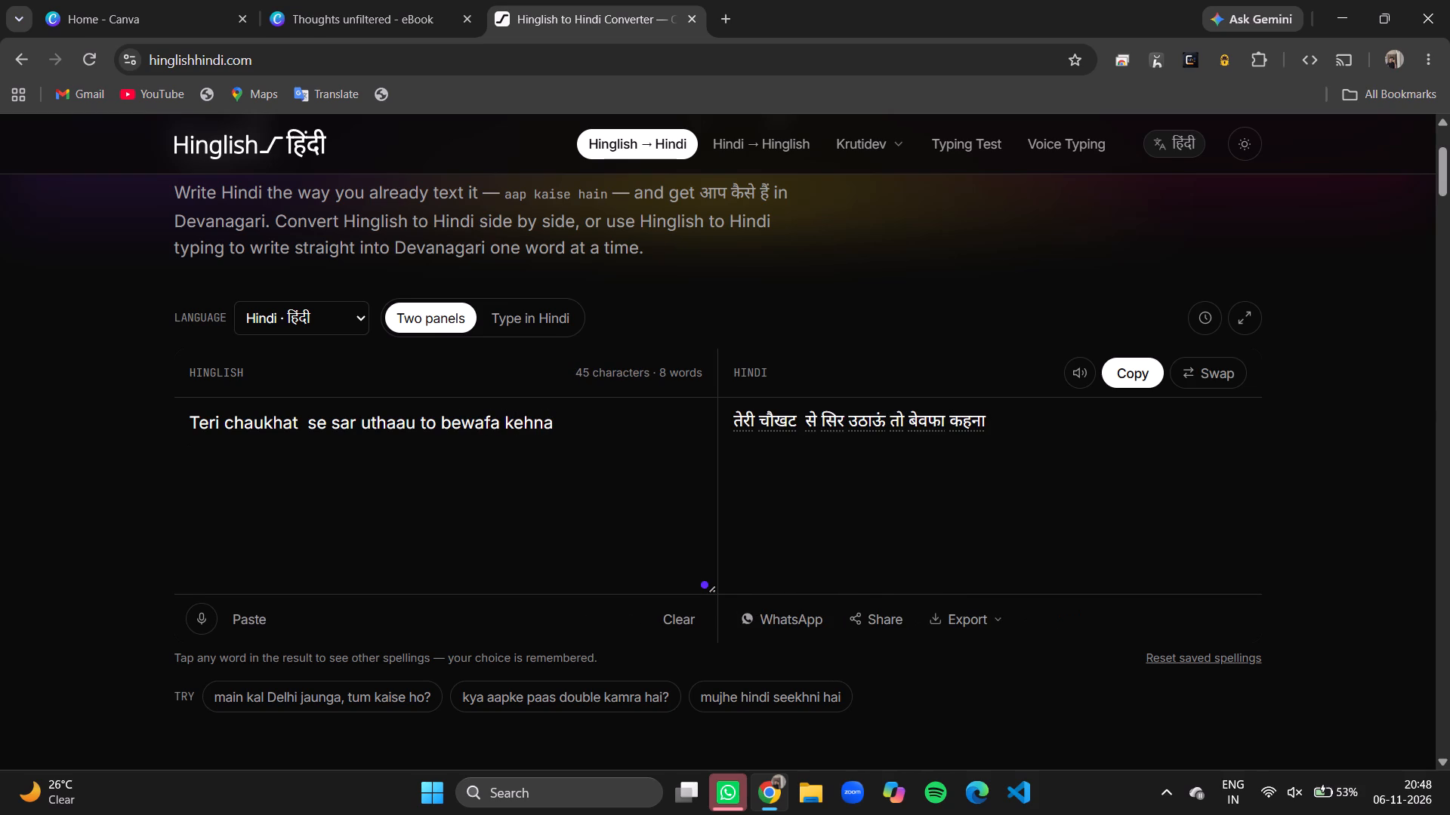
text(ter)
text(e alawa kisi or)
key(space)
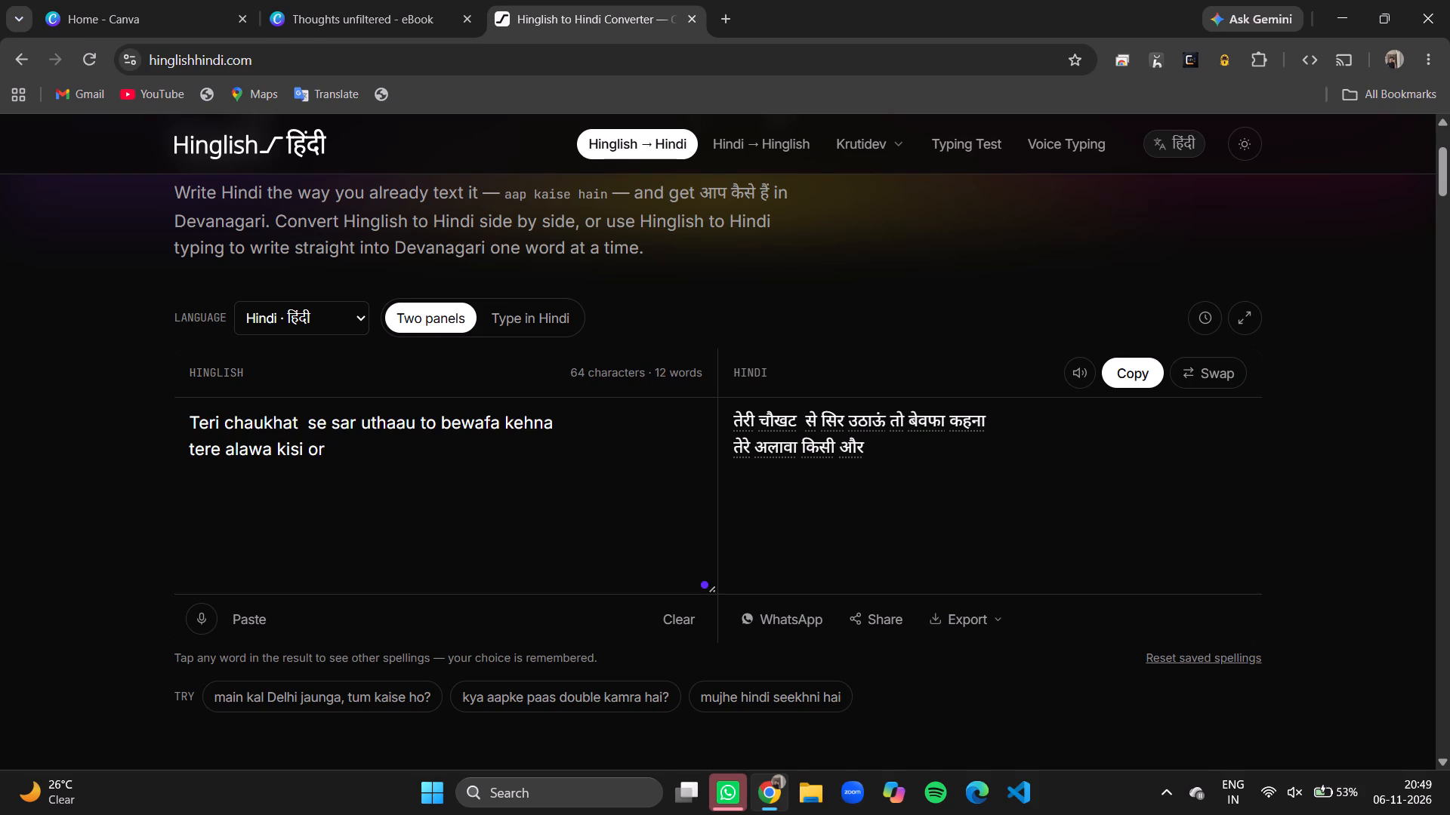
text(ko chau)
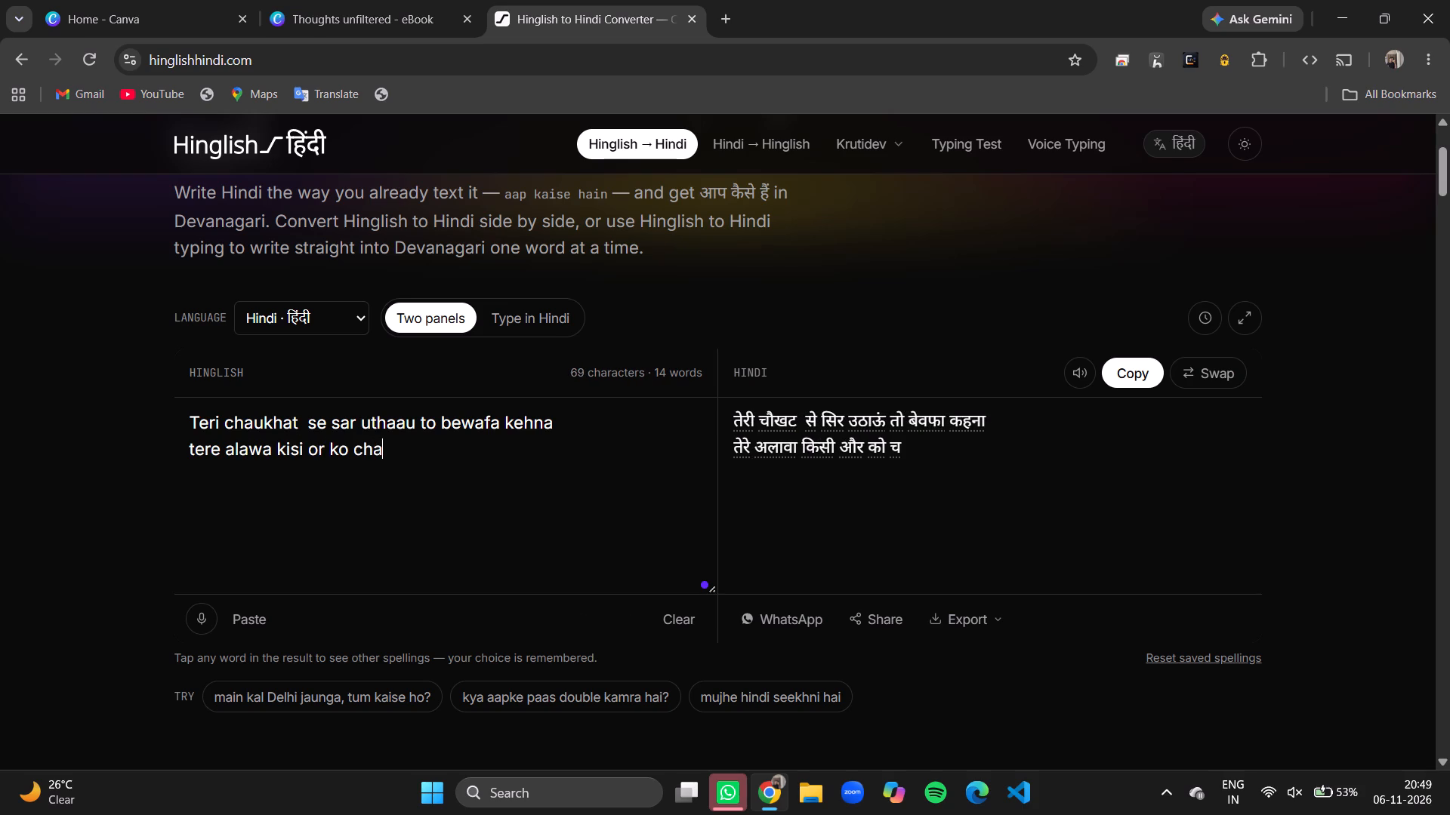
key(BackSpace)
text(hu)
key(space)
click(372, 450)
key(a)
click(452, 447)
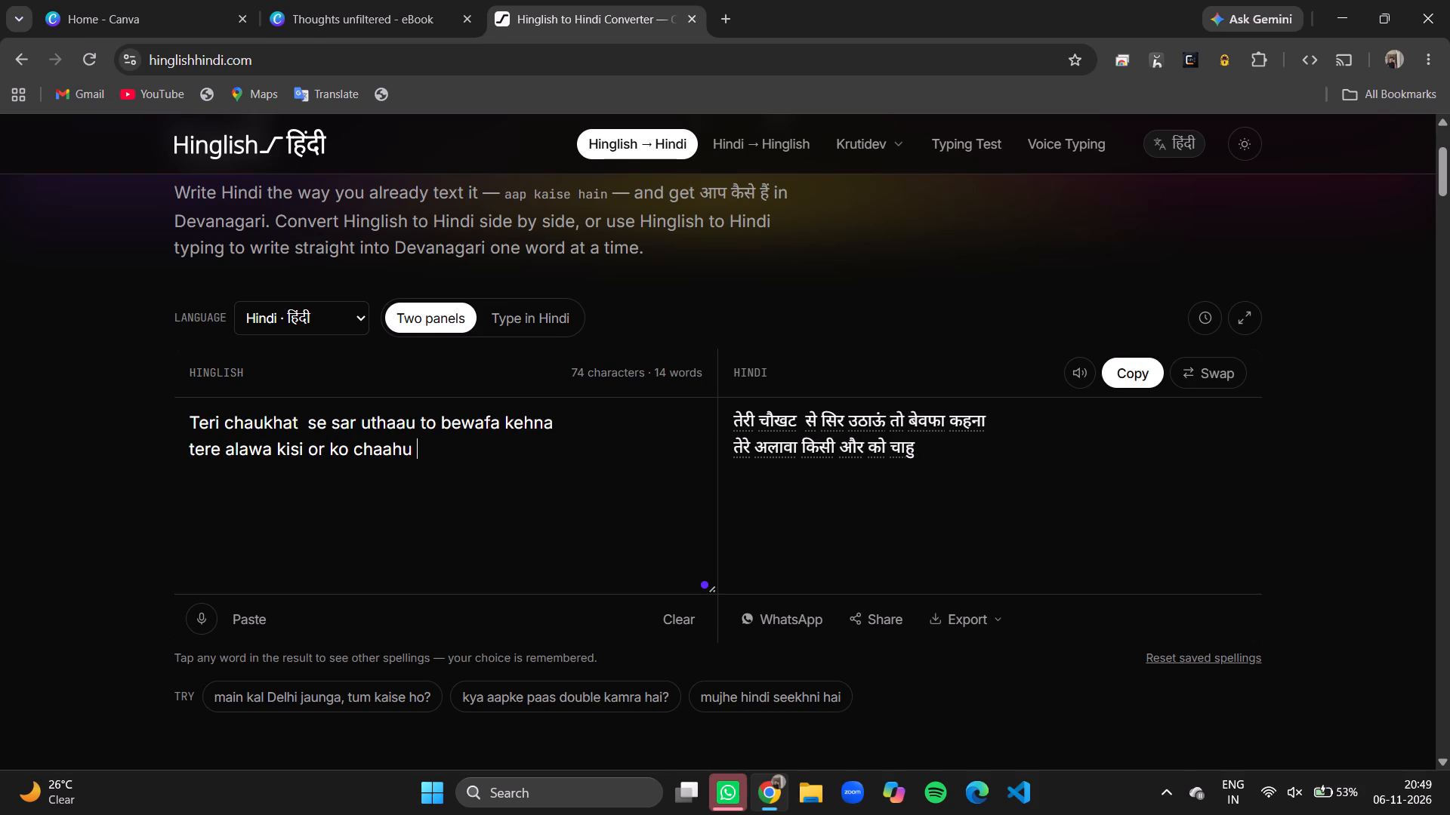
text(tp)
key(space)
key(BackSpace)
key(BackSpace)
key(p)
key(BackSpace)
text(o bewafa kehna)
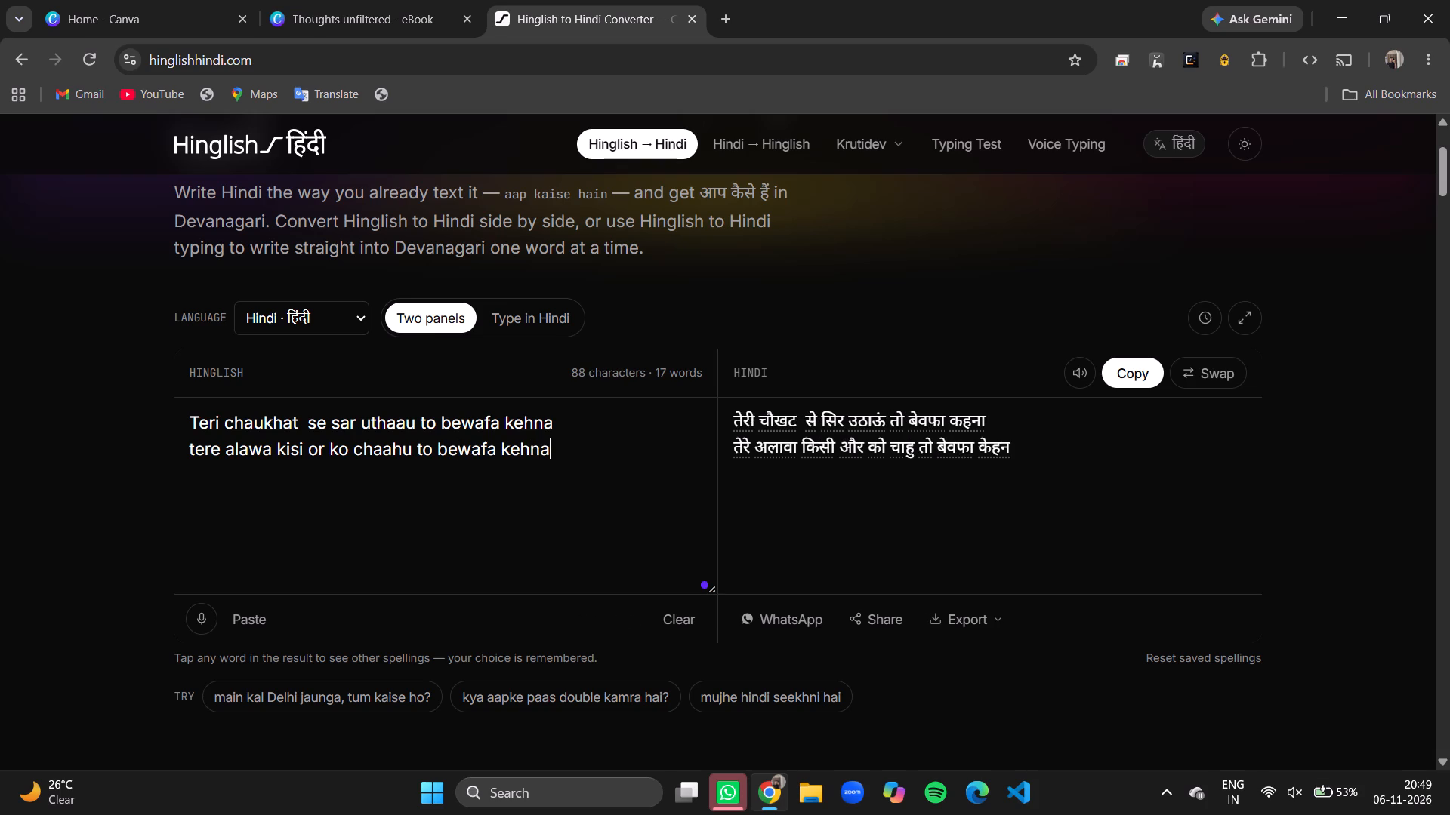
Add the third Hinglish line "agar kabhi saq ho meri mohabbat par".
key(Return)
text(agar kabhi saq ho meri)
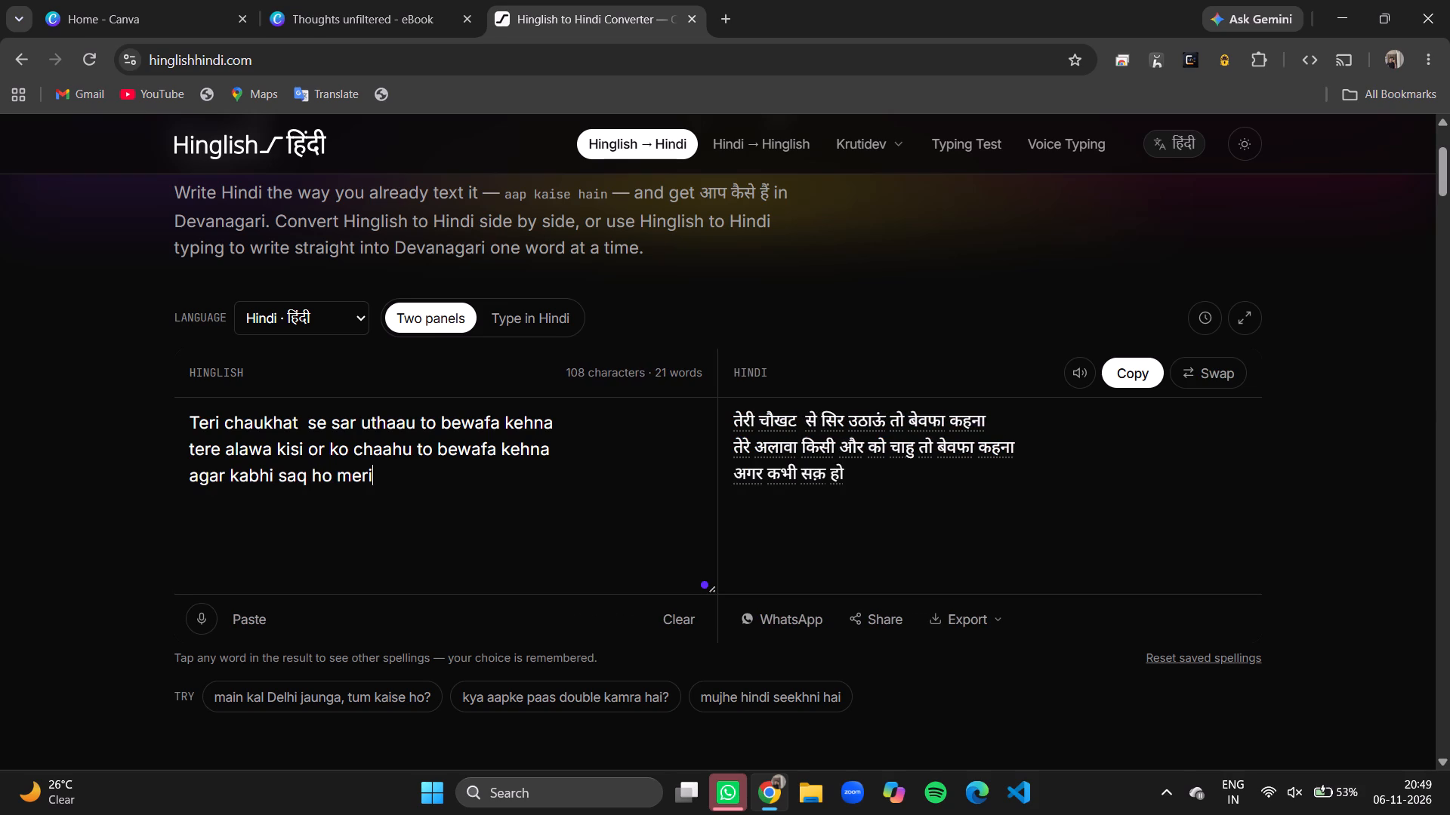
key(space)
text(mo)
text(habat)
key(BackSpace)
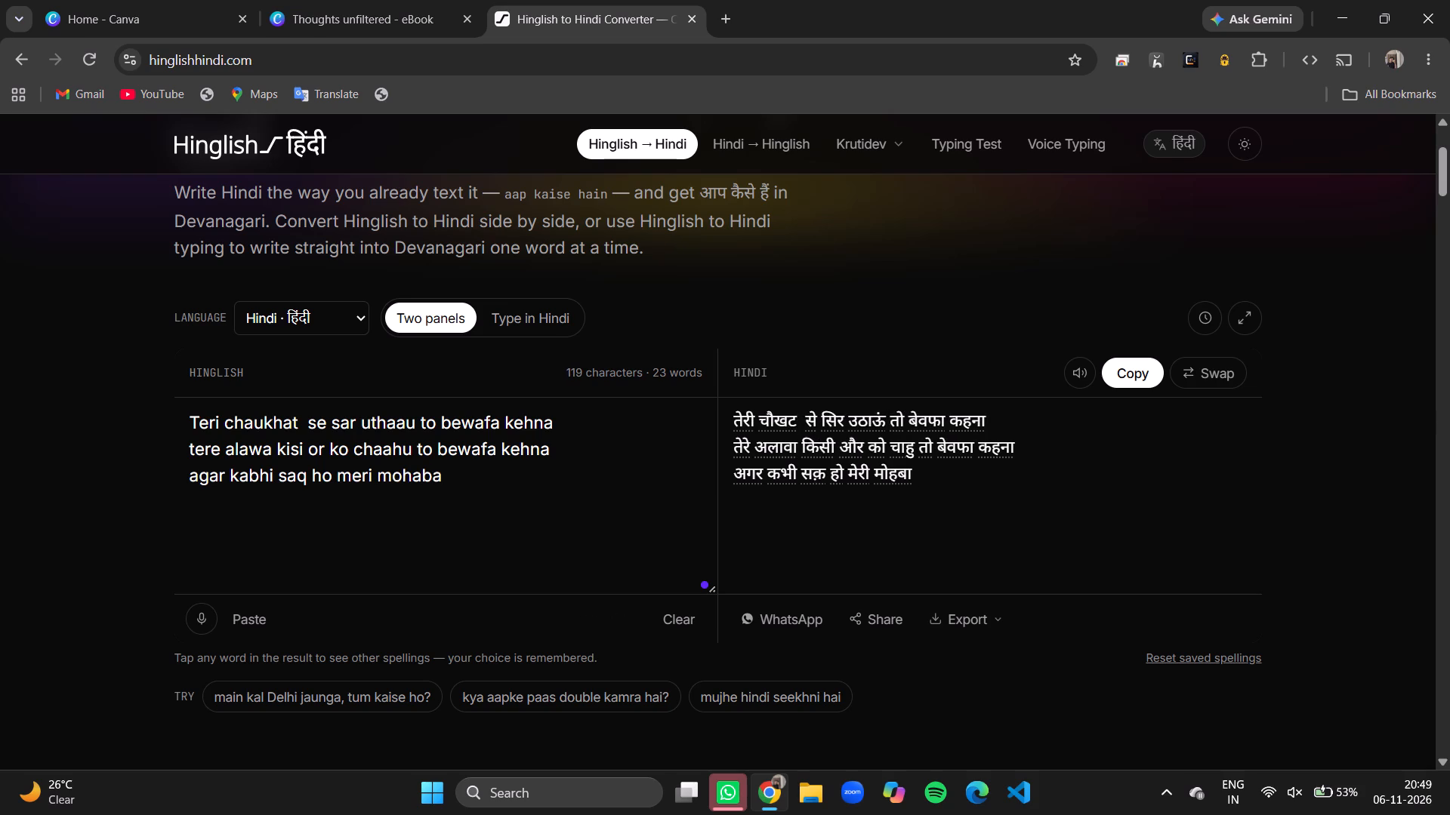
key(BackSpace)
text(ba)
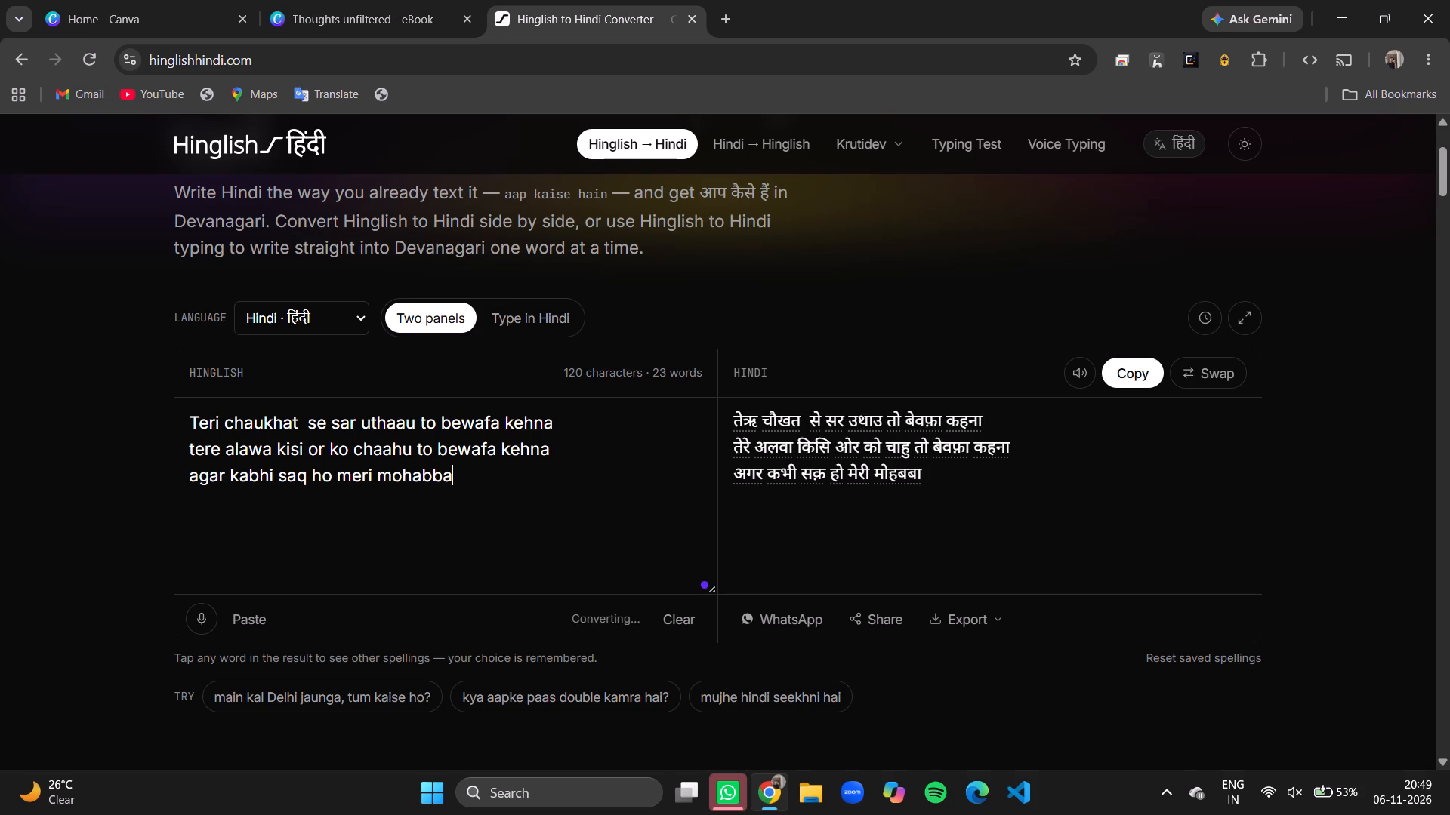
key(t)
key(space)
text(par)
Add the fourth Hinglish line "rakhdena haatheli pe jehar naa khaaun to bewafa kehna".
key(Return)
text(rakhdena haatheli)
key(space)
text(pe jeh)
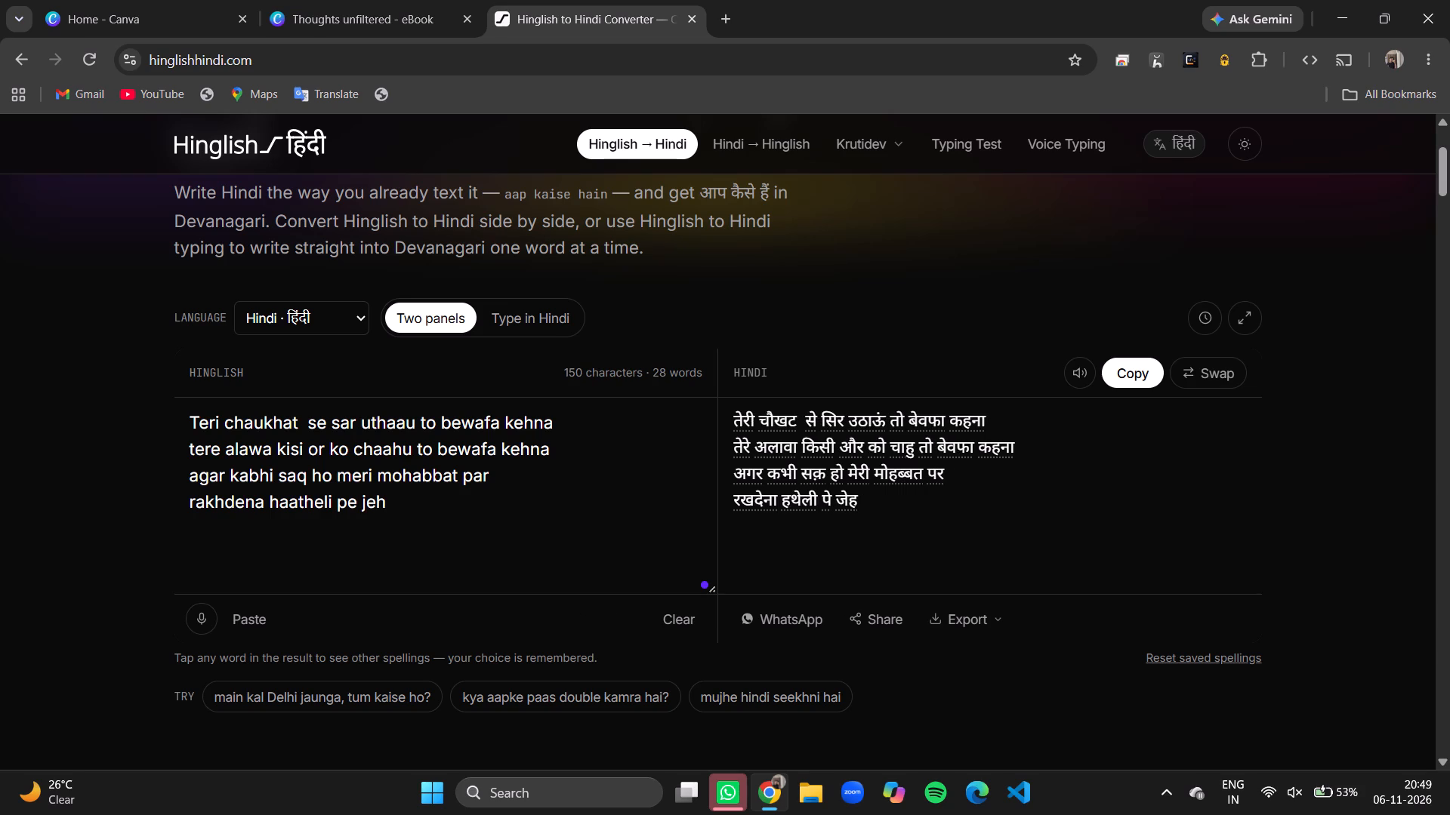
text(ar)
key(space)
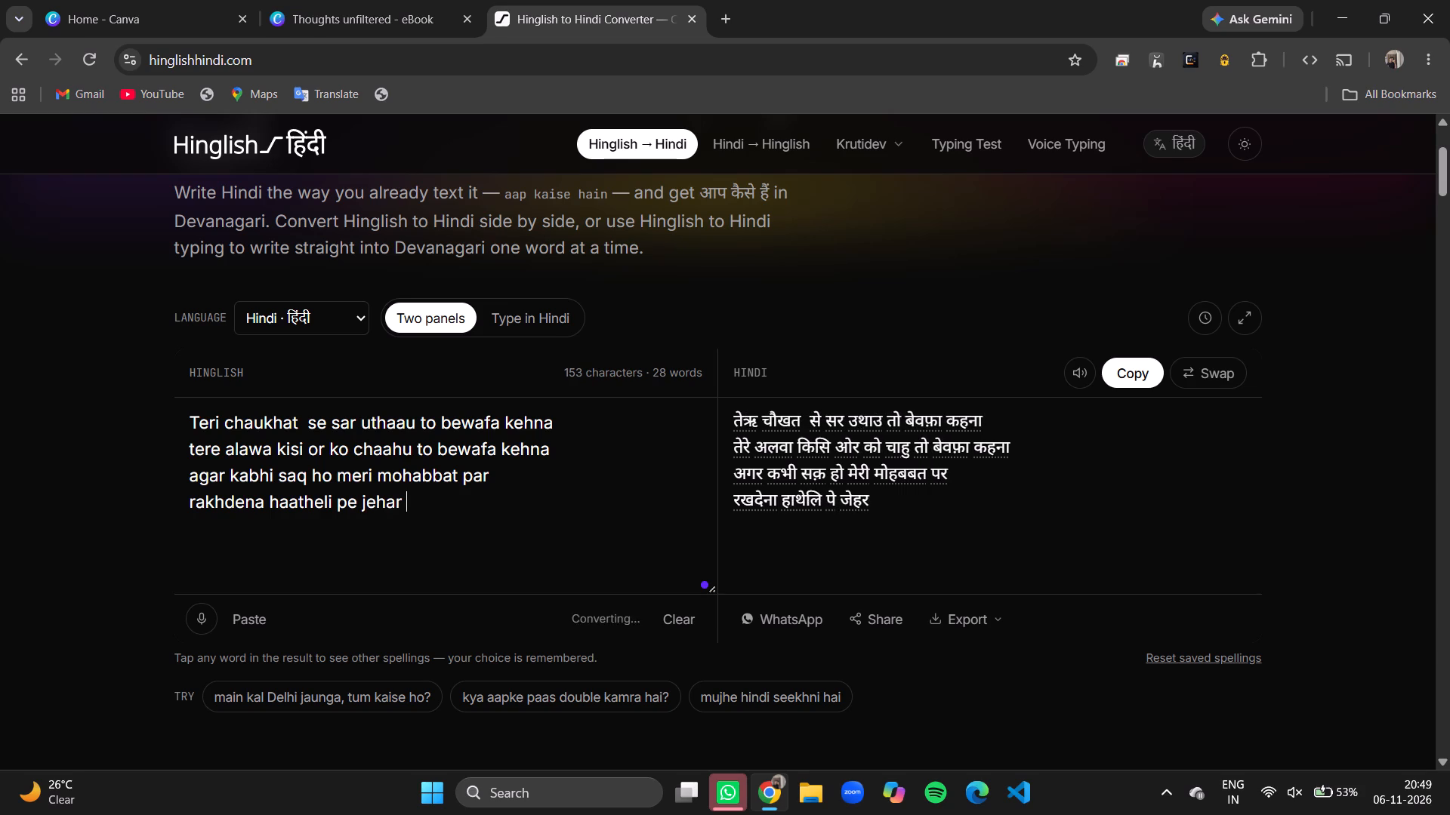
text(naa khaaun)
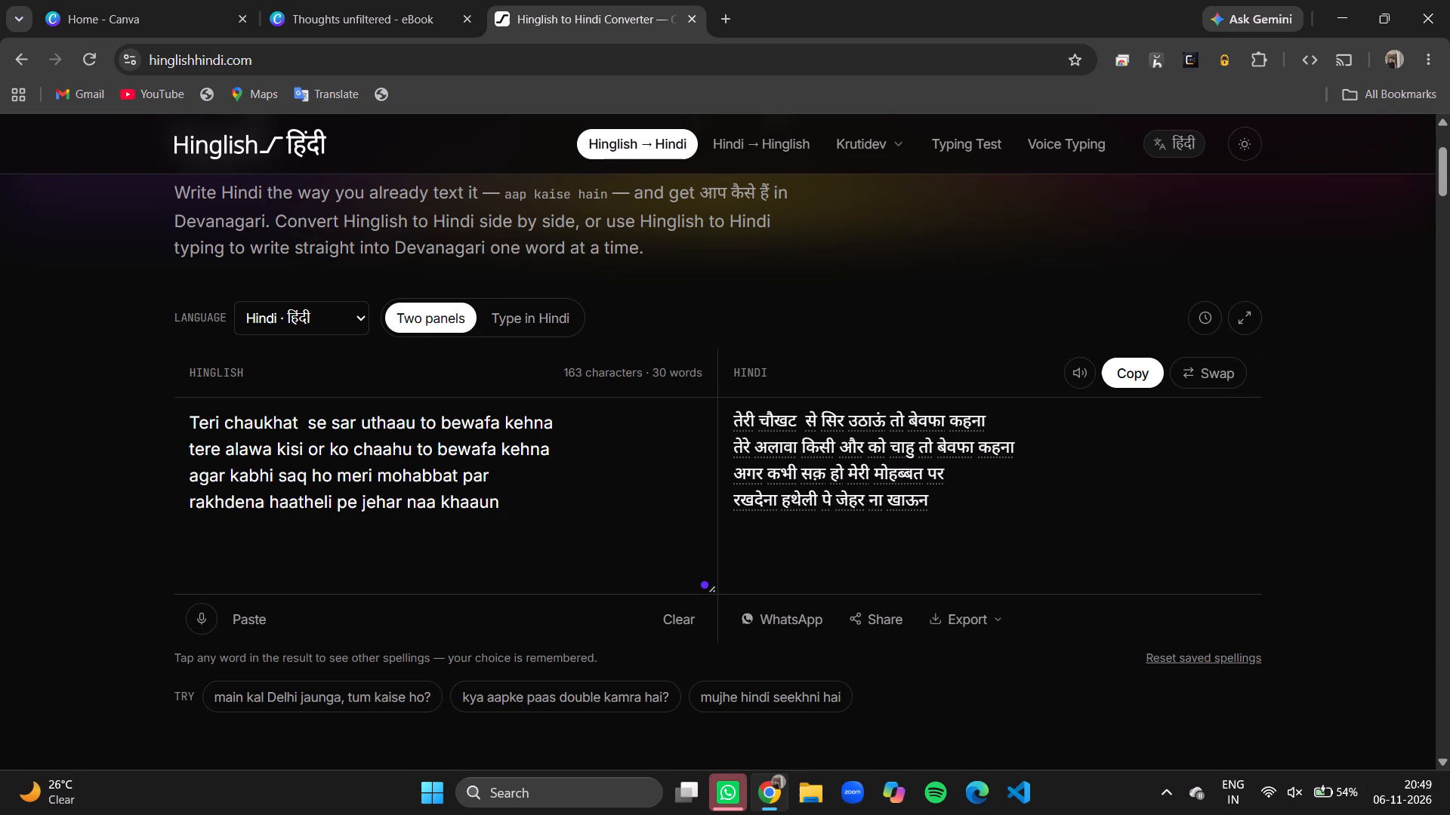
key(space)
text(to be)
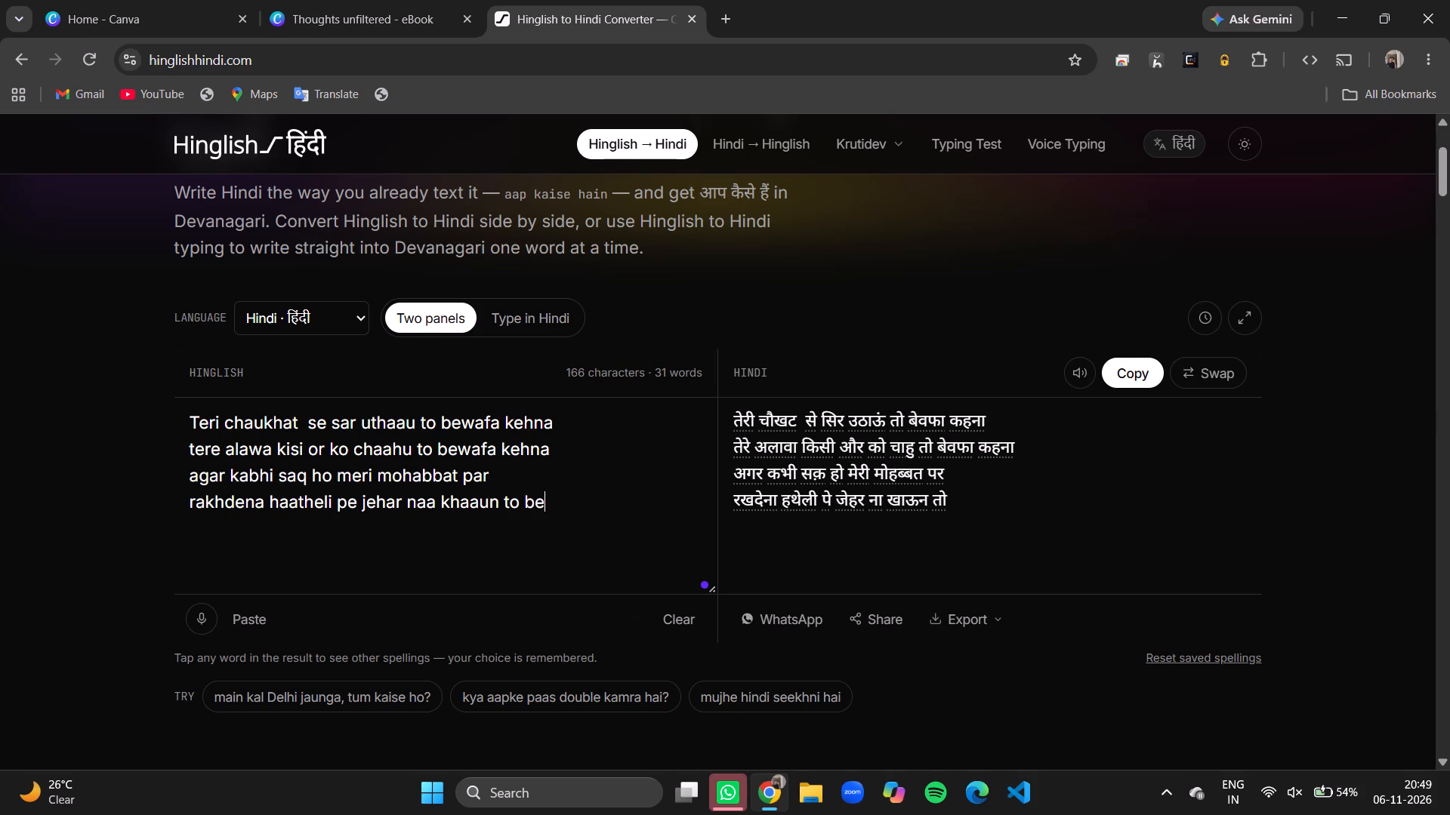
text(wafa kehna)
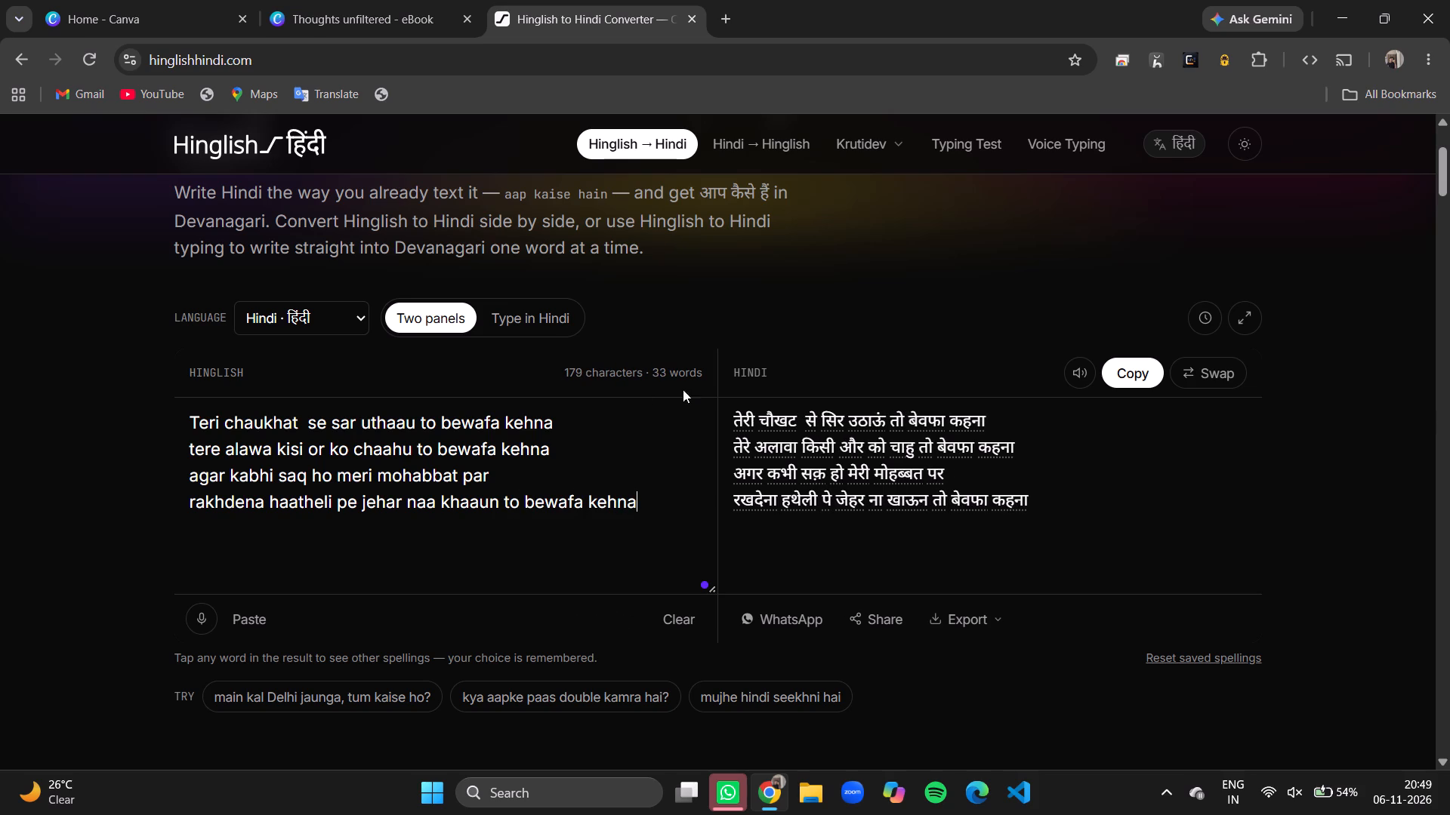
Change the Hindi spelling of "khaaun" in the fourth line to "खाऊं".
click(1005, 417)
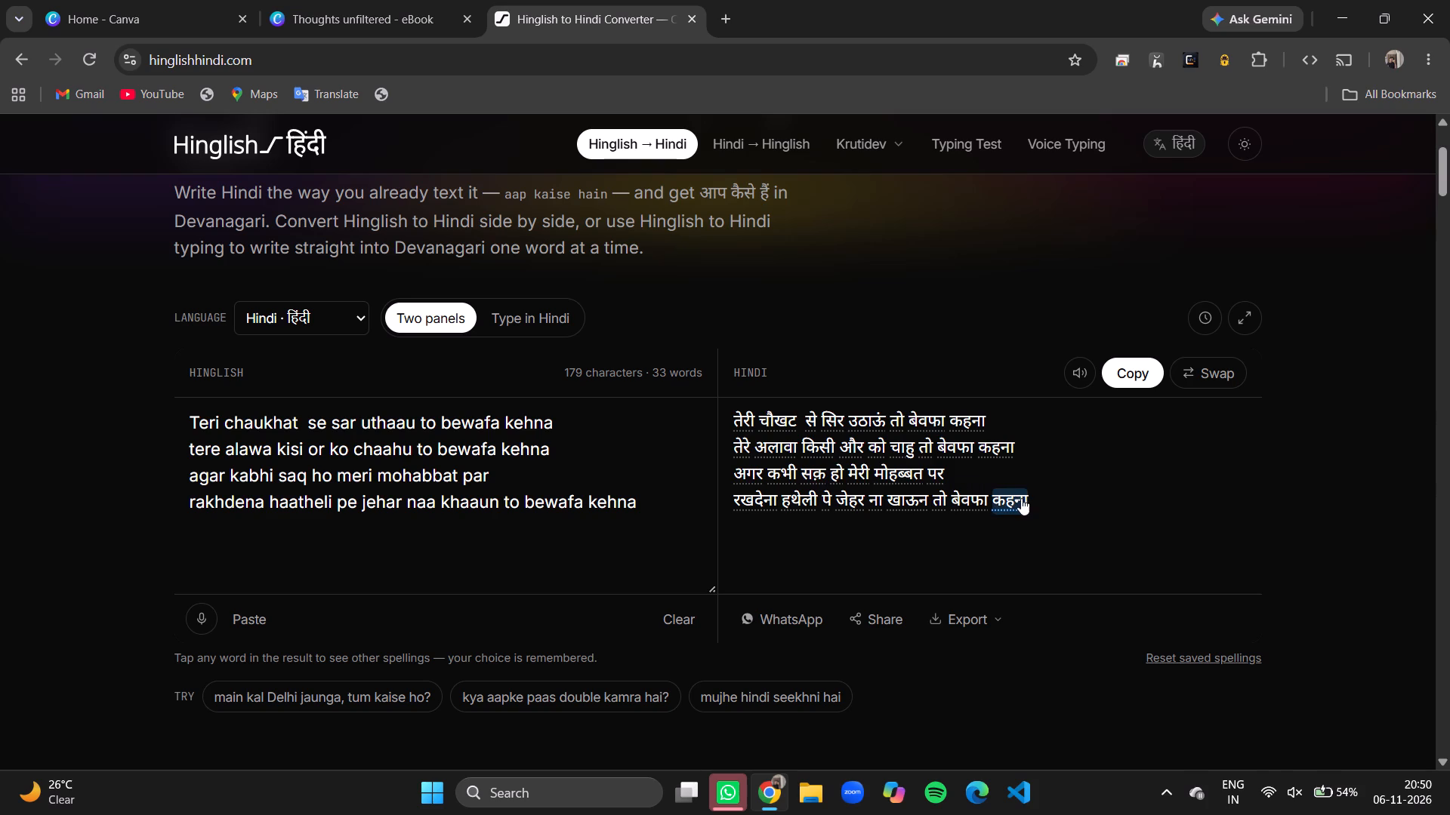
click(918, 497)
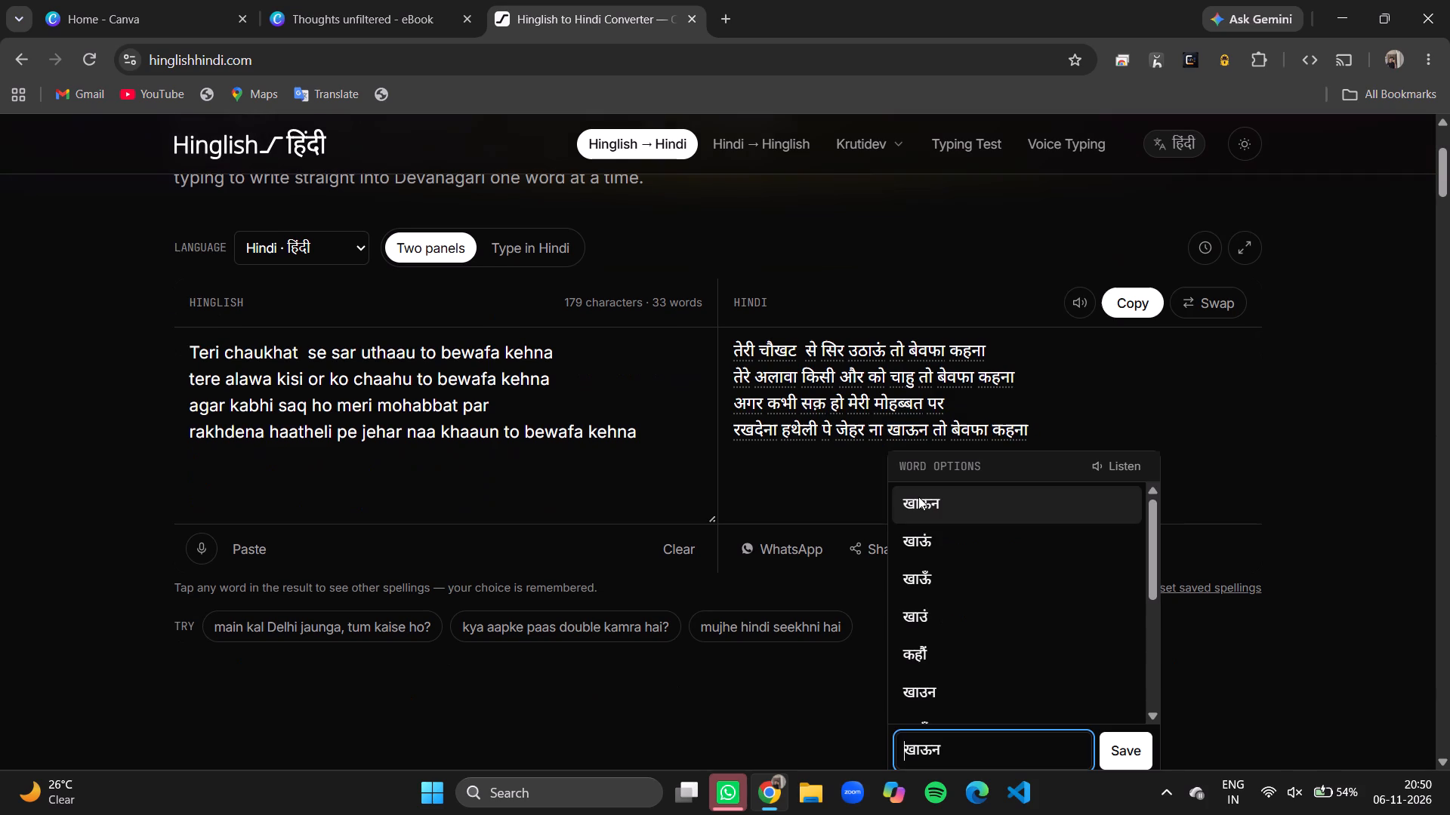
click(936, 547)
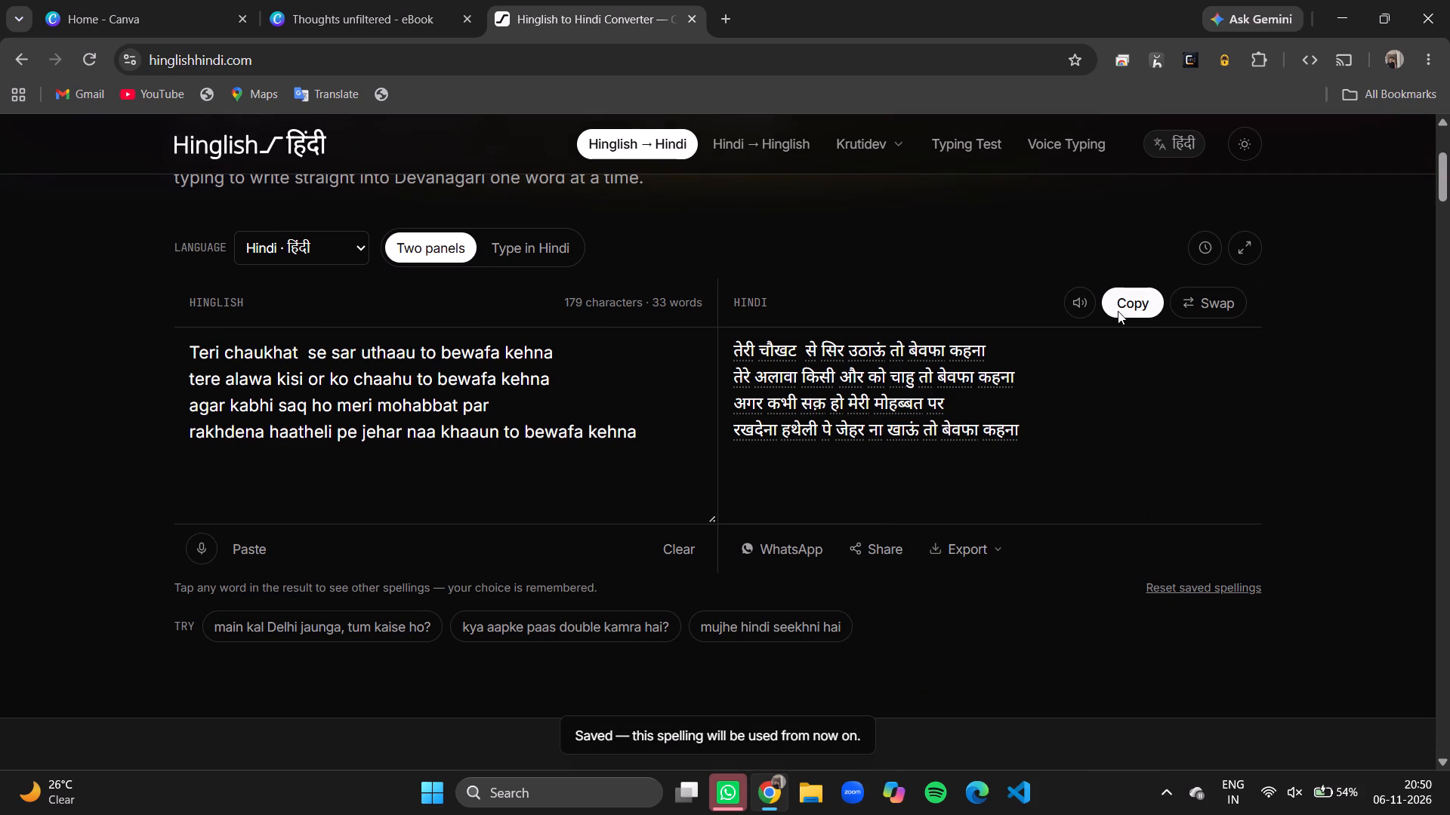
Copy the converted Hindi poem, switch to the Canva eBook and paste it over the old poem on page 34.
click(1129, 300)
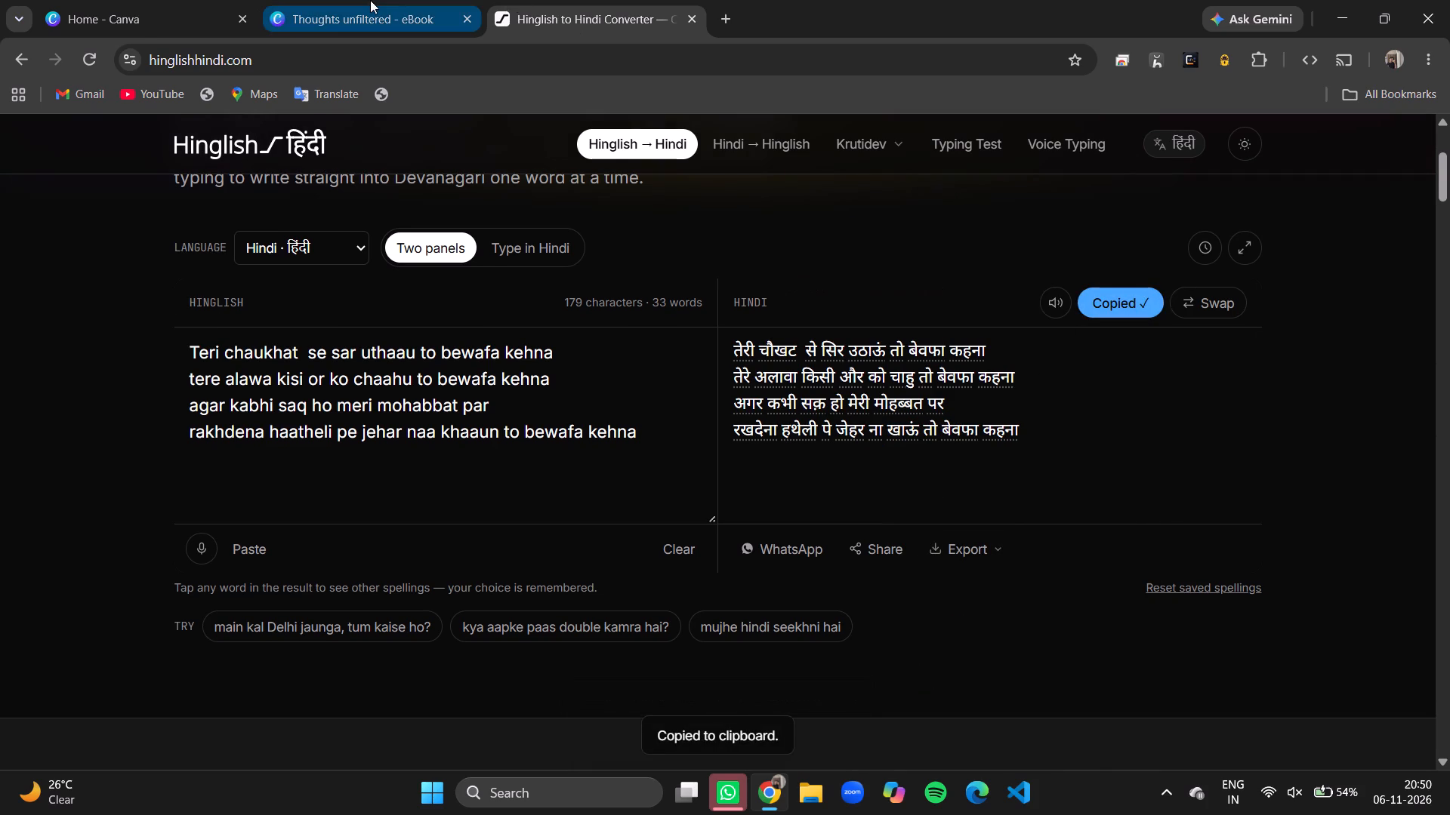
click(370, 0)
double_click(786, 426)
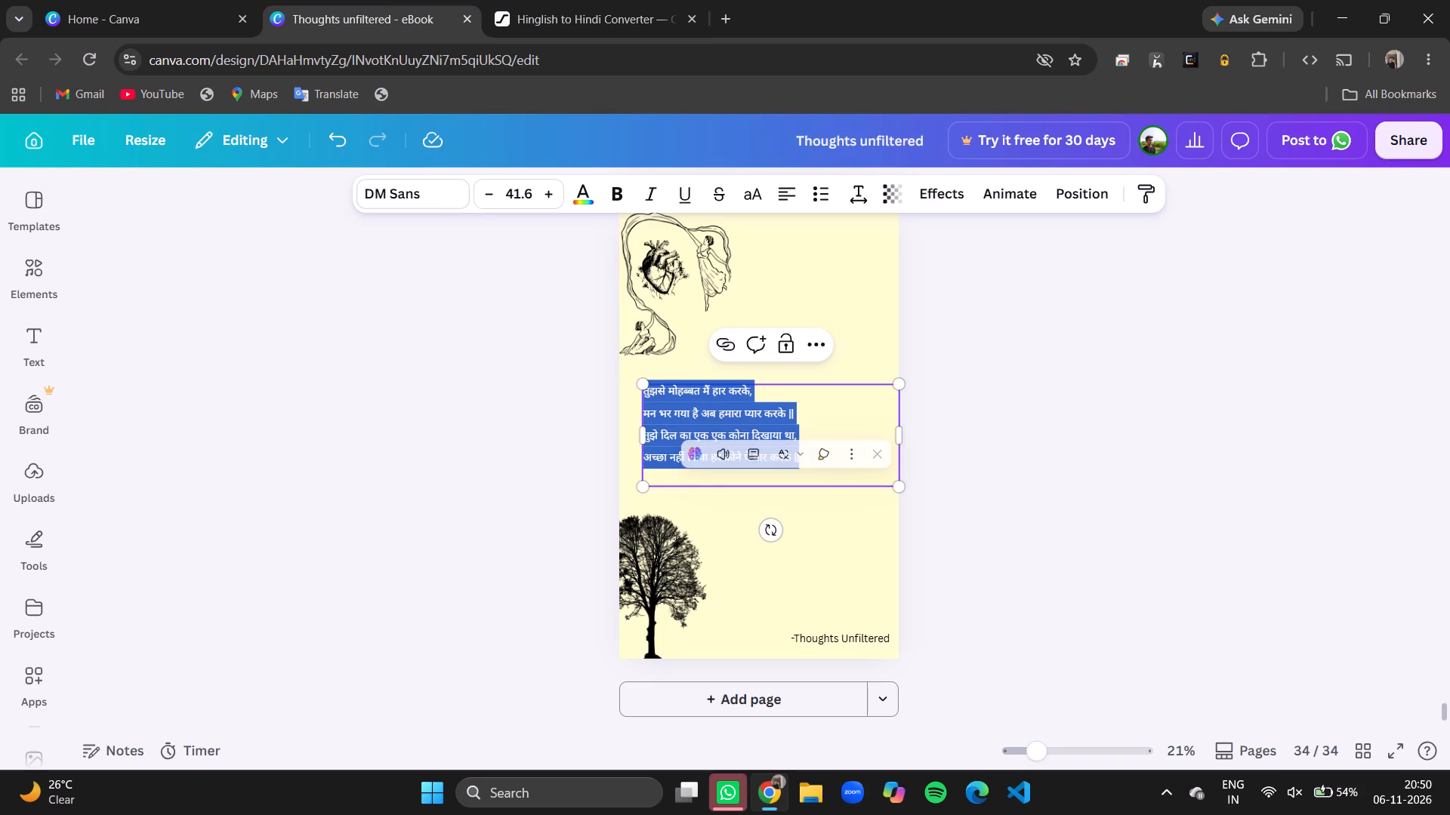
key(ctrl+v)
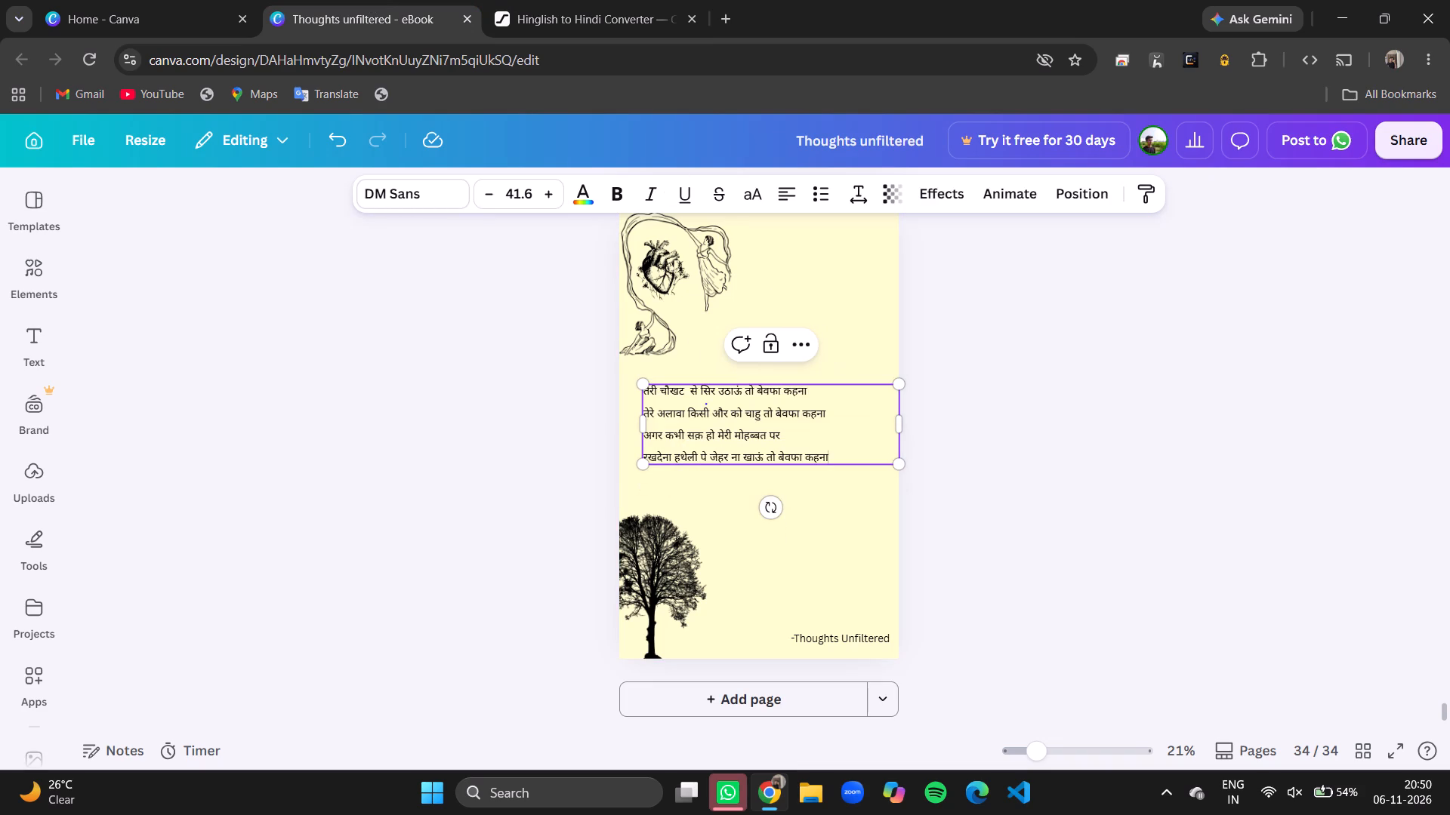
Punctuate the page 34 poem with a comma after each of the first three lines and " ||" after the fourth.
click(816, 396)
key(comma)
click(835, 418)
key(comma)
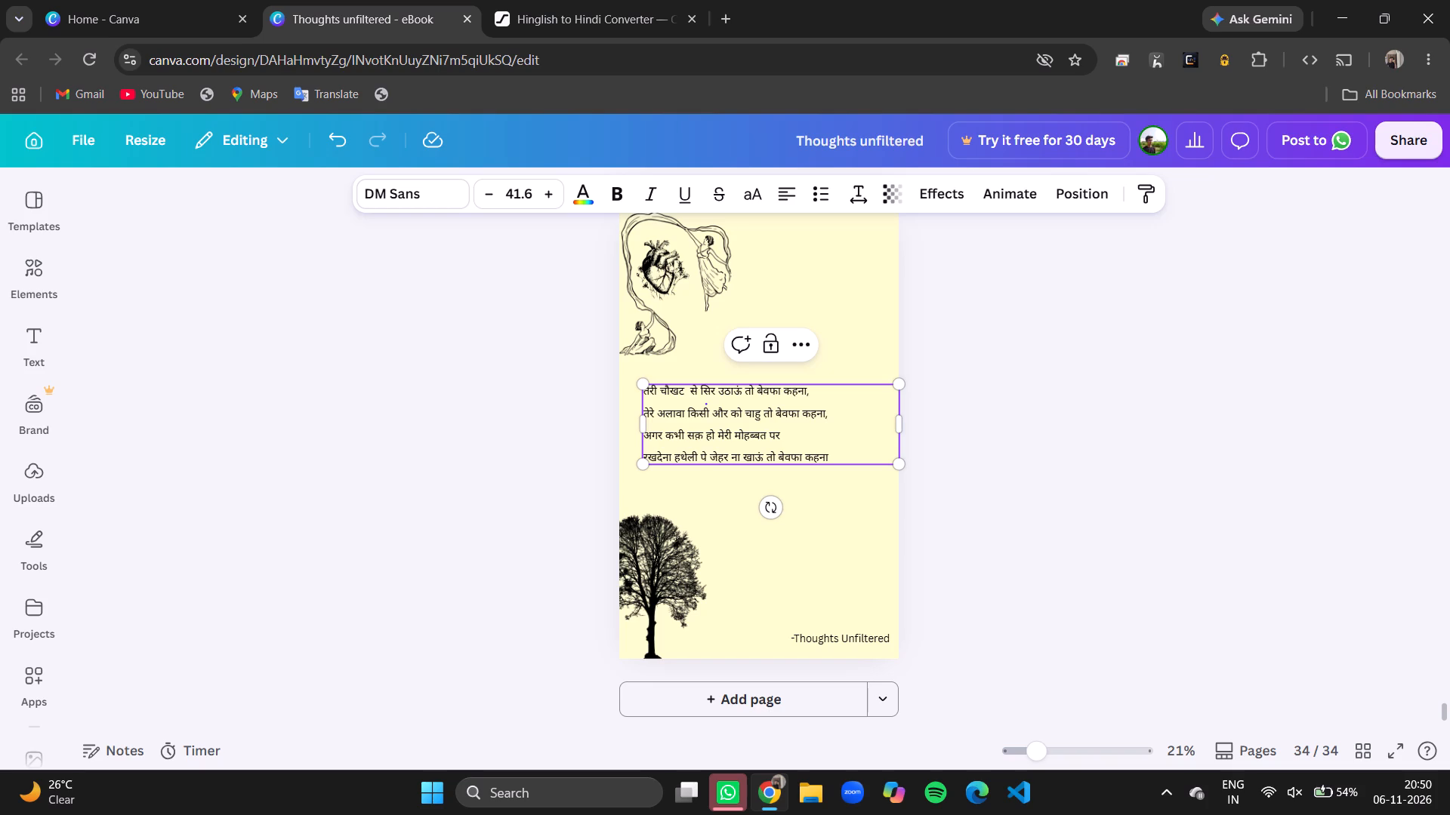
click(807, 429)
key(comma)
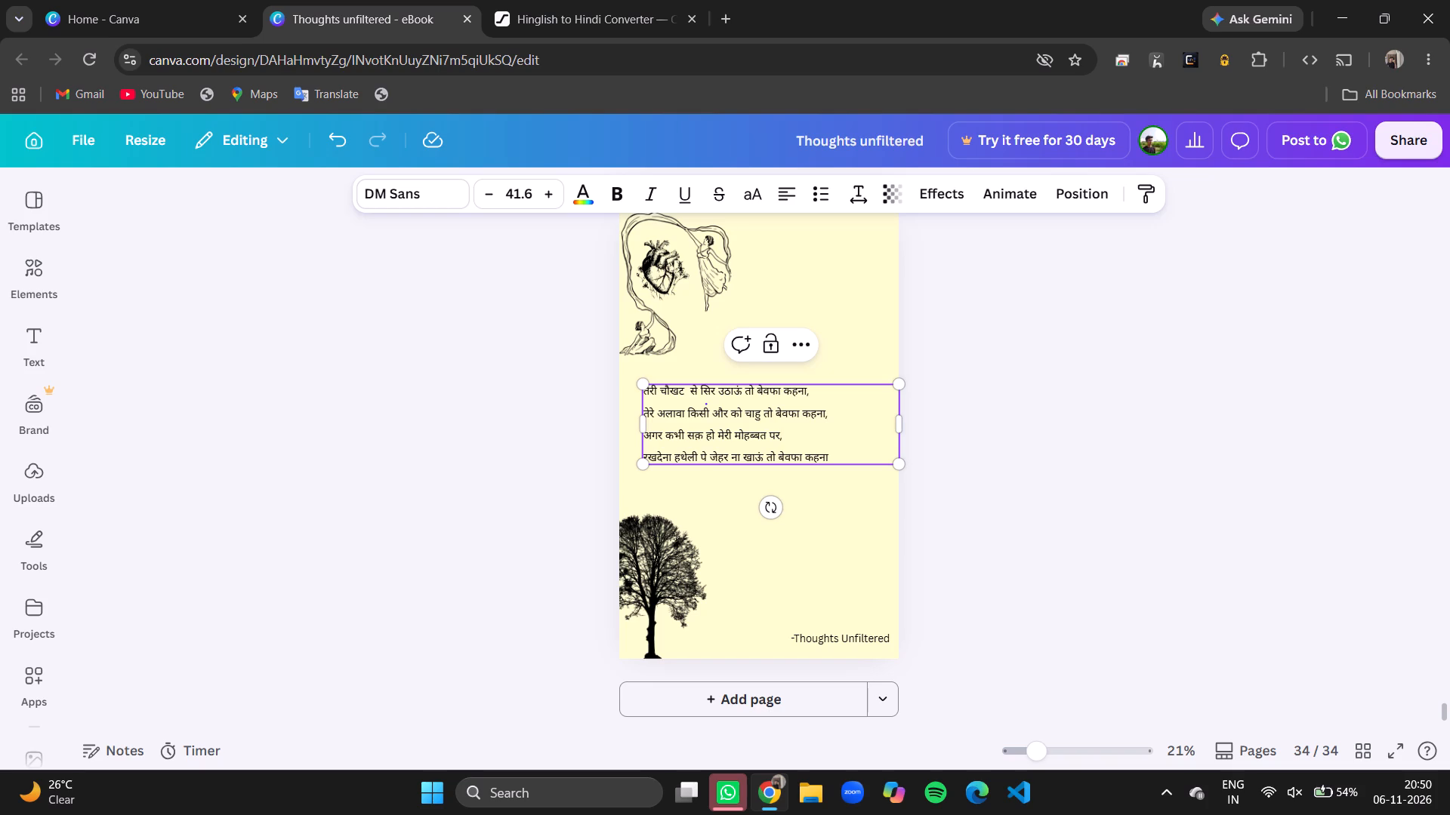
click(836, 454)
key(space)
text(||)
click(972, 506)
Duplicate page 34 to make page 35 for another poem.
scroll(972, 506, down, 2)
click(805, 256)
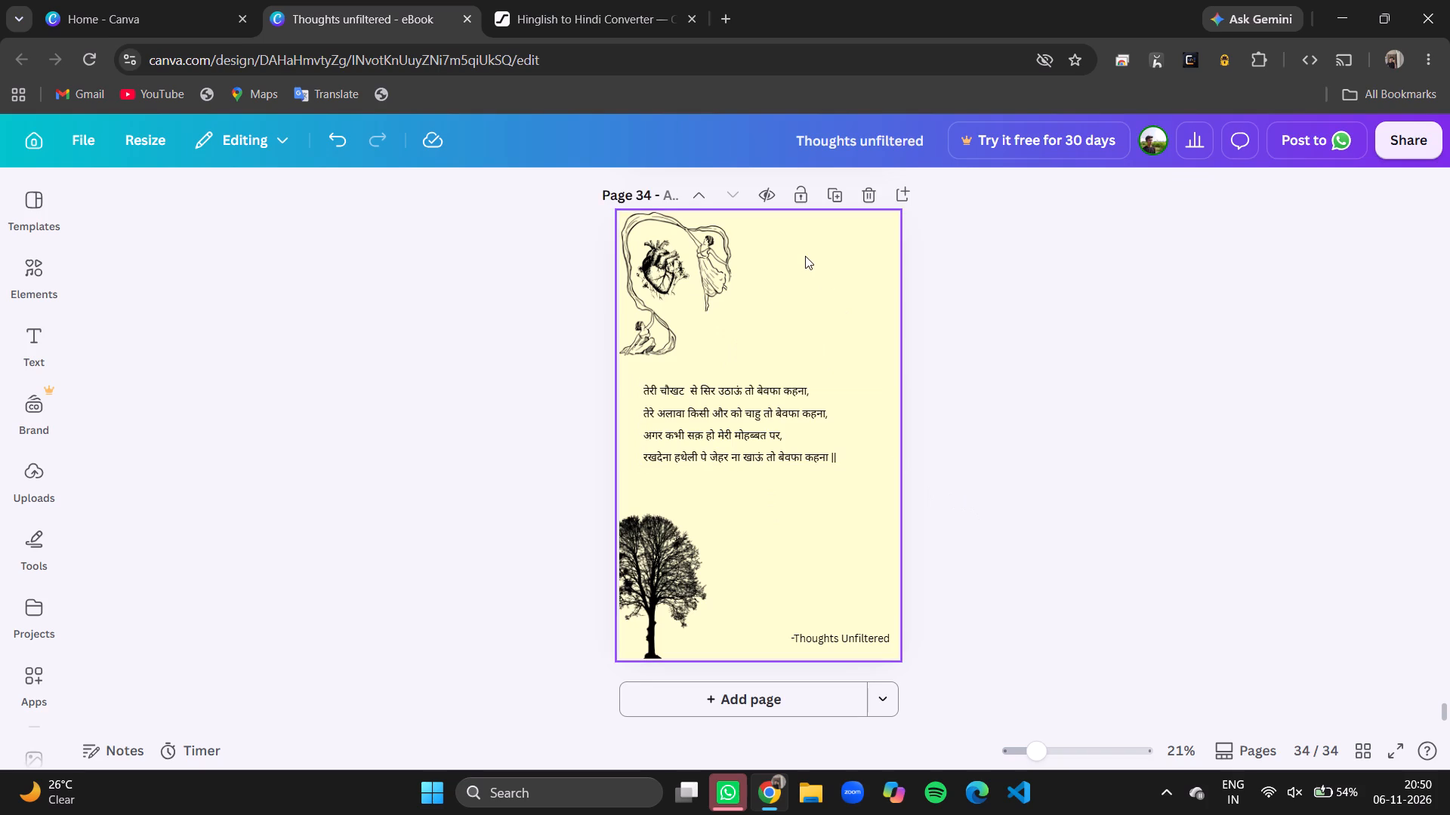
click(943, 265)
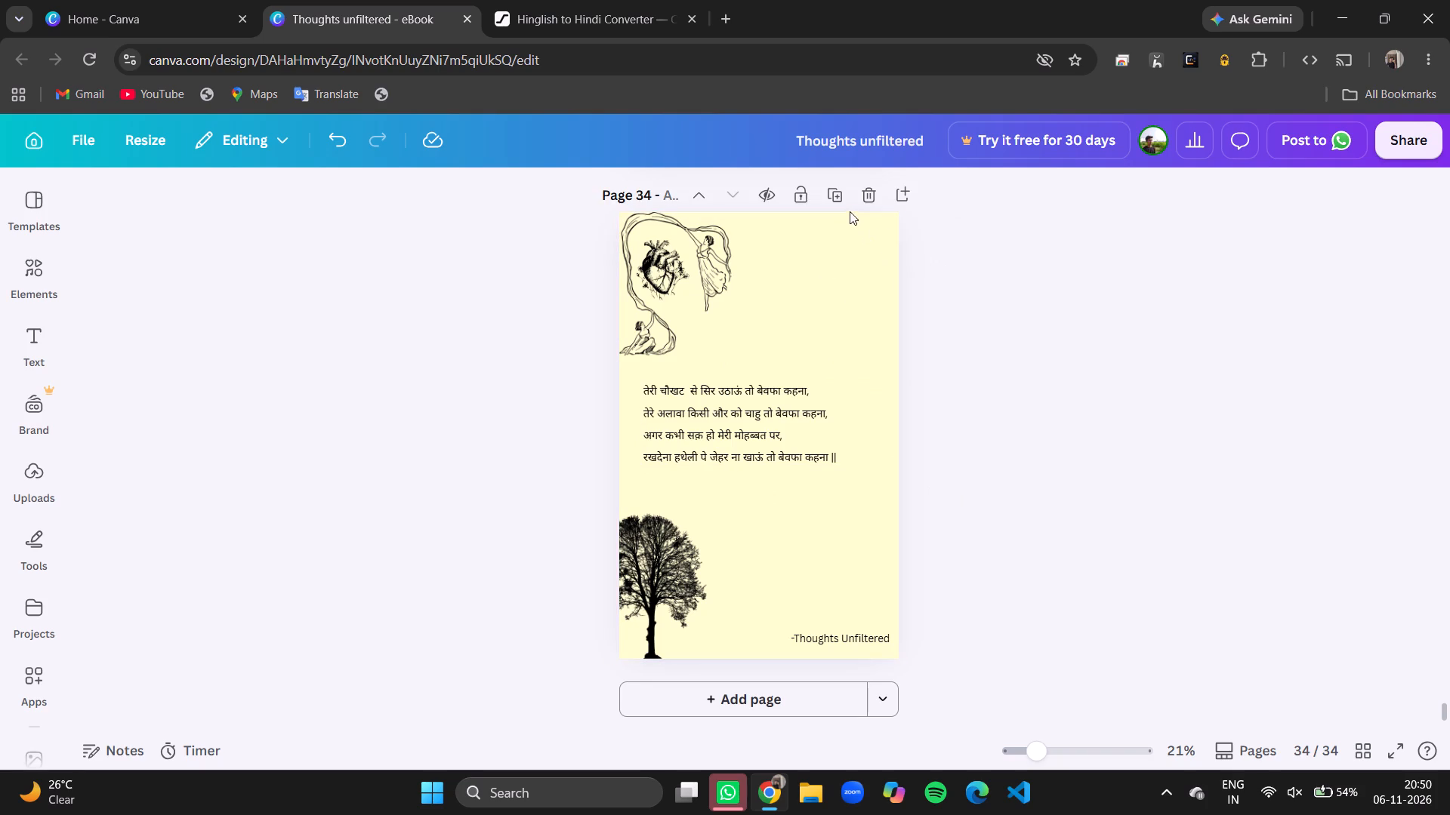
click(835, 197)
scroll(968, 325, down, 5)
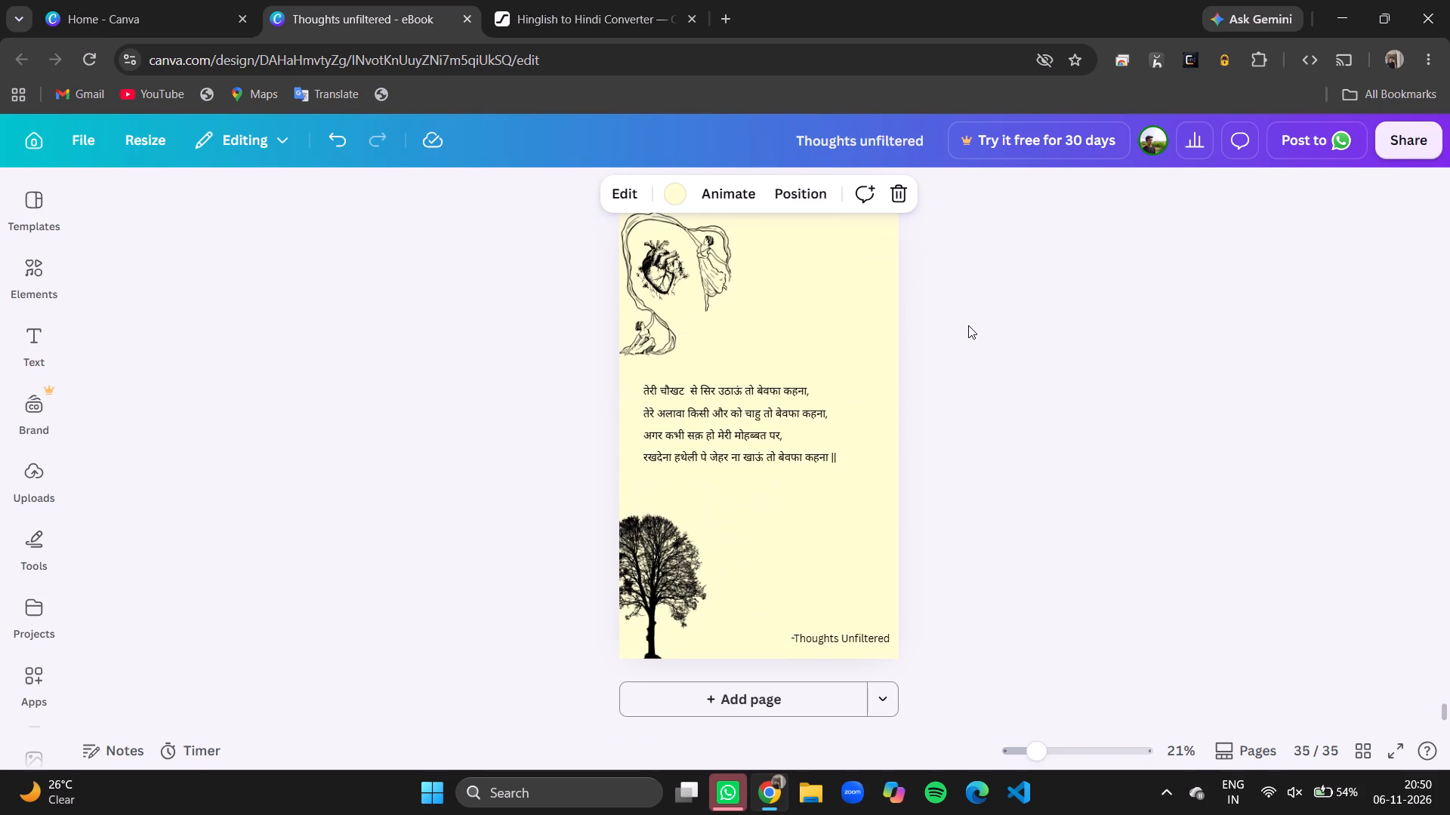
scroll(968, 325, up, 1)
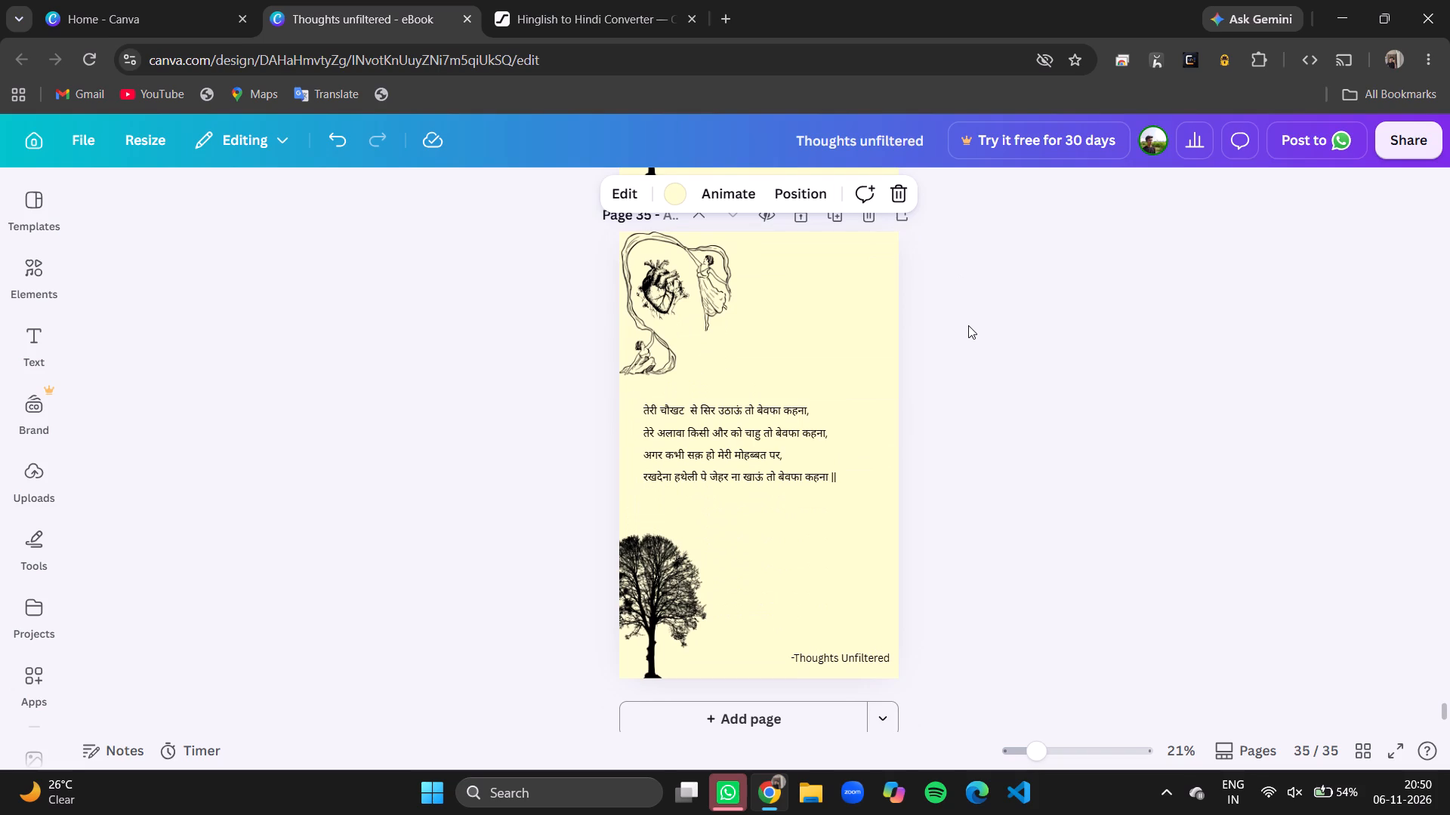
Switch to the Hinglish to Hindi converter and replace the old poem with "Sidhe iss dil ko nishana nahi banaya usne".
click(643, 0)
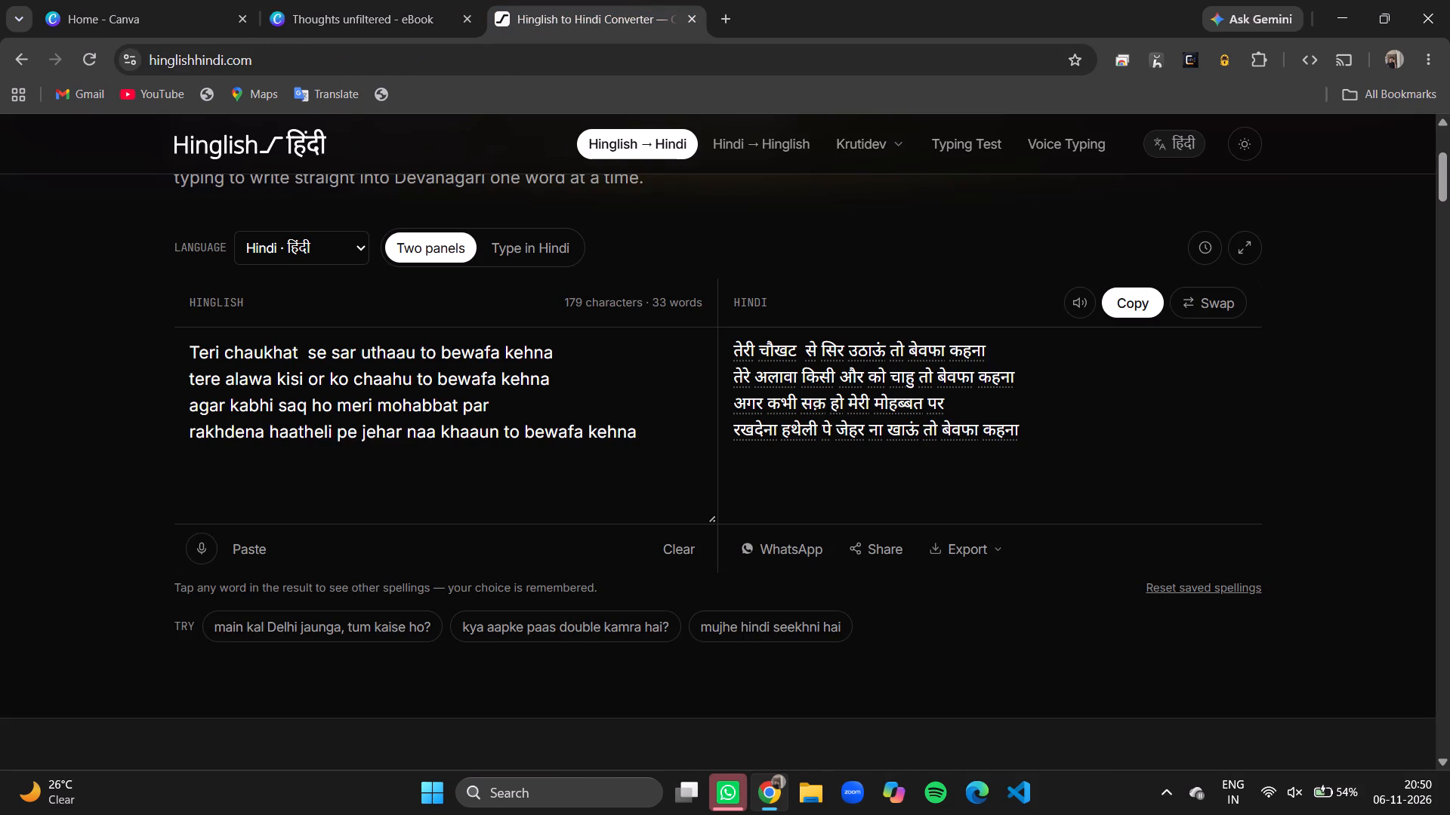
click(557, 484)
key(ctrl+a)
key(ctrl+BackSpace)
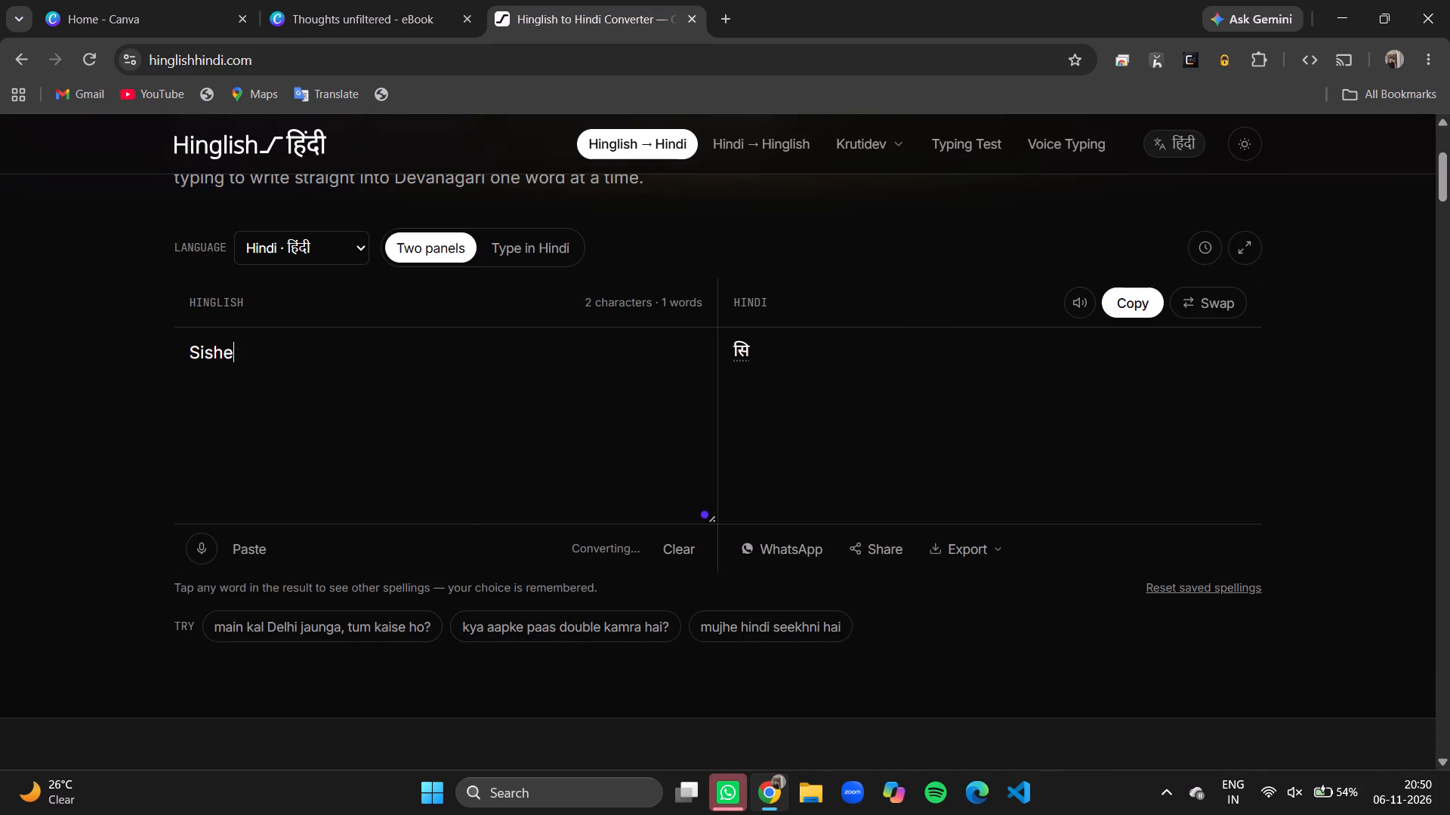
key(BackSpace)
key(BackSpace)
key(BackSpace)
text(dhe)
key(space)
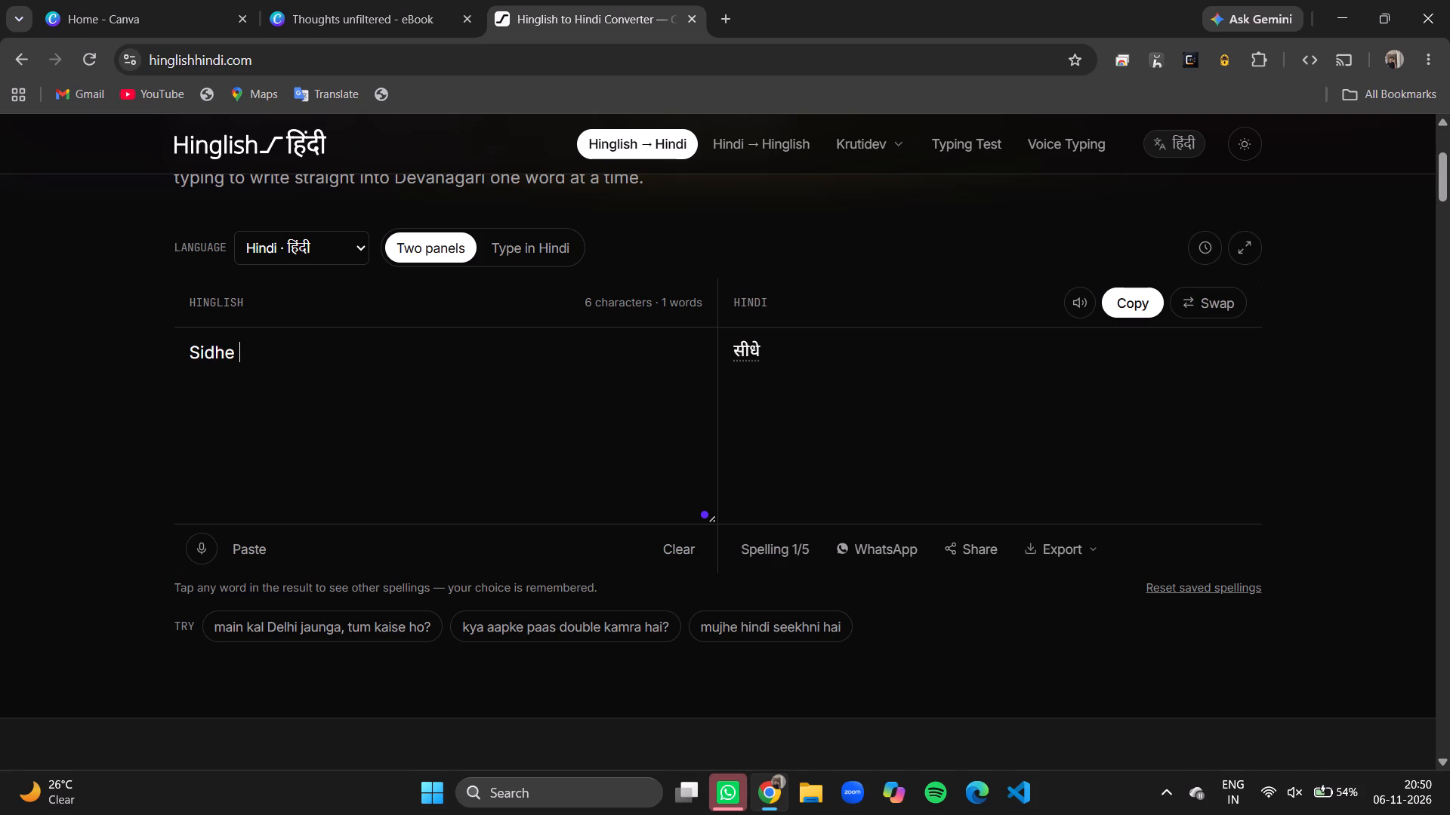
text(iss dil ko nish)
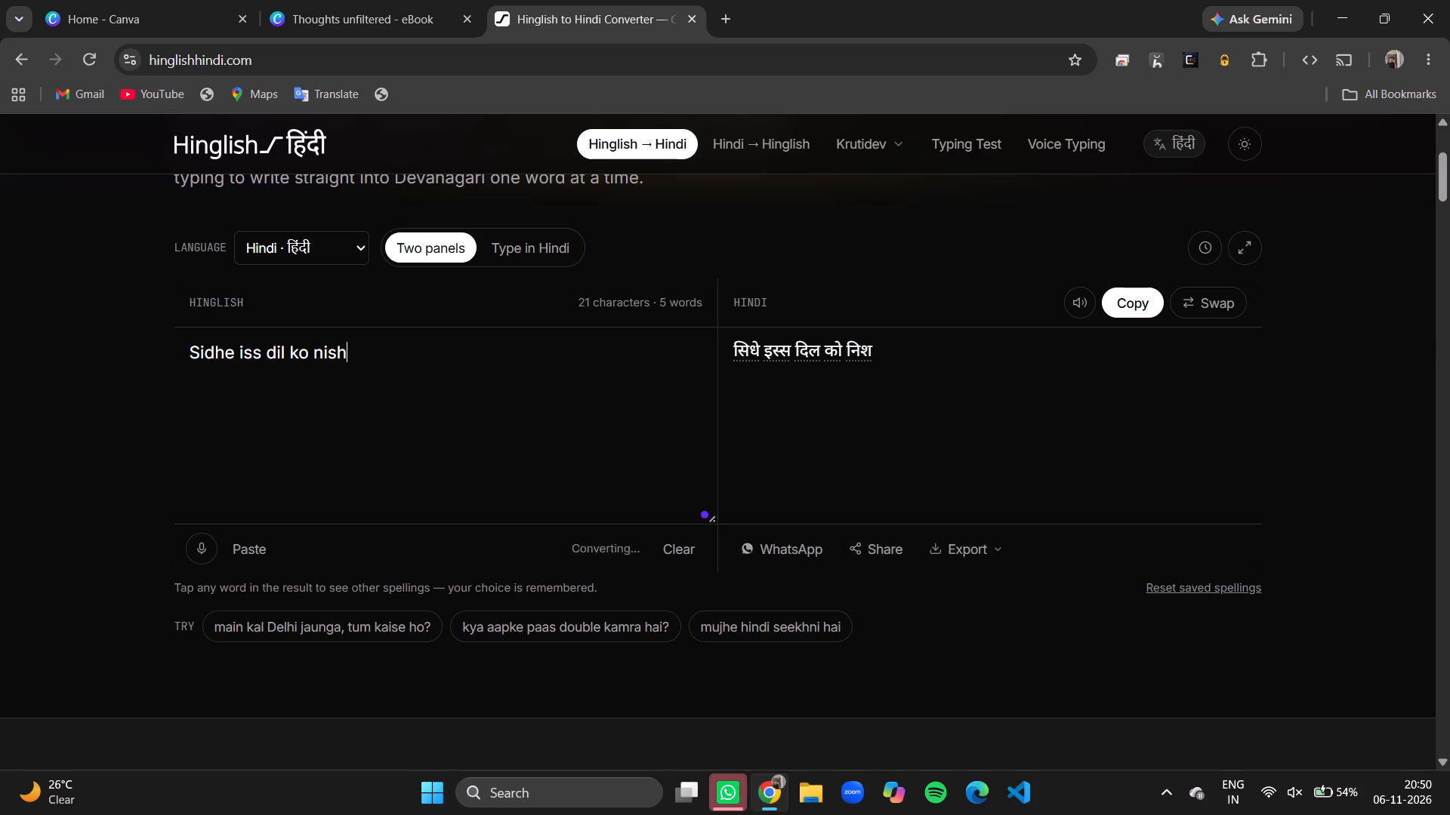
text(ana nahi banaya usne)
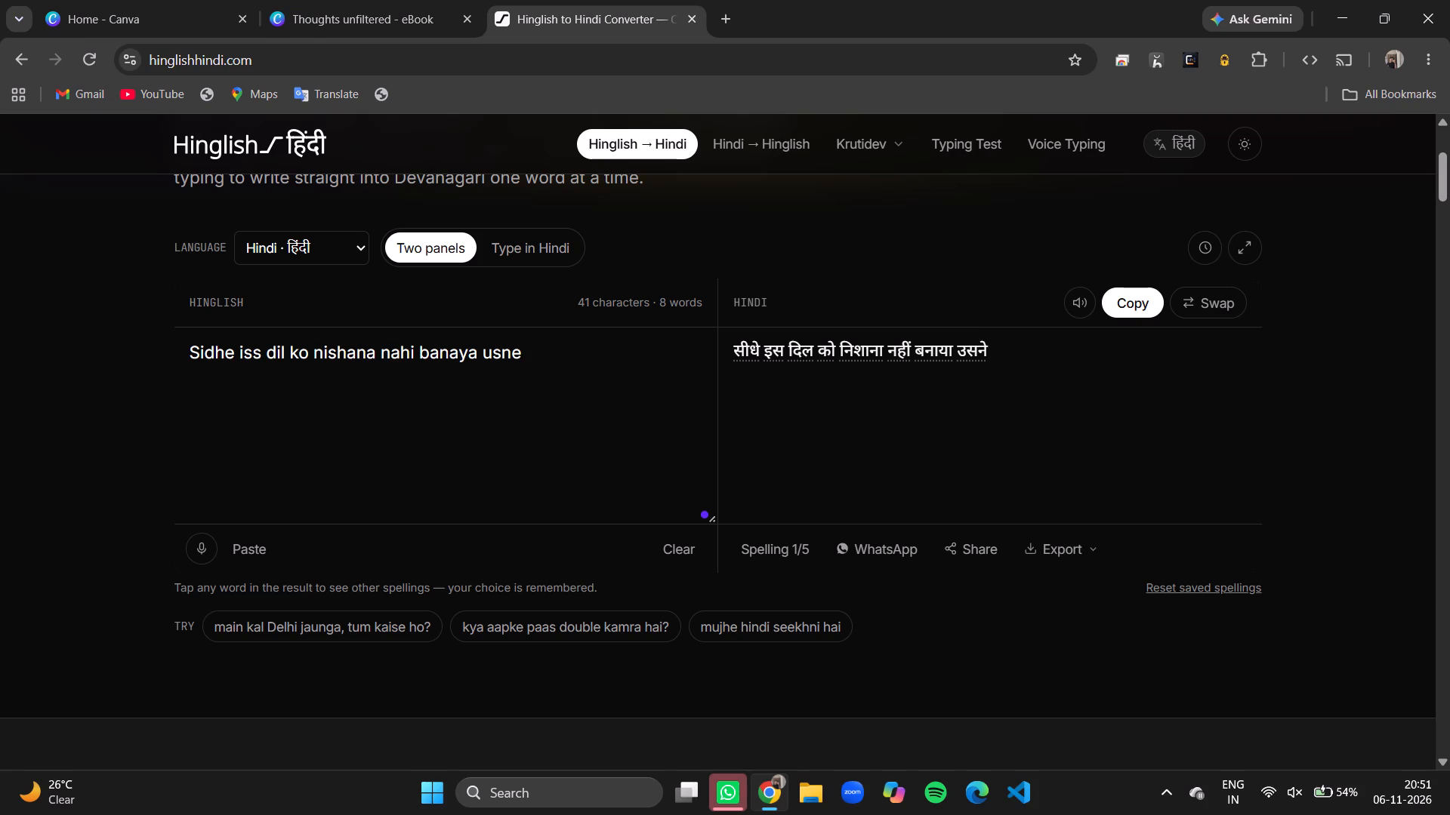
Add the second Hinglish line "pehle iss dil ko dil banaya usne".
key(Return)
text(pehle iss dil ko dil banaya usen)
key(BackSpace)
key(BackSpace)
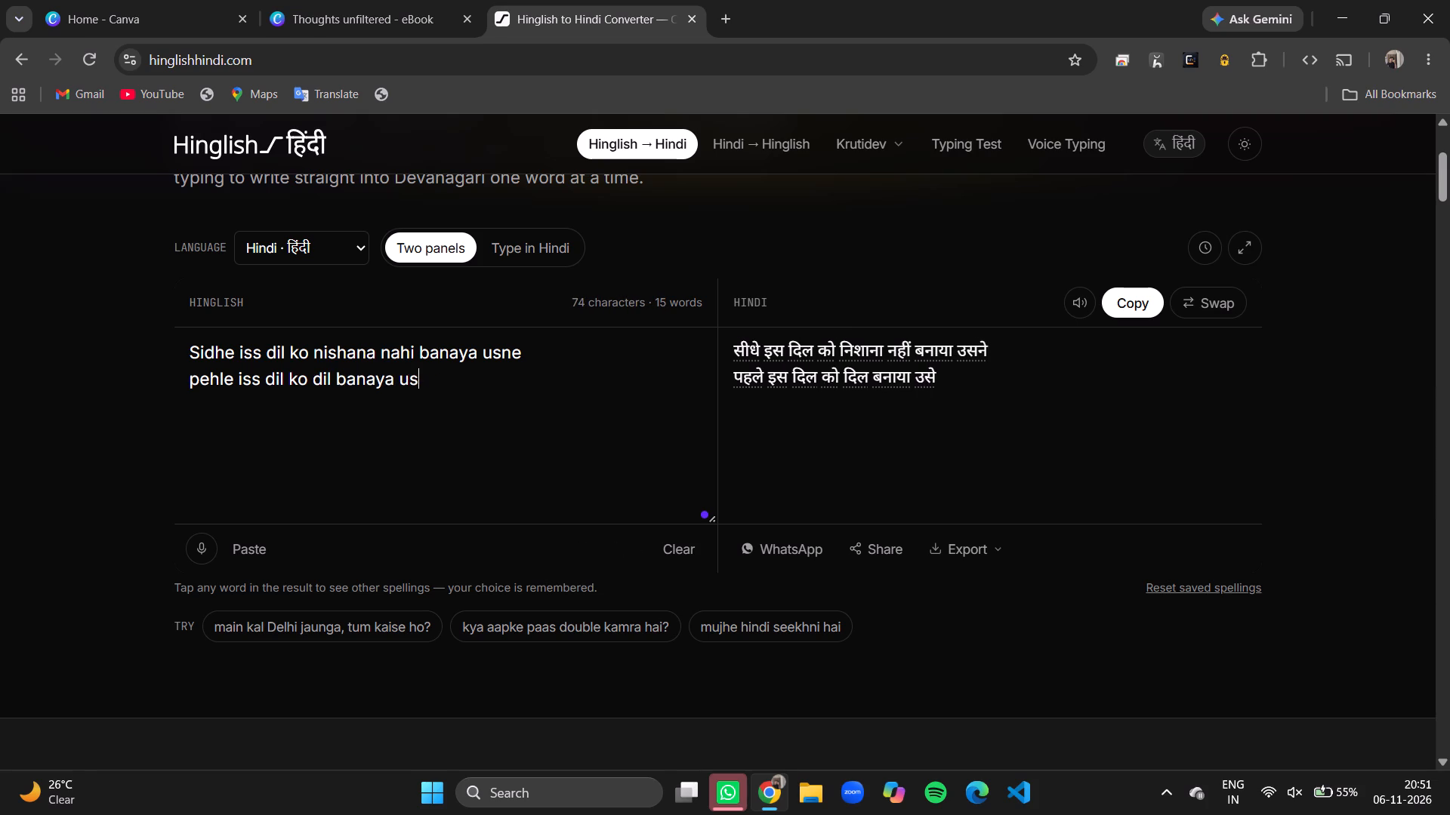
text(en)
key(BackSpace)
key(BackSpace)
text(ne)
Add the third Hinglish line "usko malum tha mohabbat ke naam pe kuch bhi kar skta hu".
key(Return)
key(m)
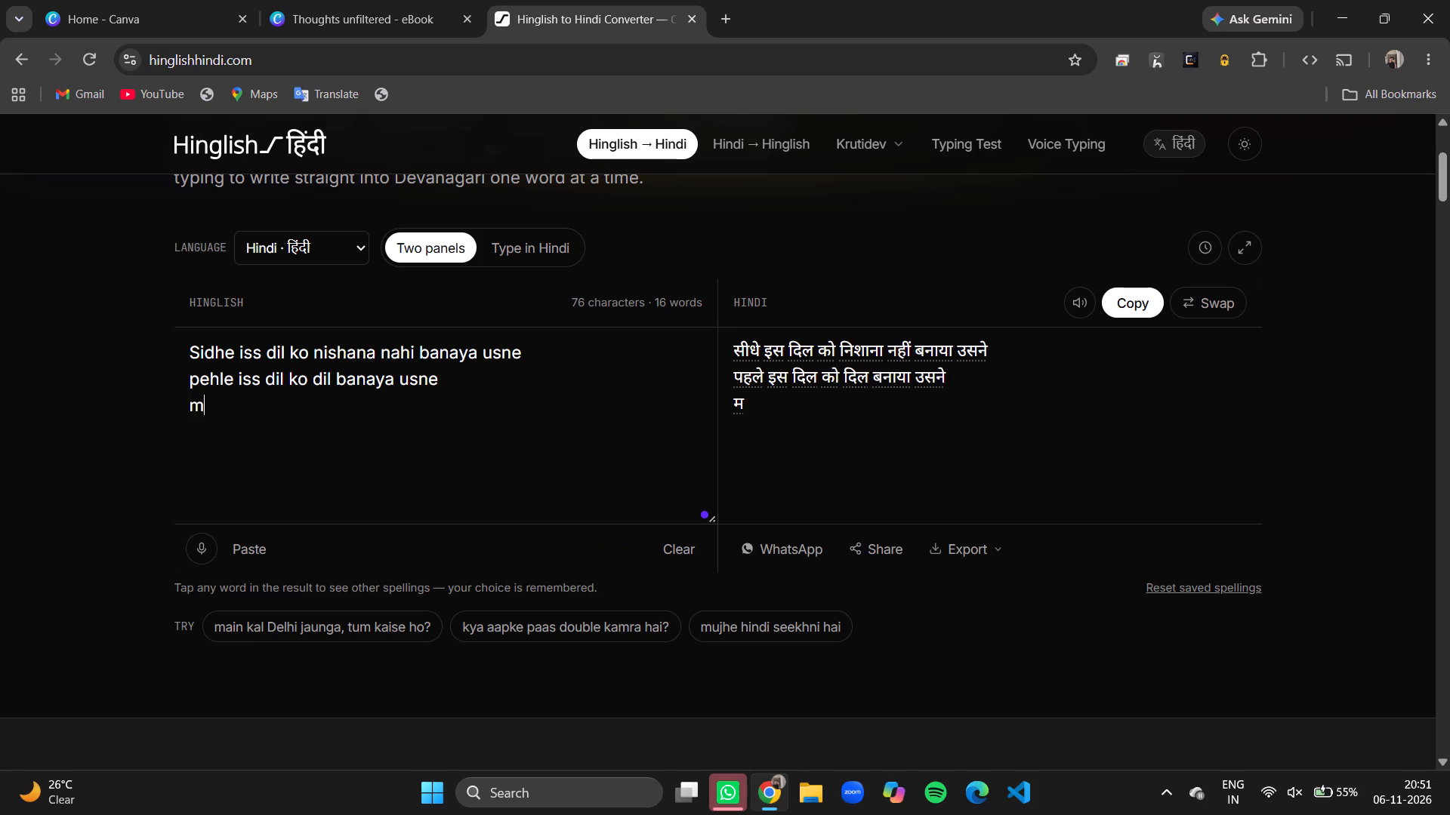
key(BackSpace)
key(u)
text(sko ma)
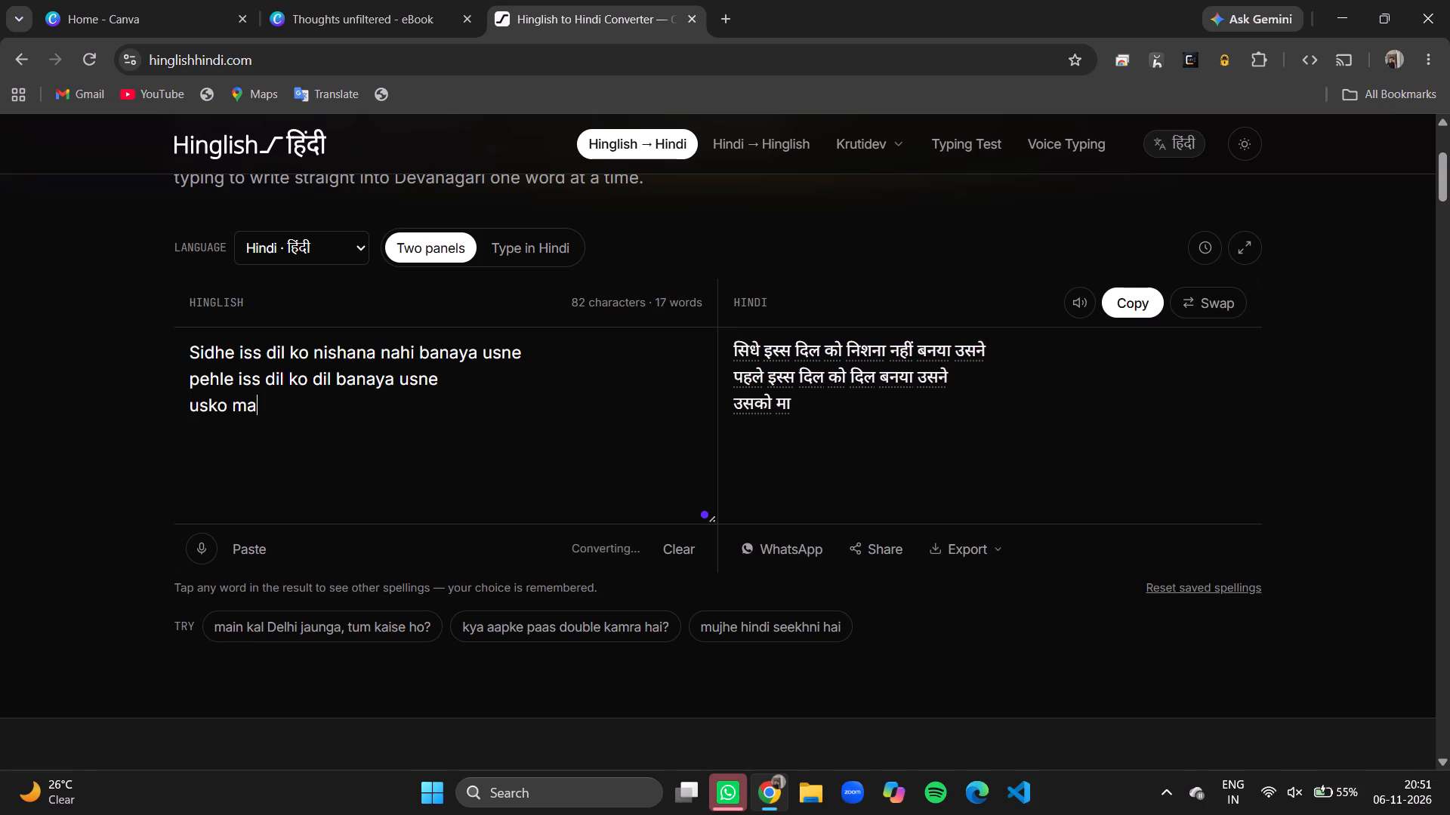
text(lum the)
key(space)
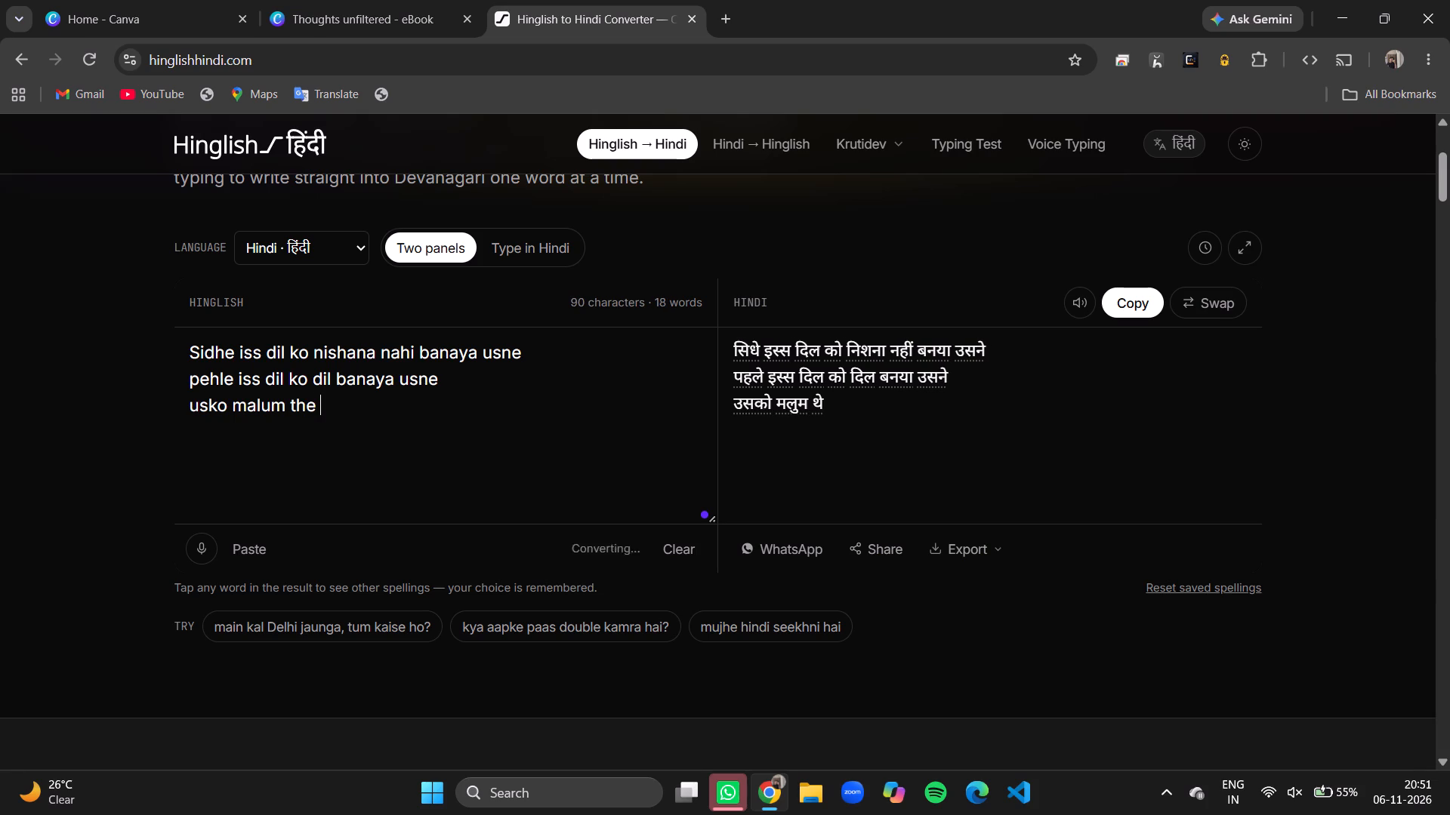
key(BackSpace)
key(BackSpace)
text(a mohaba)
key(BackSpace)
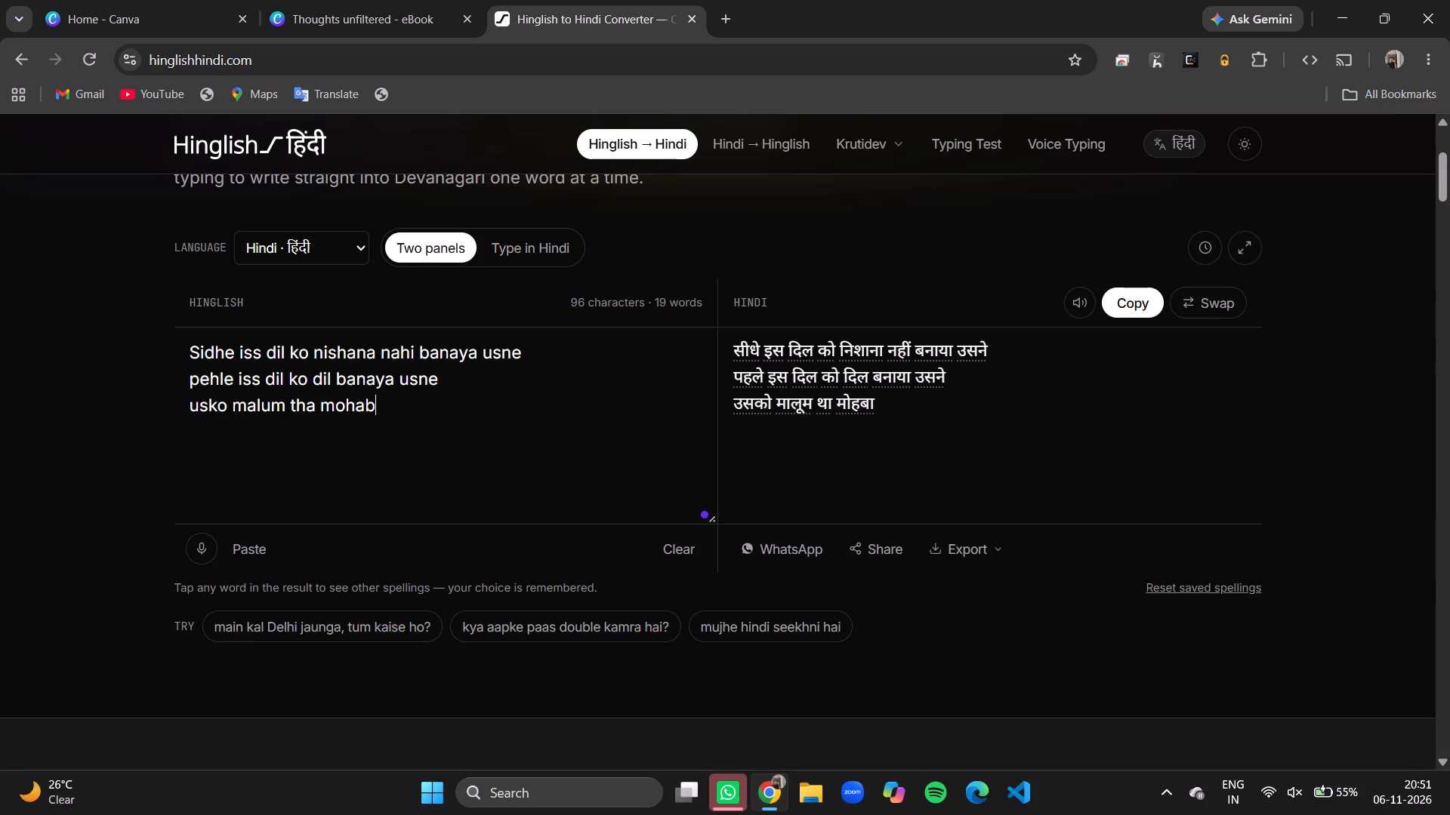
text(bat ken)
key(BackSpace)
key(space)
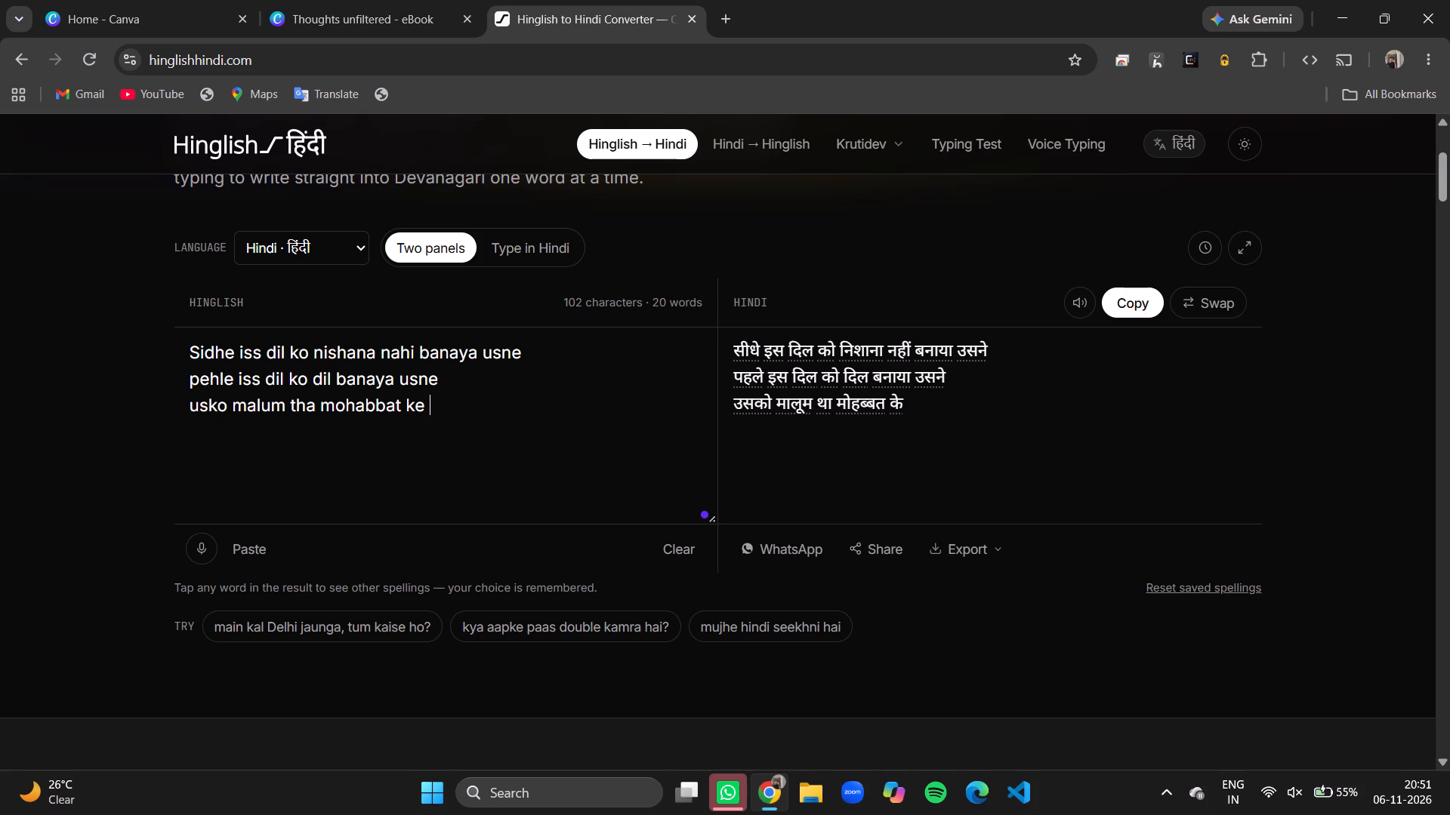
text(naam pe)
key(space)
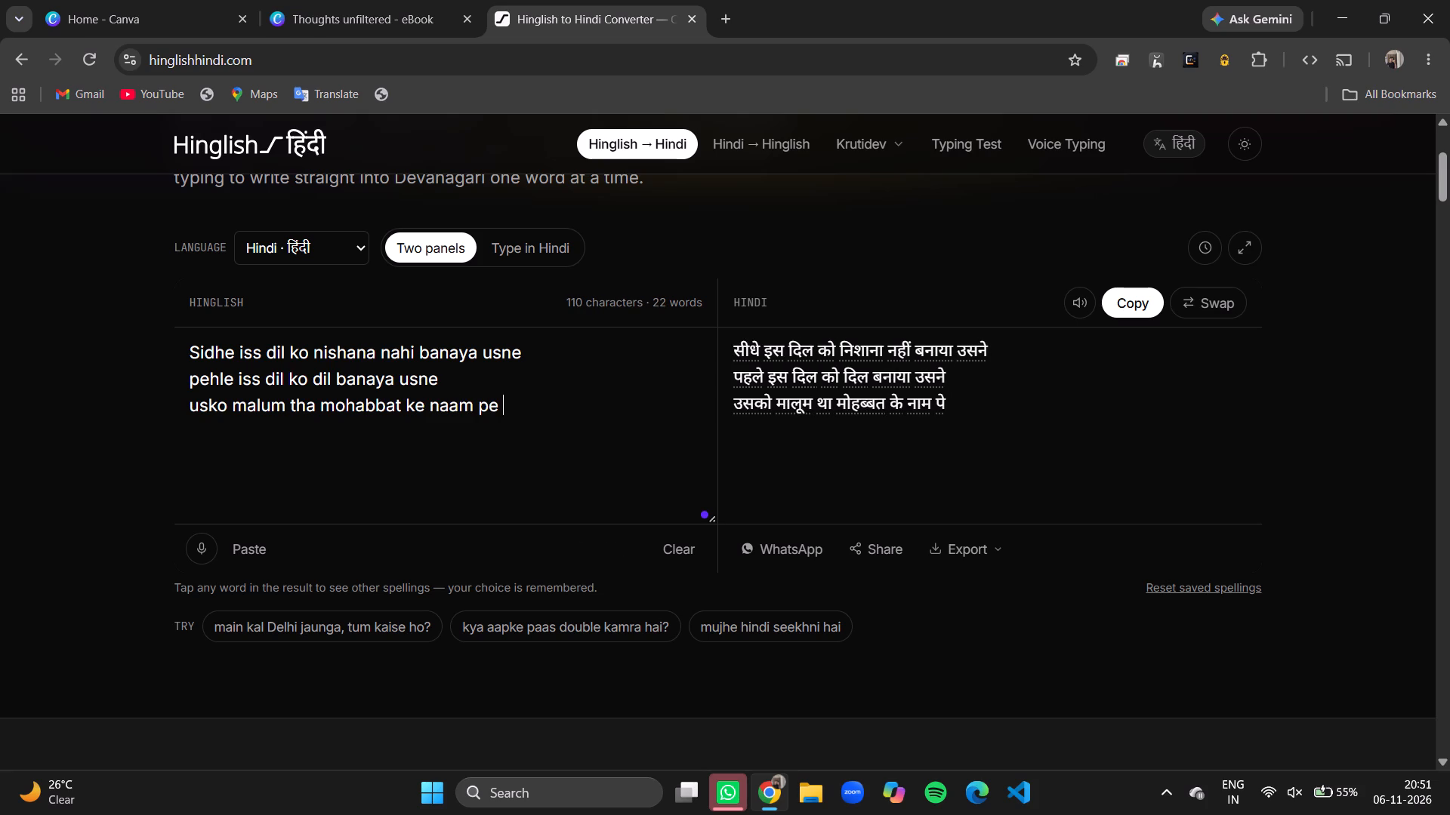
text(kuch bhi kar skta hu)
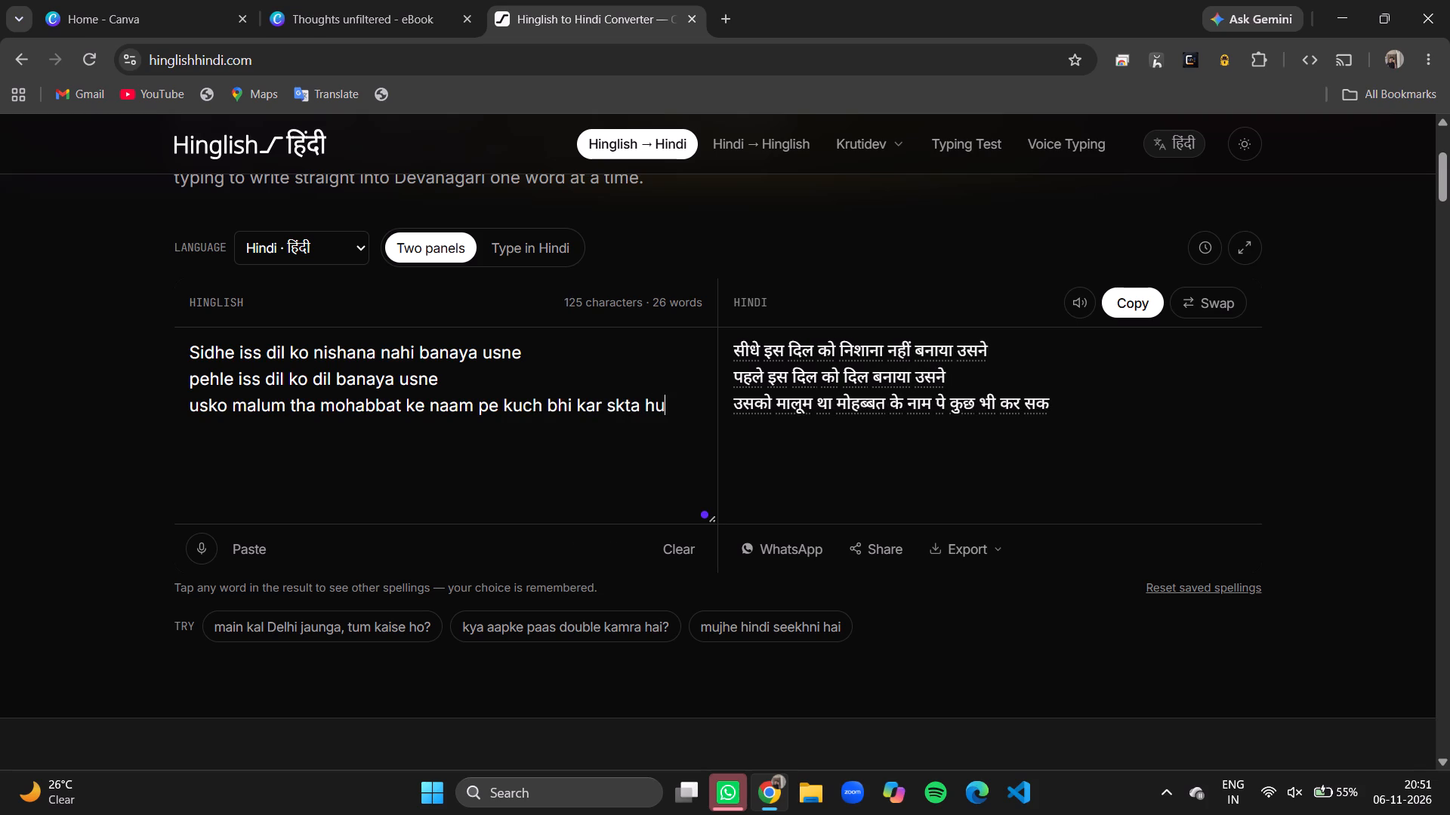
Add the fourth Hinglish line "isliye to apne haatho se jehar khilaya usne".
key(Return)
text(isliye to usne)
key(BackSpace)
key(BackSpace)
key(BackSpace)
key(BackSpace)
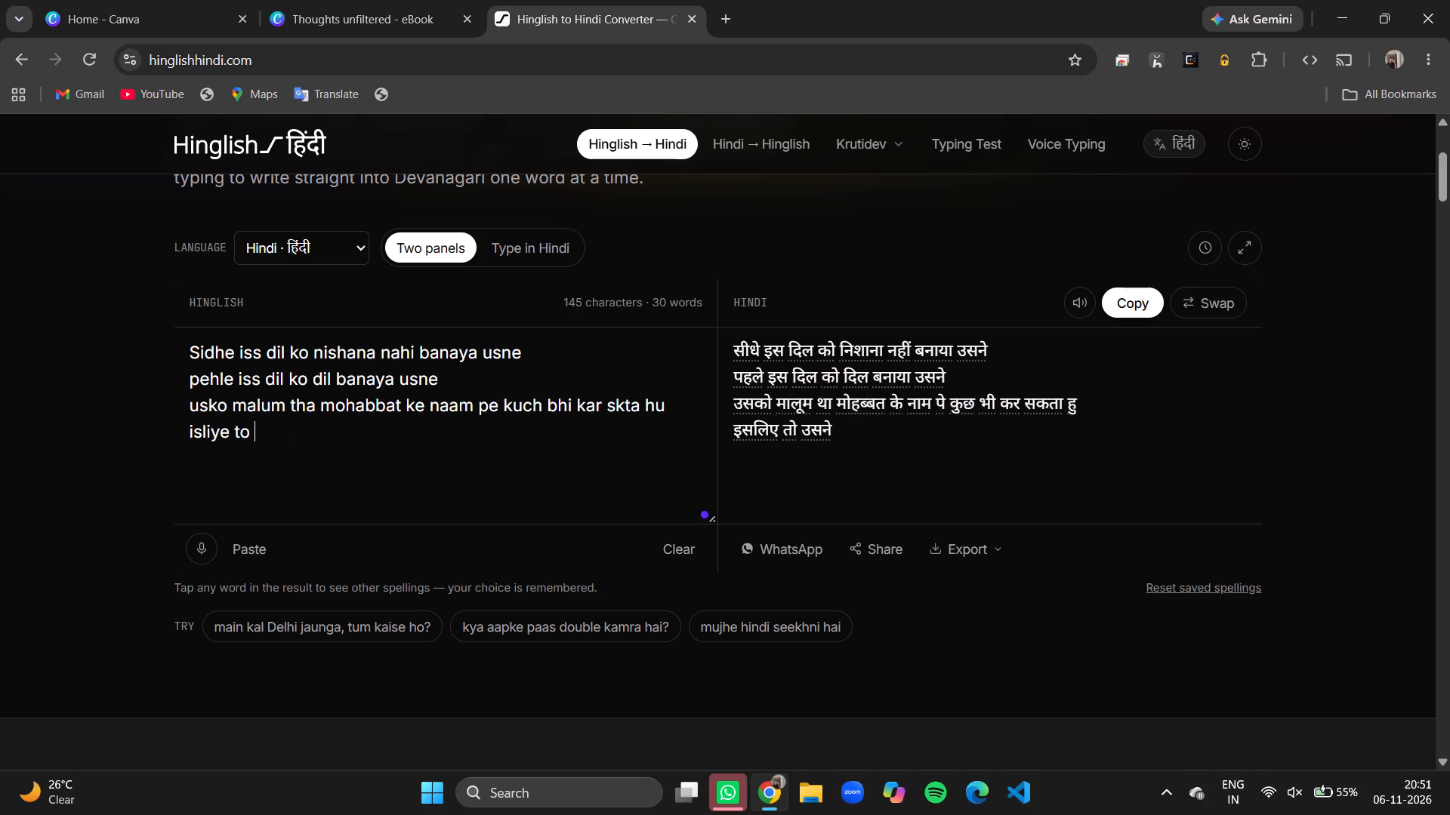
text(haa)
key(BackSpace)
key(BackSpace)
key(BackSpace)
text(ap)
text(ne haatho)
key(space)
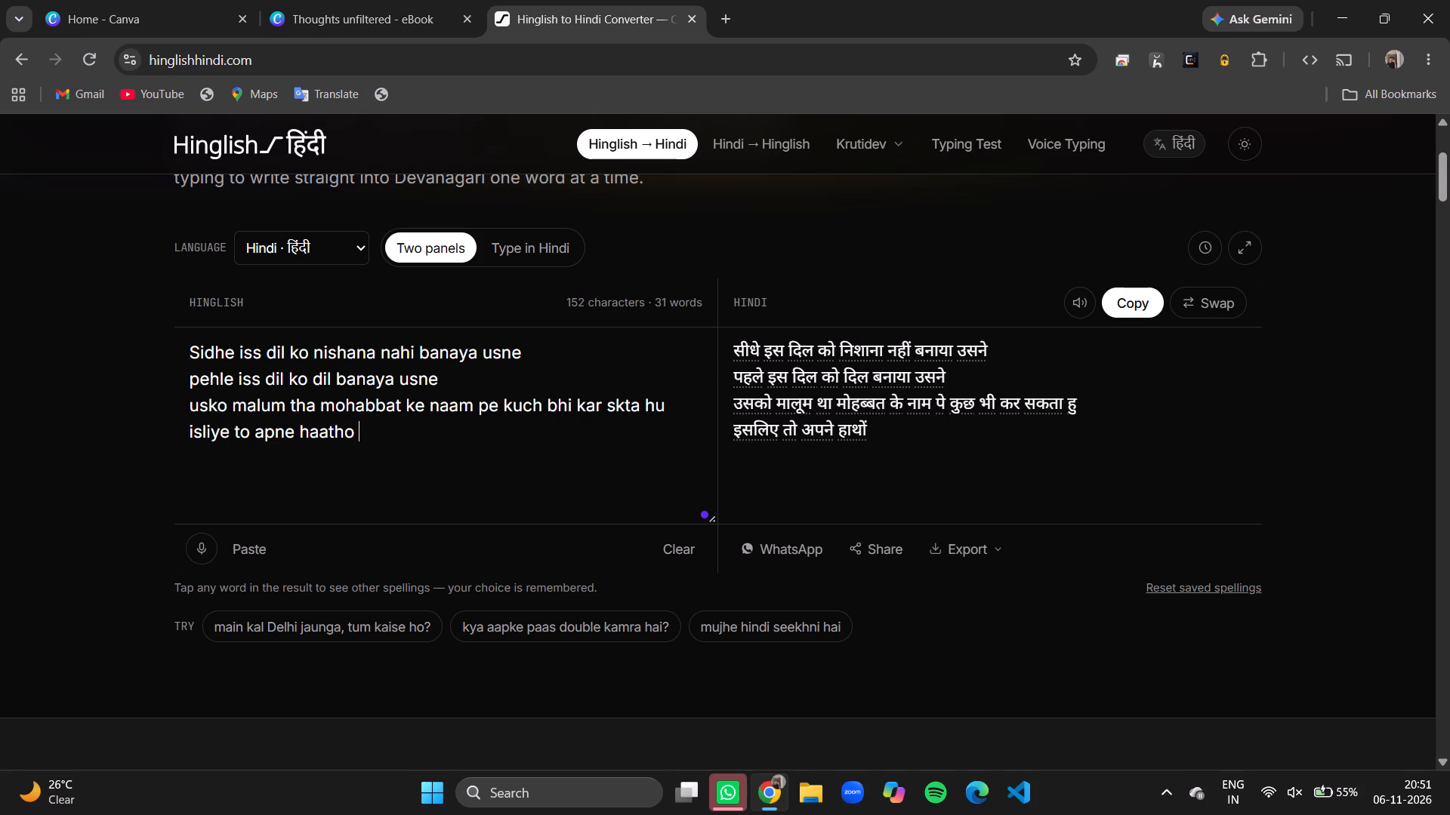
text(se jew)
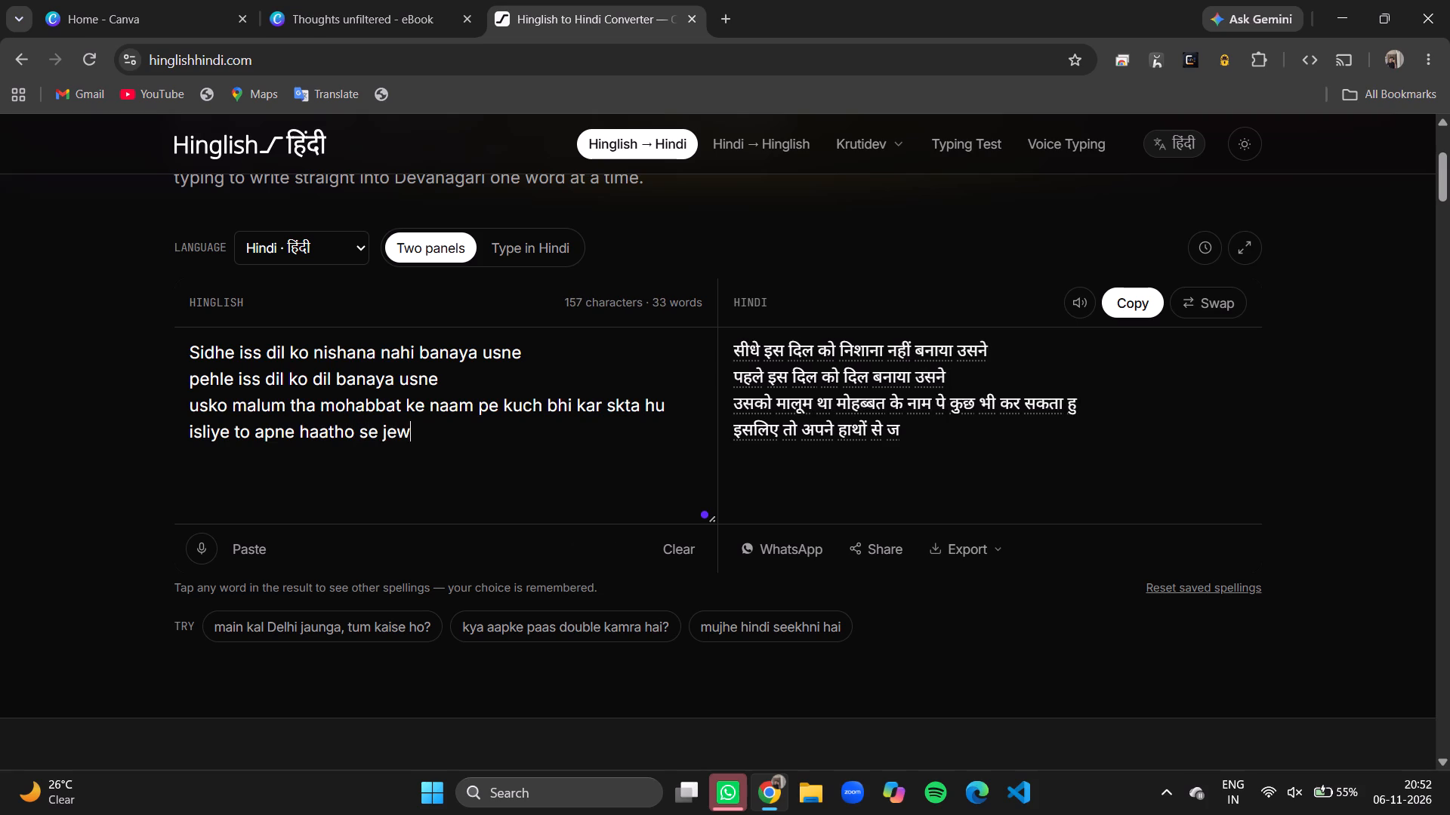
key(BackSpace)
text(har khilaya usne)
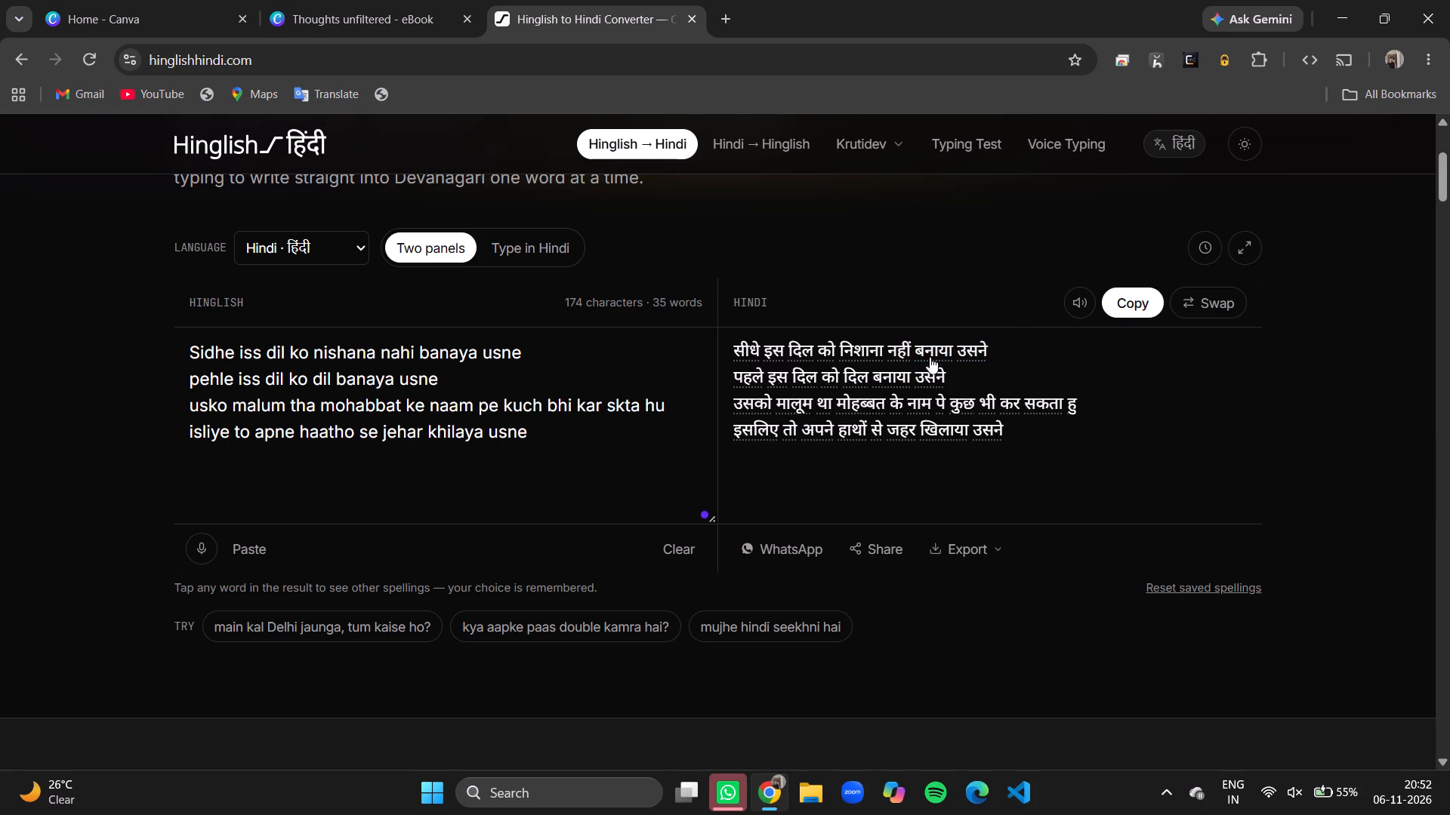
Insert the word "main" before "mohabbat" in the third Hinglish line.
click(319, 407)
text(main)
key(space)
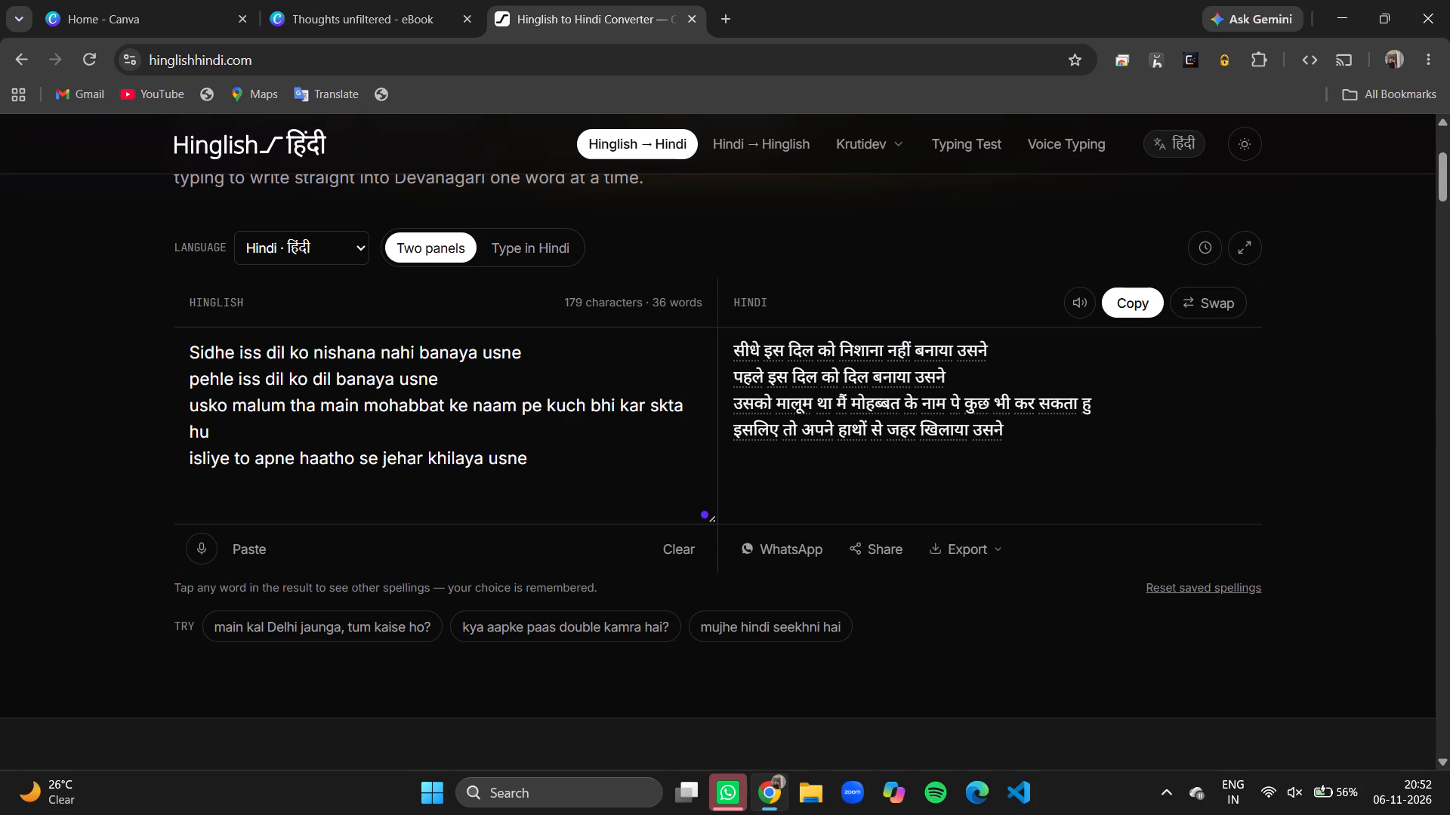
Copy the converted Hindi poem, switch to the Canva eBook and replace page 35's poem text with it.
click(1131, 309)
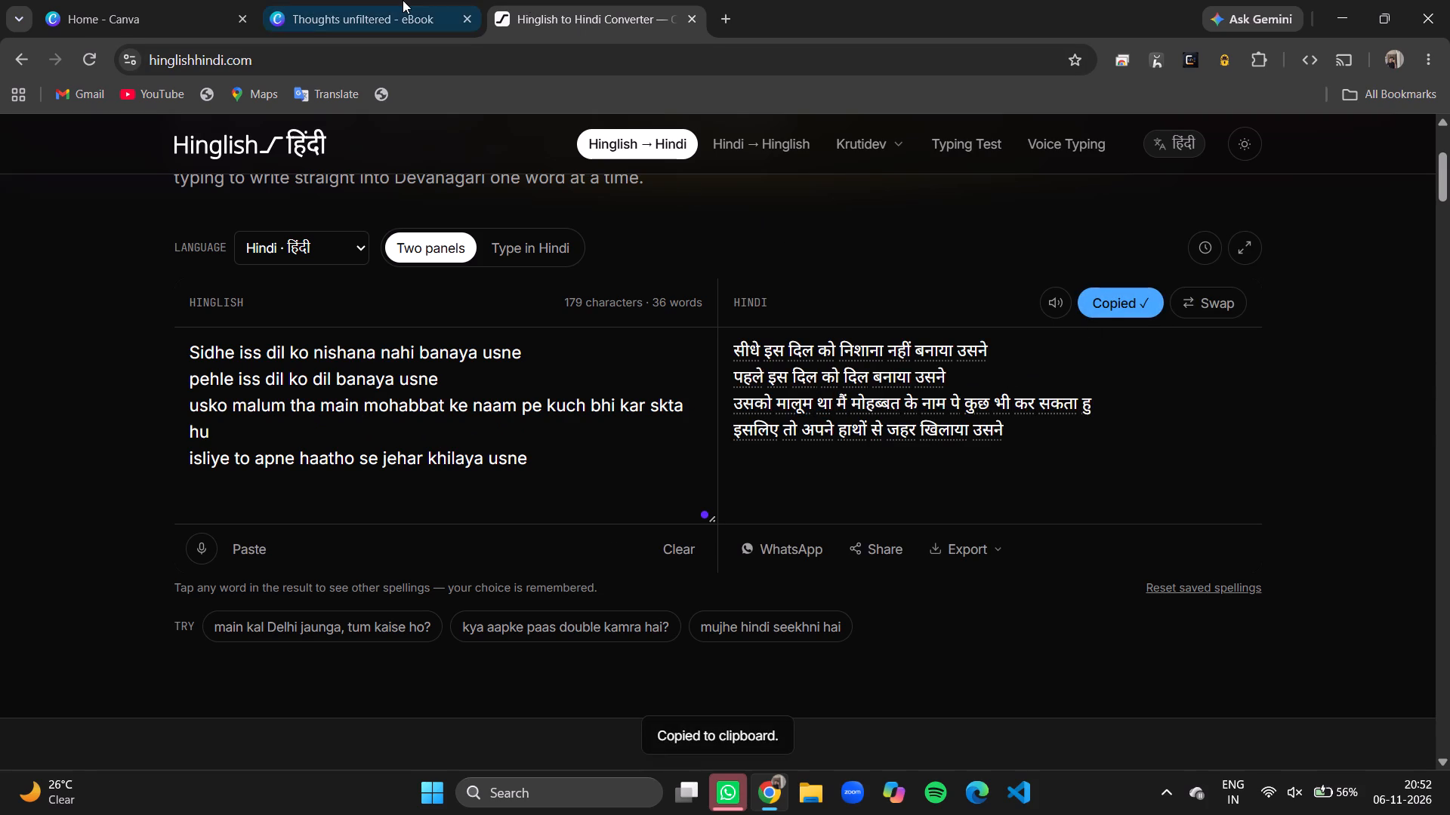
click(403, 0)
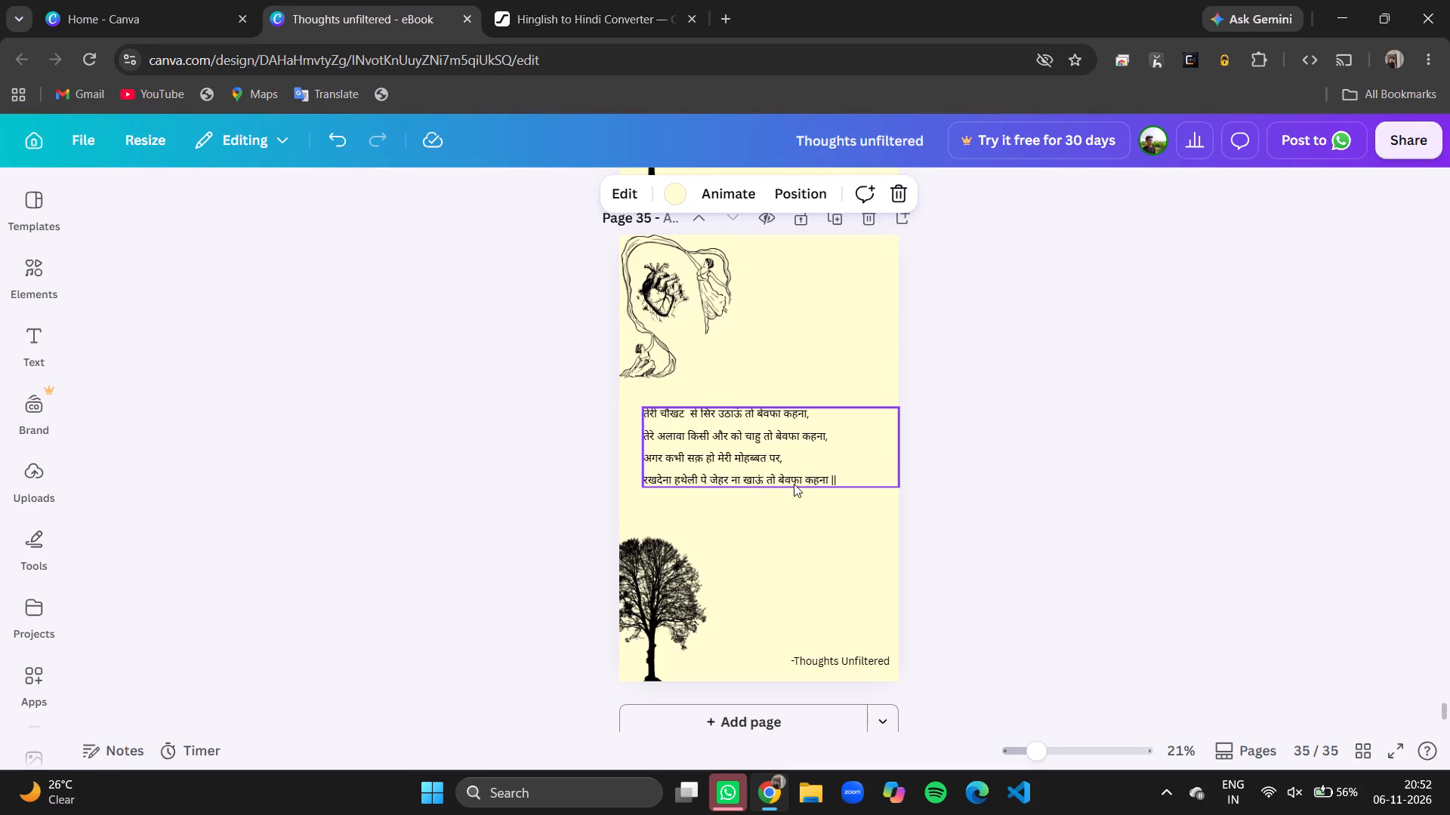
scroll(1087, 450, down, 2)
scroll(1087, 450, up, 2)
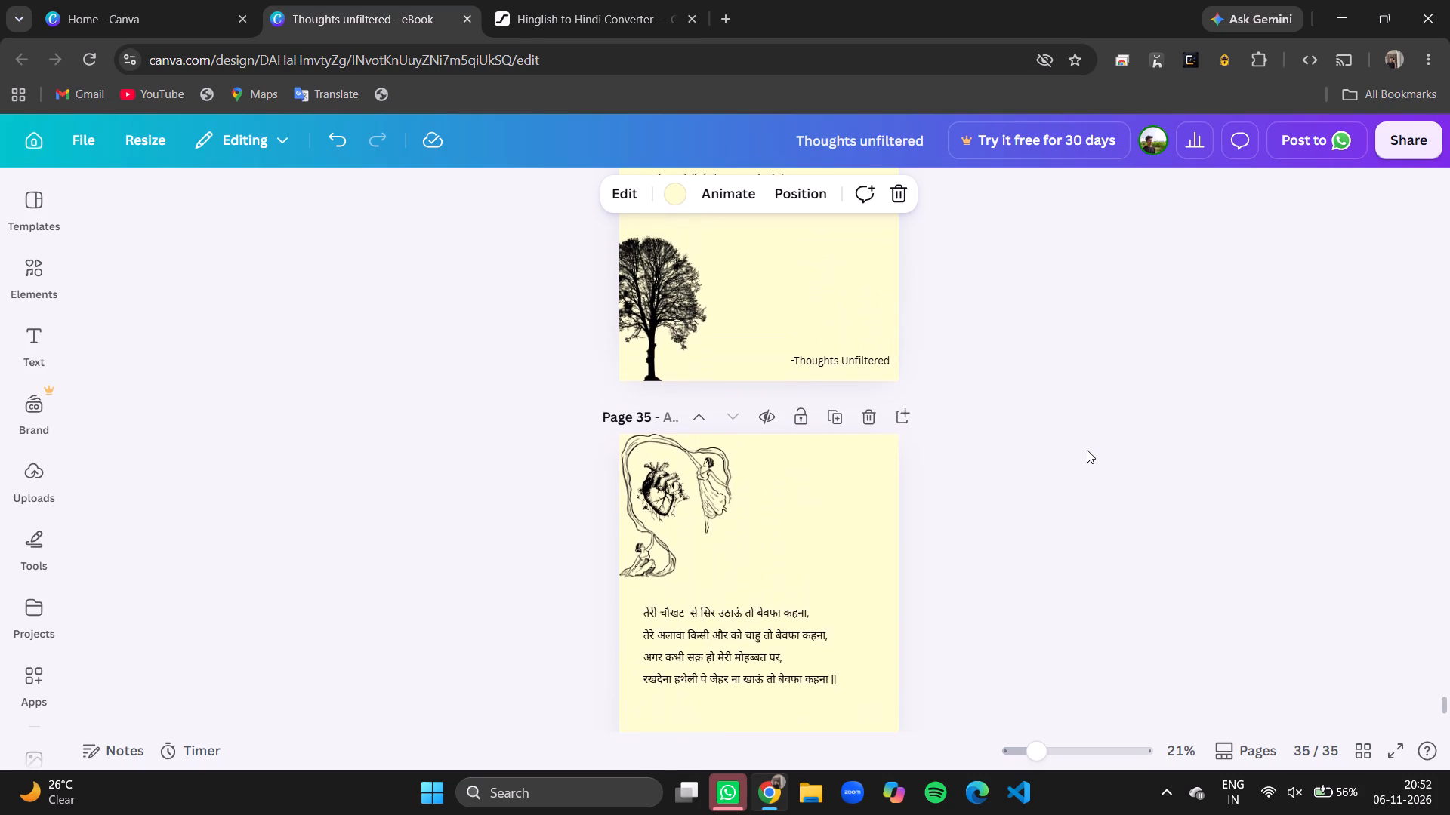
scroll(1087, 450, up, 1)
scroll(1087, 450, down, 1)
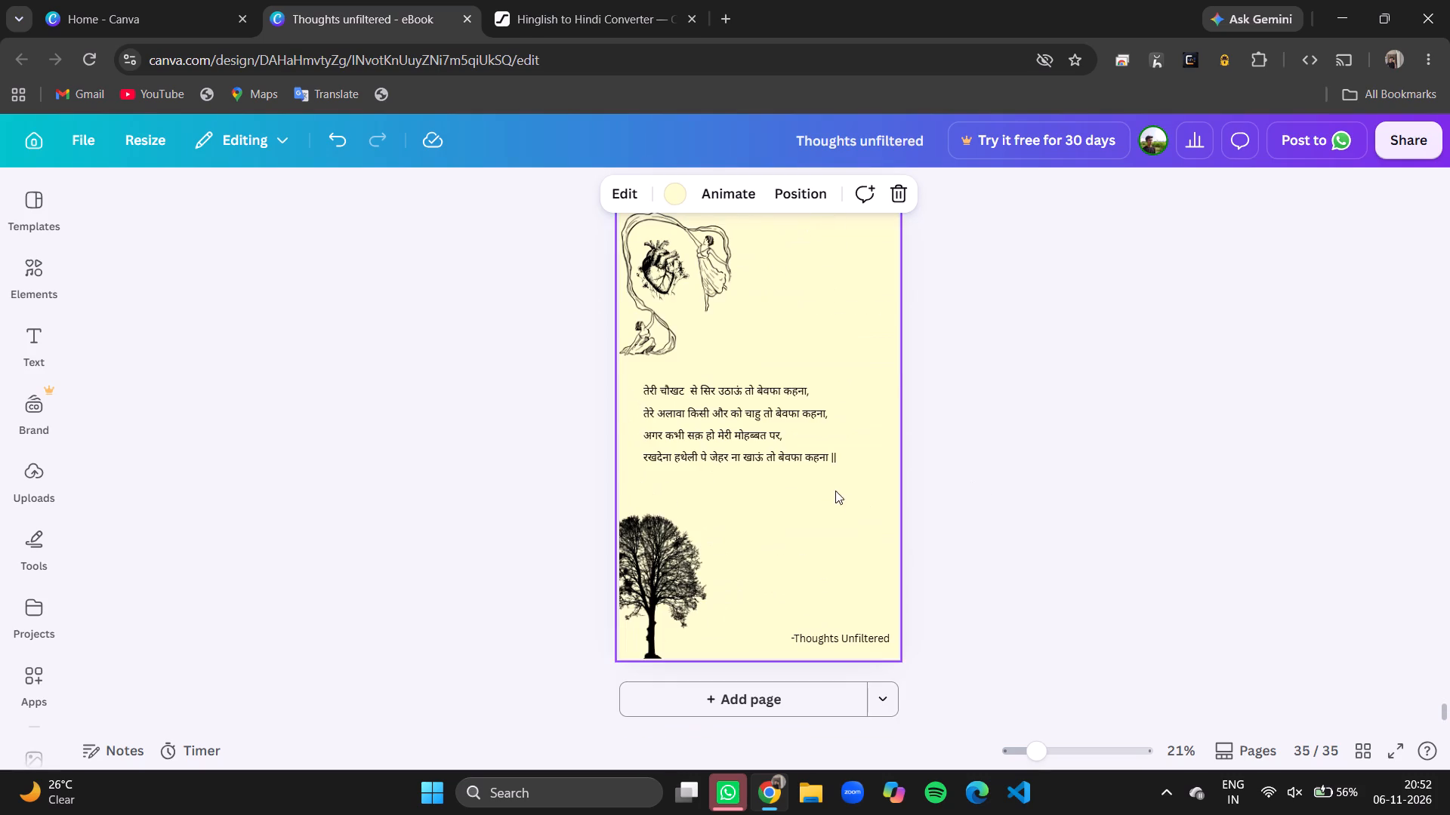
double_click(837, 432)
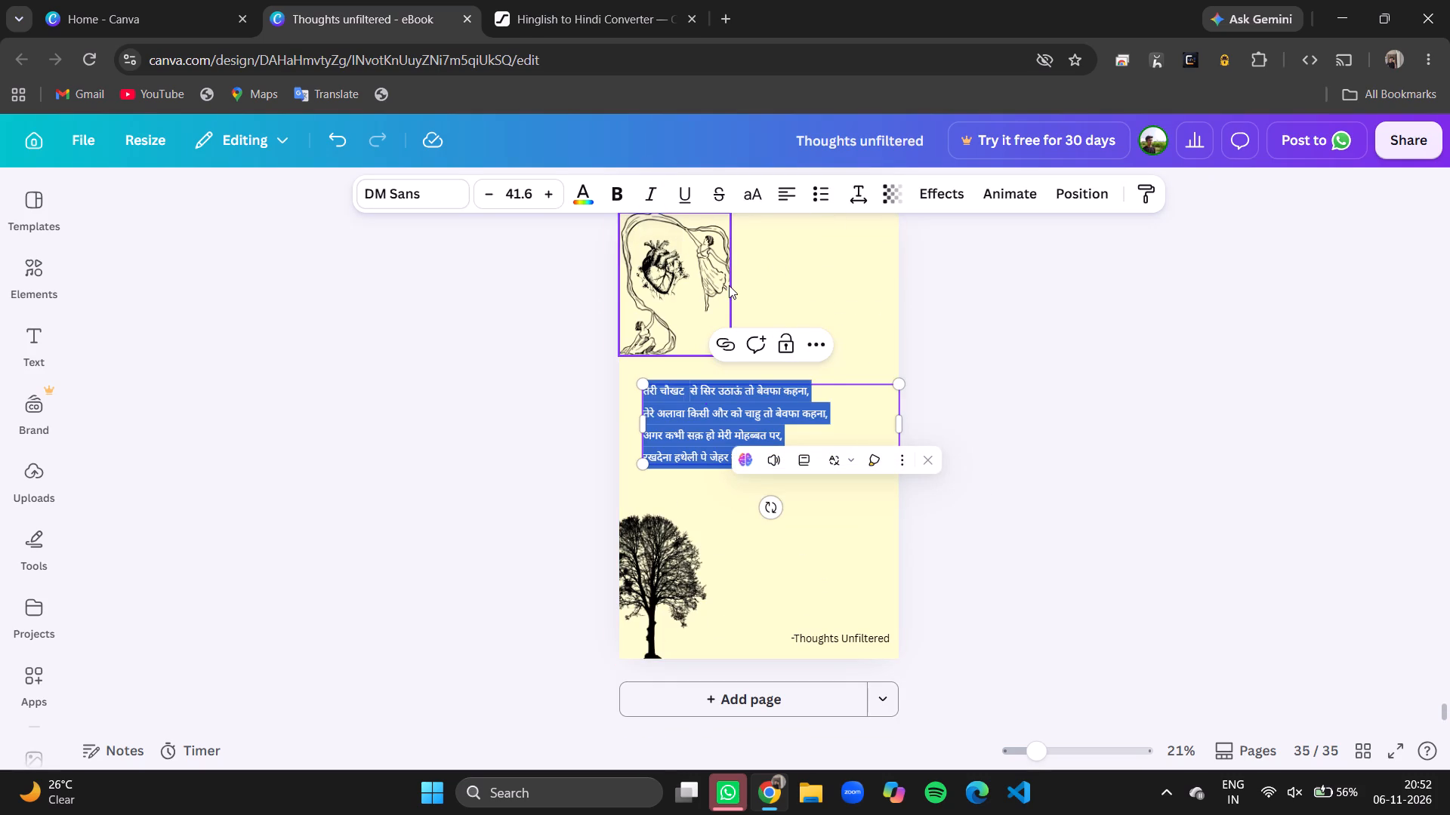
key(ctrl+v)
Append " ||" to the end of the last line of page 35's poem.
click(828, 461)
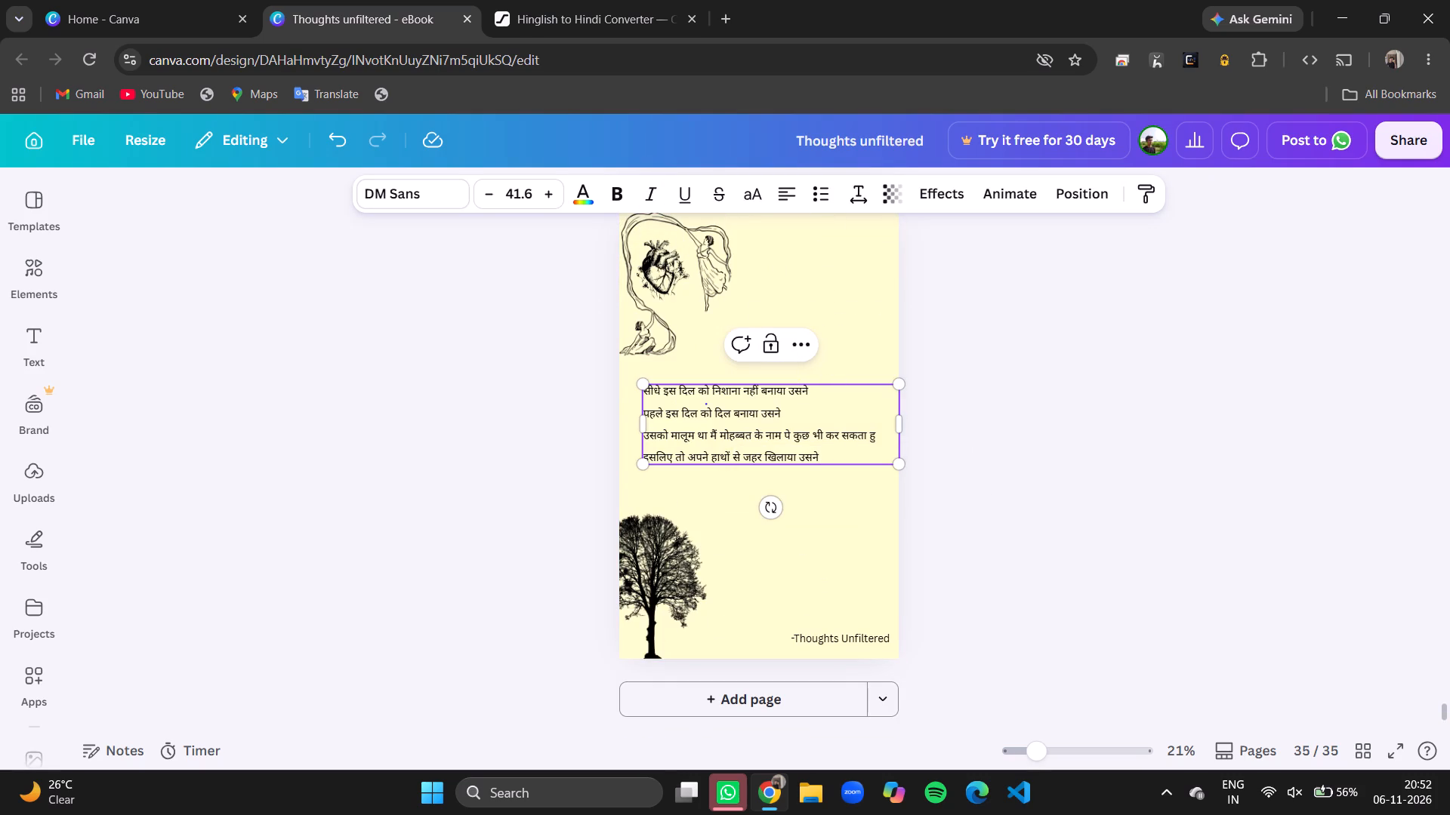
key(space)
text(|\)
key(BackSpace)
key(shift+bar)
click(998, 437)
Duplicate page 35 to make page 36 for another poem.
scroll(998, 437, up, 1)
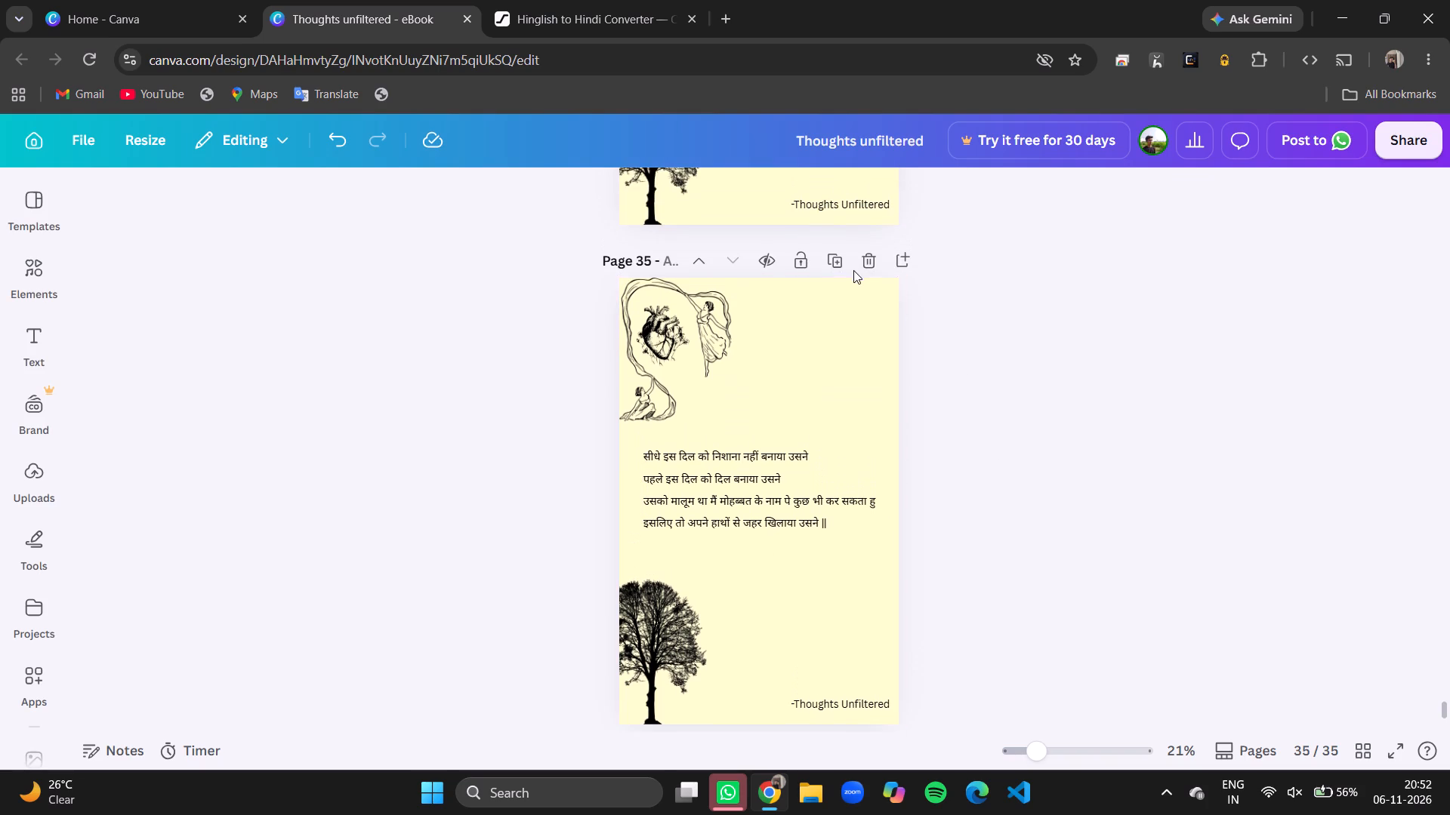
click(837, 267)
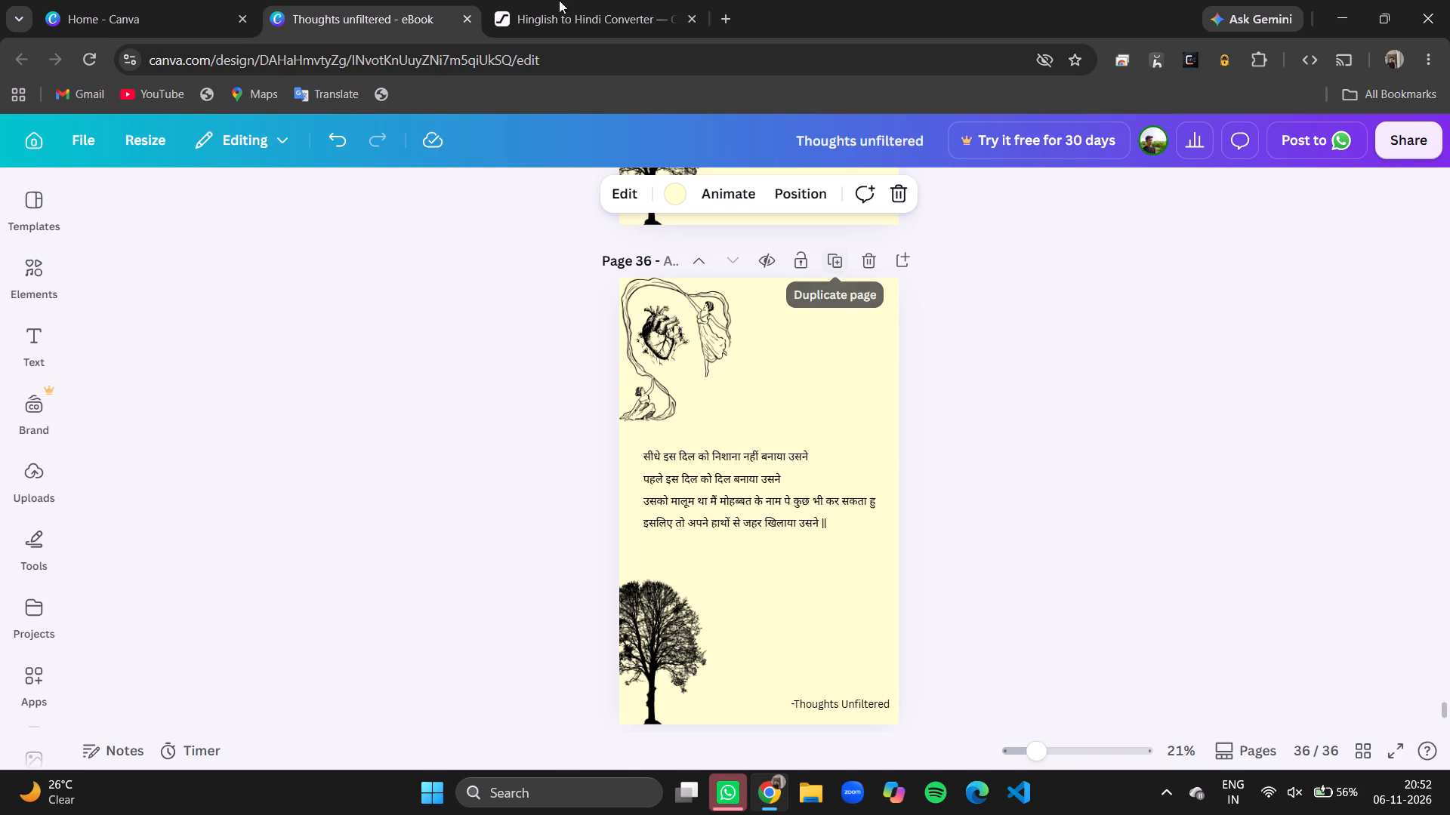
Switch to the Hinglish to Hindi converter and clear the old poem from the Hinglish input.
click(535, 0)
click(545, 476)
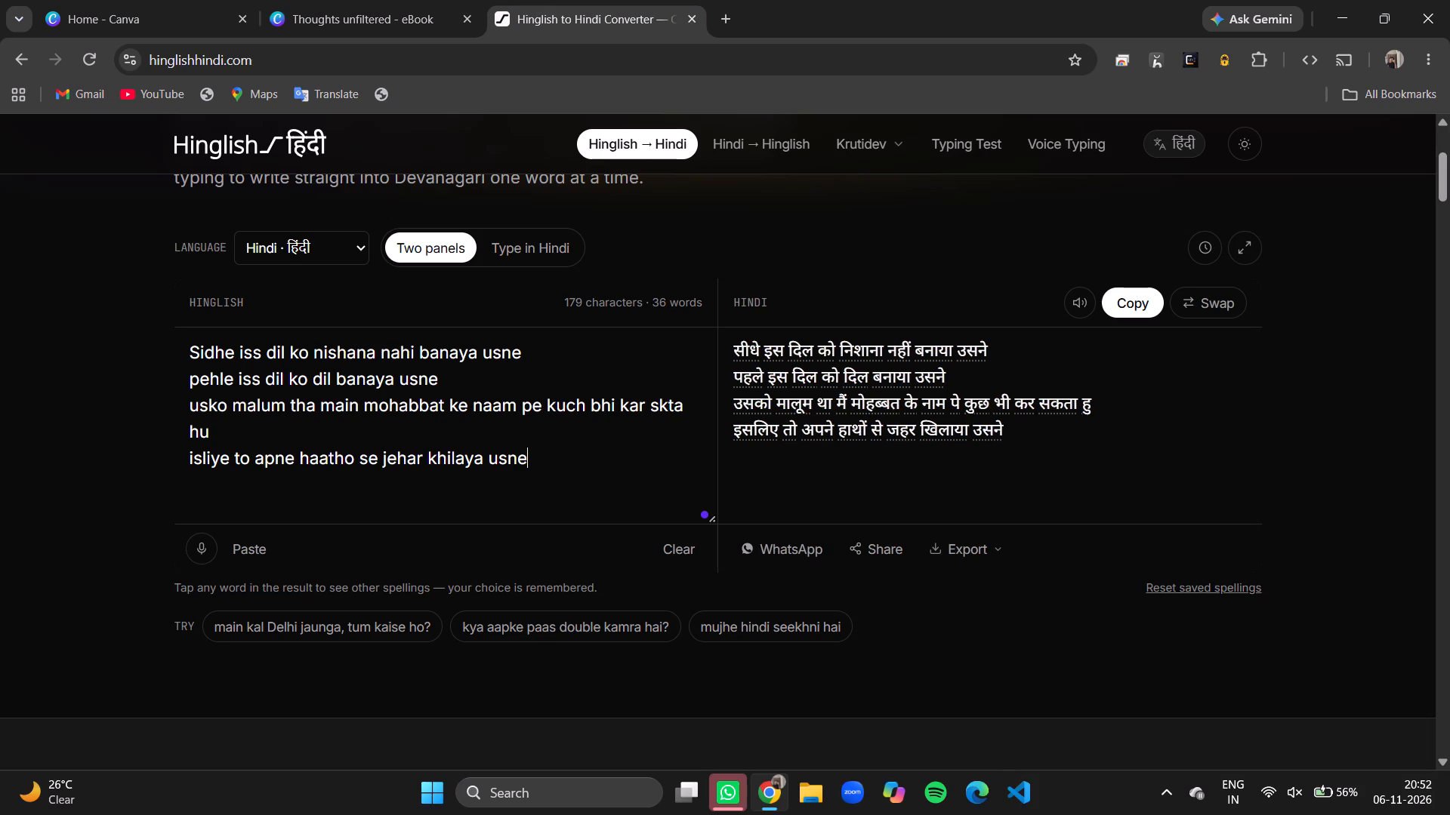
key(ctrl+a)
key(ctrl+BackSpace)
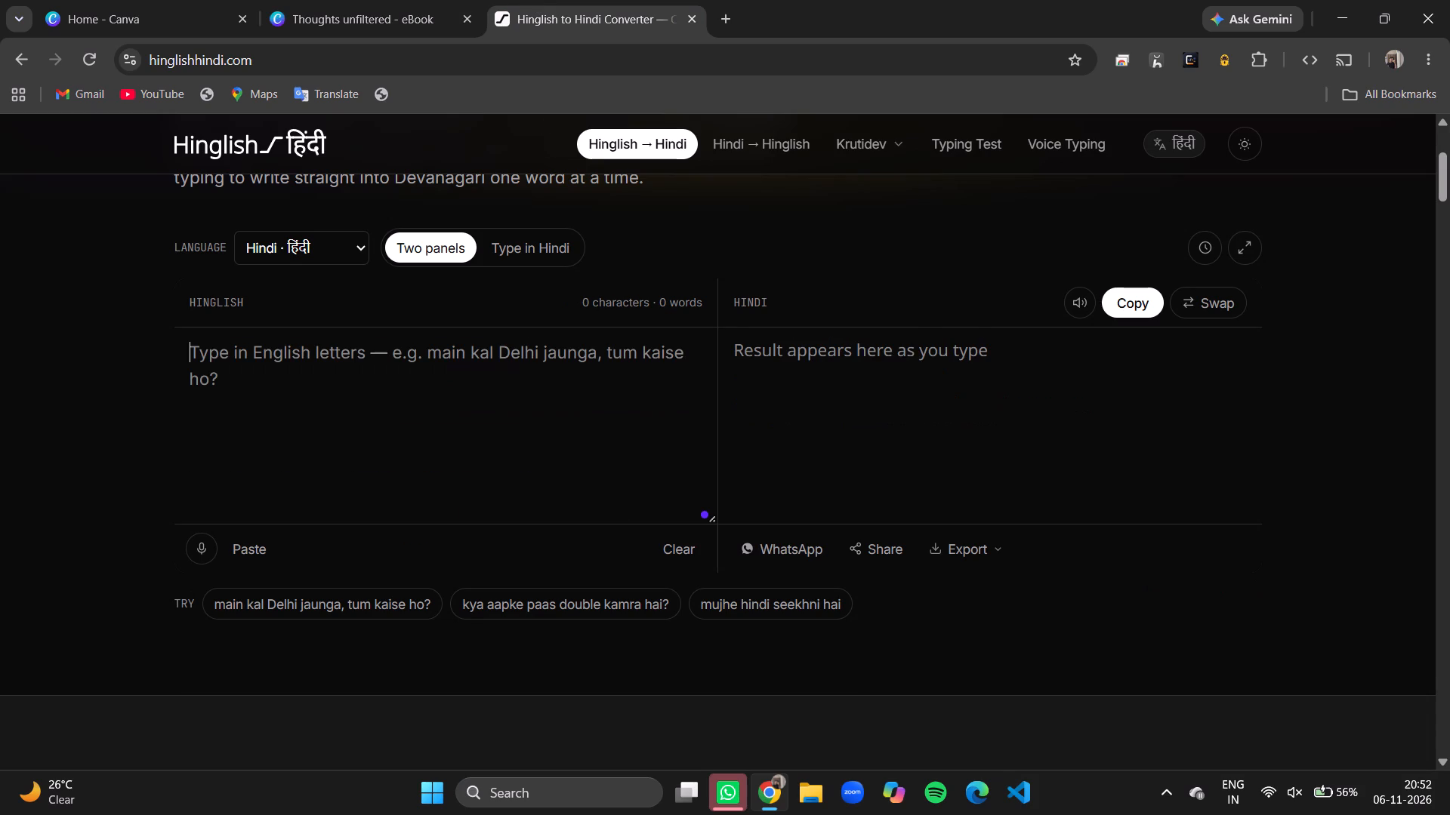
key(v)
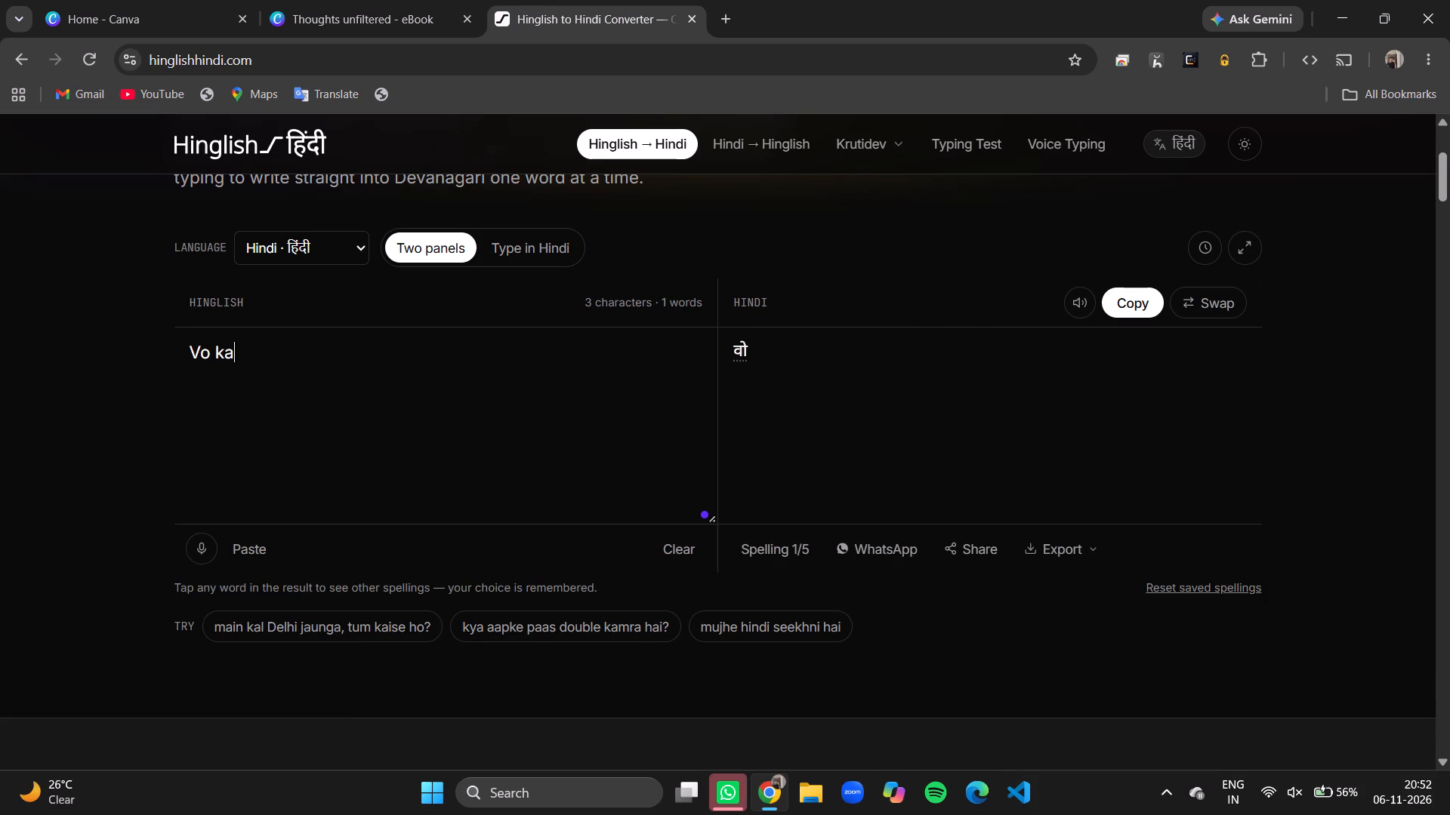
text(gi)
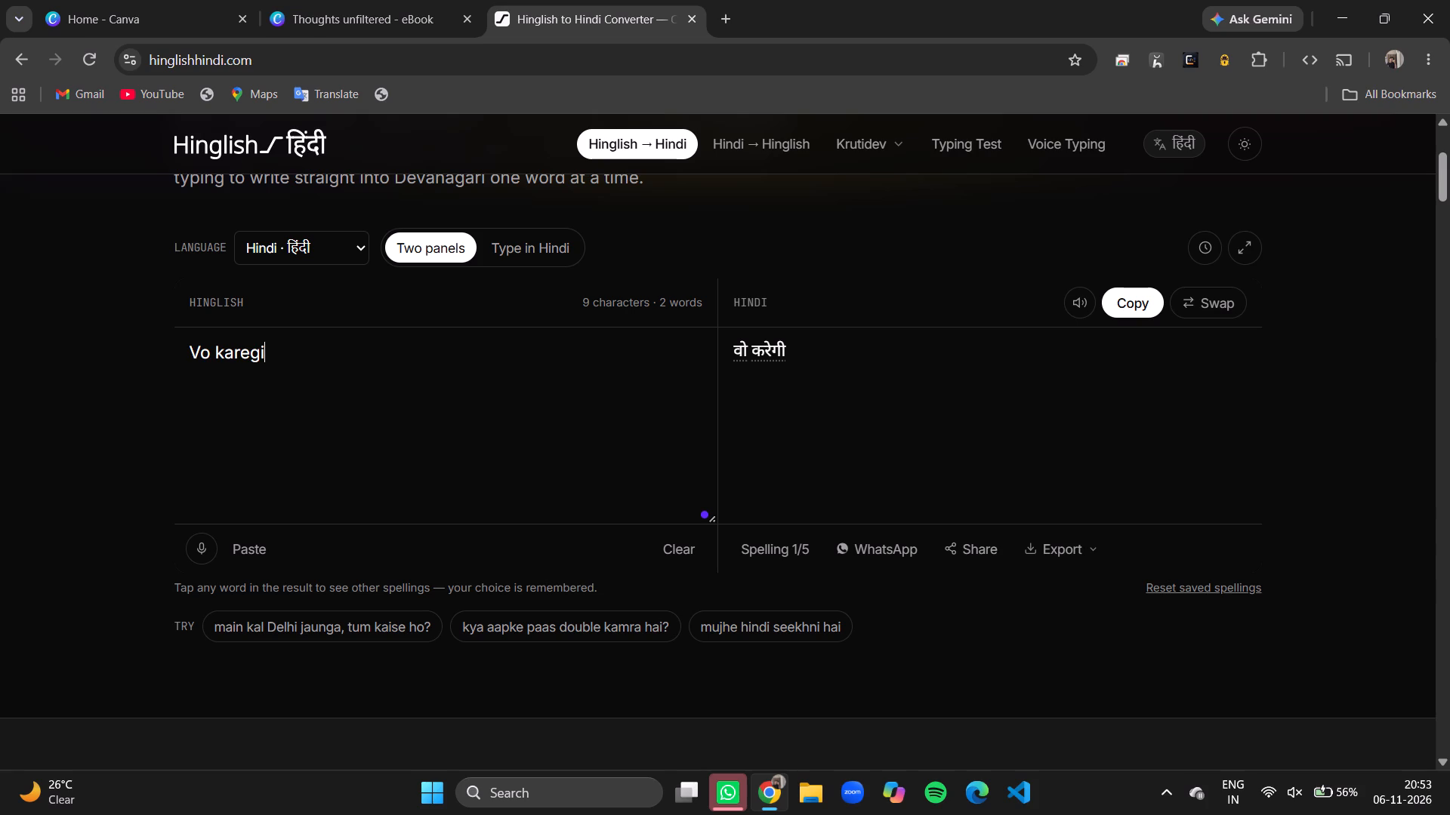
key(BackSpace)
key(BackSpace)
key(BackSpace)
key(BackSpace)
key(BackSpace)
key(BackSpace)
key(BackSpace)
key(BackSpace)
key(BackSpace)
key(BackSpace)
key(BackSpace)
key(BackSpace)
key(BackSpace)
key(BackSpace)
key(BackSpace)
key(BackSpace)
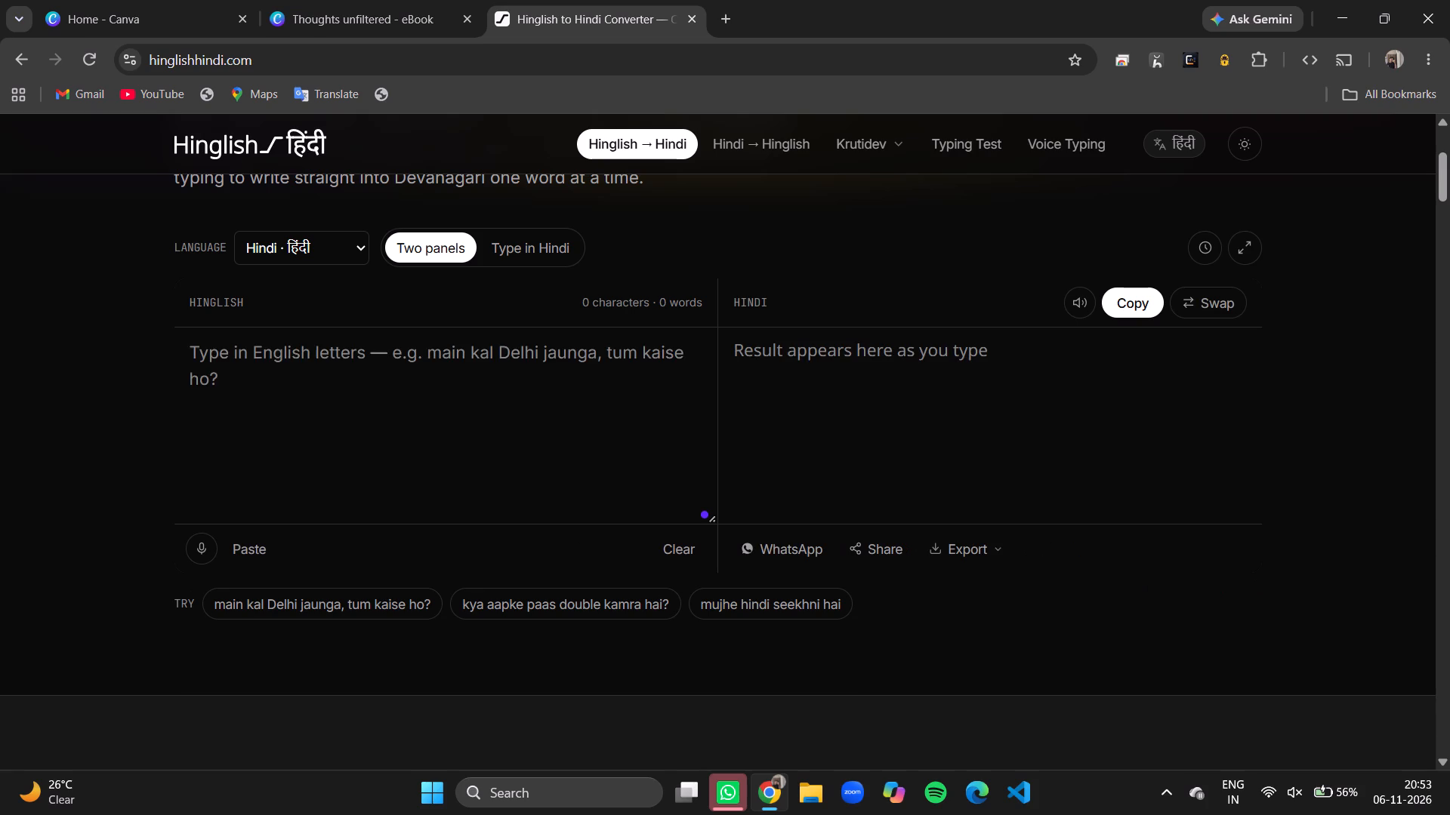
Enter the new poem's first Hinglish line "ki bura hai nasha par majedaar bhi".
text(ki bura hai nasha ma)
key(BackSpace)
key(BackSpace)
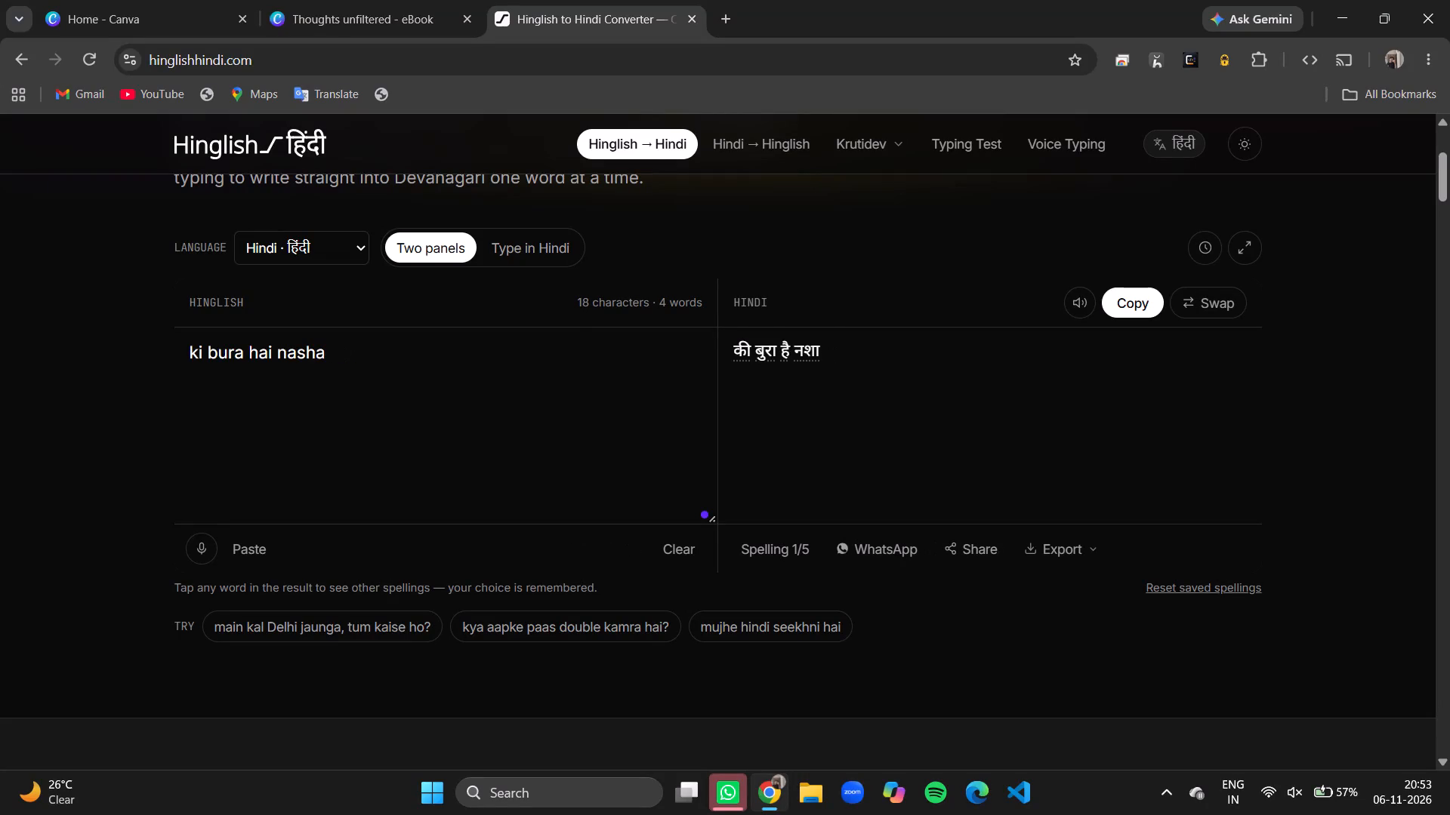
text(par)
key(space)
text(majedaar bhi)
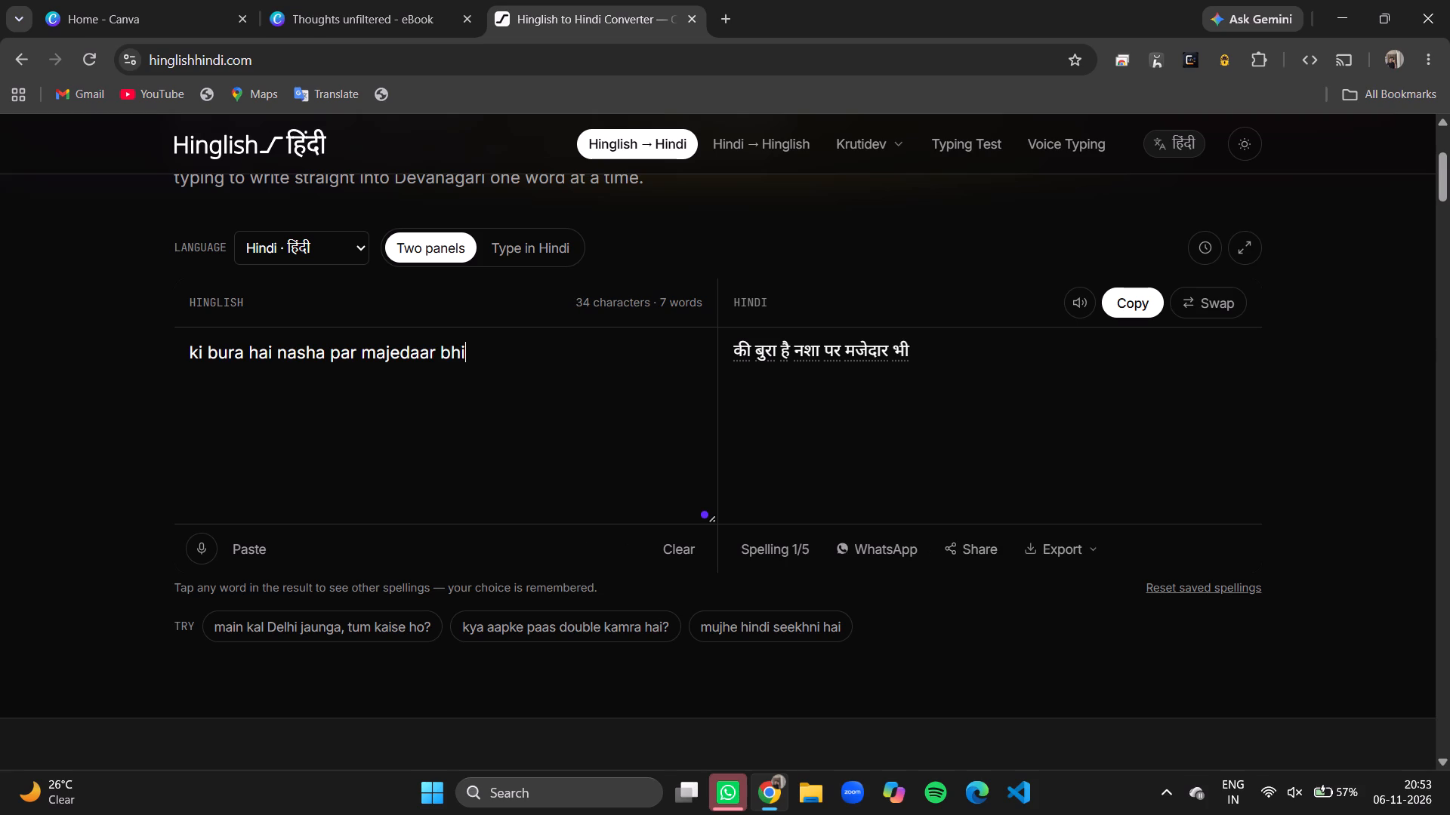
key(Return)
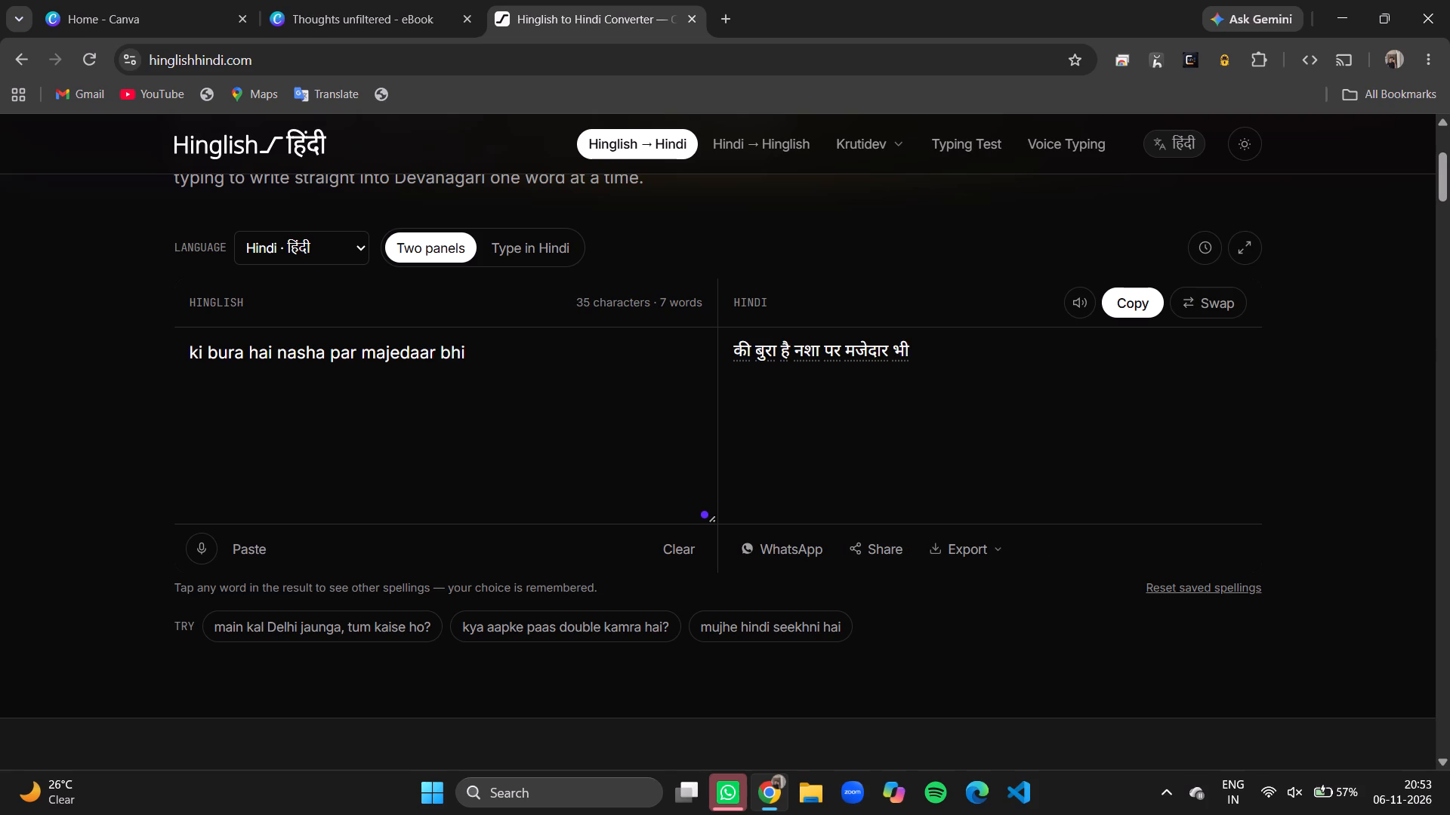
Add the second Hinglish line "mujhe uspar gussa hai , par pyaar bhi hai".
text(mujhe uspar)
key(space)
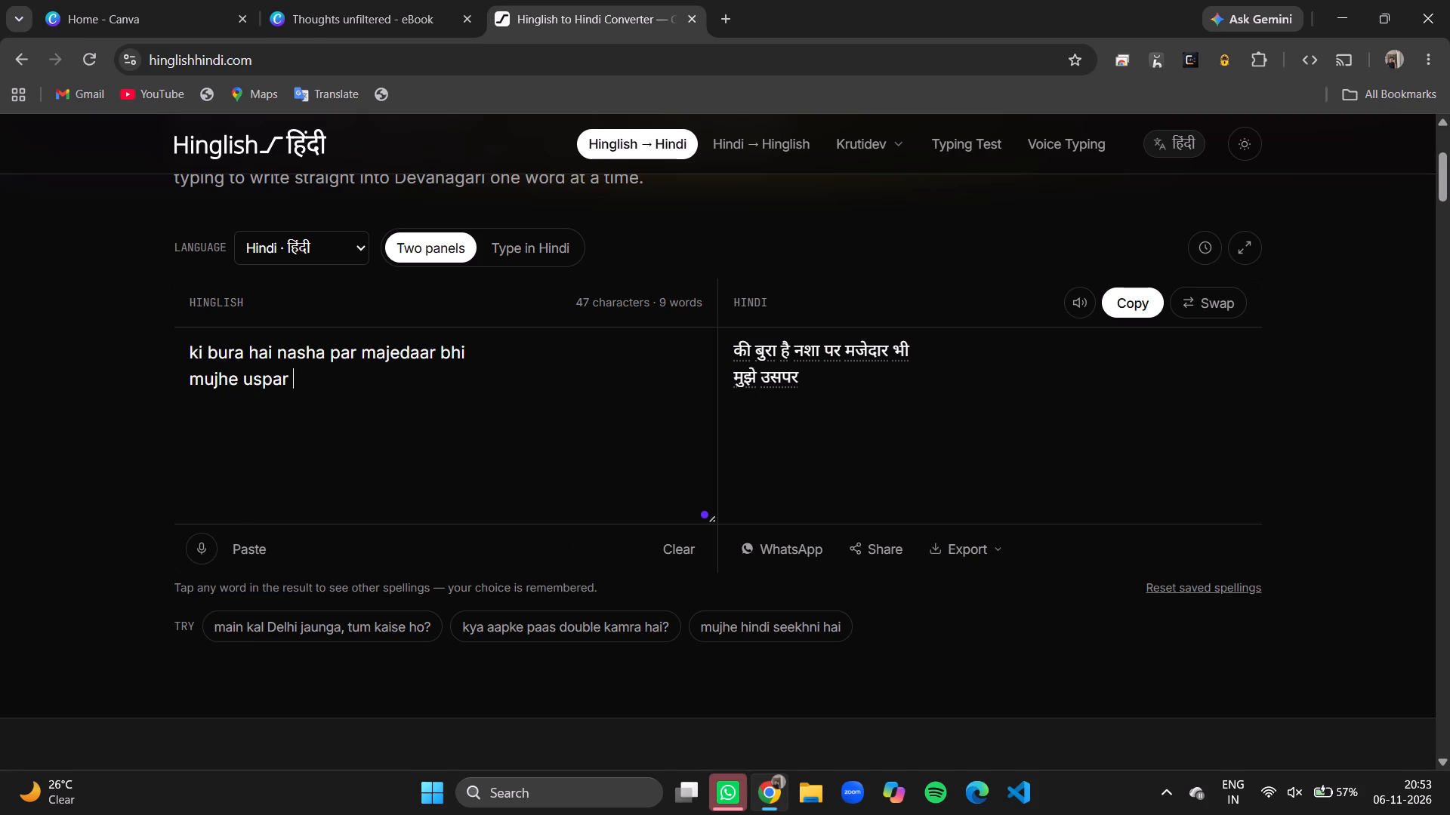
text(gu)
text(ssa hai)
key(space)
text(, par)
key(space)
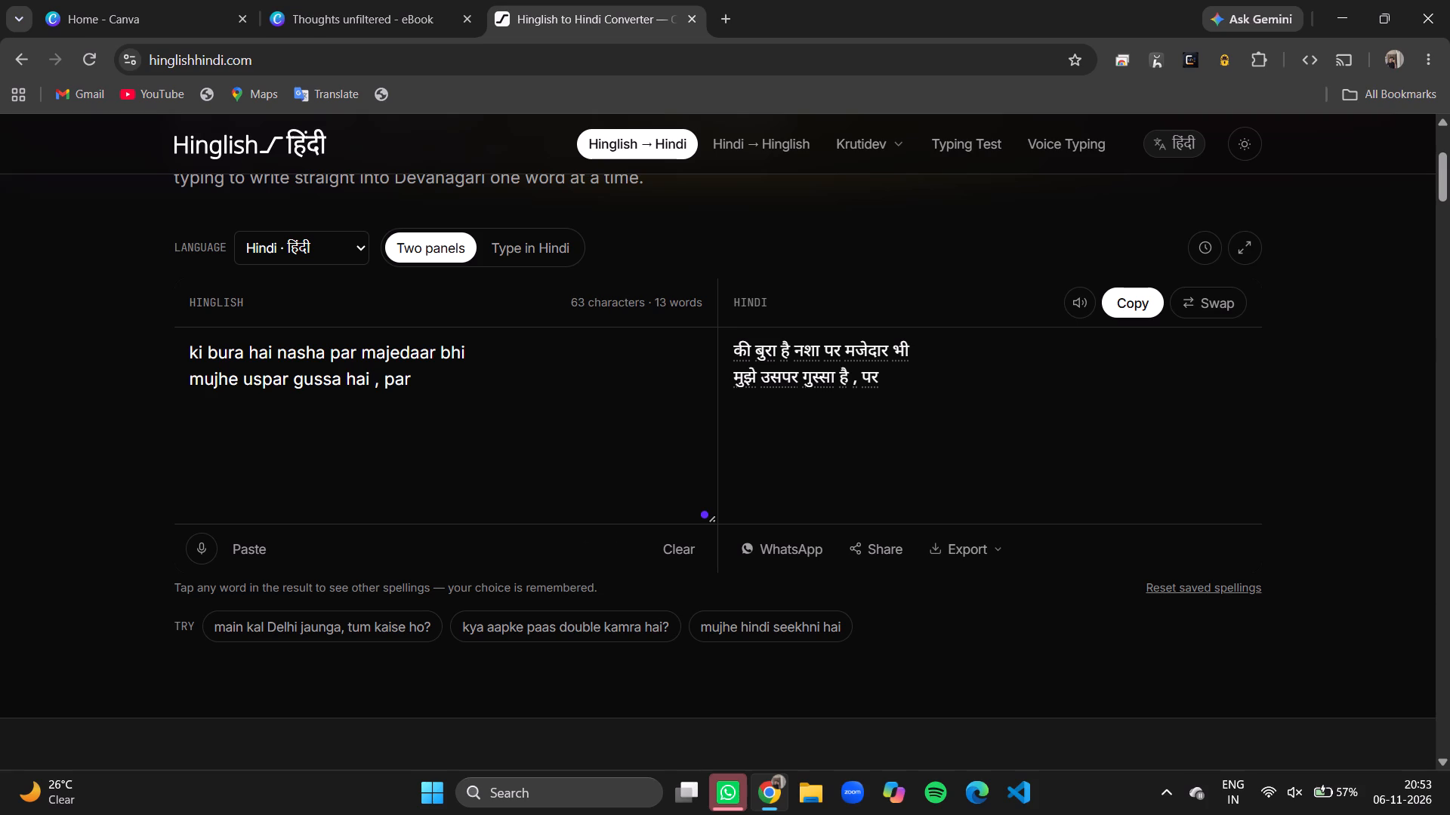
text(pyaar bhi hai)
key(Return)
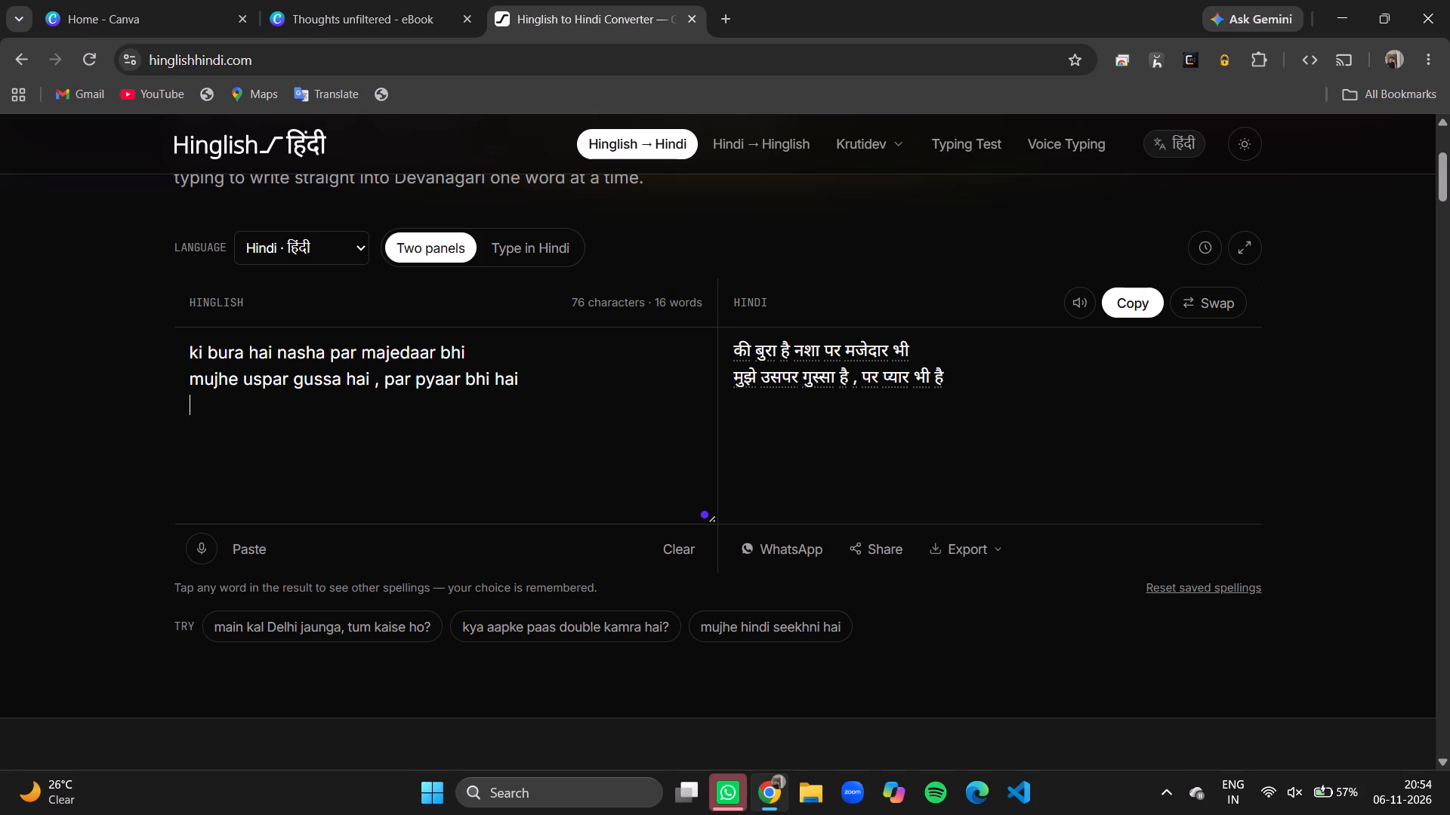
Add the third Hinglish line "lu kya faisla , saath rakhun ya naa rakhun".
text(lu)
key(space)
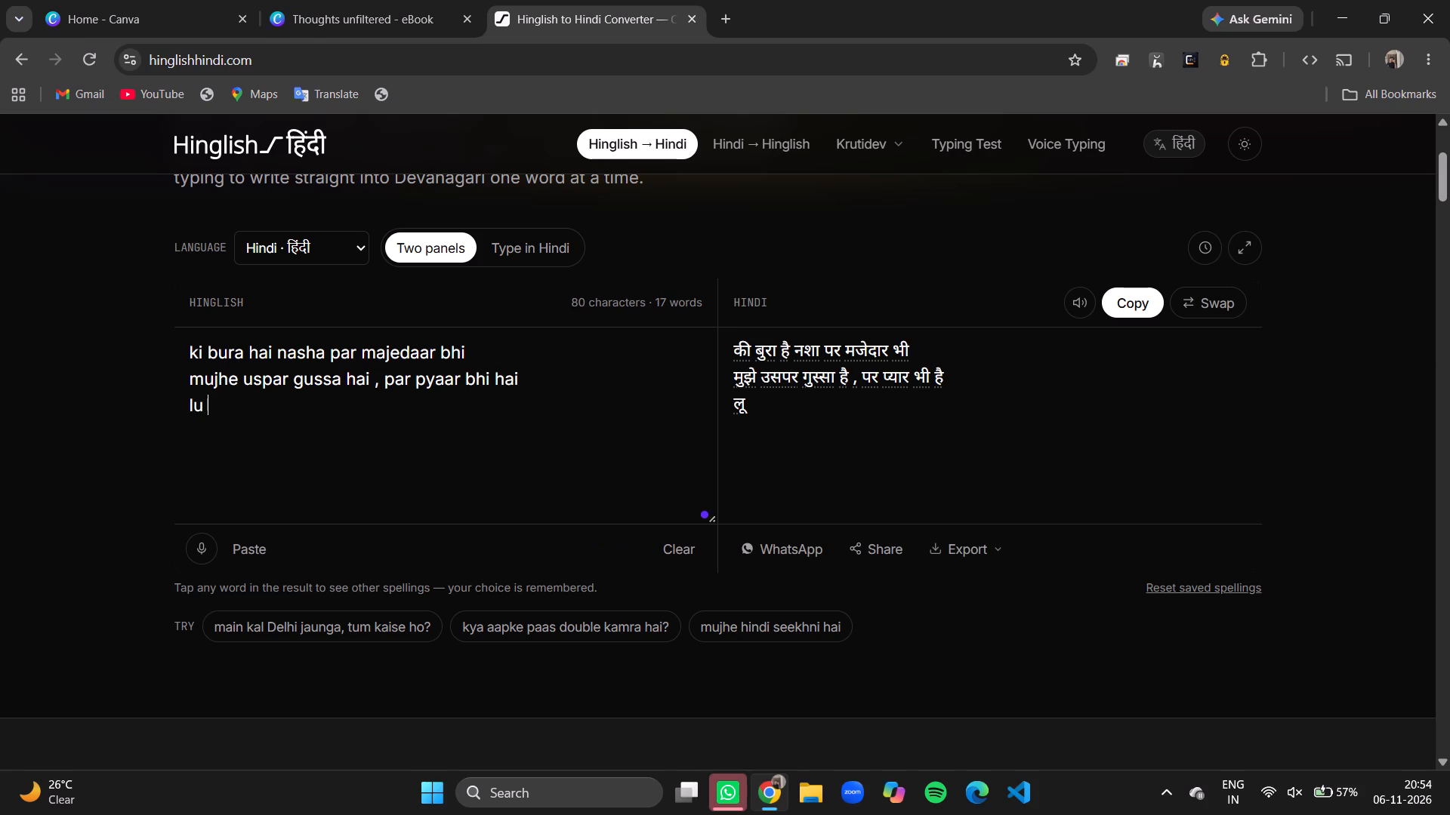
text(kya faisla)
key(space)
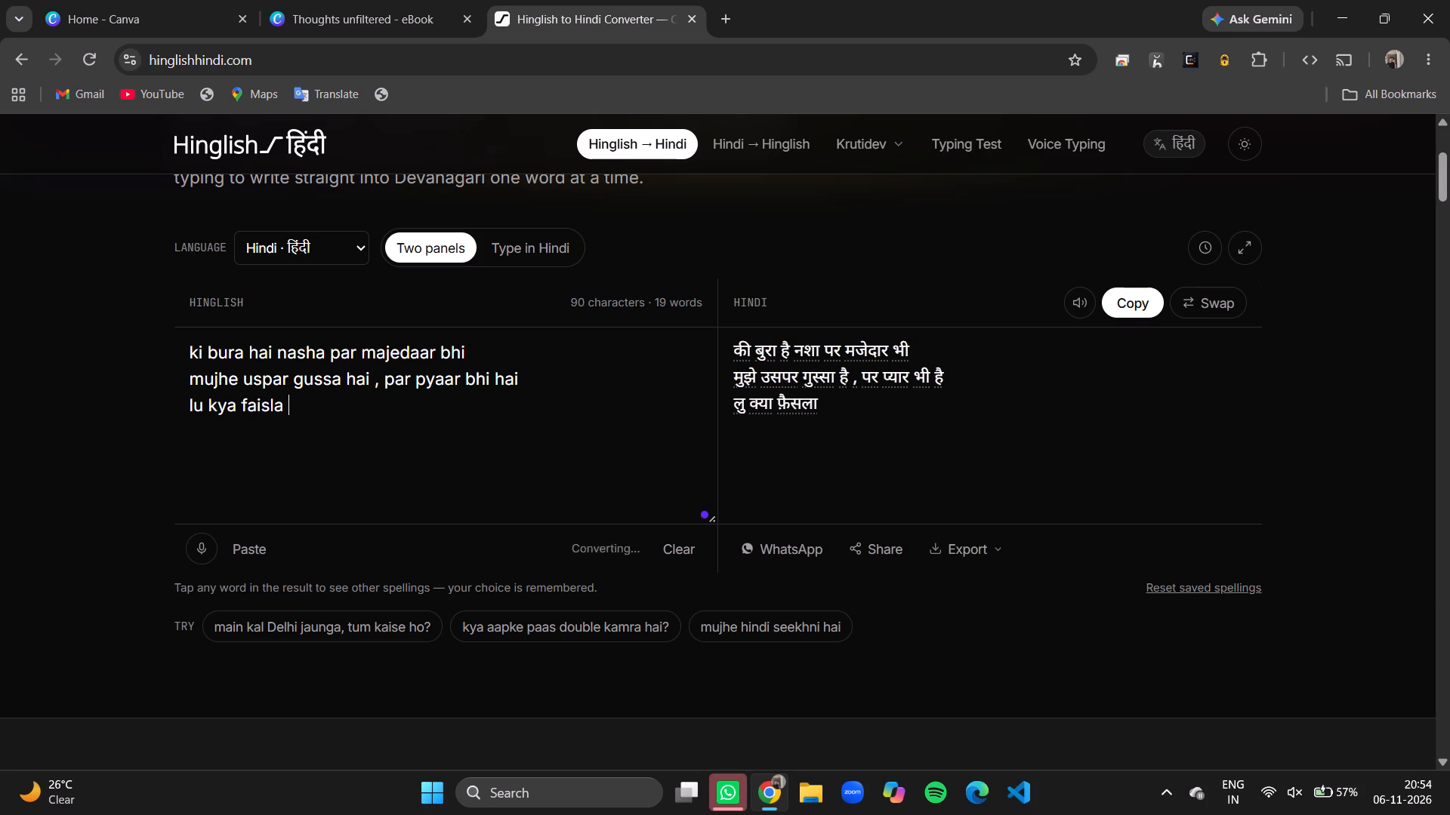
text(, saath rakhu)
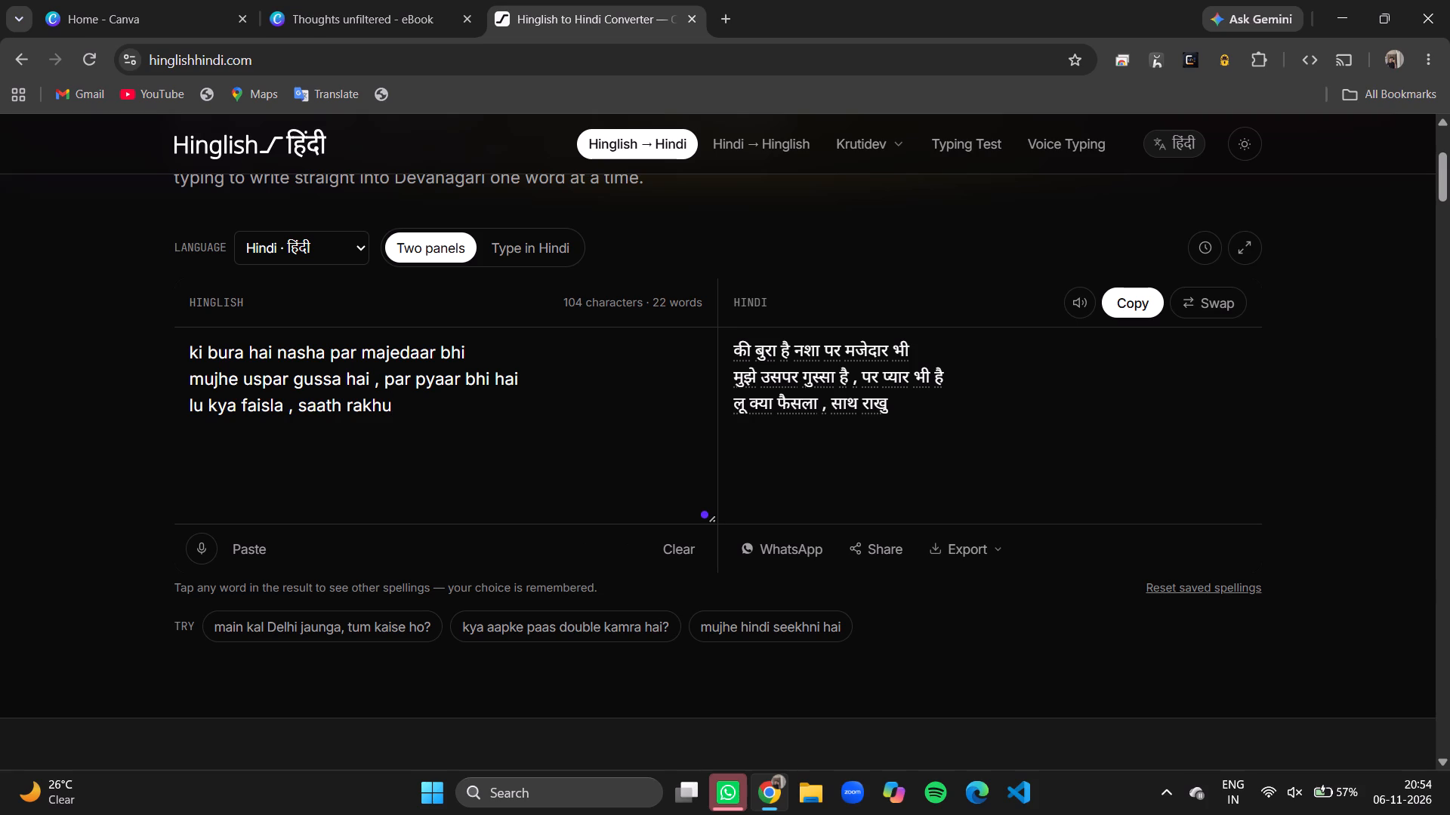
key(n)
key(space)
text(ya ah)
key(BackSpace)
key(BackSpace)
text(na)
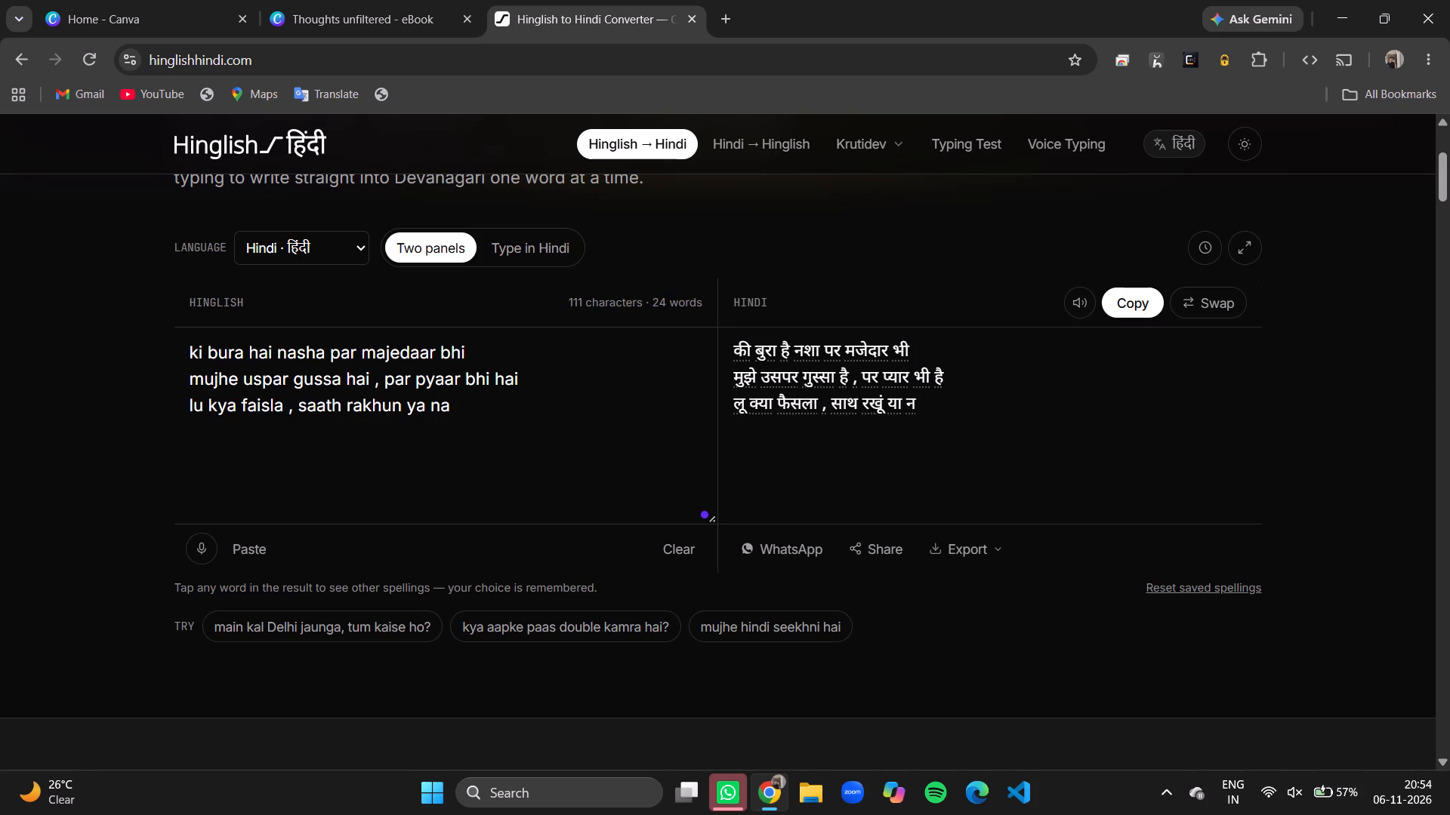
key(a)
key(space)
text(rakhun)
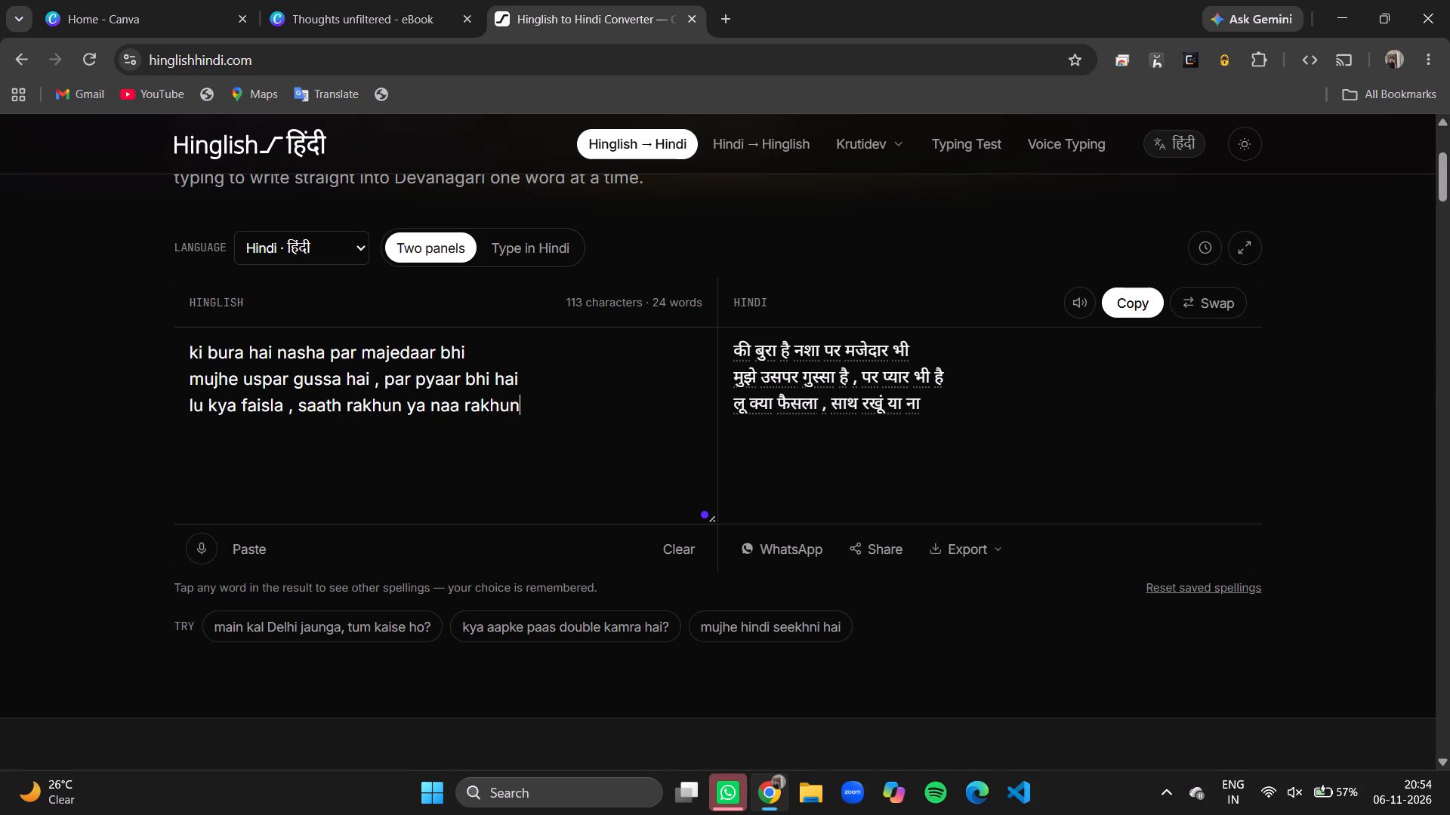
key(space)
key(Return)
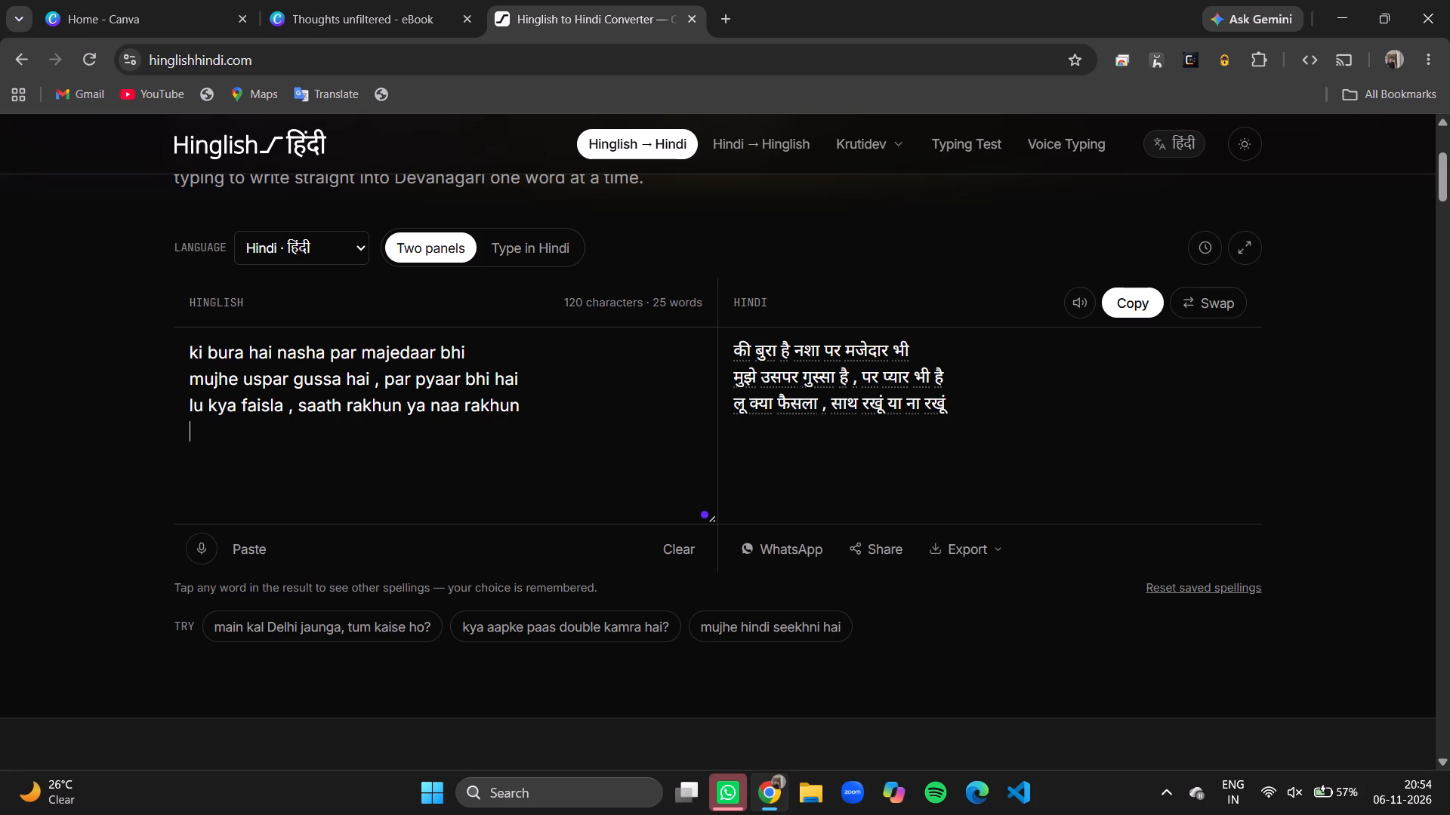
Add the fourth Hinglish line "hseen to bohat hai par gaddar bhi hai" to the poem.
text(hsaee)
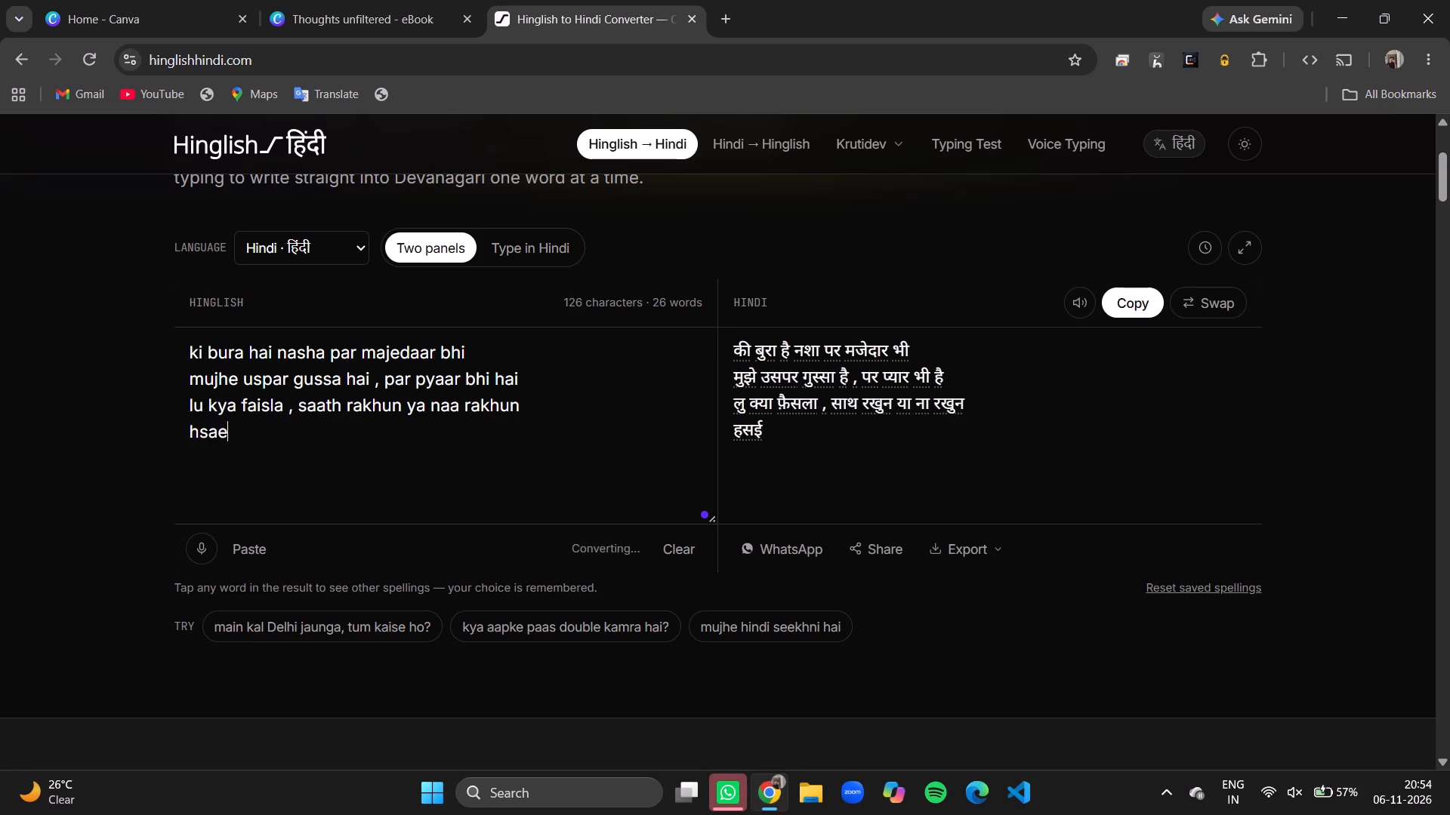
key(BackSpace)
key(BackSpace)
key(BackSpace)
text(een)
key(space)
text(to bh)
key(BackSpace)
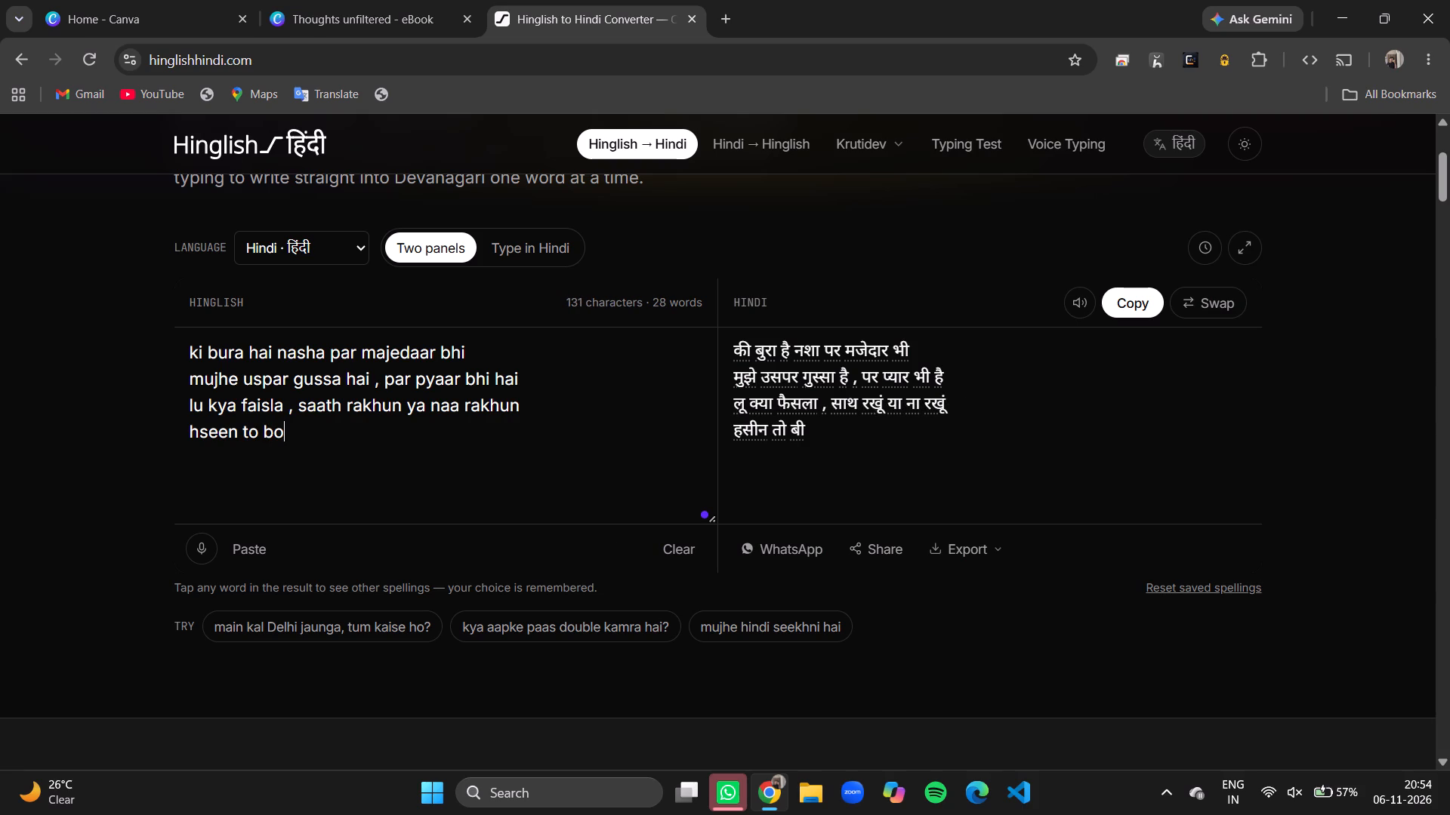
key(o)
text(hat hai)
key(space)
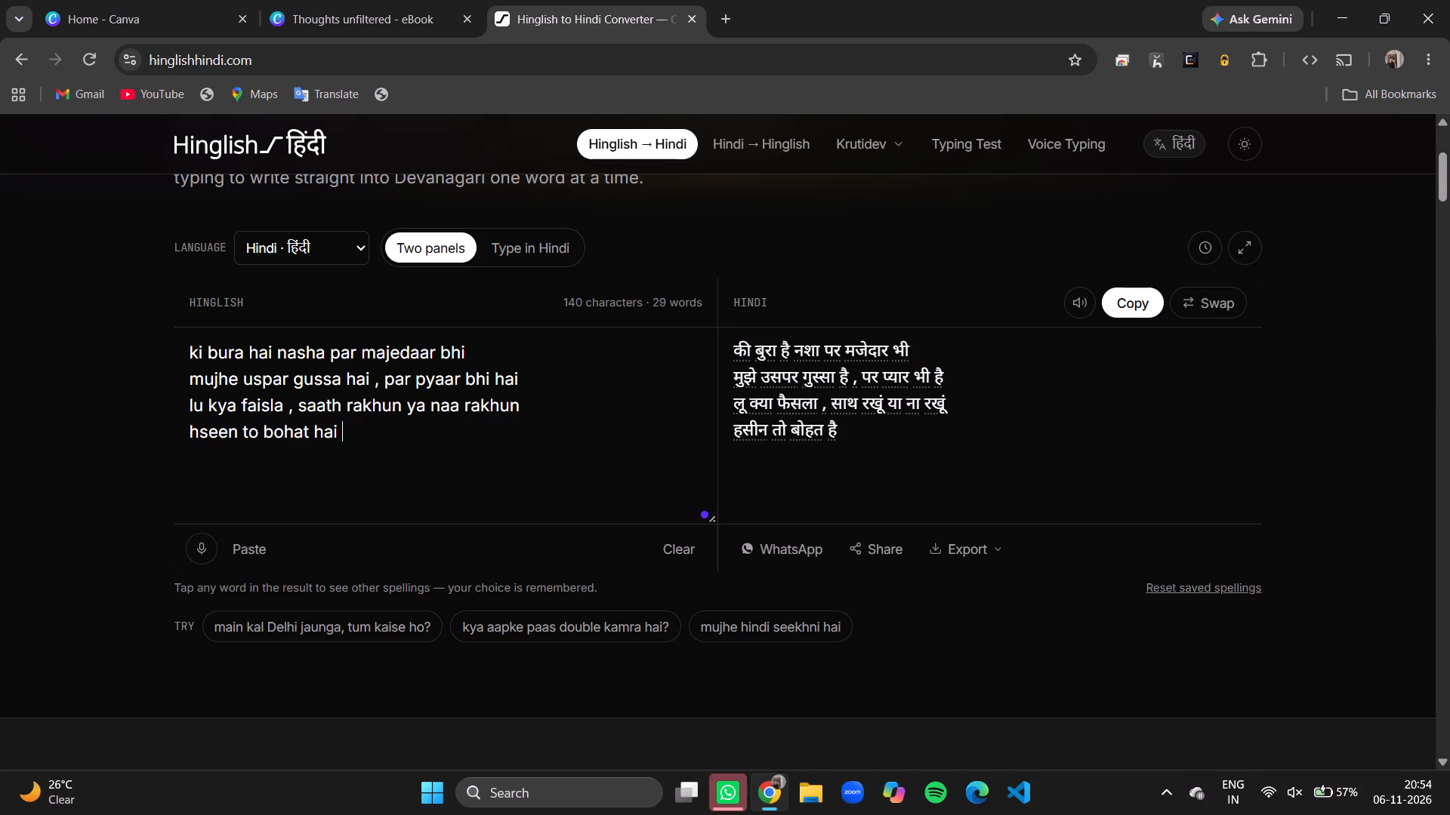
text(par gaddar bhi hai)
Copy the converted Hindi poem and replace the old poem text on page 36 of the Thoughts unfiltered eBook with it.
scroll(877, 374, right, 1)
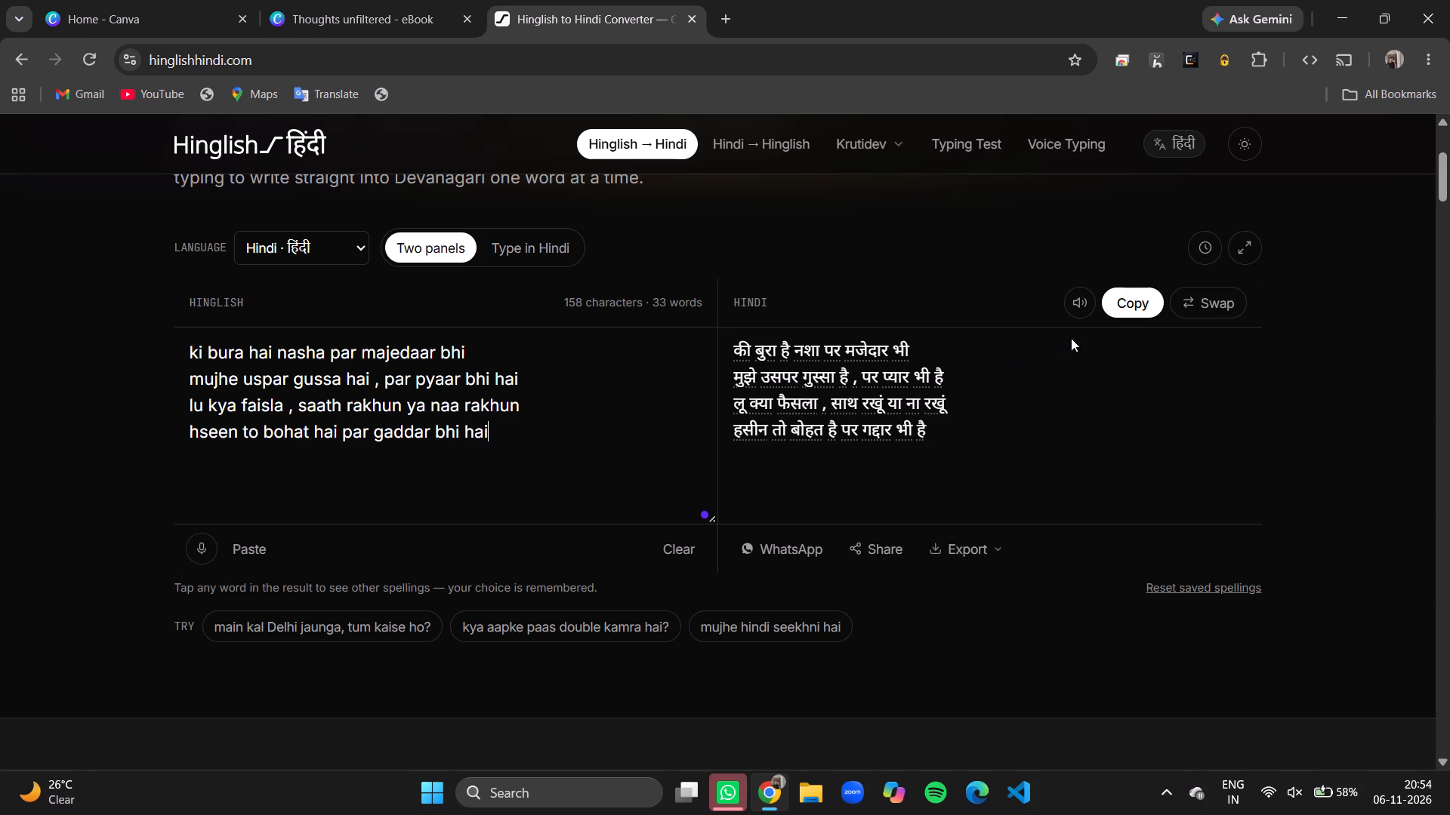
click(1156, 300)
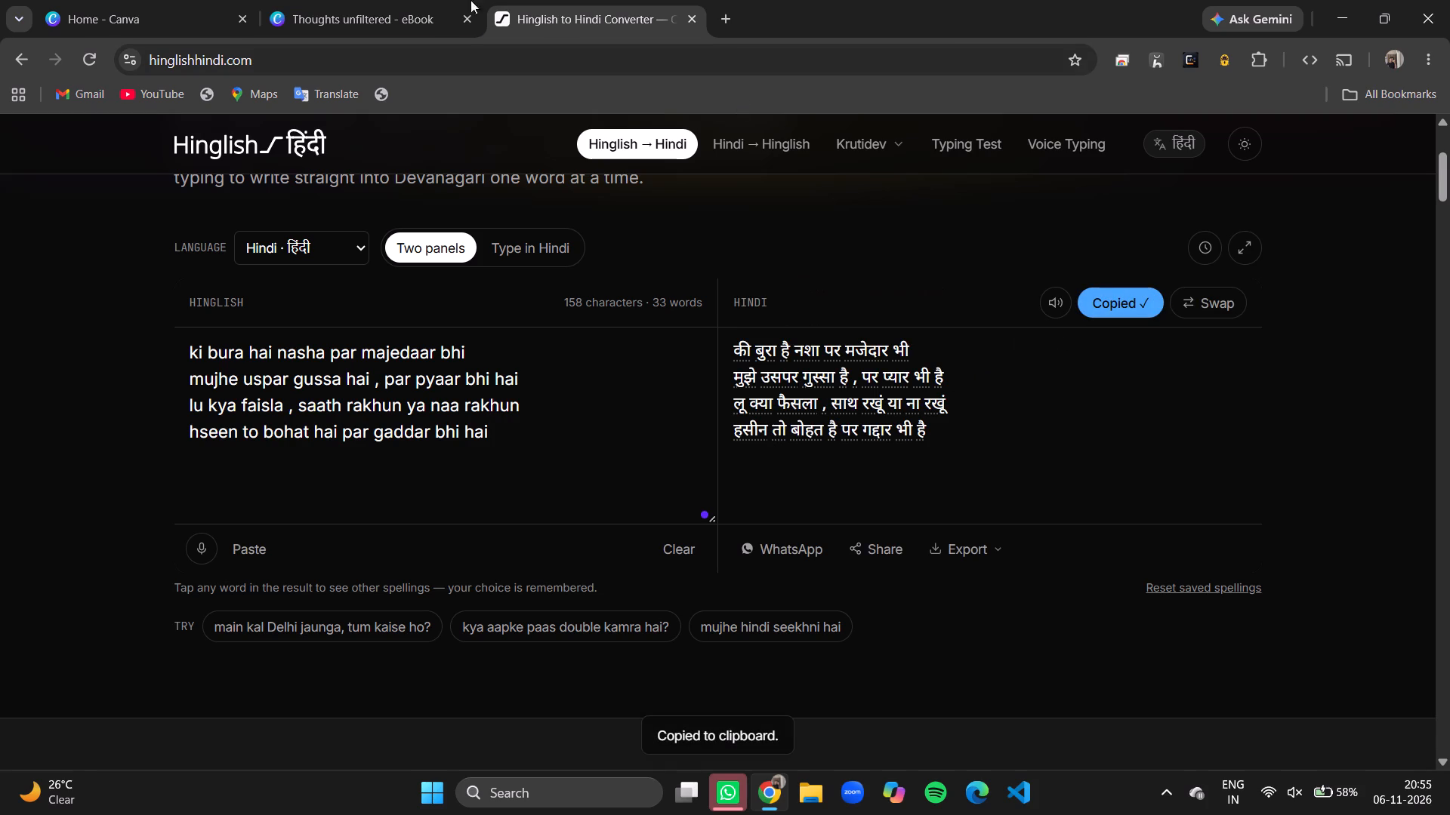
click(392, 4)
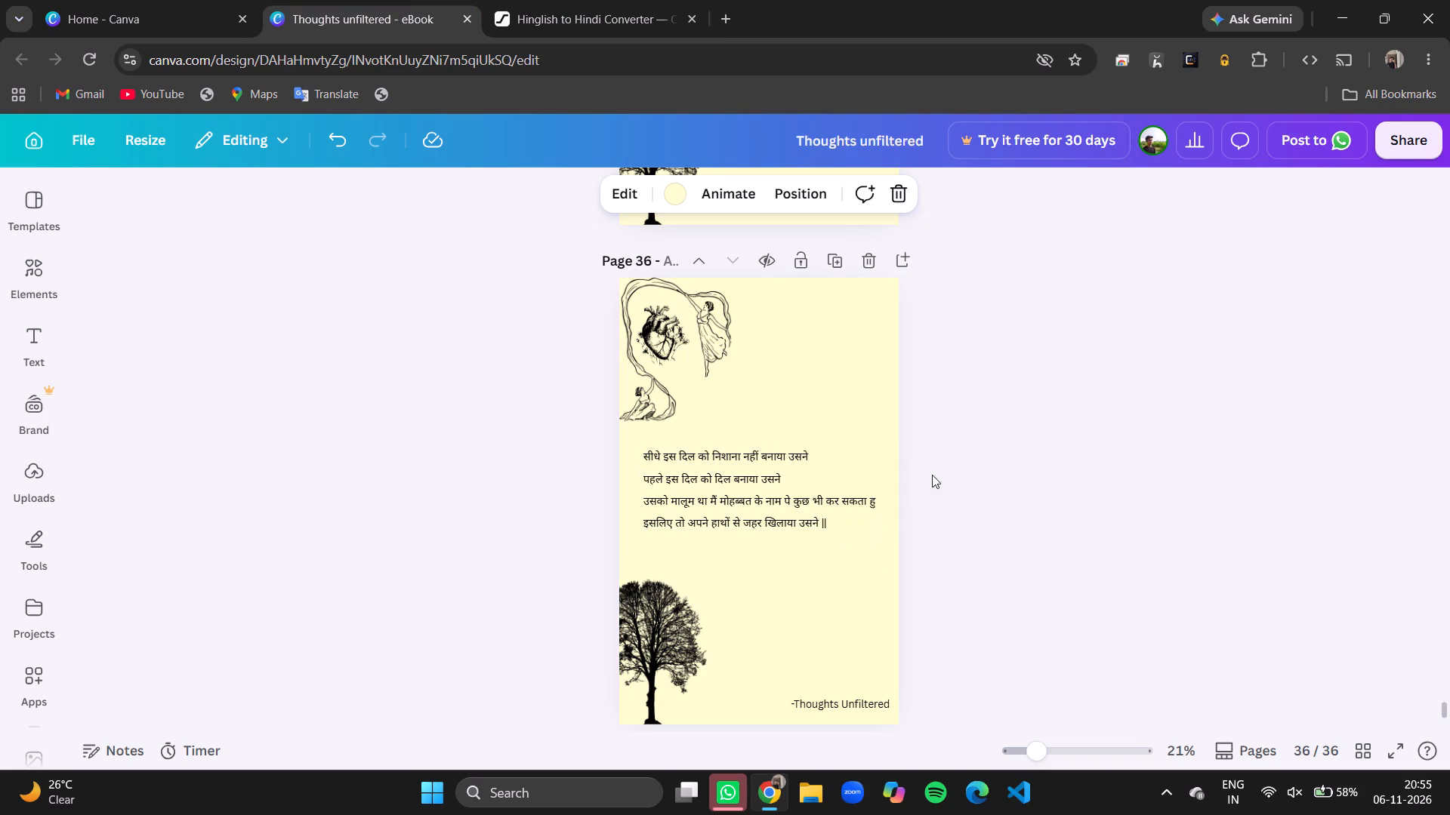
double_click(847, 527)
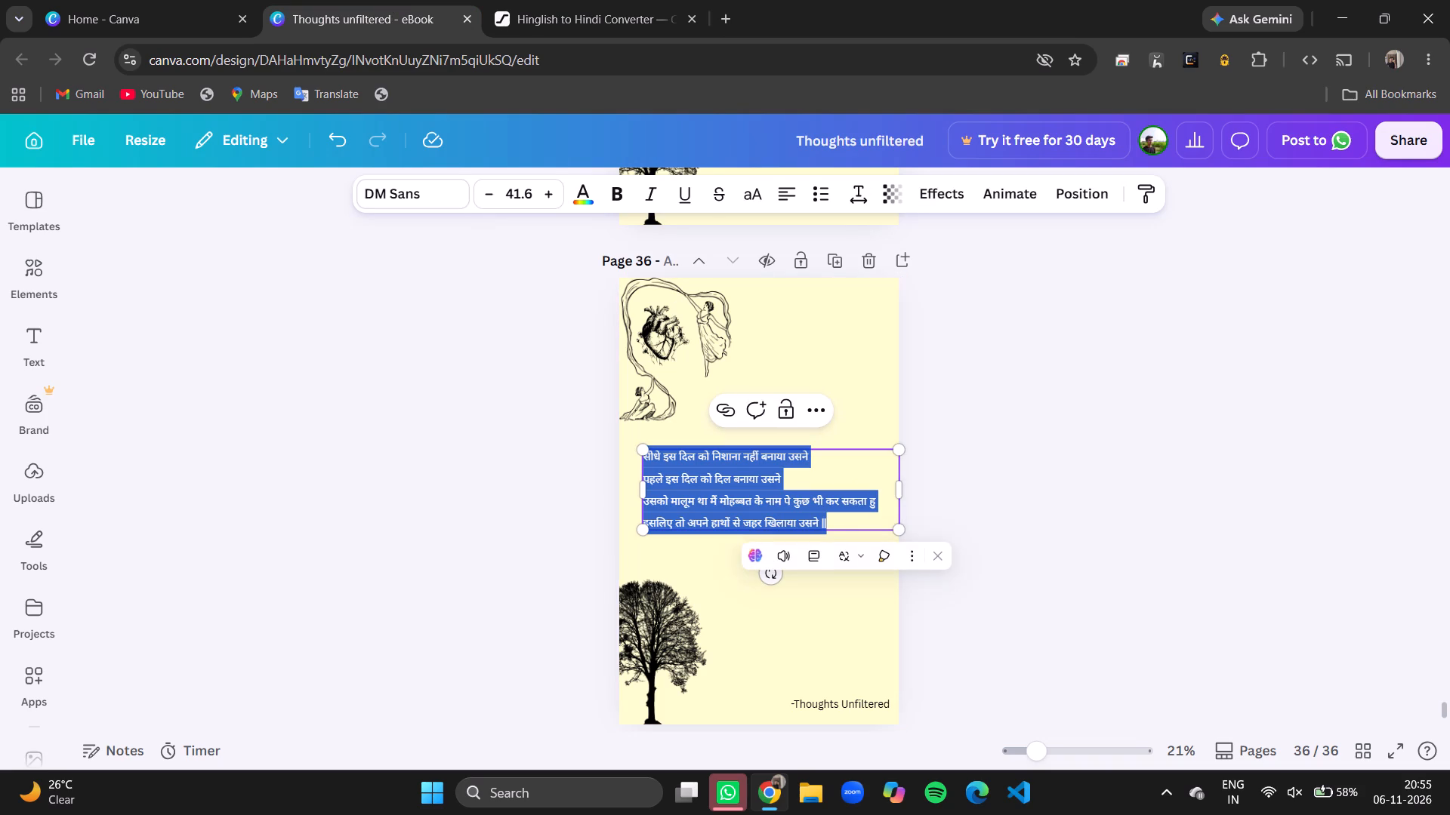
key(ctrl+v)
End the last line of page 36's poem with " ||".
click(802, 518)
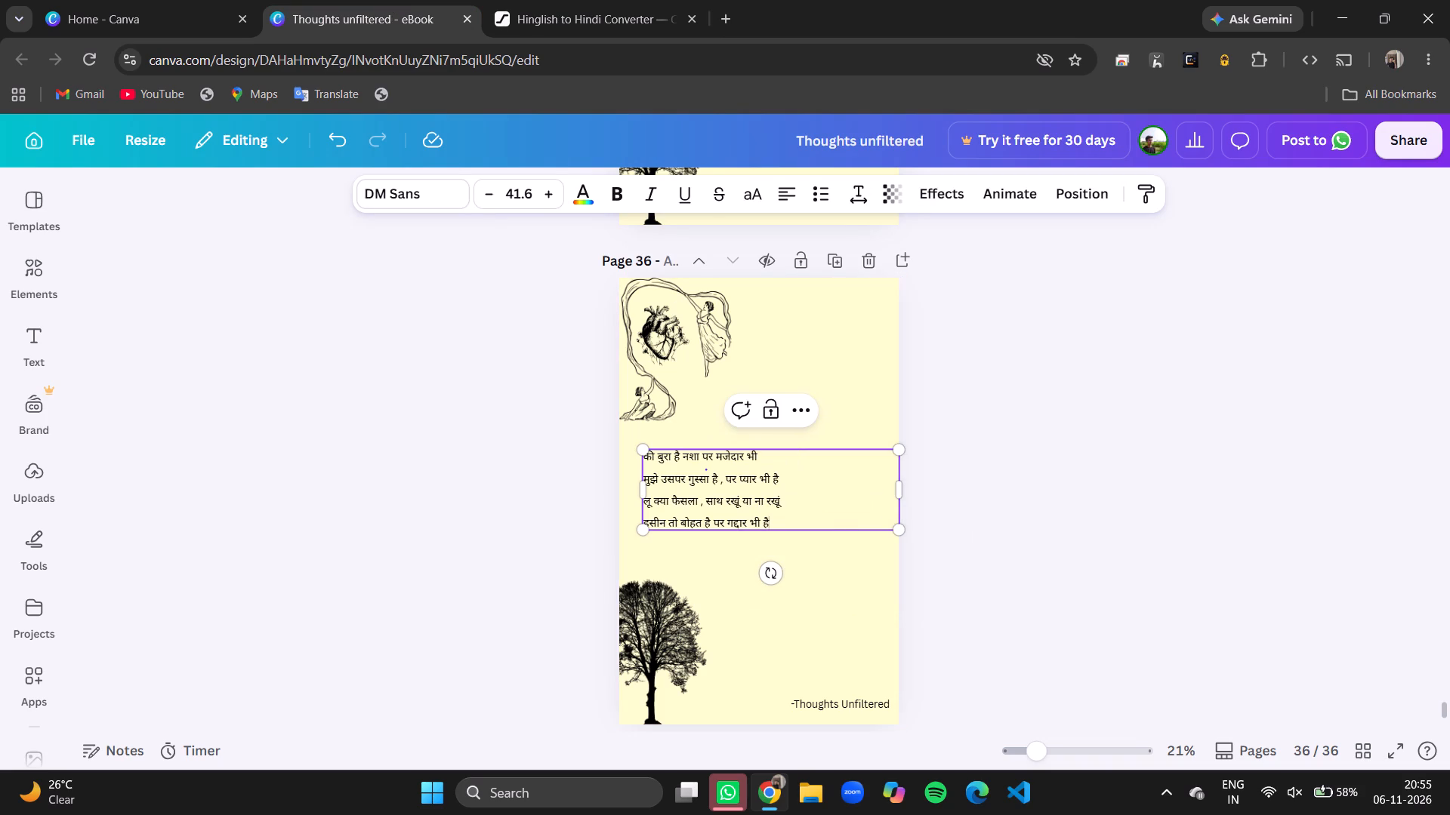
key(space)
text(||)
click(995, 474)
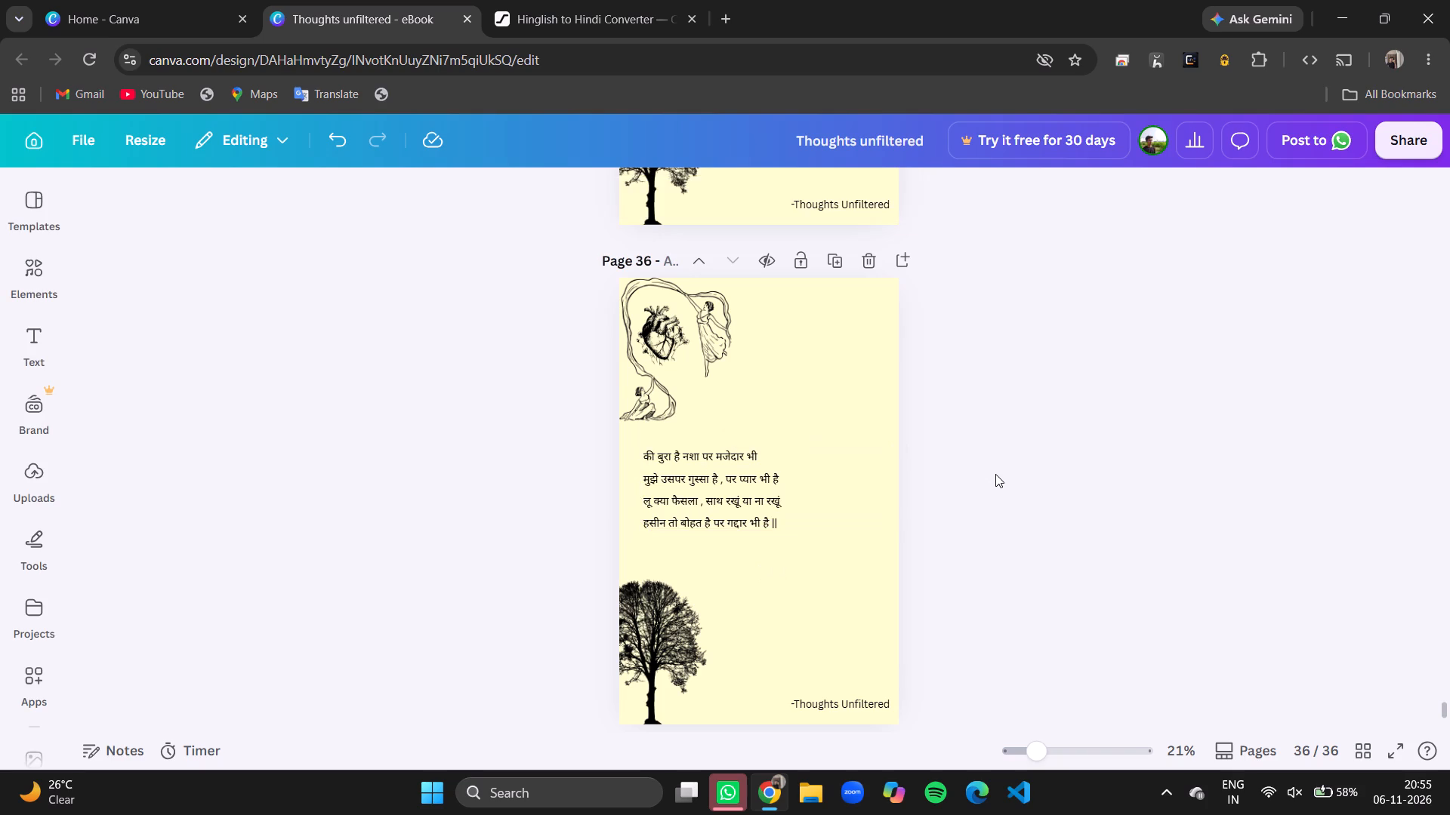
Duplicate page 36 to make a new page for the next poem.
scroll(995, 474, down, 4)
click(889, 319)
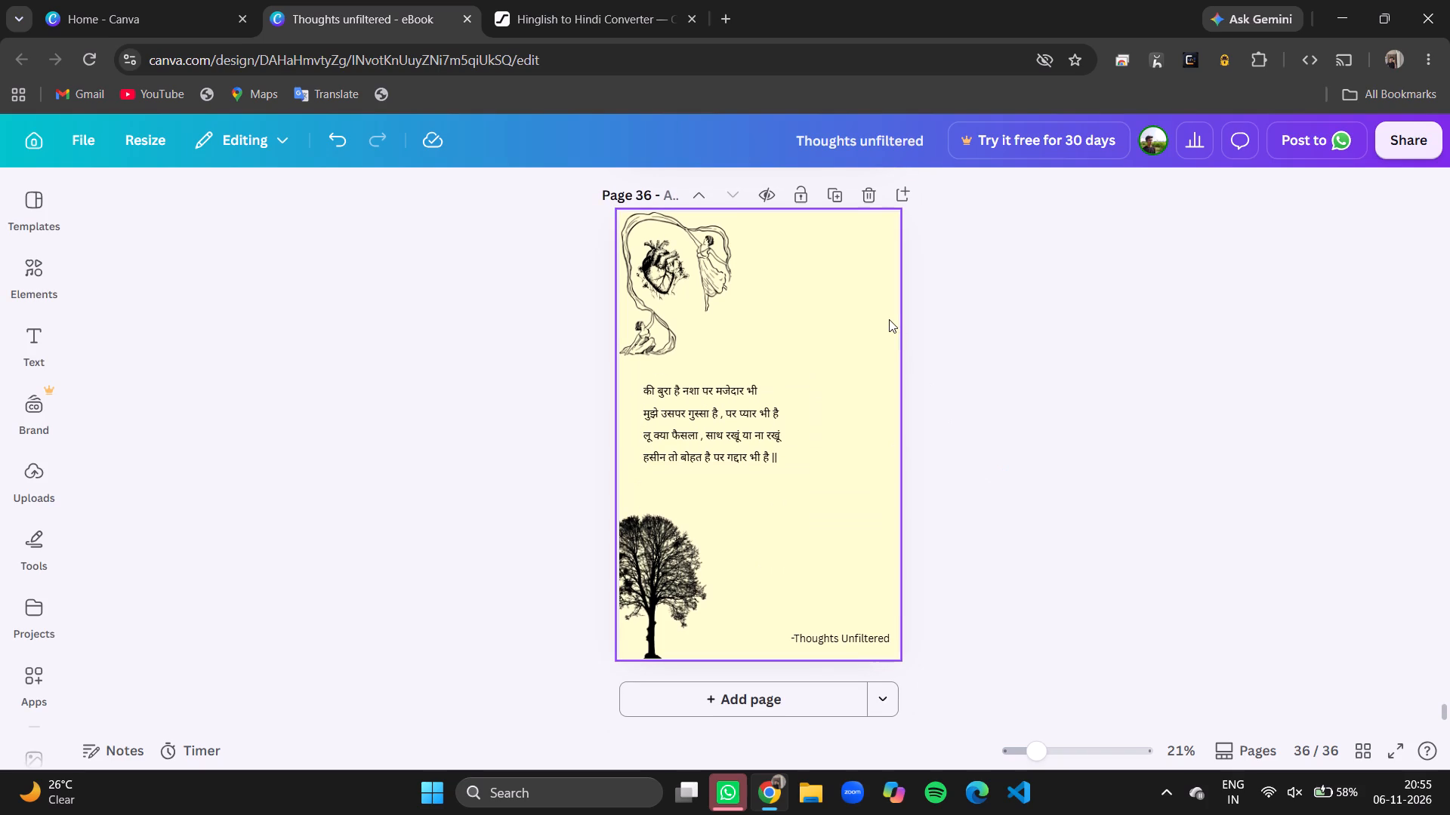
click(966, 270)
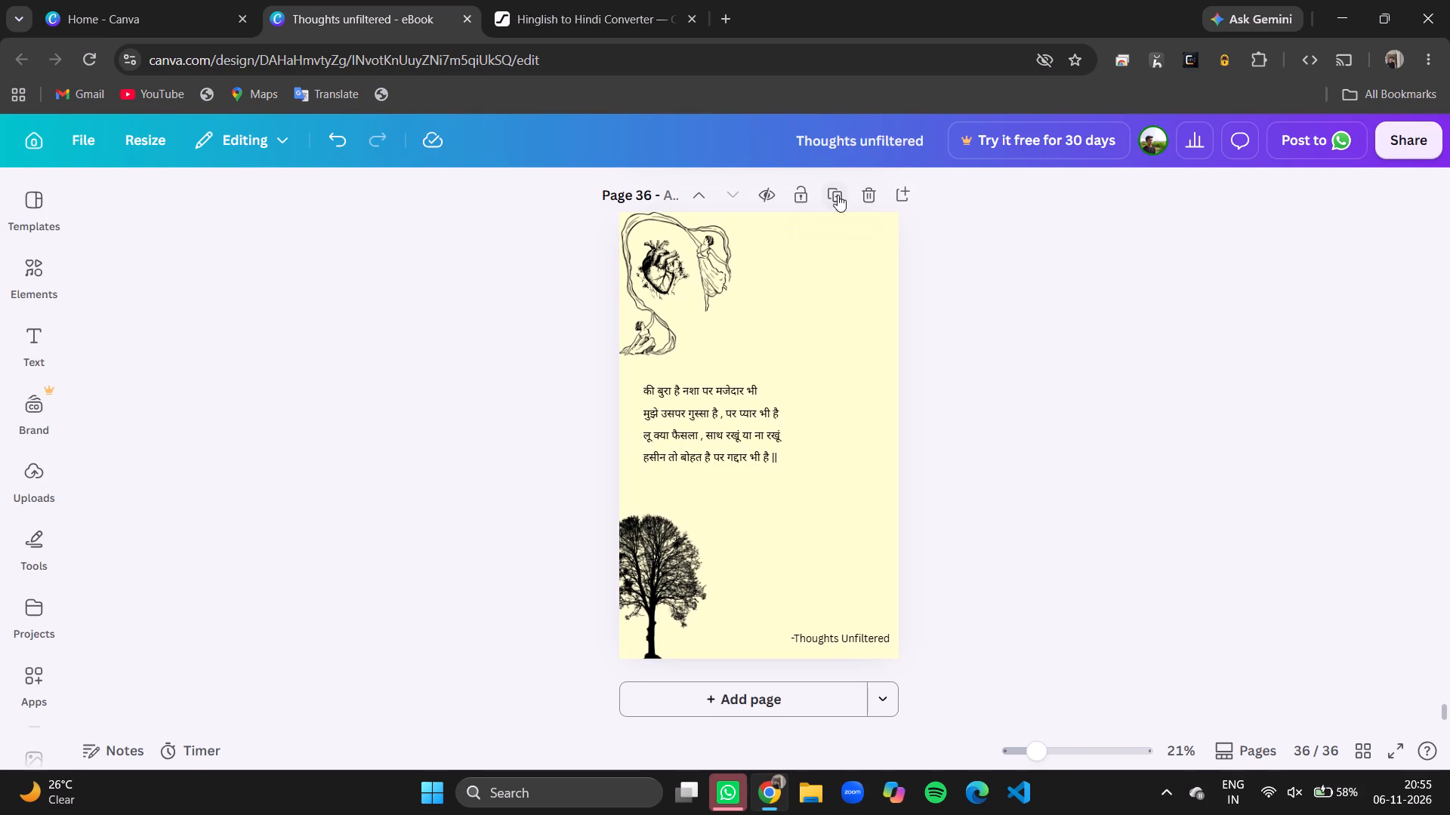
click(838, 195)
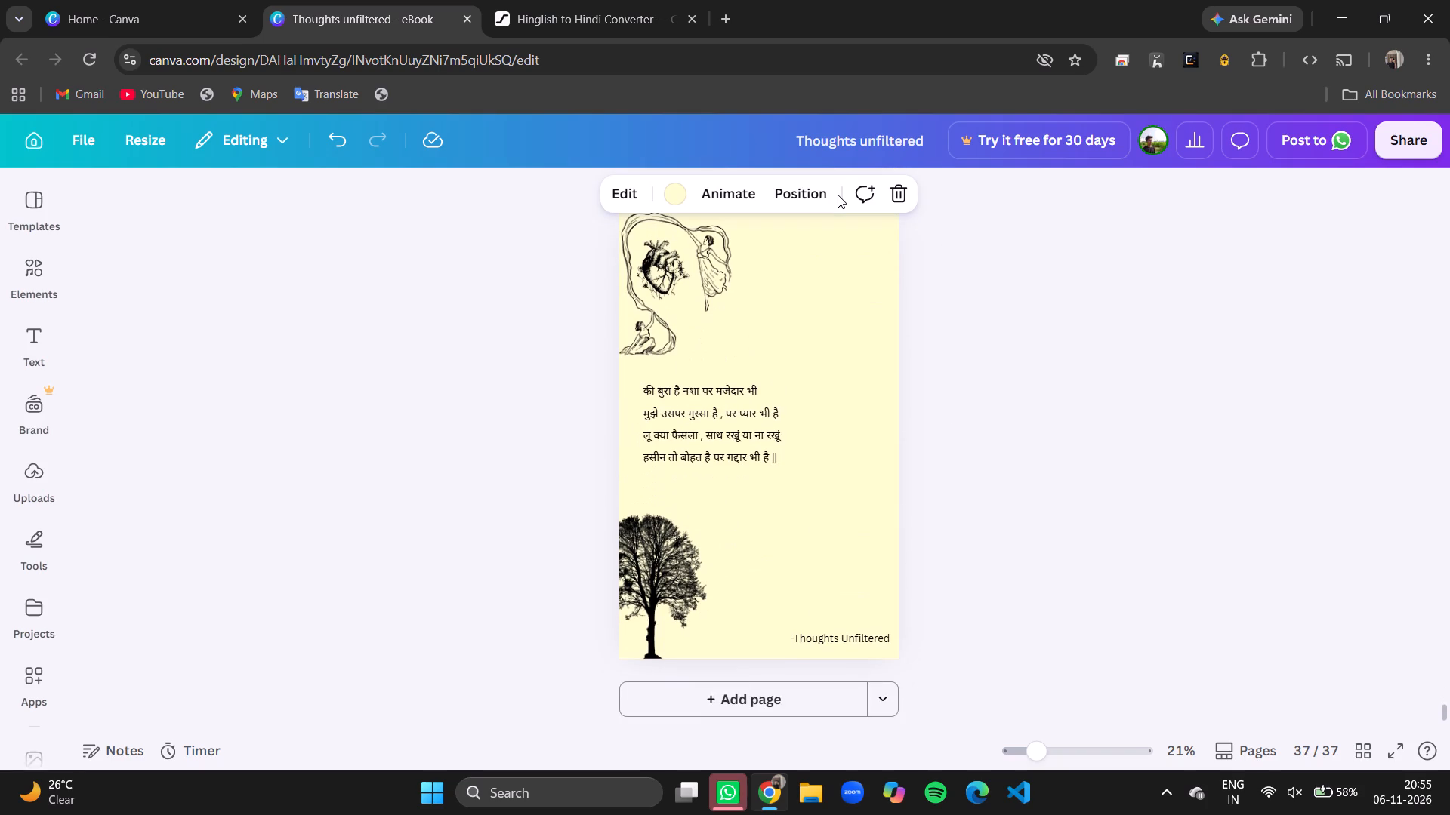
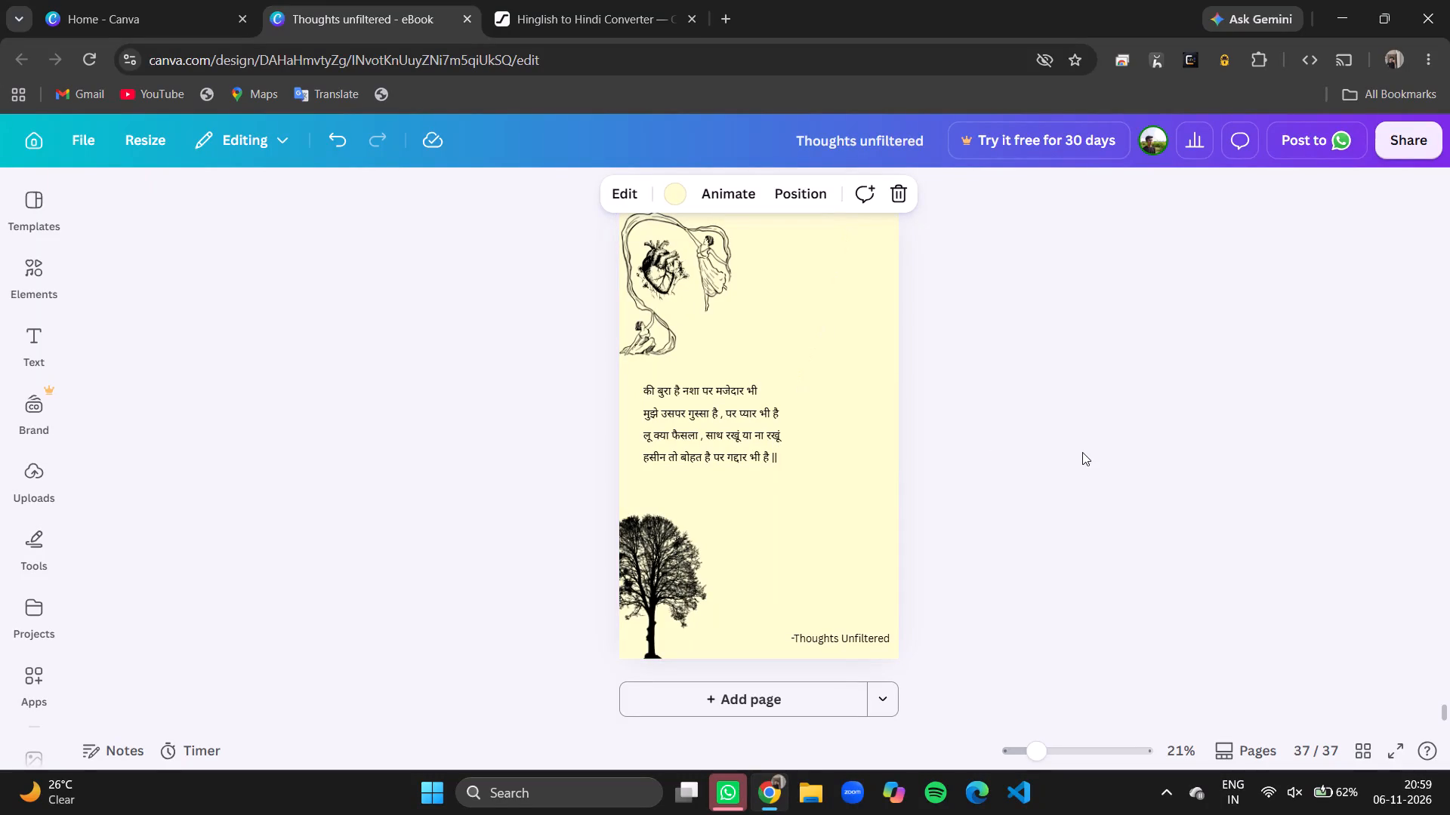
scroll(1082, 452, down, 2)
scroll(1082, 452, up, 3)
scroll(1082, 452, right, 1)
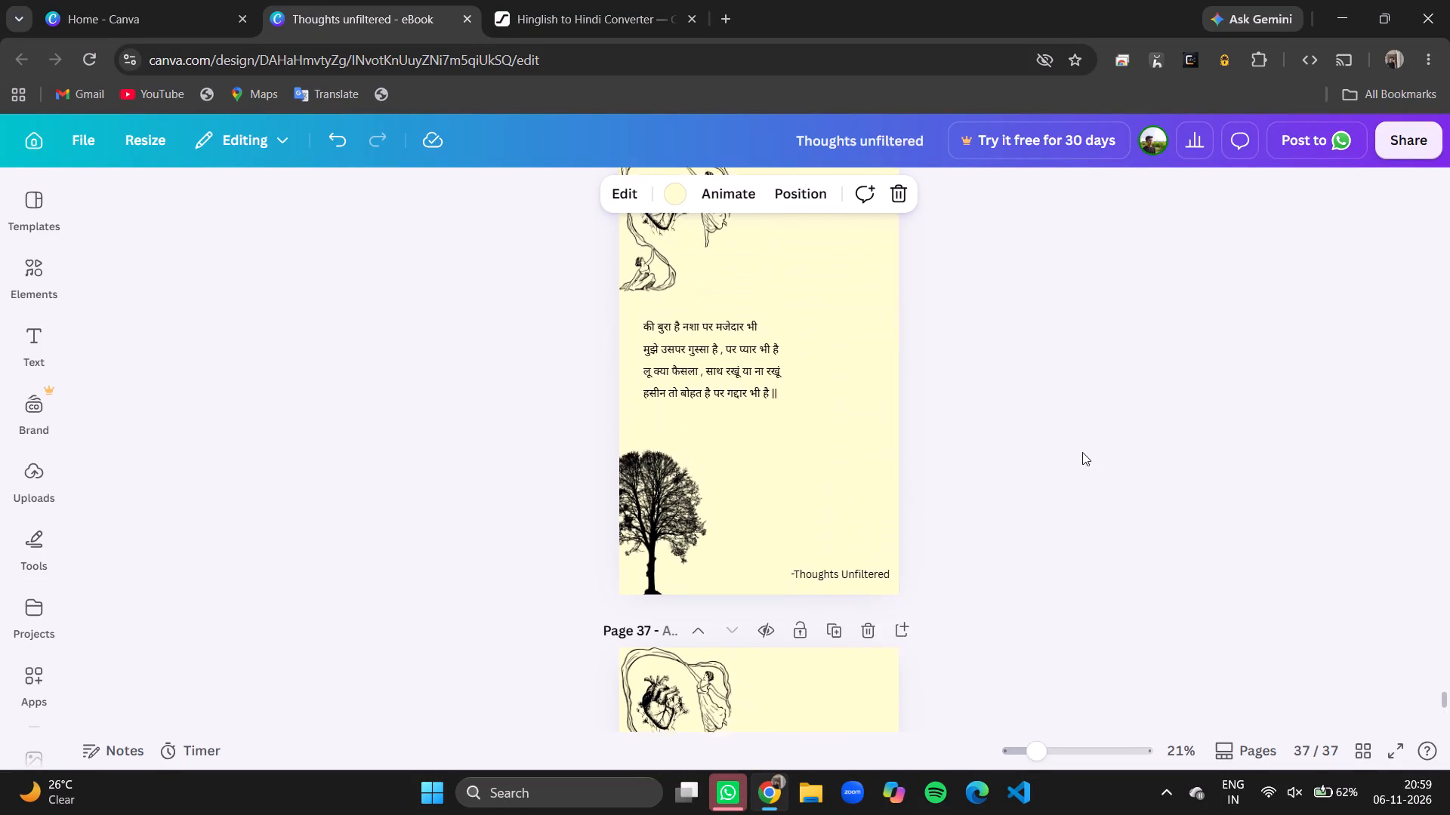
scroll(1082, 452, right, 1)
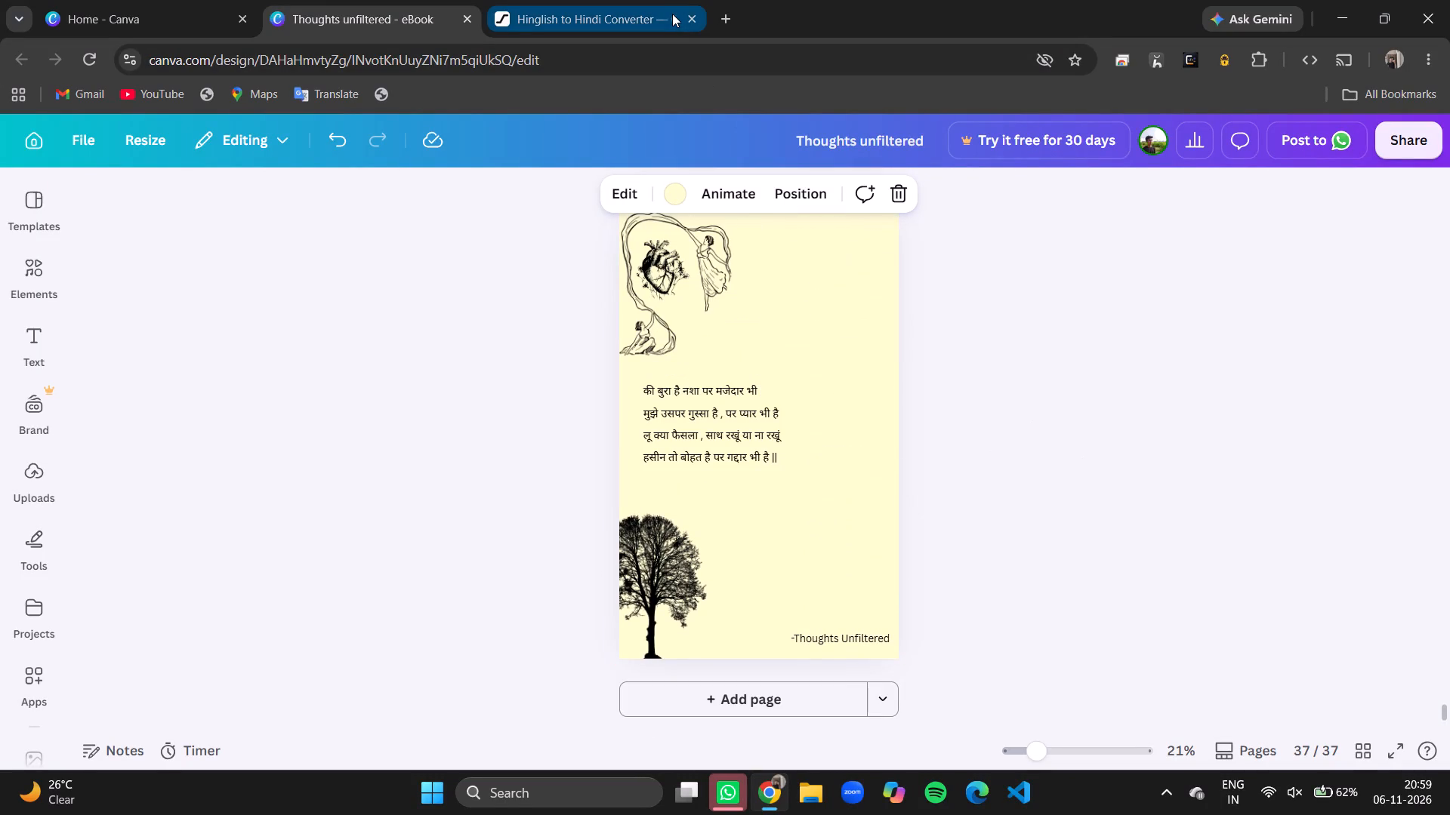
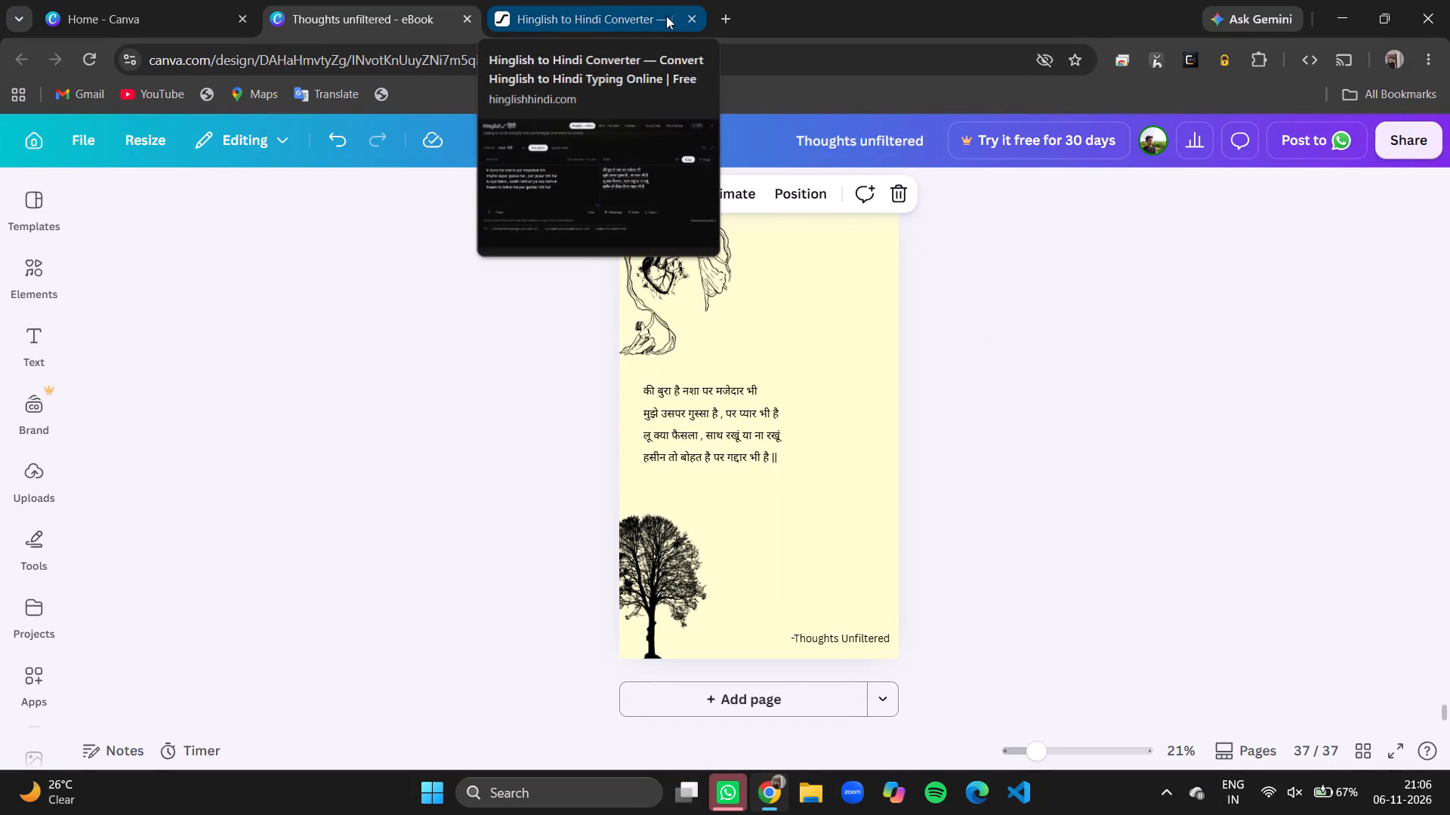
Switch to the Hinglish to Hindi converter and replace the old Hinglish text with the line "mat kholo mere raaz tum pad nahi paaoge".
click(625, 10)
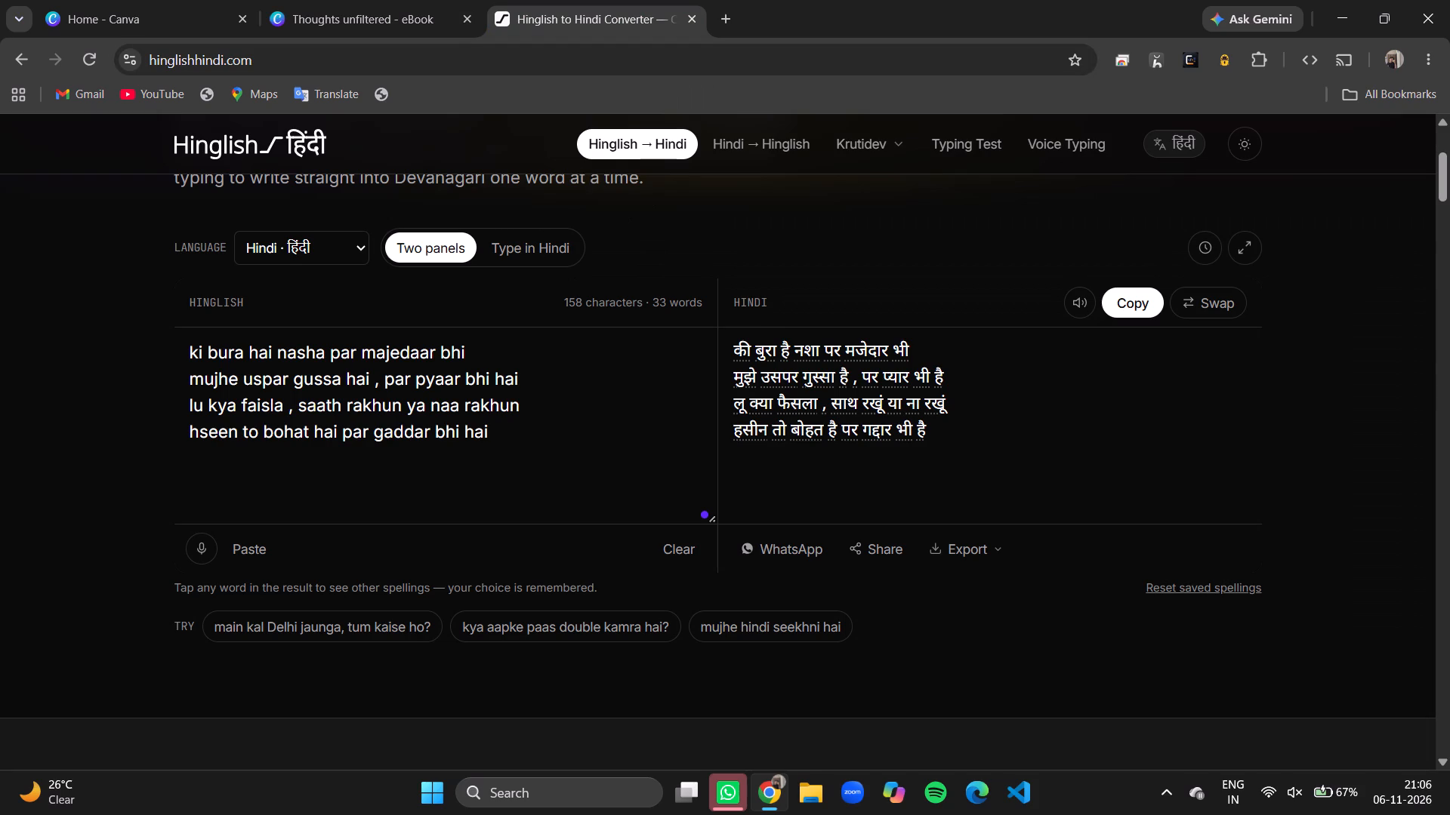
click(545, 430)
key(ctrl+a)
key(ctrl+BackSpace)
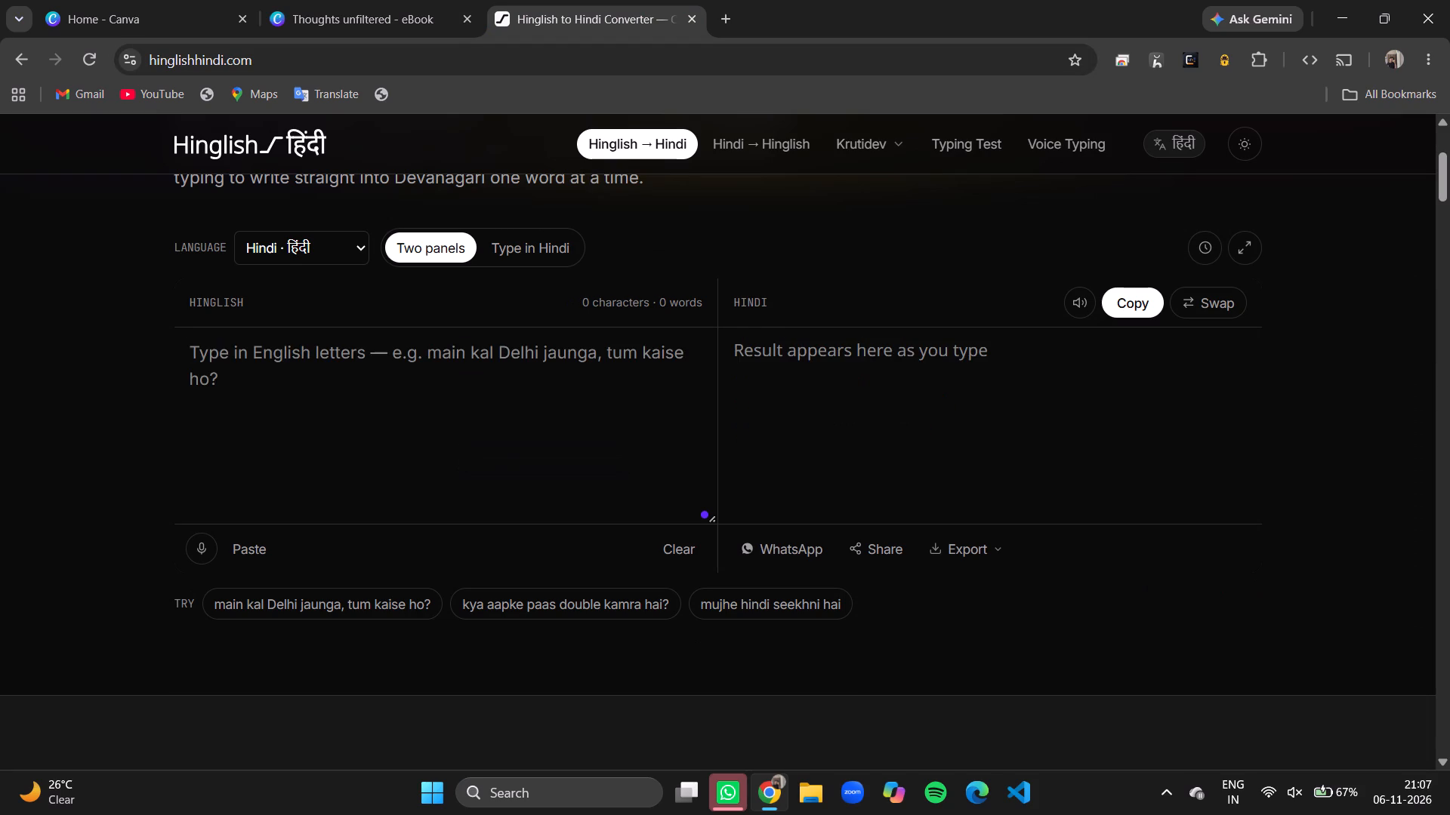
text(mat kholo mere)
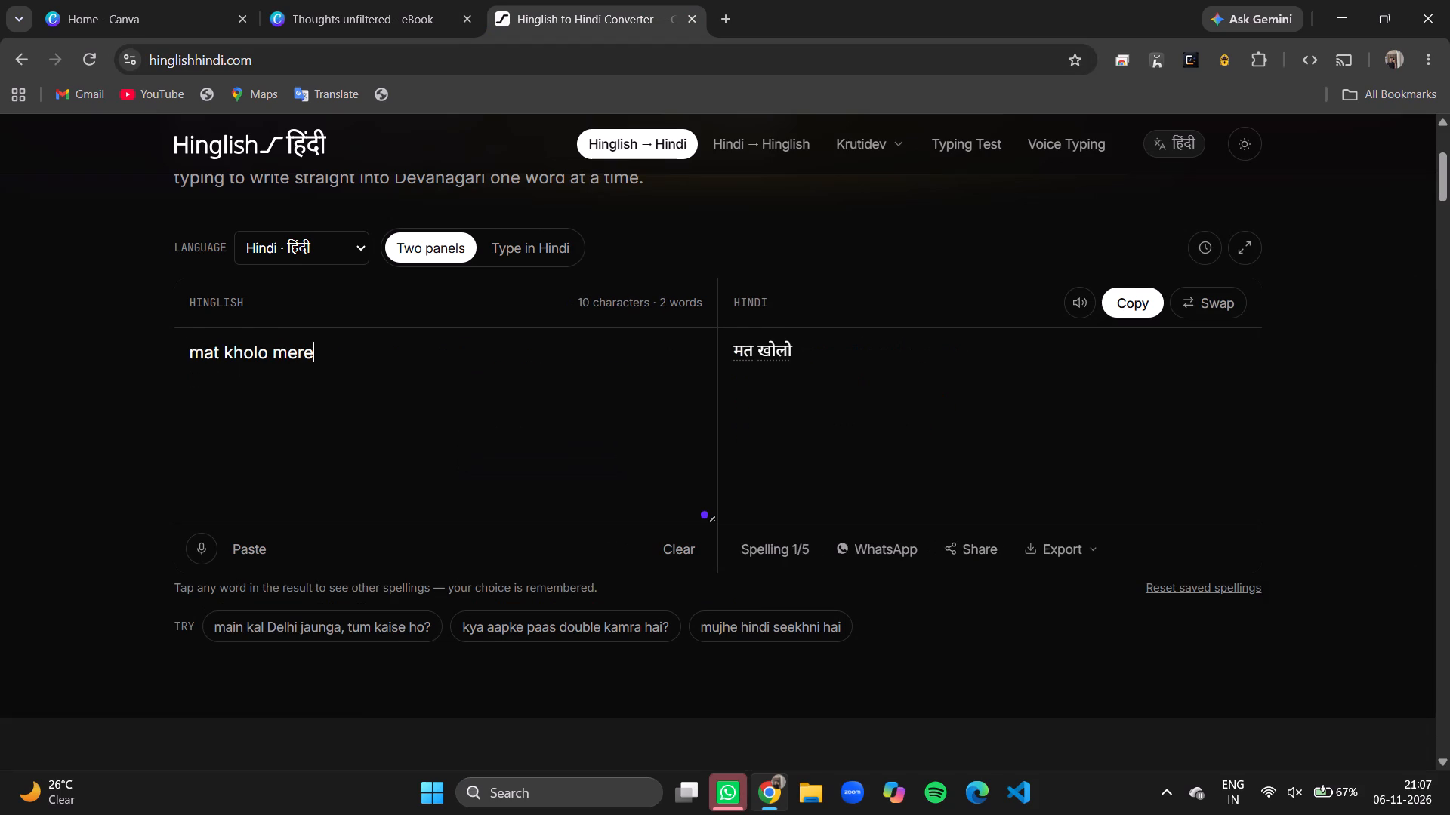
key(space)
text(raaz tum)
key(space)
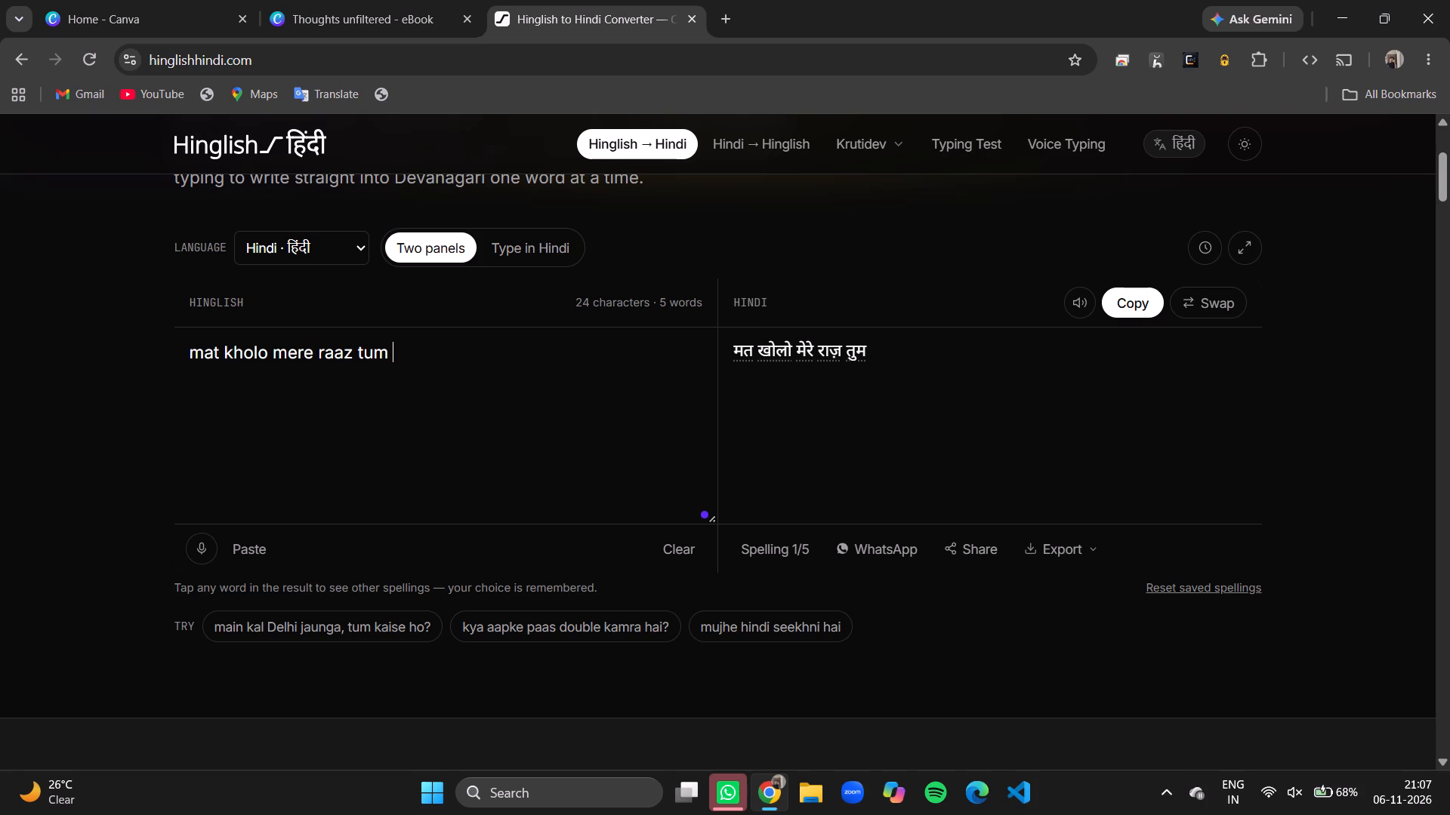
text(pad)
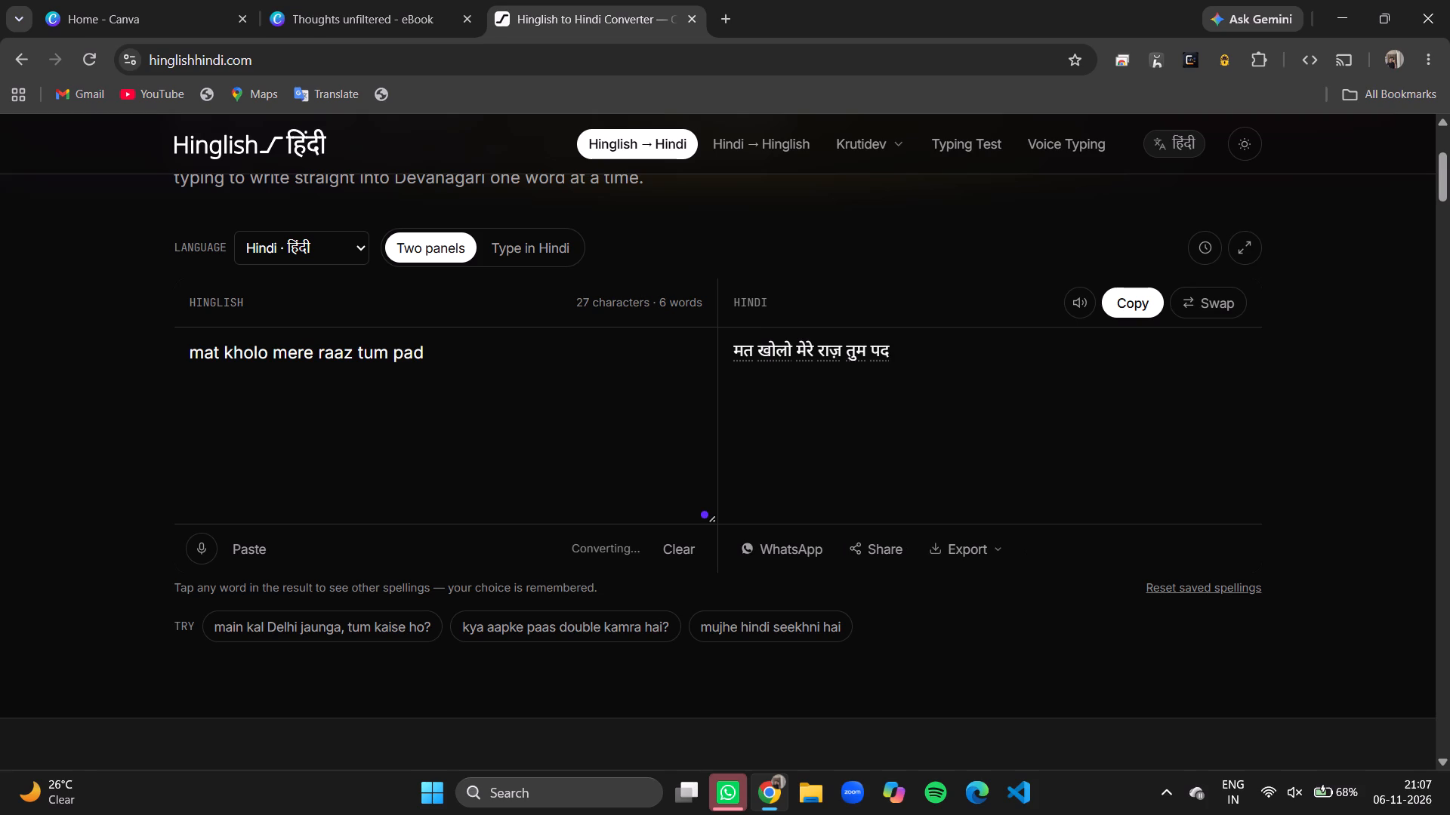
key(h)
key(BackSpace)
key(BackSpace)
text(d)
key(space)
text(nahi paaoge)
key(Return)
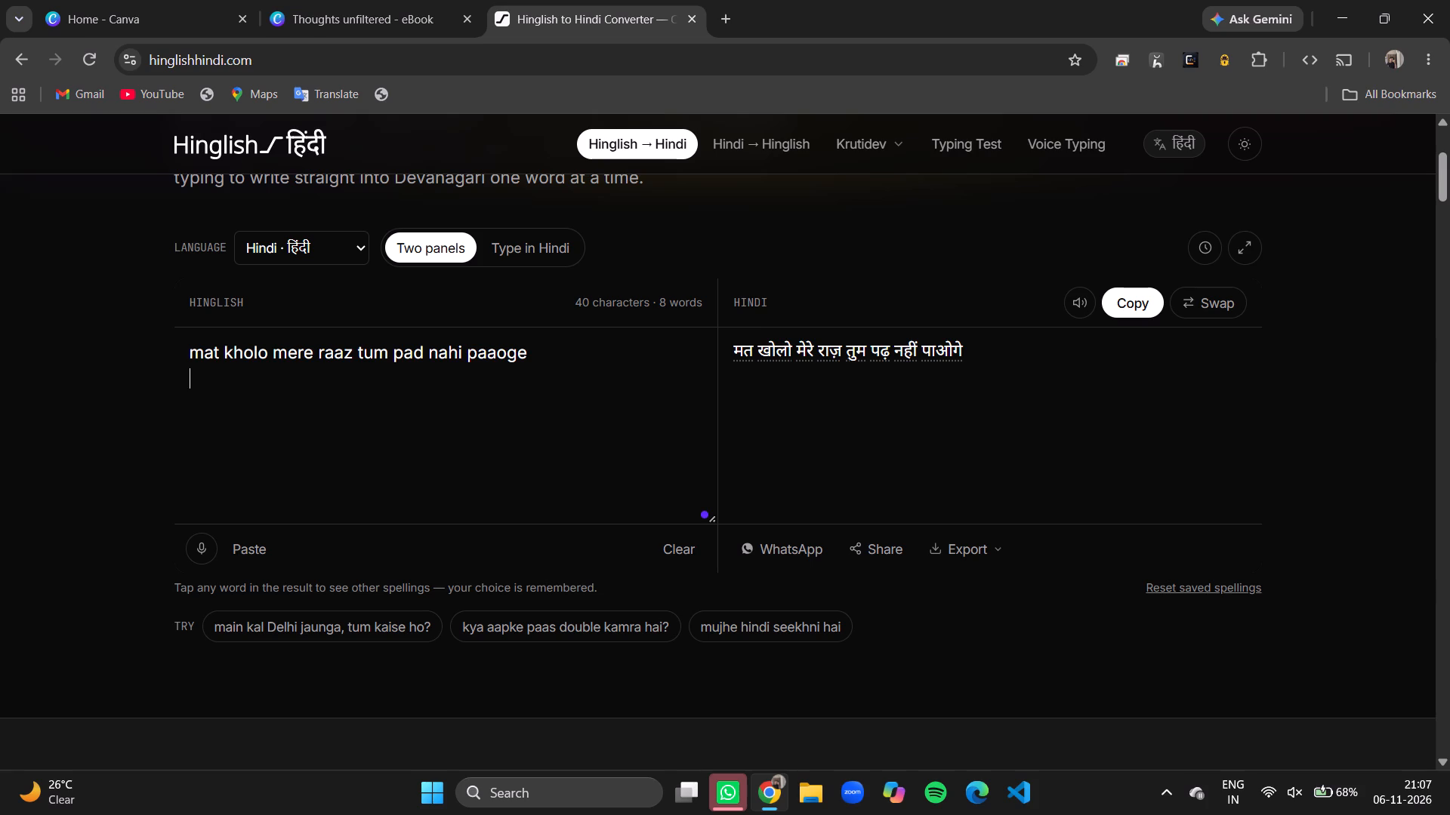
Enter the poem's second Hinglish line, "mat dekho mere jhakm tum bhar nahi paaoge".
text(mat dekho mere jham)
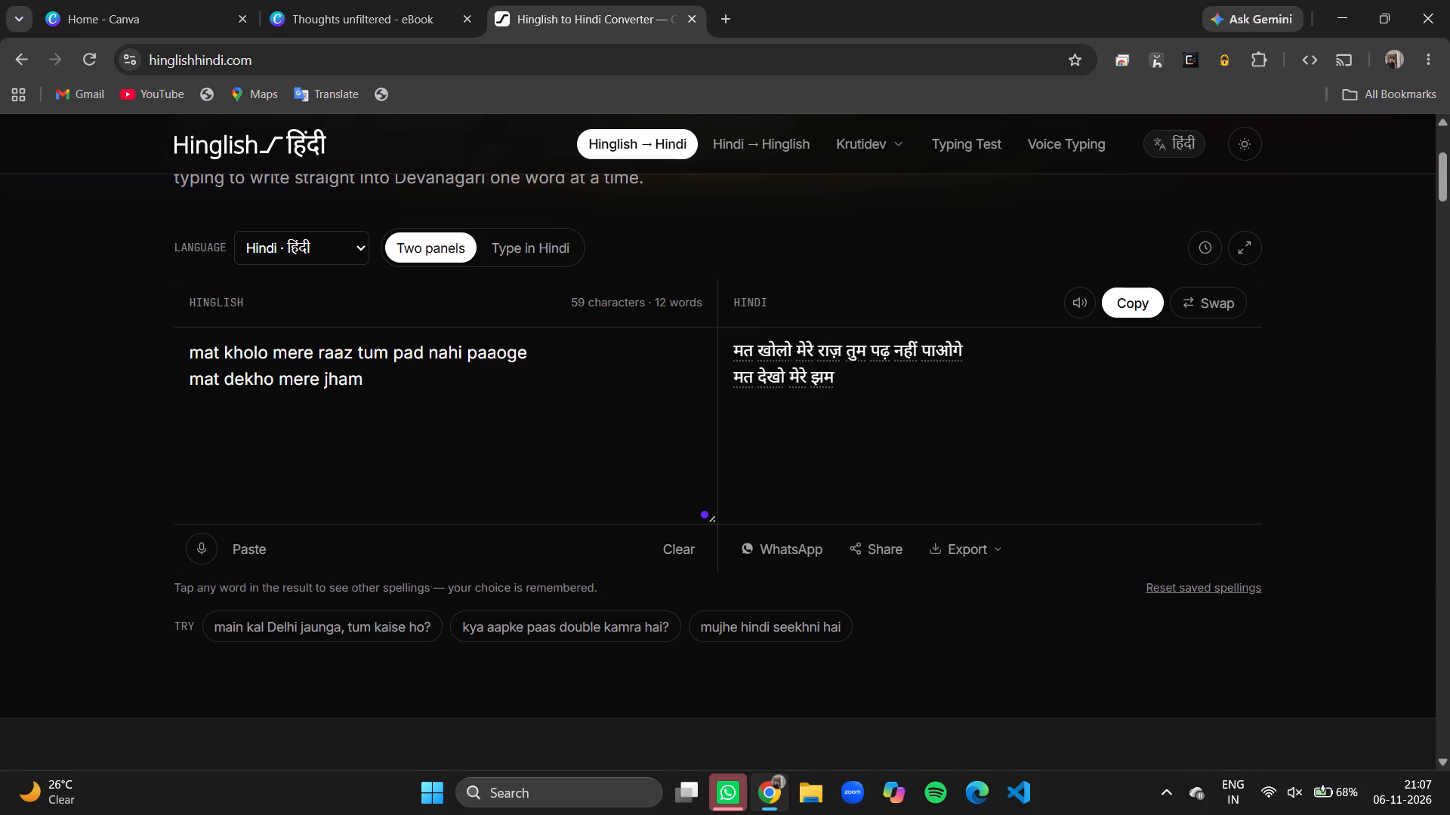
key(BackSpace)
text(km)
key(space)
text(tum bhar nahi)
key(space)
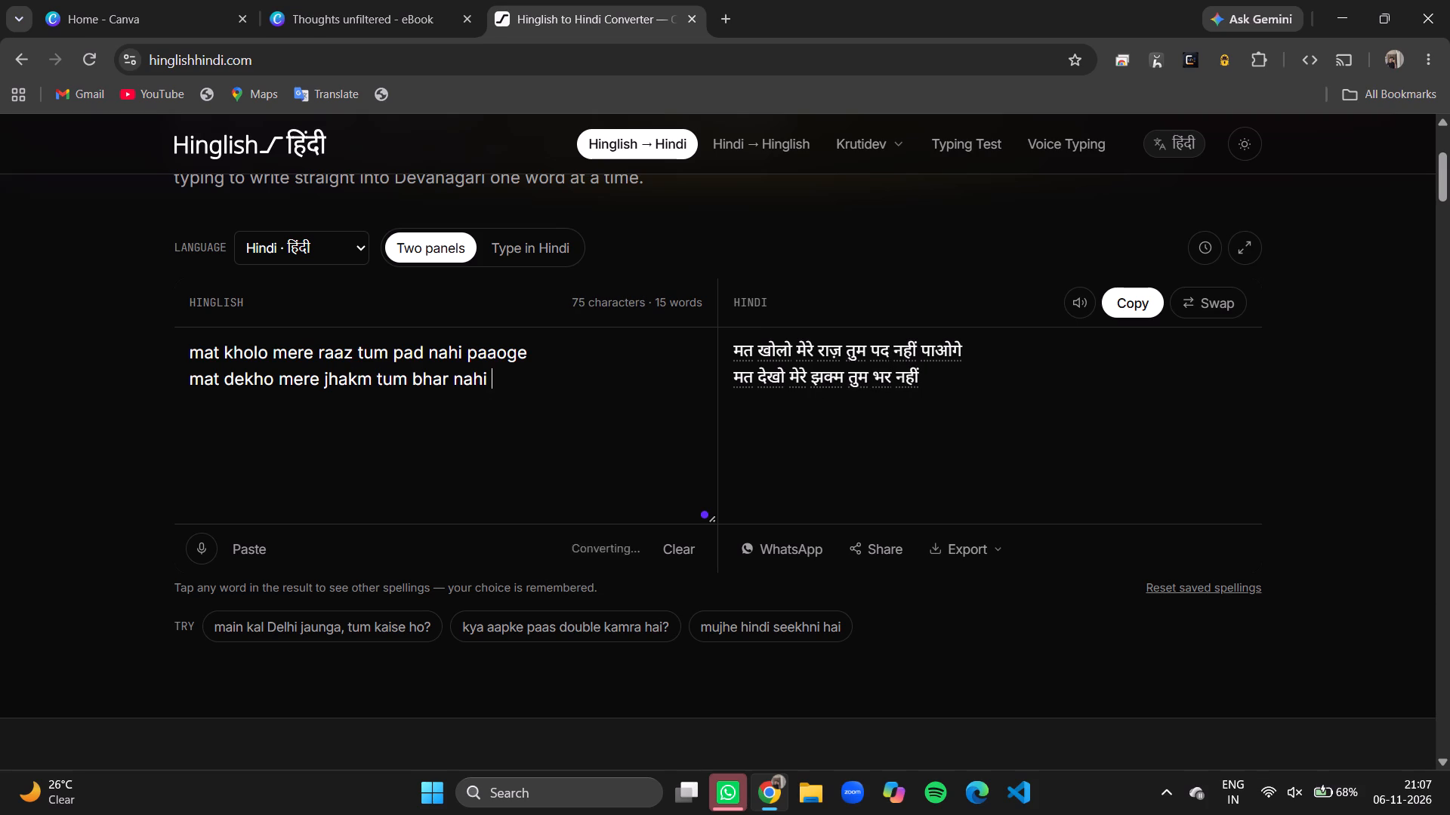
text(paaoge)
key(Return)
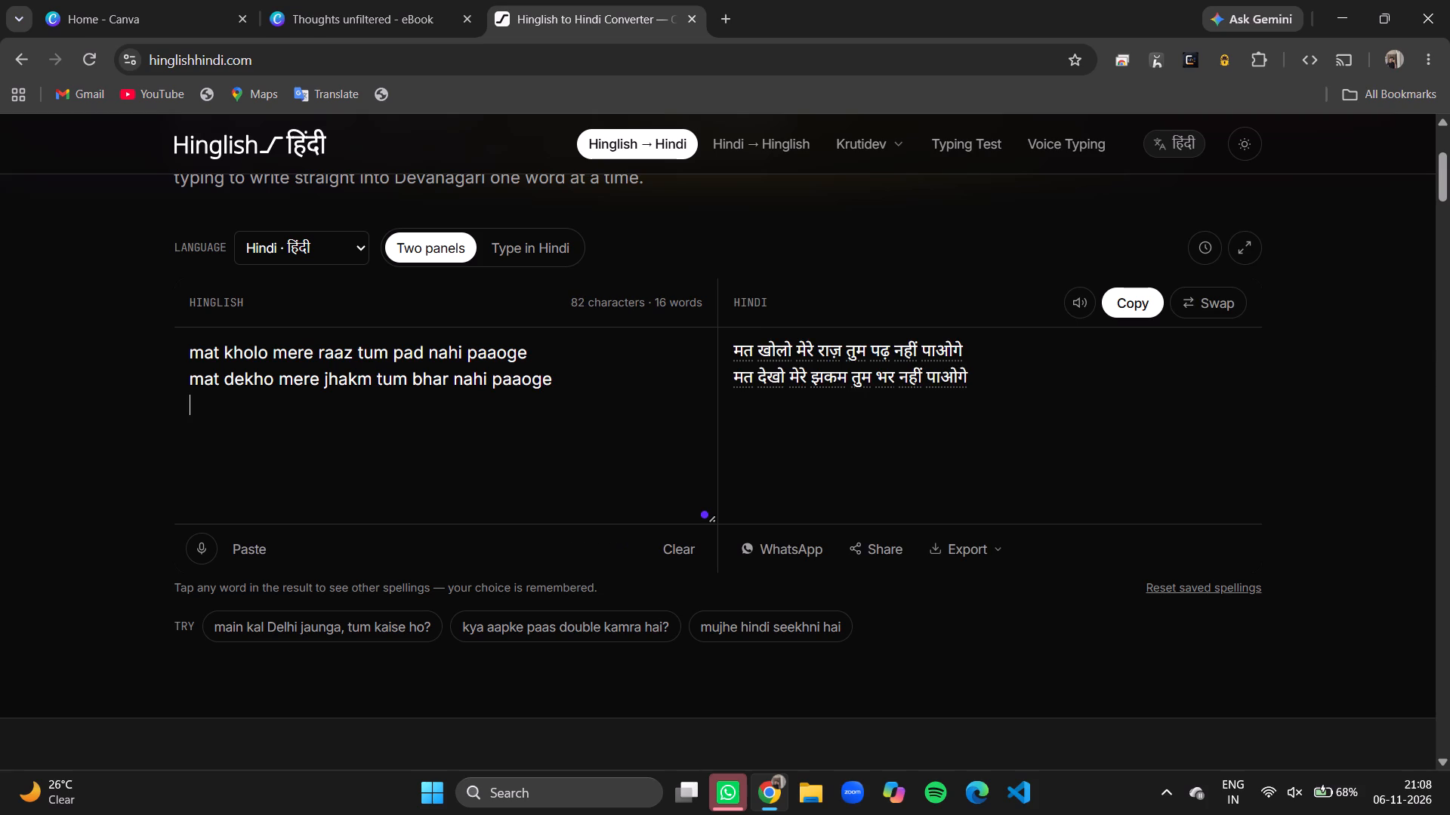
Enter the poem's third Hinglish line, "har musukurata chehra khus nahi hota".
text(har musukurata)
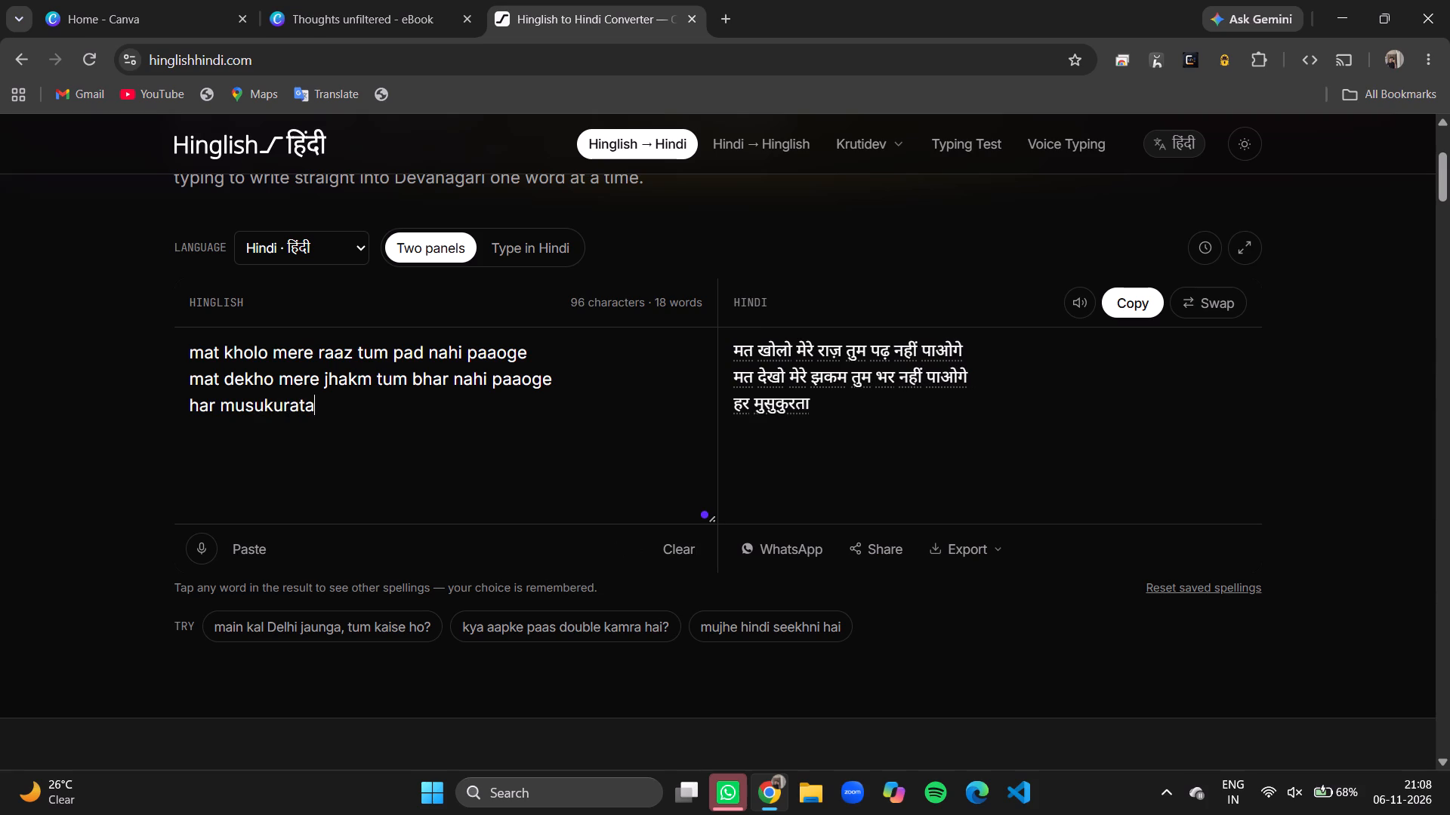
key(space)
text(chehra kh)
text(us nai)
key(BackSpace)
text(hi hota)
key(space)
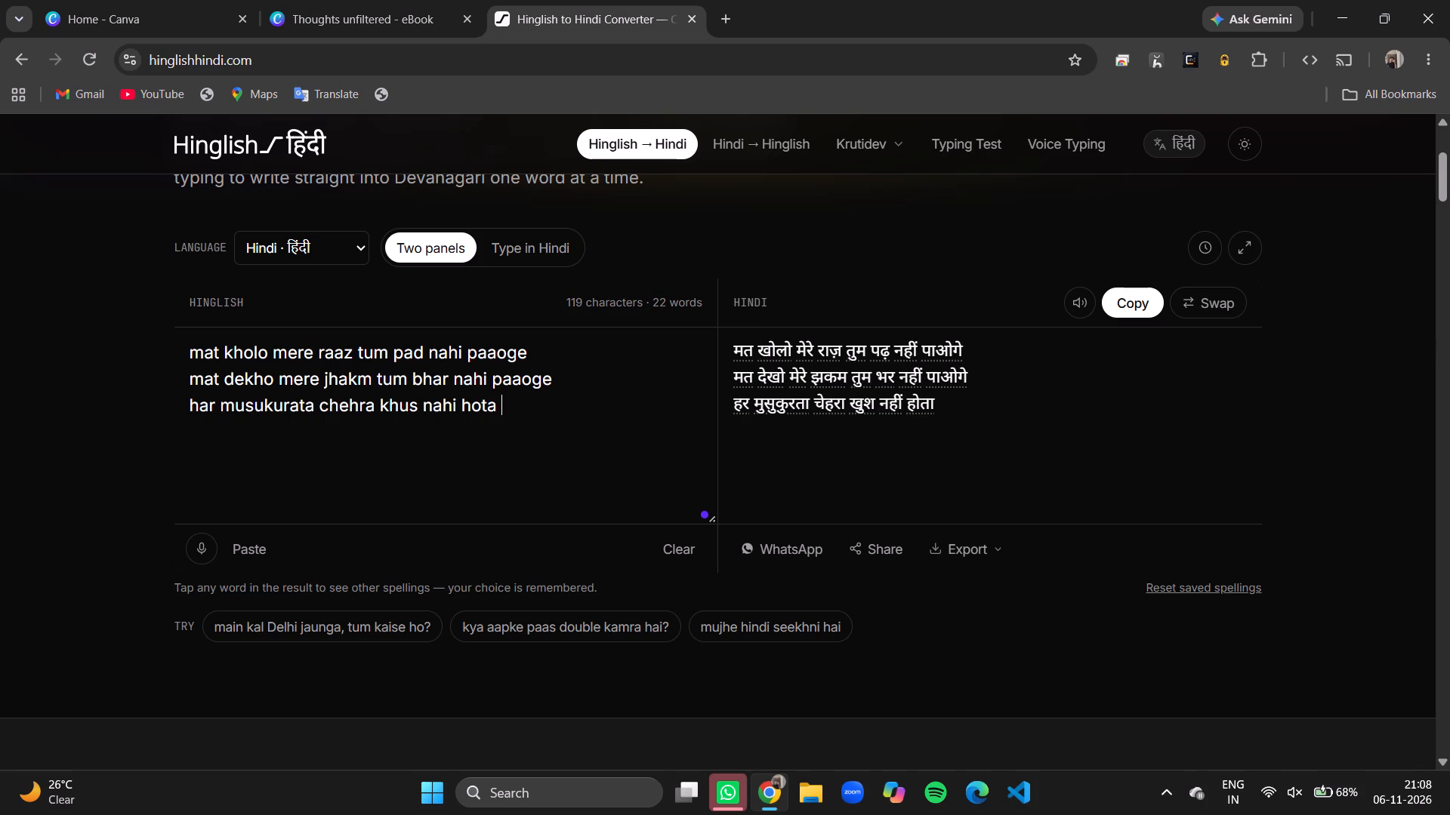
key(Return)
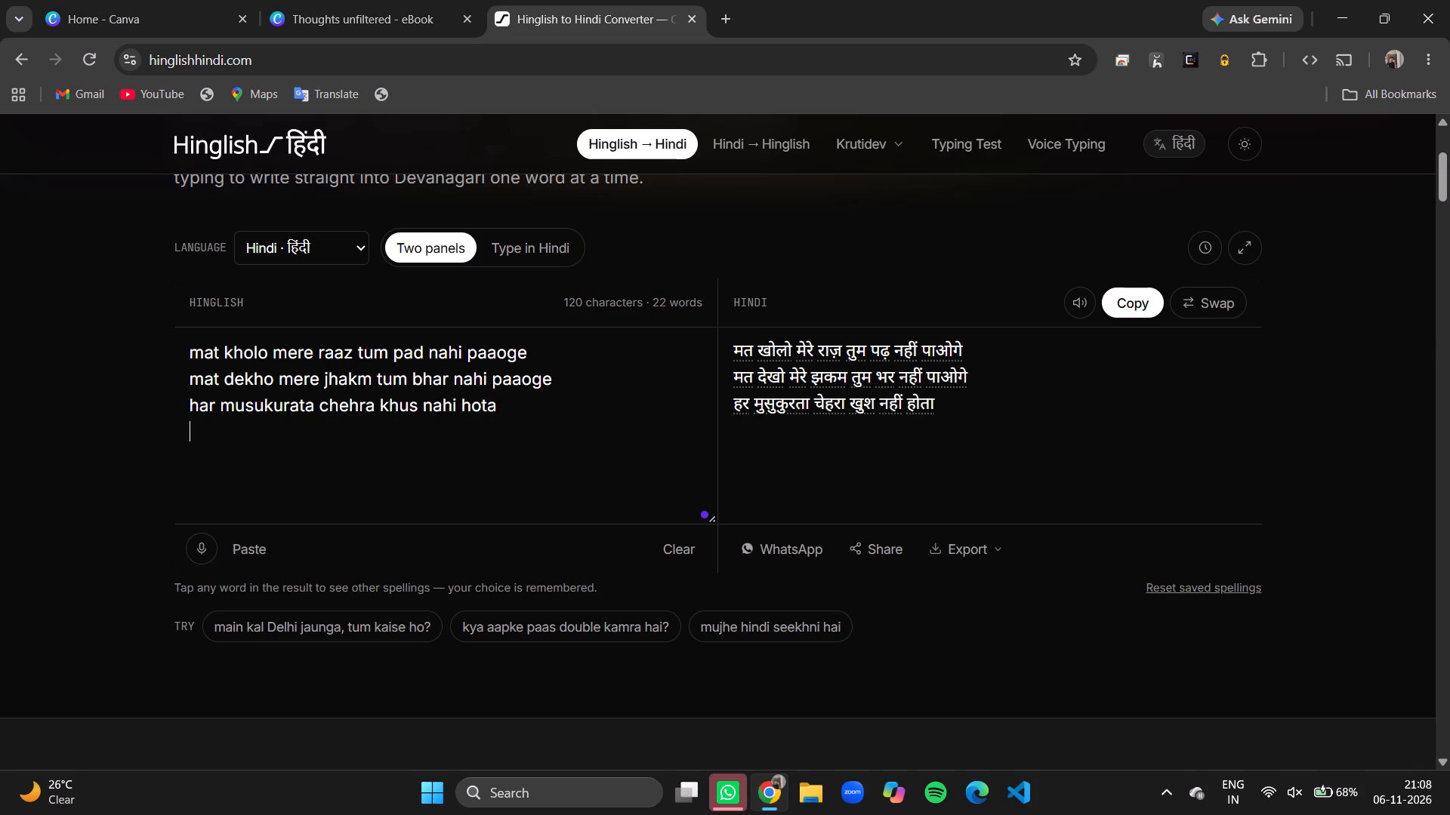
Enter the poem's fourth Hinglish line, "tum iss chehre ko kabhi pad nahi paaoge".
text(tum)
key(space)
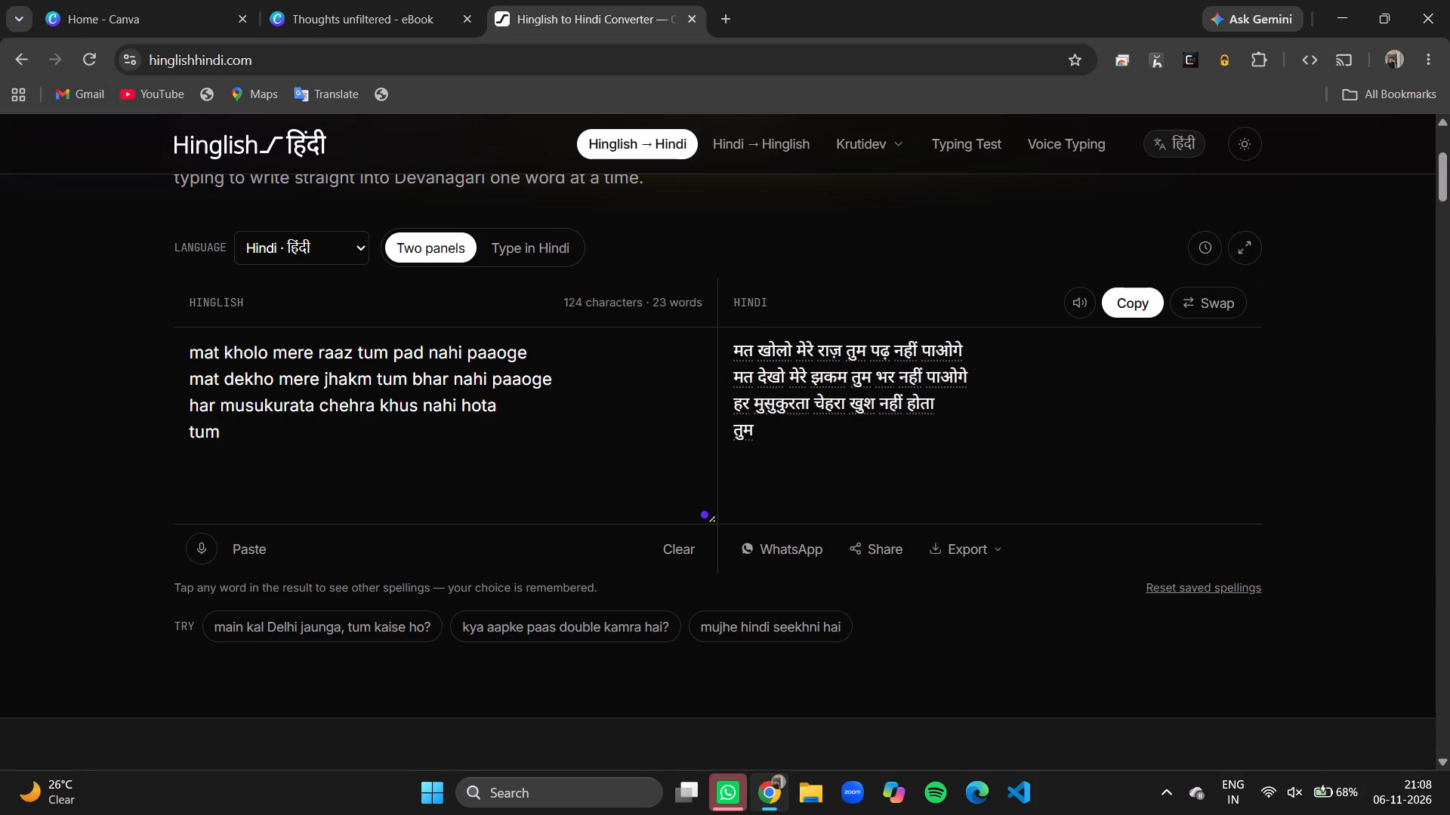
text(iss chehre ko kabhi)
key(space)
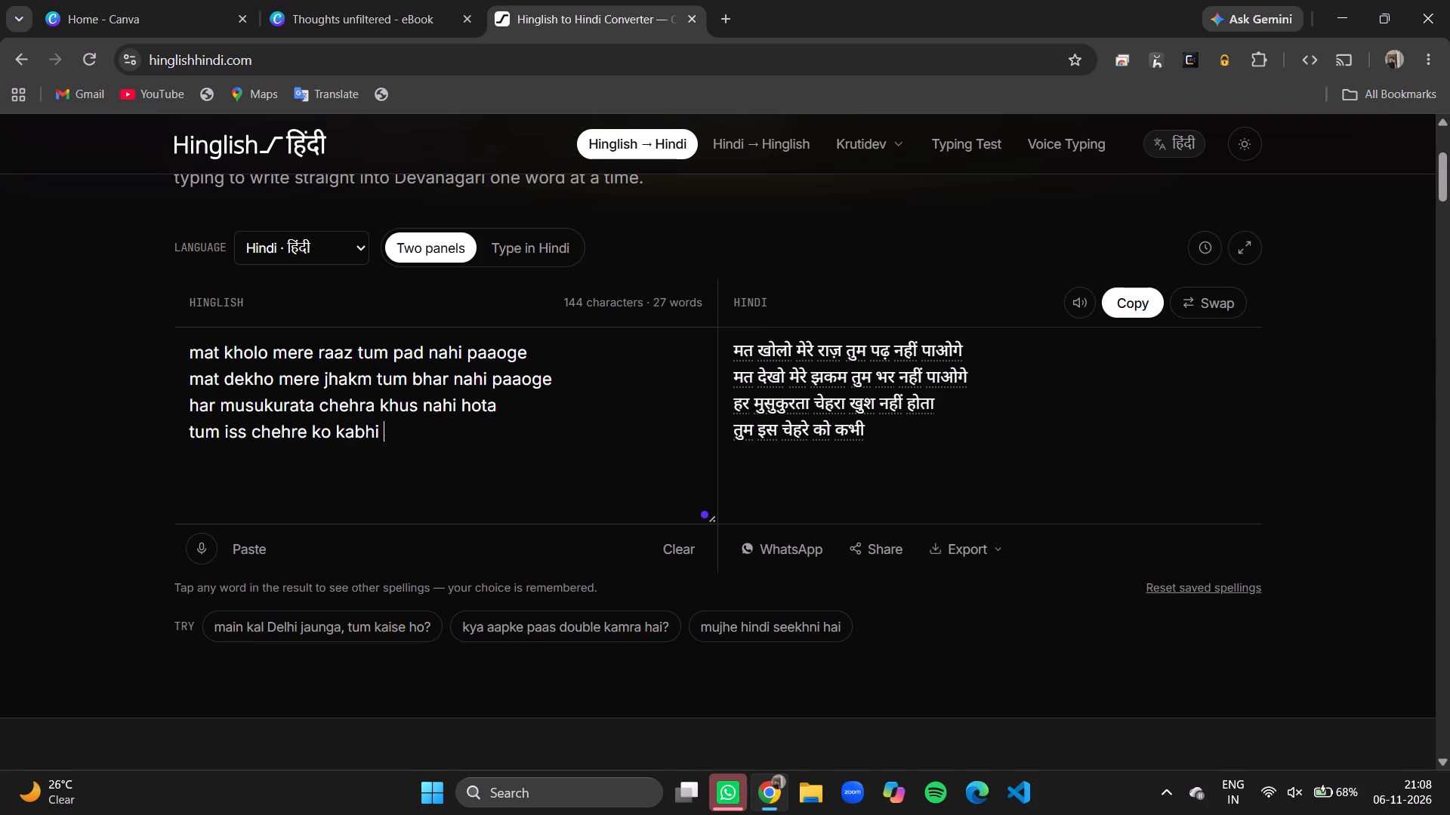
text(pad nahi paaoge)
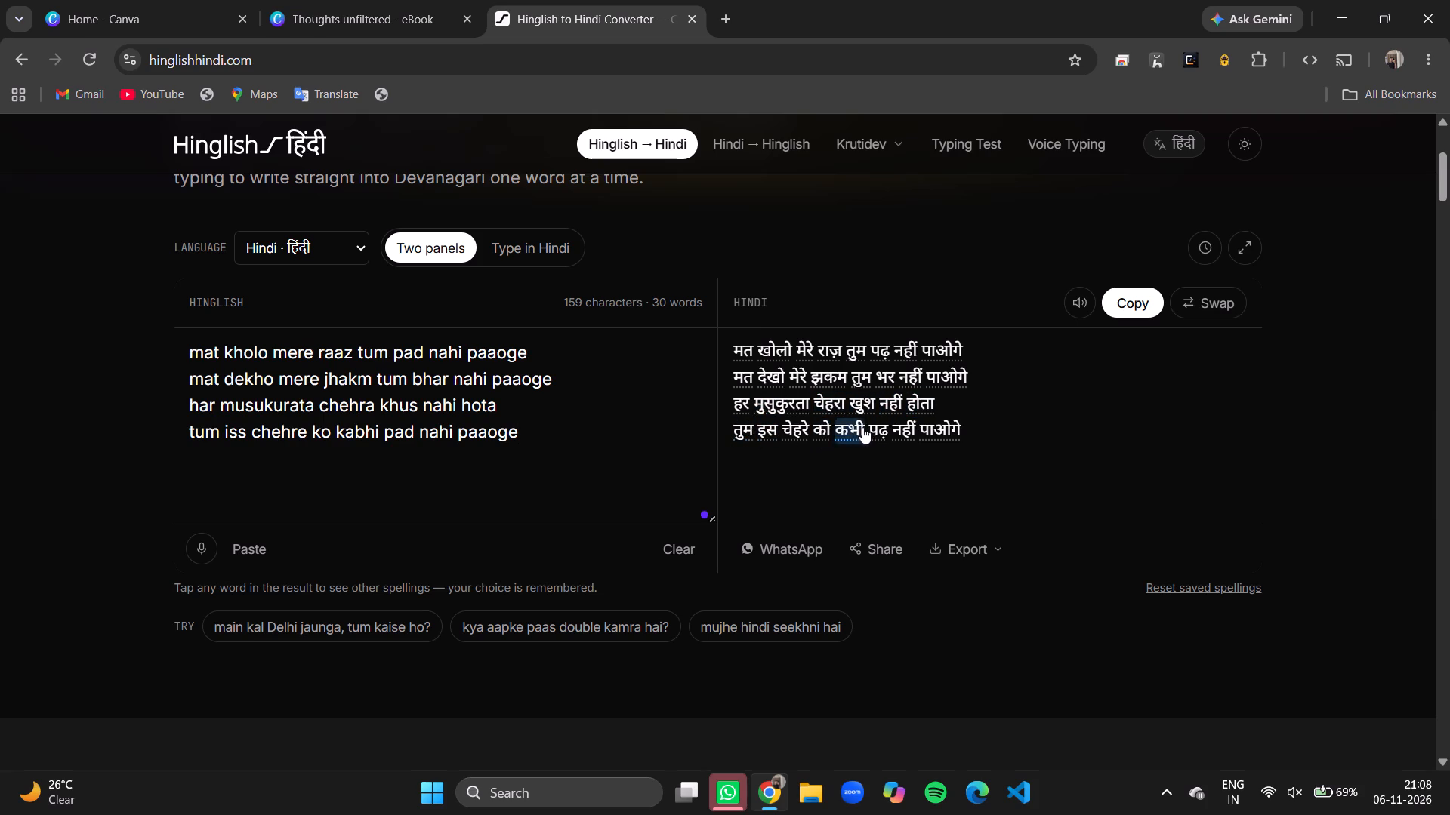
Copy the converted Hindi poem and replace the old poem text on page 37 of the Canva eBook with it.
click(1125, 302)
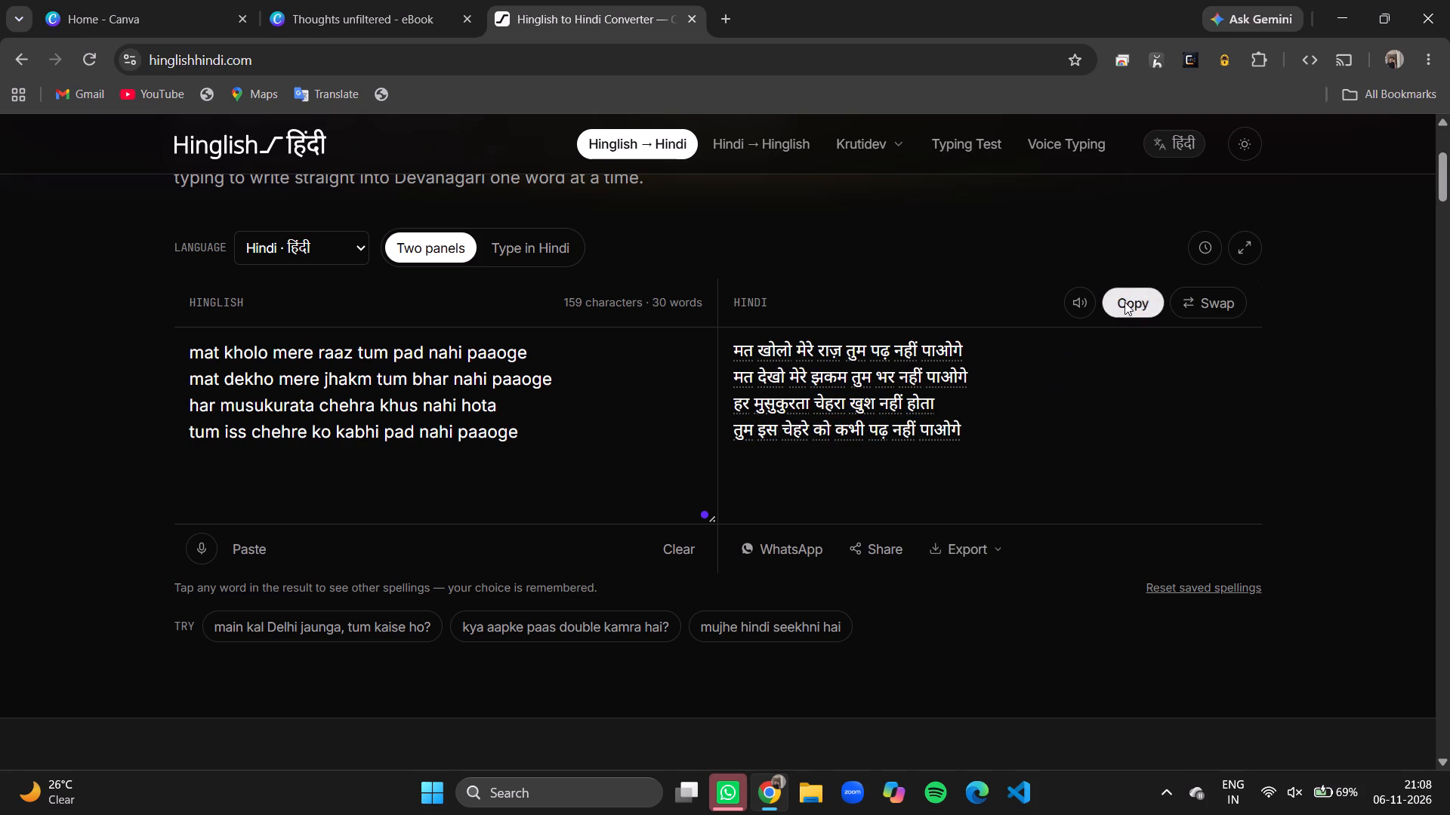
click(332, 0)
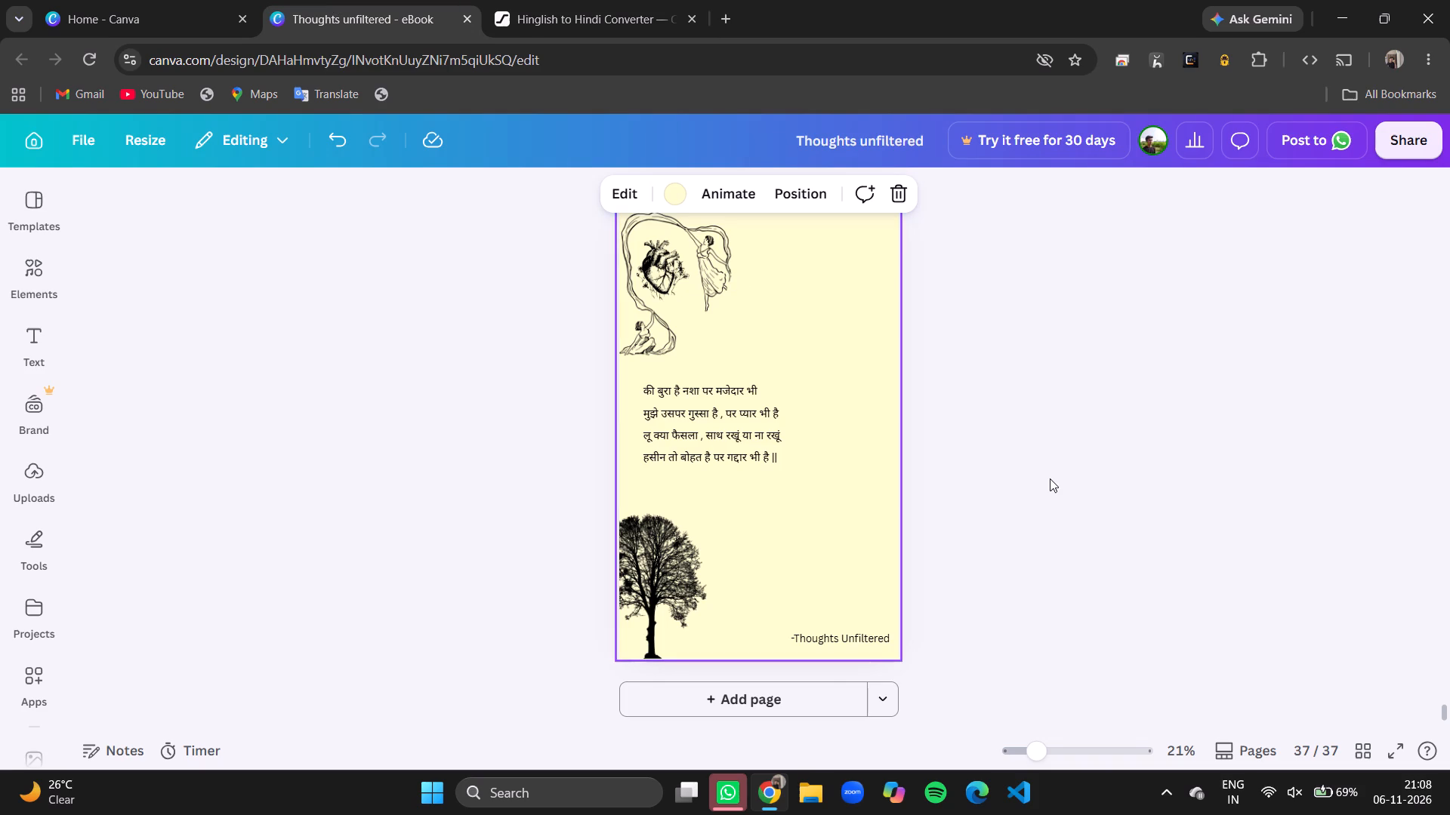
scroll(1050, 478, up, 3)
scroll(1050, 478, down, 1)
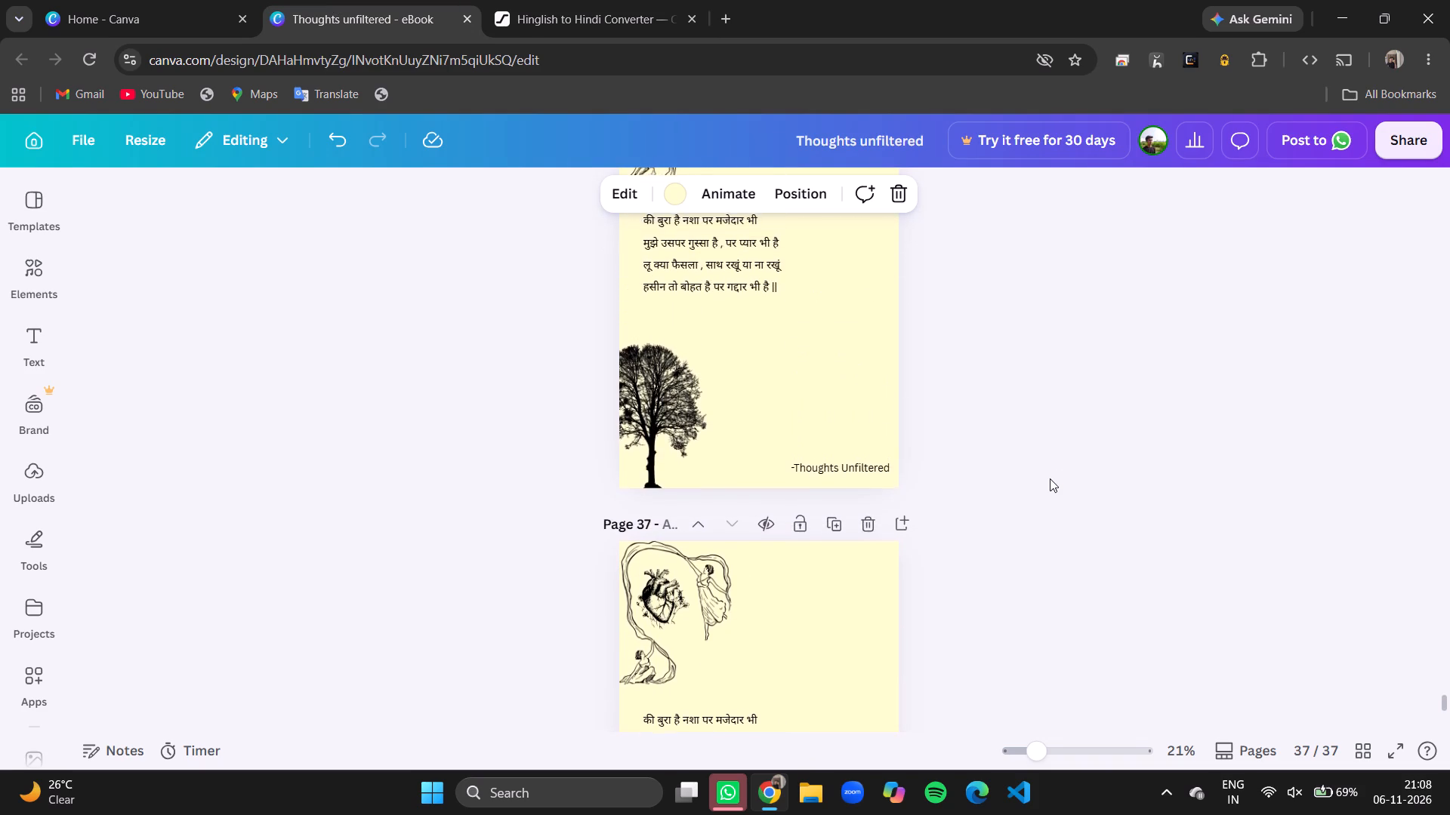
scroll(1050, 478, down, 1)
double_click(821, 447)
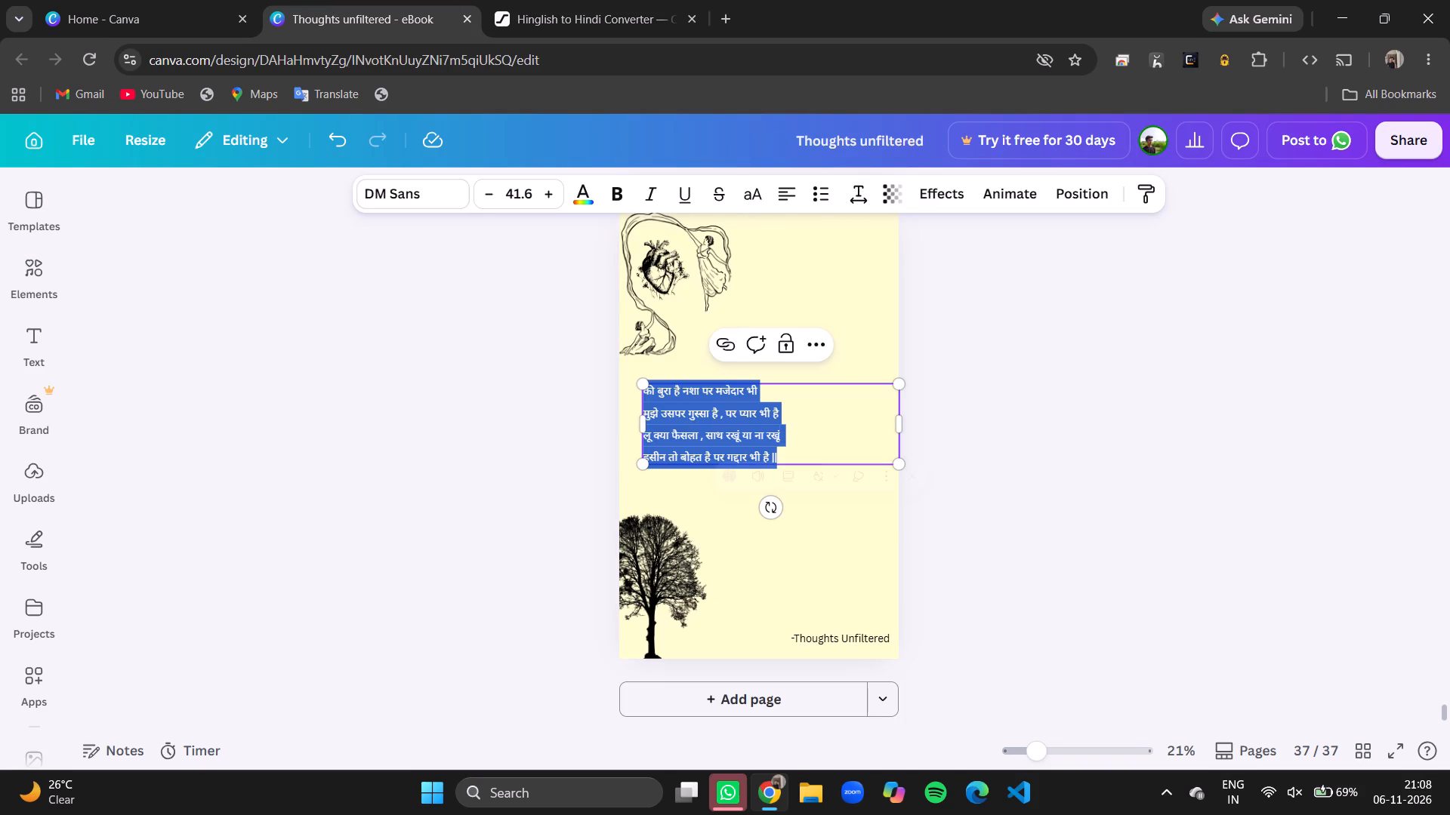
key(ctrl+a)
key(ctrl+v)
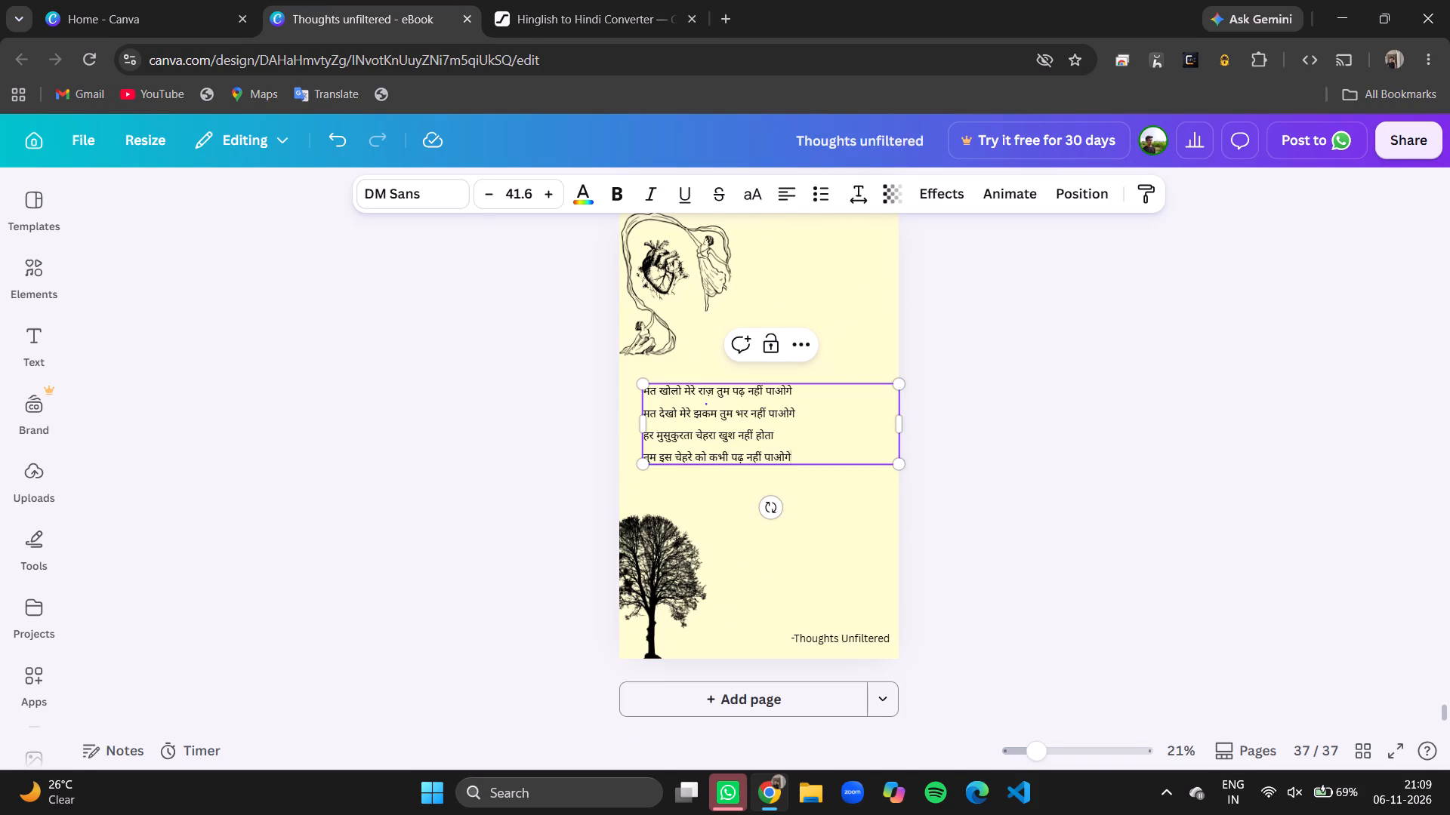
Add a space and "||" at the end of the last line of the page 37 poem.
click(803, 395)
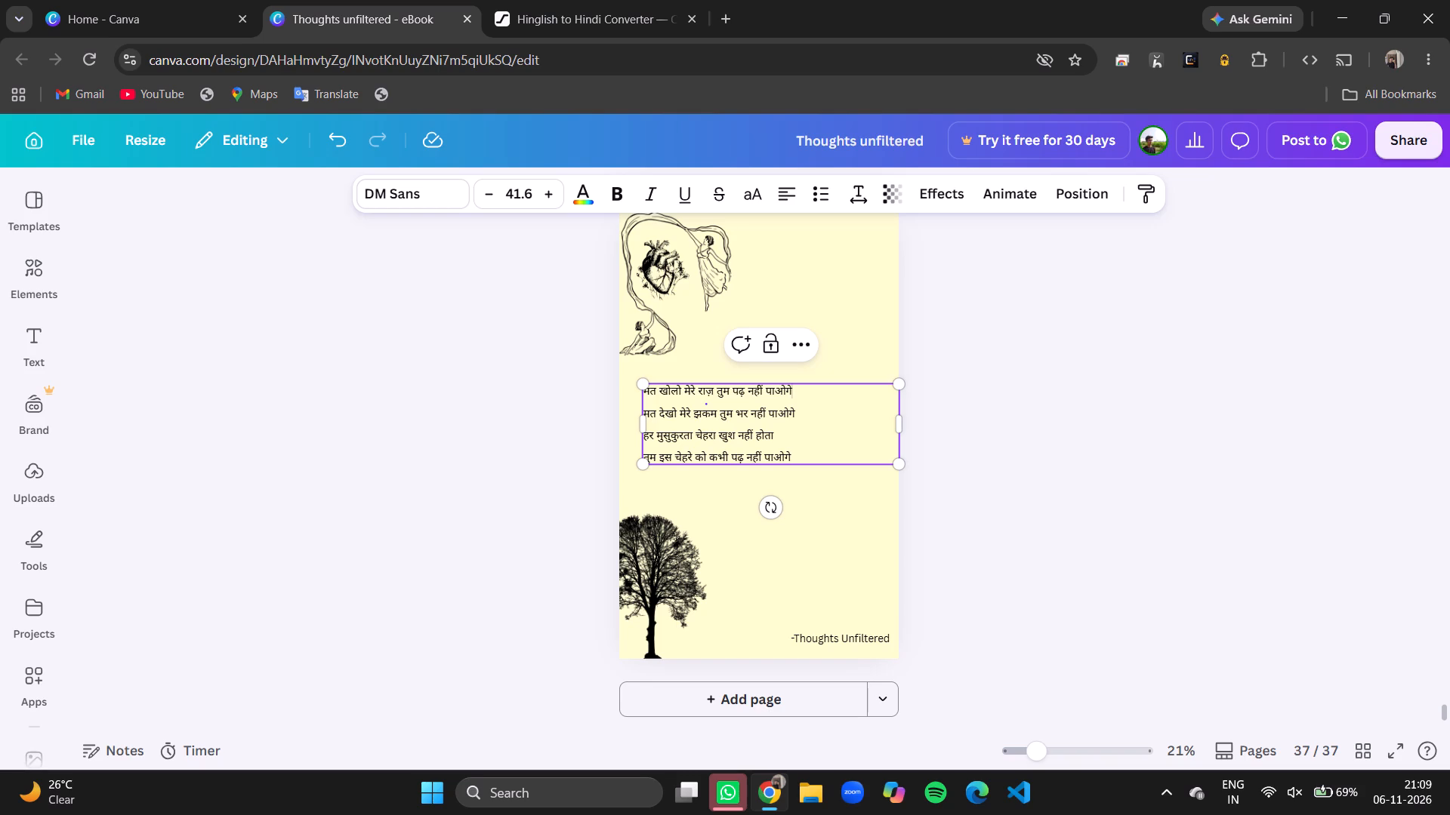
click(801, 463)
key(space)
text(||)
Duplicate page 37 of the eBook.
scroll(964, 389, up, 3)
click(830, 387)
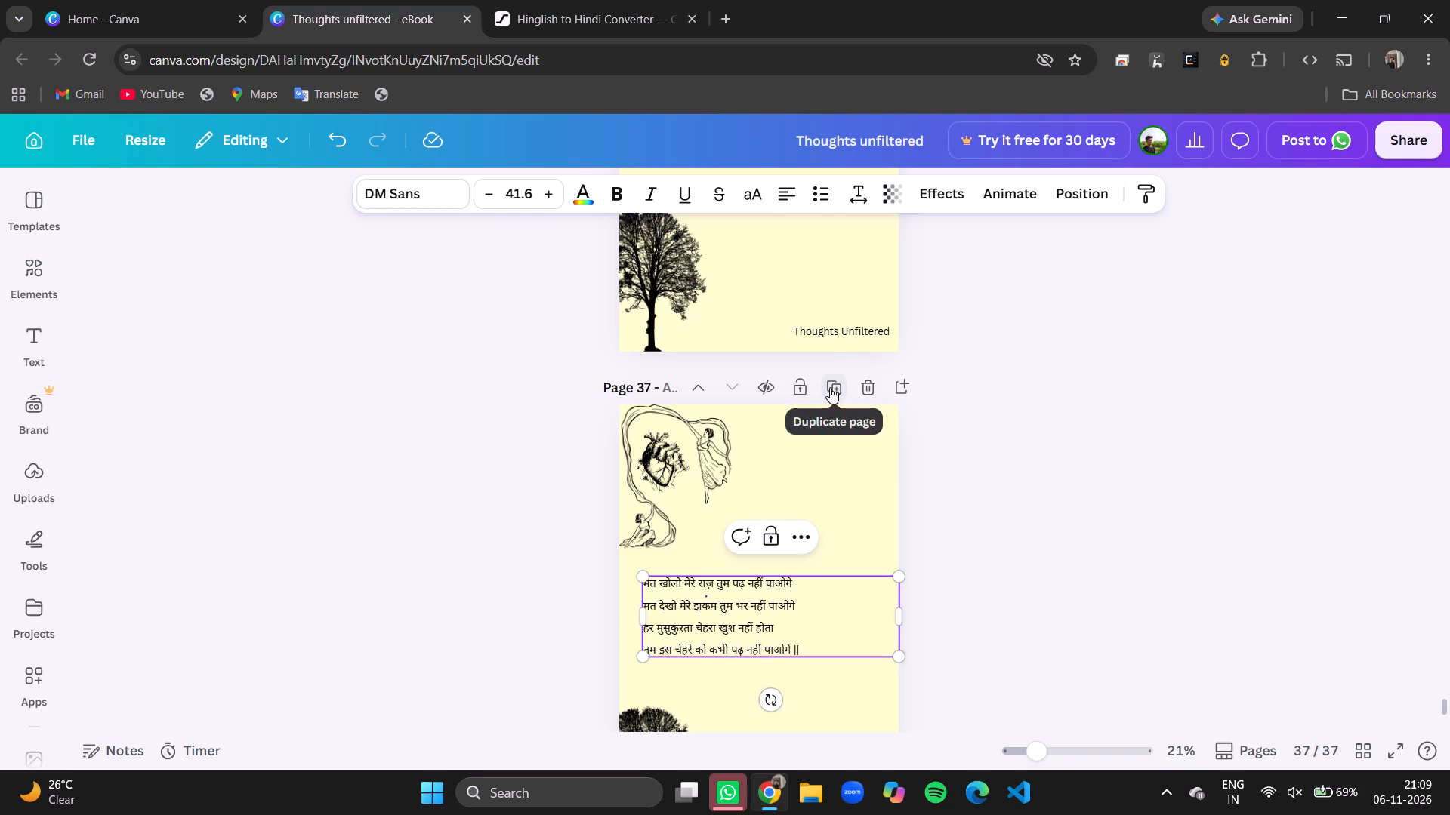
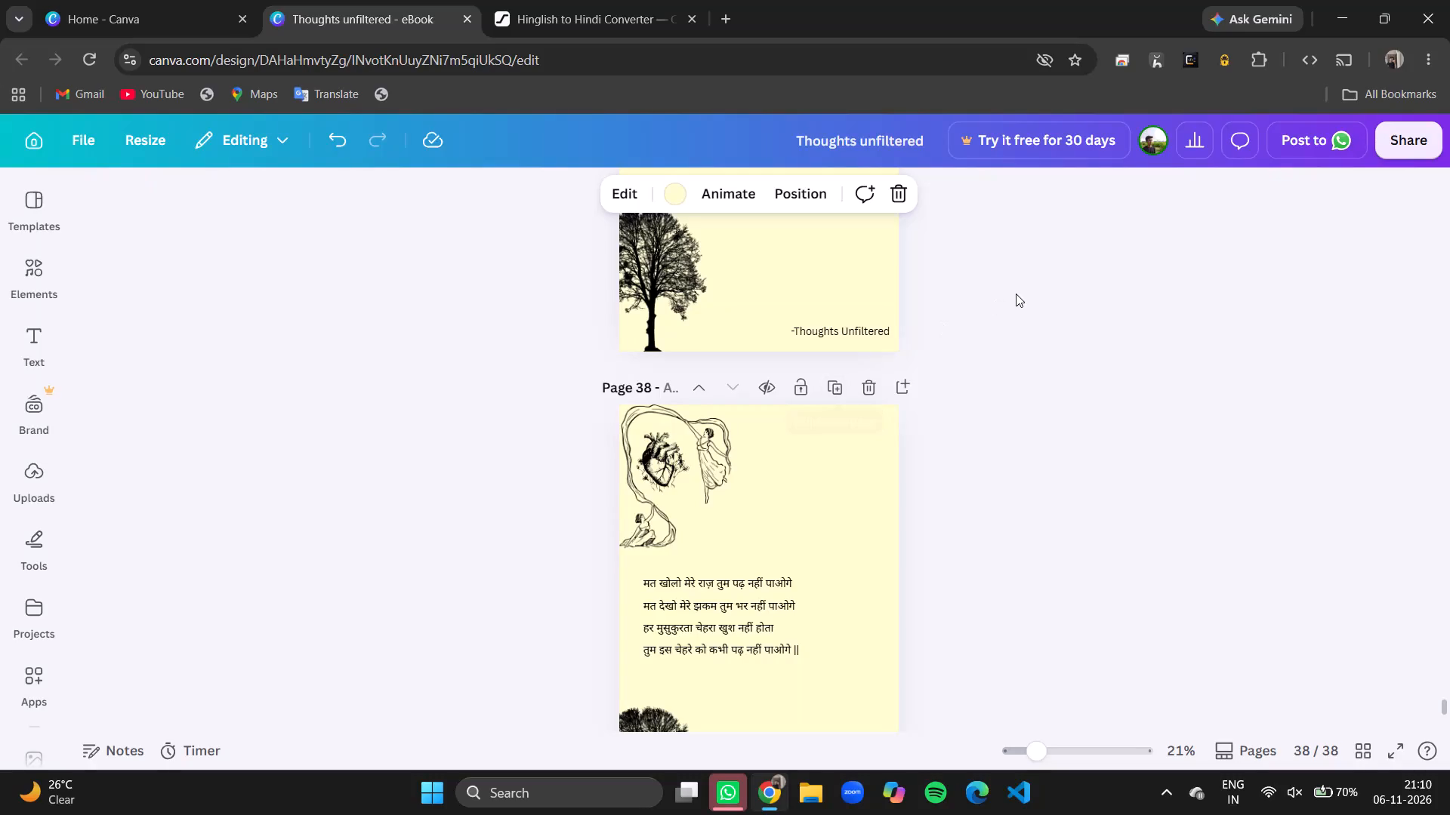
Look back through the poems on the pages before page 38 of the eBook.
scroll(1016, 294, up, 4)
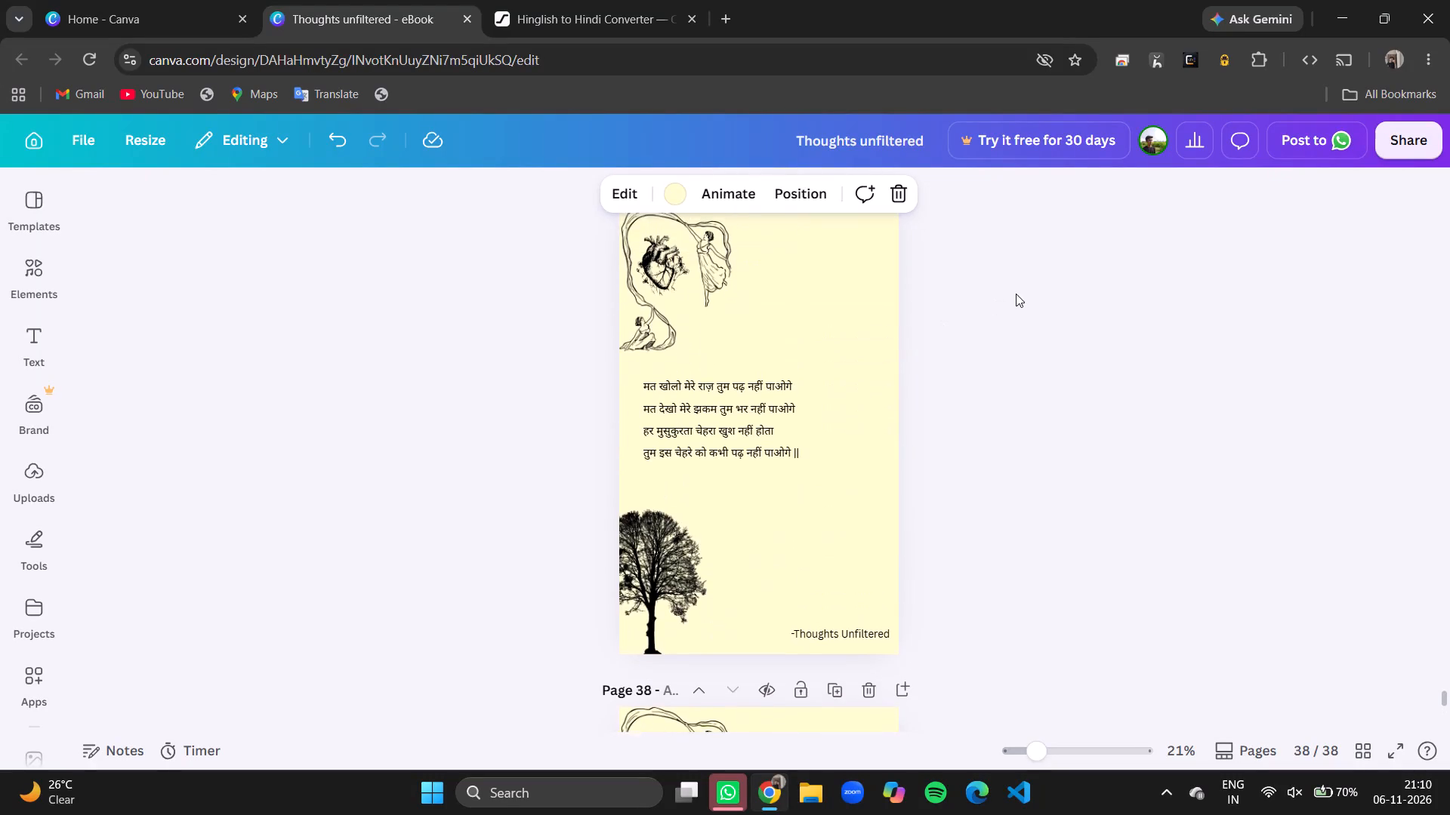
scroll(1016, 294, up, 8)
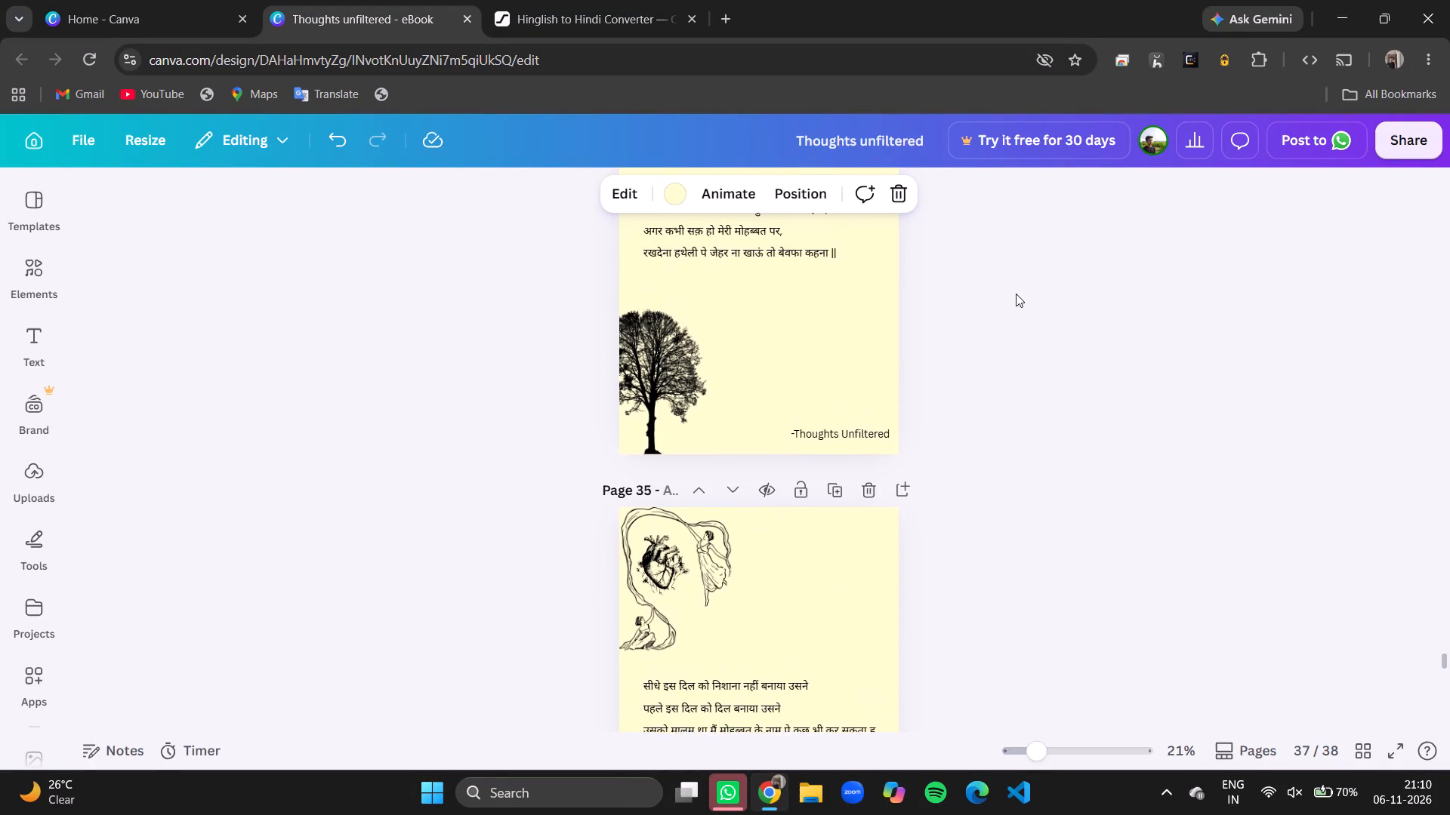
scroll(1016, 294, up, 6)
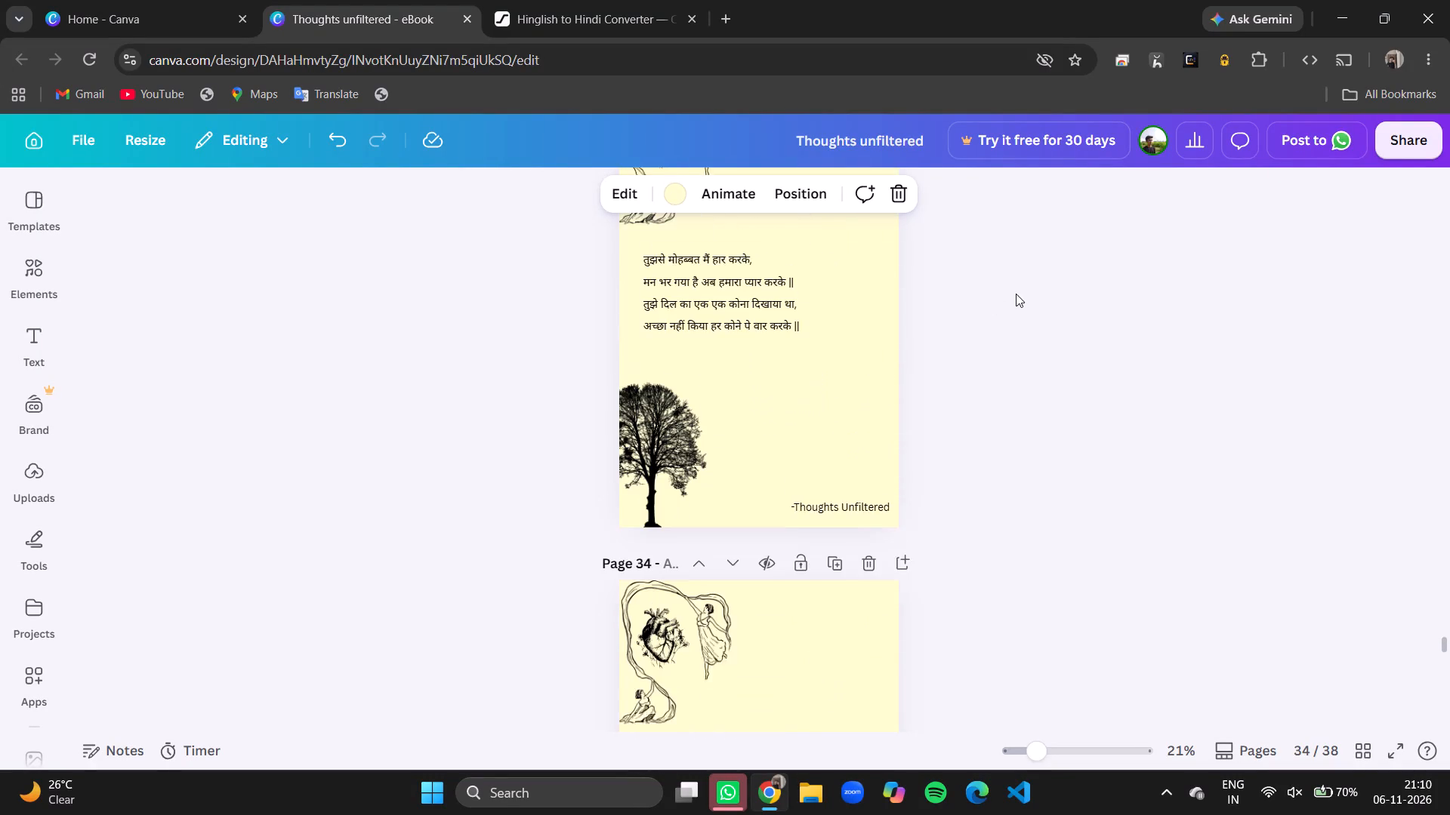
scroll(1016, 294, up, 4)
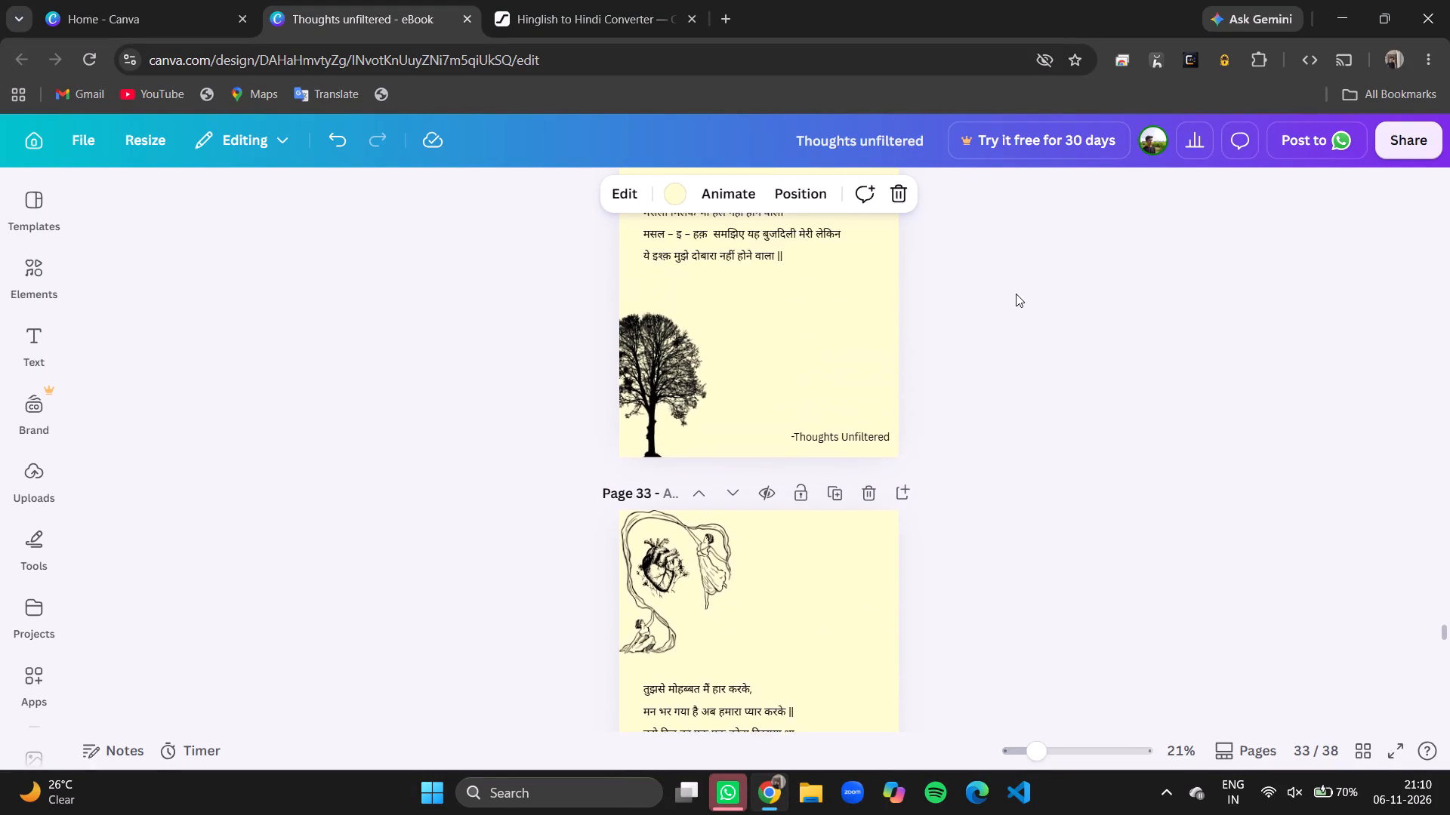
scroll(1016, 294, up, 4)
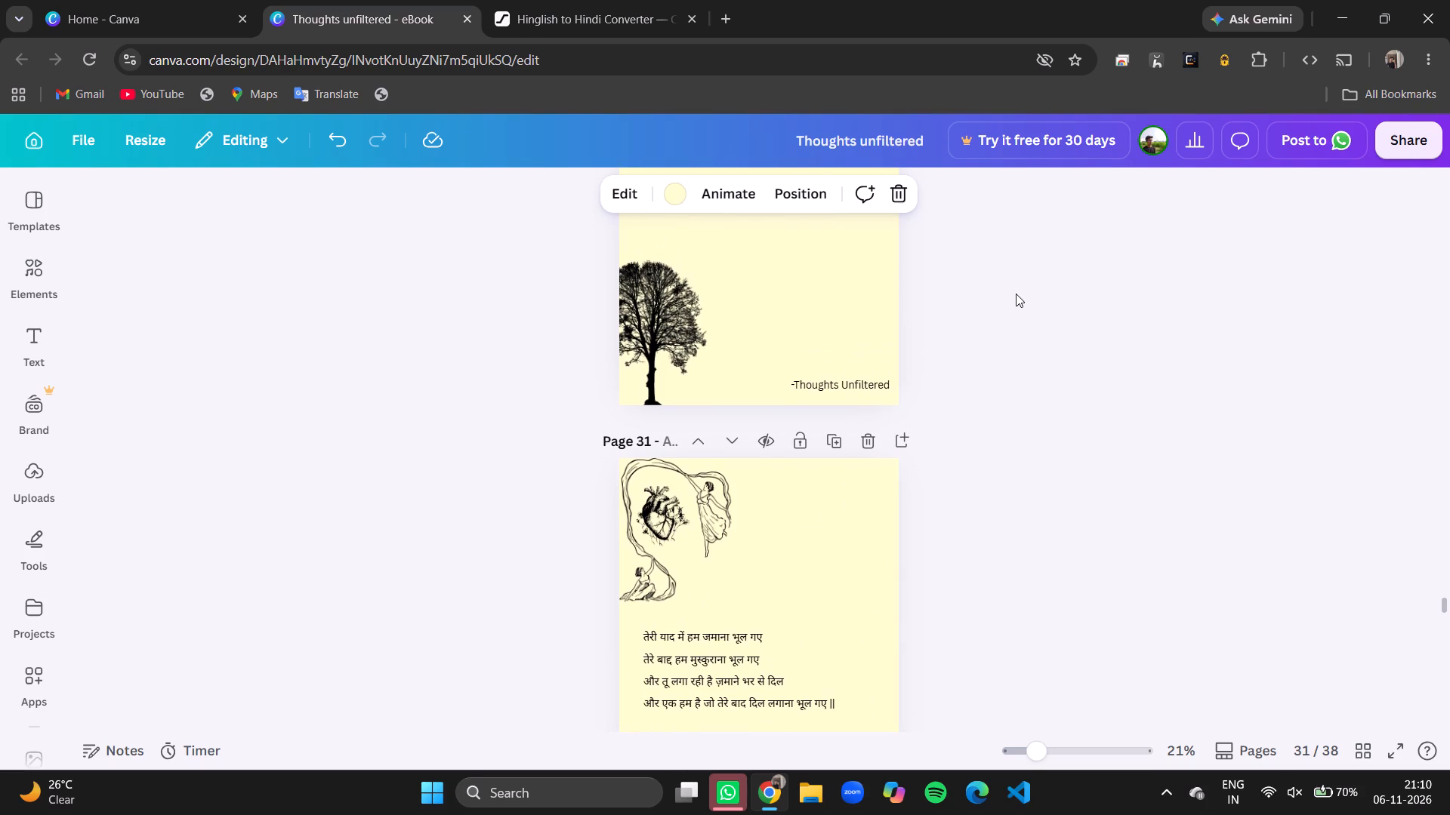
scroll(1006, 514, down, 19)
scroll(1006, 514, down, 8)
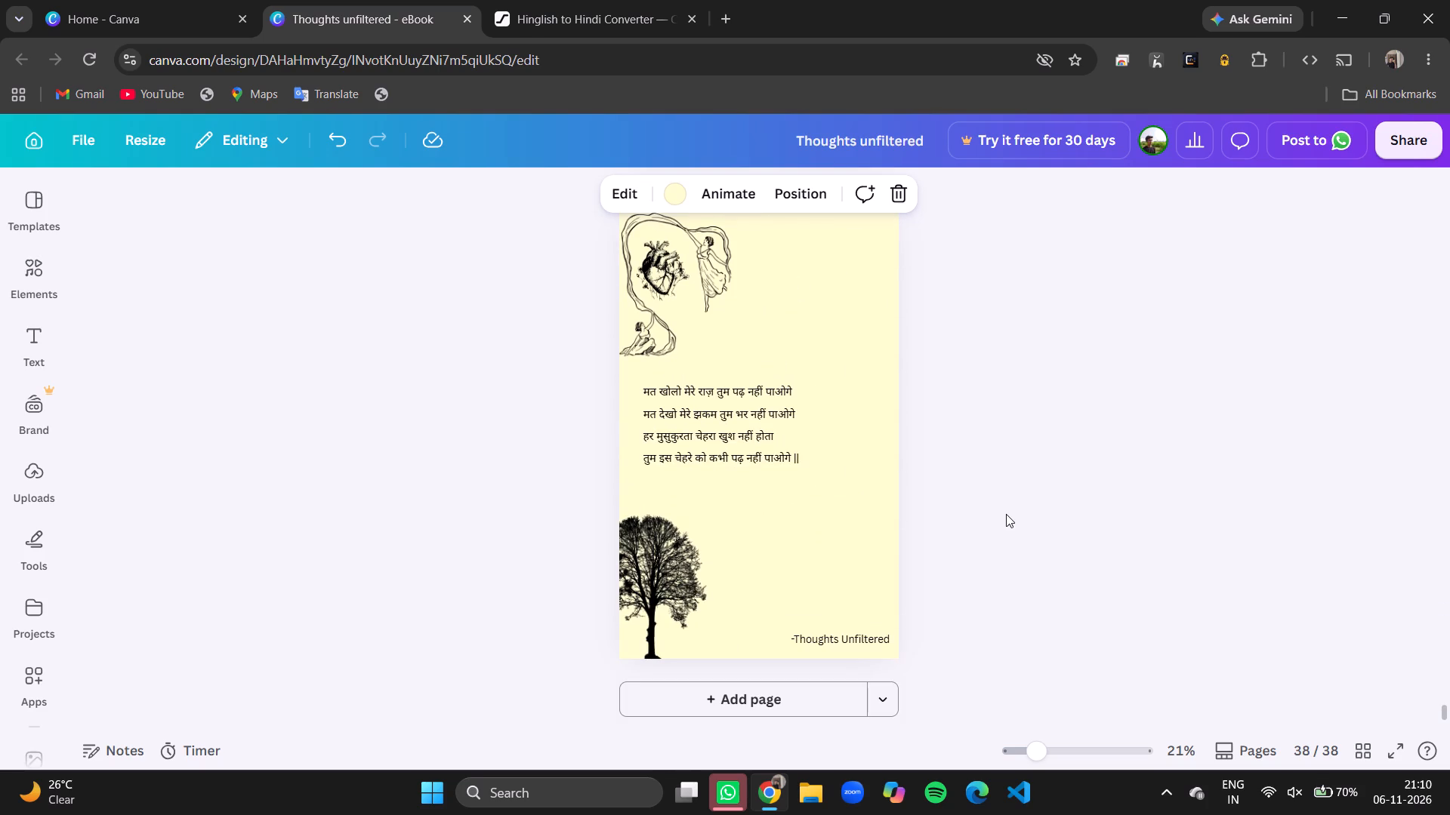
scroll(1006, 514, up, 4)
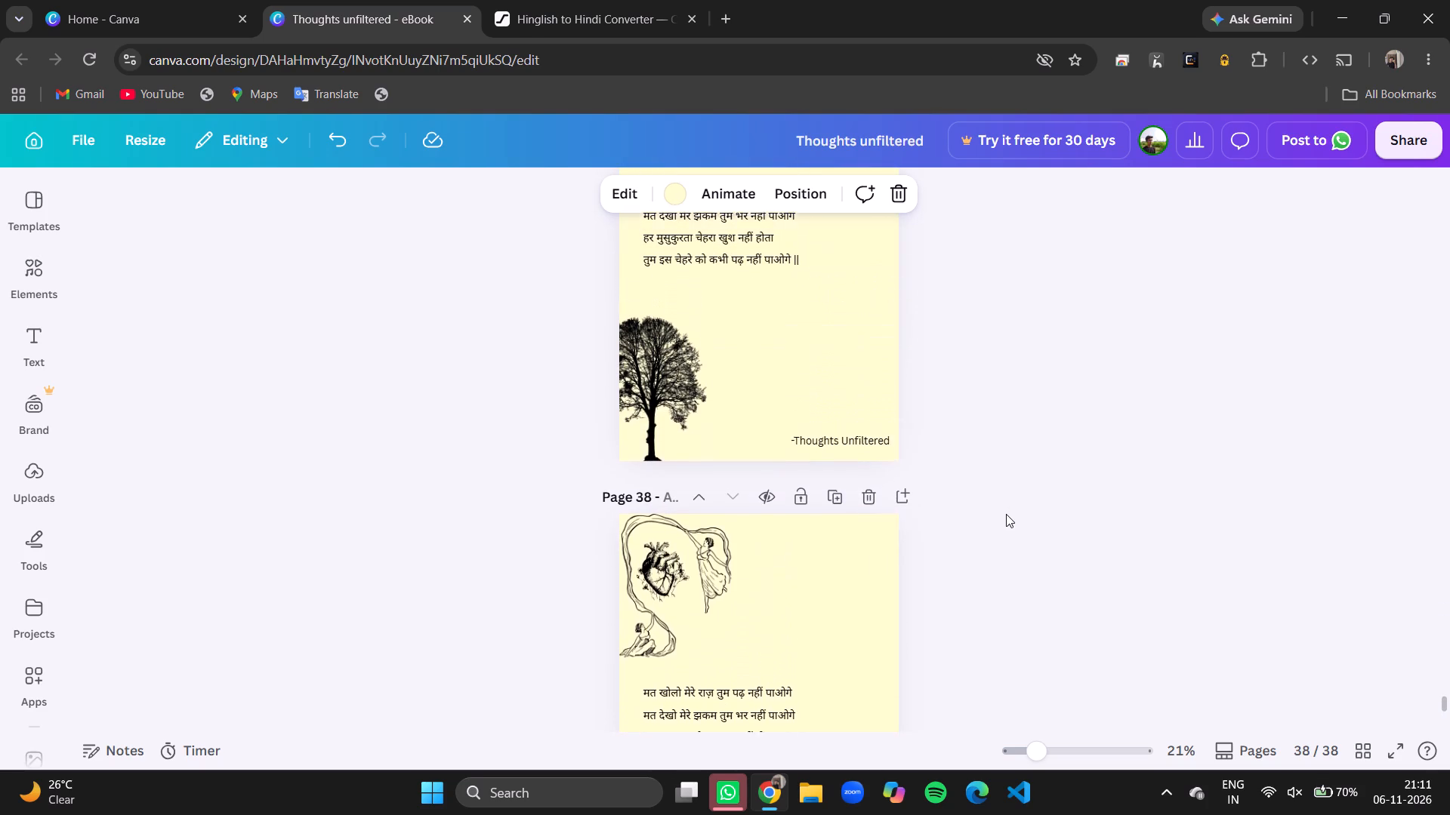
scroll(1006, 514, up, 1)
scroll(1006, 514, down, 7)
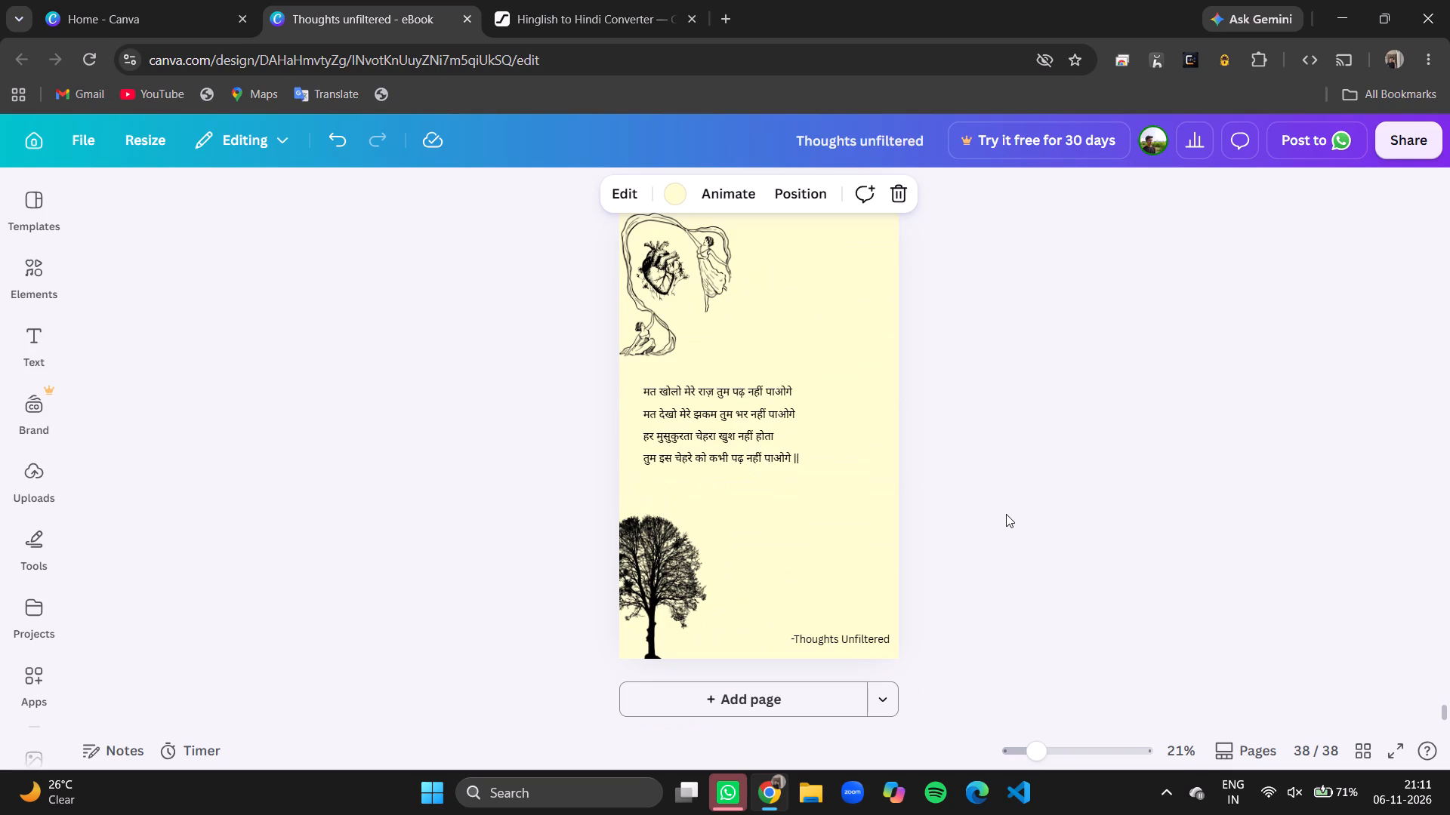
In the Hinglish to Hindi converter, replace the old poem with the line "mere dil pe jhakm uski mohabbat ki meharbani hai".
click(559, 0)
click(509, 438)
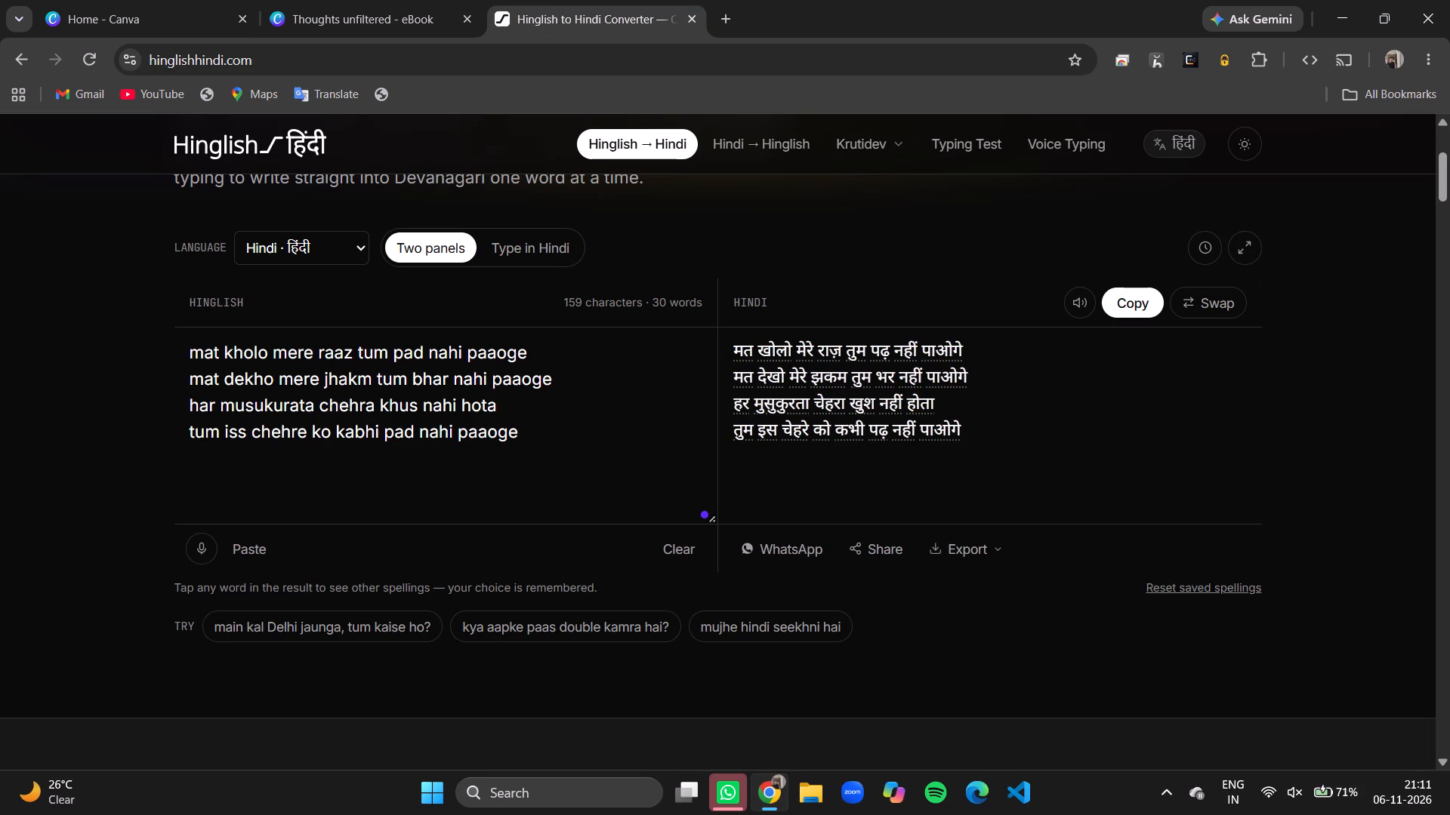
click(523, 435)
key(ctrl+a)
key(ctrl+BackSpace)
text(mere dil pe)
key(space)
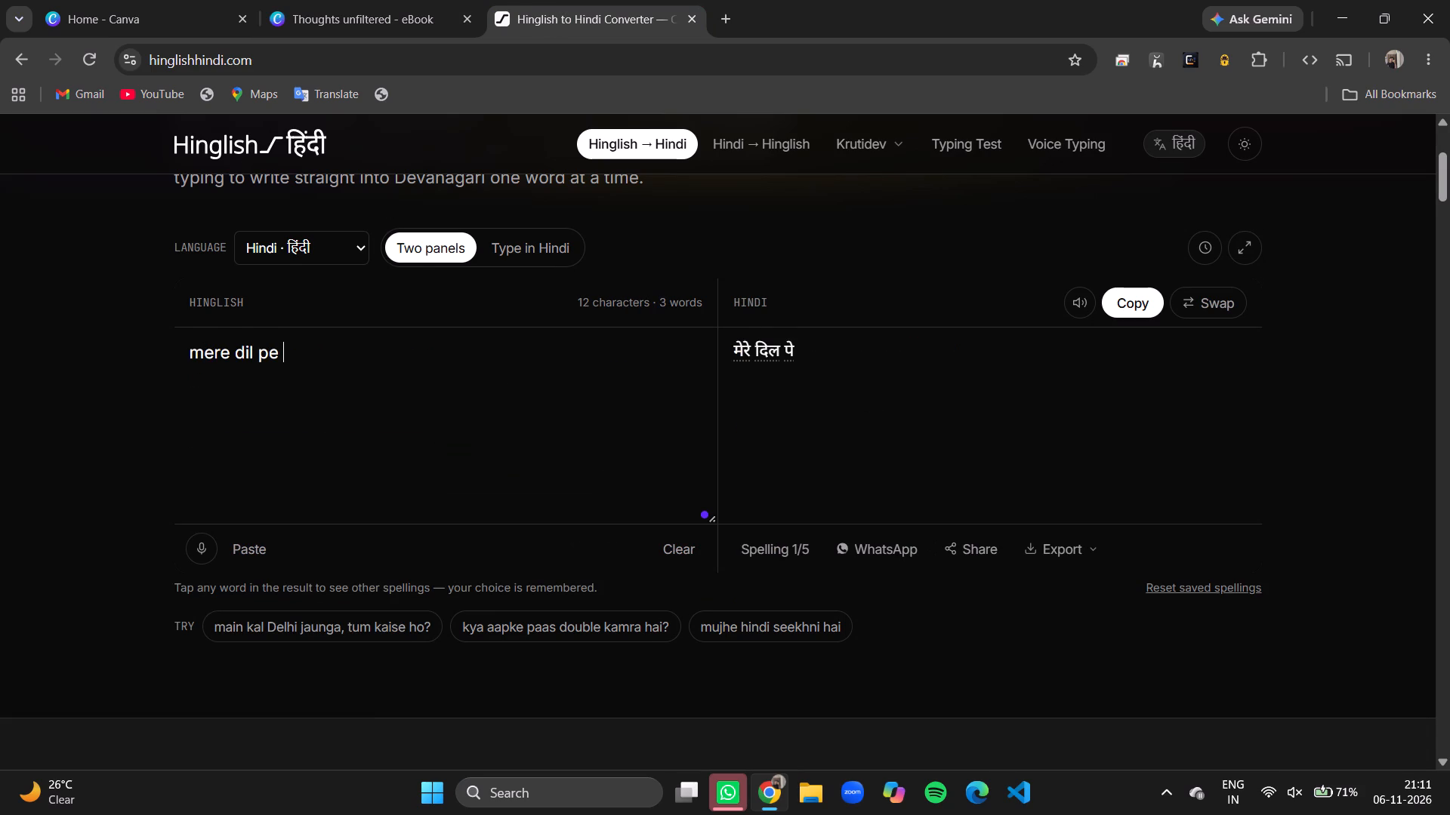
text(jham)
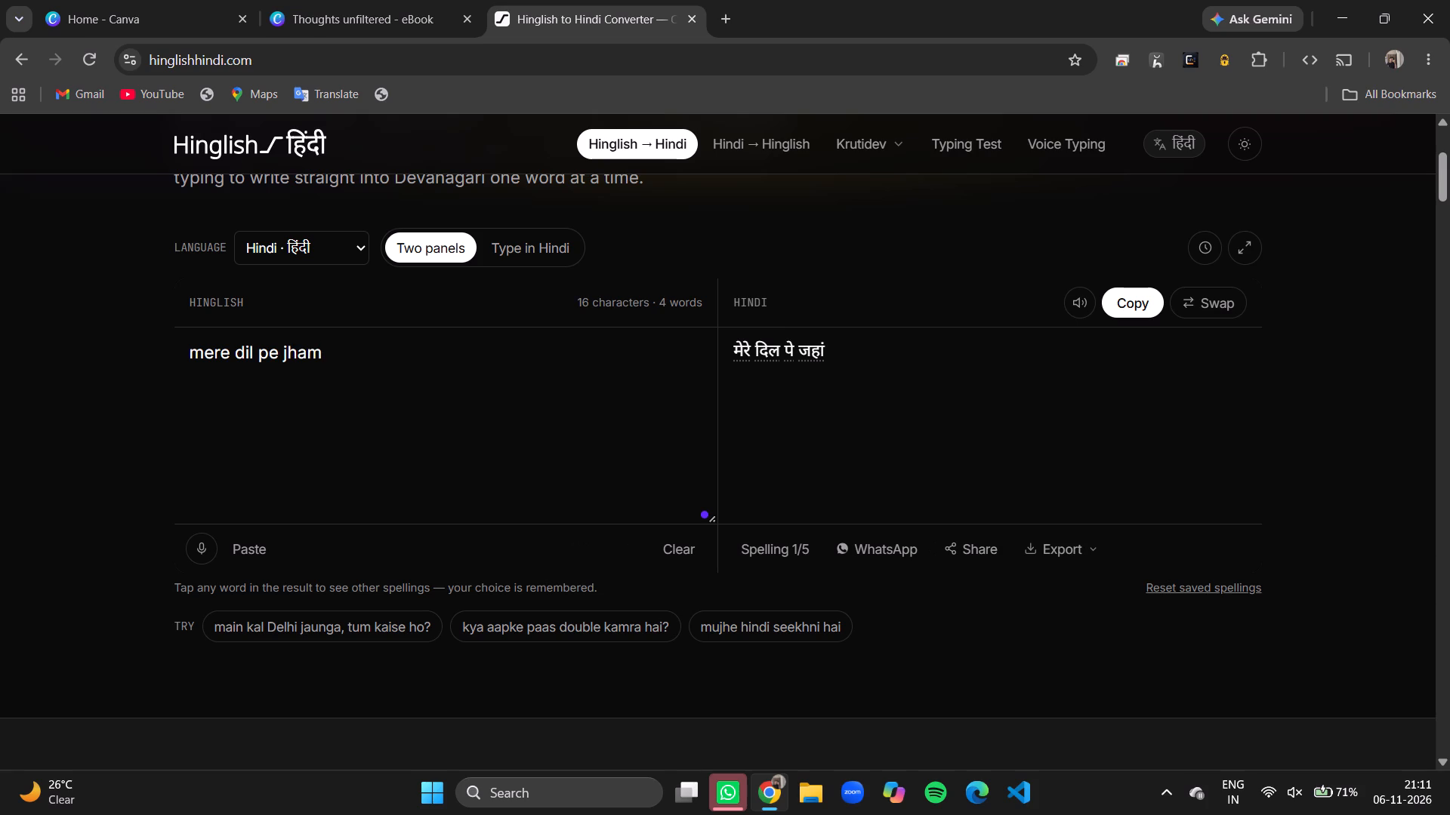
key(BackSpace)
text(km)
key(space)
text(me)
key(BackSpace)
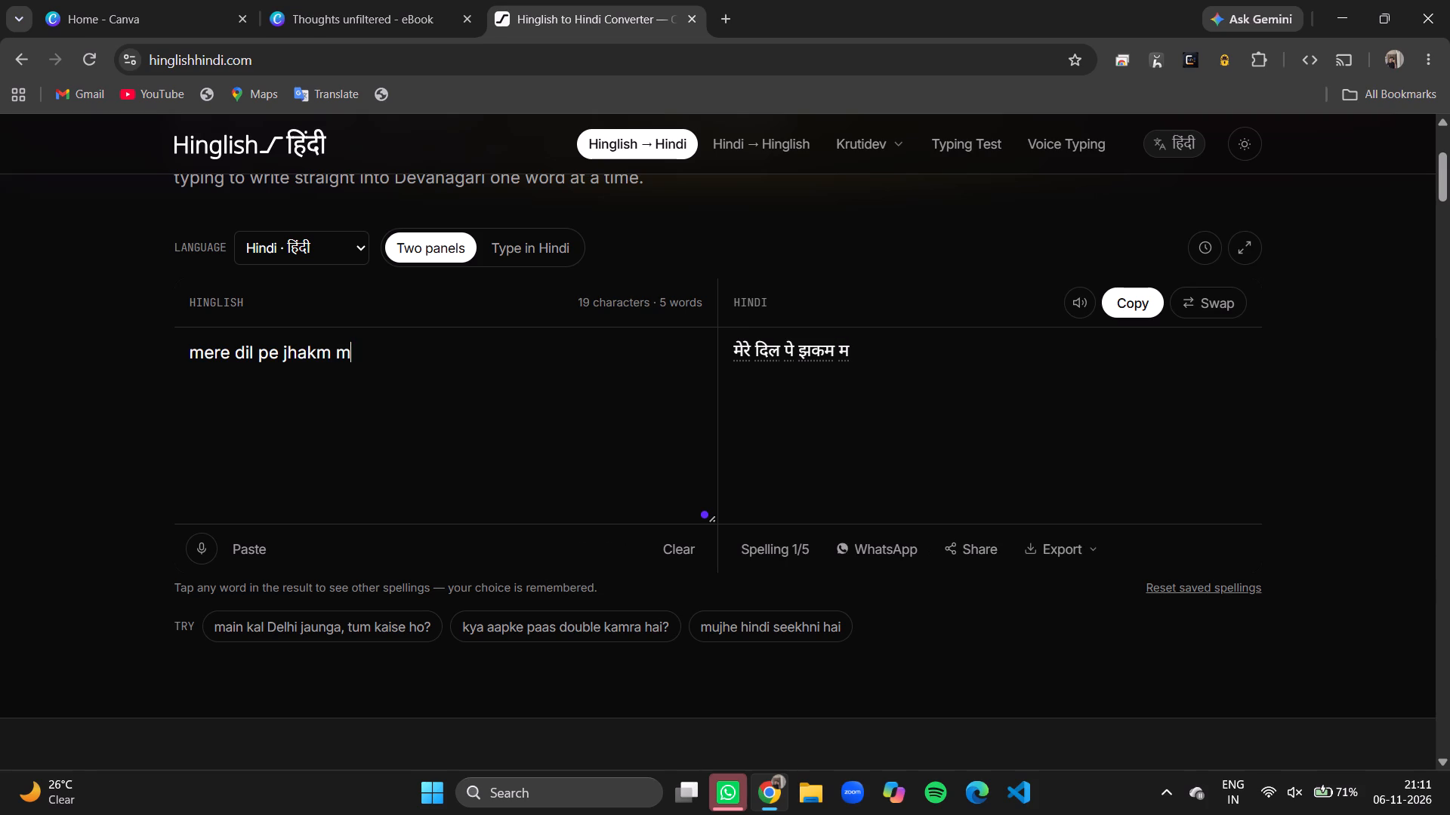
key(BackSpace)
text(uski mohabbart ki meharbani hai)
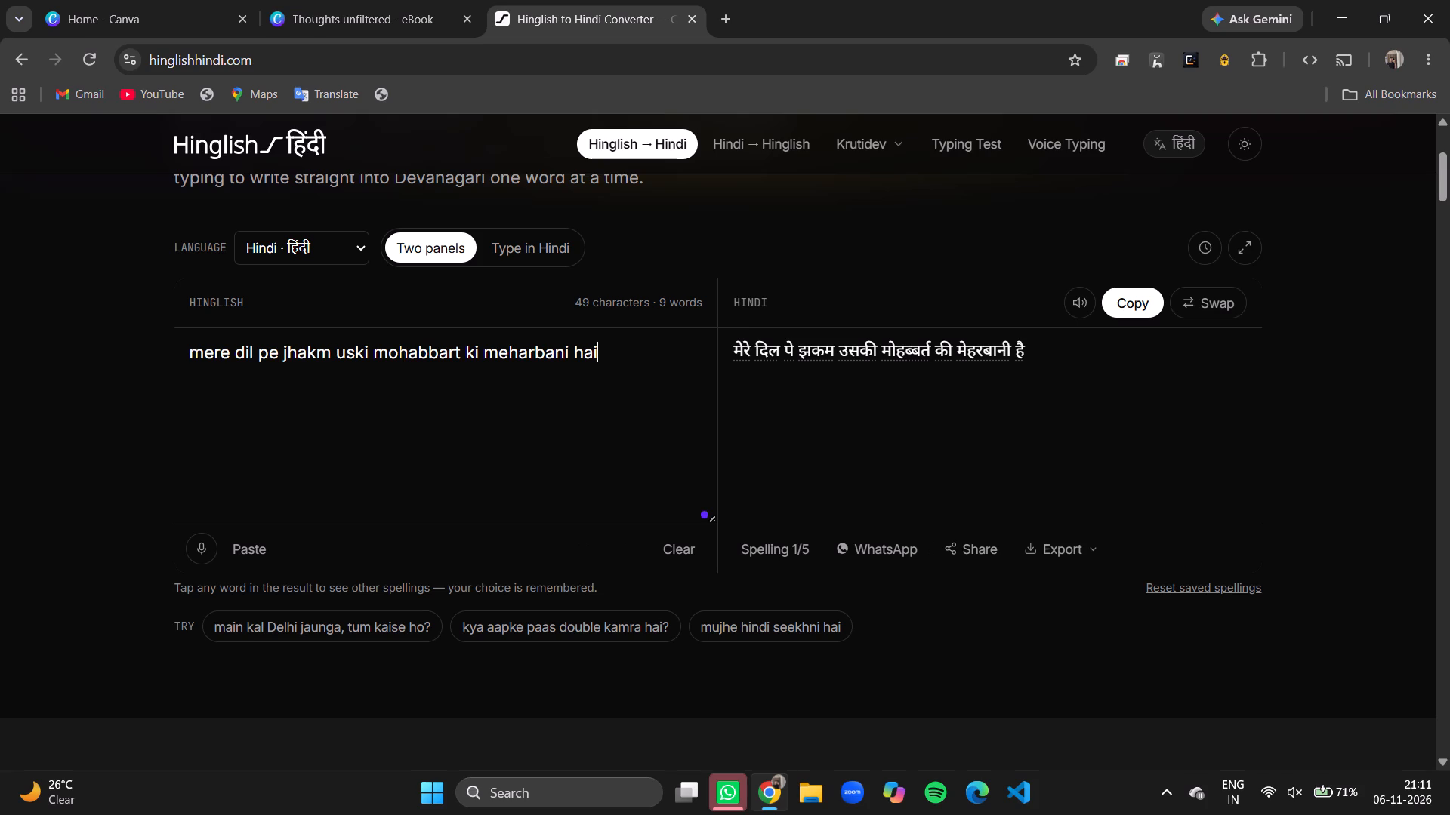
click(453, 351)
key(BackSpace)
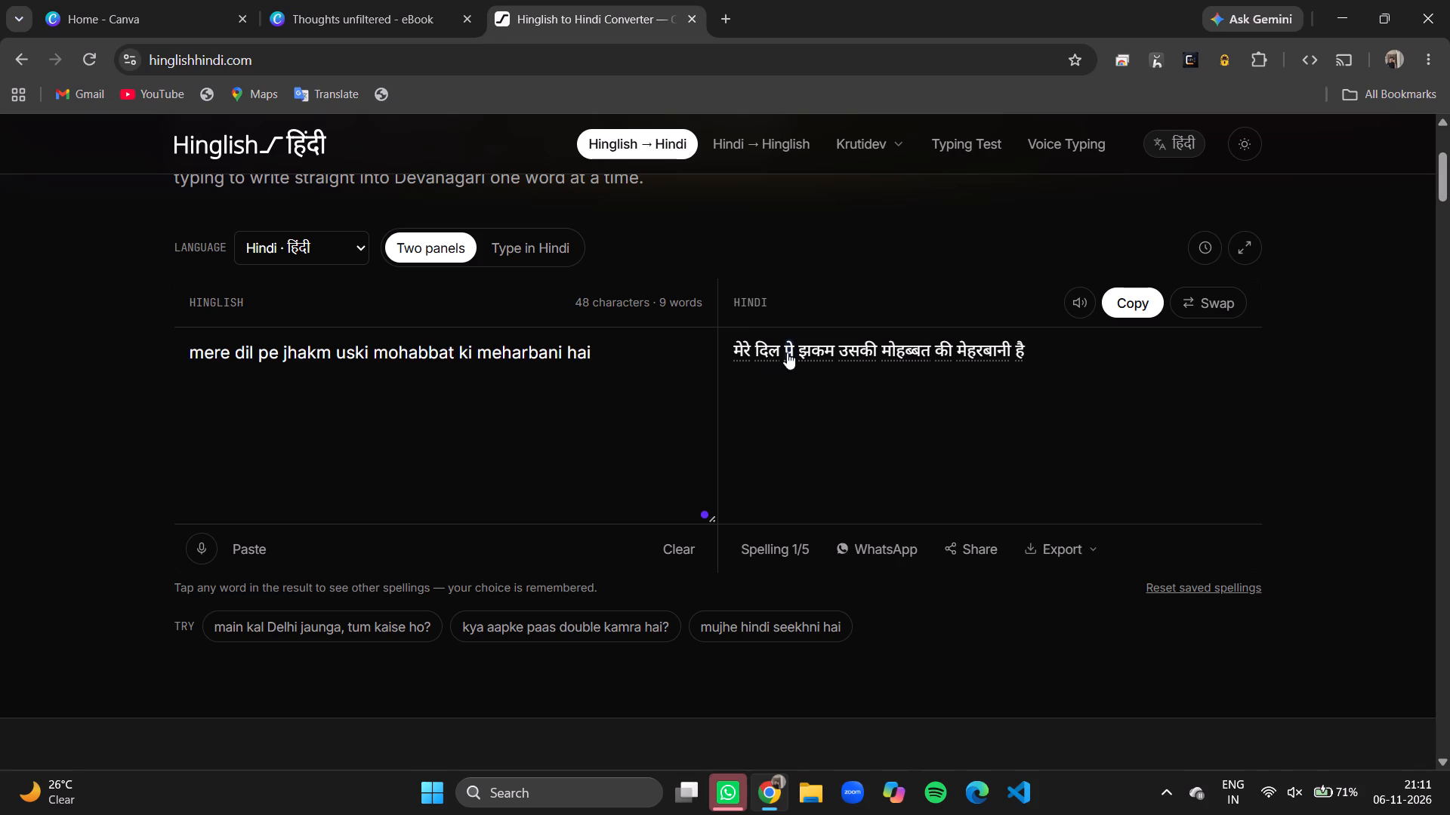
Enter the poem's second Hinglish line, "mera ishq ke adhuri kahani hai".
click(645, 357)
key(Return)
text(mere dil)
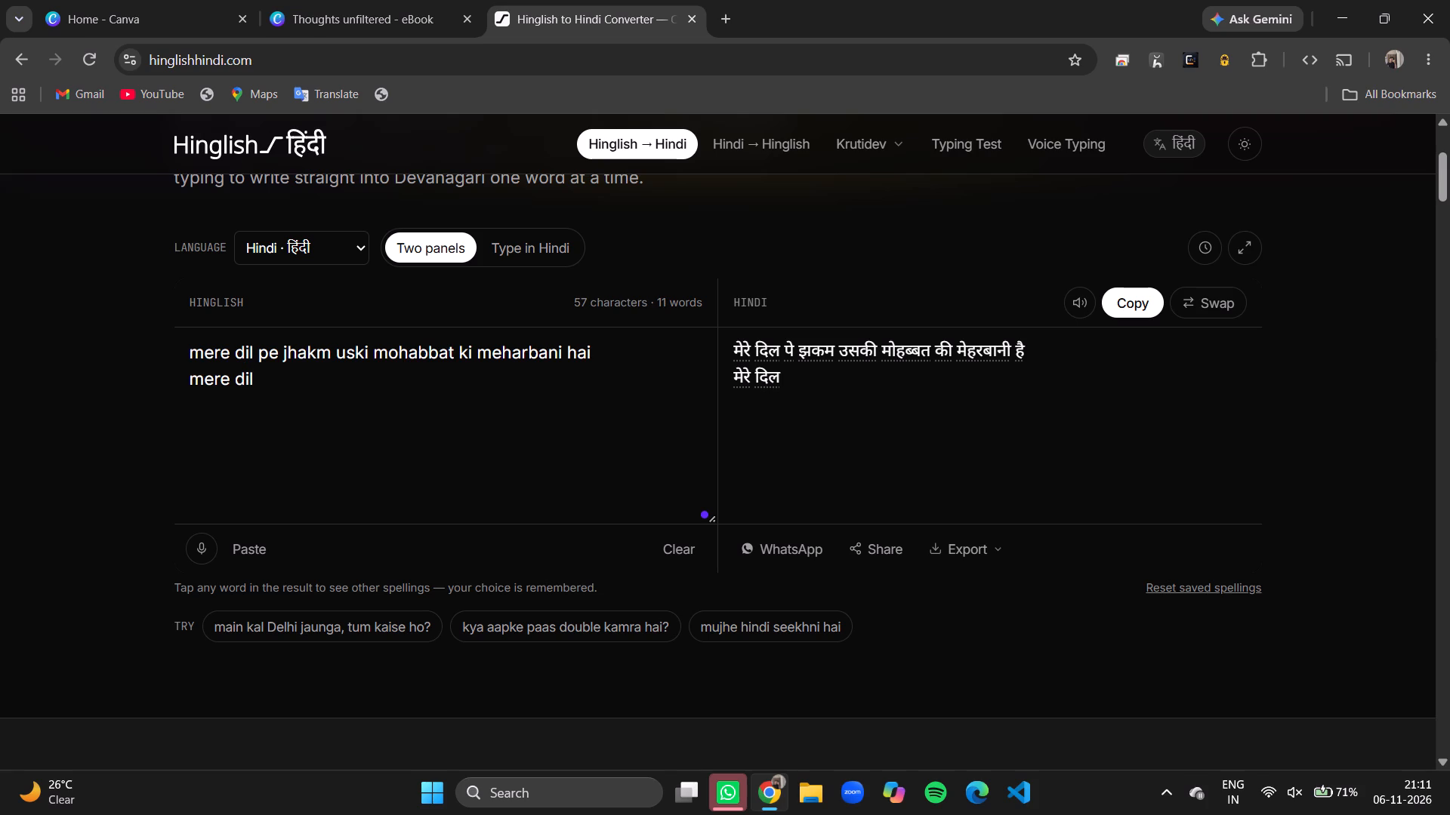
key(BackSpace)
key(BackSpace)
key(BackSpace)
key(BackSpace)
key(BackSpace)
text(a ishq ke adhuri kahani hai)
Enter the poem's third Hinglish line, "sochte hain ki khatm krde iss dard ko".
key(Return)
text(soch)
text(te hai)
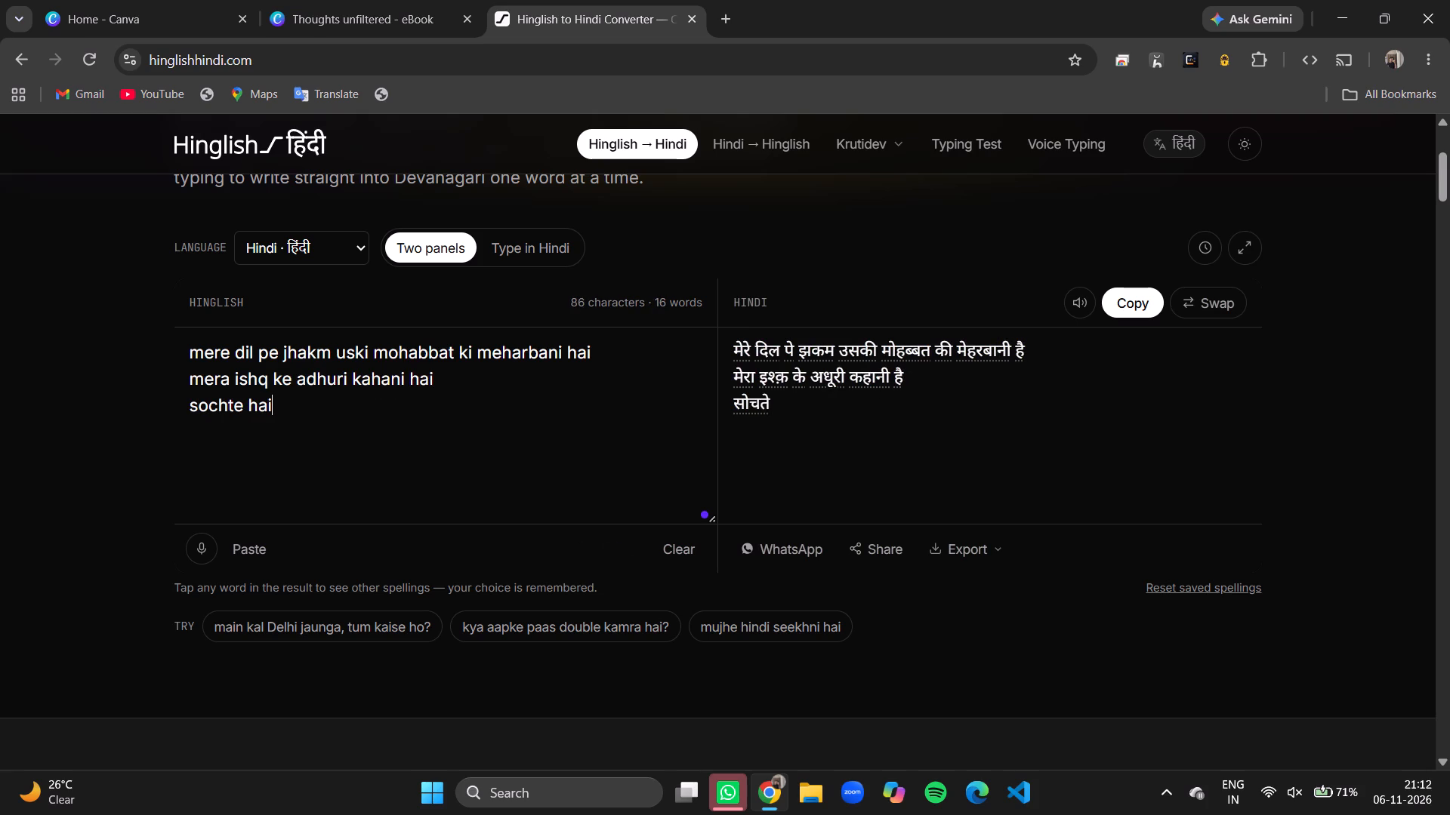
key(space)
key(BackSpace)
text(n)
key(space)
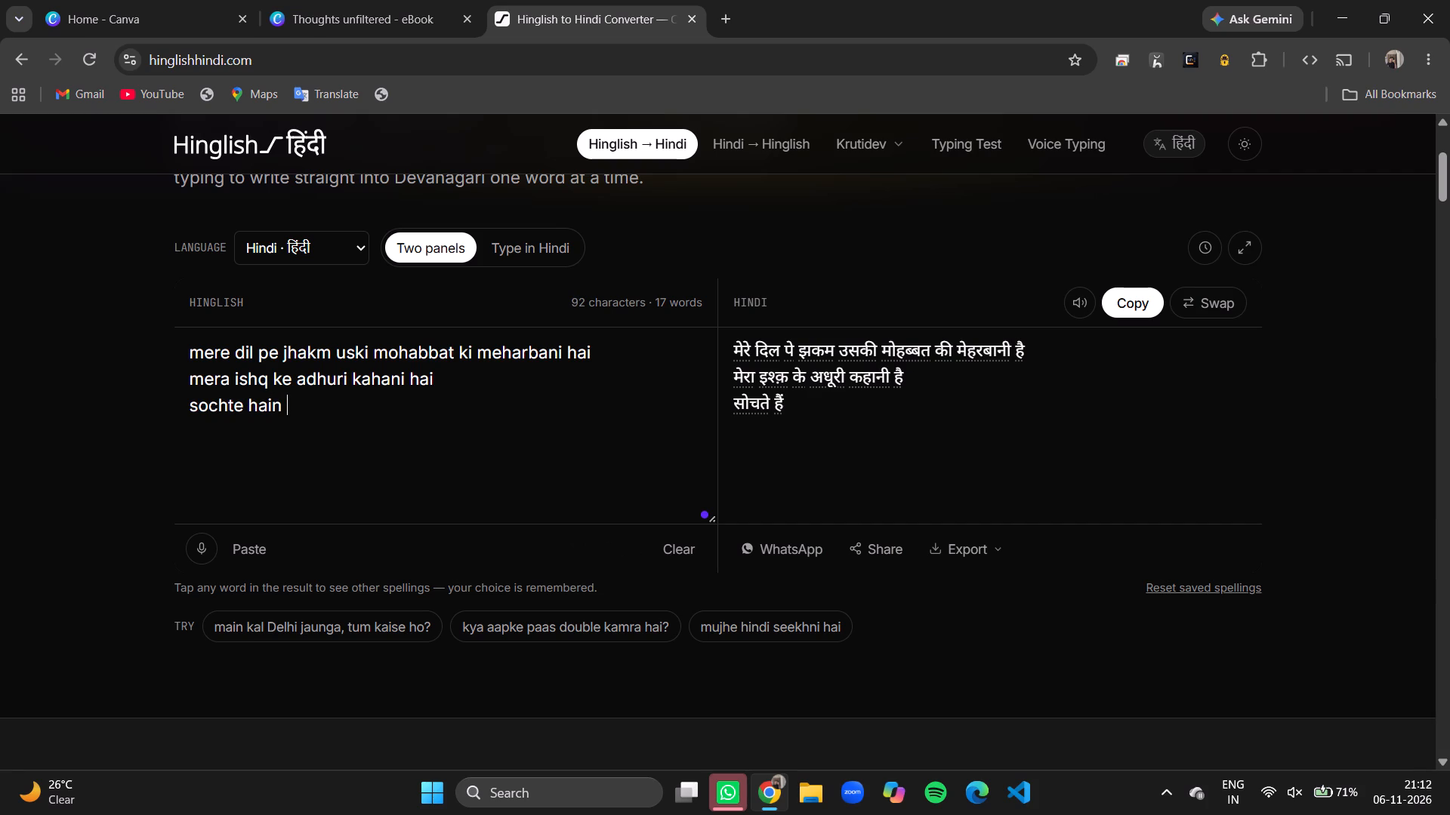
text(ki khatm krk)
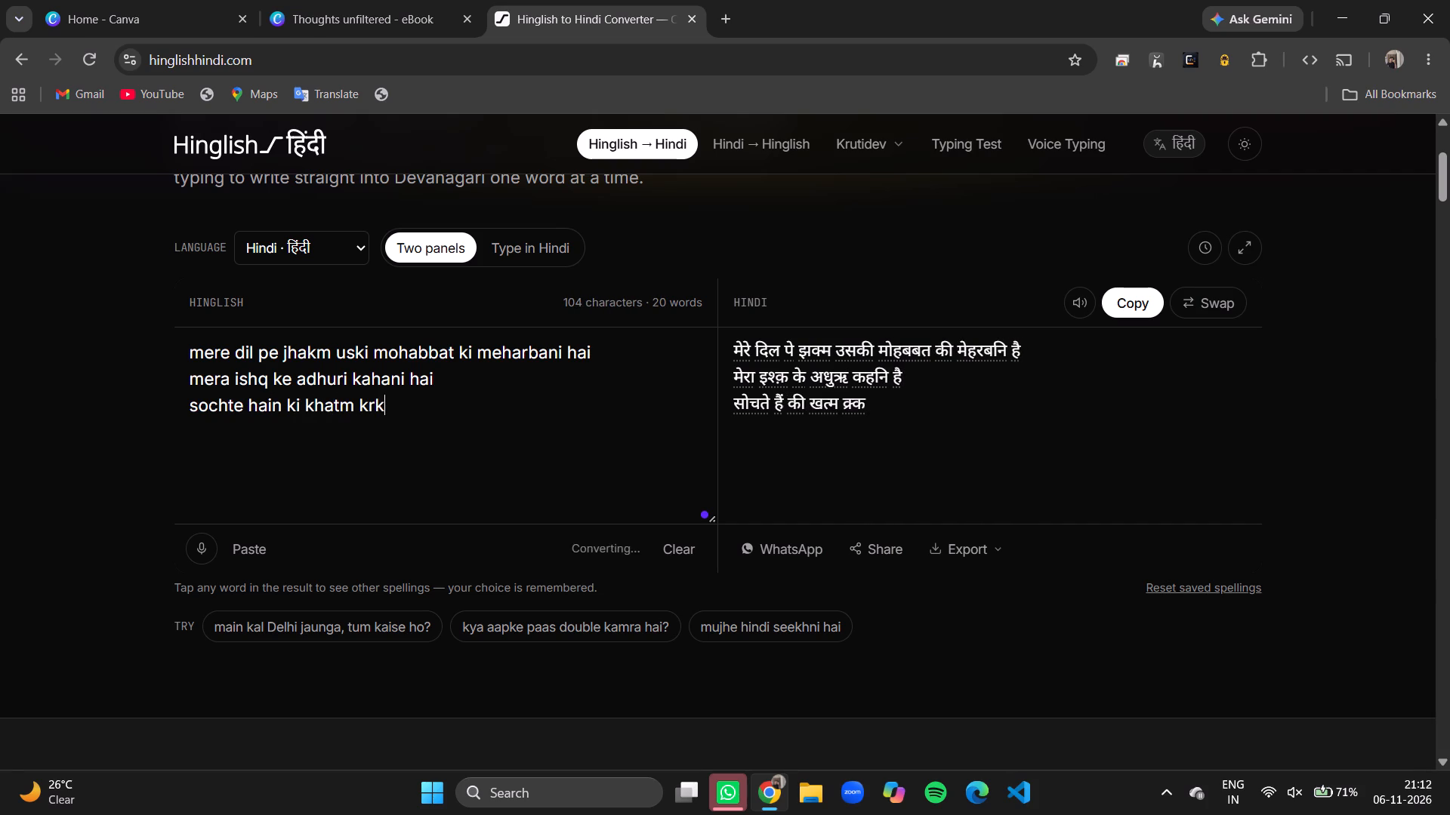
key(BackSpace)
text(de iss dard)
key(space)
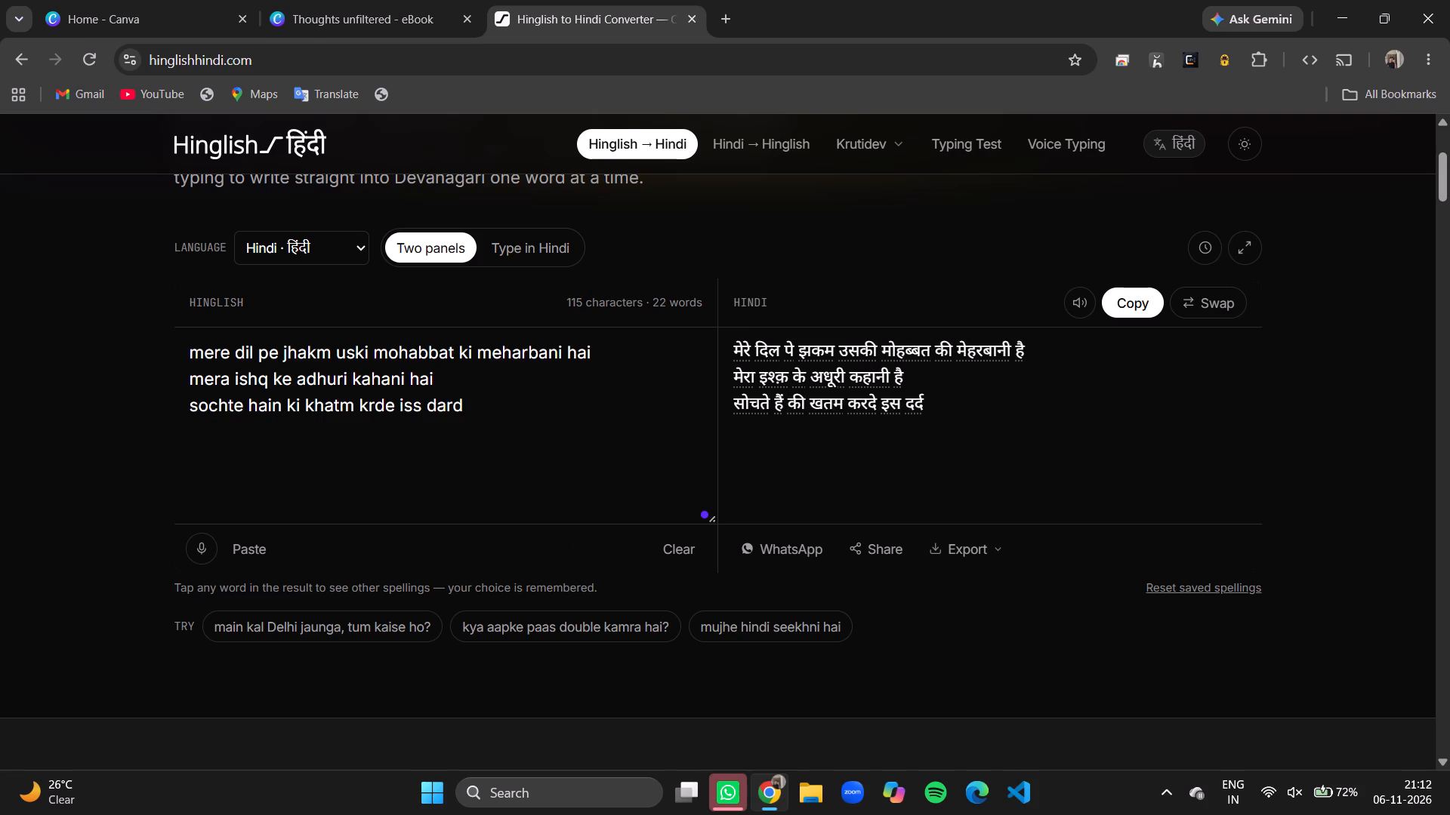
key(k)
key(o)
Enter the poem's fourth Hinglish line, "fir yadd aata hai yeh dard bhi to uski aakhiri nishaani hai".
key(Return)
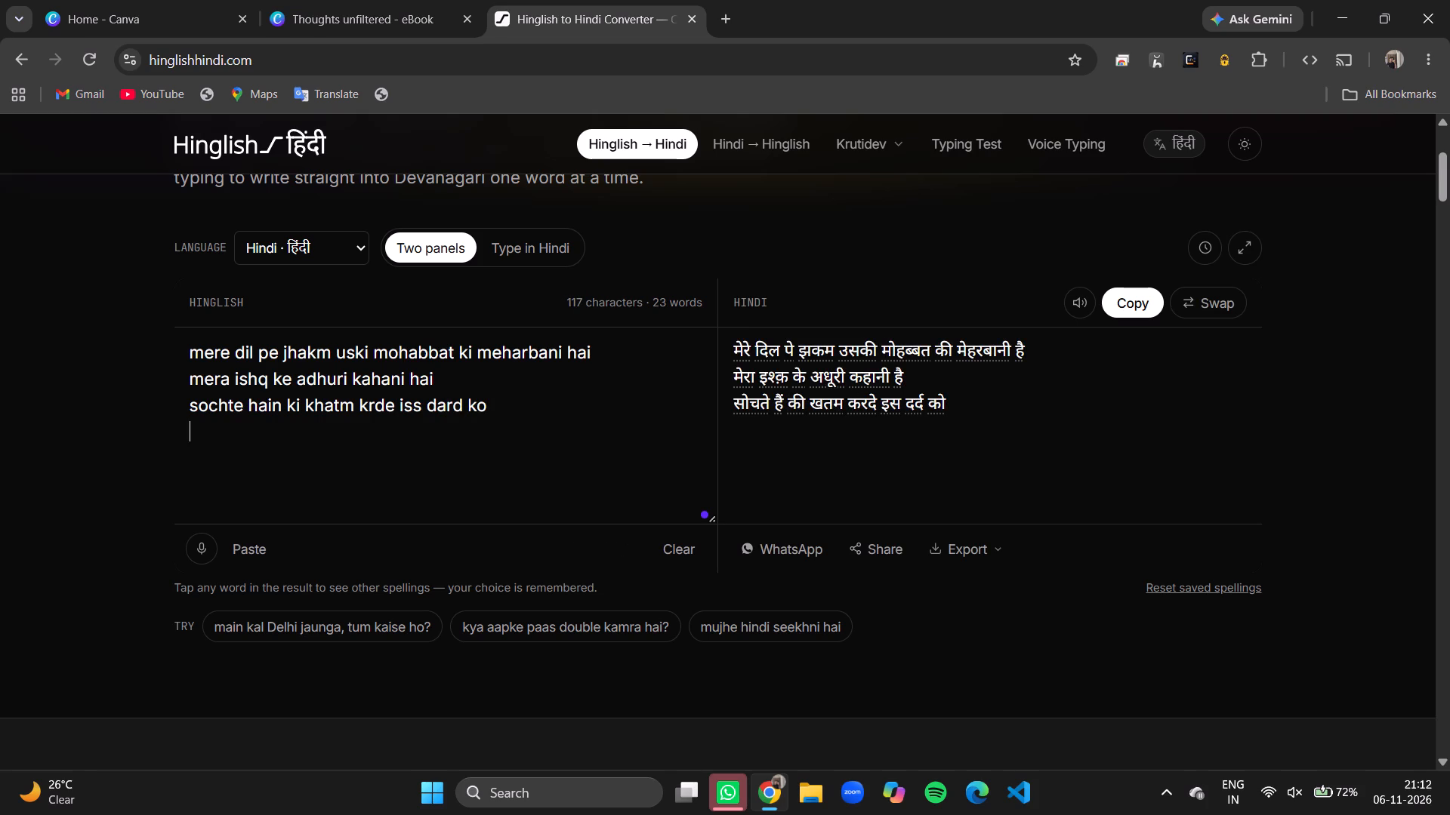
text(fir yadd ya)
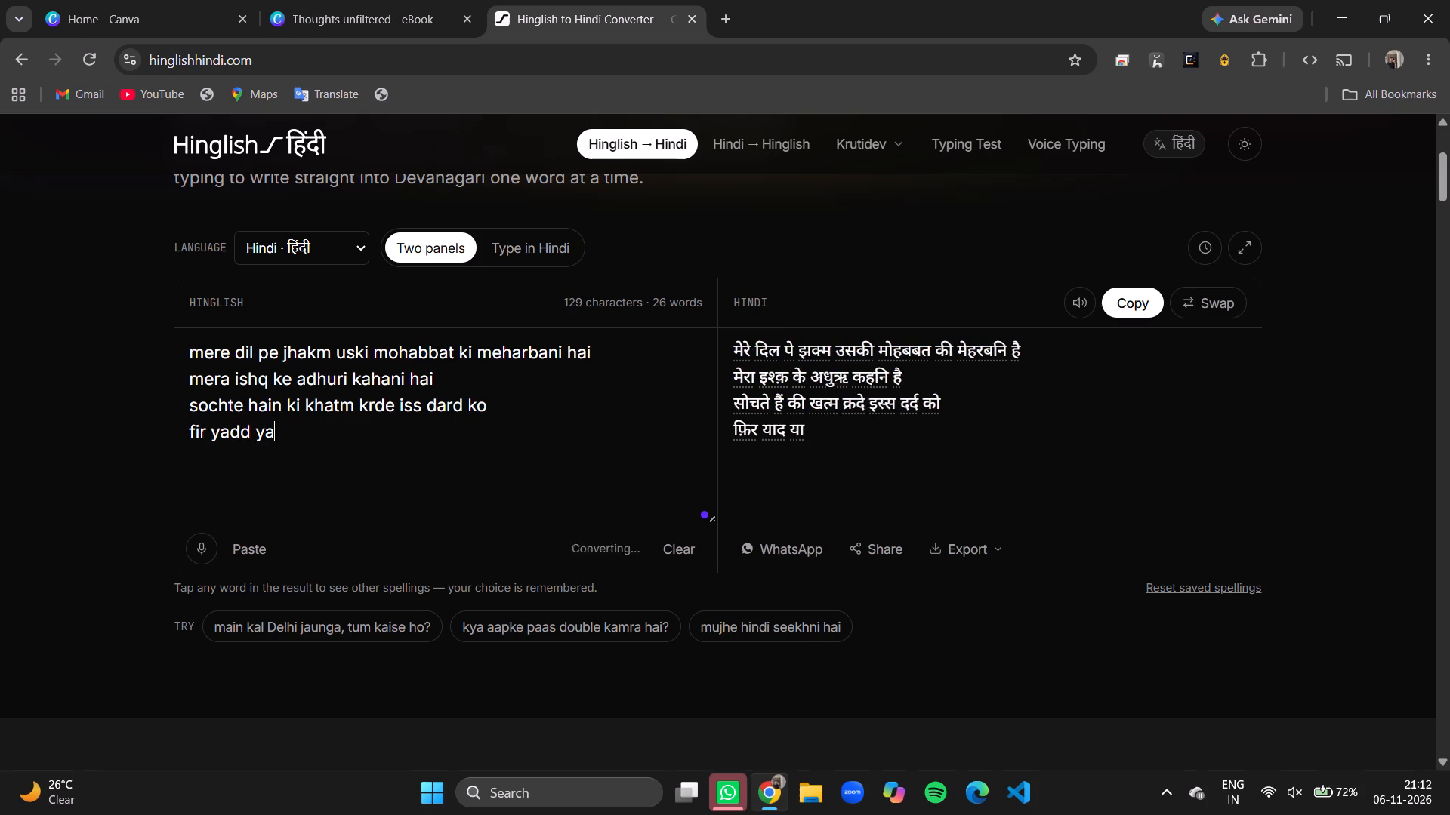
key(BackSpace)
key(BackSpace)
text(aata hai yeh dard bhi to uski aakhiri ni)
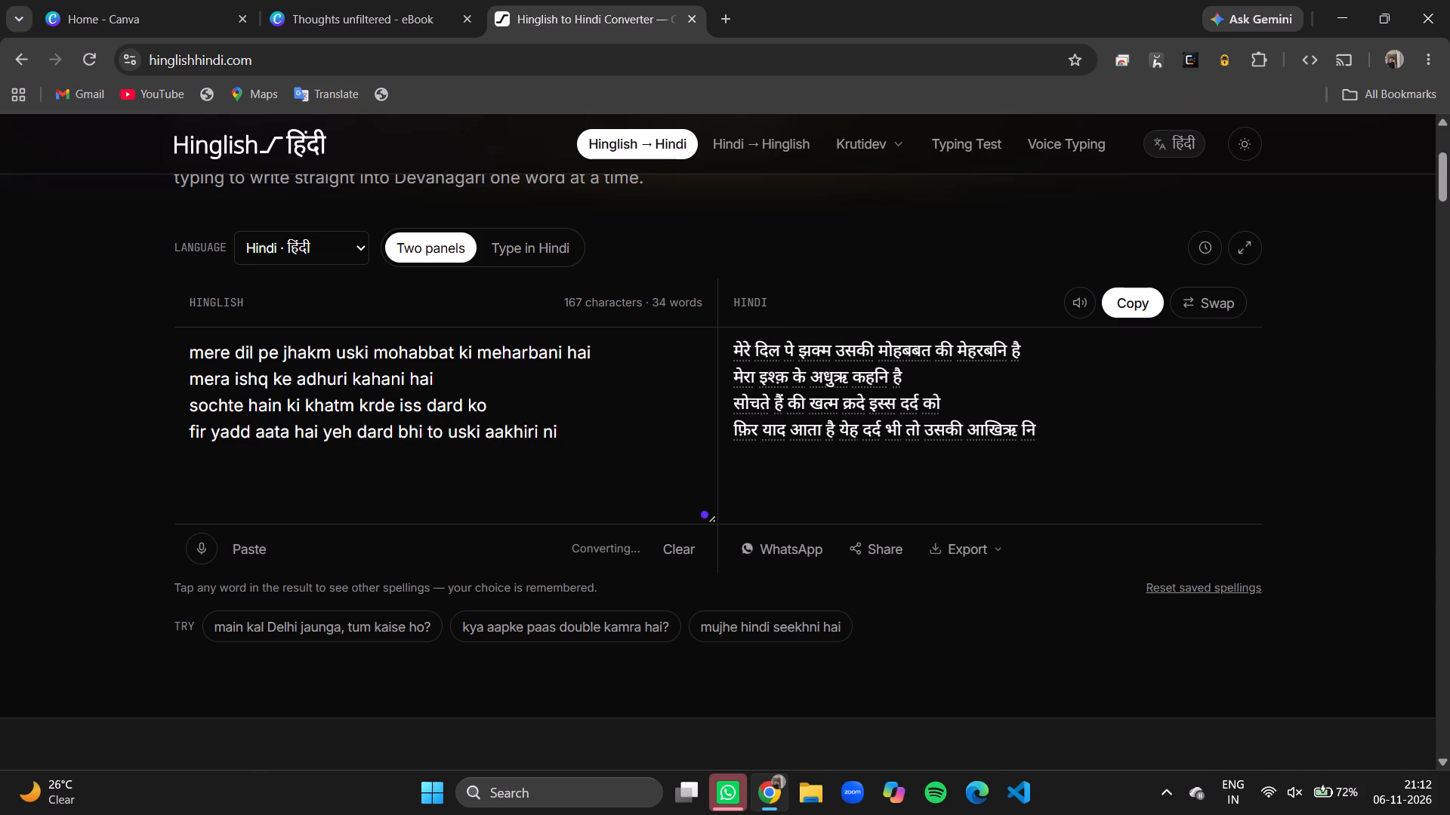
text(shaani hai)
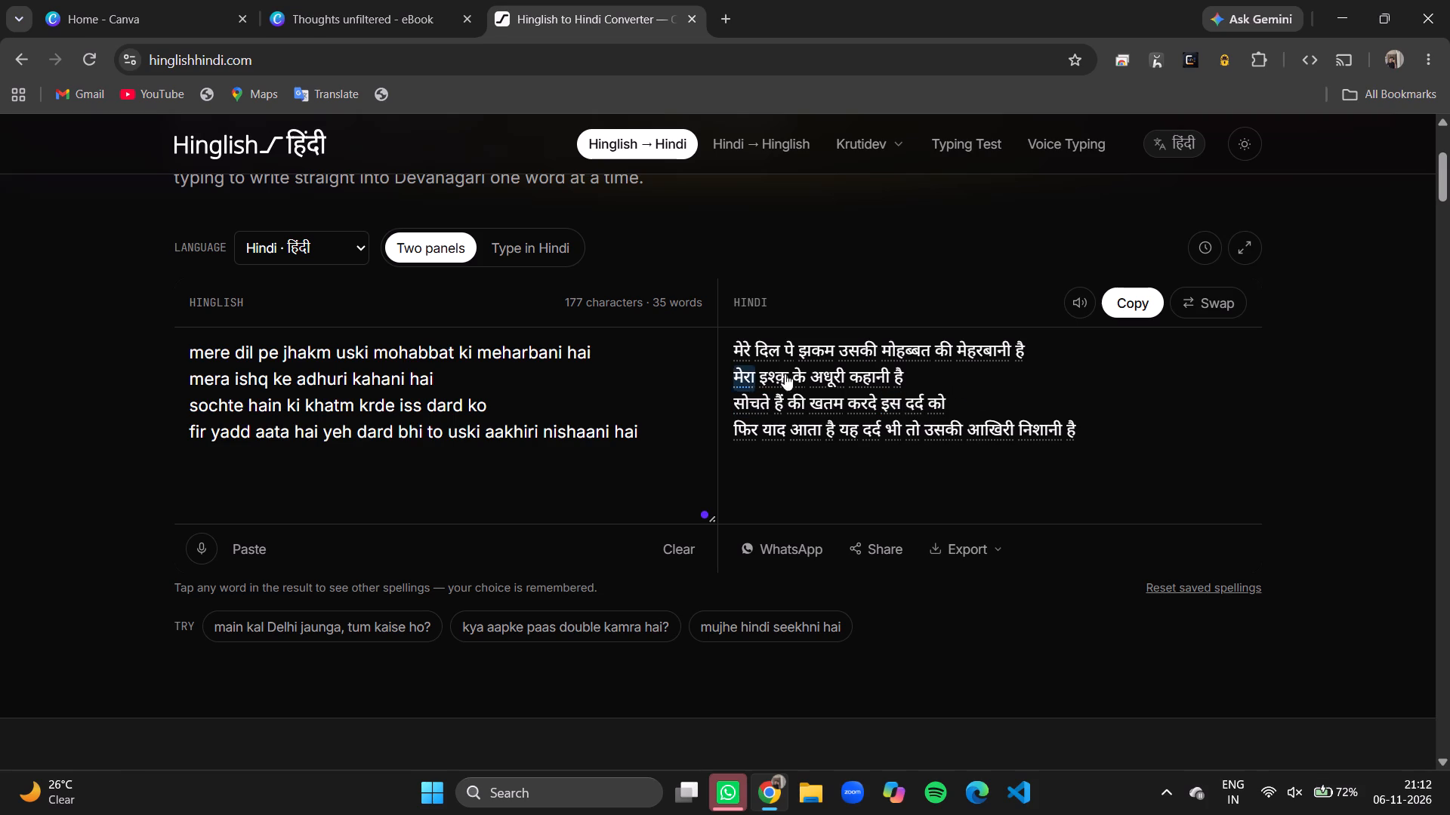
Correct "krde" to "krden" in the third Hinglish line.
click(396, 405)
key(n)
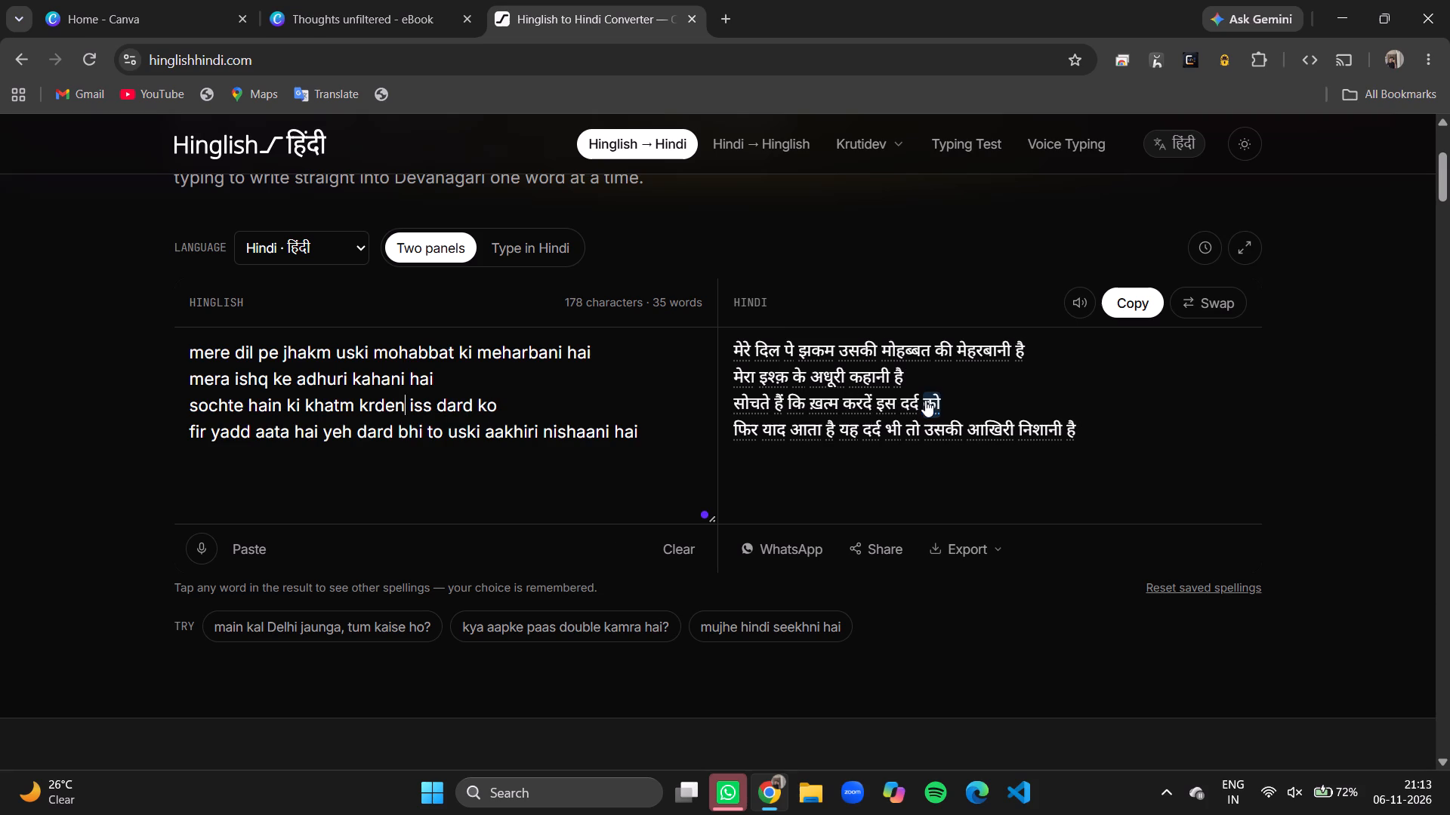
Choose the alternative spelling "झक्म" for the word "झकम" in the first line of the Hindi result.
click(816, 350)
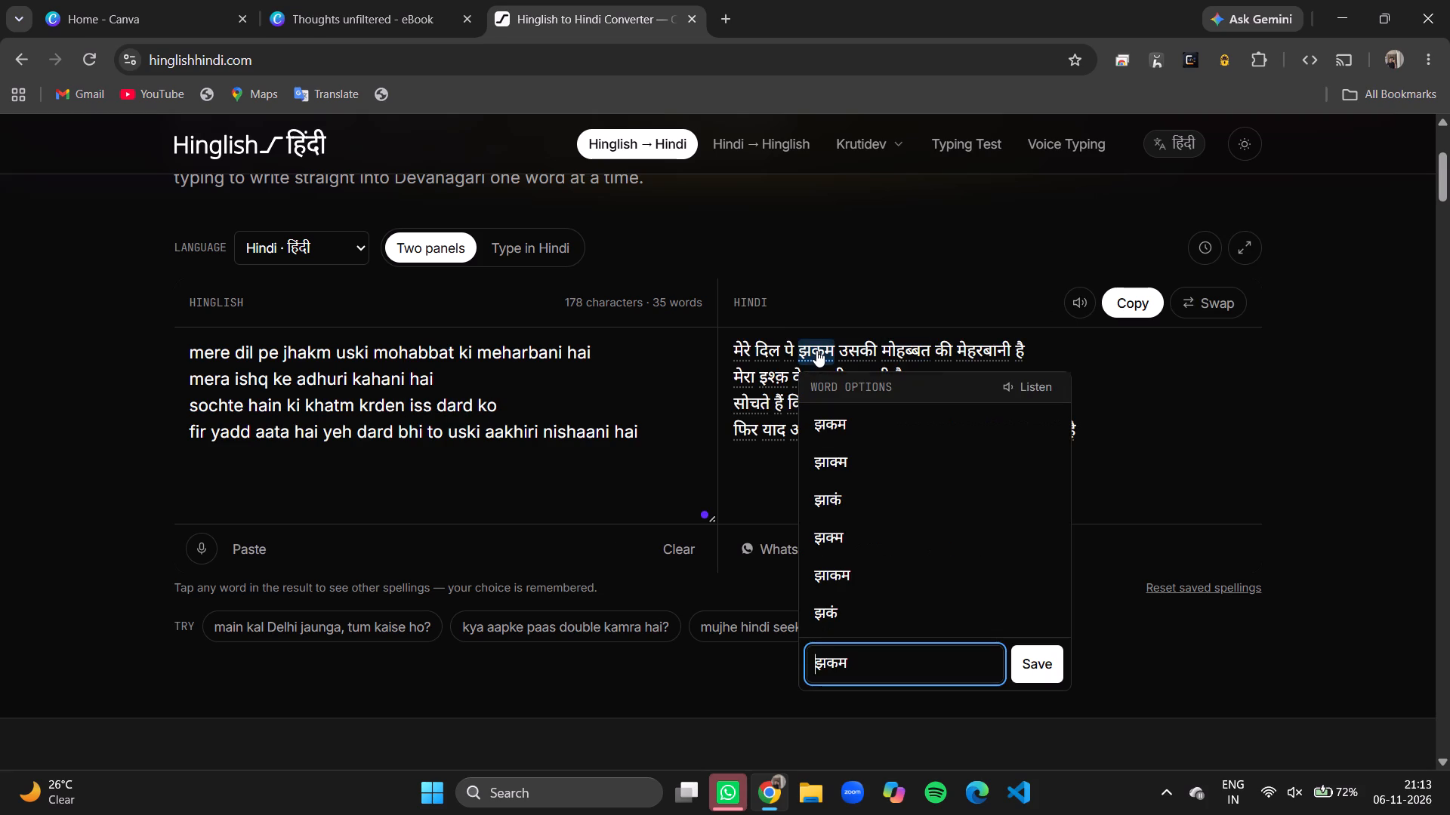
click(846, 526)
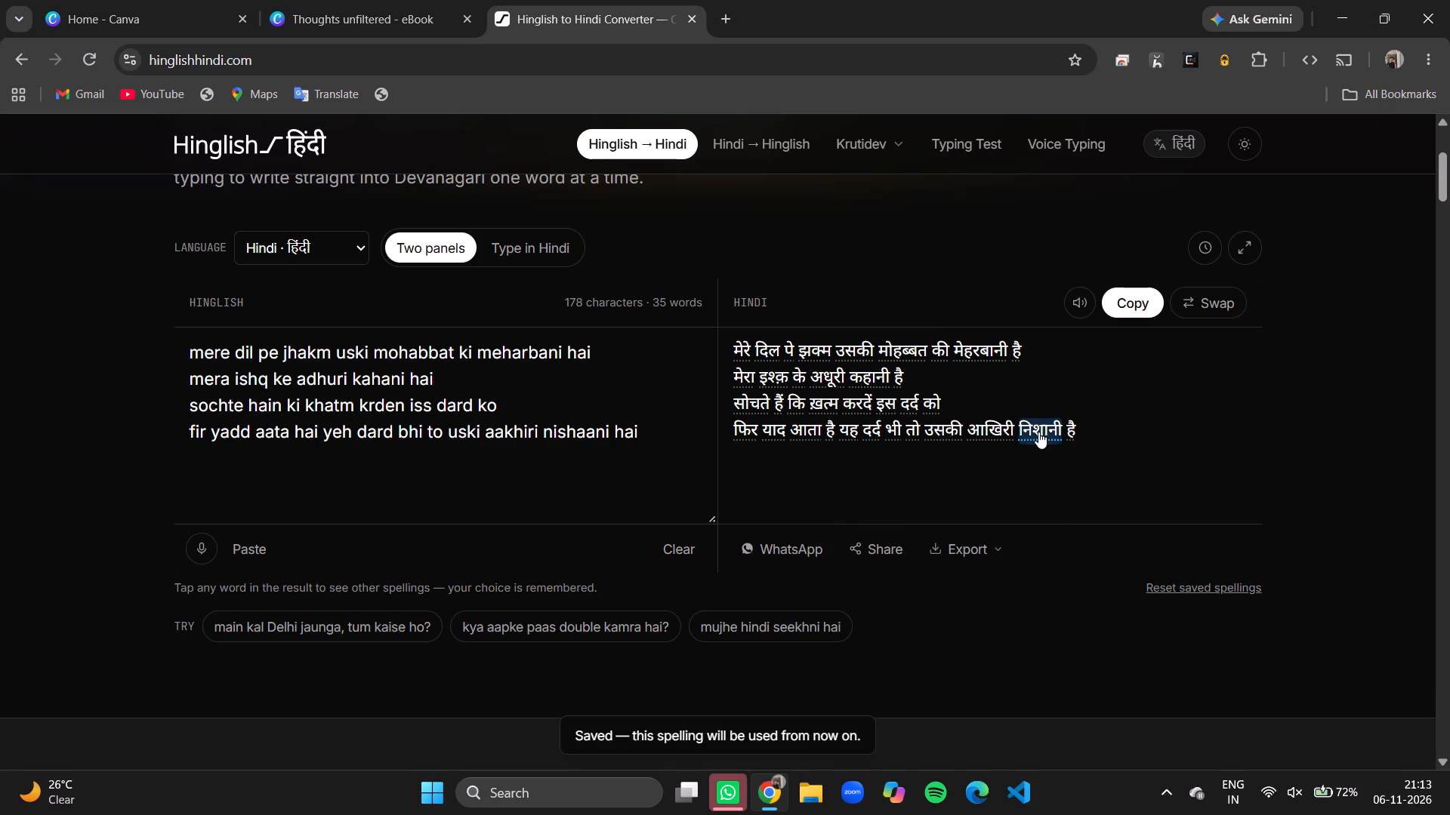
Copy the converted Hindi poem and replace the old poem text on page 38 of the Canva eBook with it.
click(1127, 307)
click(381, 0)
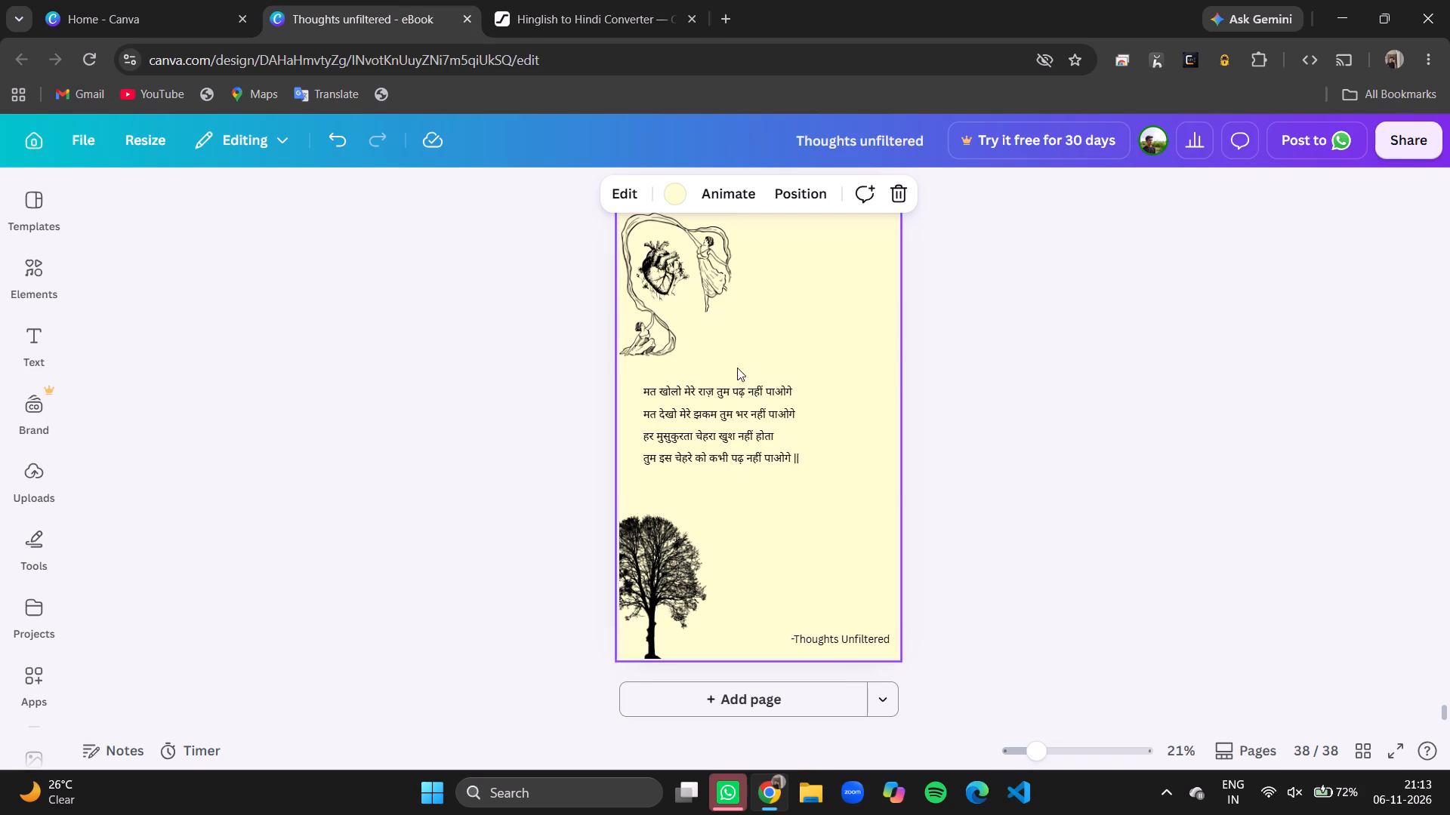
double_click(809, 423)
key(ctrl+a)
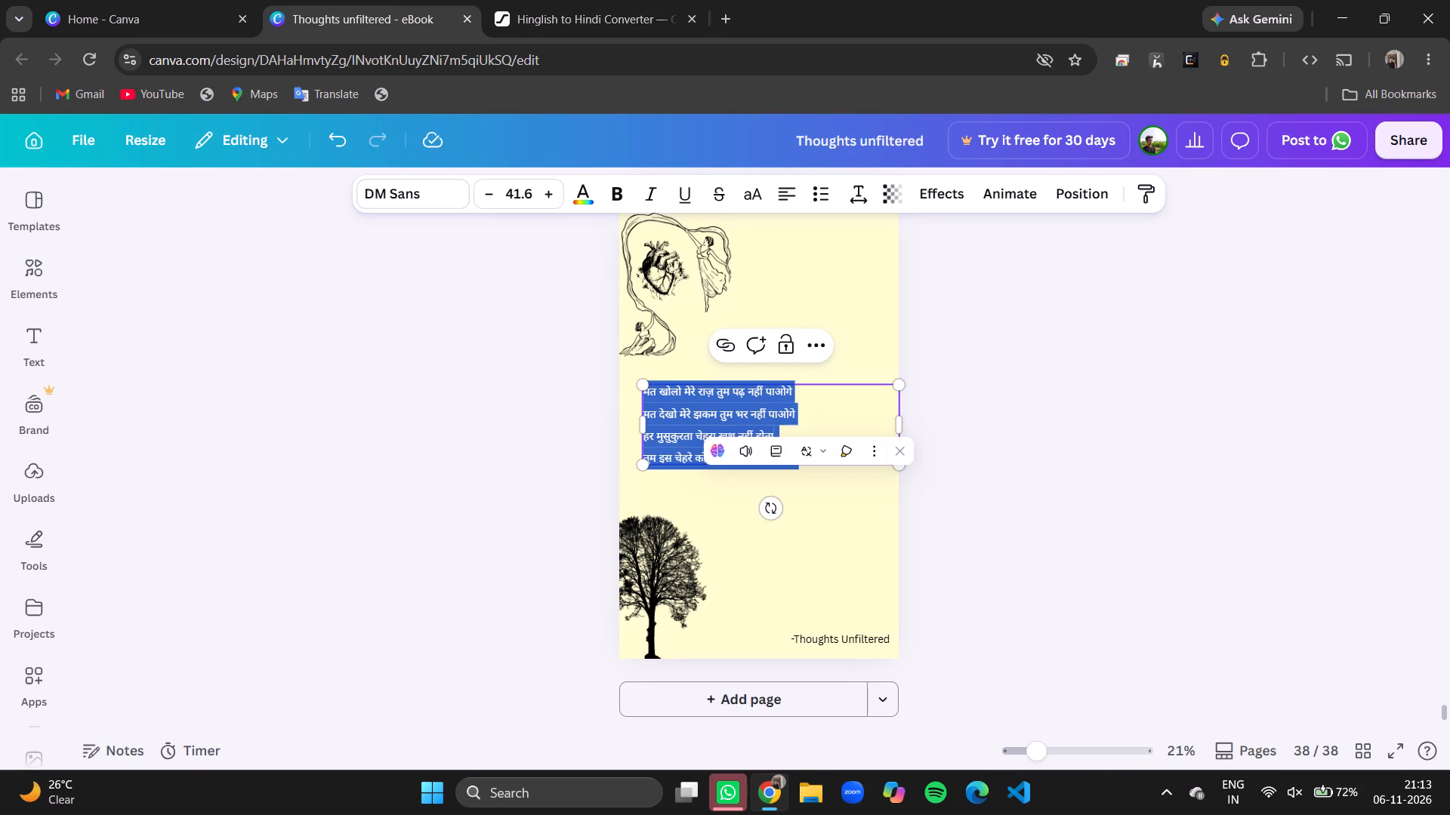
key(ctrl+v)
click(873, 453)
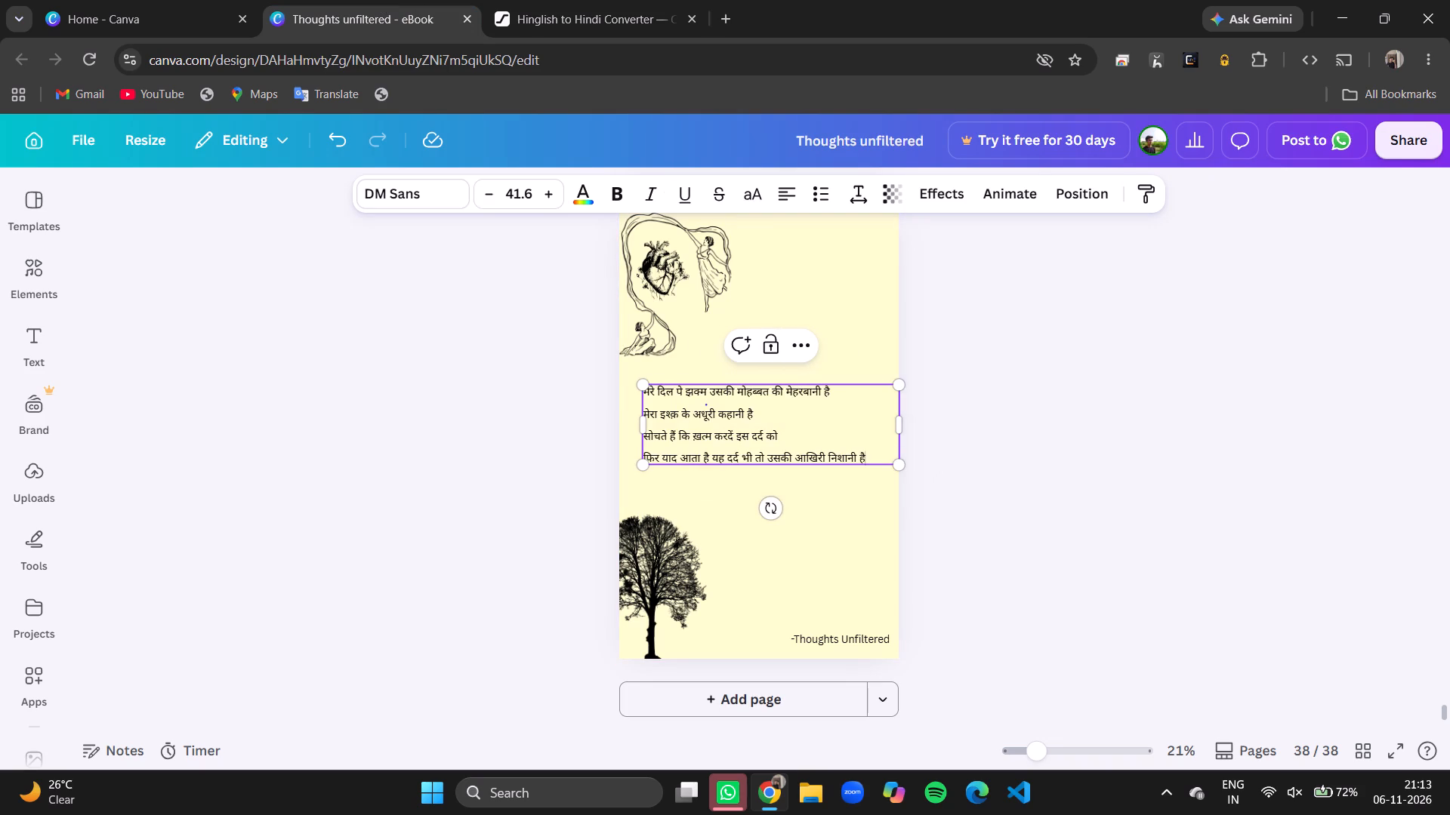
End the last line of the poem on page 38 with " ||".
key(space)
text(||)
Duplicate page 38 of the eBook.
scroll(1011, 319, up, 2)
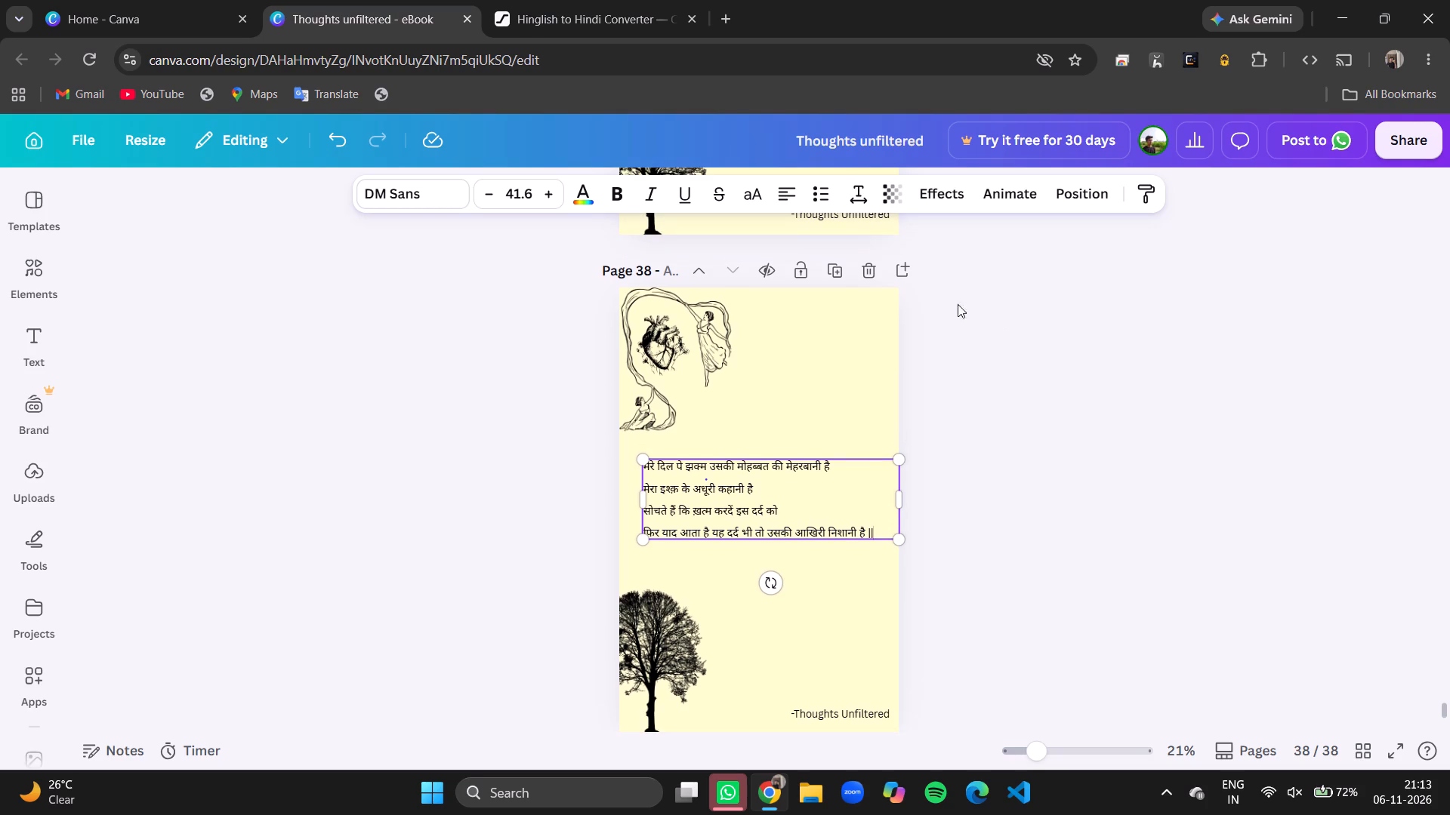
click(841, 274)
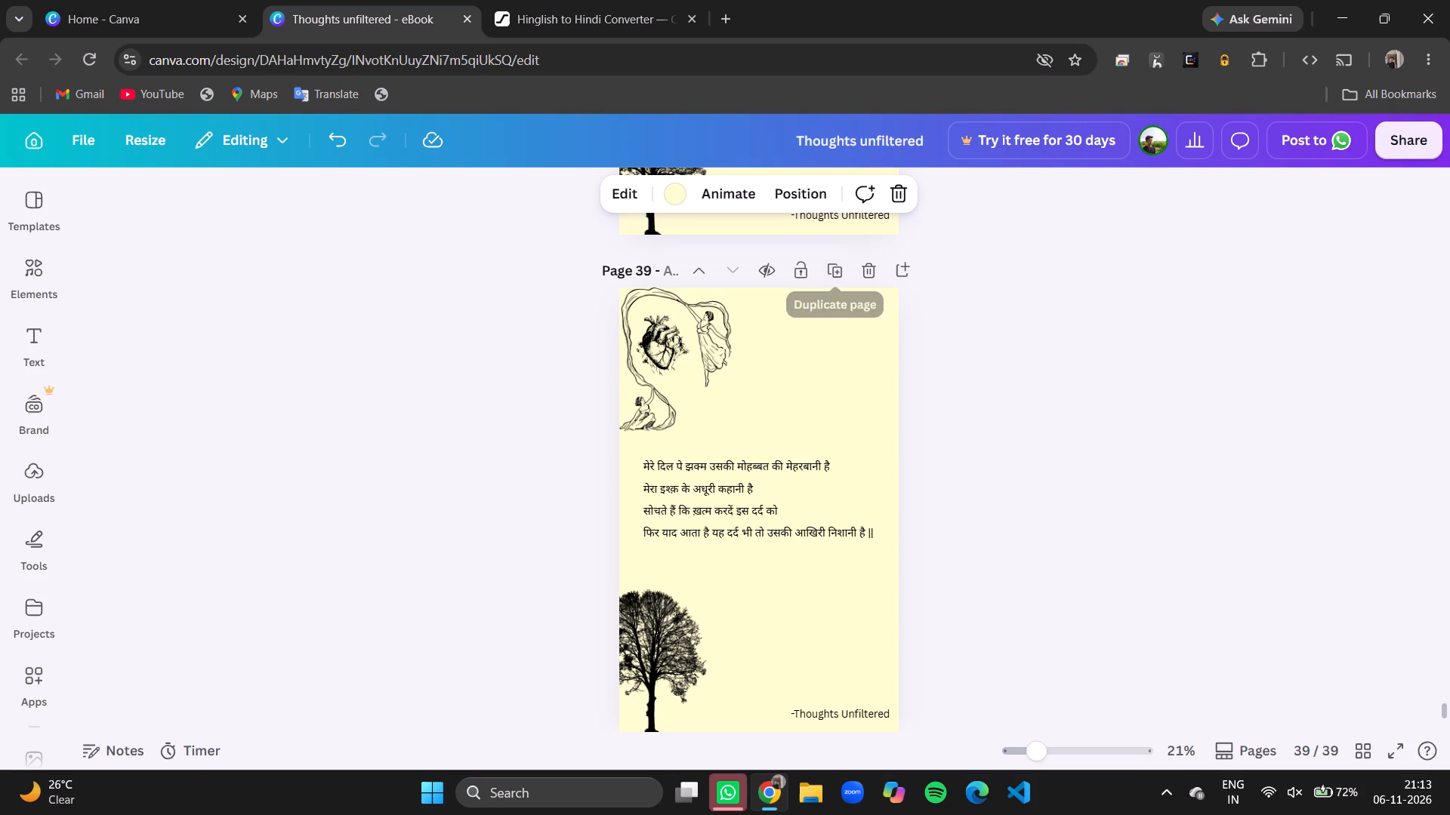
In the Hinglish to Hindi Converter, replace the old Hinglish poem with the first line "Chhod kar jaane wale sun tu malal krega".
click(504, 0)
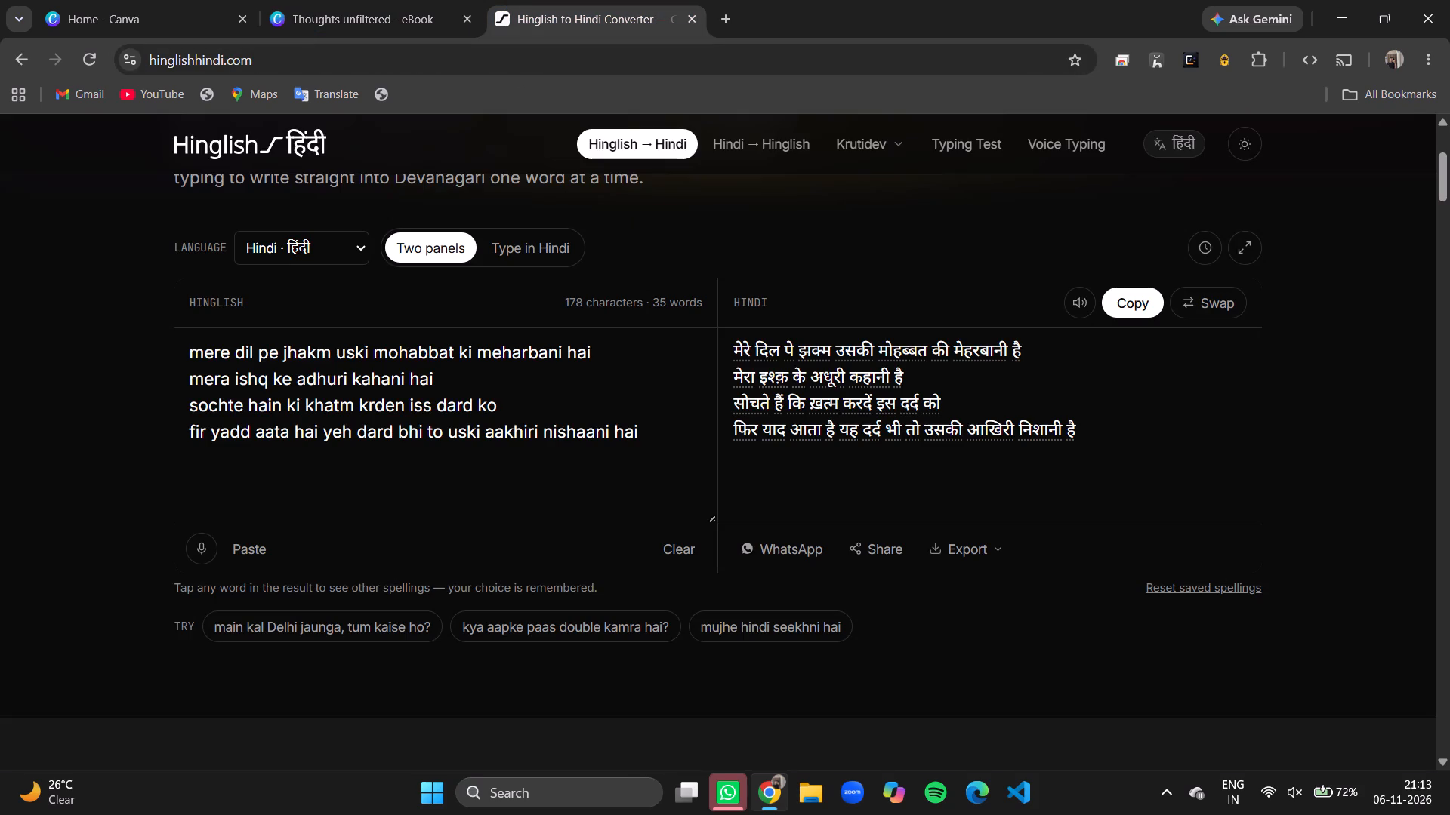
click(650, 418)
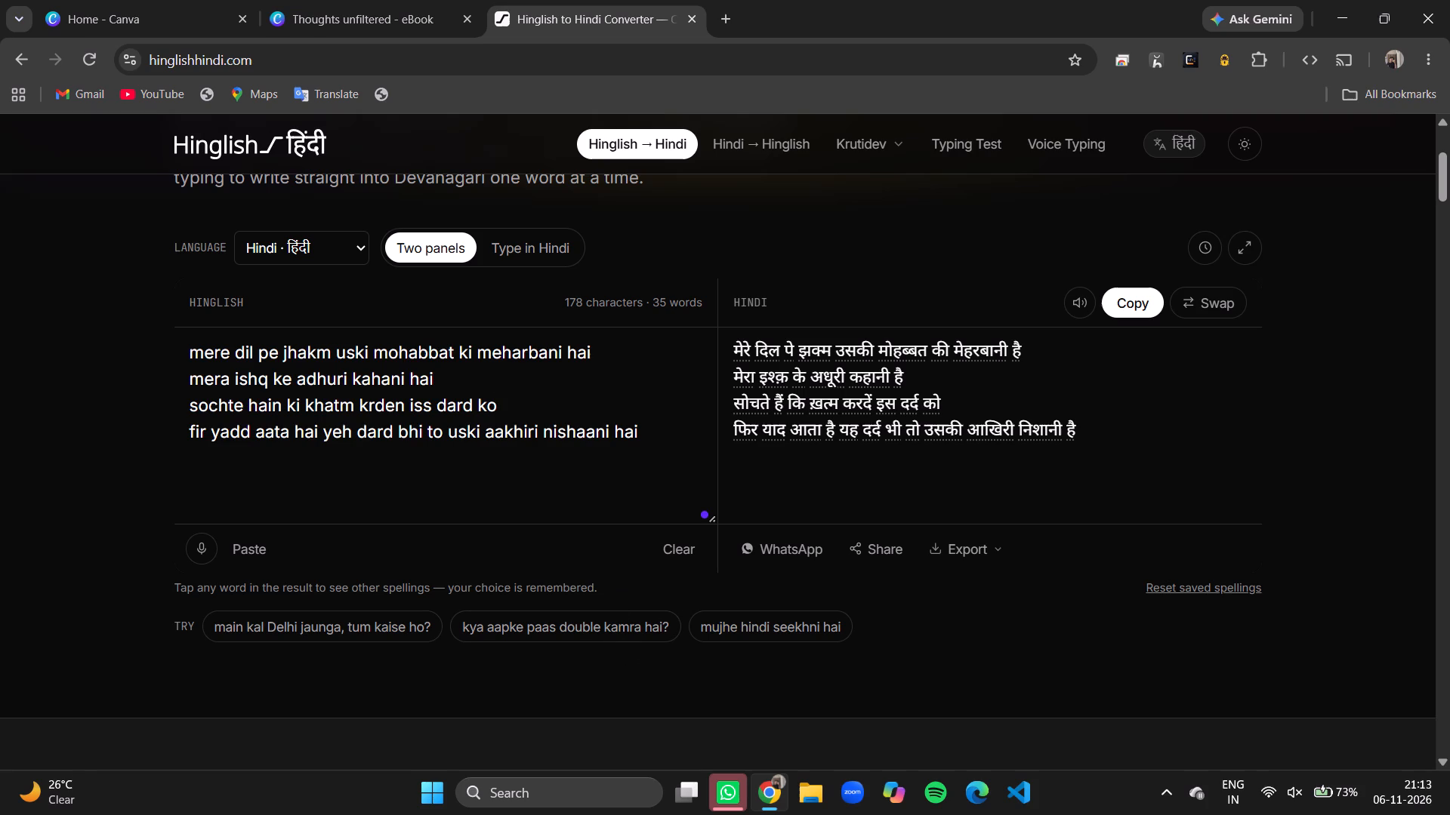
click(667, 445)
key(ctrl+a)
key(ctrl+BackSpace)
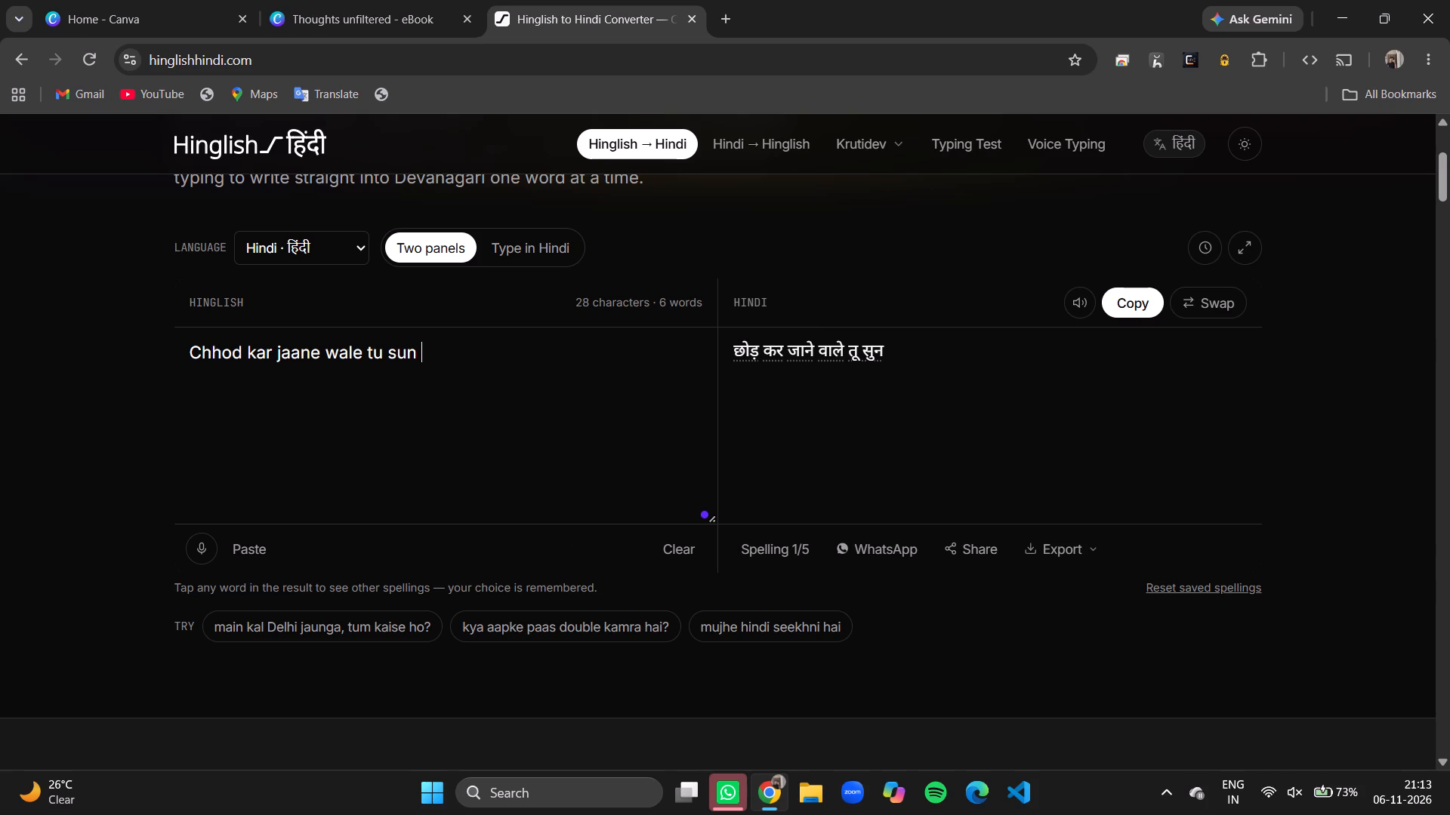
key(BackSpace)
key(BackSpace)
key(BackSpace)
key(BackSpace)
key(BackSpace)
key(BackSpace)
key(BackSpace)
text(sun)
key(space)
text(tu malal krega)
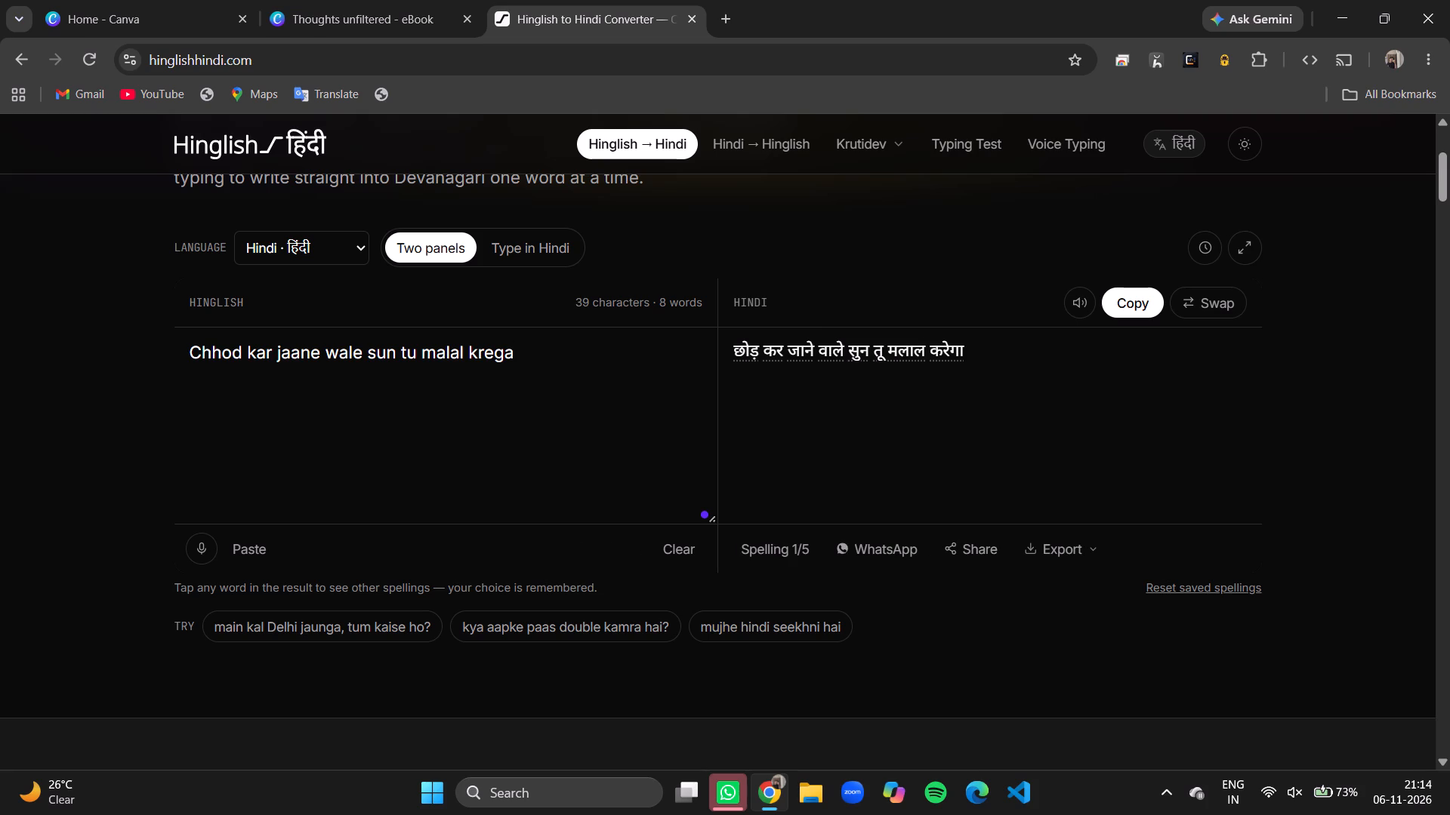
key(Return)
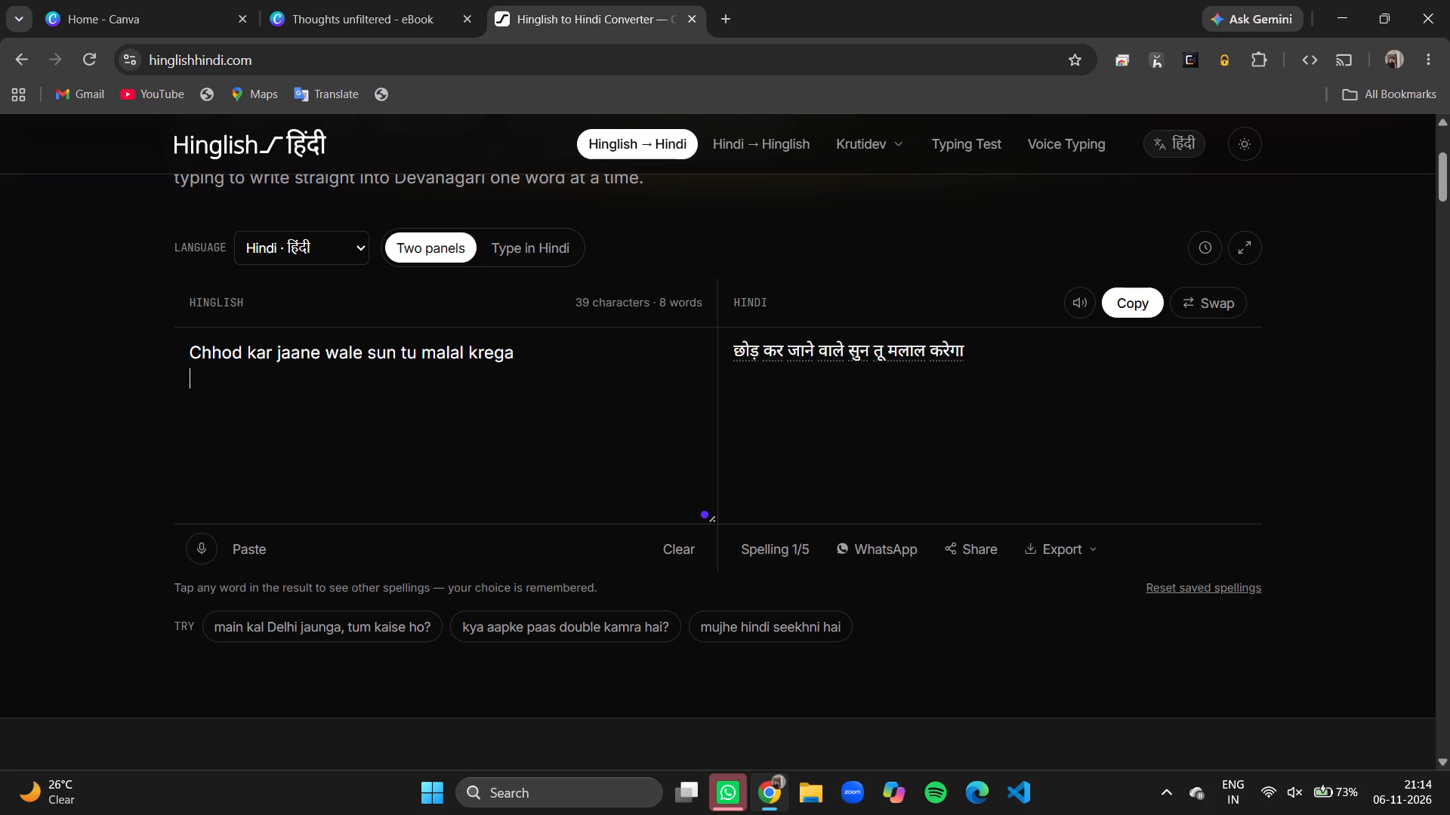
Enter the poem's second Hinglish line, "kaisa hun main tu gairo se swal krega".
text(kaisa hu)
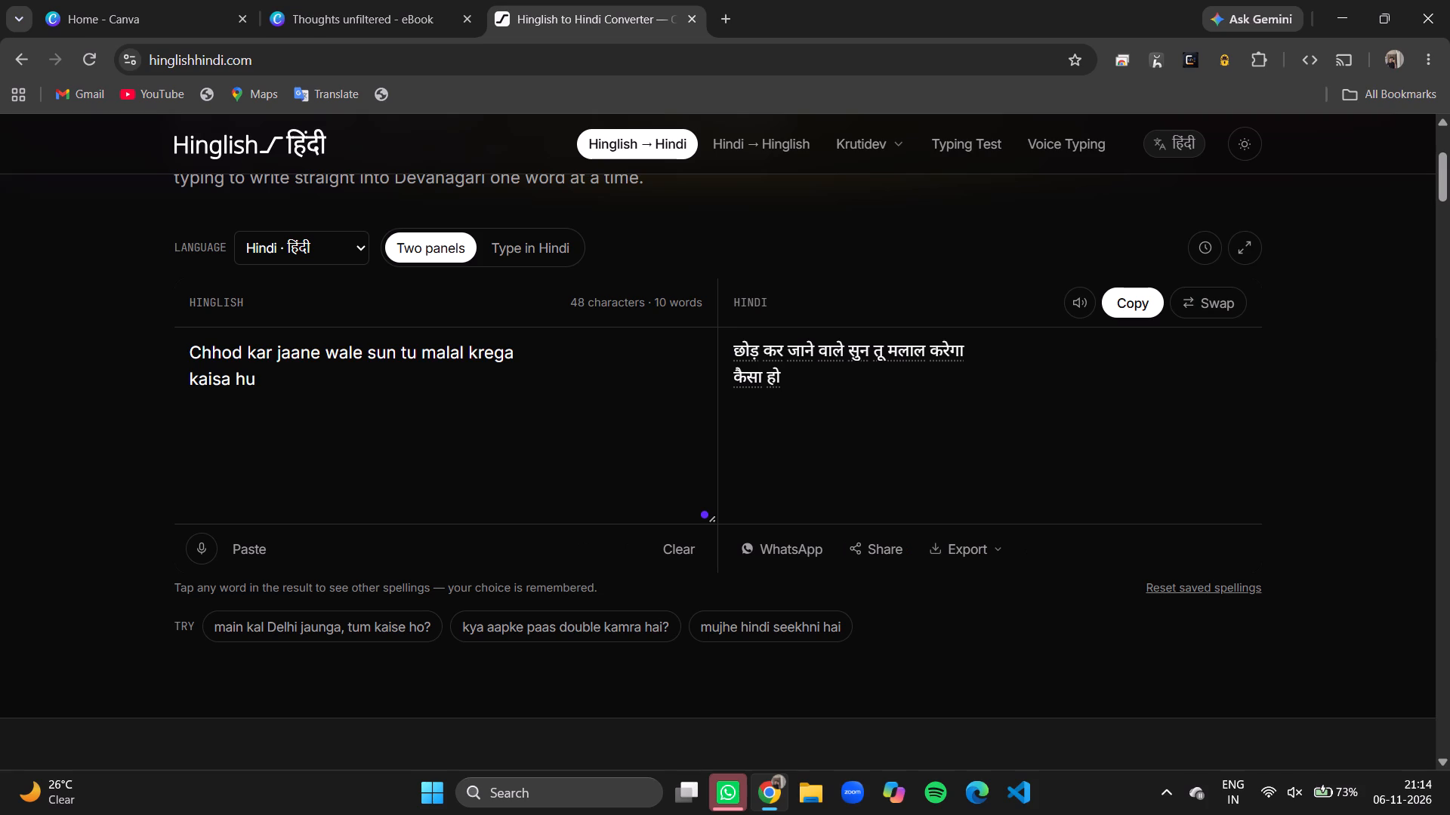
text(n mein)
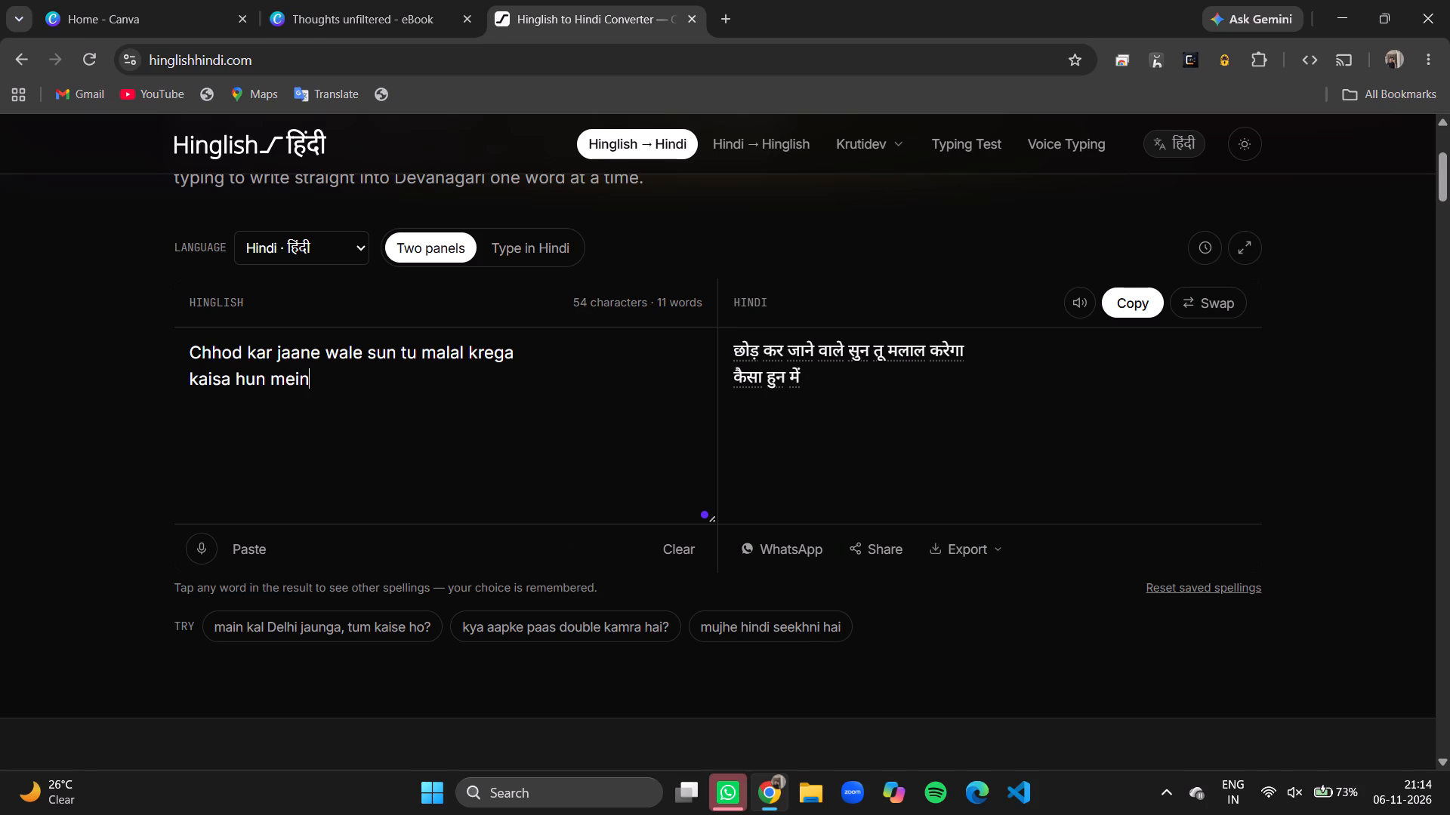
key(BackSpace)
key(BackSpace)
key(BackSpace)
text(ain)
key(space)
text(tu gairo se swal krega)
key(Return)
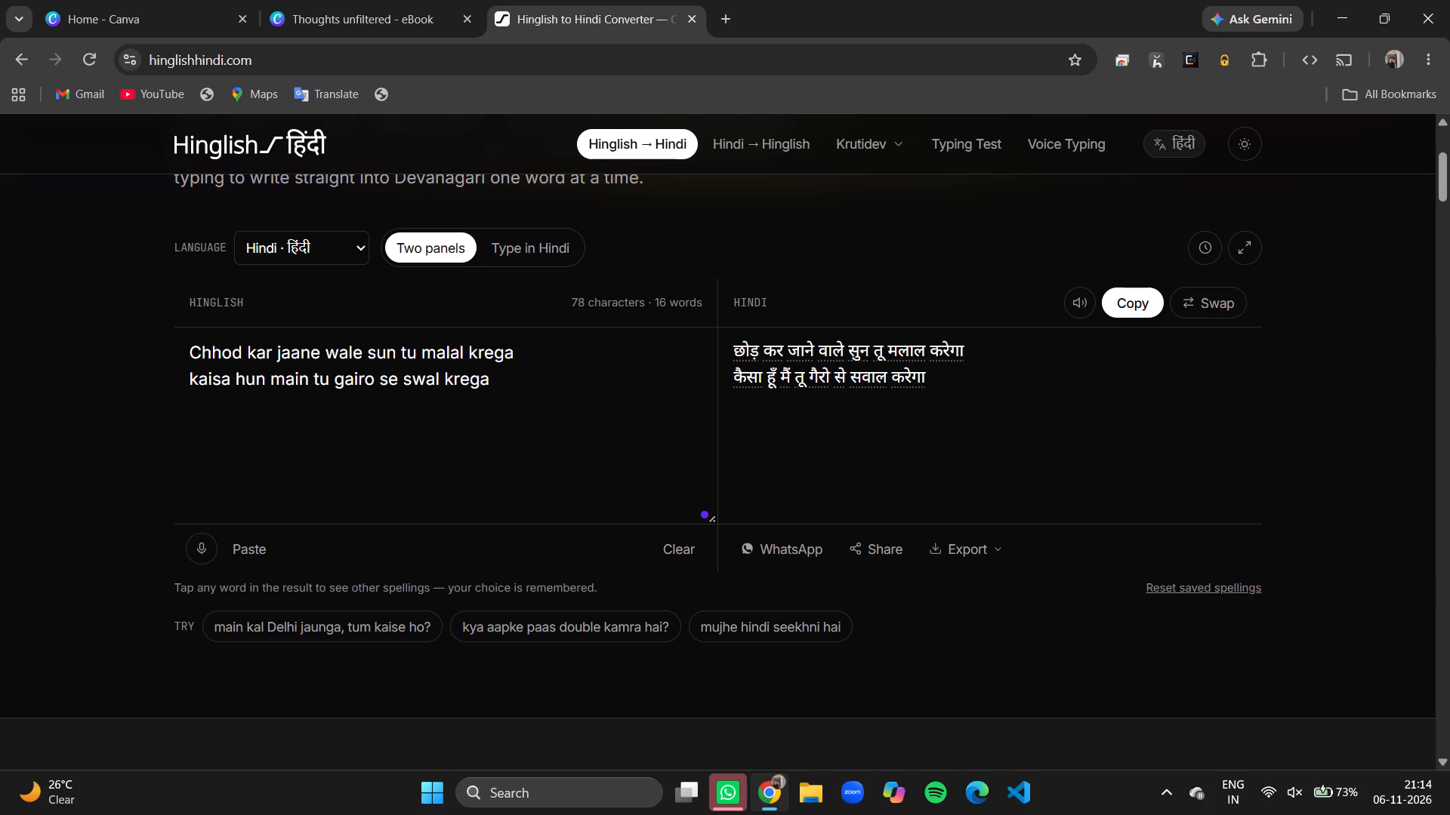
Enter the poem's third Hinglish line, "tere ishq main hara hun to nakamayab mat samjhna".
text(tere ishq main hara)
key(space)
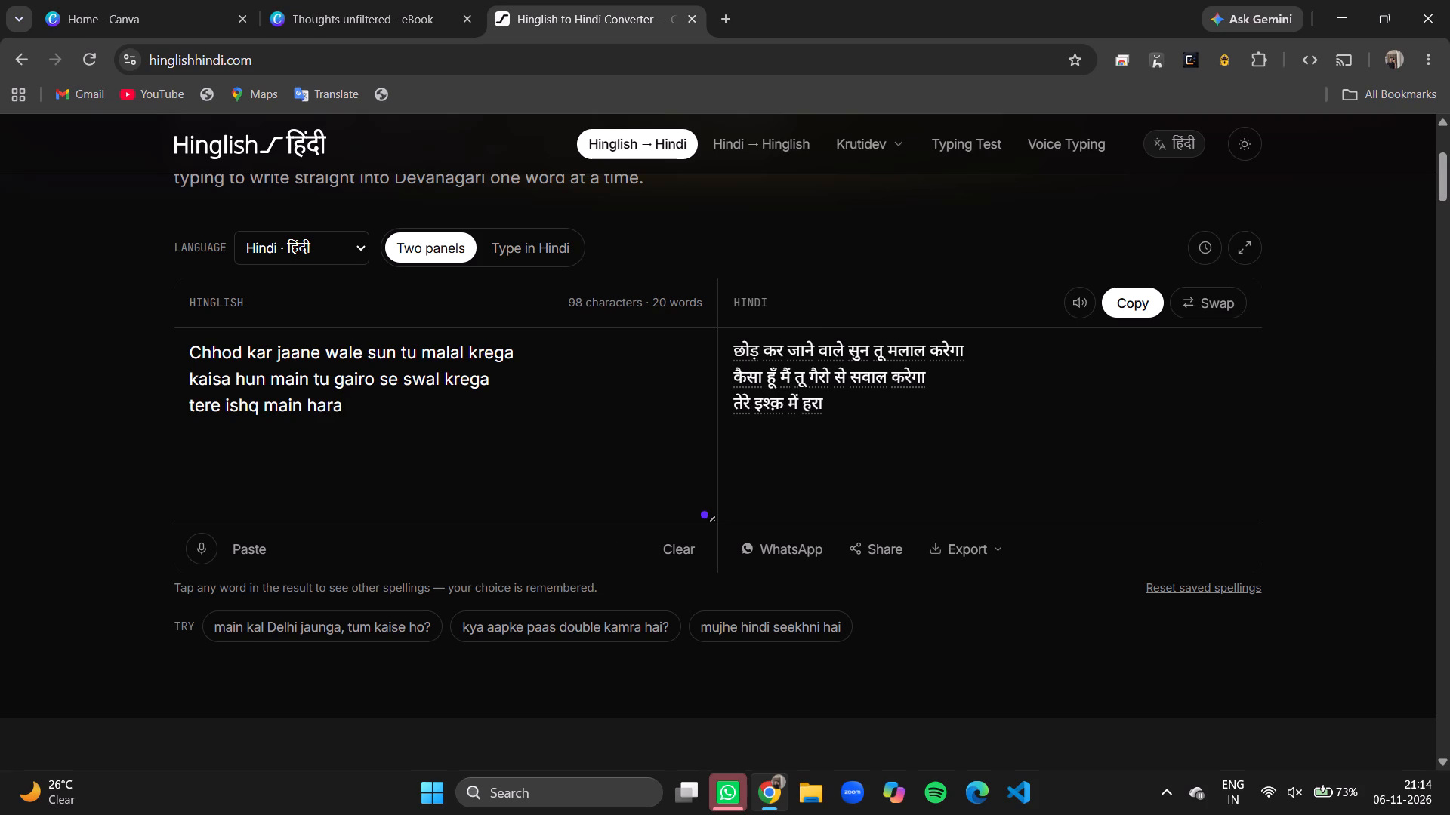
text(hu)
key(n)
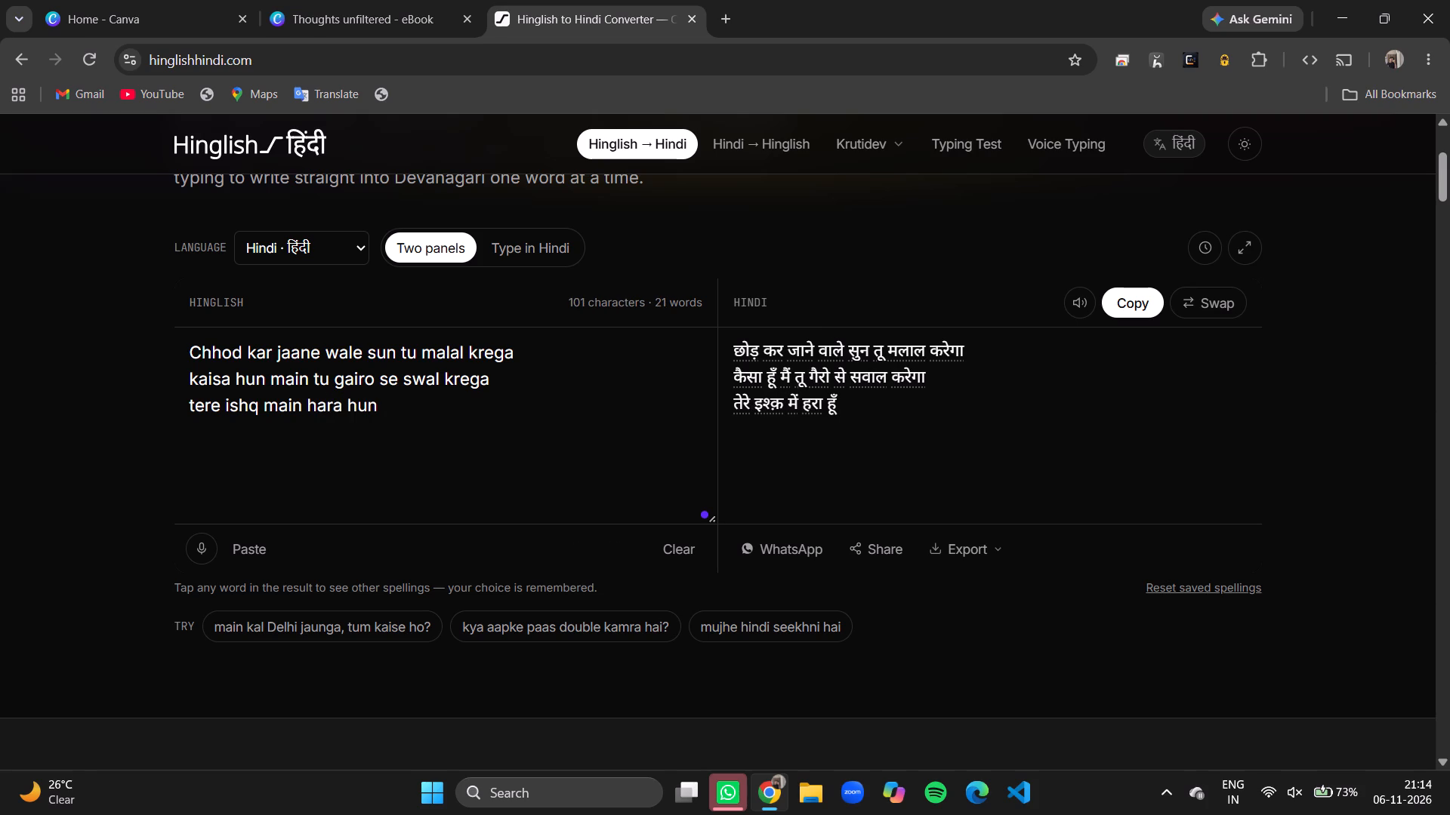
key(space)
text(to nakamayab)
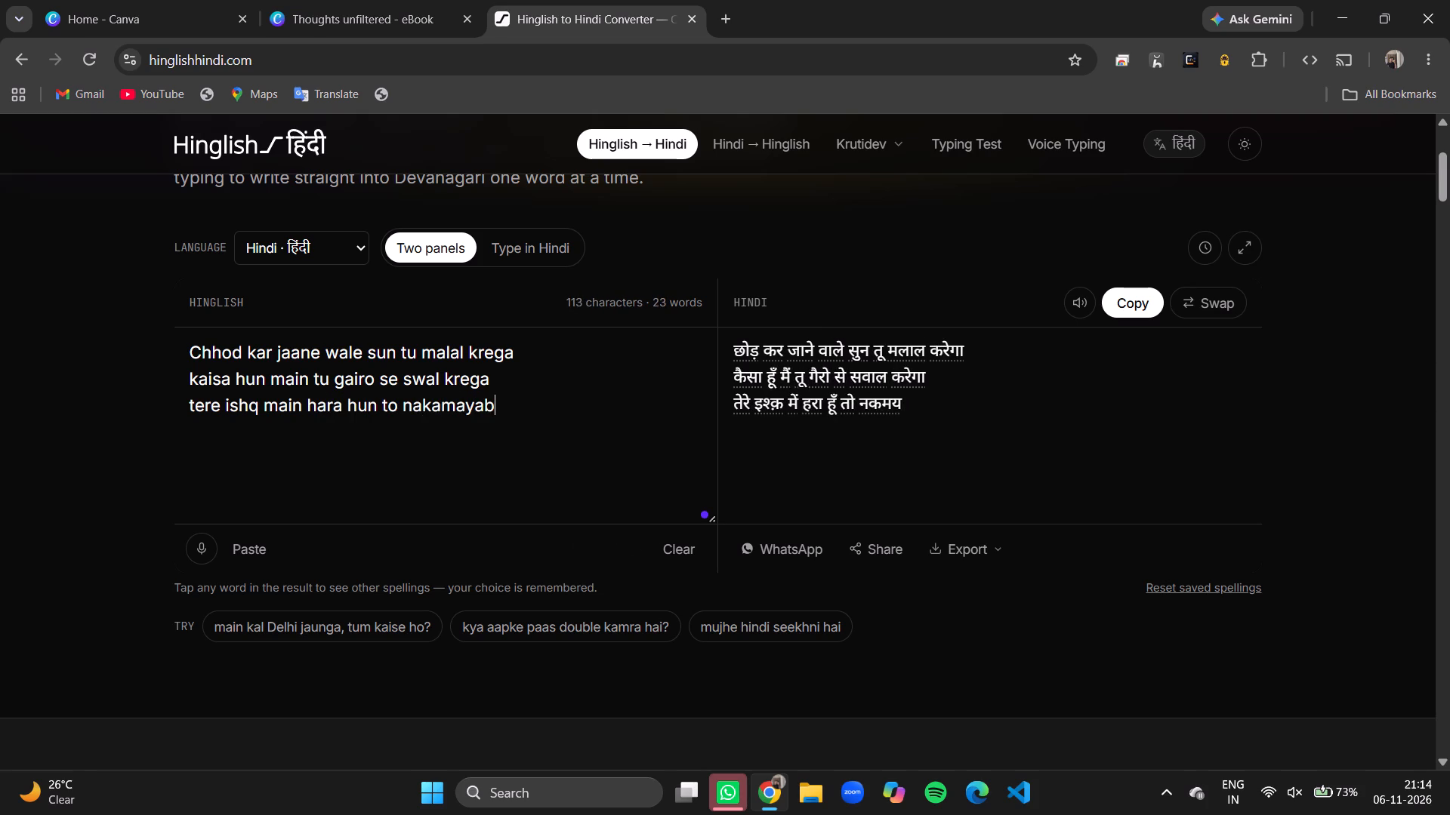
key(space)
text(mat sam)
text(jhna)
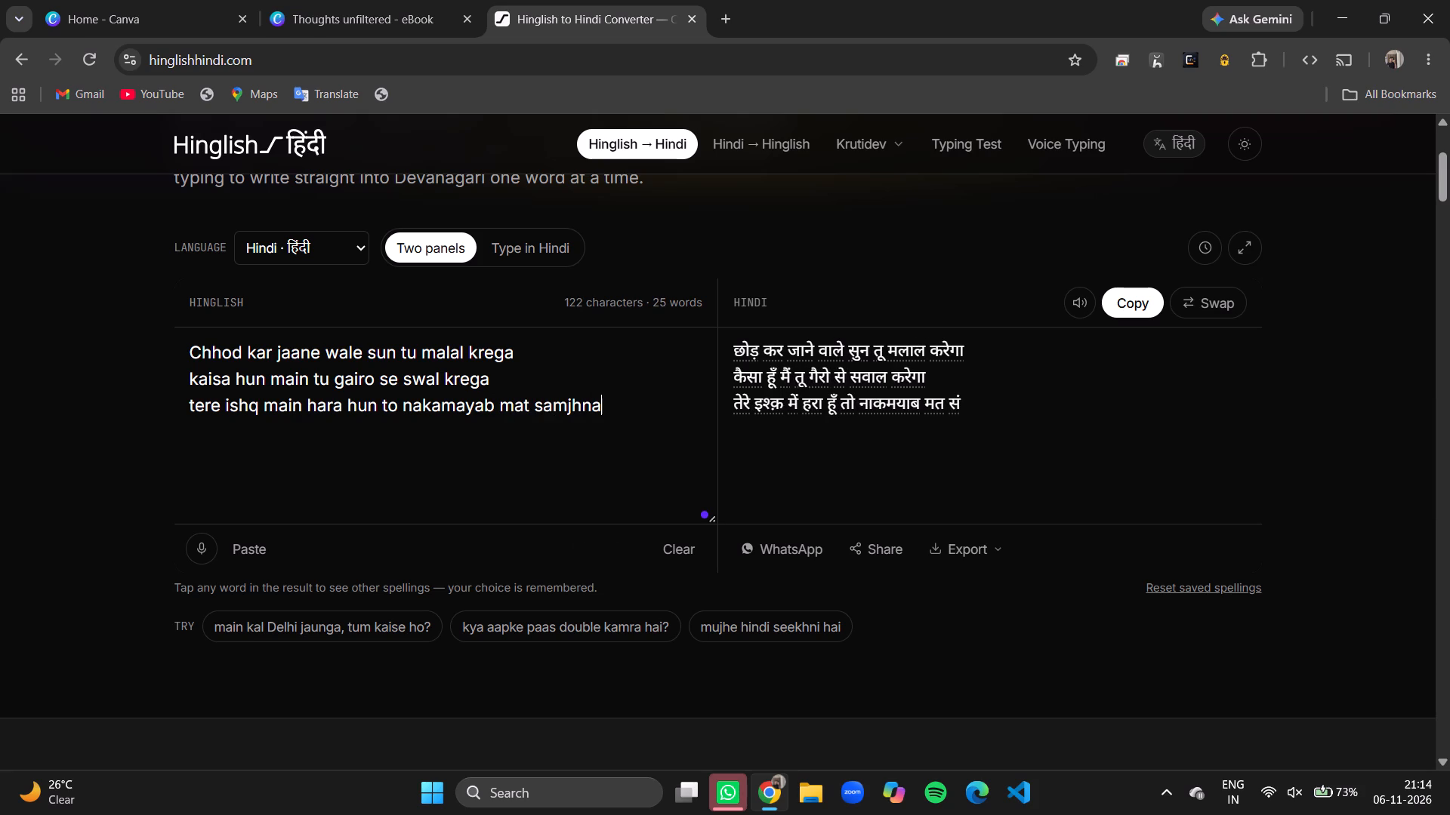
key(Return)
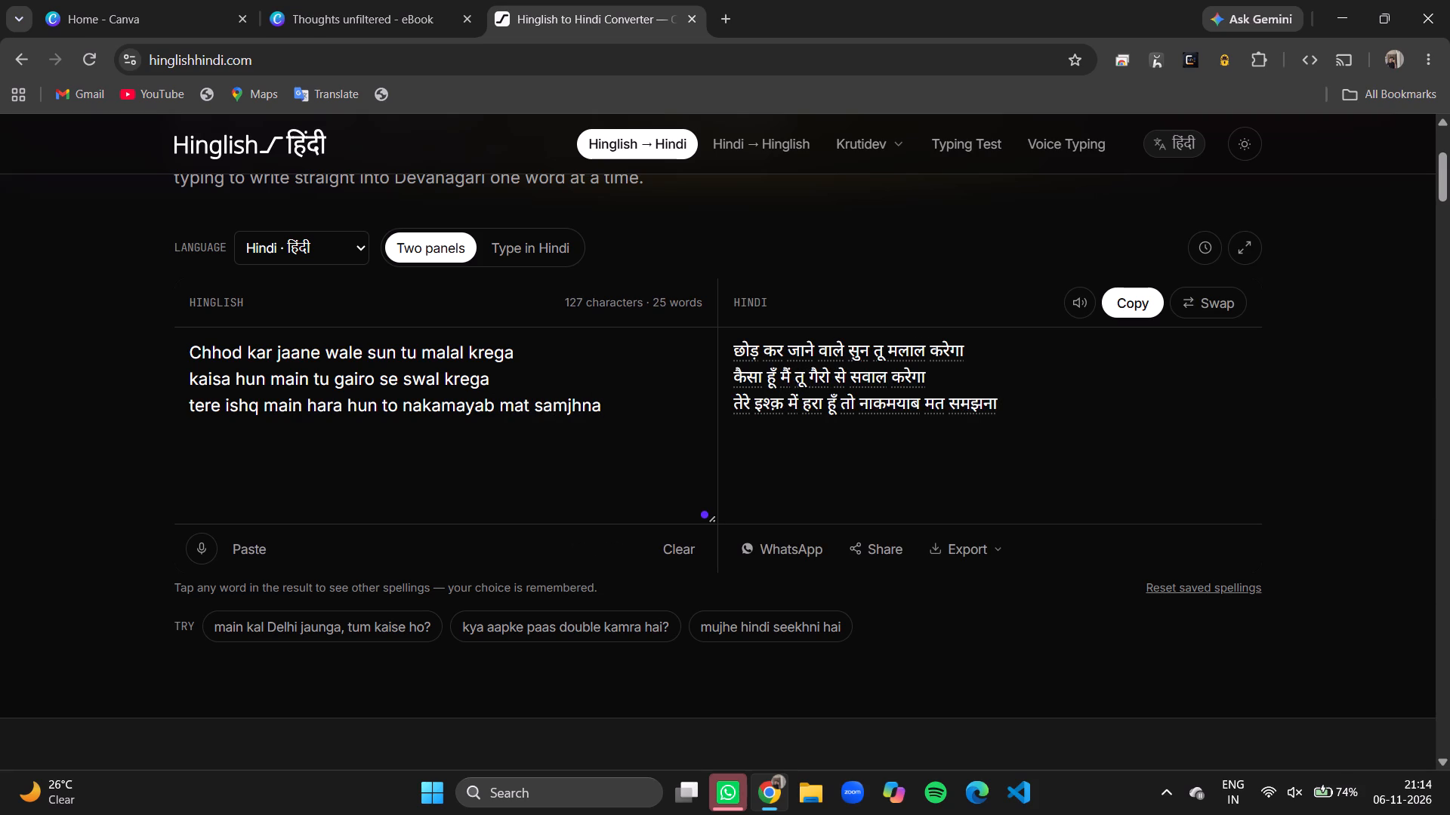
Enter the poem's fourth Hinglish line, "tera ashiq duniya bhar me kmaal krega".
text(a s)
key(BackSpace)
key(a)
text(asqi)
key(BackSpace)
key(BackSpace)
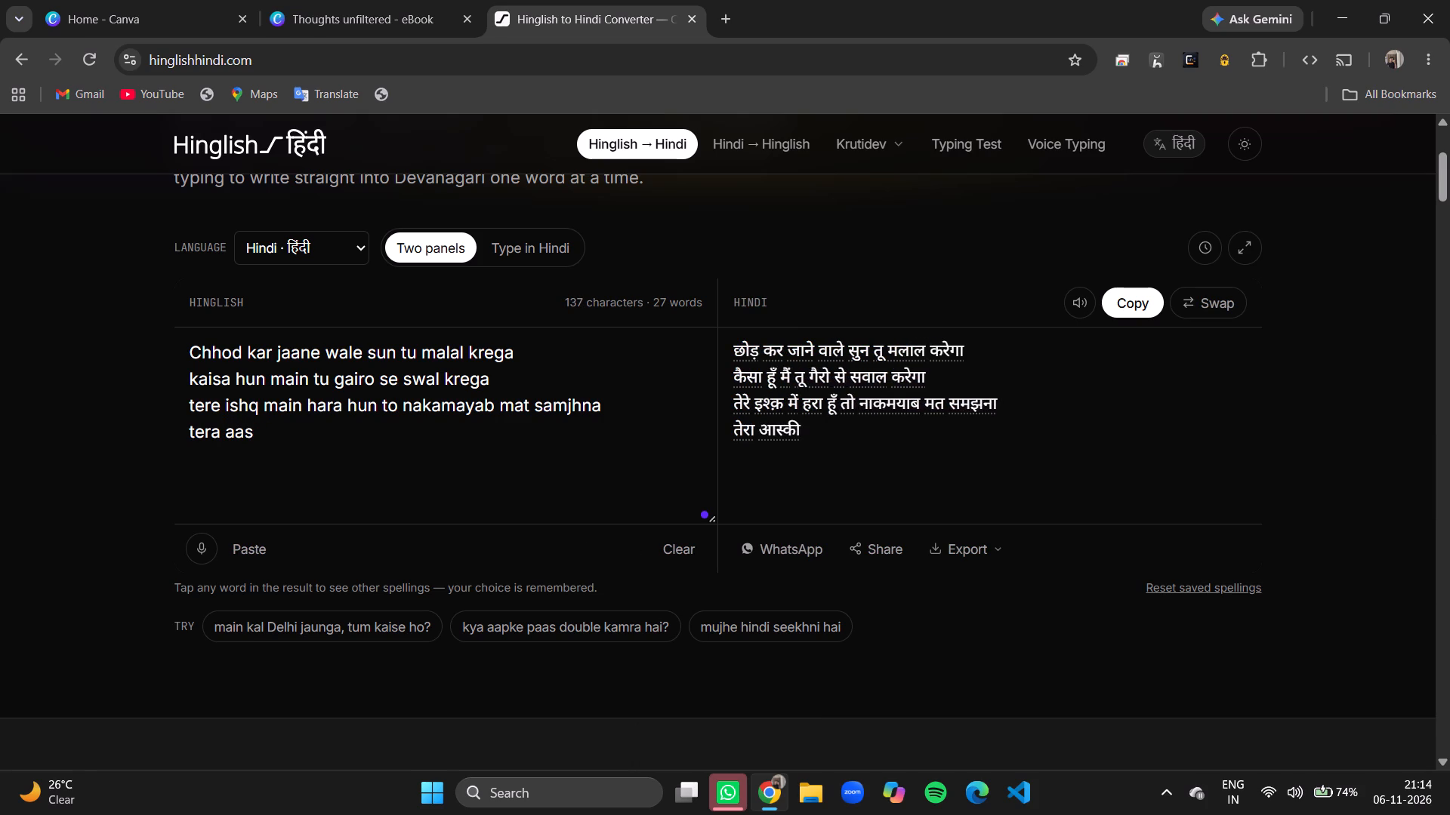
text(ihq)
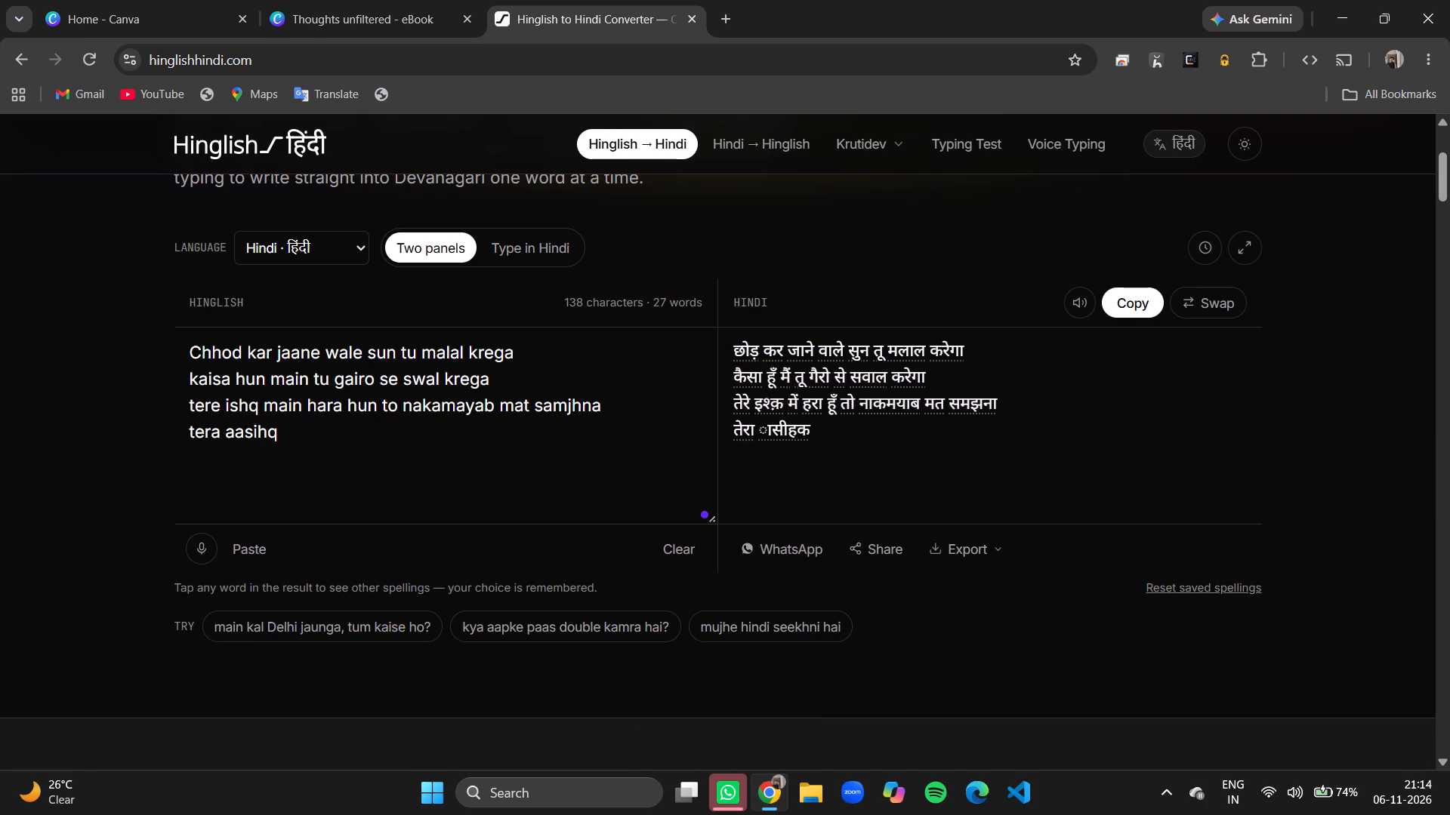
key(BackSpace)
key(BackSpace)
key(BackSpace)
key(BackSpace)
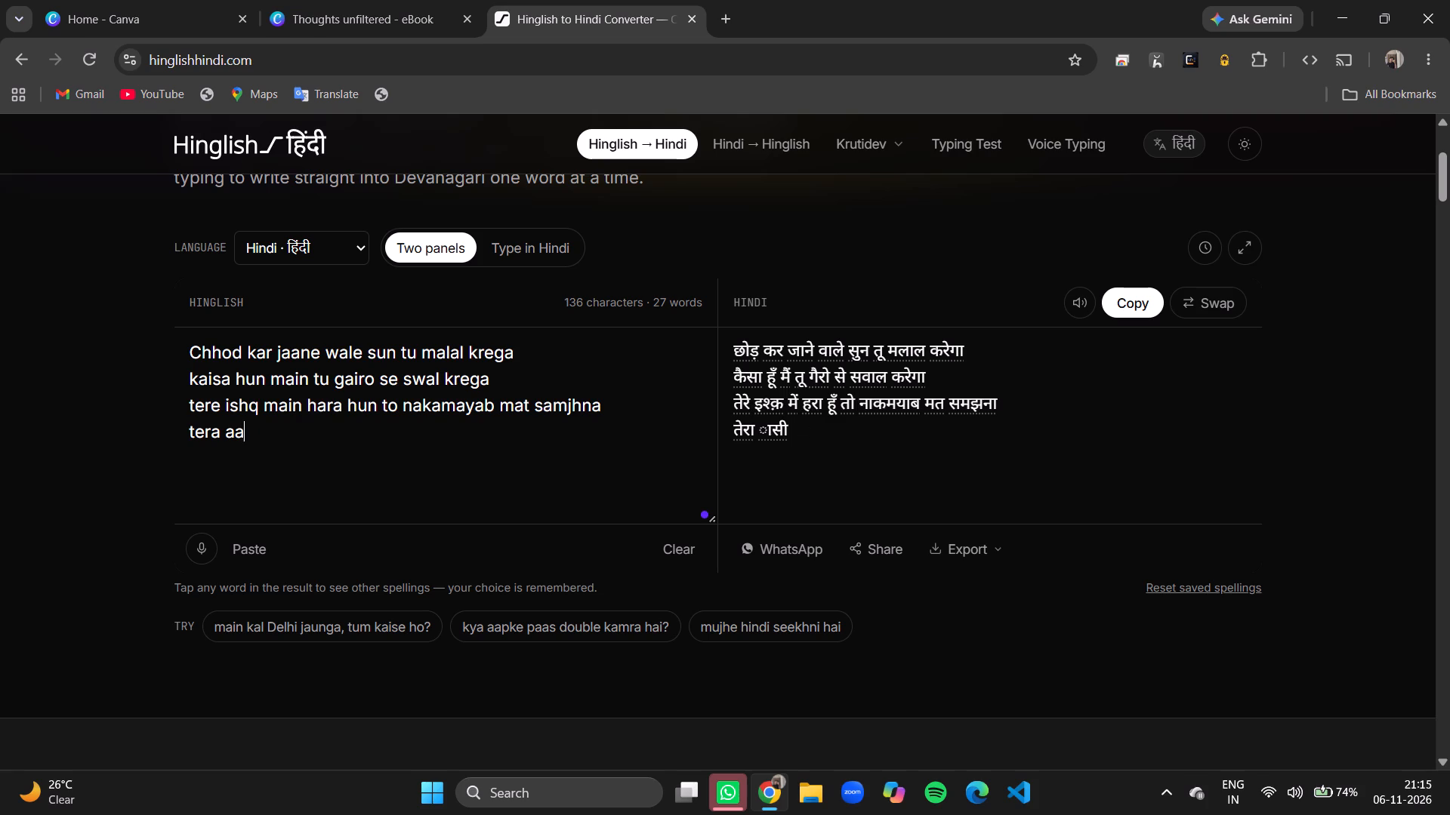
key(BackSpace)
text(shiq)
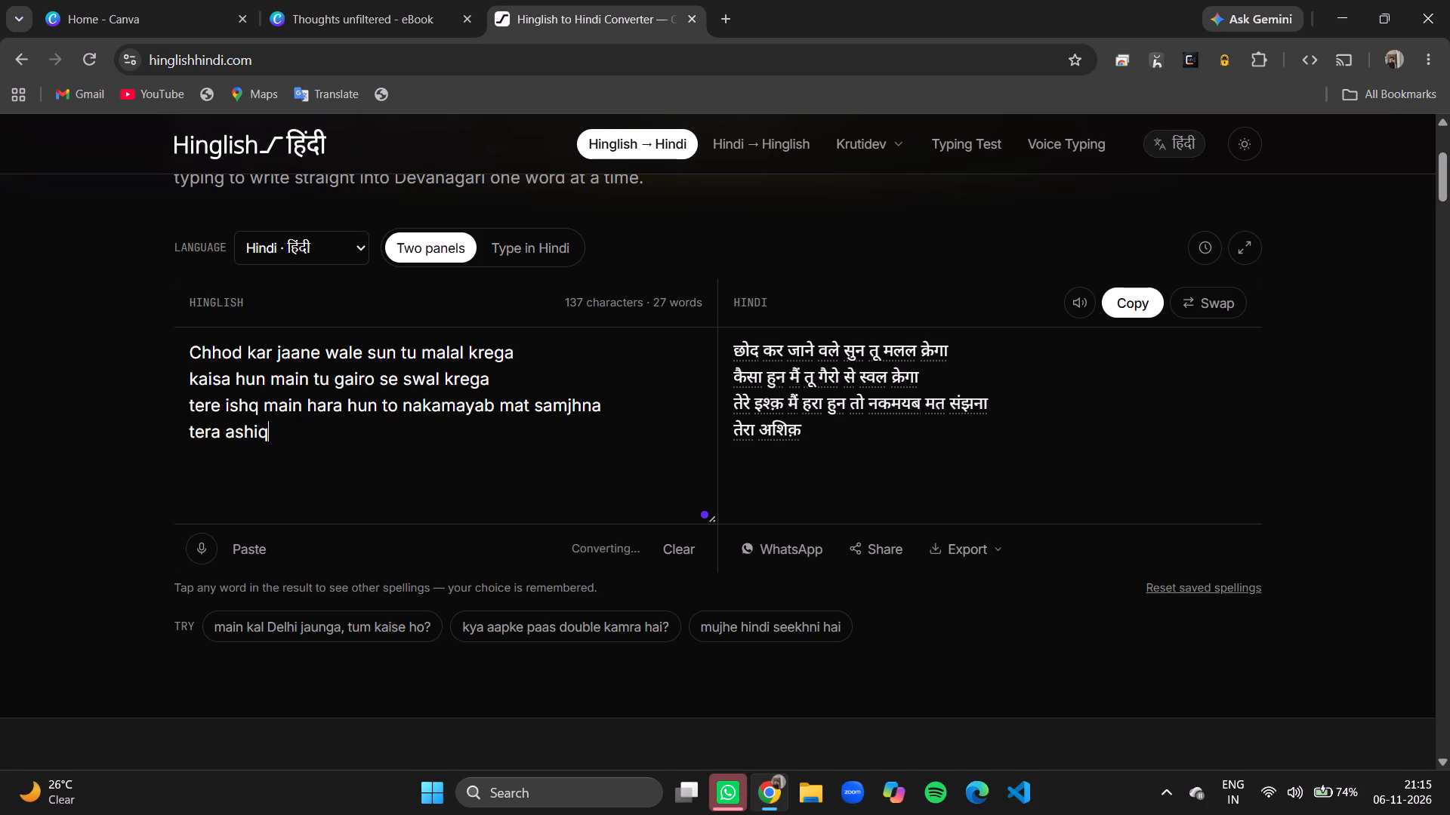
key(space)
text(duniya bhar main)
key(BackSpace)
key(BackSpace)
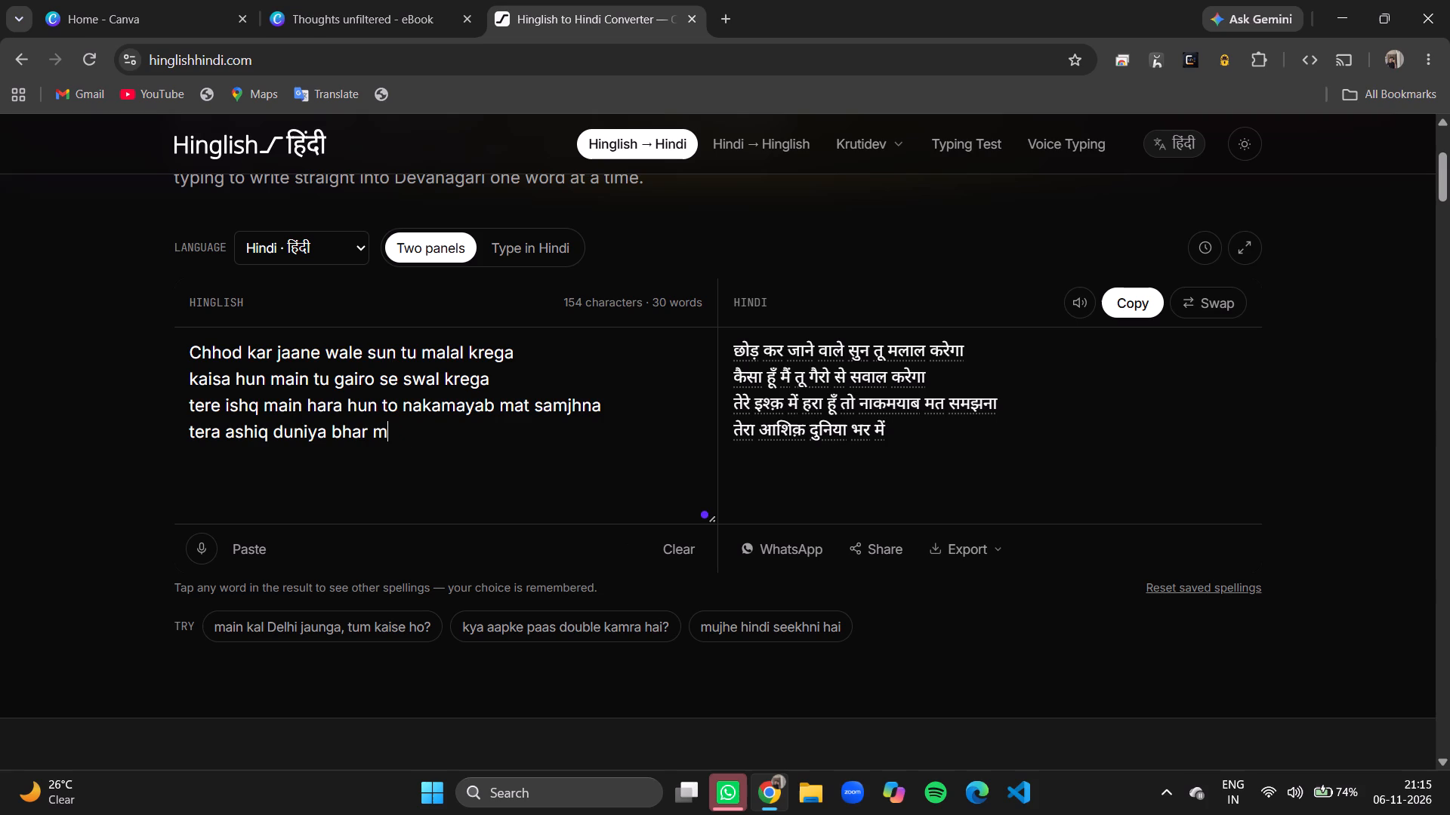
key(BackSpace)
text(e kmaal rke)
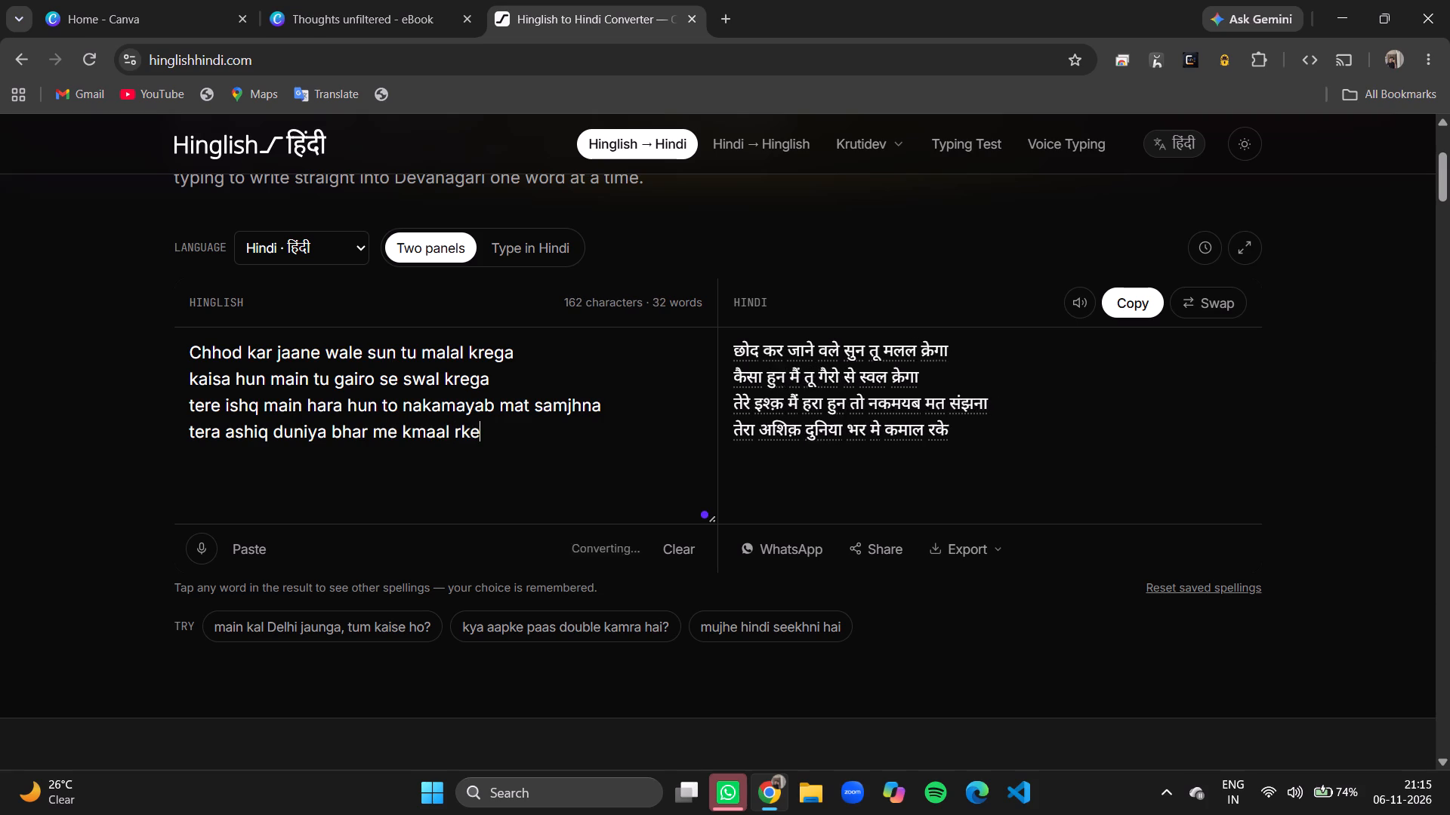
key(BackSpace)
key(BackSpace)
key(BackSpace)
text(krega)
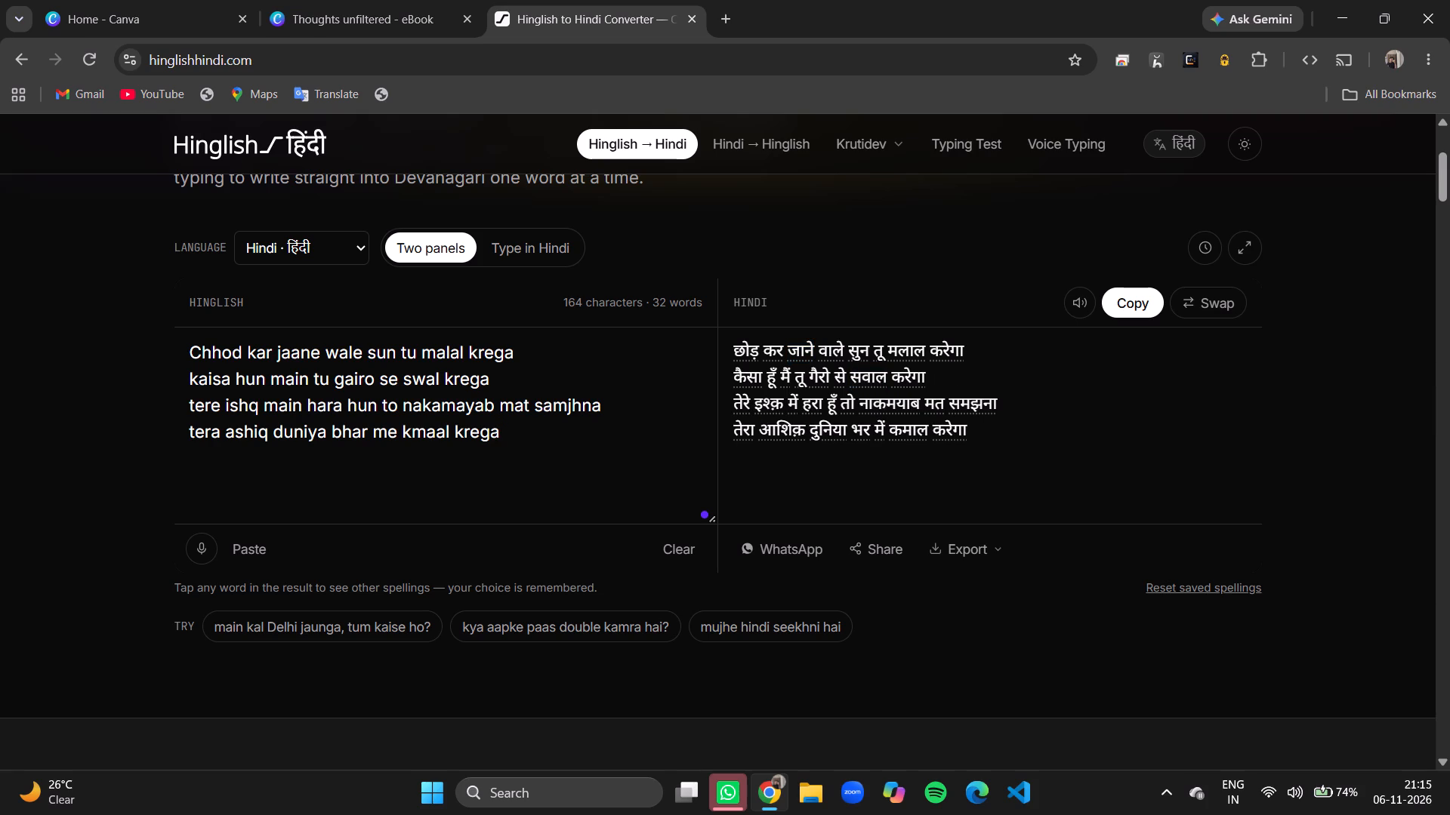
Correct "hara" to "haara" in the third Hinglish line.
click(328, 407)
key(a)
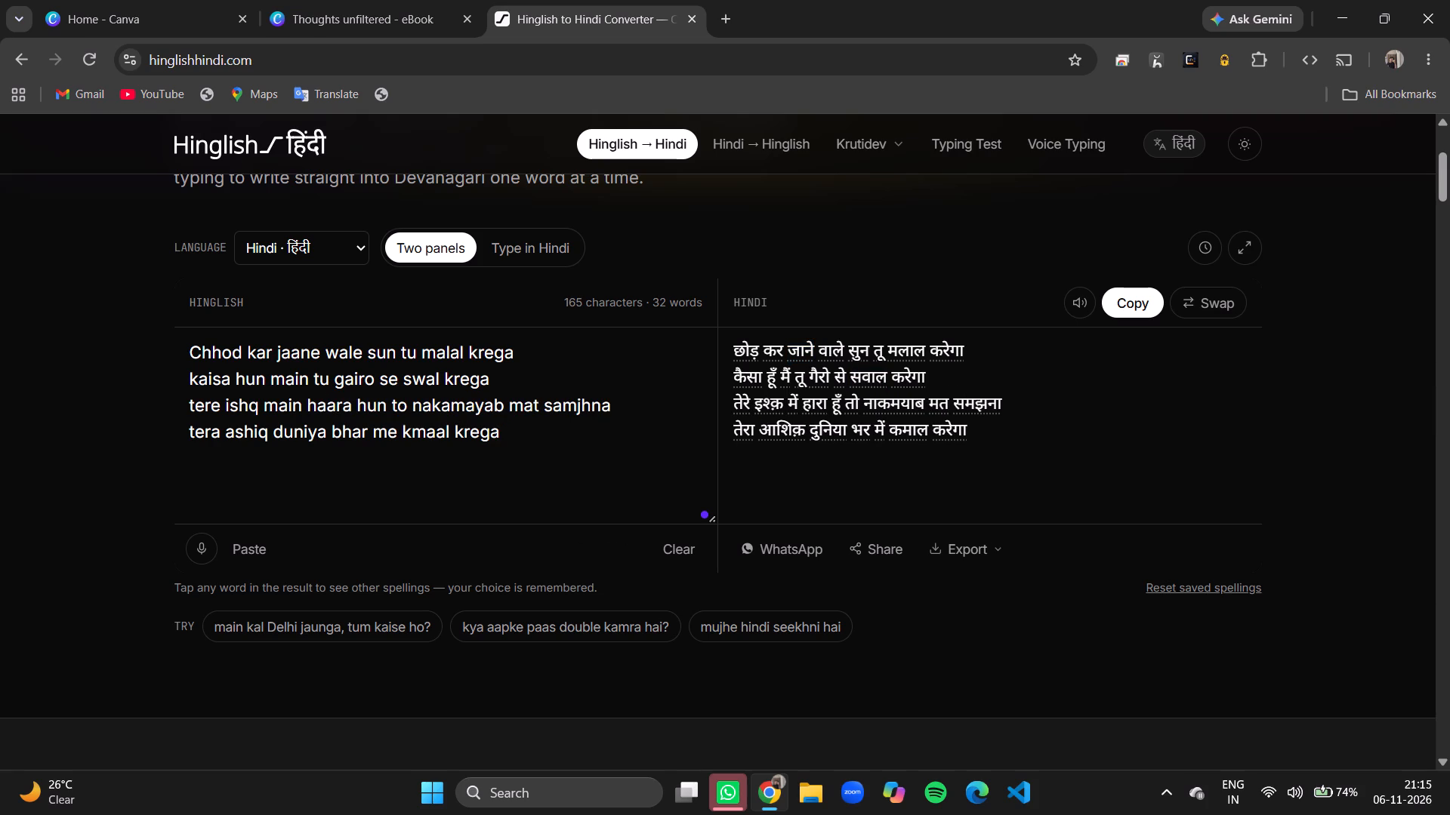
click(1006, 401)
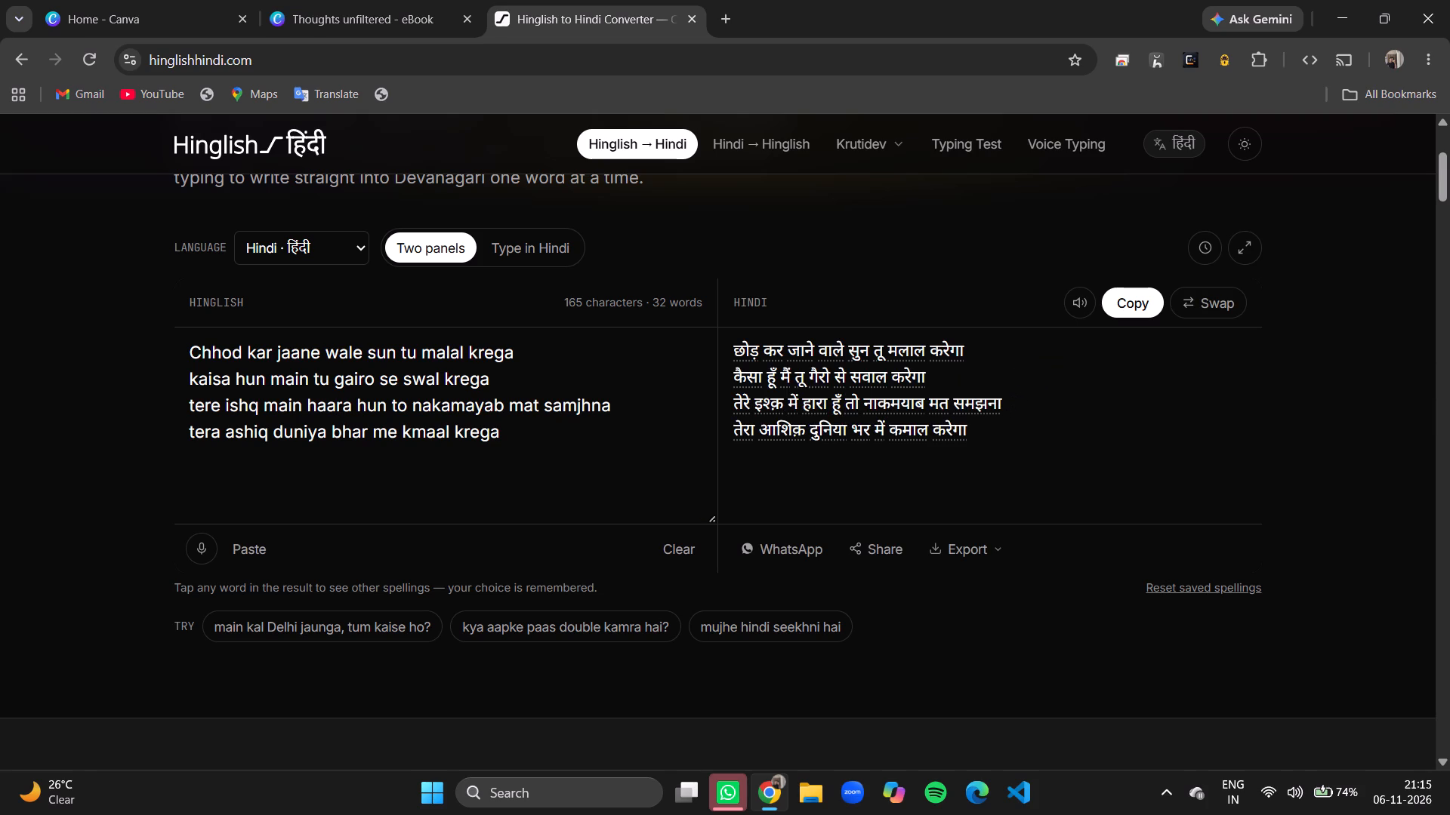
Add the word "mujhko" to the end of the third Hinglish line, after "samjhna".
click(646, 404)
key(space)
text(k)
key(BackSpace)
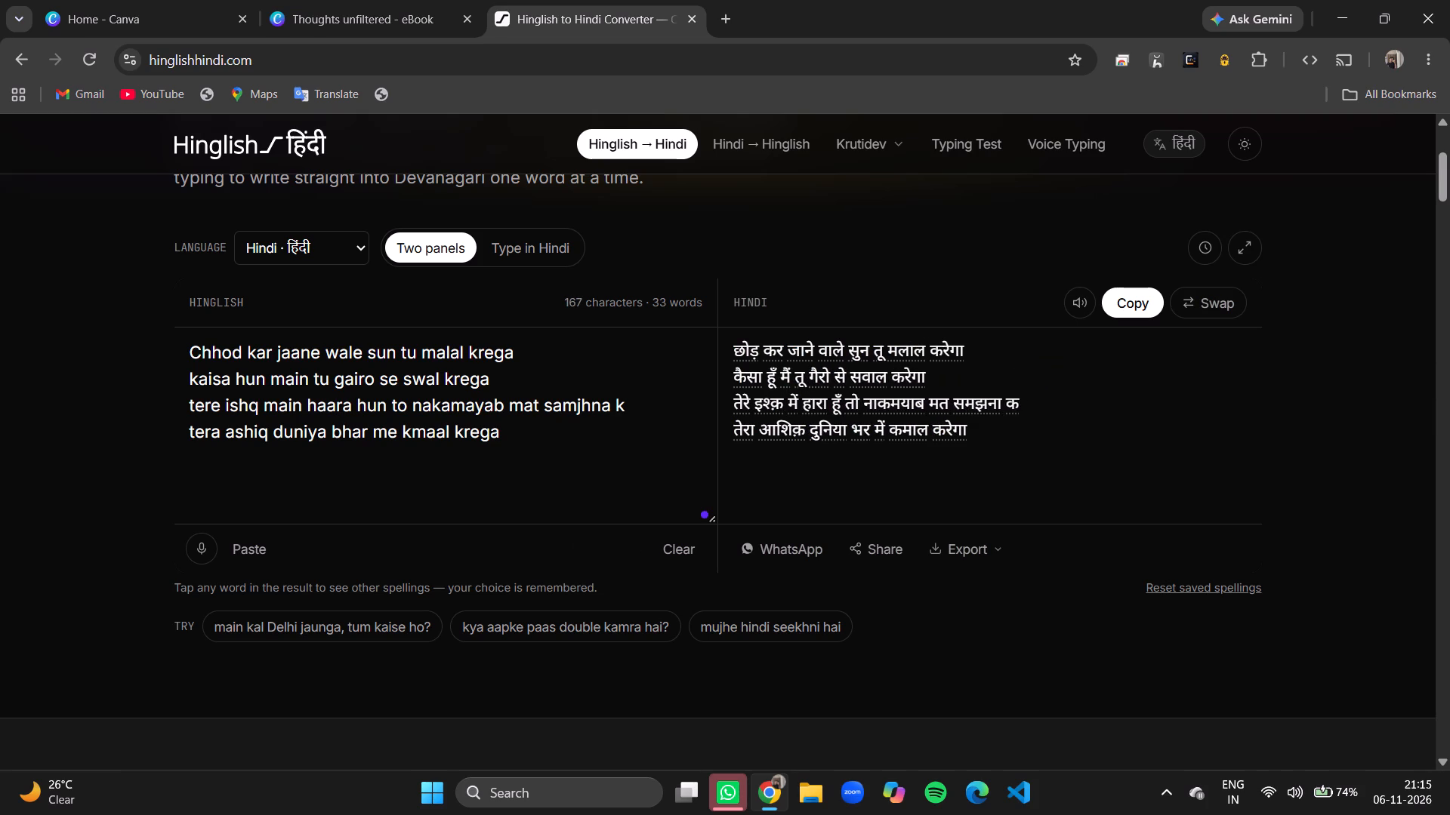
text(mujko)
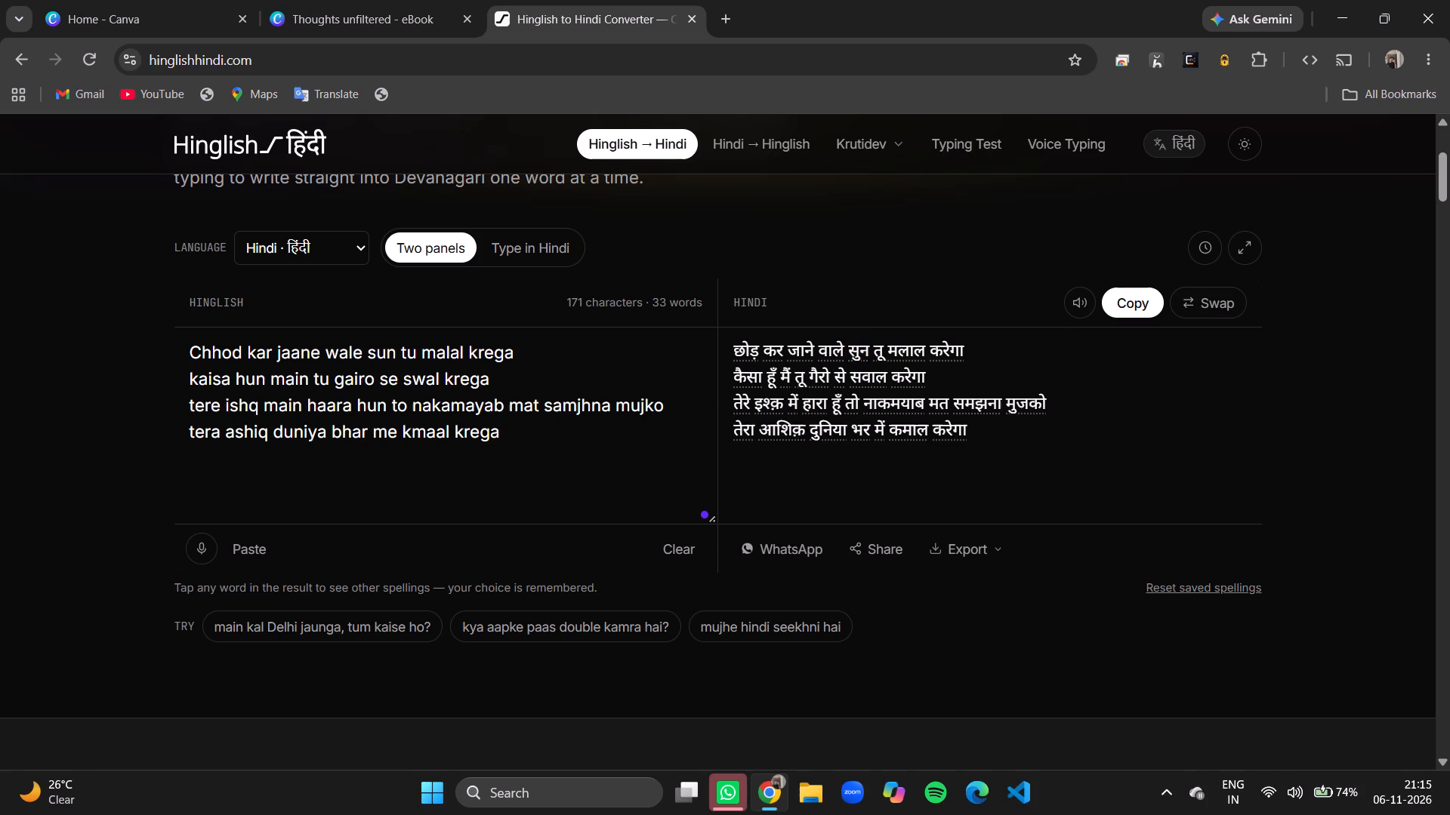
click(643, 404)
key(h)
Copy the converted Hindi poem, replace the old poem text on page 39 of the Canva eBook with it, and end it with " ||".
click(1130, 303)
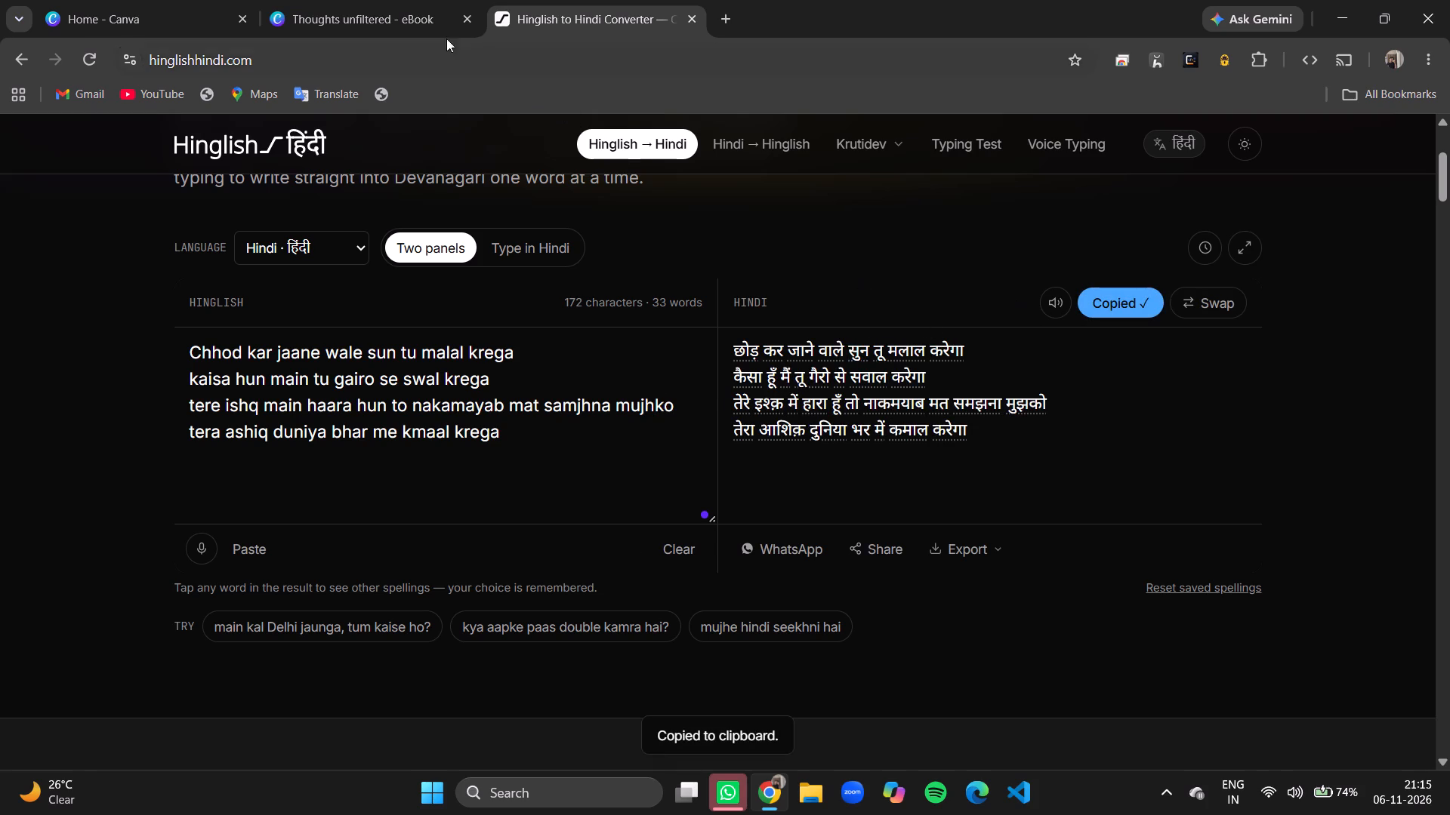
click(400, 4)
double_click(819, 477)
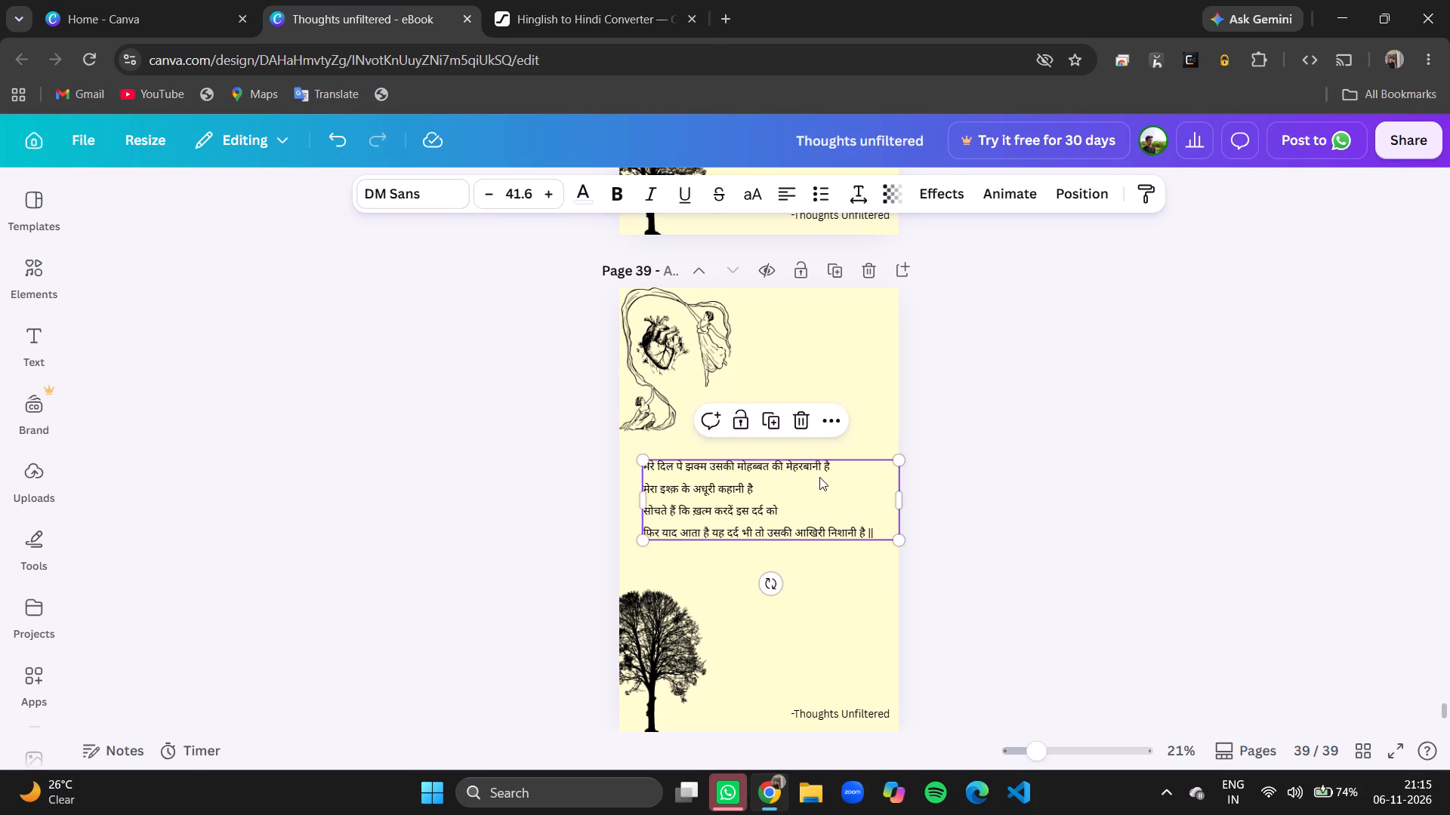
key(ctrl+v)
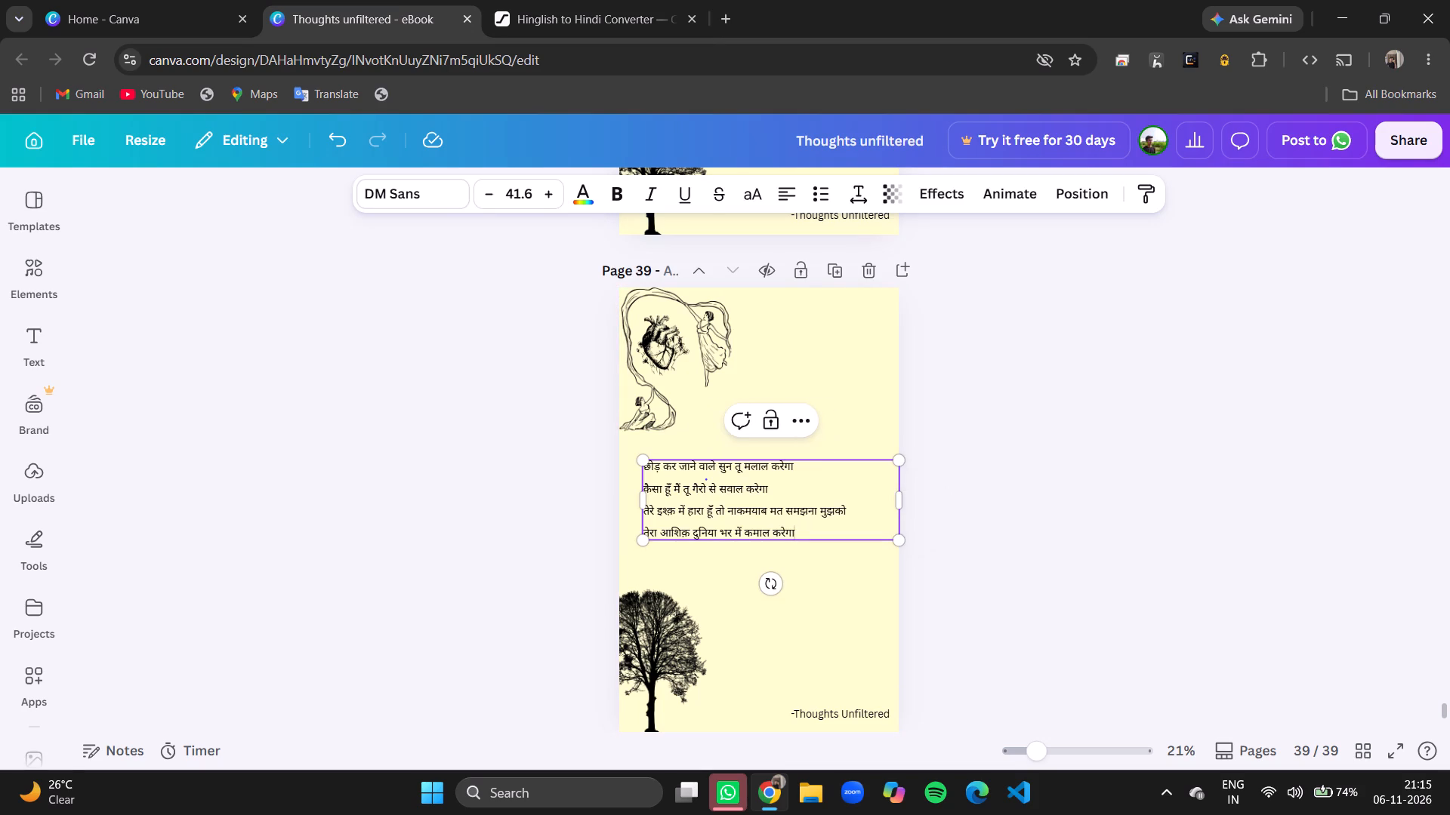
key(space)
text(||)
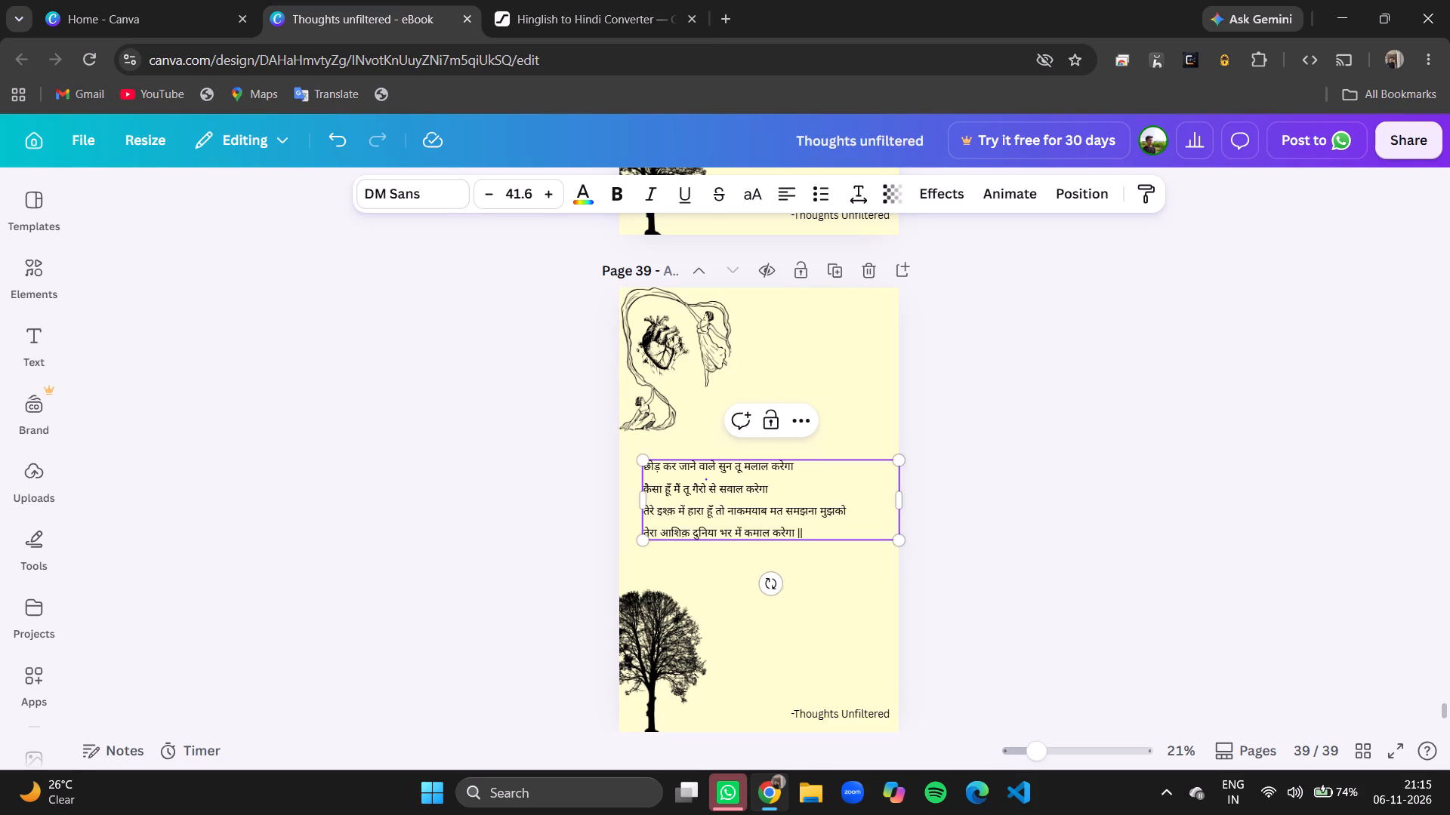
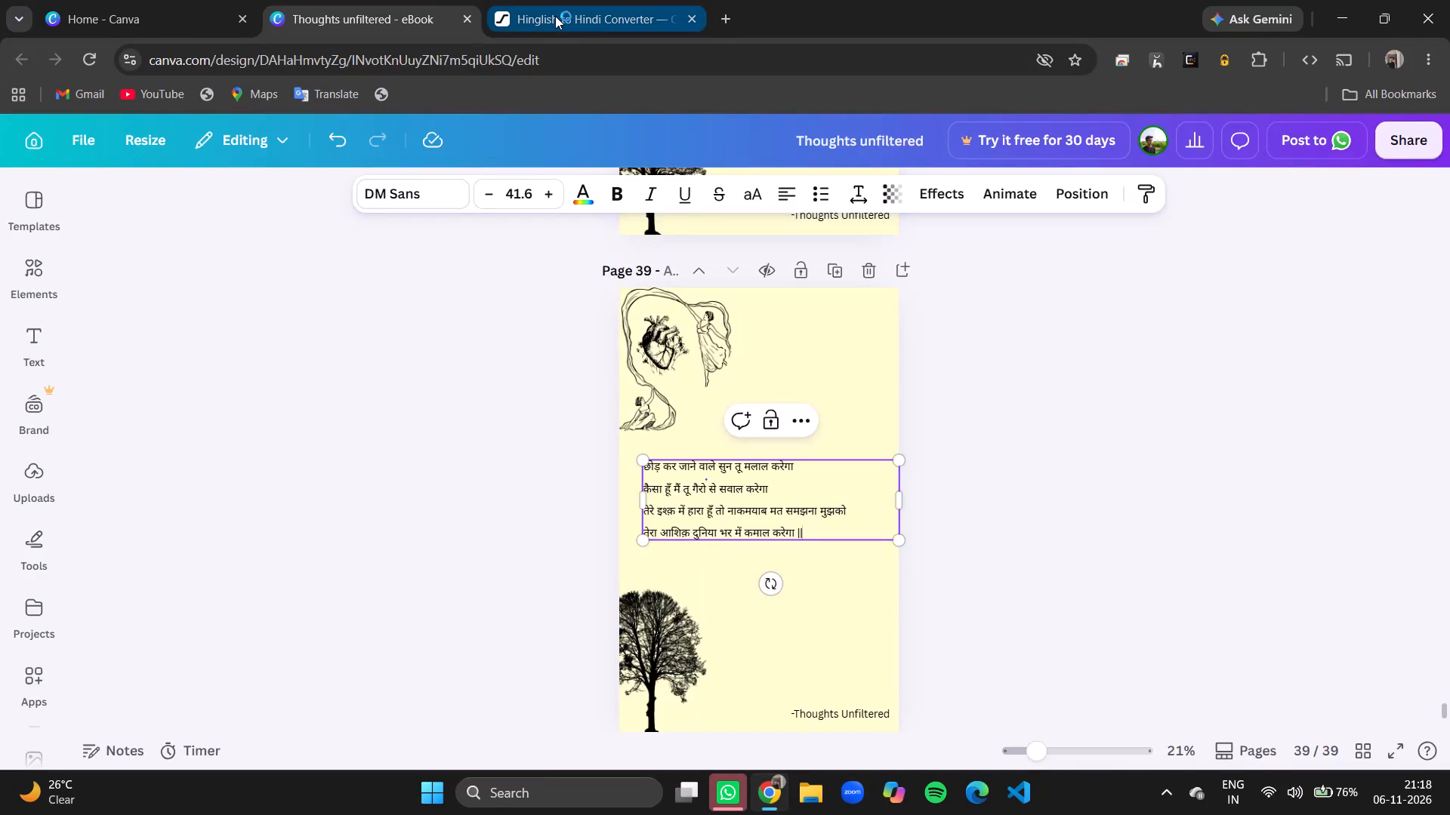
Switch to the Hinglish to Hindi converter and clear the previous poem from the Hinglish text.
click(555, 16)
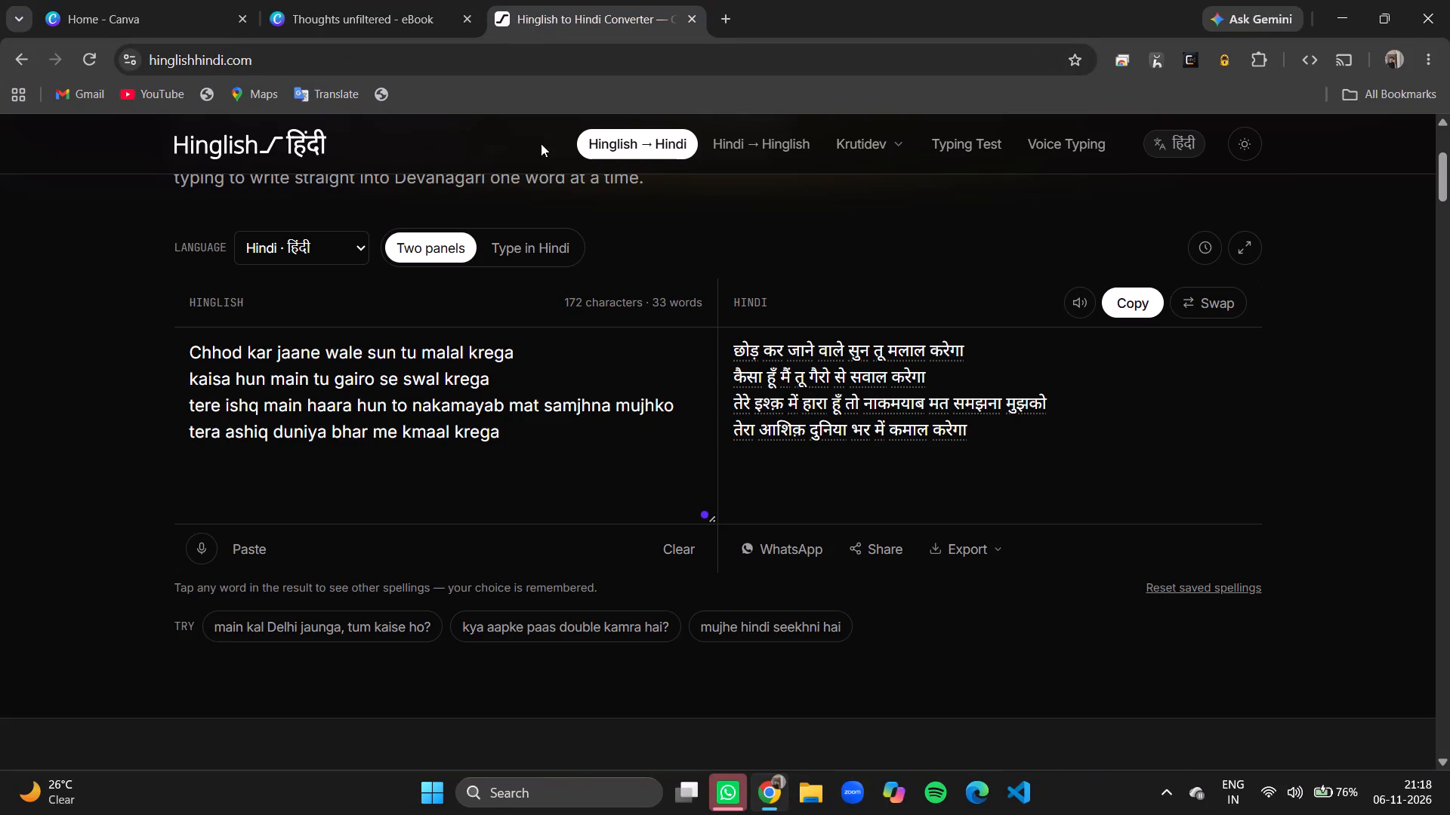
click(529, 438)
key(ctrl+a)
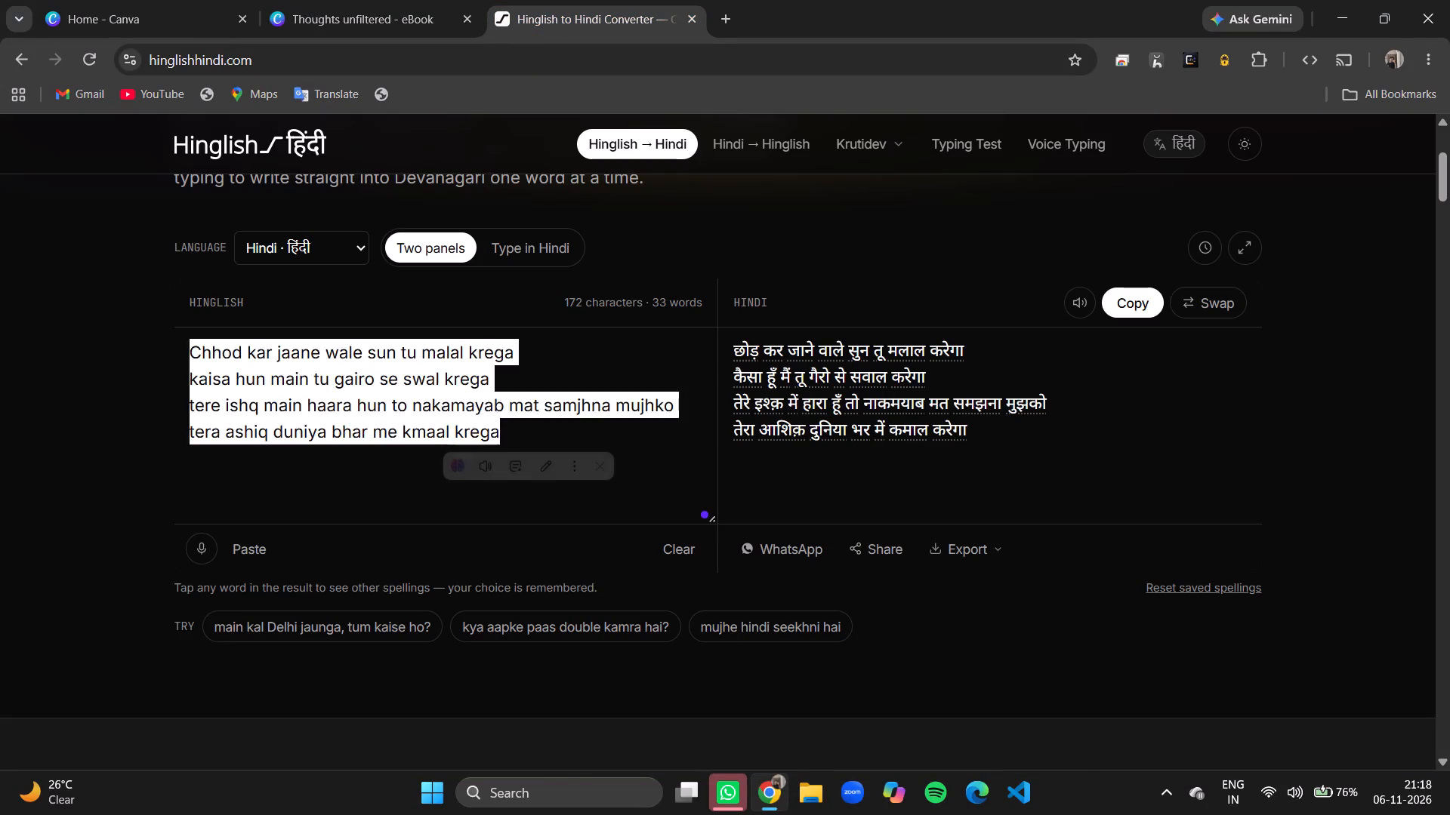
key(ctrl+BackSpace)
Enter the new poem's first Hinglish line, "ki tumse ishq nahi hota to karna jaruri nahi".
key(i)
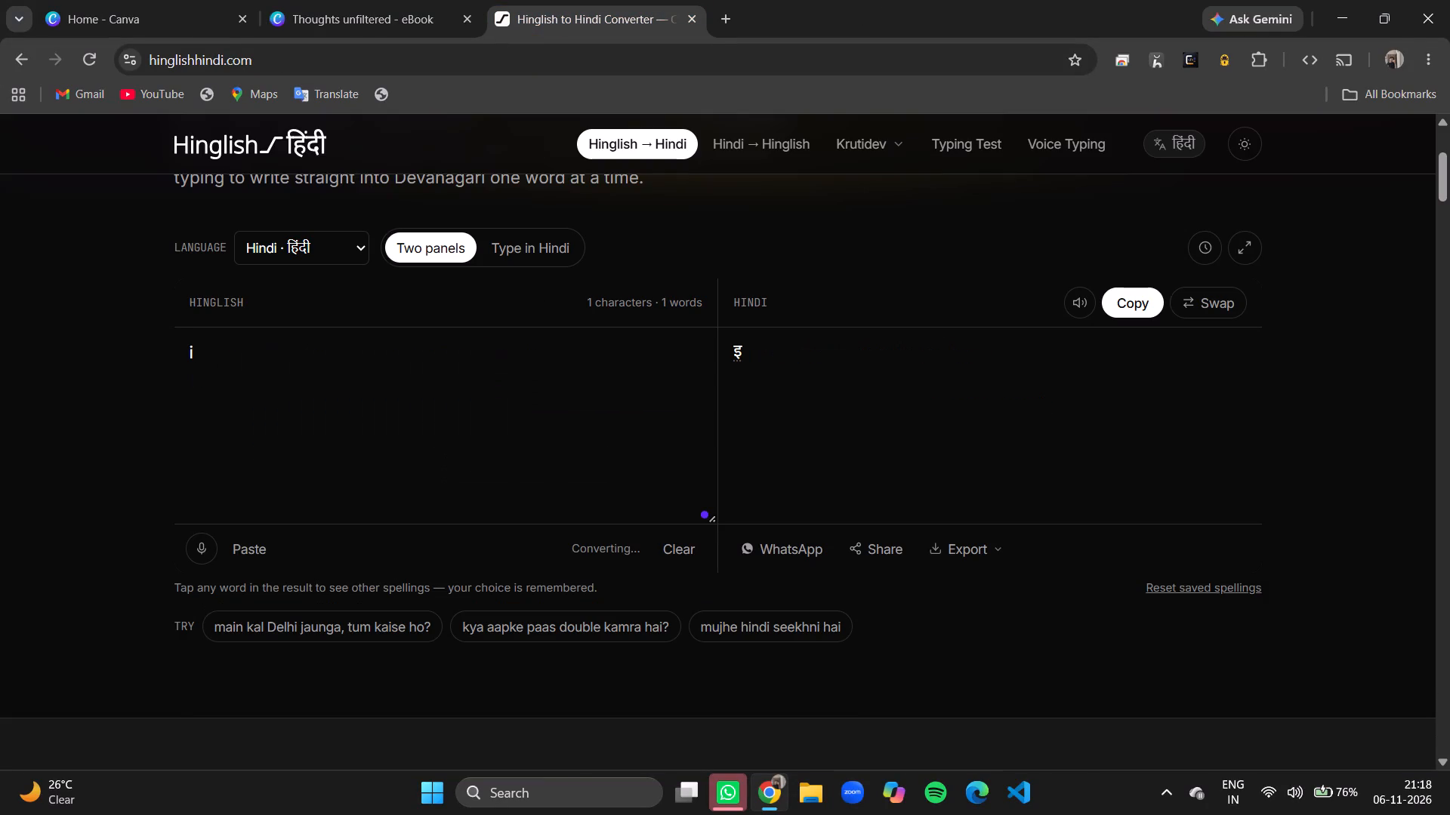
key(BackSpace)
text(ki)
text(tumse)
key(space)
key(BackSpace)
key(BackSpace)
key(BackSpace)
key(BackSpace)
key(BackSpace)
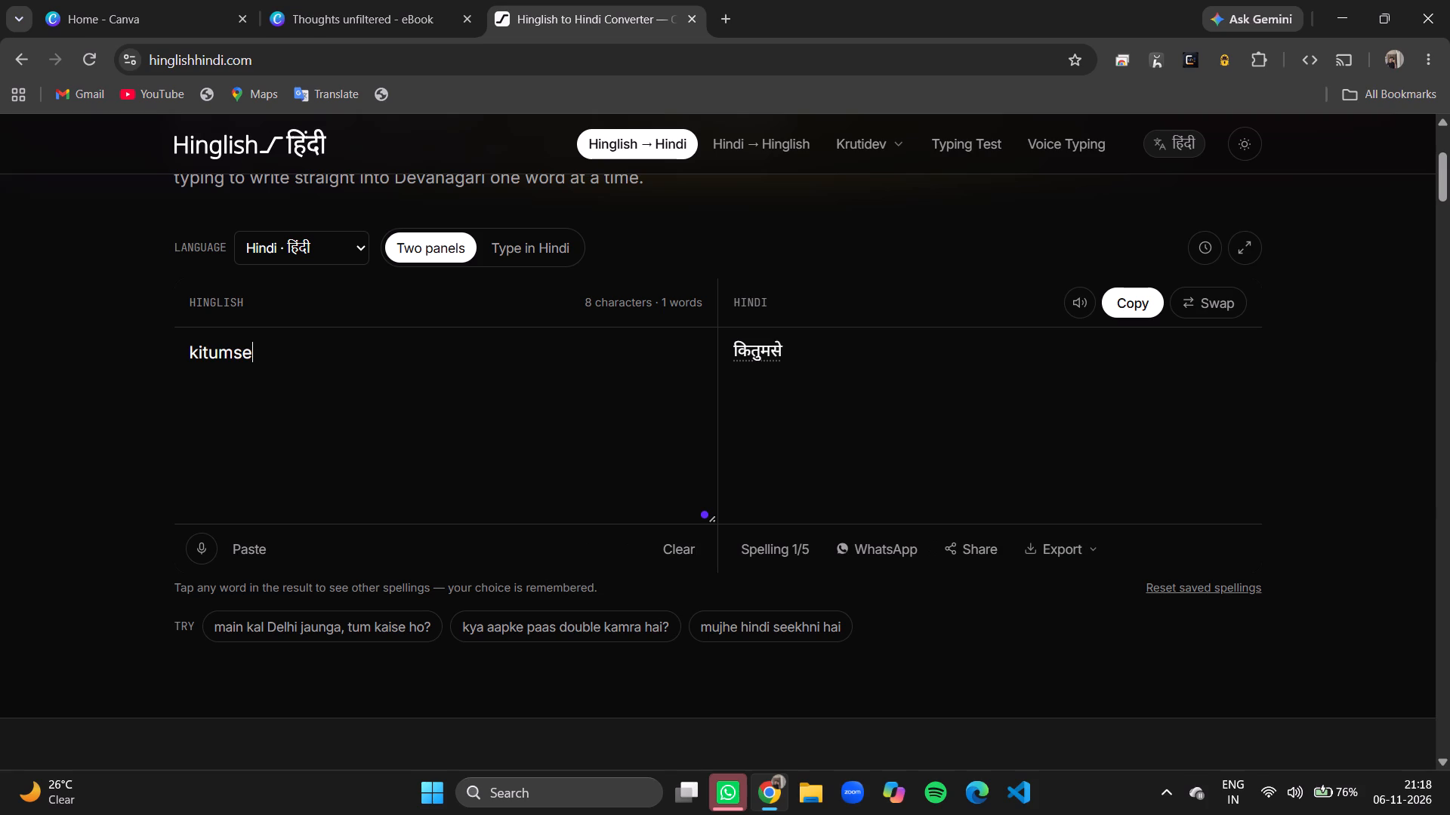
key(BackSpace)
key(BackSpace)
text(i tumse ishq nahi)
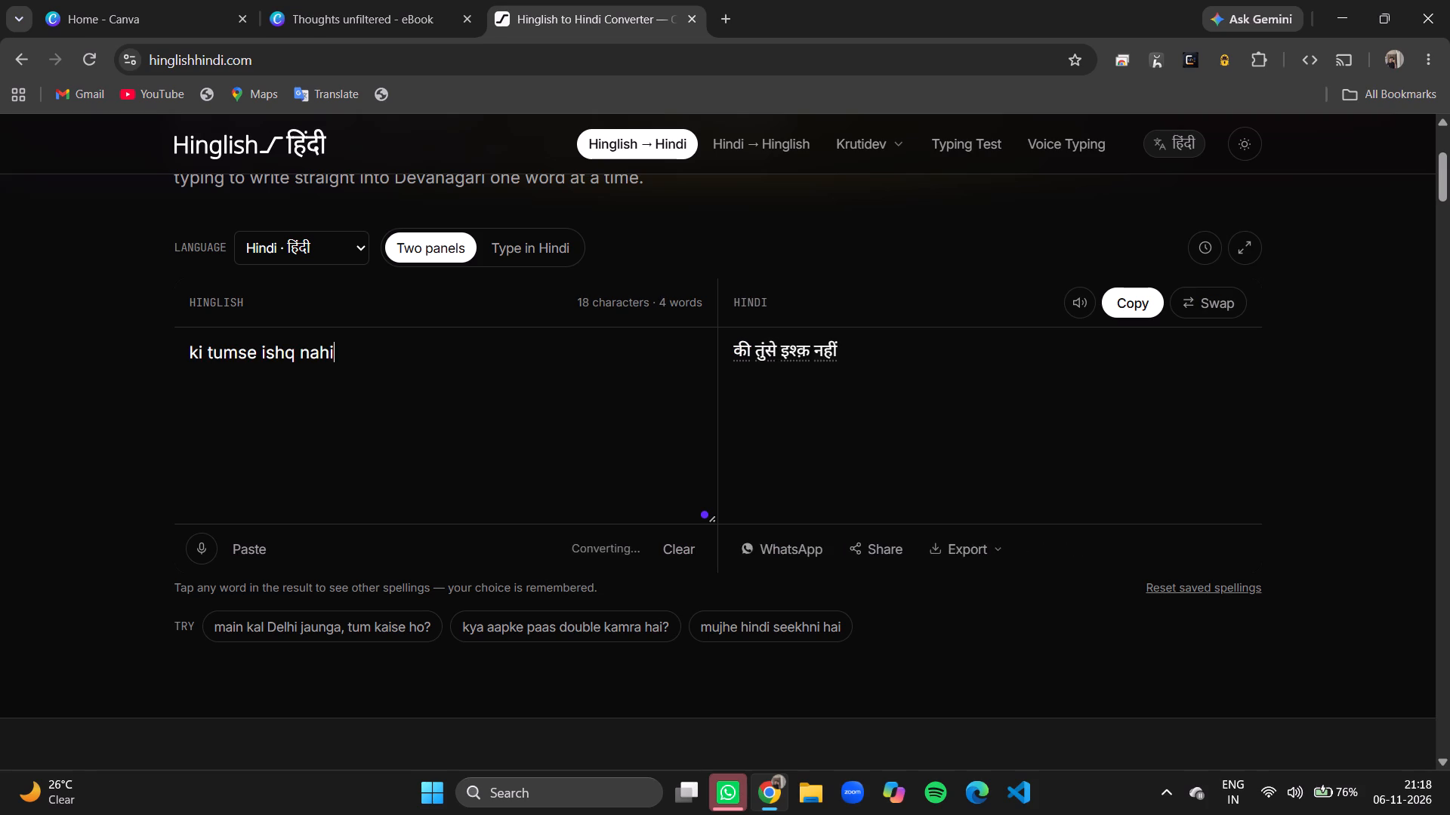
key(space)
text(hota)
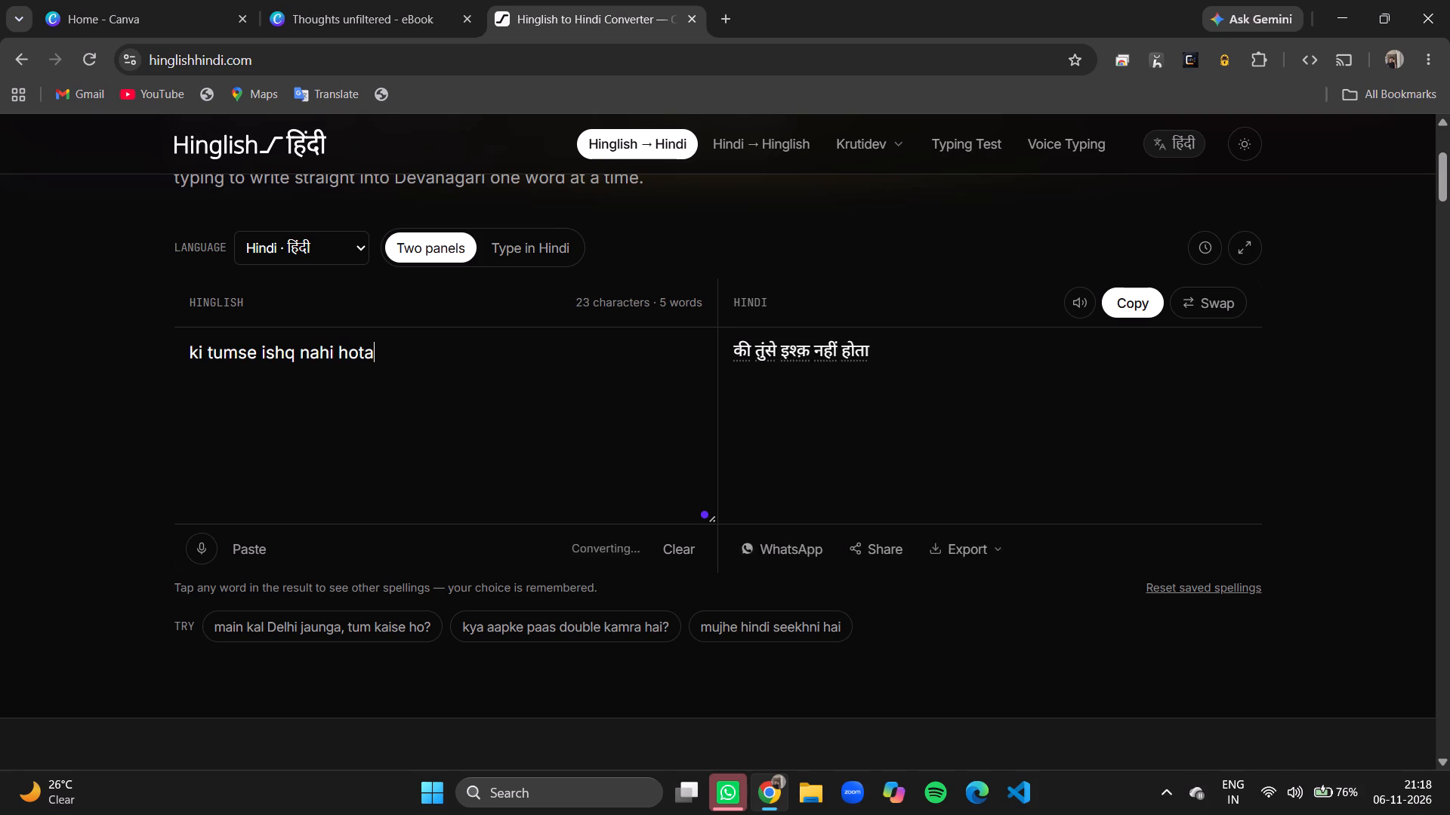
key(space)
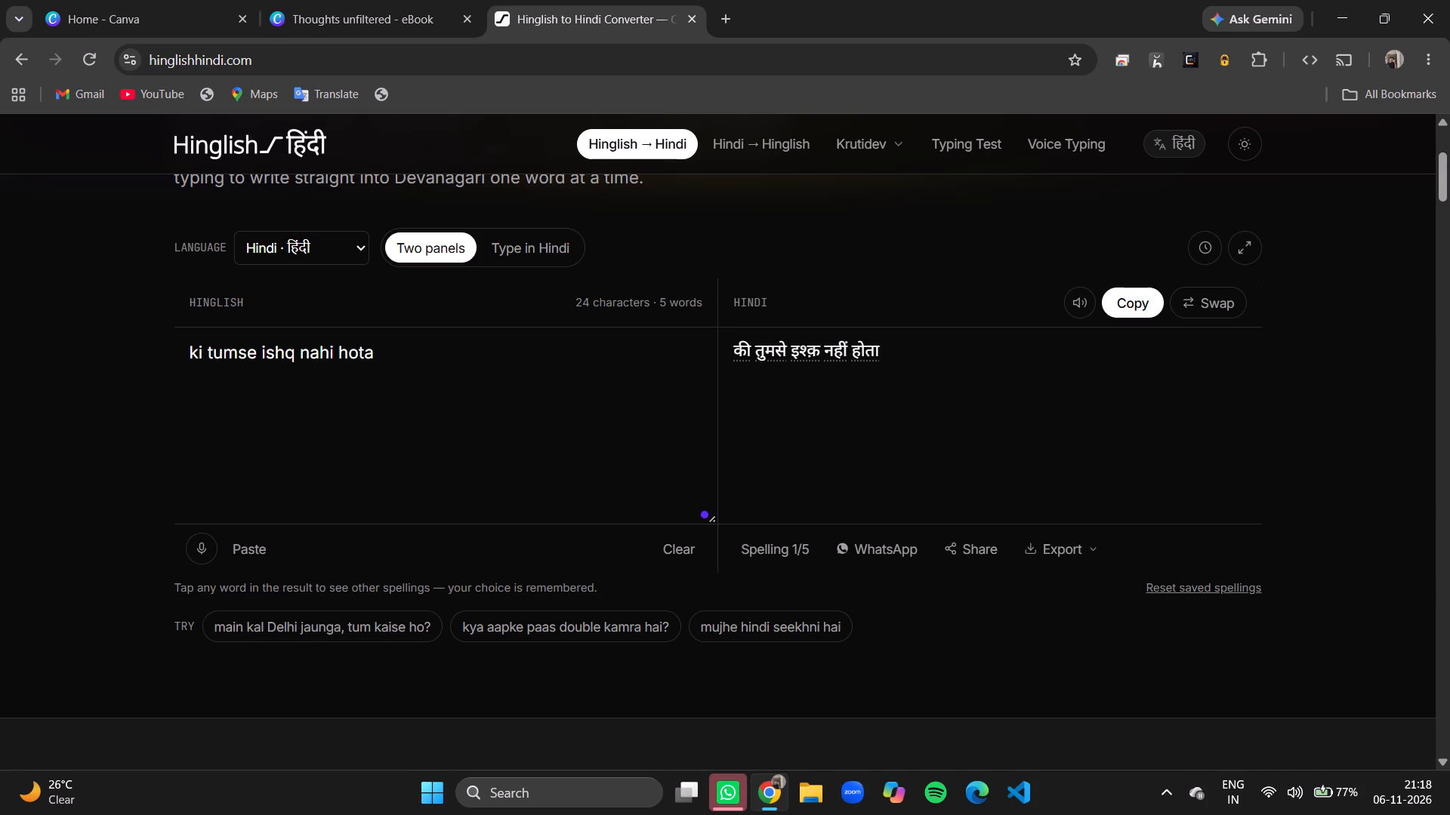
text(to)
text(karna)
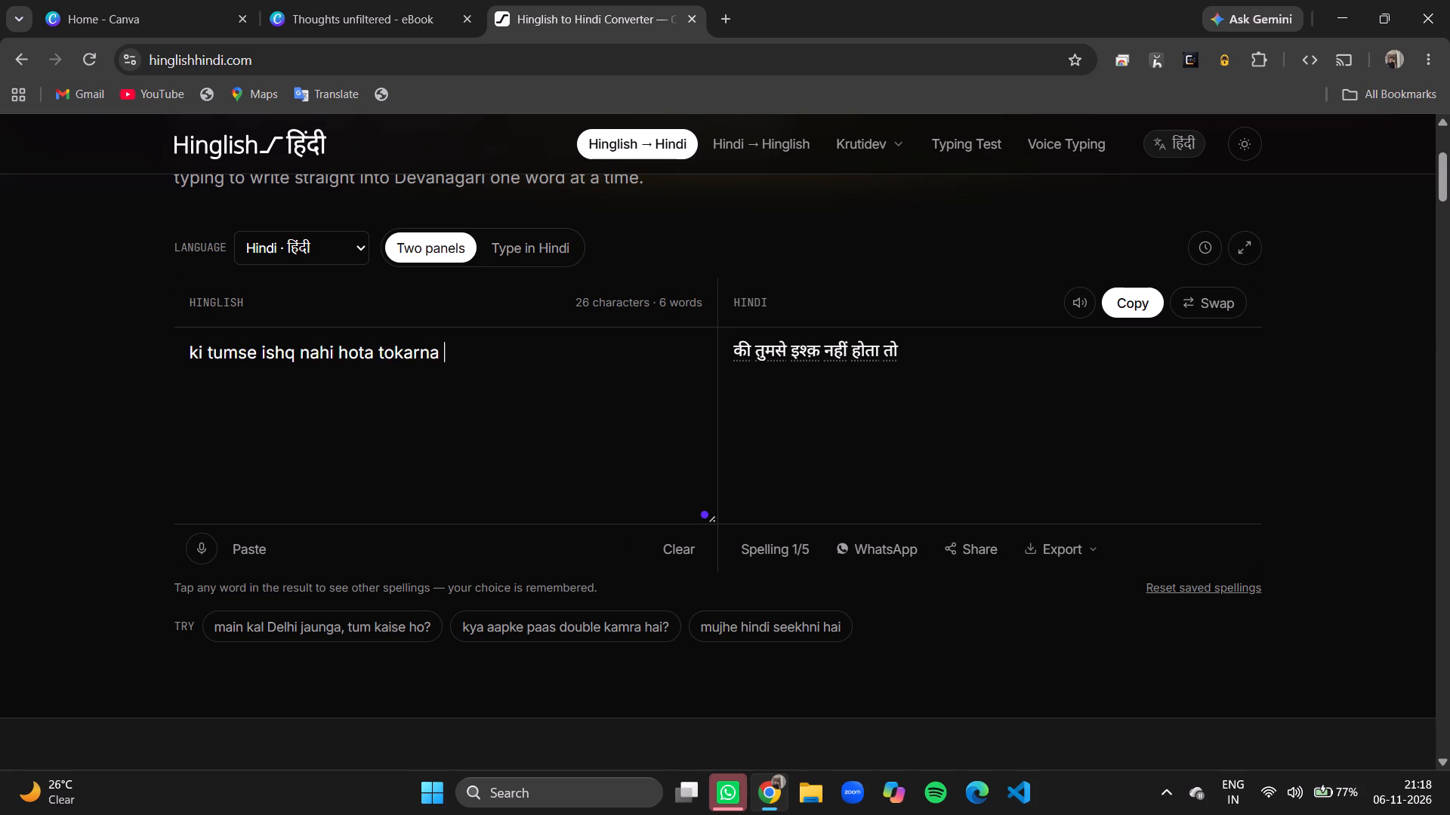
key(space)
key(BackSpace)
key(BackSpace)
key(BackSpace)
key(BackSpace)
key(BackSpace)
key(BackSpace)
key(space)
text(karna jaruri nahi)
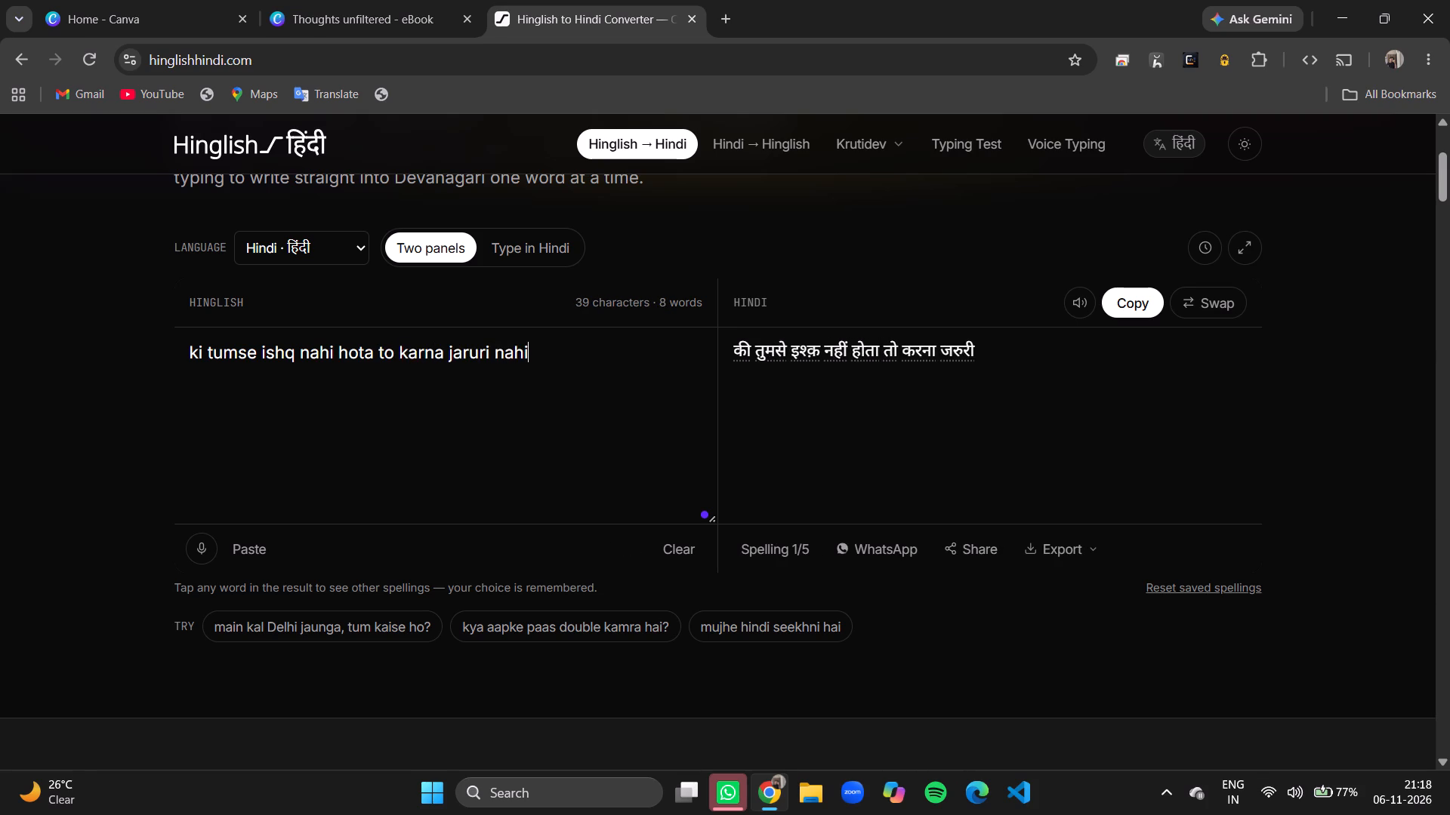
Enter the poem's second Hinglish line, "kisi ko beech raah ese chhodna majboori nahi".
key(Return)
text(ksii)
key(space)
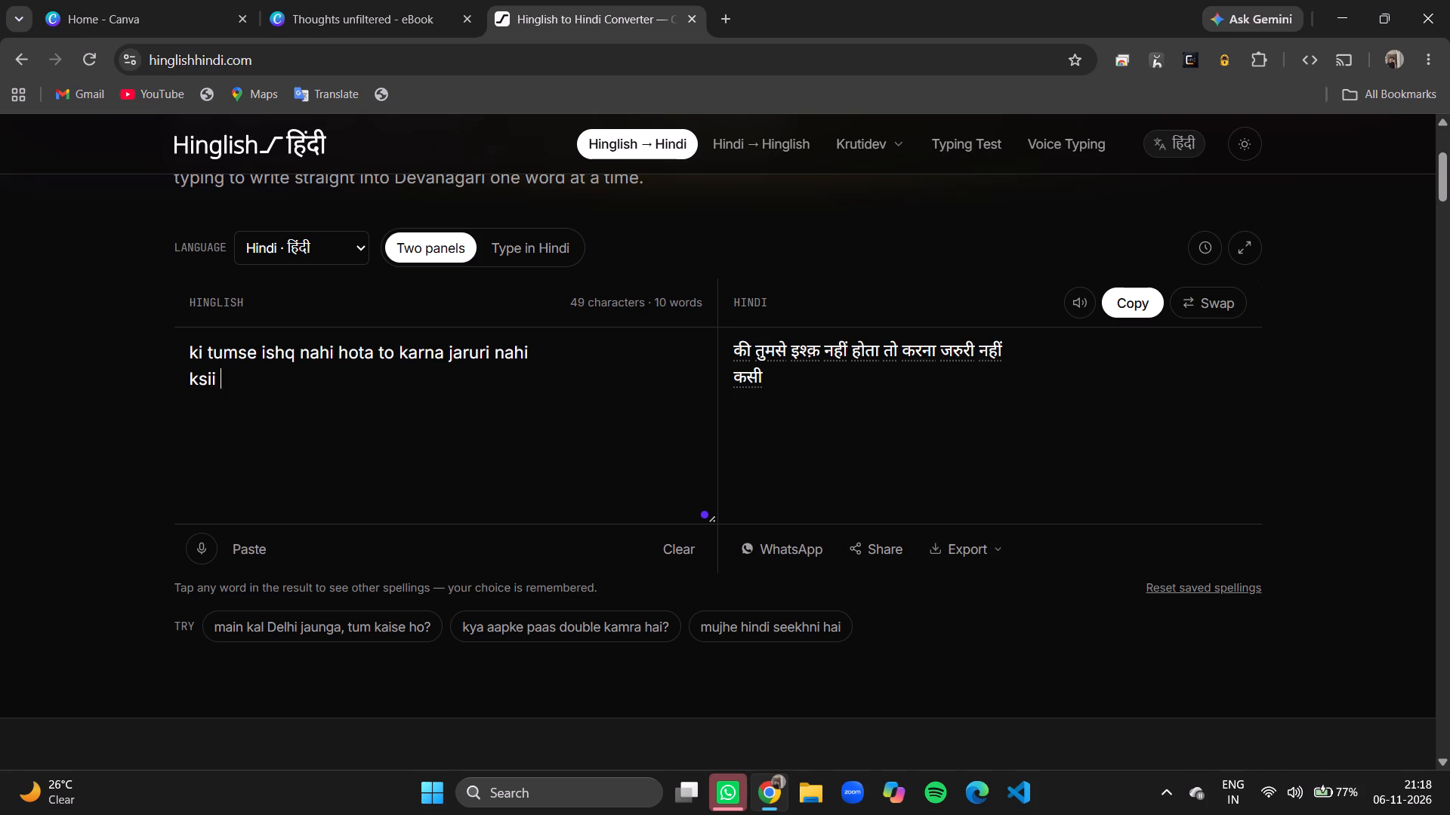
key(BackSpace)
key(BackSpace)
key(BackSpace)
key(BackSpace)
text(isi)
key(space)
text(ko beech)
key(space)
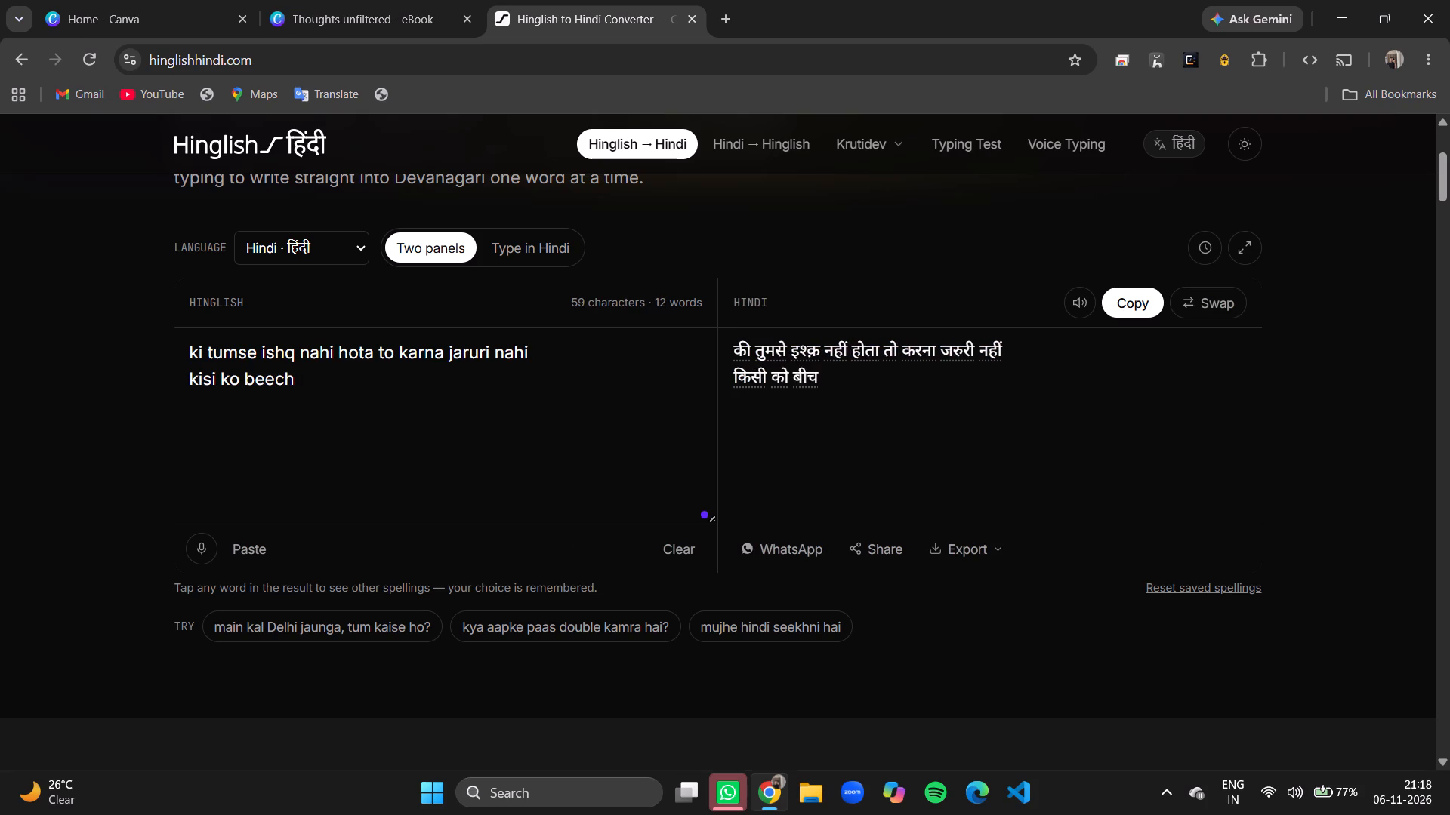
text(raah)
key(space)
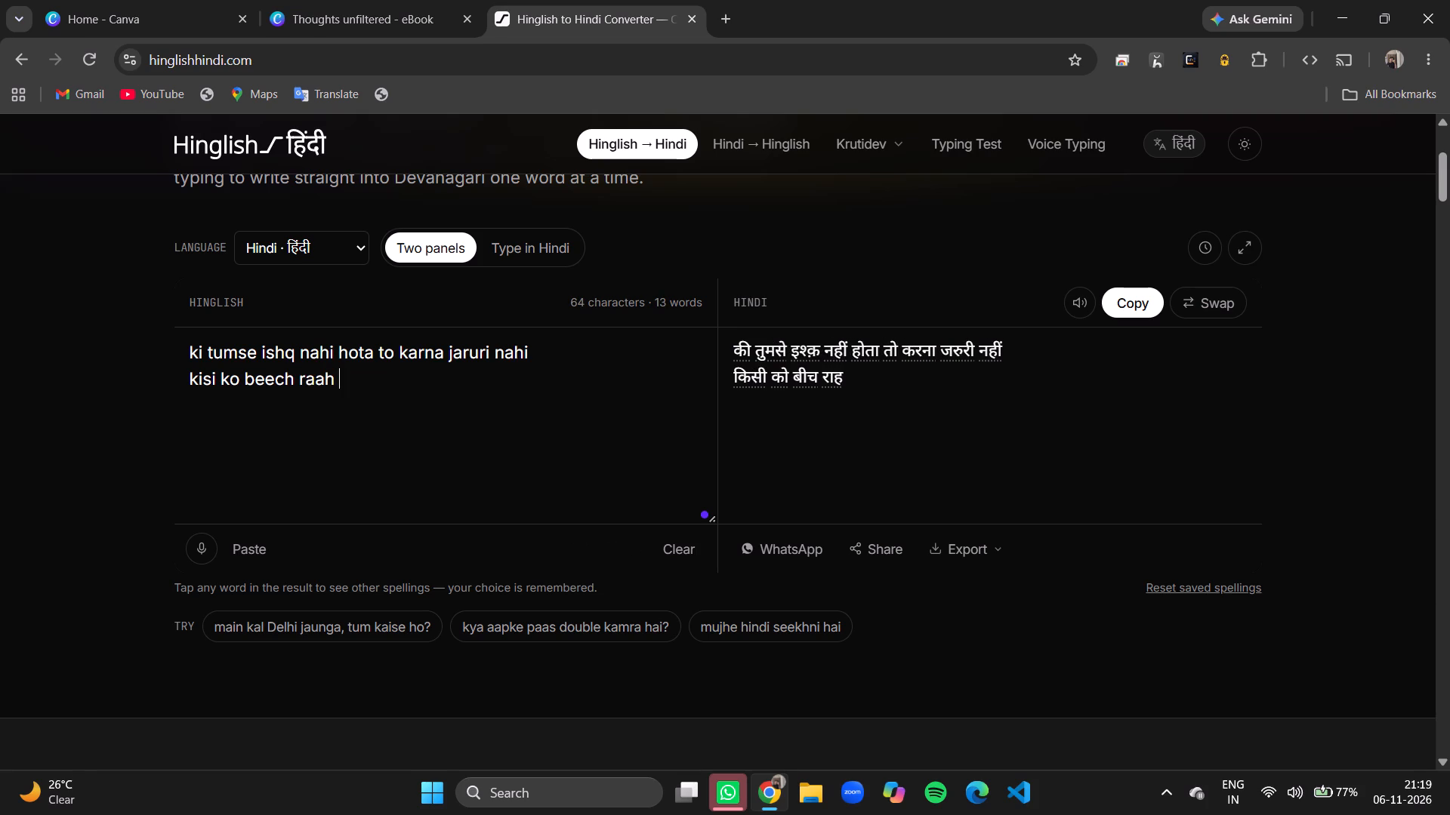
text(ese)
key(space)
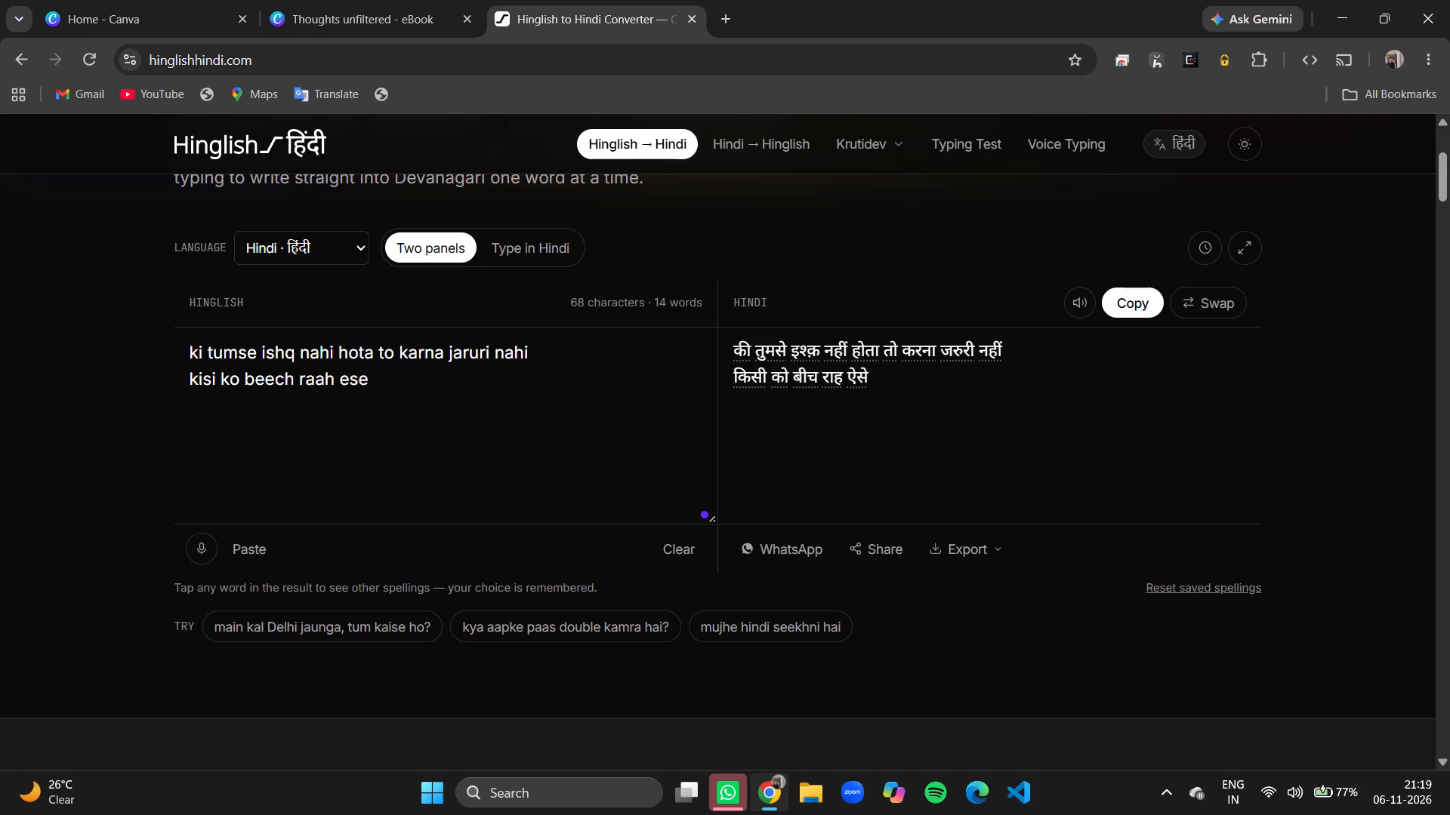
key(BackSpace)
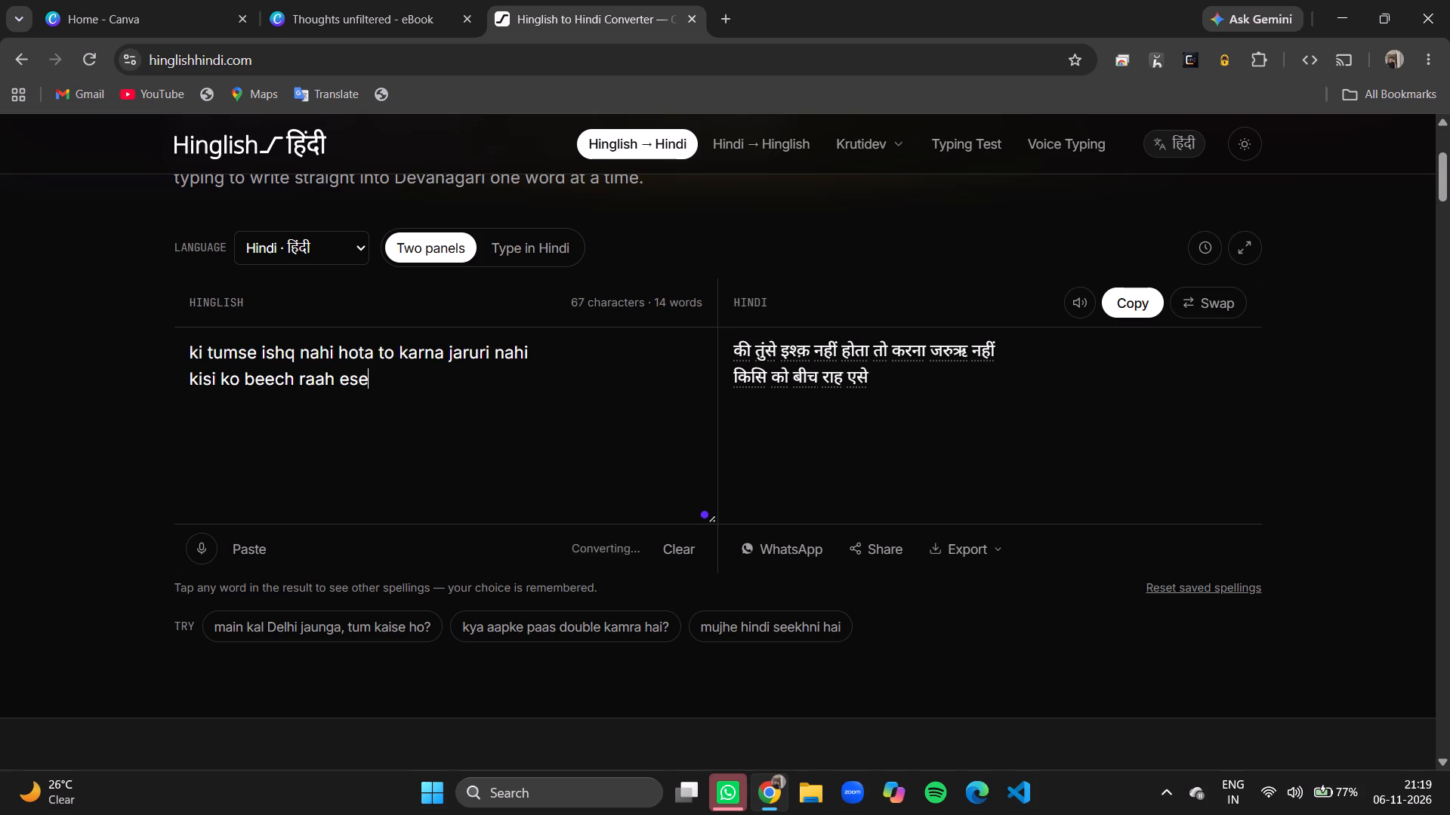
key(BackSpace)
key(BackSpace)
key(BackSpace)
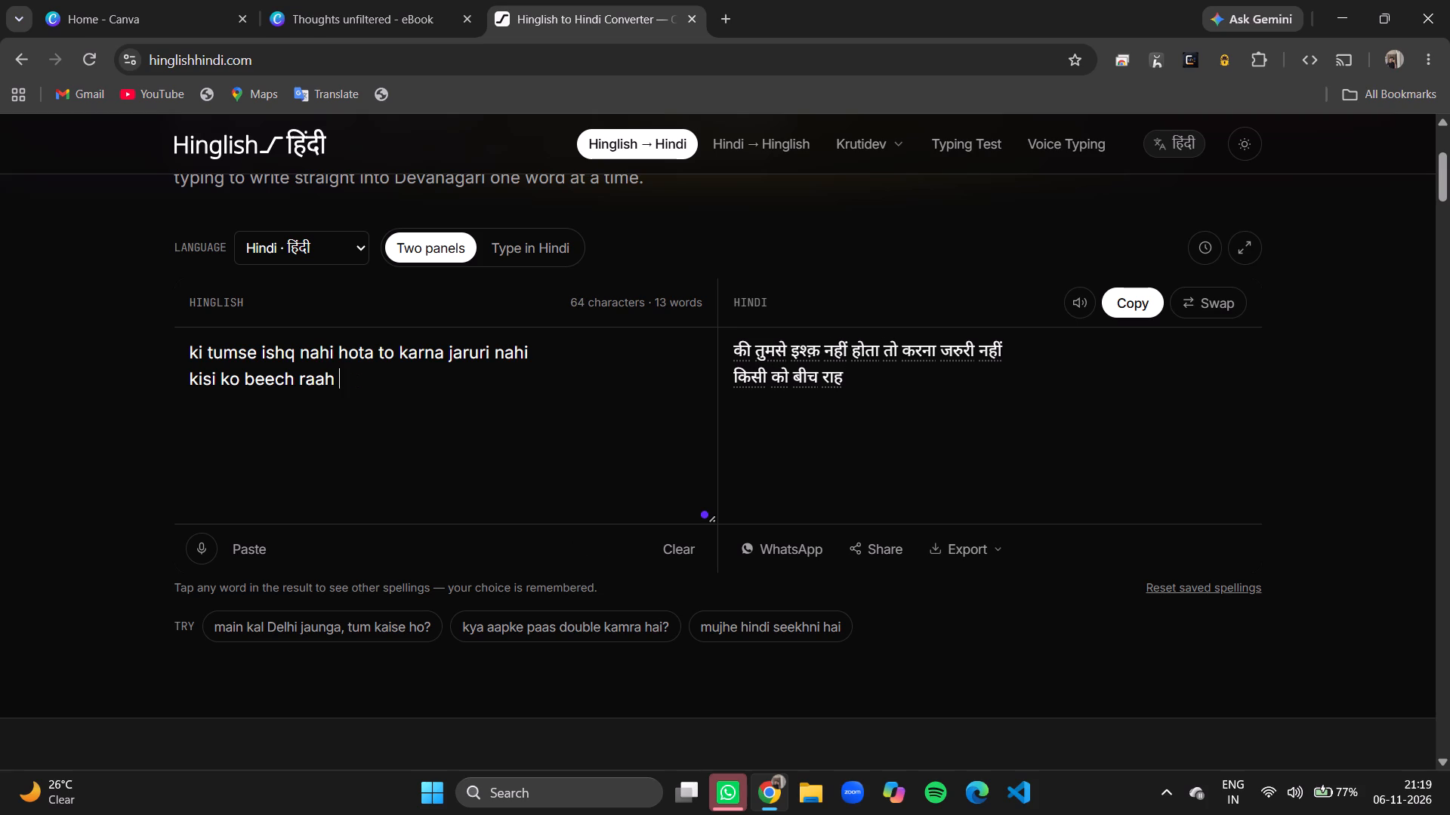
text(ese chhodna majboori)
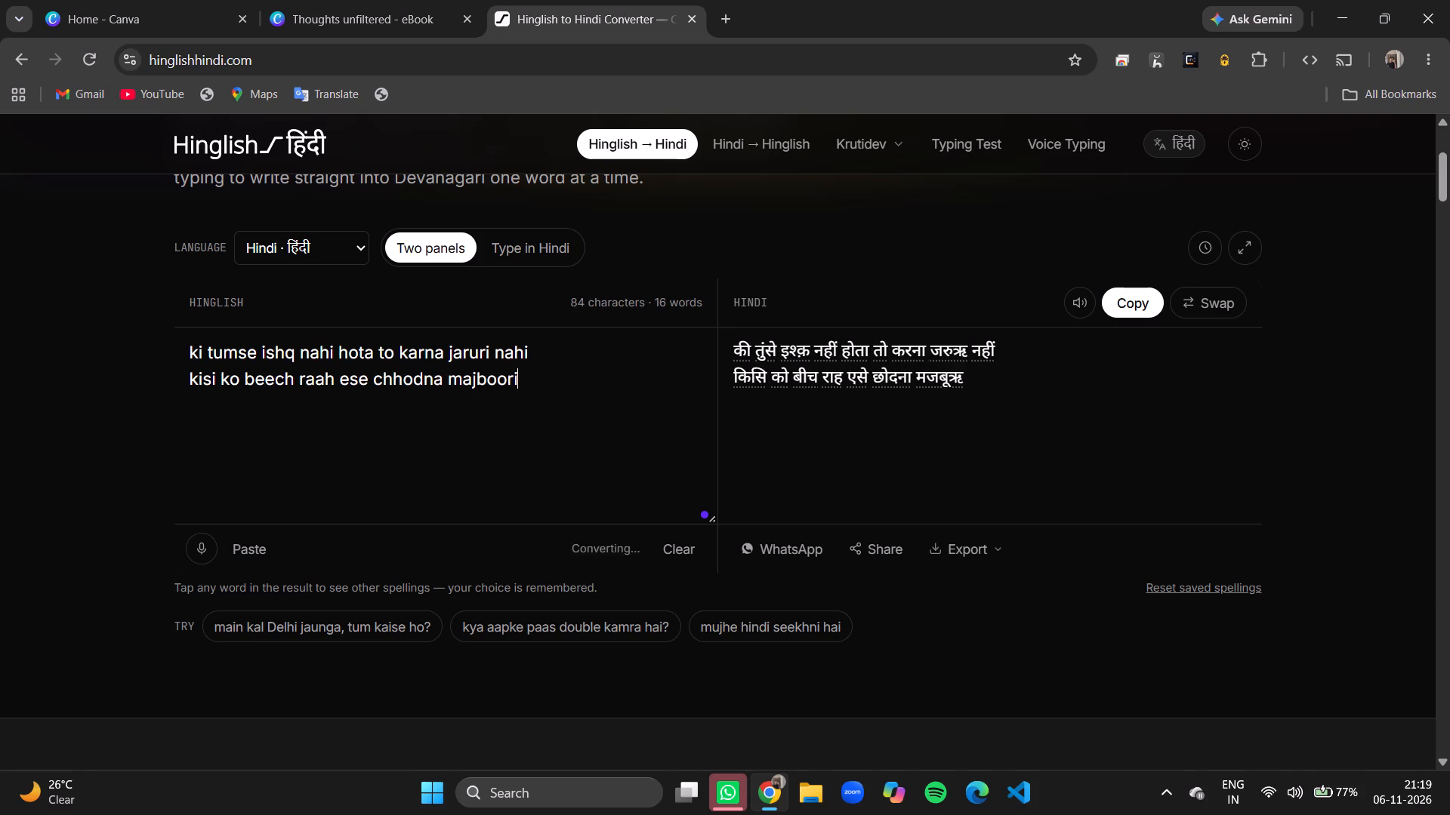
key(space)
text(nahi)
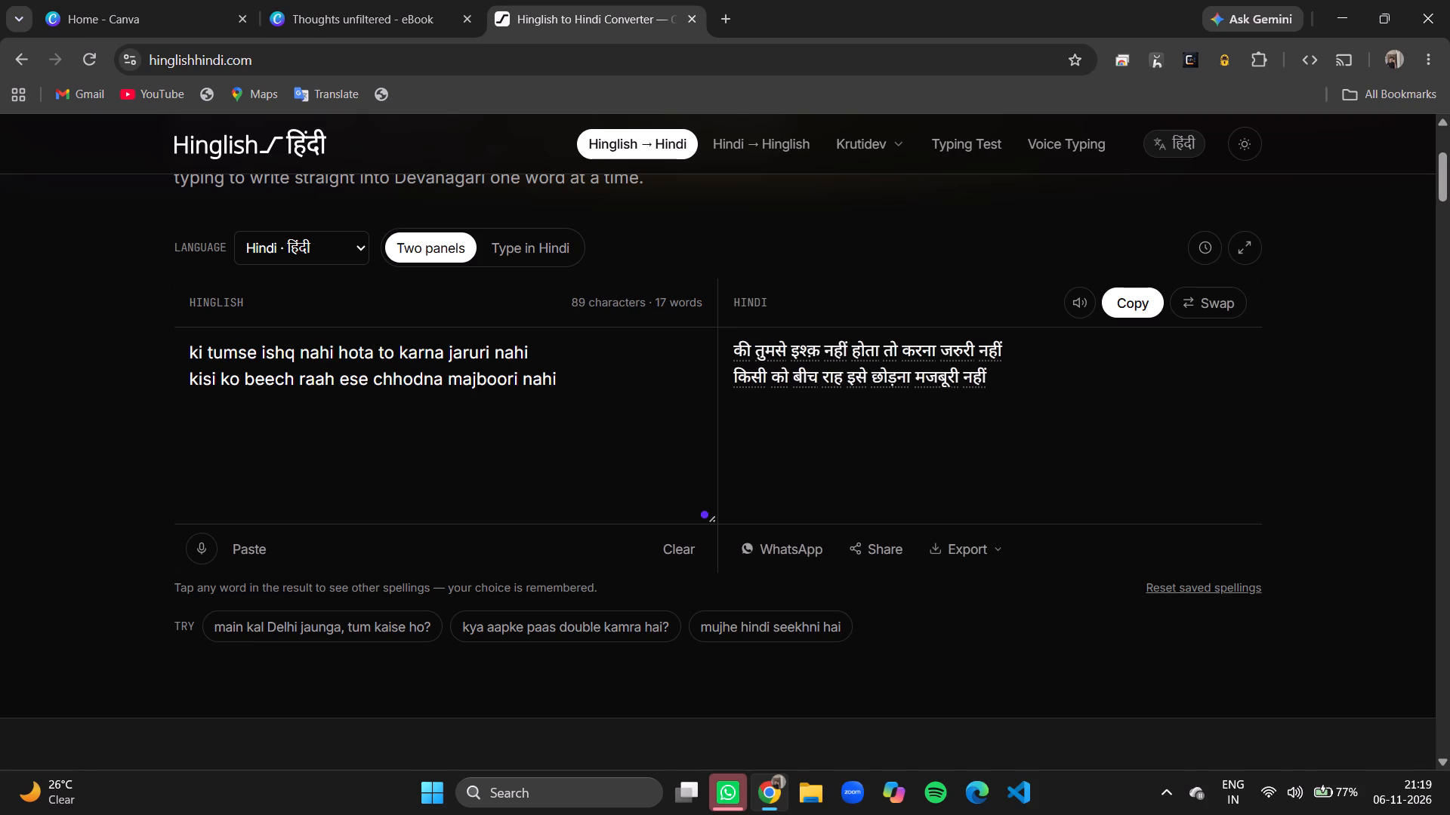
Enter the poem's third Hinglish line, "khelne ke liye khilone hote kisike masoom dil ko toda nahi karte".
key(Return)
text(khelne ki)
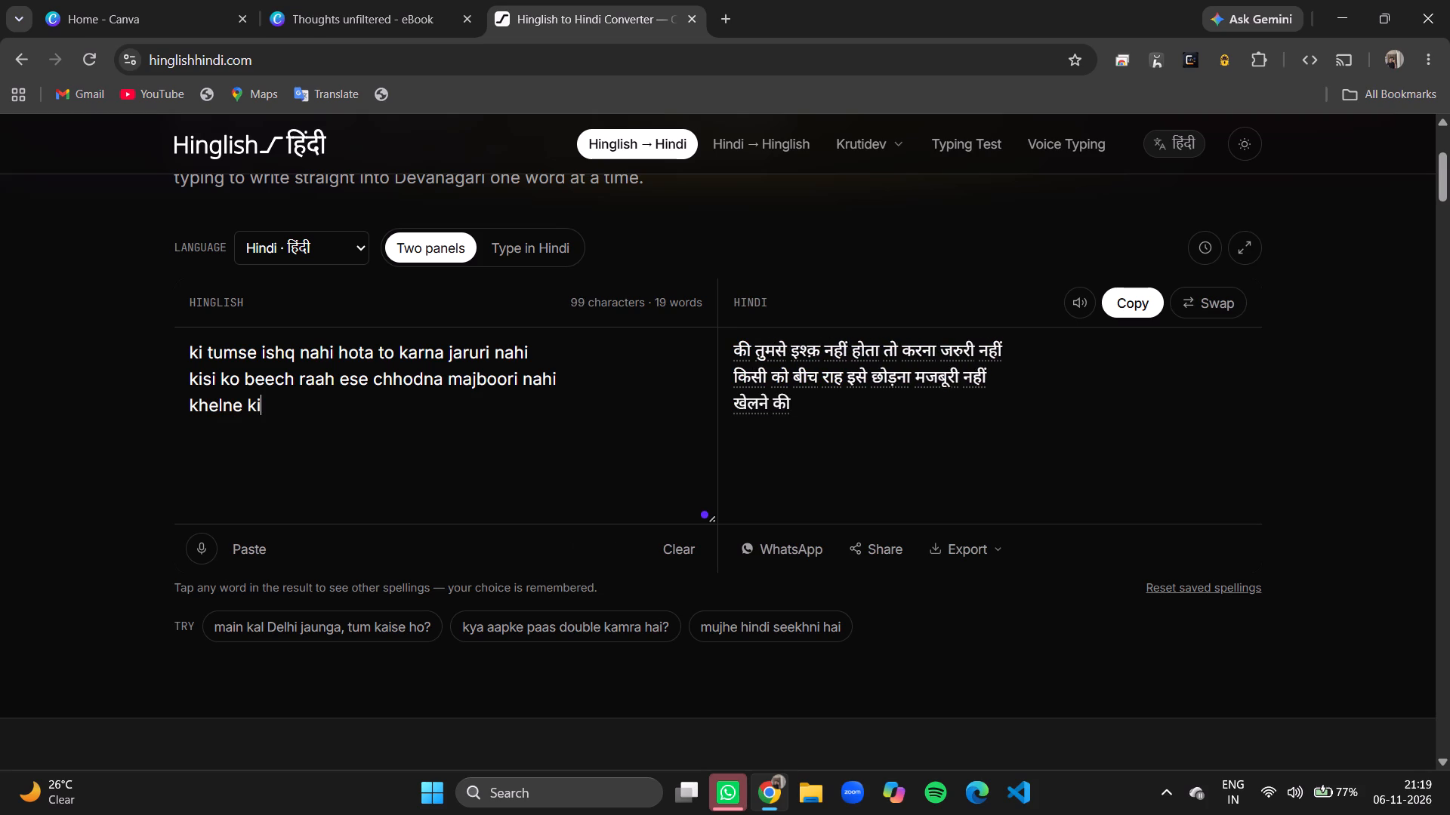
key(BackSpace)
text(e liye khi)
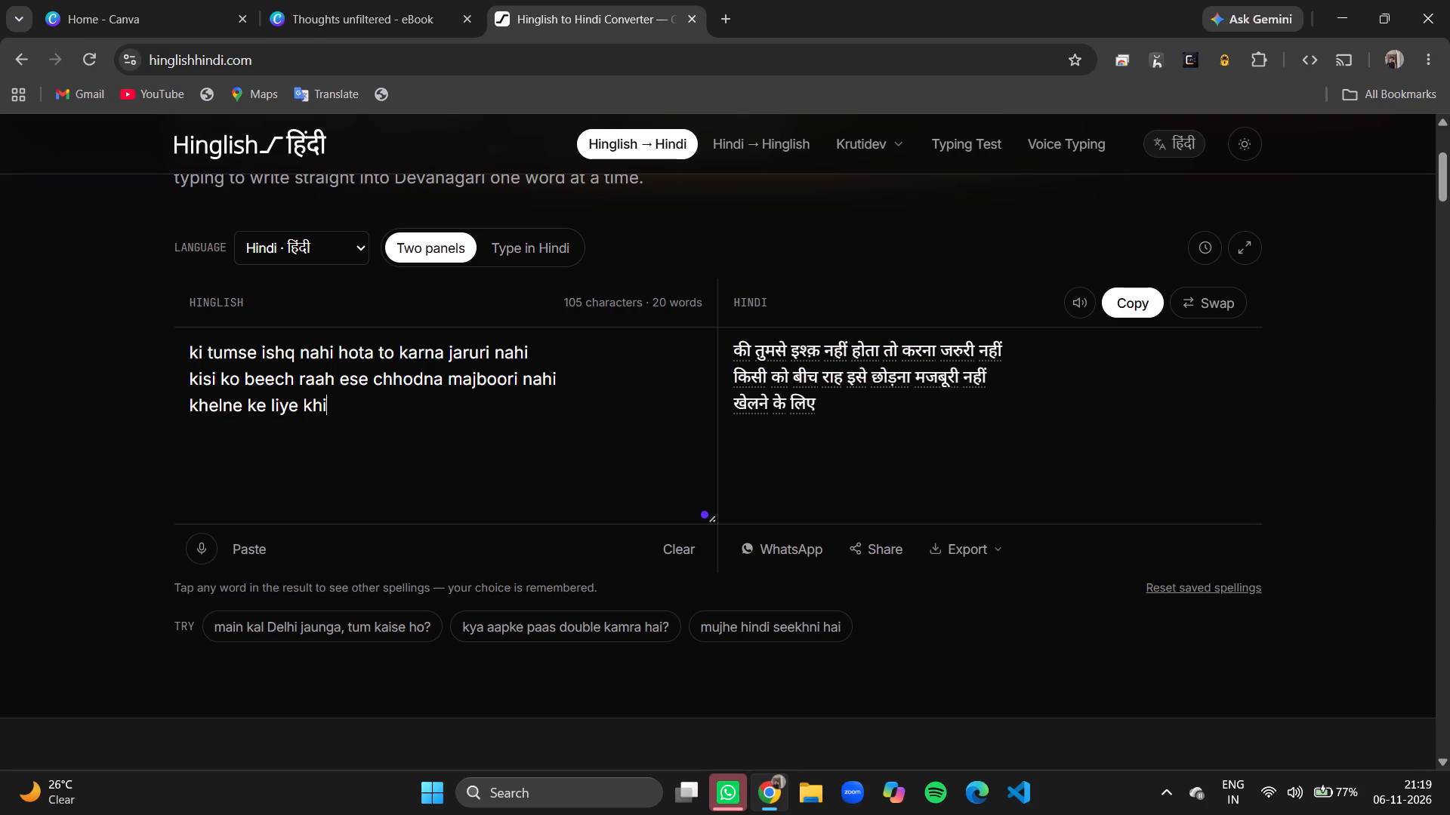
key(o)
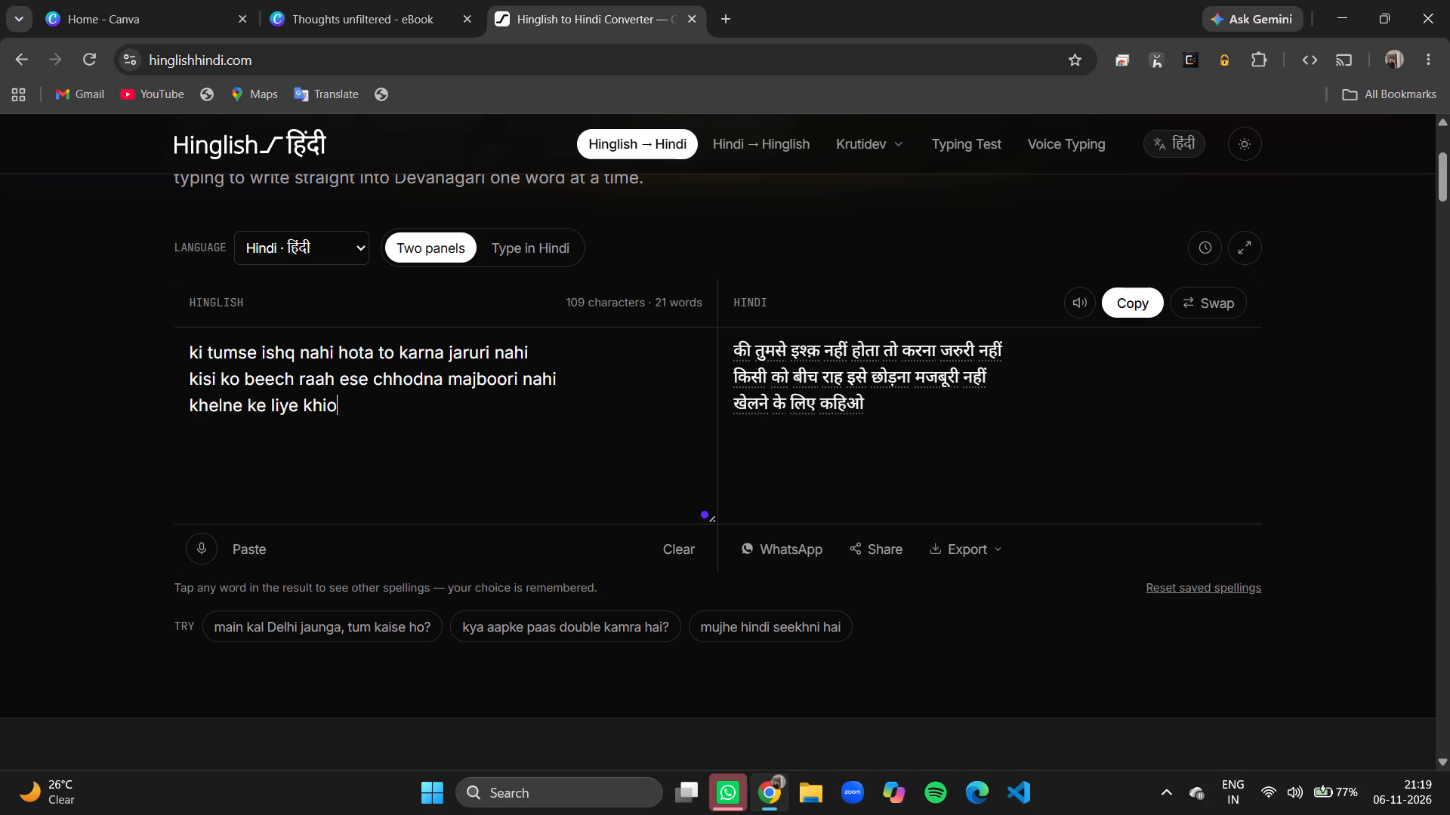
key(BackSpace)
text(loe)
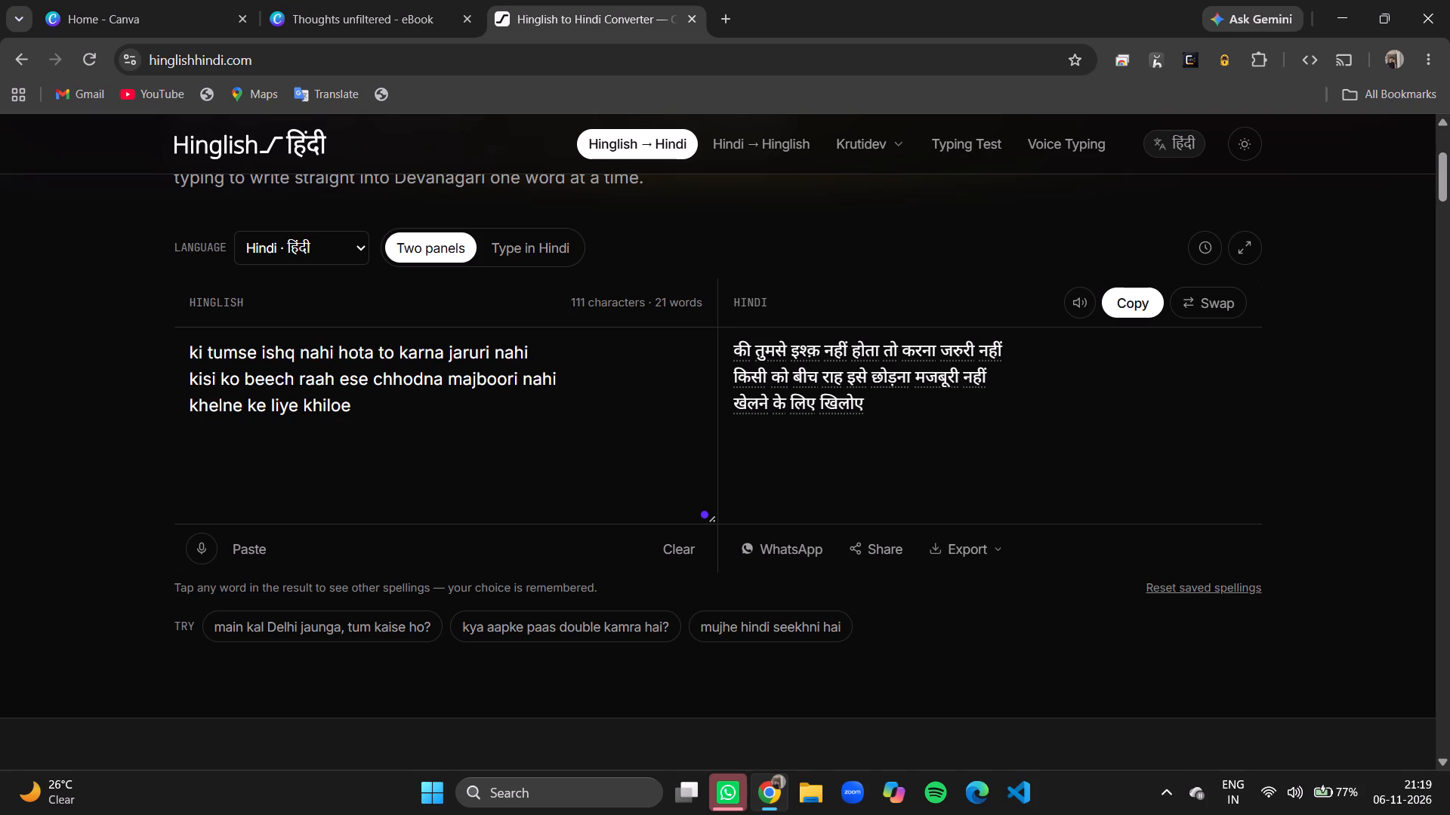
key(BackSpace)
key(BackSpace)
text(one)
key(space)
key(h)
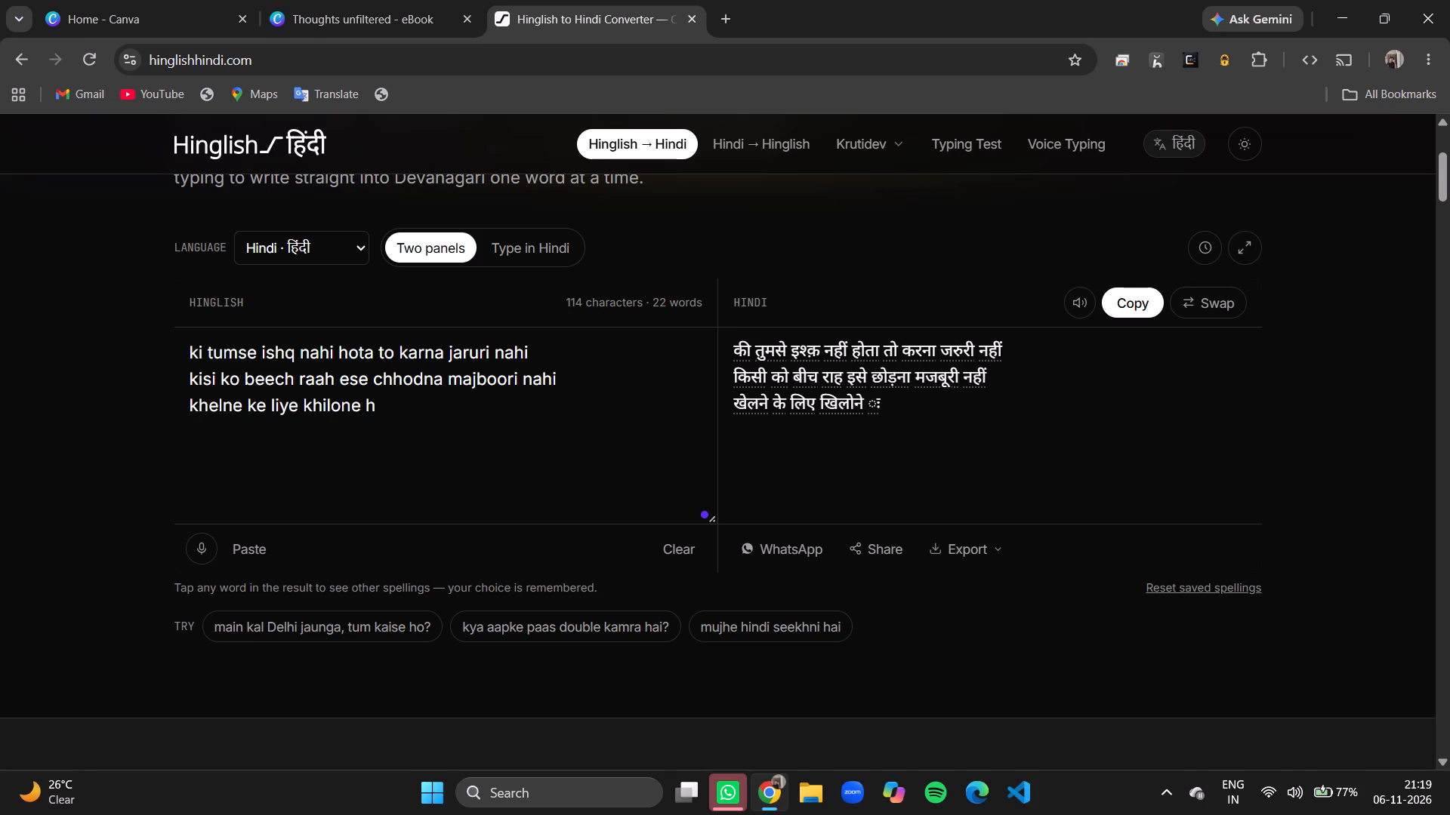
text(ote)
key(space)
text(kisi m)
key(BackSpace)
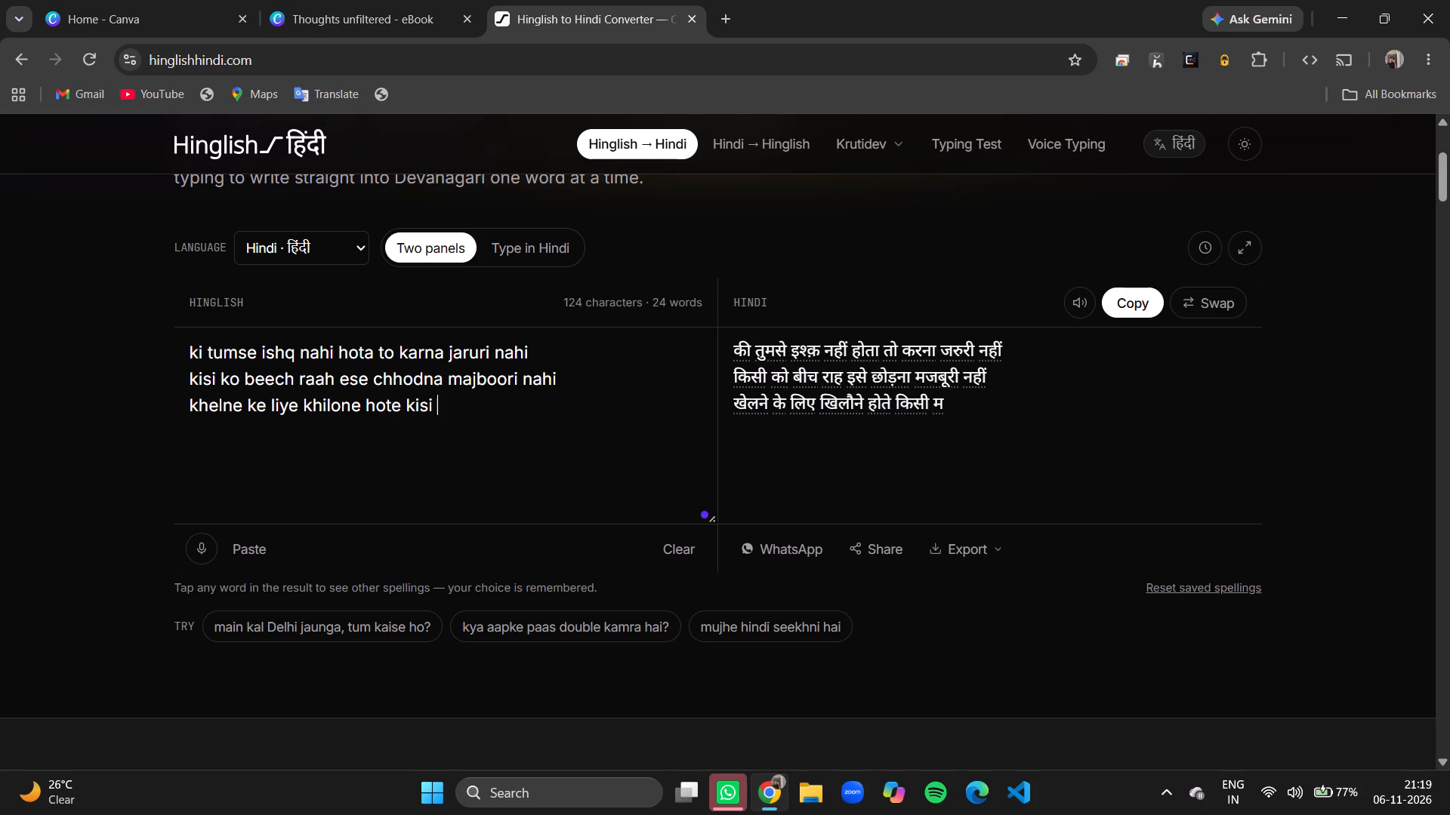
key(BackSpace)
text(ke masoom dil ko toda ah)
key(BackSpace)
key(BackSpace)
text(nahi karte)
Start the poem's fourth Hinglish line with "pyaar kisi ek shaks se hota hai ,".
key(Return)
text(pyaar sirf)
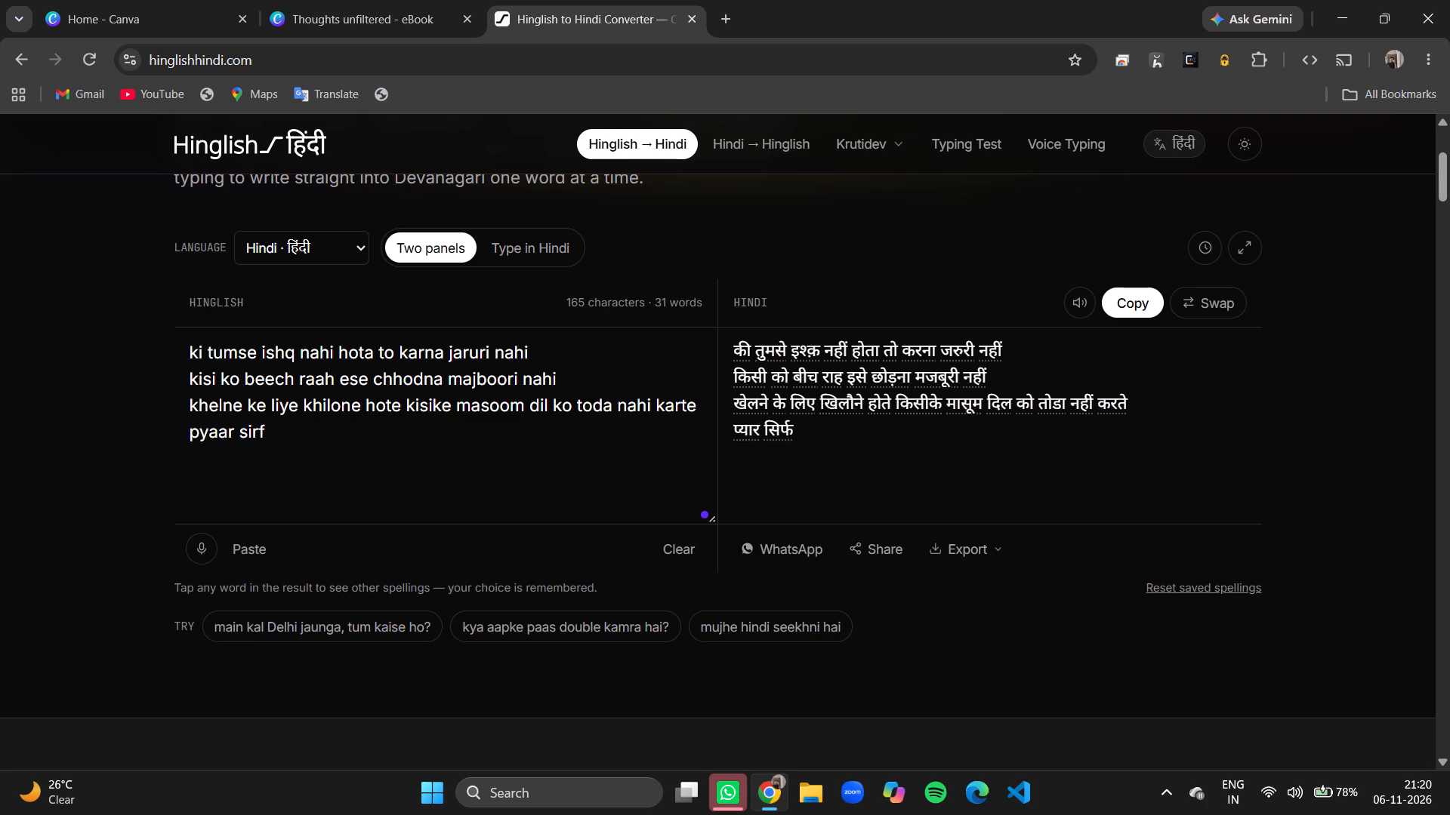
text(ek)
key(BackSpace)
key(BackSpace)
key(space)
key(BackSpace)
key(BackSpace)
key(BackSpace)
key(BackSpace)
key(BackSpace)
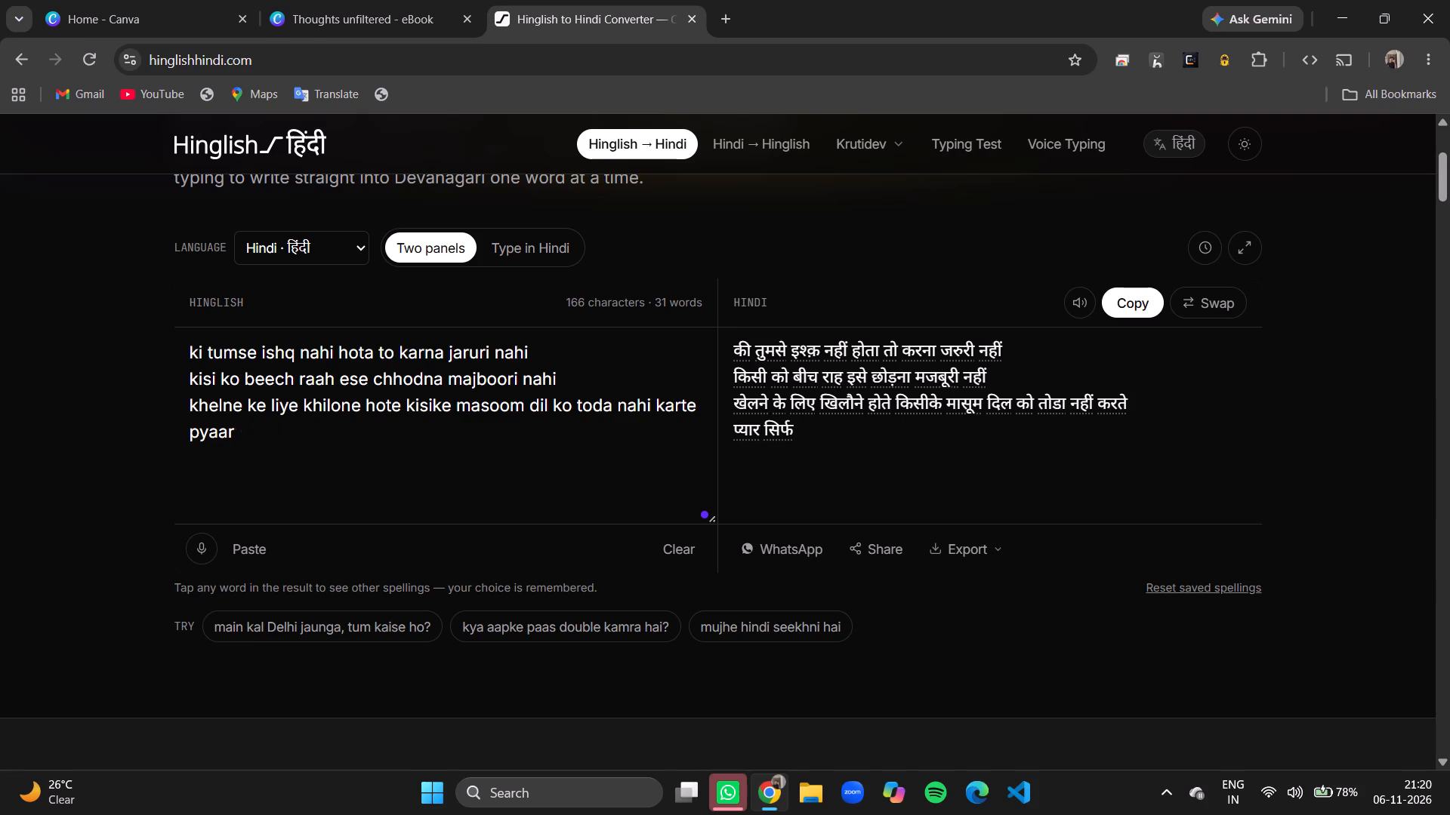
text(kisi)
key(space)
text(ek shaks)
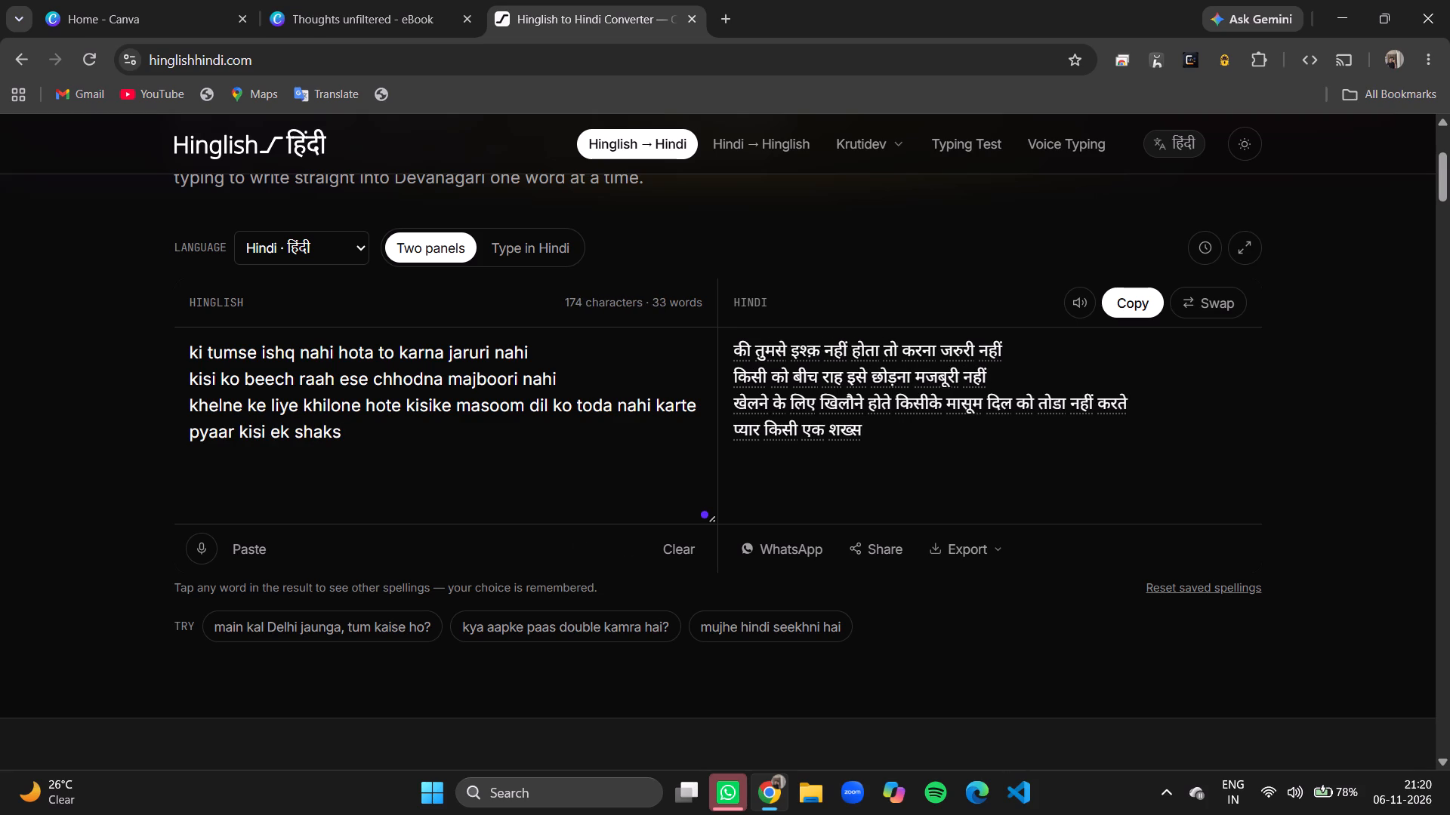
key(space)
text(se)
key(space)
text(hota hai)
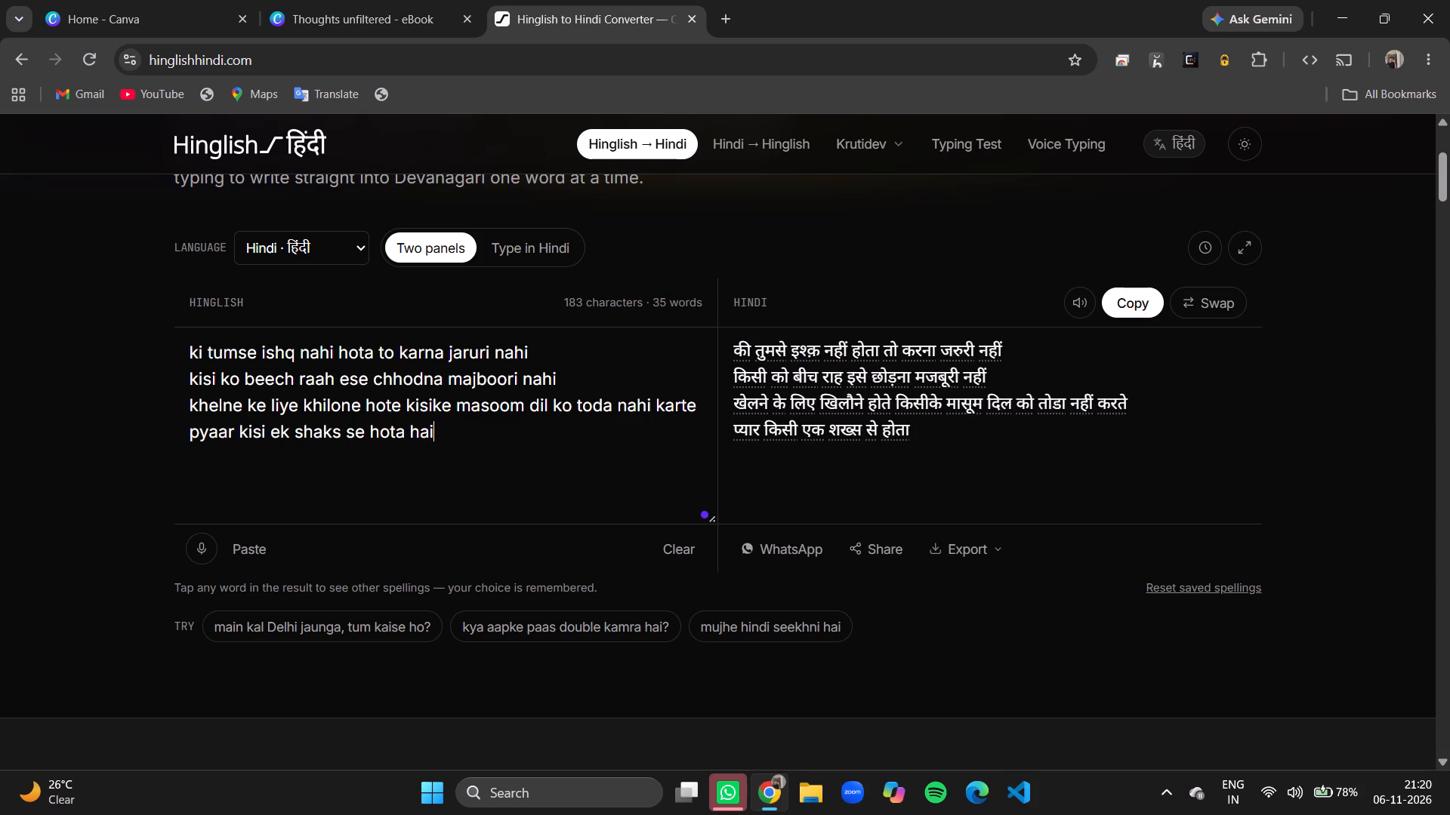
key(space)
key(period)
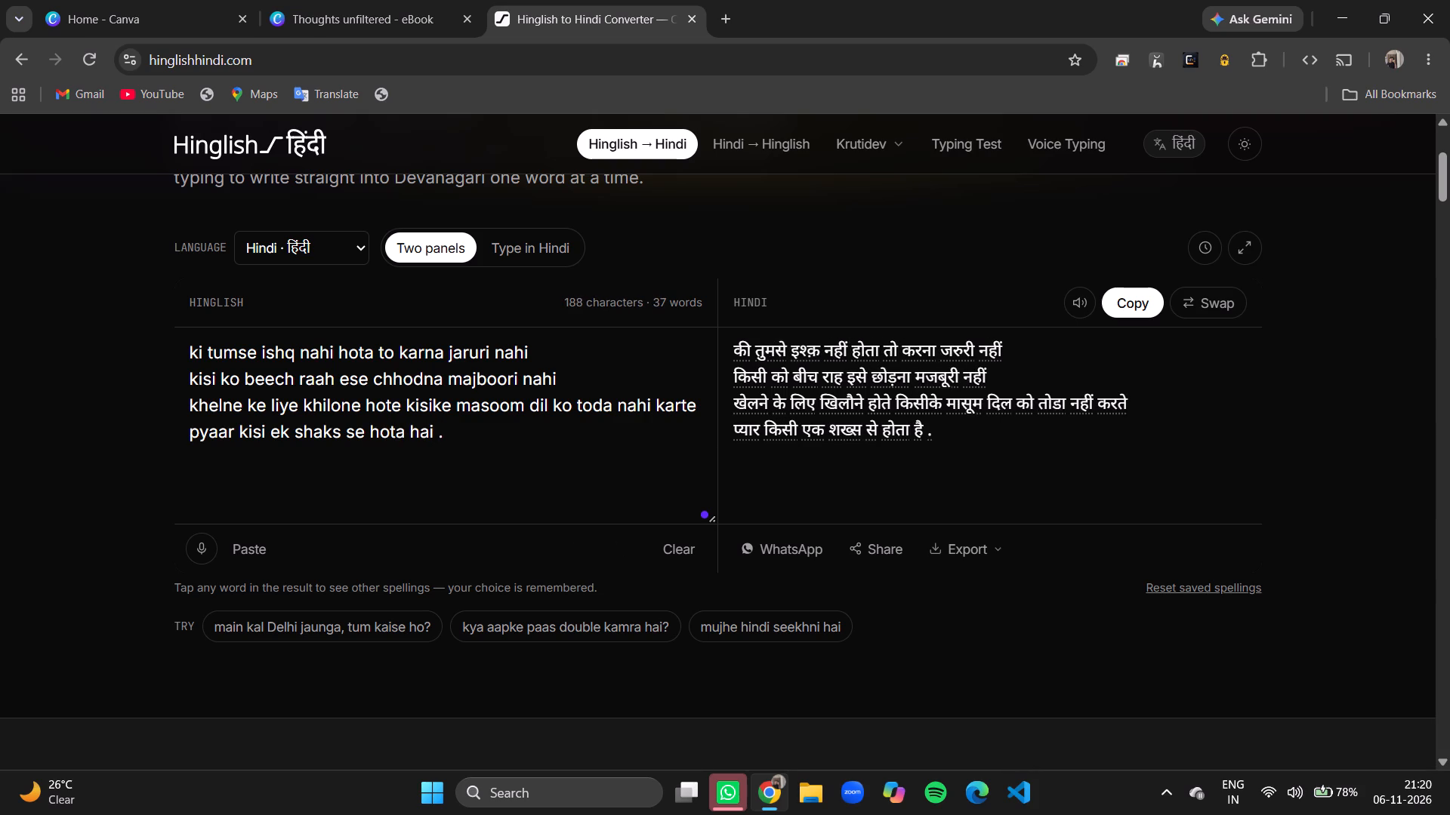
key(BackSpace)
text(,)
key(space)
Complete the fourth Hinglish line with "har kisi se thoda - thoda nahi karte".
text(har kisi se thoda)
key(space)
text(thoda nahi)
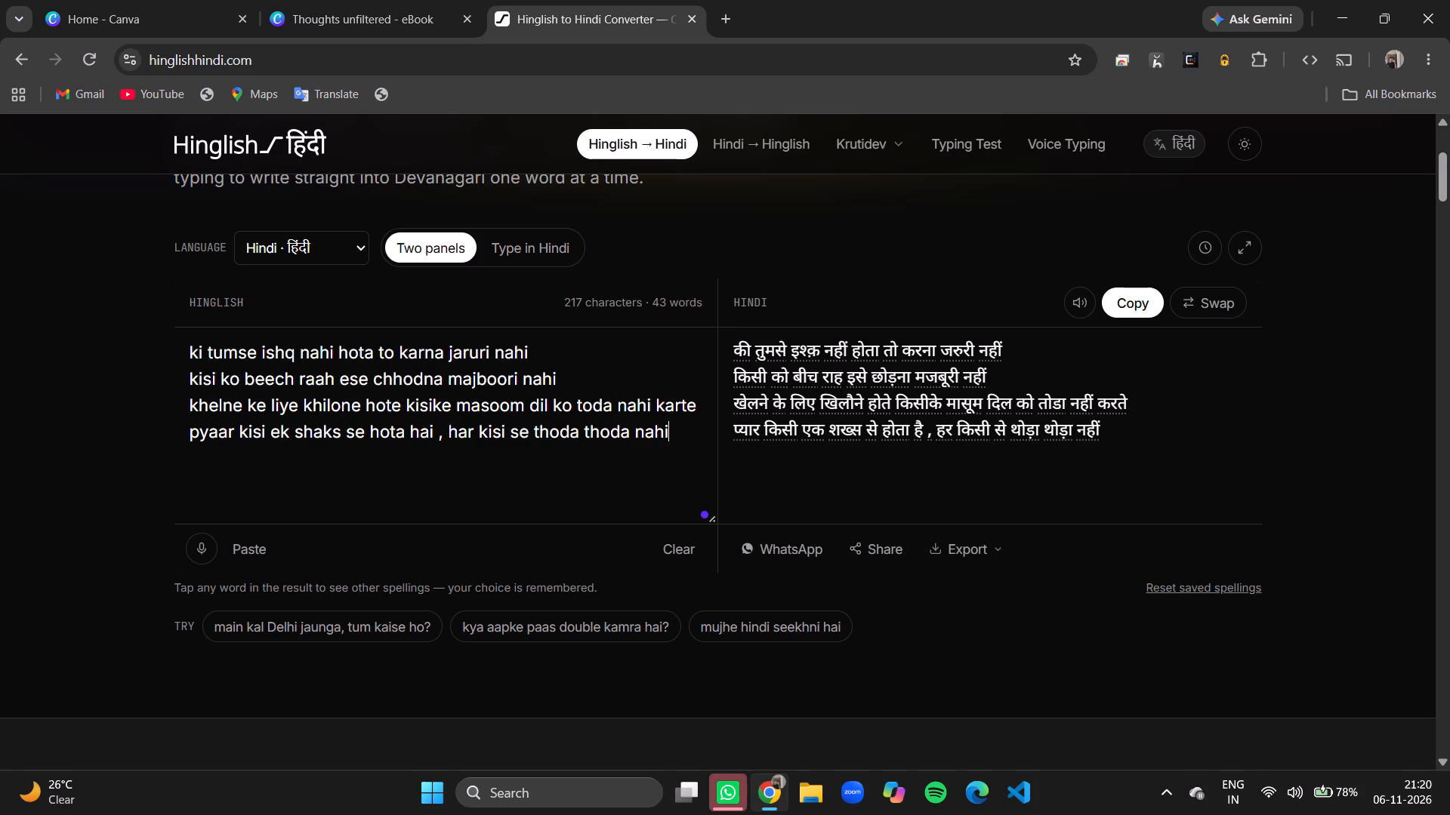
key(space)
text(karte)
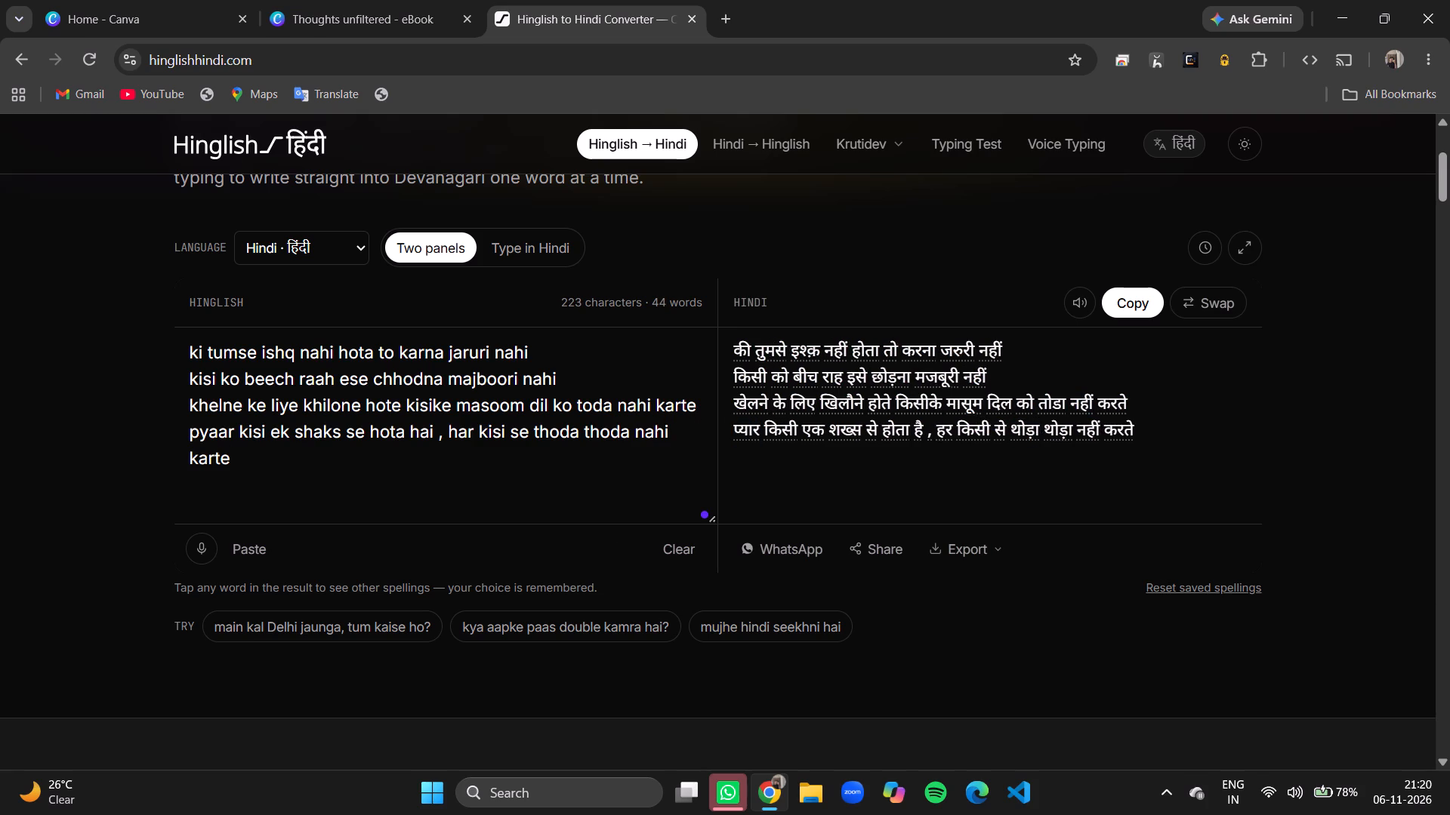
click(575, 432)
key(space)
text(-)
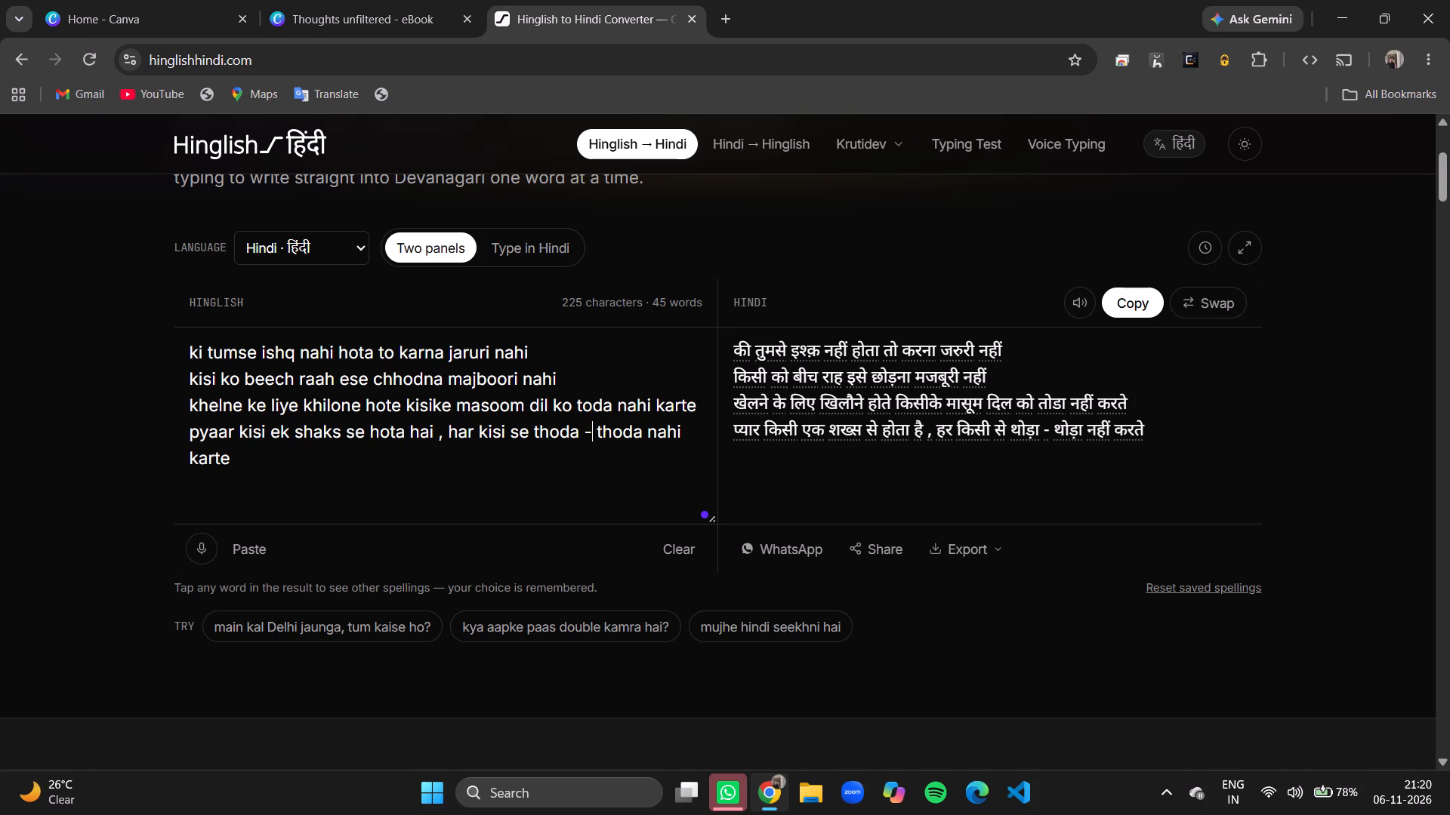
Insert a comma after "hote" in the third Hinglish line.
click(405, 405)
key(comma)
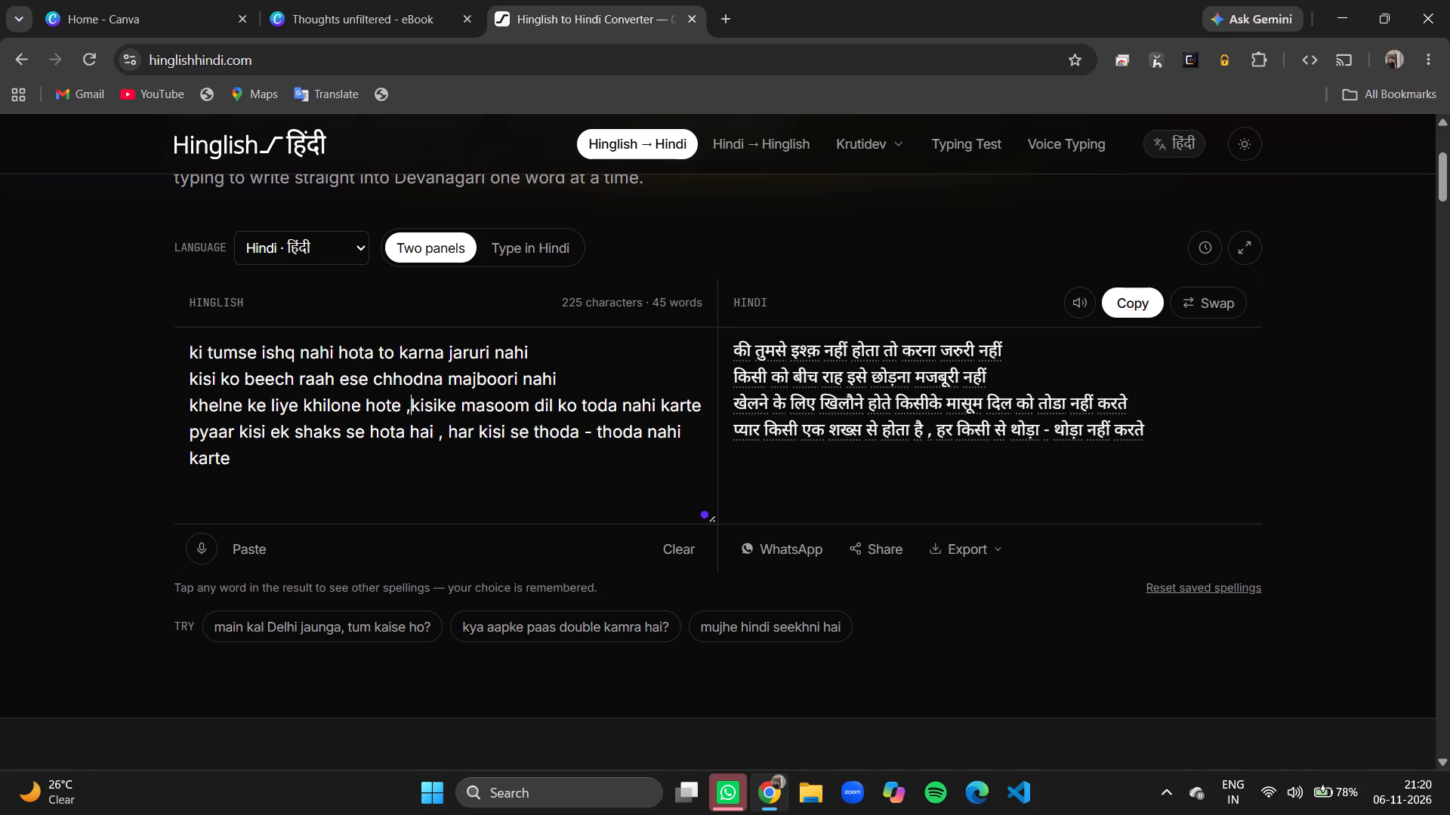
key(space)
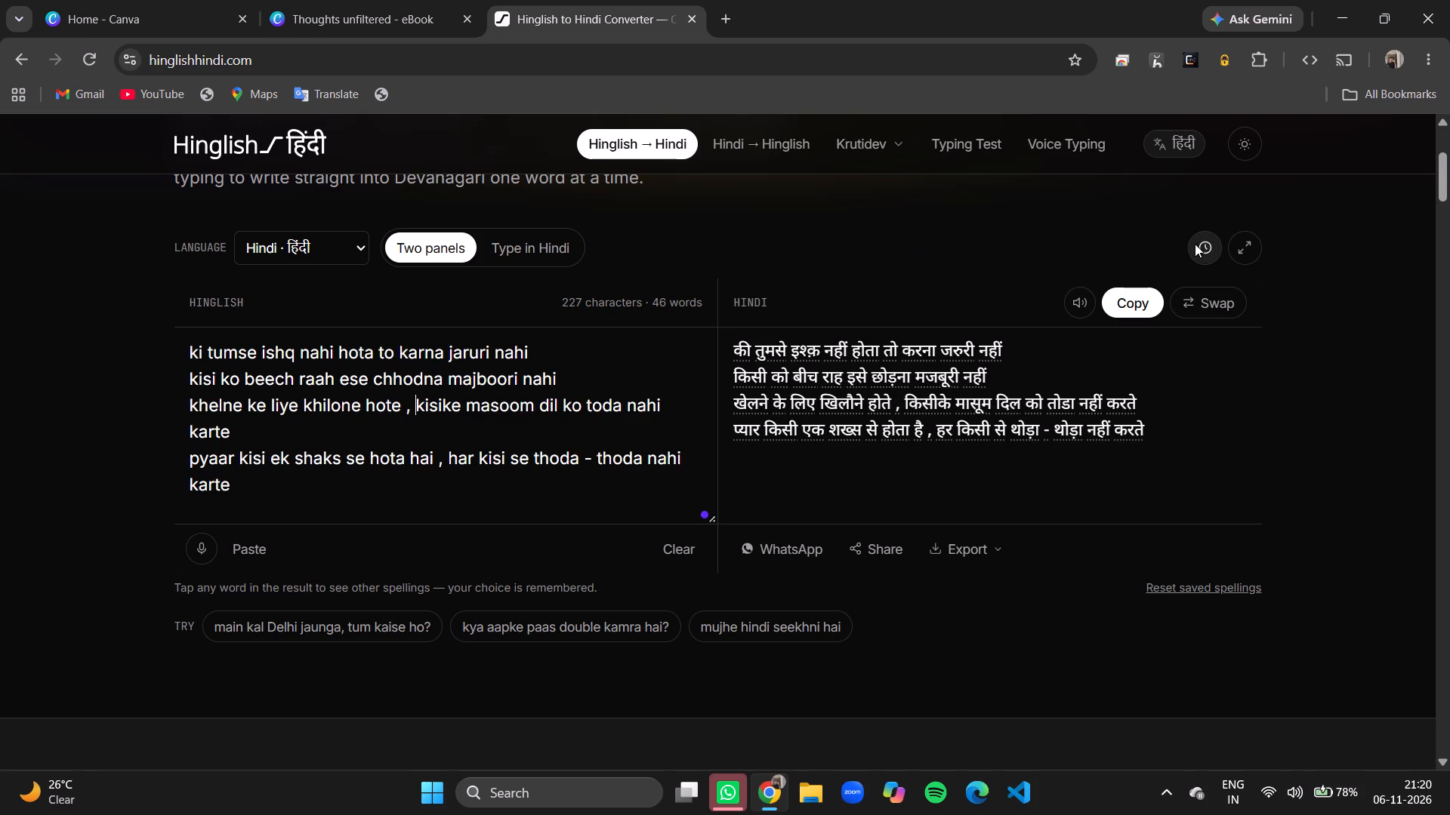
Copy the converted Hindi poem and switch to the Thoughts unfiltered eBook in Canva.
click(1133, 303)
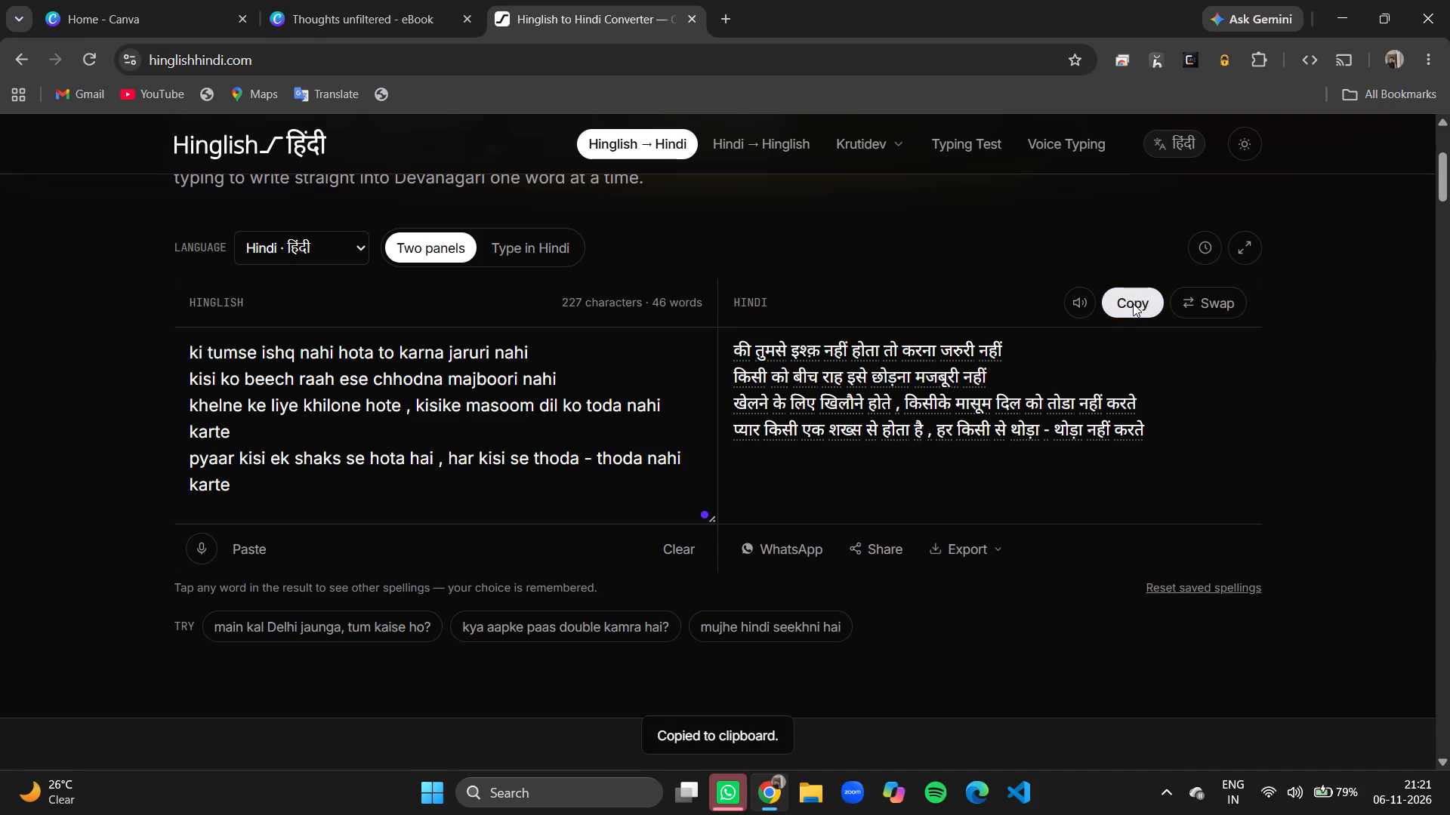
click(365, 0)
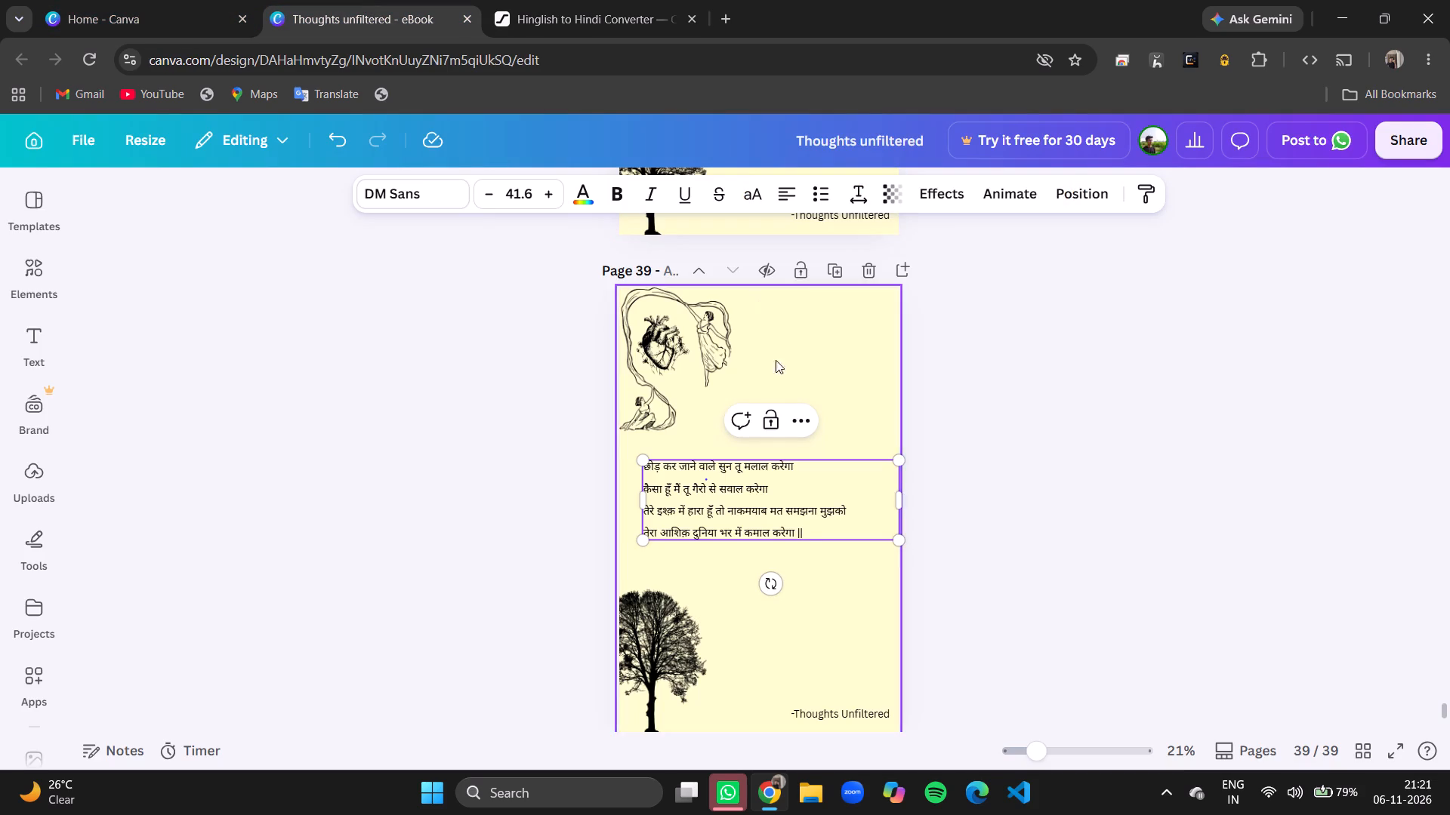
Duplicate page 39 of the eBook to make page 40 for the new poem.
scroll(1023, 388, up, 3)
scroll(1023, 388, down, 1)
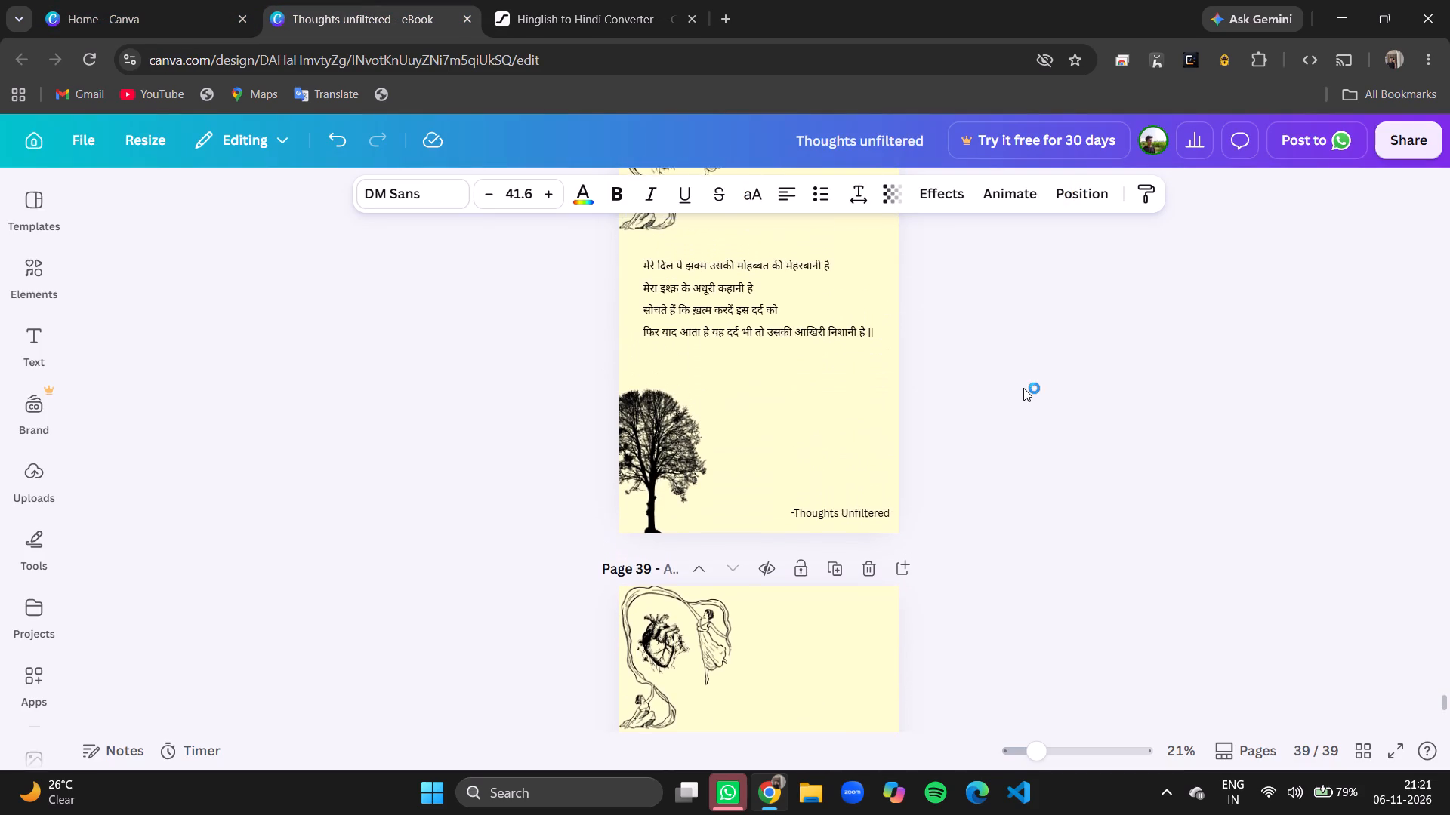
scroll(1023, 388, down, 7)
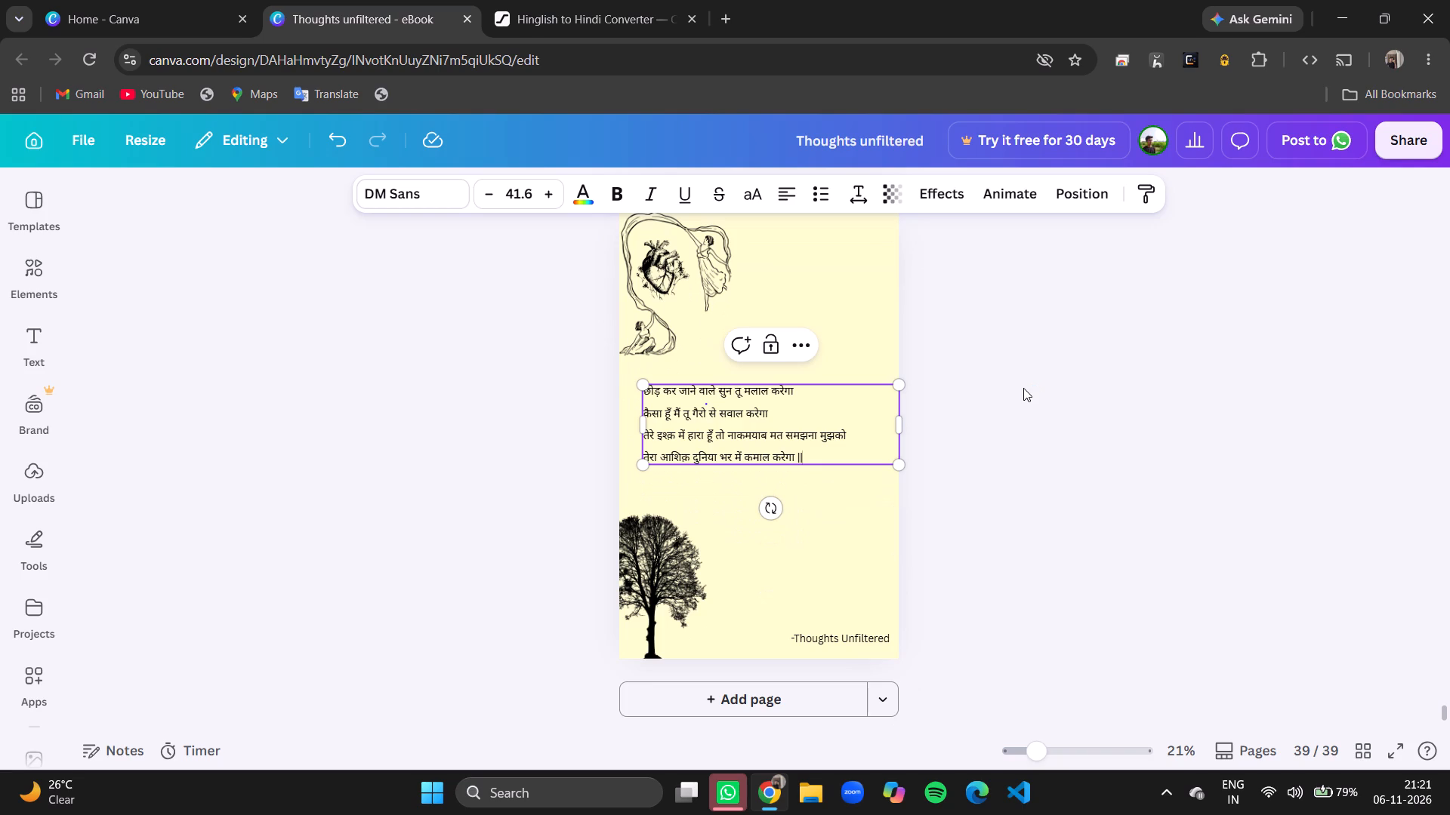
click(1023, 388)
scroll(1023, 388, up, 2)
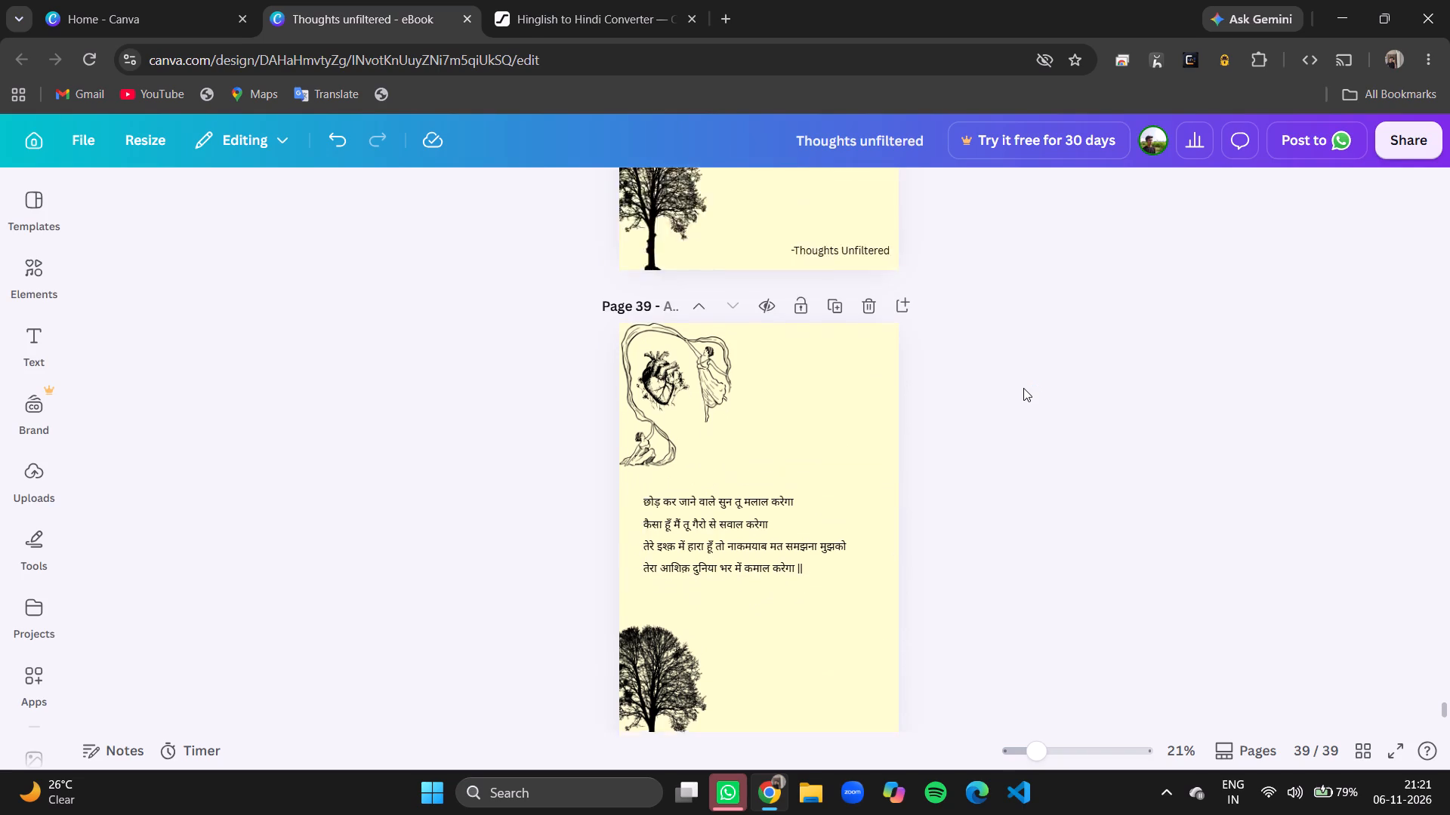
scroll(1023, 388, up, 2)
scroll(1023, 388, down, 1)
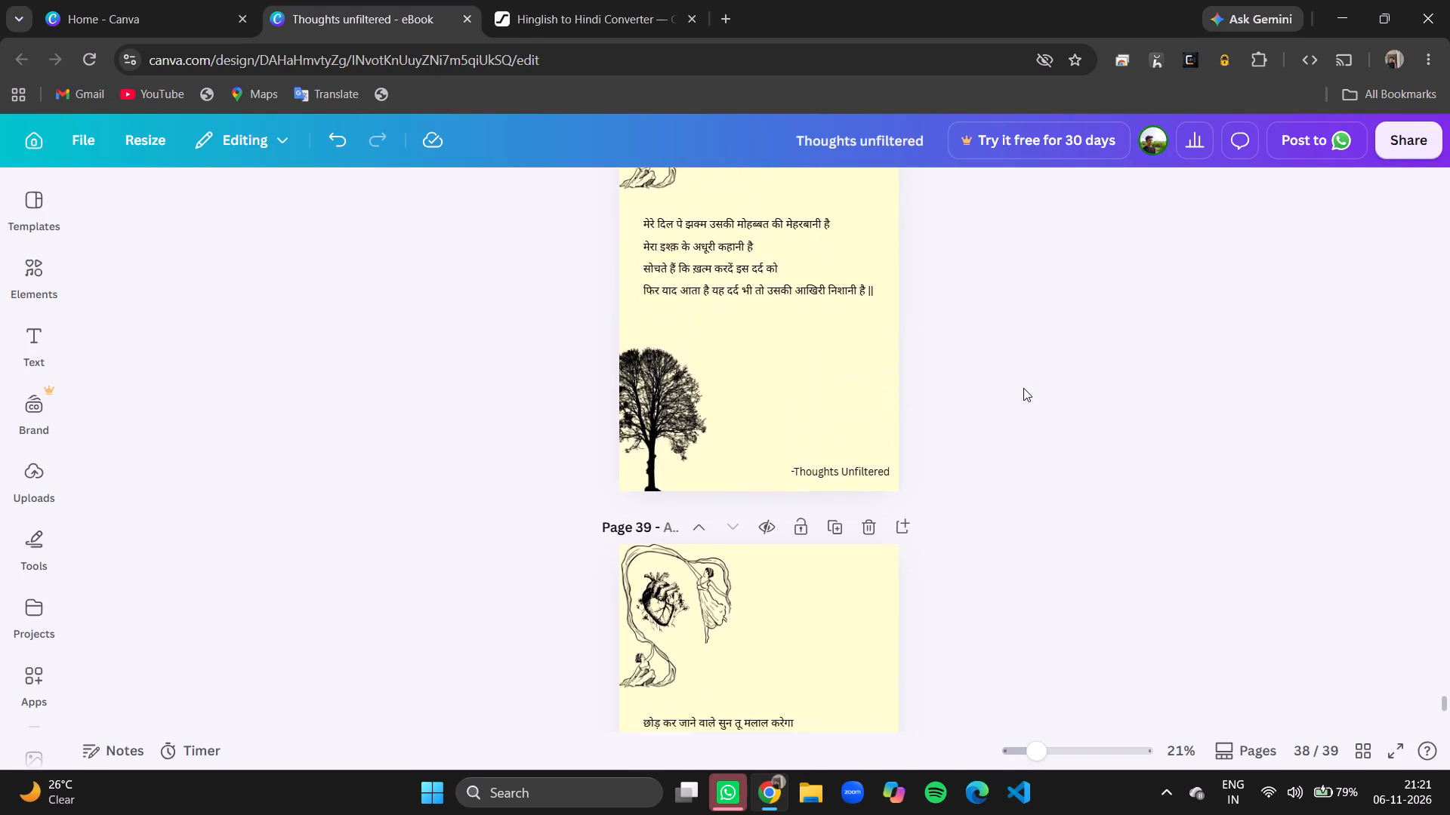
scroll(1023, 388, down, 1)
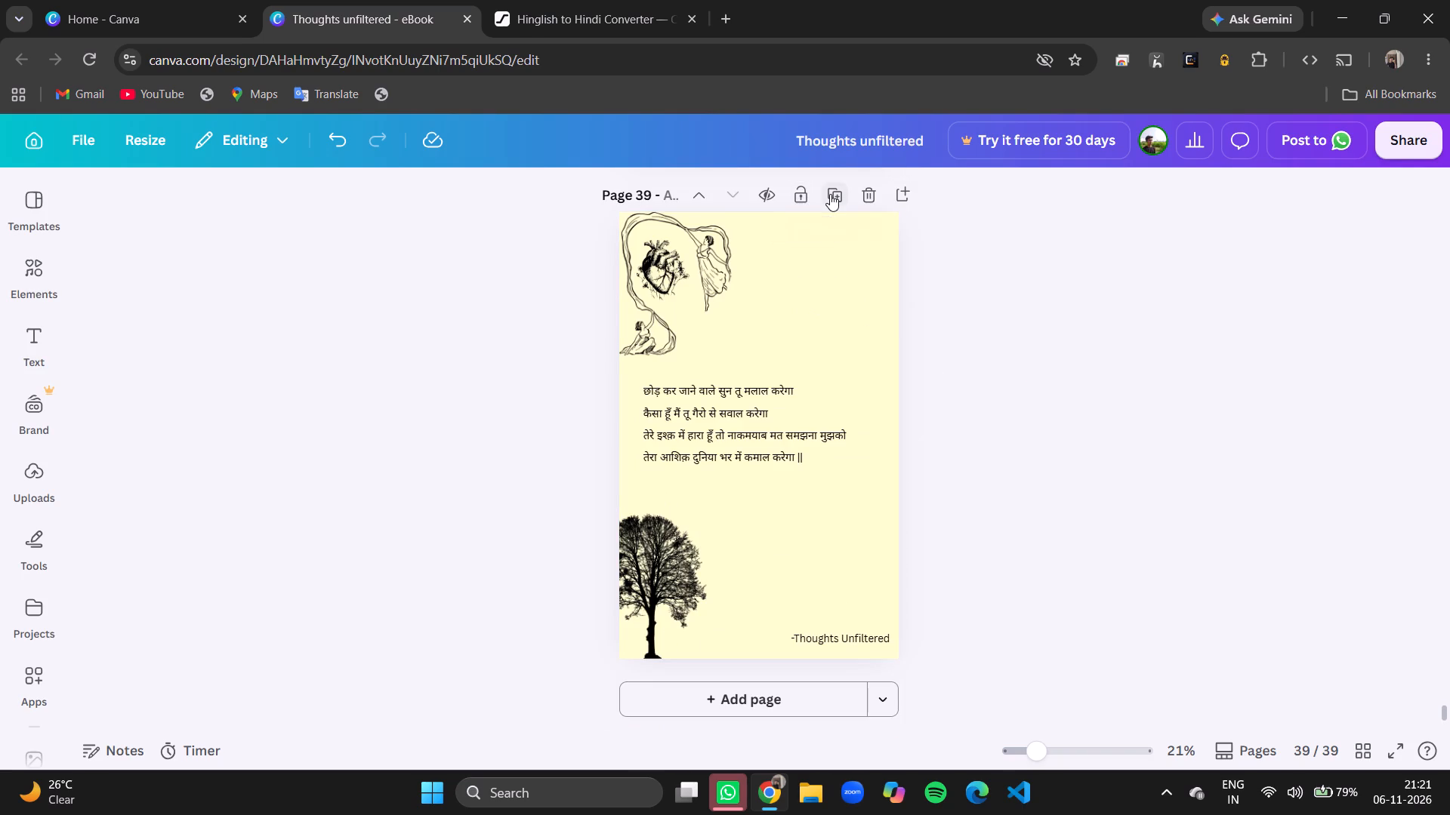
click(830, 194)
Replace the poem text on page 40 with the copied Hindi poem.
double_click(780, 407)
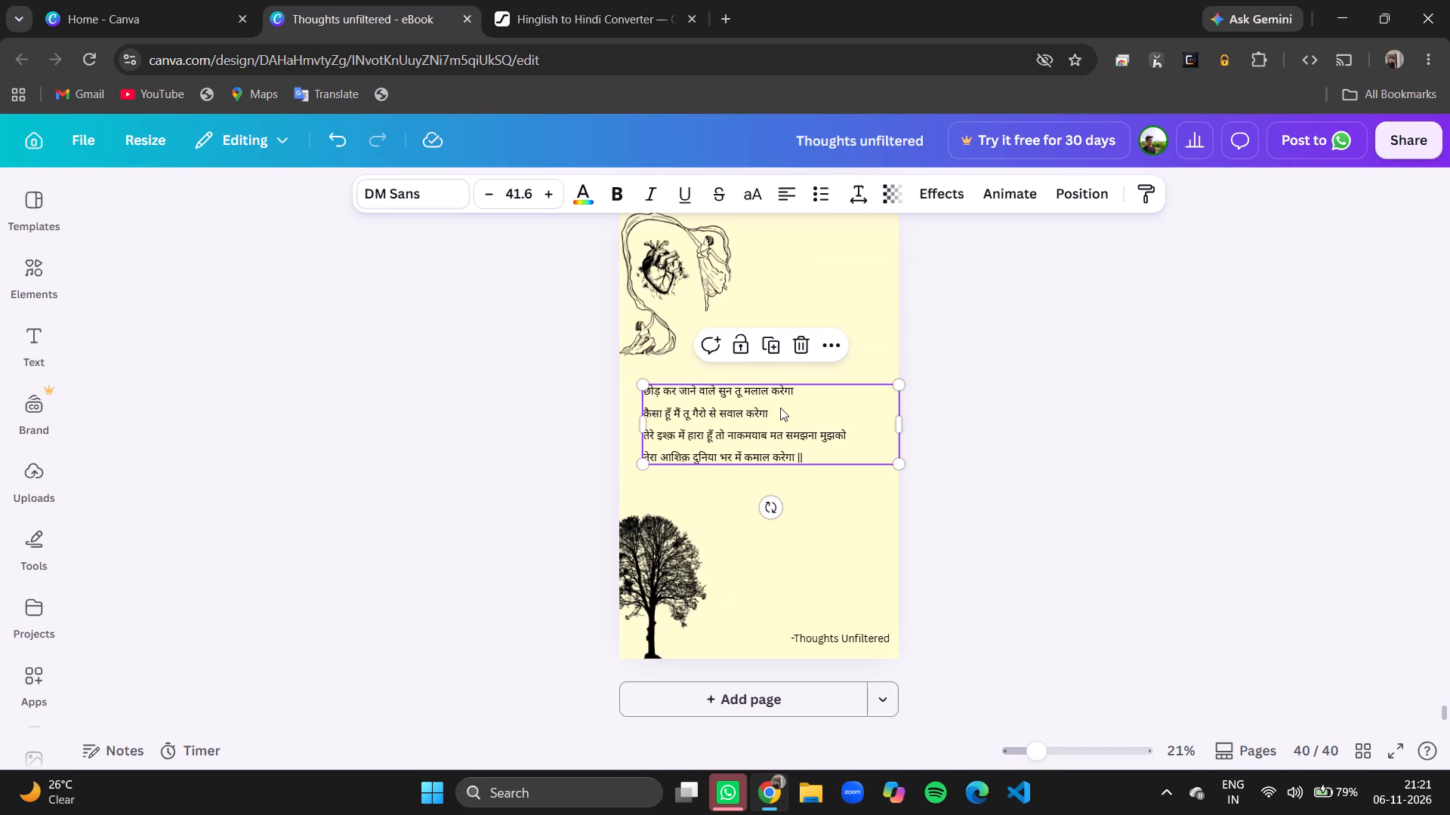
key(ctrl+v)
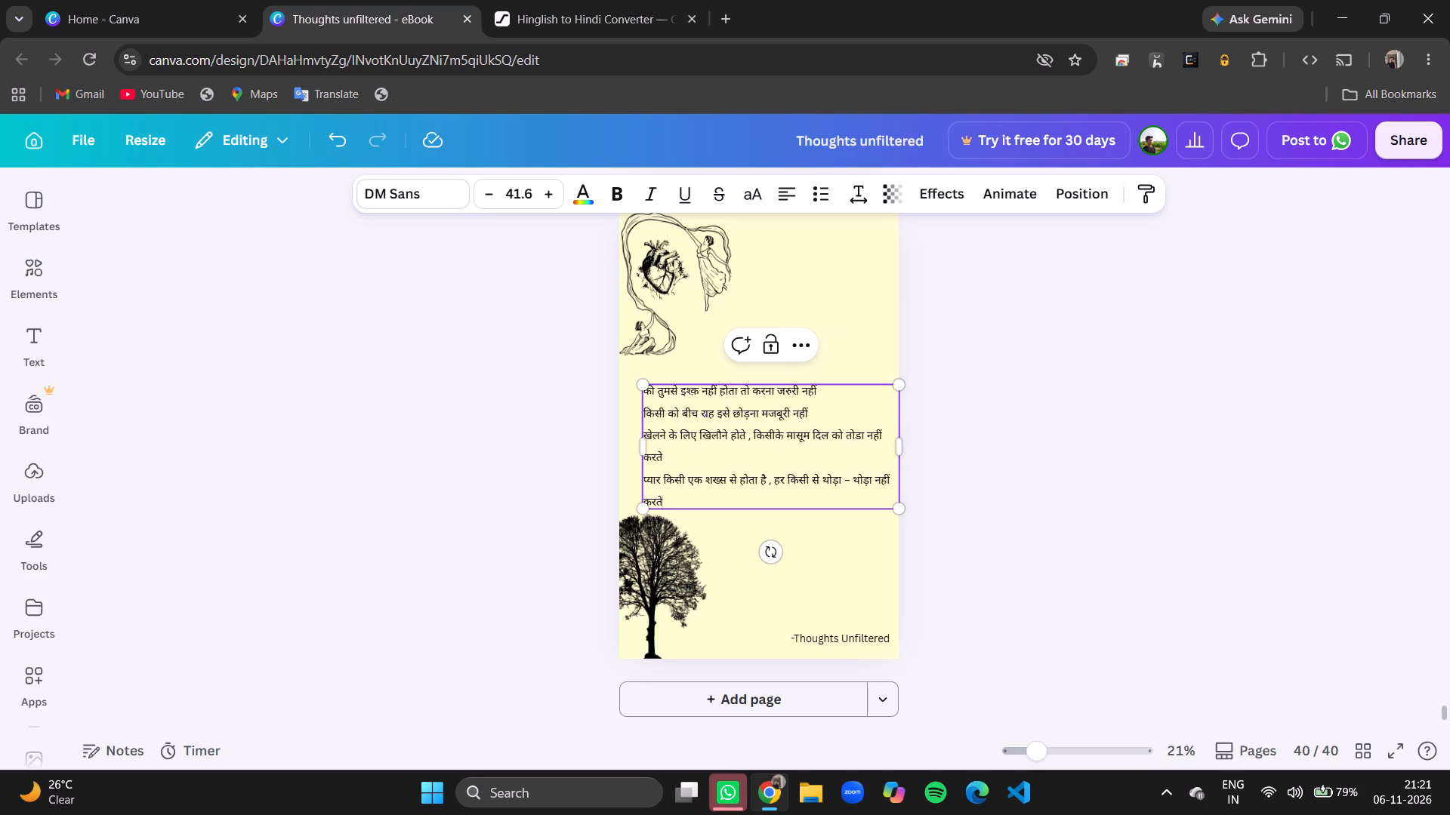
Scale and widen page 40's poem text box so each verse fits on one line, at font size about 35.6.
drag(902, 454, 868, 455)
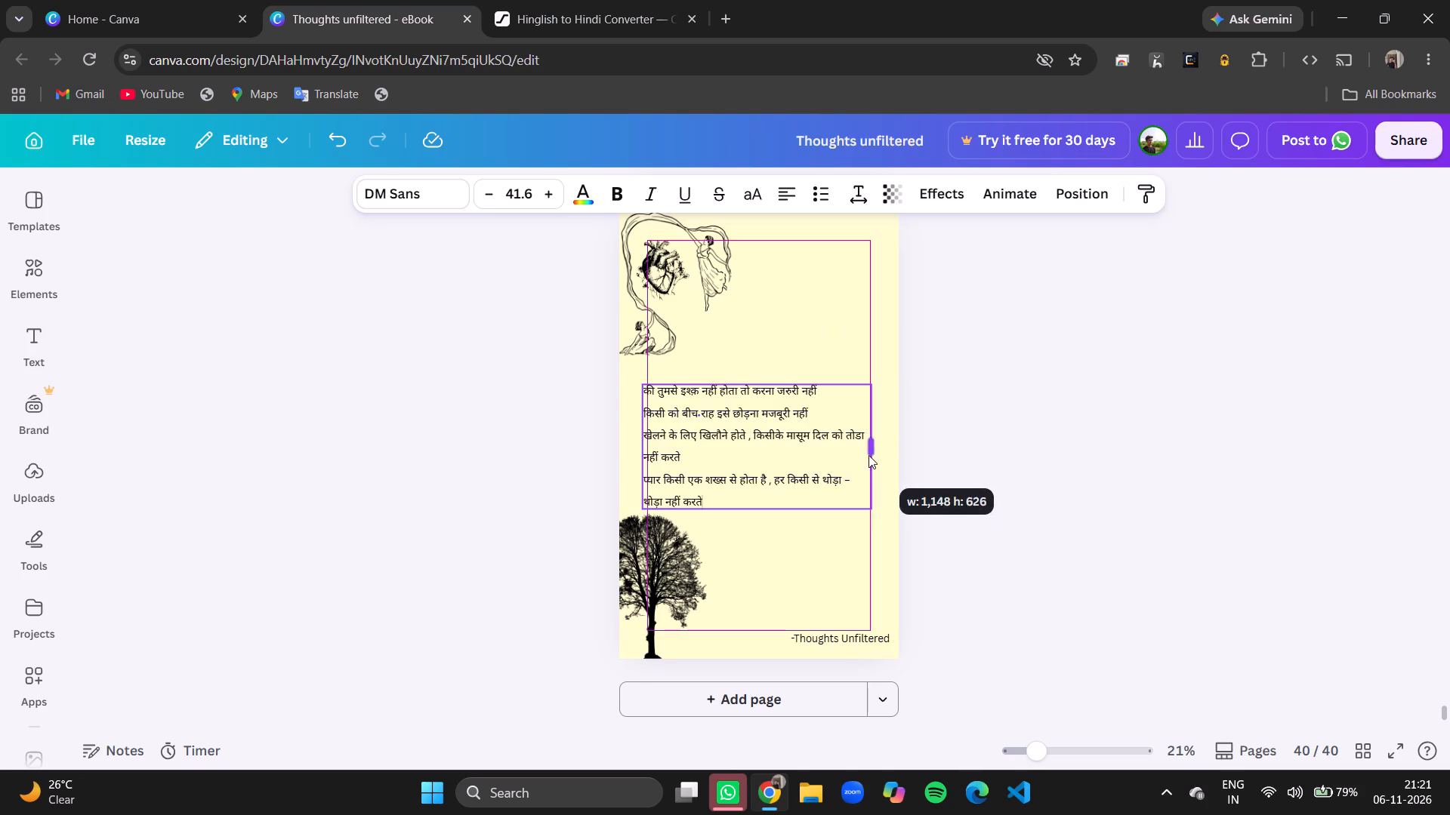
drag(868, 455, 889, 458)
drag(891, 512, 860, 499)
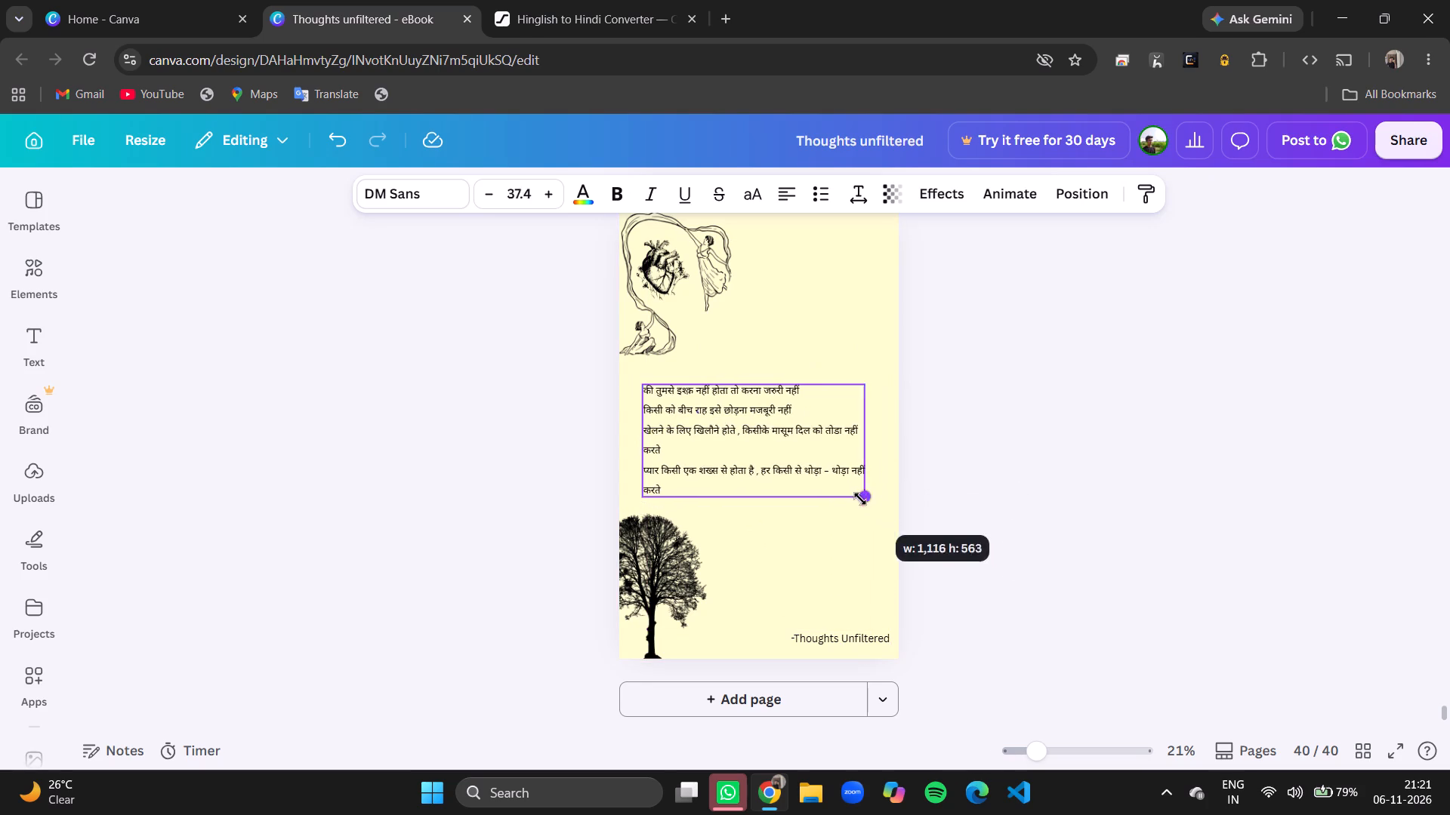
drag(860, 499, 822, 485)
drag(824, 435, 853, 433)
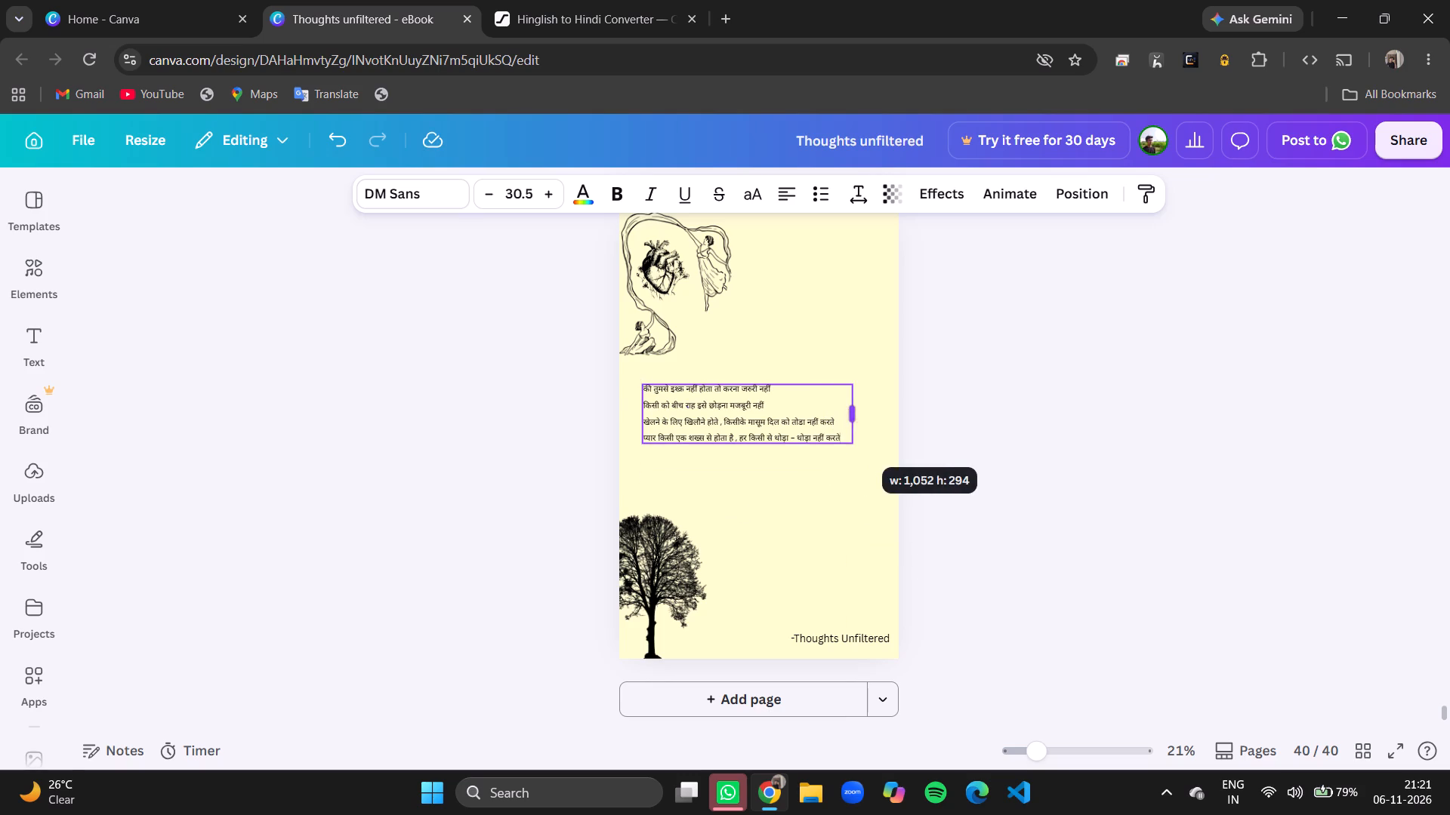
drag(853, 433, 853, 433)
drag(854, 447, 872, 472)
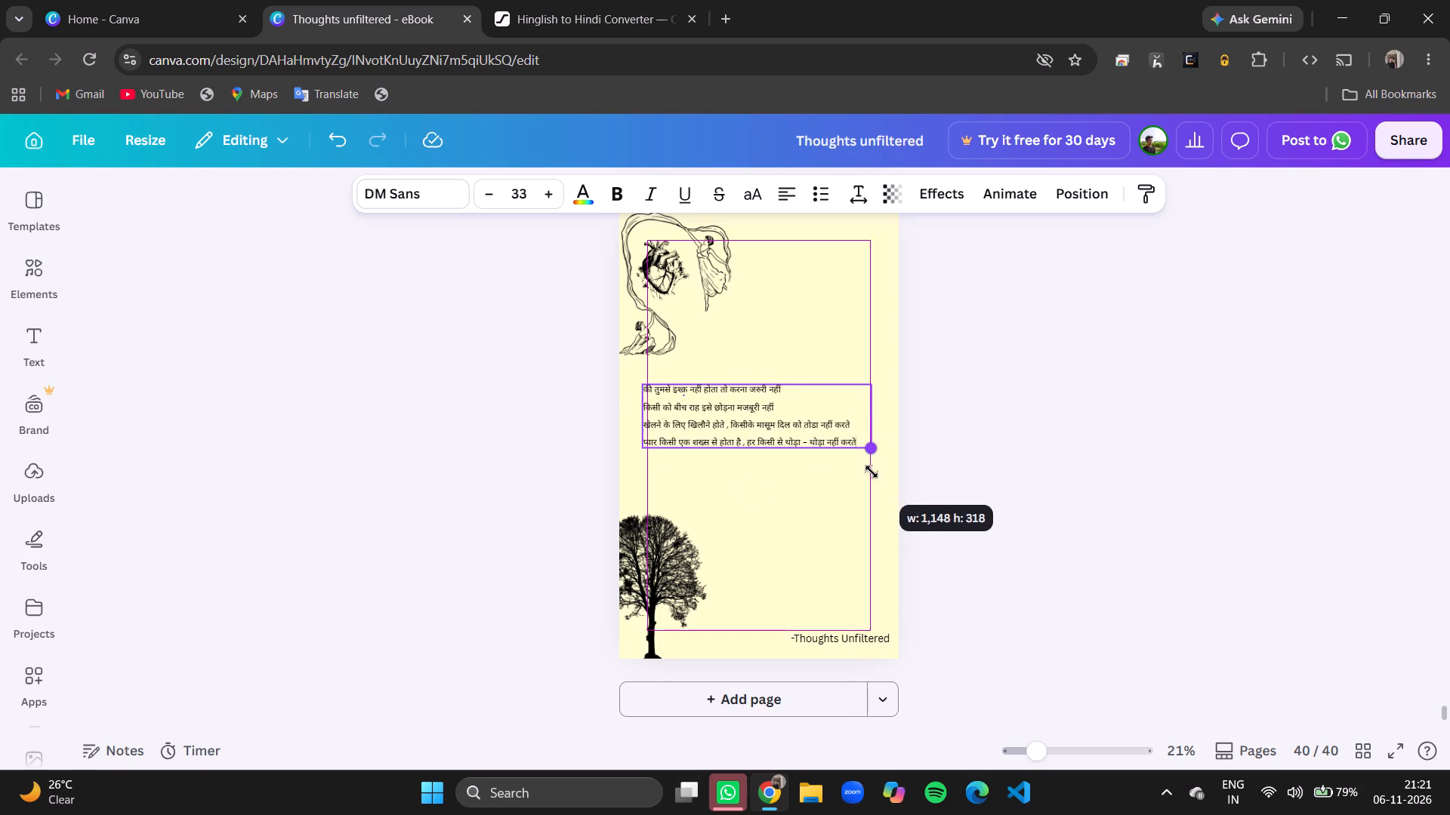
drag(872, 472, 881, 489)
click(955, 468)
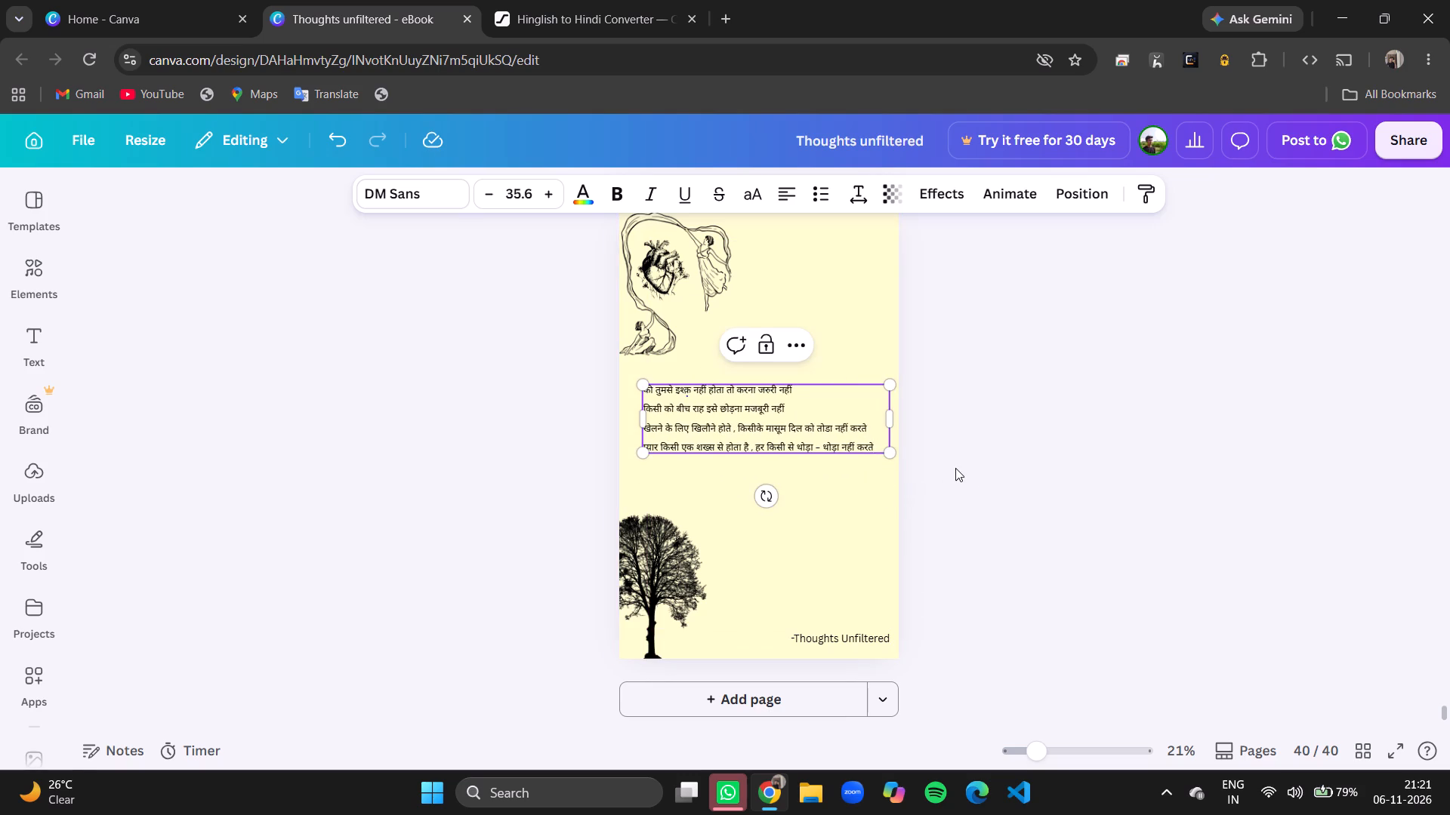
Move the poem slightly lower and centre it horizontally on page 40, and enlarge its text to about size 36.7.
drag(761, 427, 746, 438)
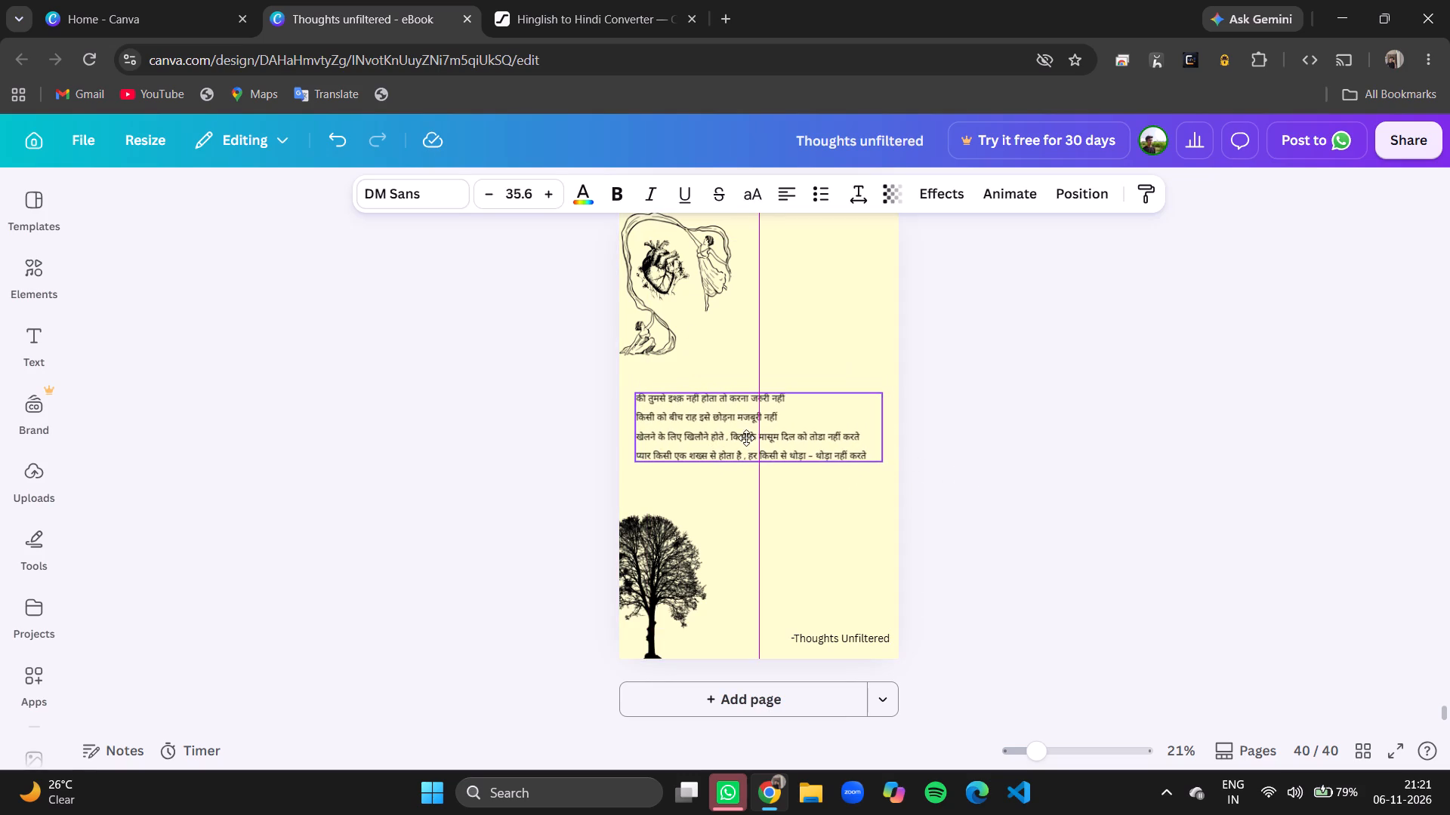
drag(746, 438, 749, 439)
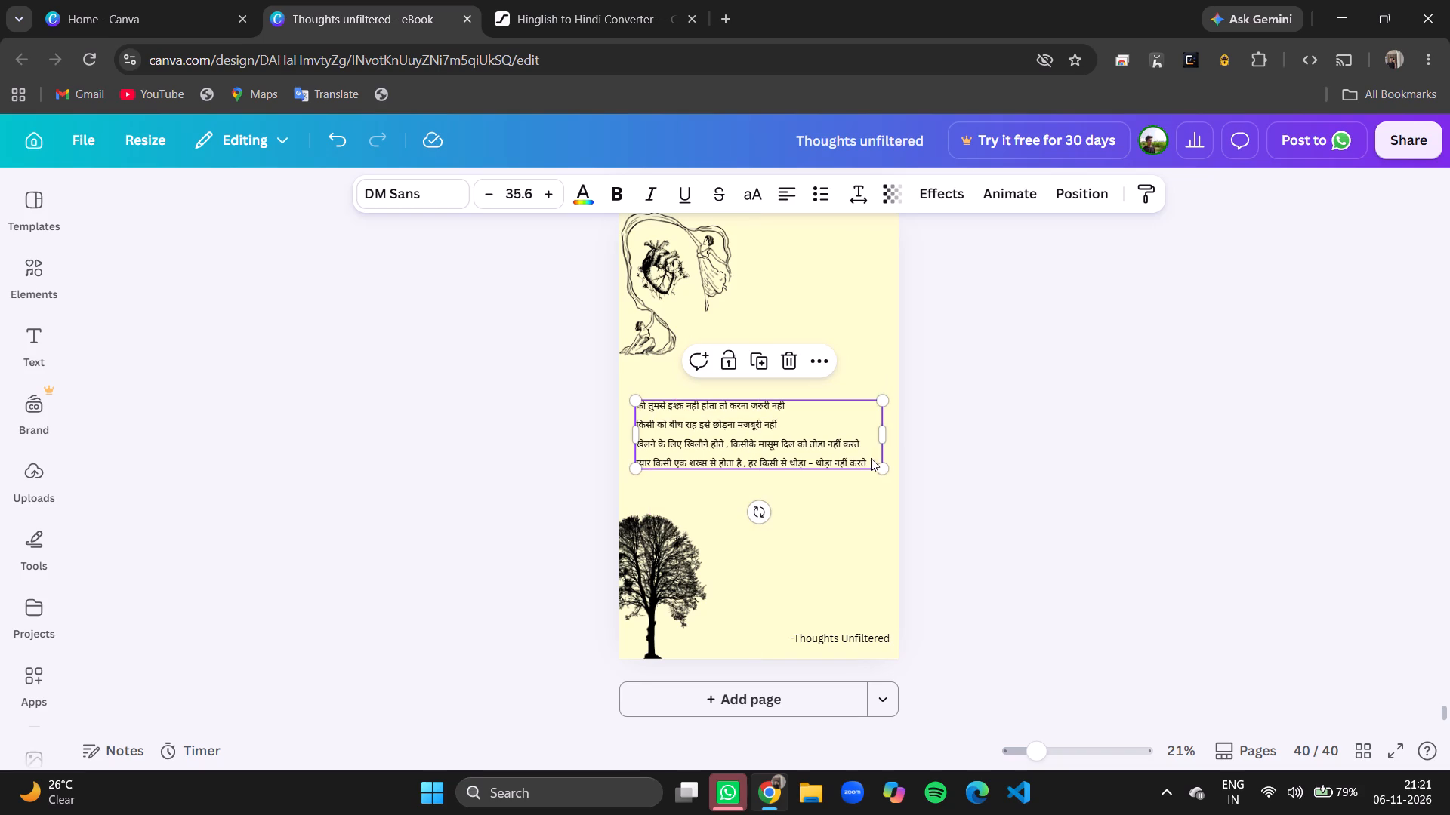
drag(884, 466, 893, 475)
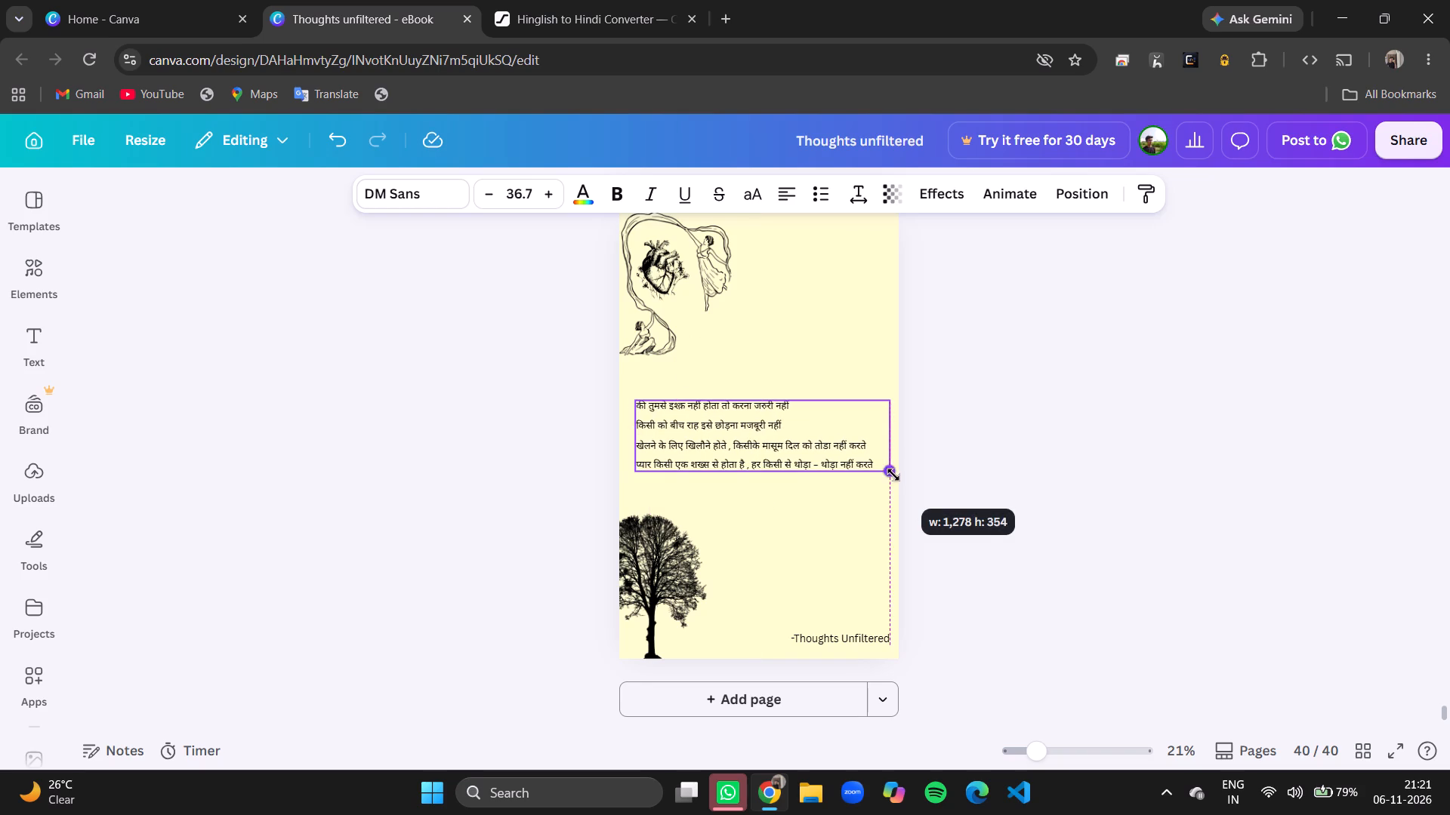
drag(893, 475, 893, 476)
click(971, 451)
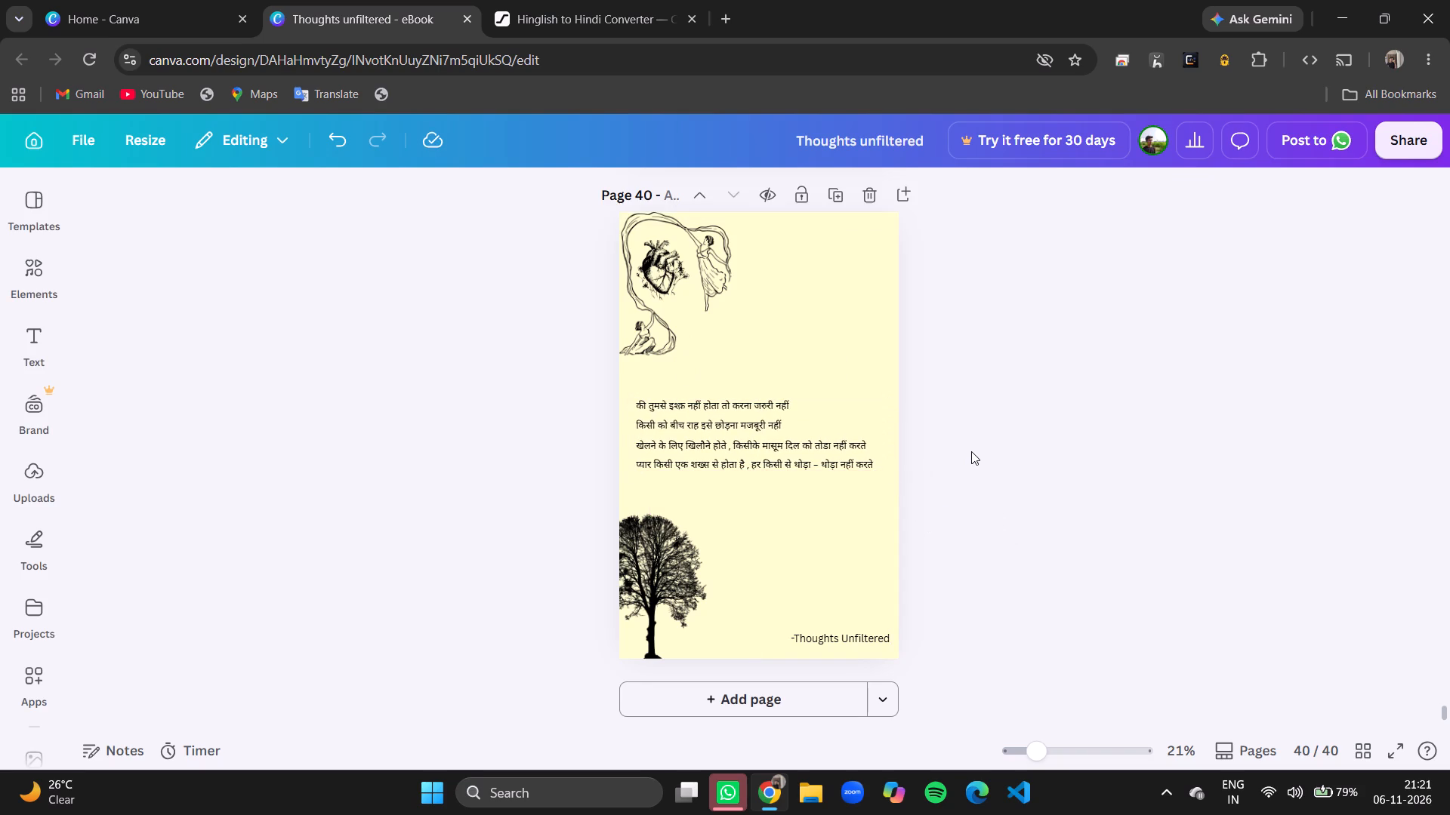
Remove the space before the hyphen in the poem's last line on page 40.
double_click(818, 466)
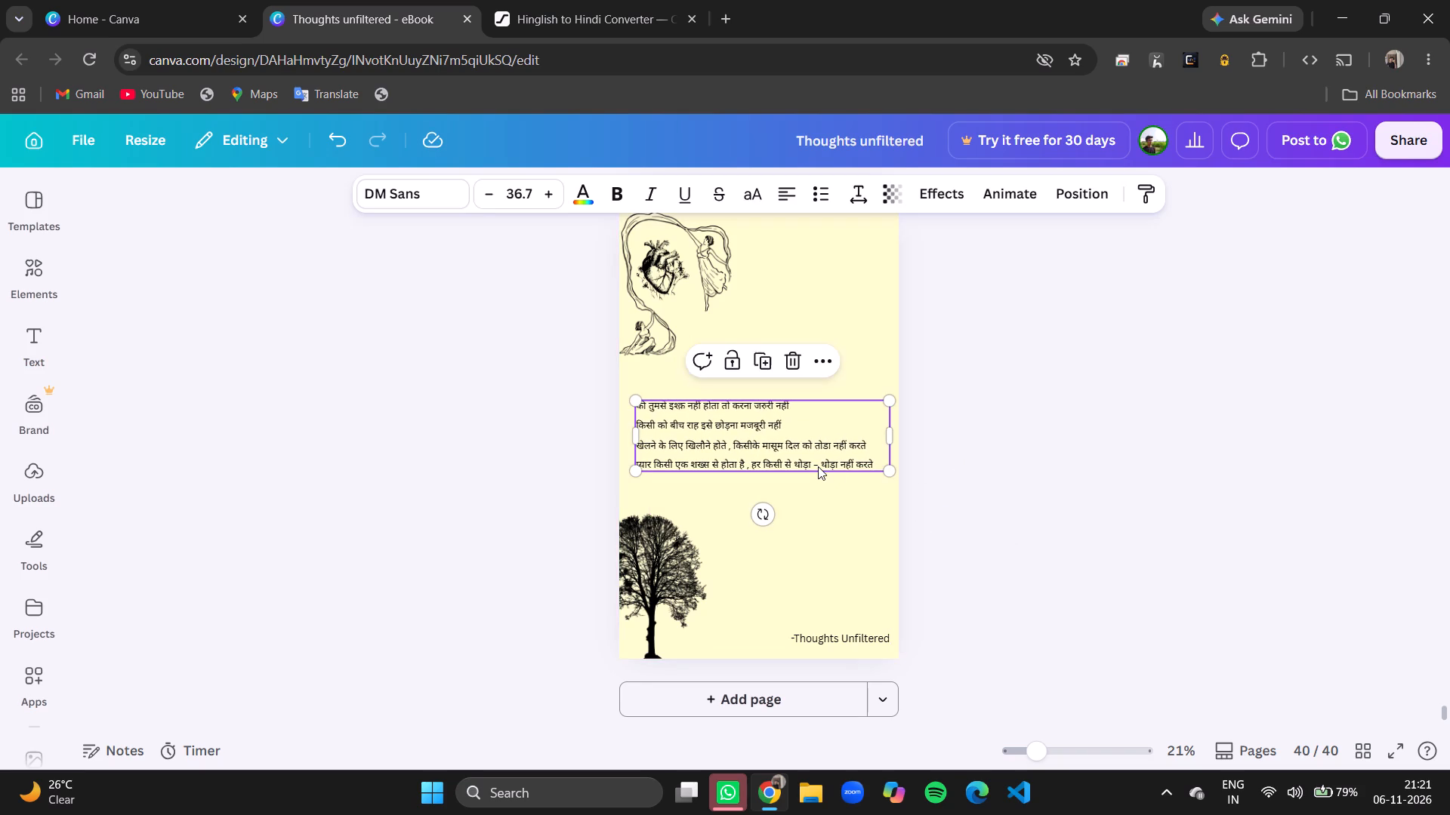
key(BackSpace)
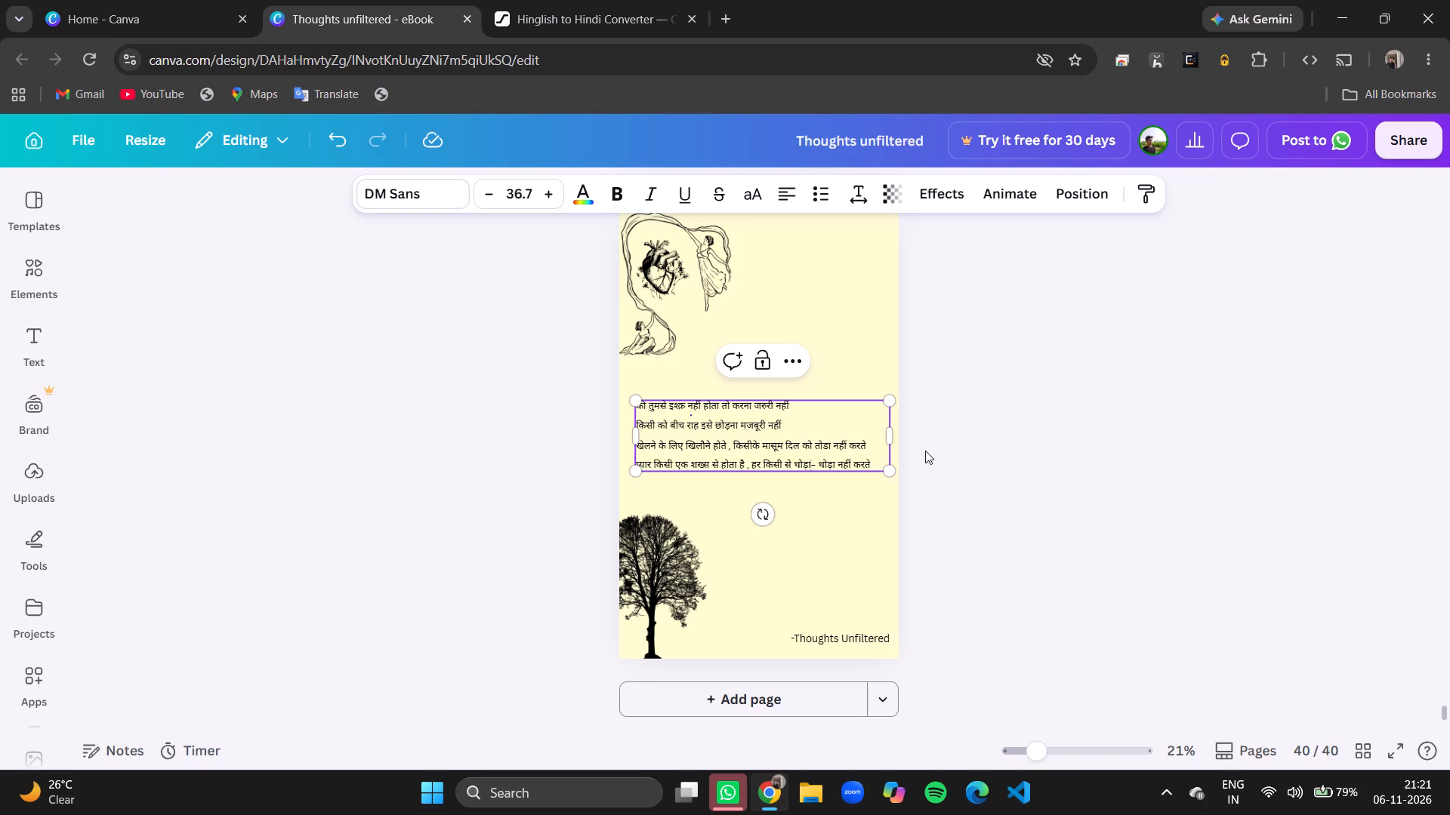
Add the closing mark "||" after a space at the end of the poem's last line.
double_click(866, 465)
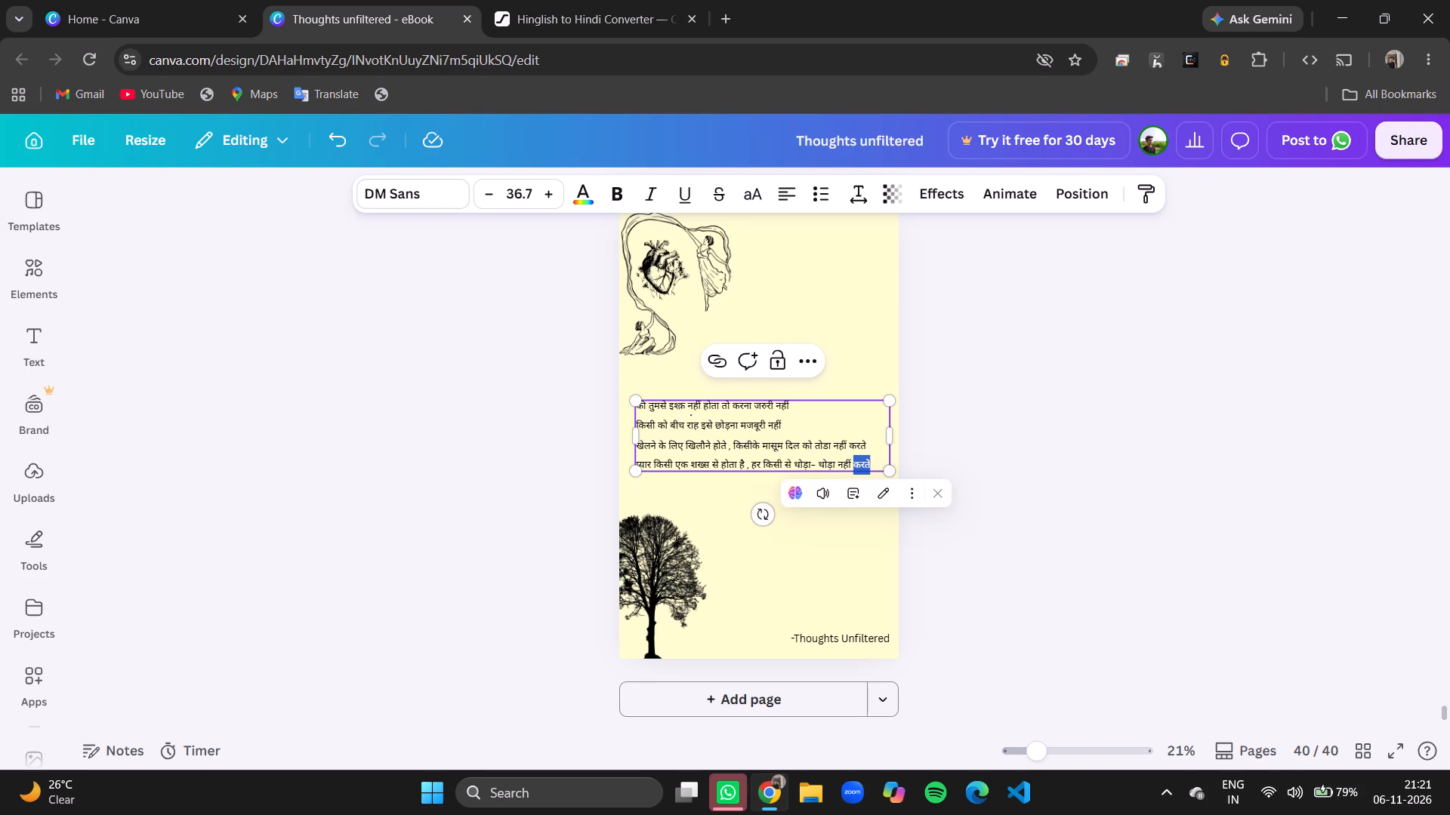
click(878, 464)
key(space)
text(||)
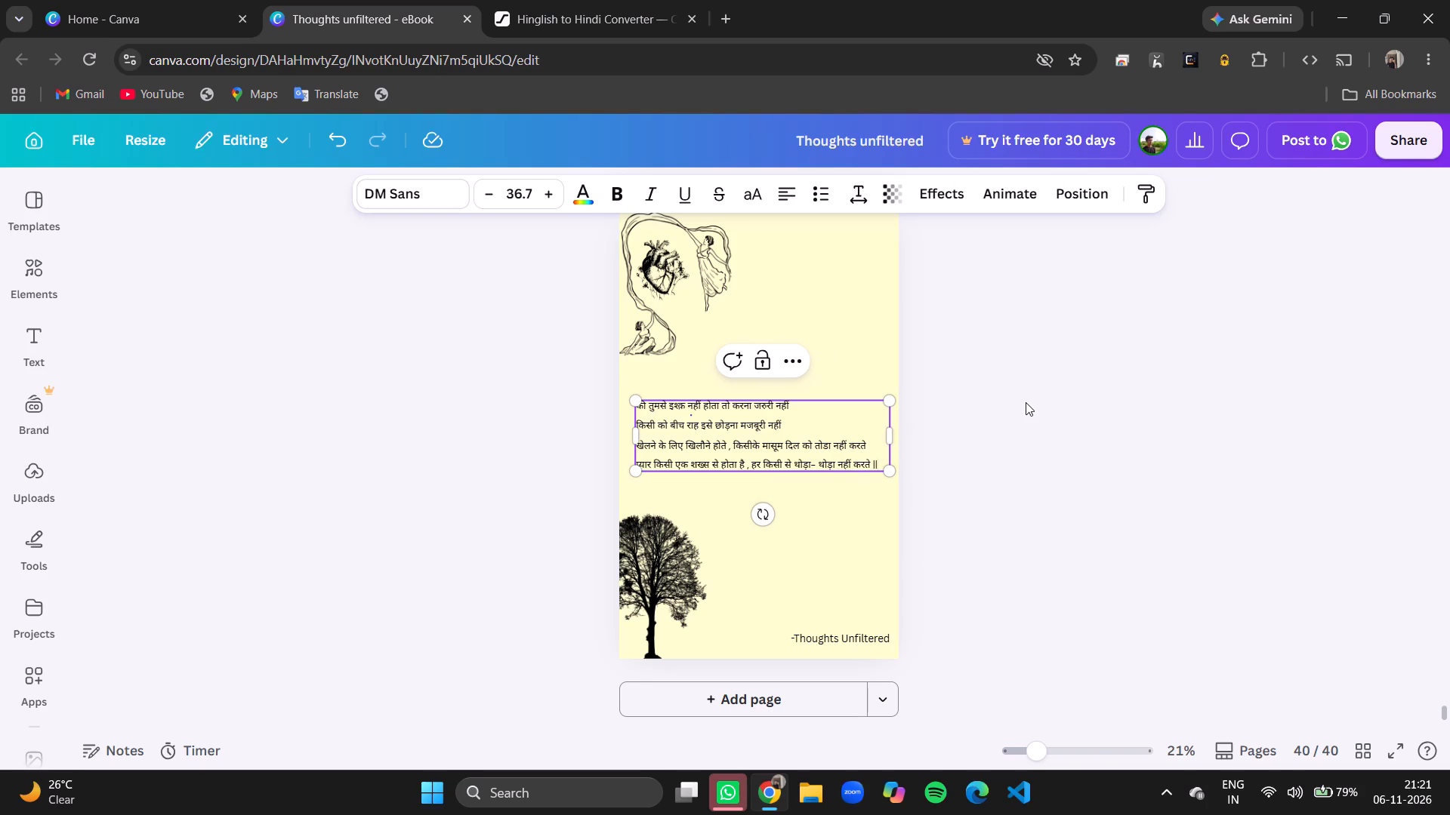
click(1026, 402)
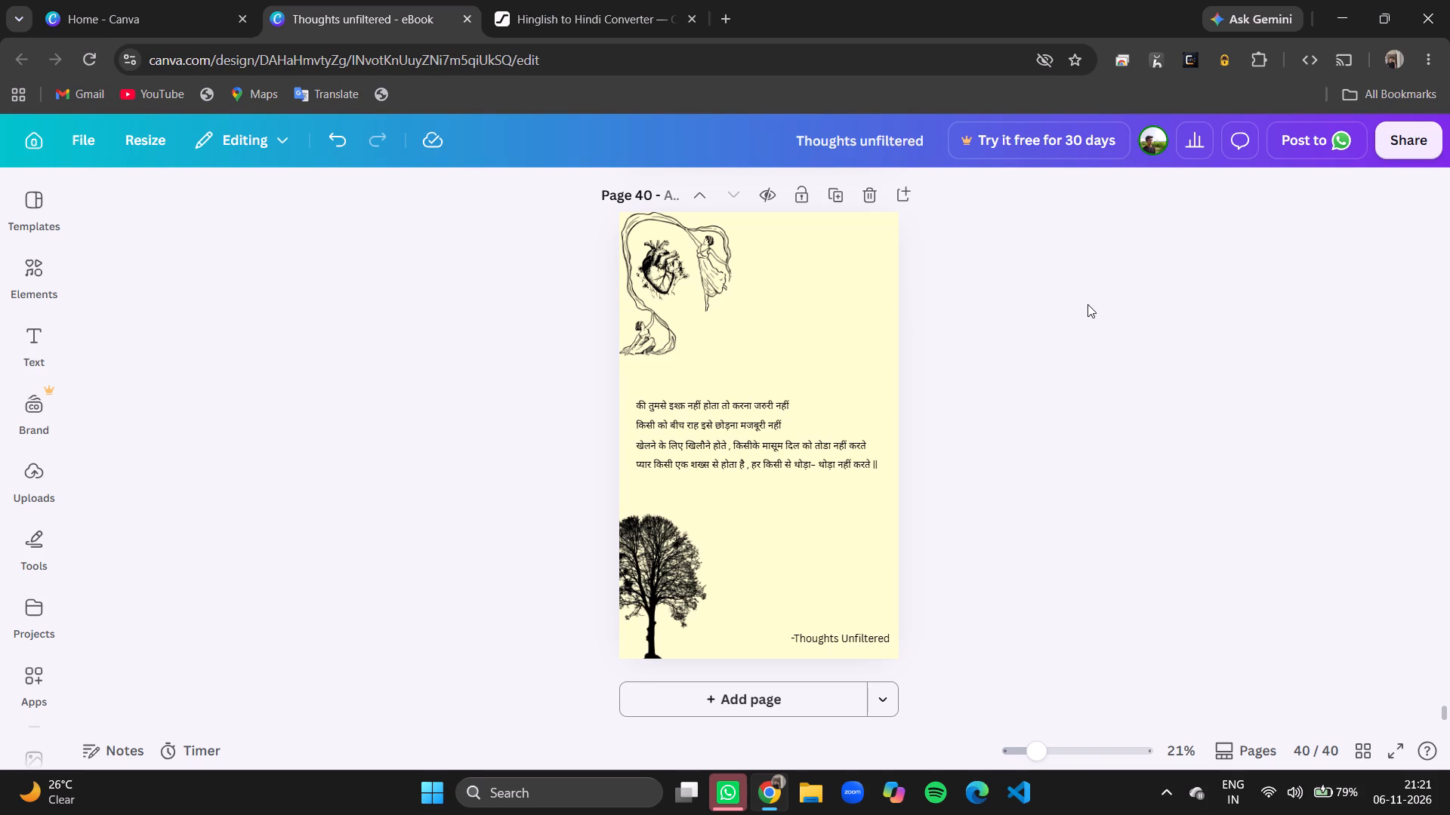
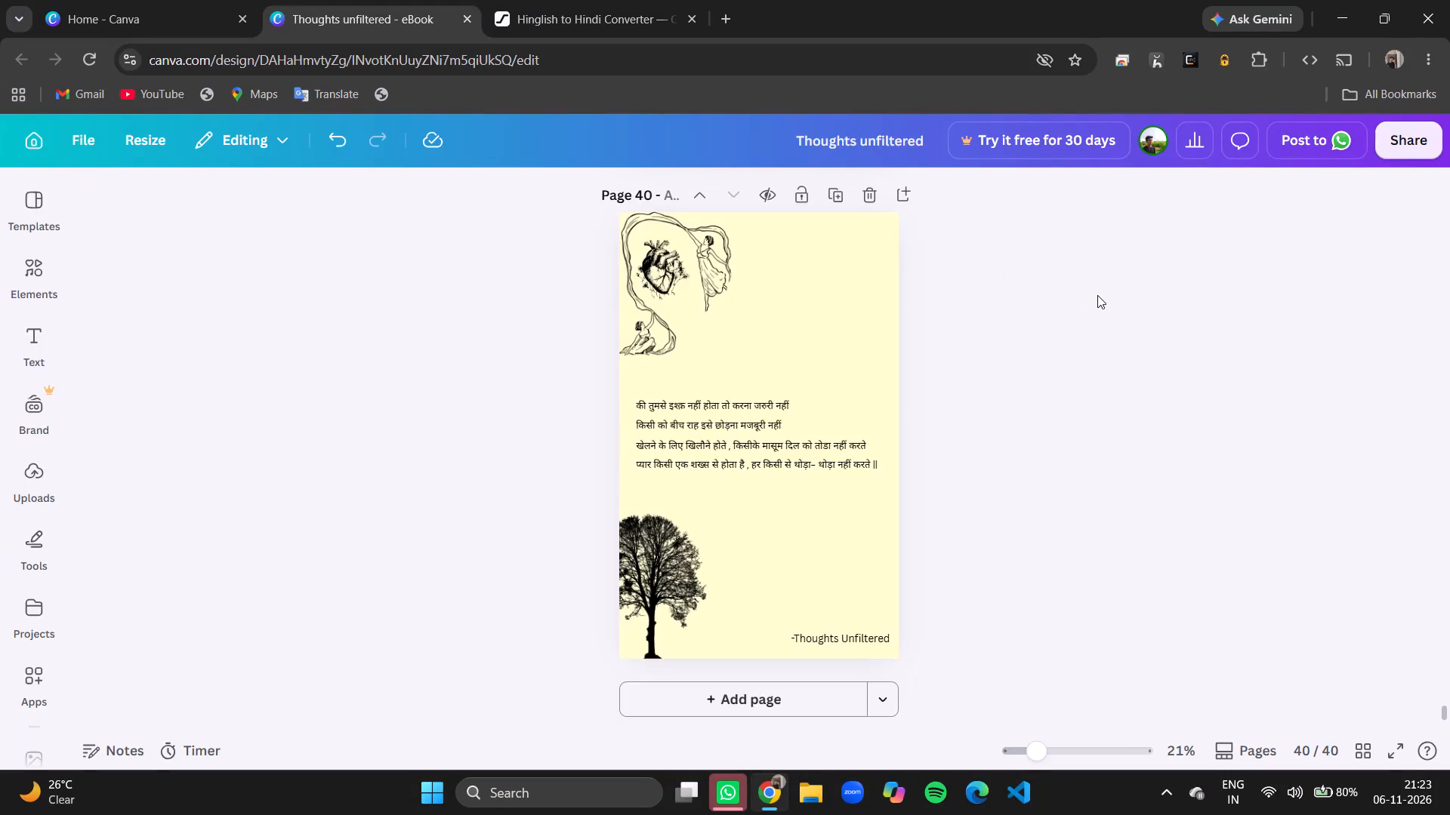
Look back through the eBook's pages from page 40 to the front cover.
scroll(1097, 295, up, 16)
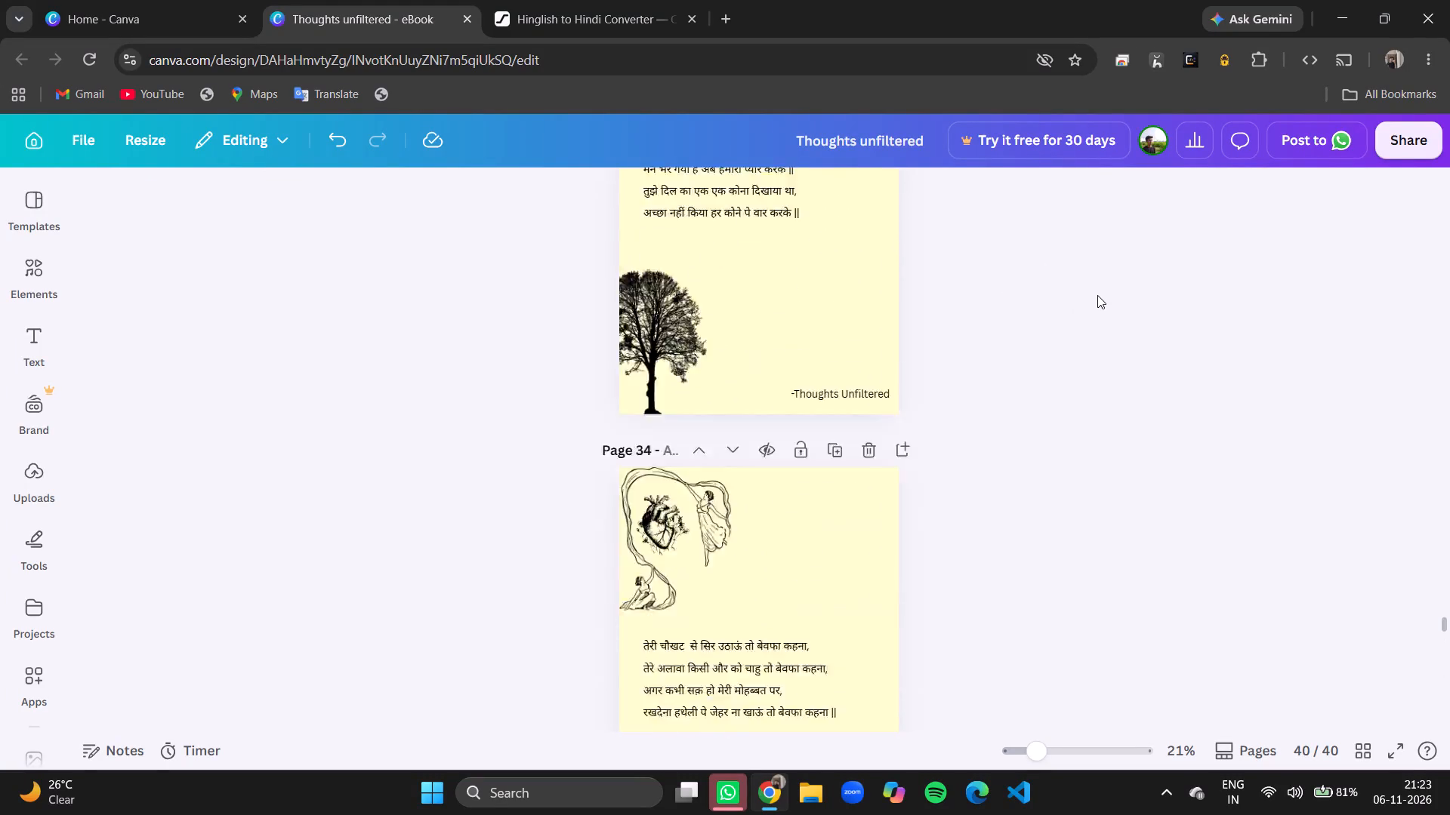
scroll(1097, 295, up, 17)
scroll(1097, 295, up, 17)
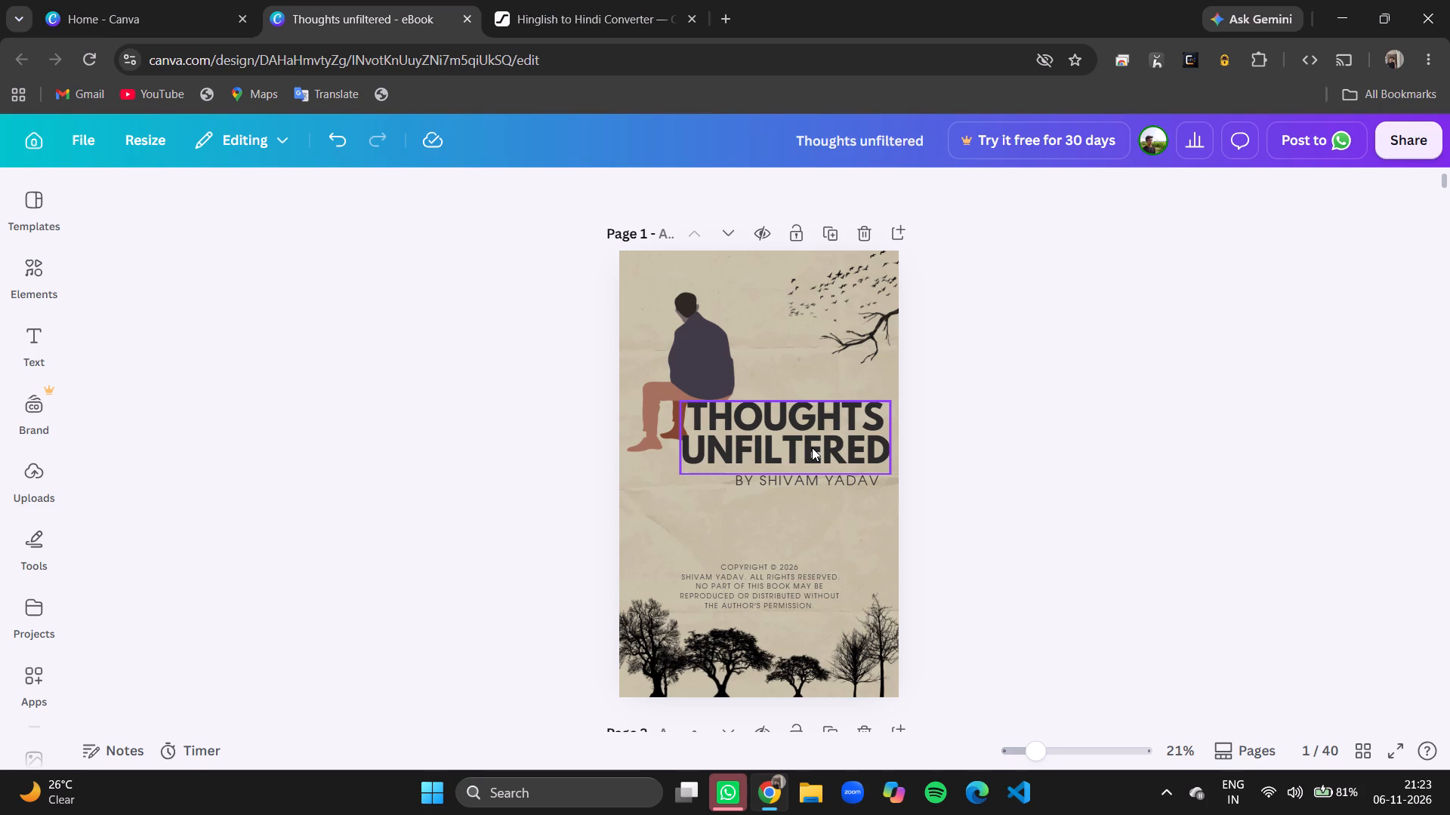
click(731, 11)
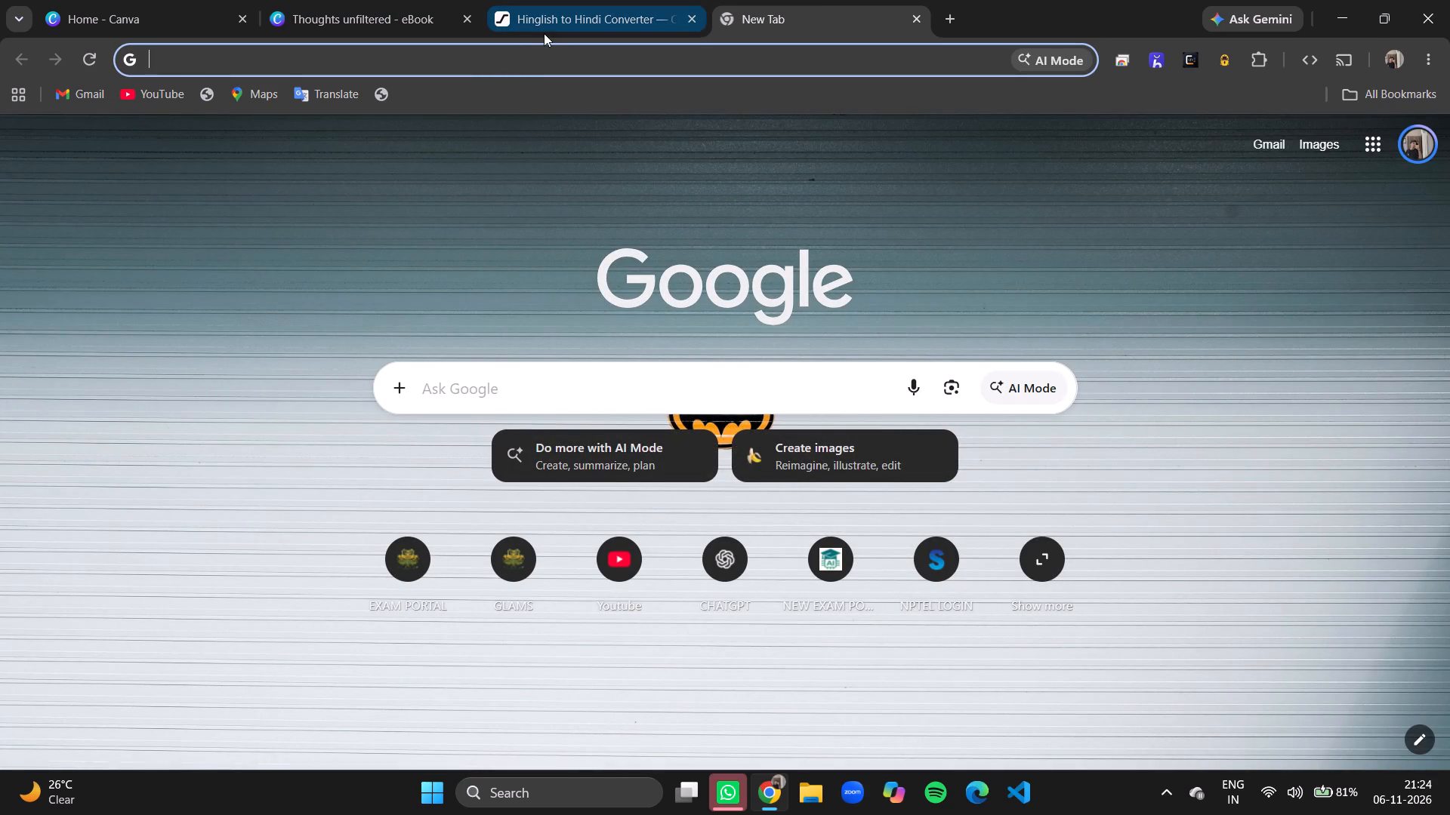
click(547, 32)
click(320, 0)
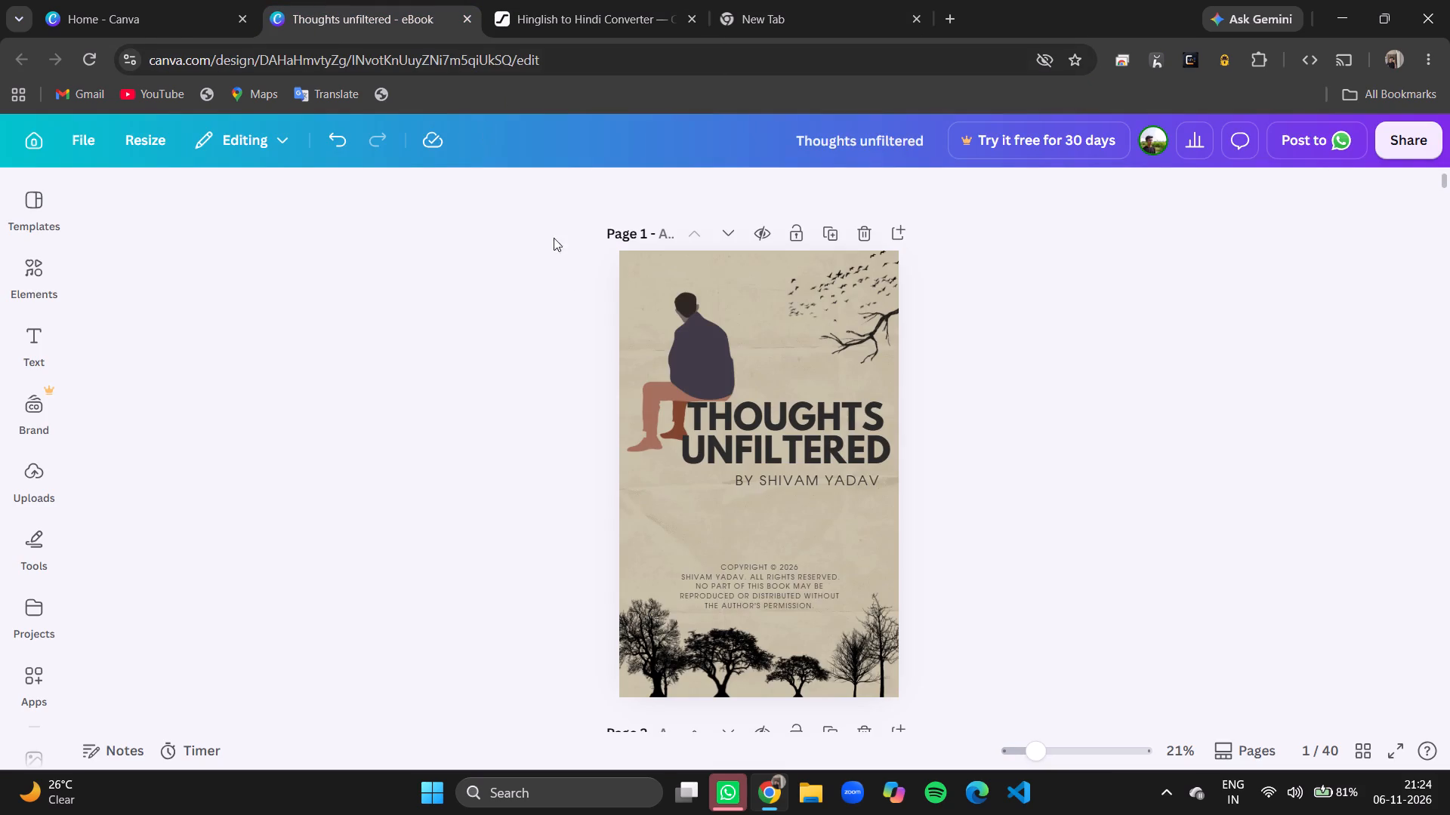
click(976, 445)
click(765, 5)
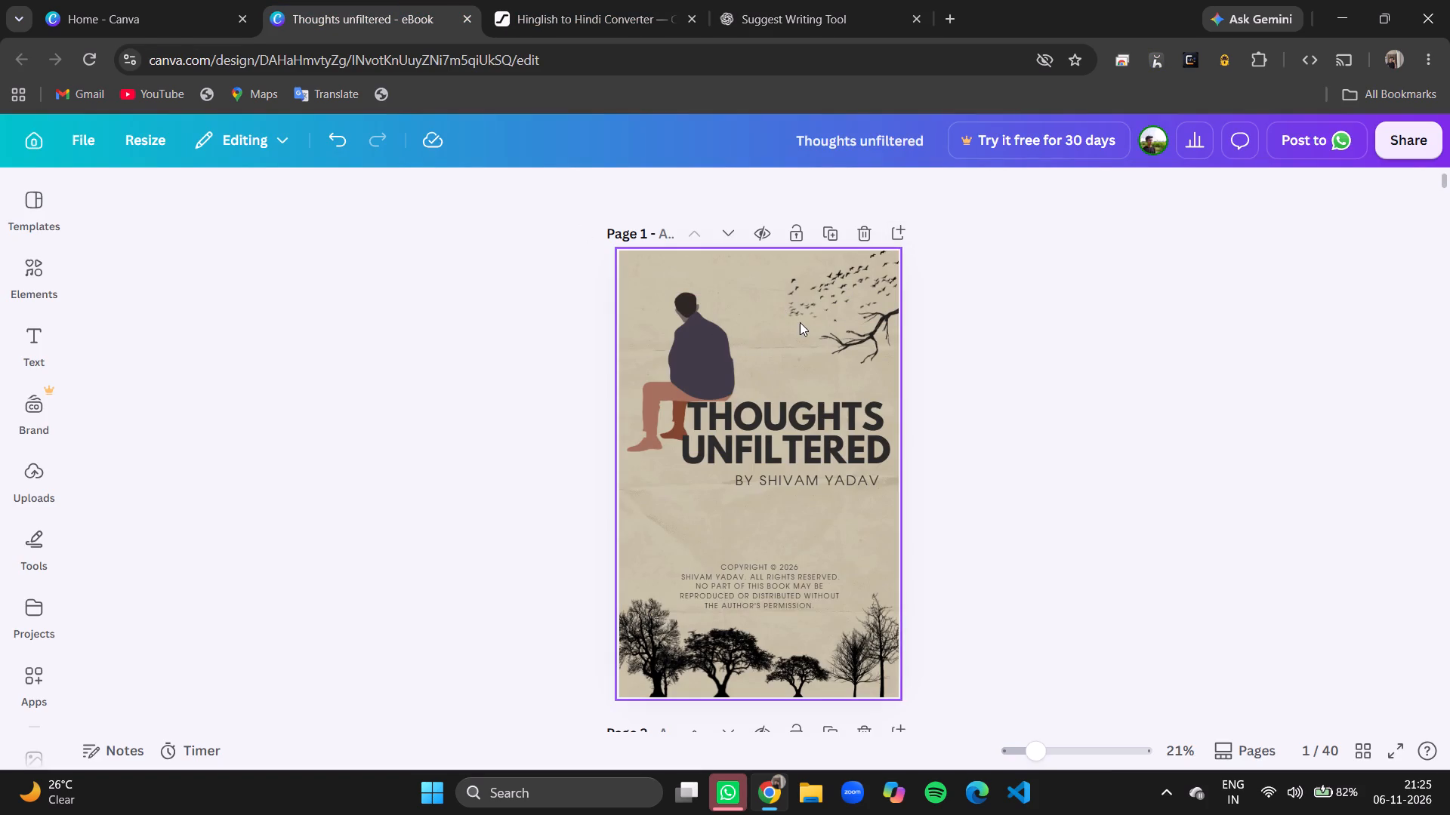
click(45, 211)
click(45, 278)
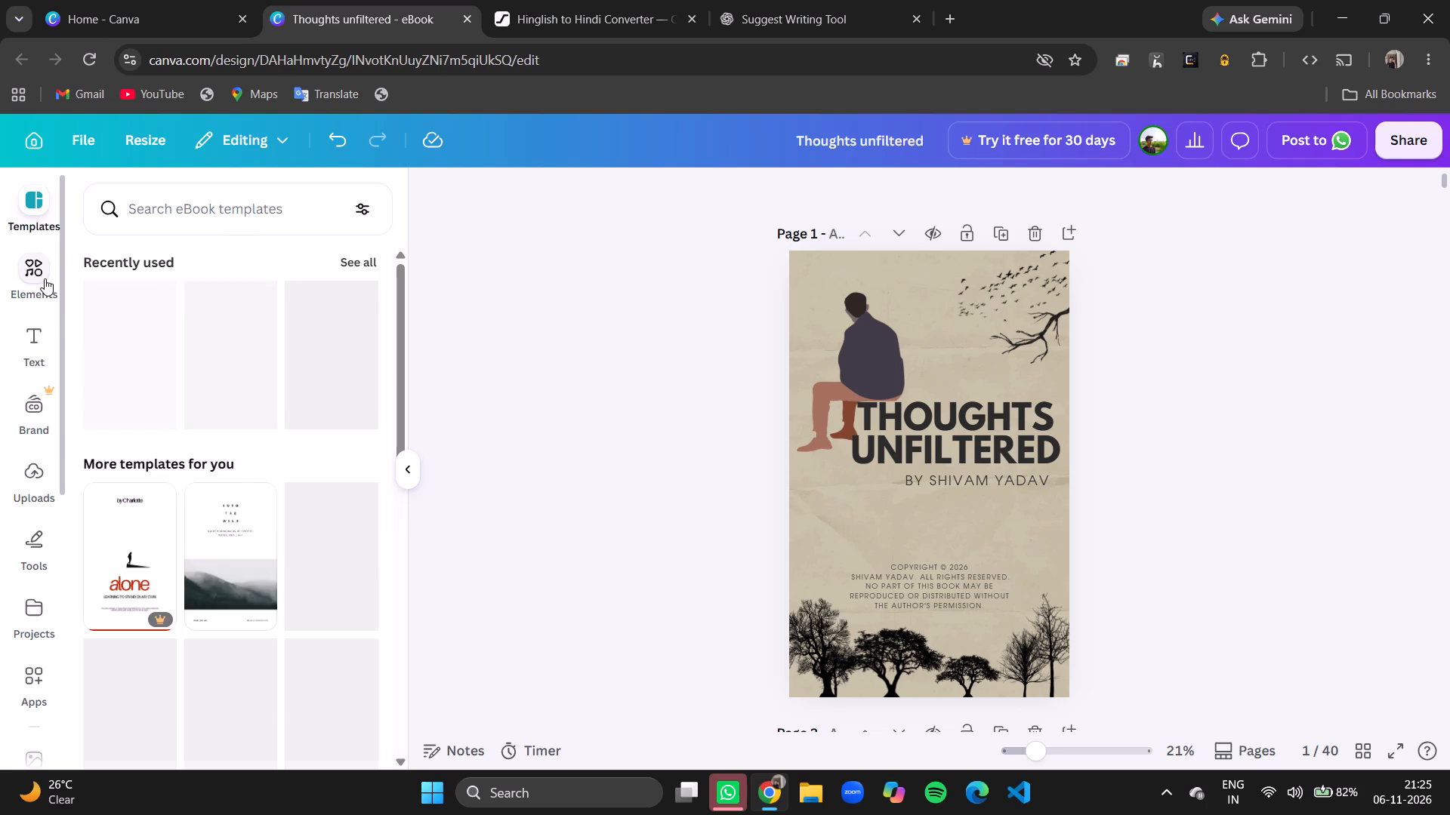
click(210, 217)
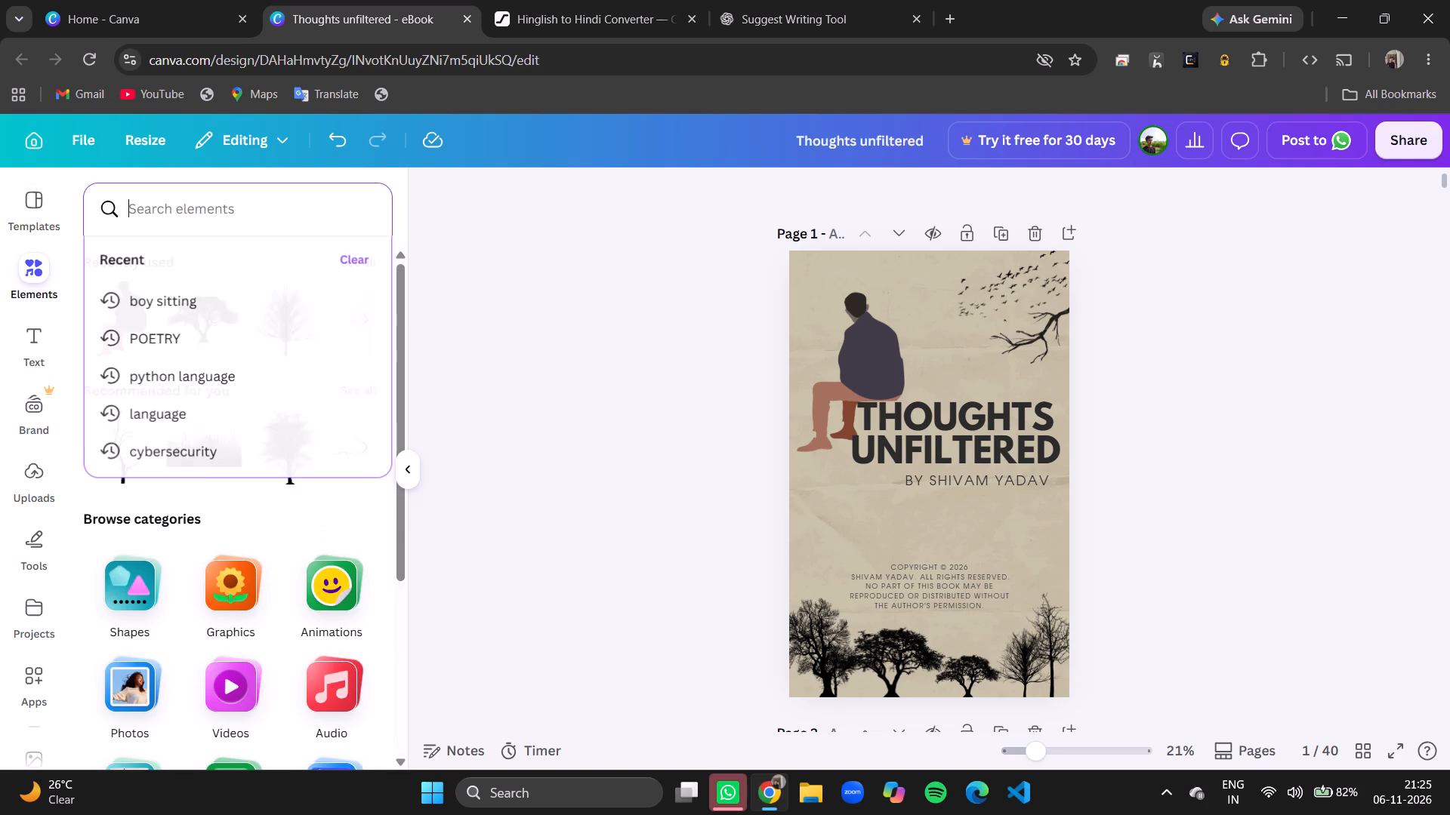
text(moon)
key(Return)
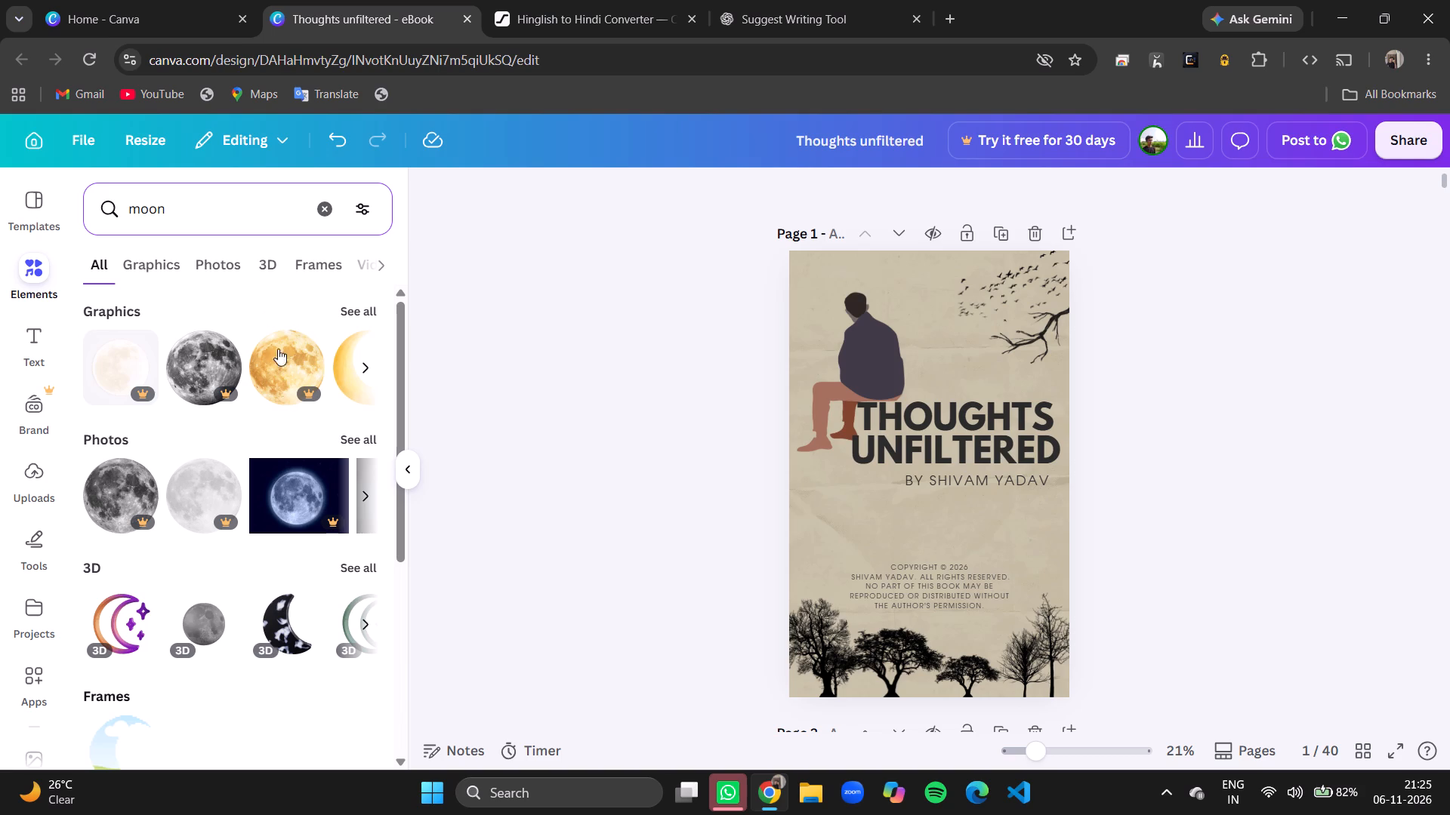
scroll(285, 389, left, 2)
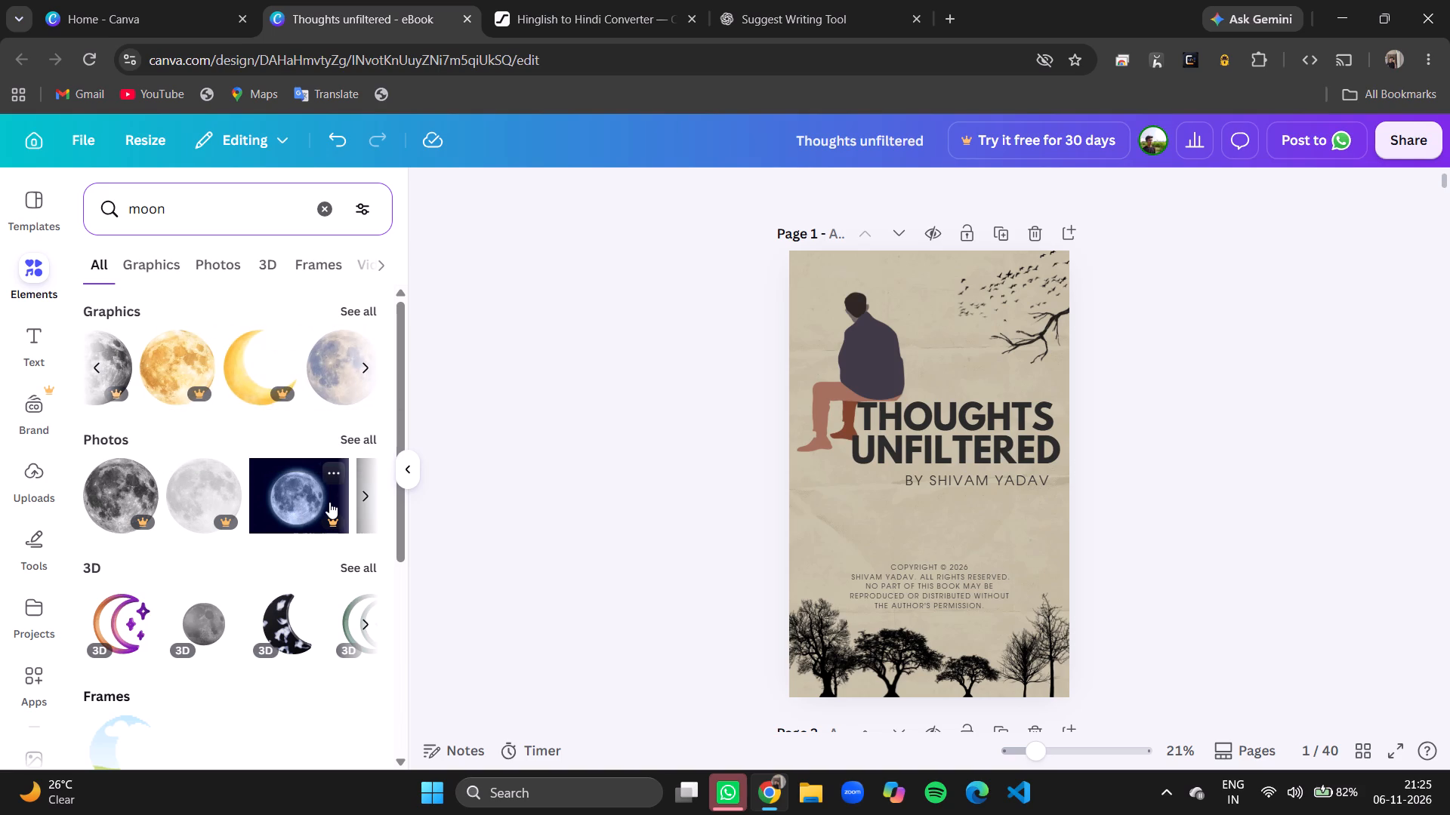
scroll(329, 502, left, 4)
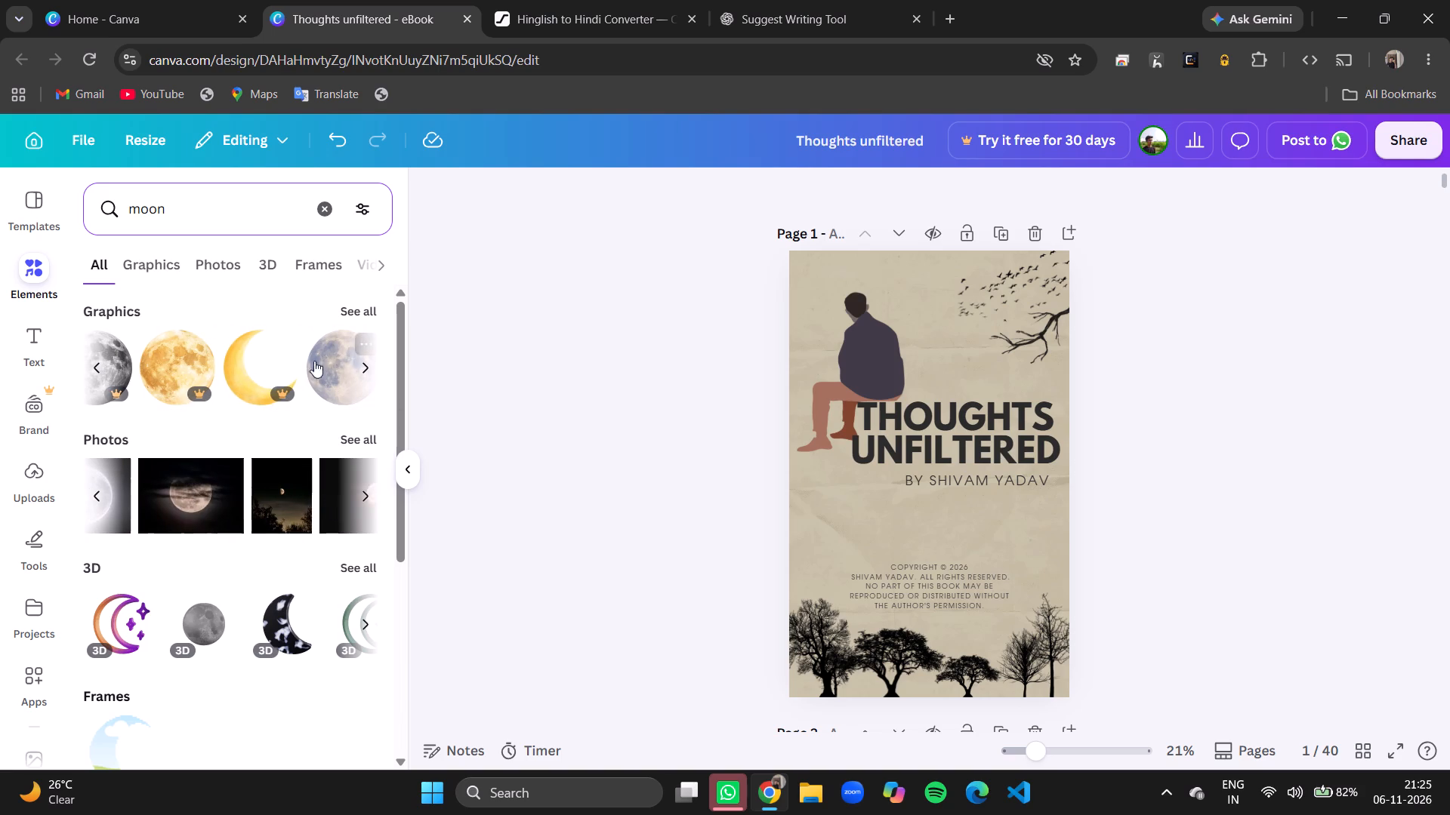
scroll(325, 356, left, 3)
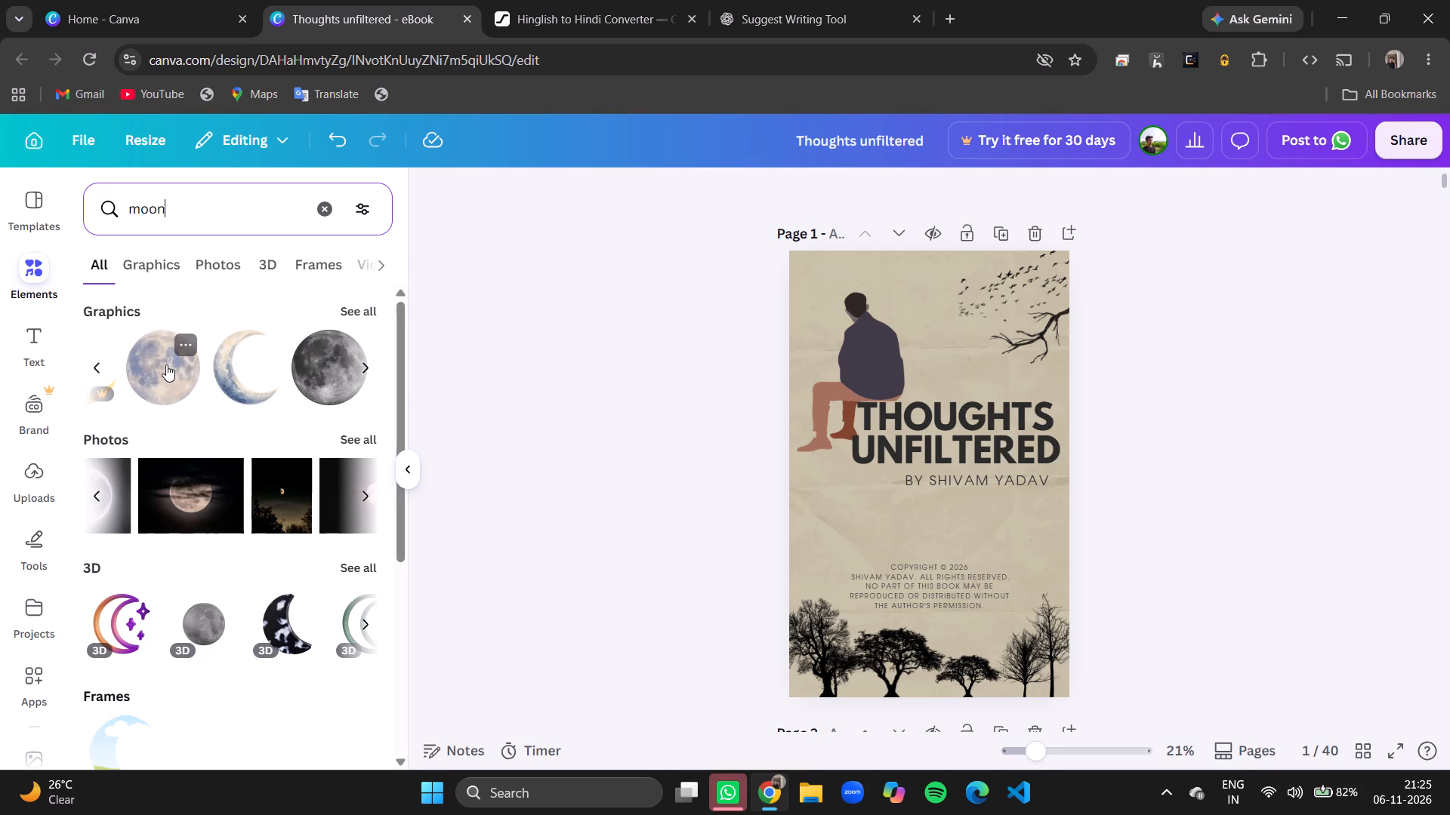
click(166, 364)
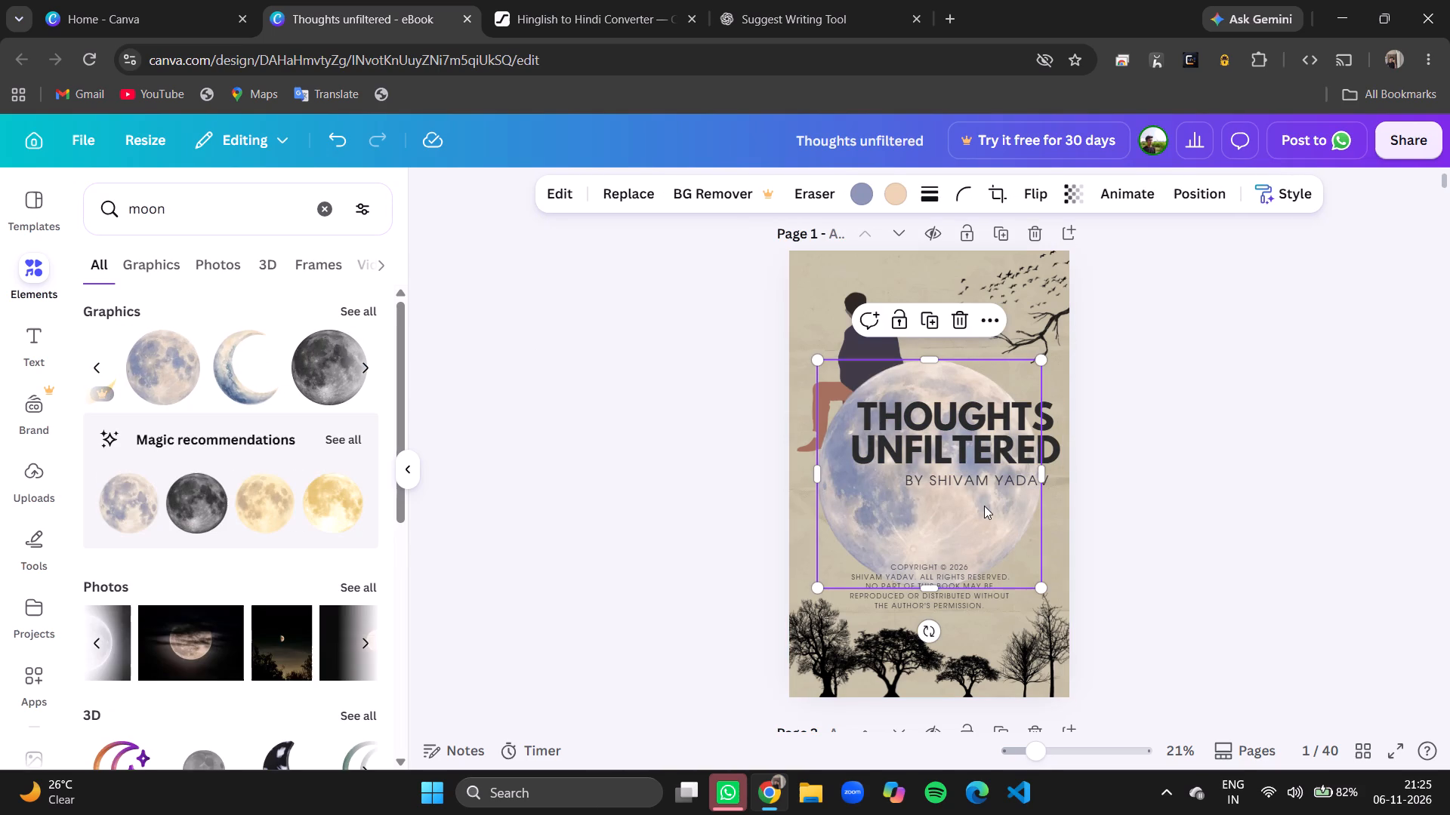
Shift the full moon graphic slightly lower behind the cover title.
click(957, 432)
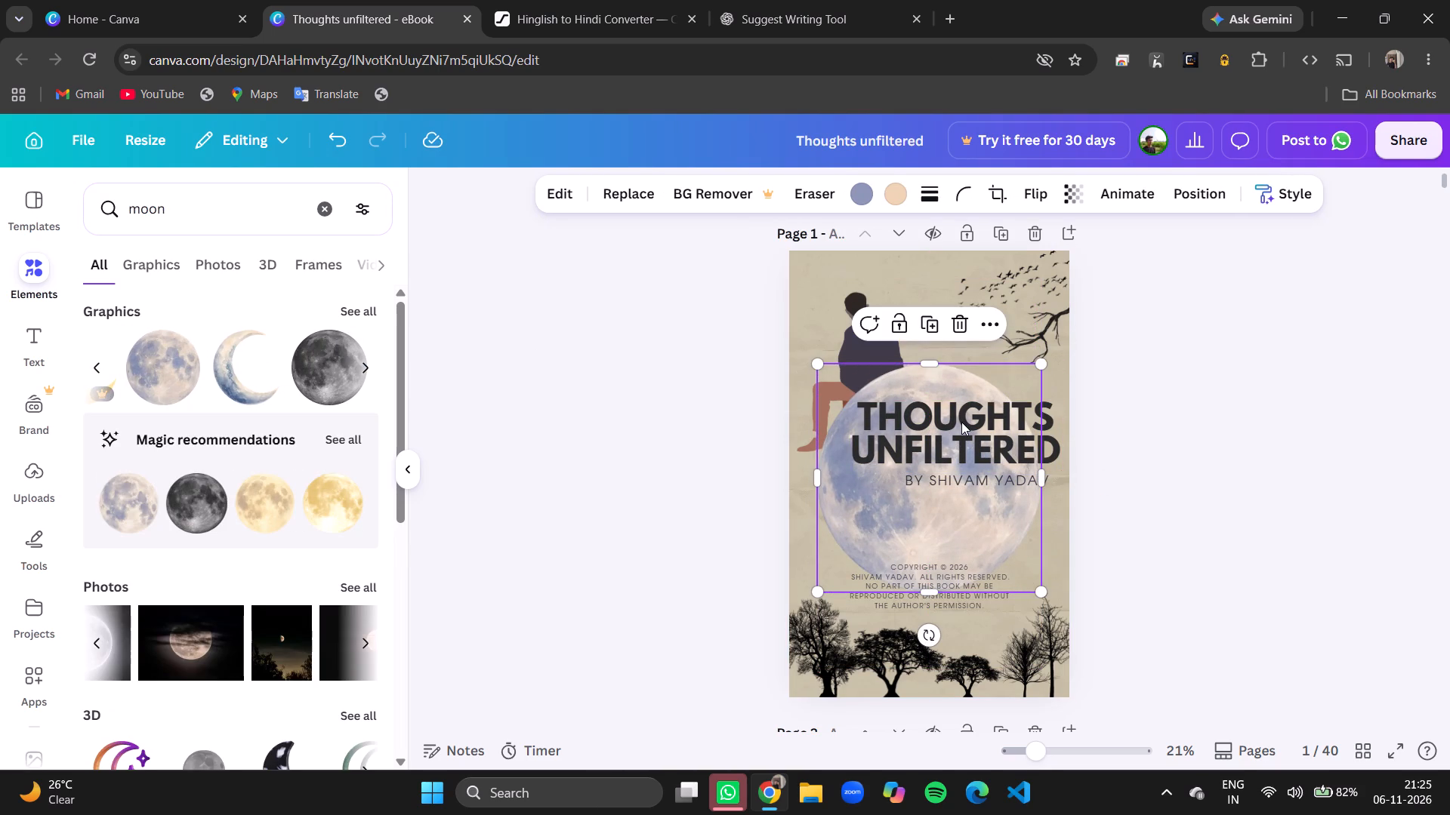
click(965, 432)
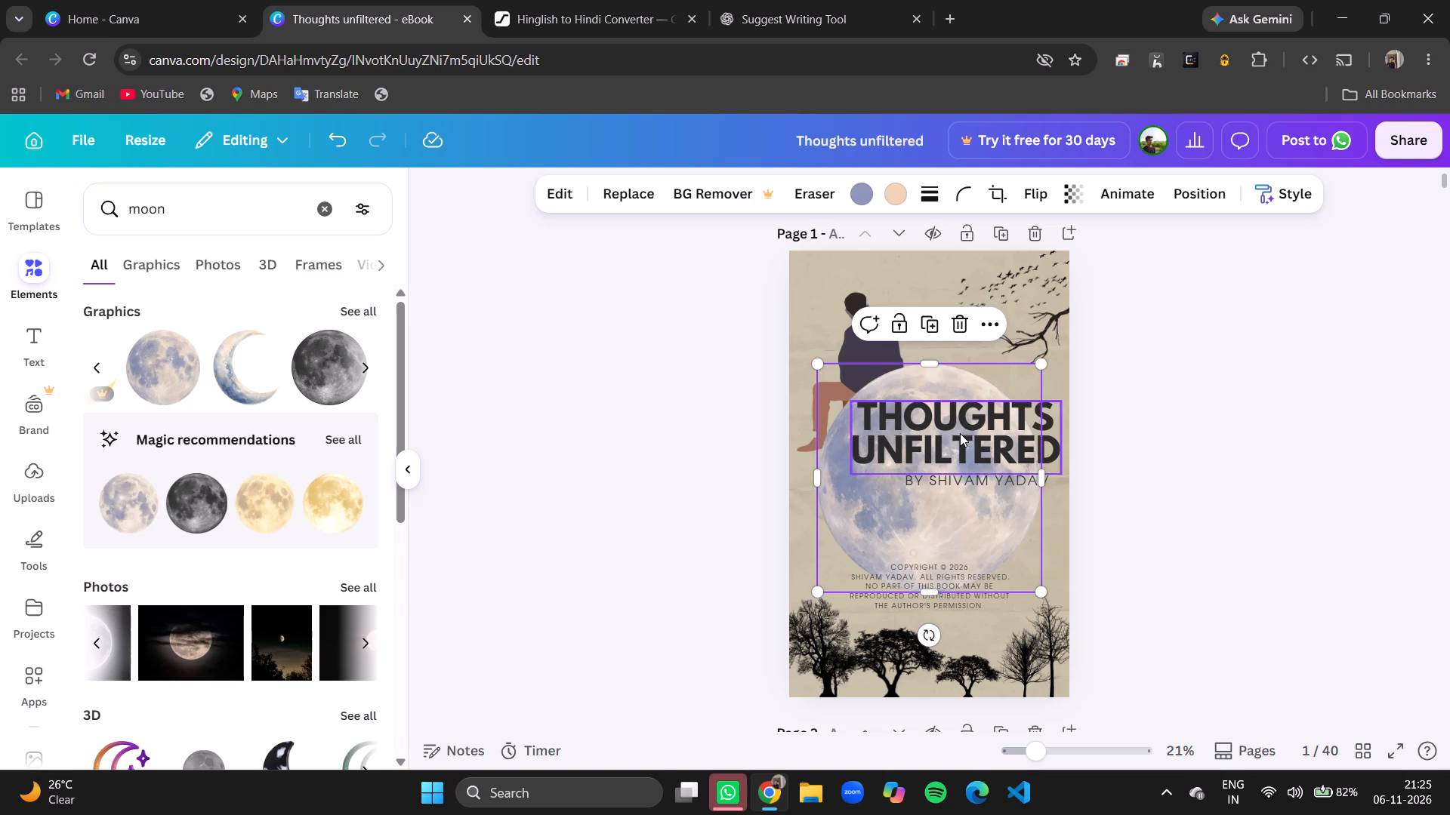
click(1048, 417)
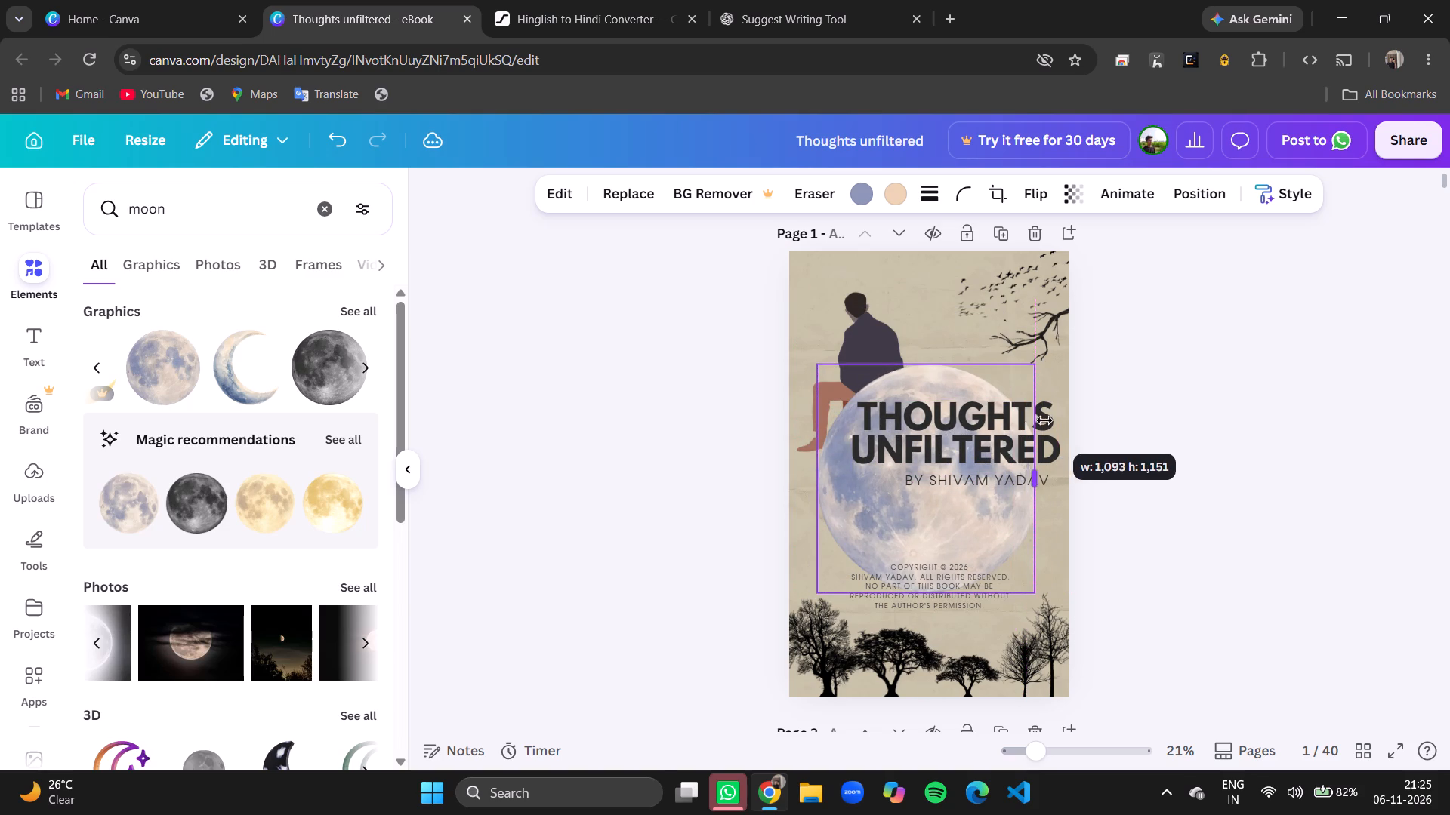
click(994, 441)
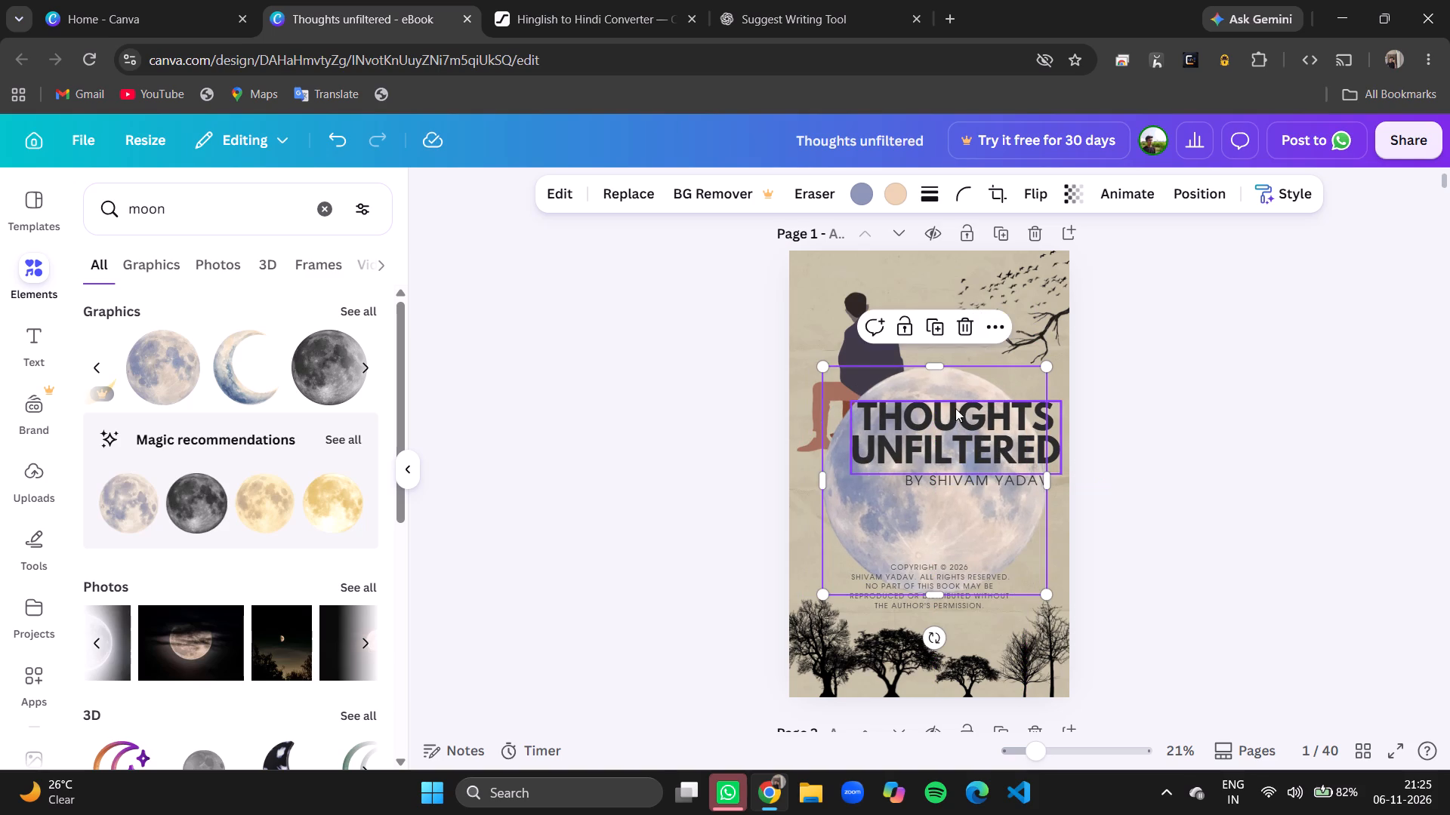
Move the seated man up near the cover's top edge, with his feet beside the moon's upper edge.
drag(859, 343, 857, 332)
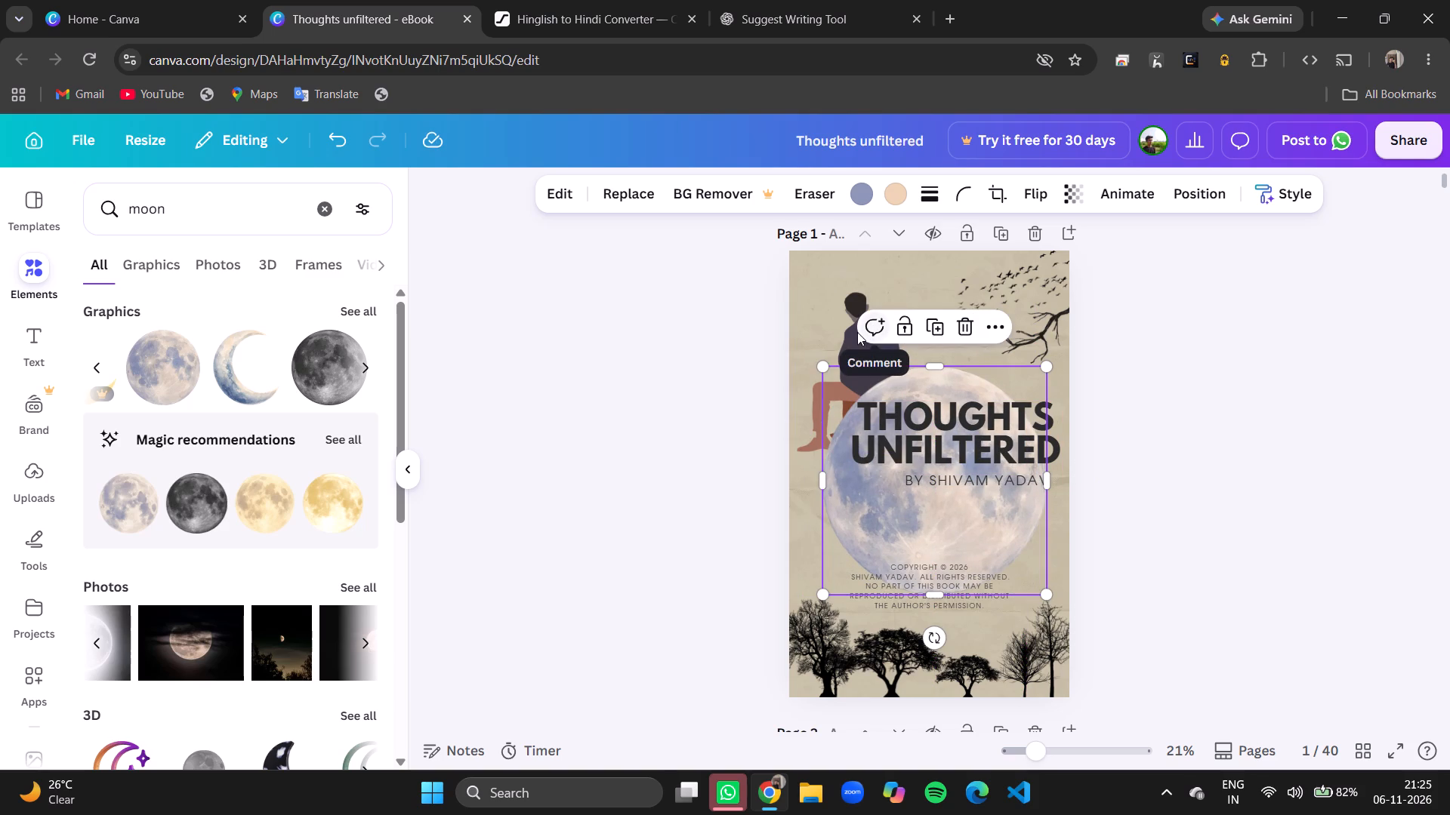
drag(857, 332, 857, 336)
click(857, 336)
drag(849, 335, 850, 303)
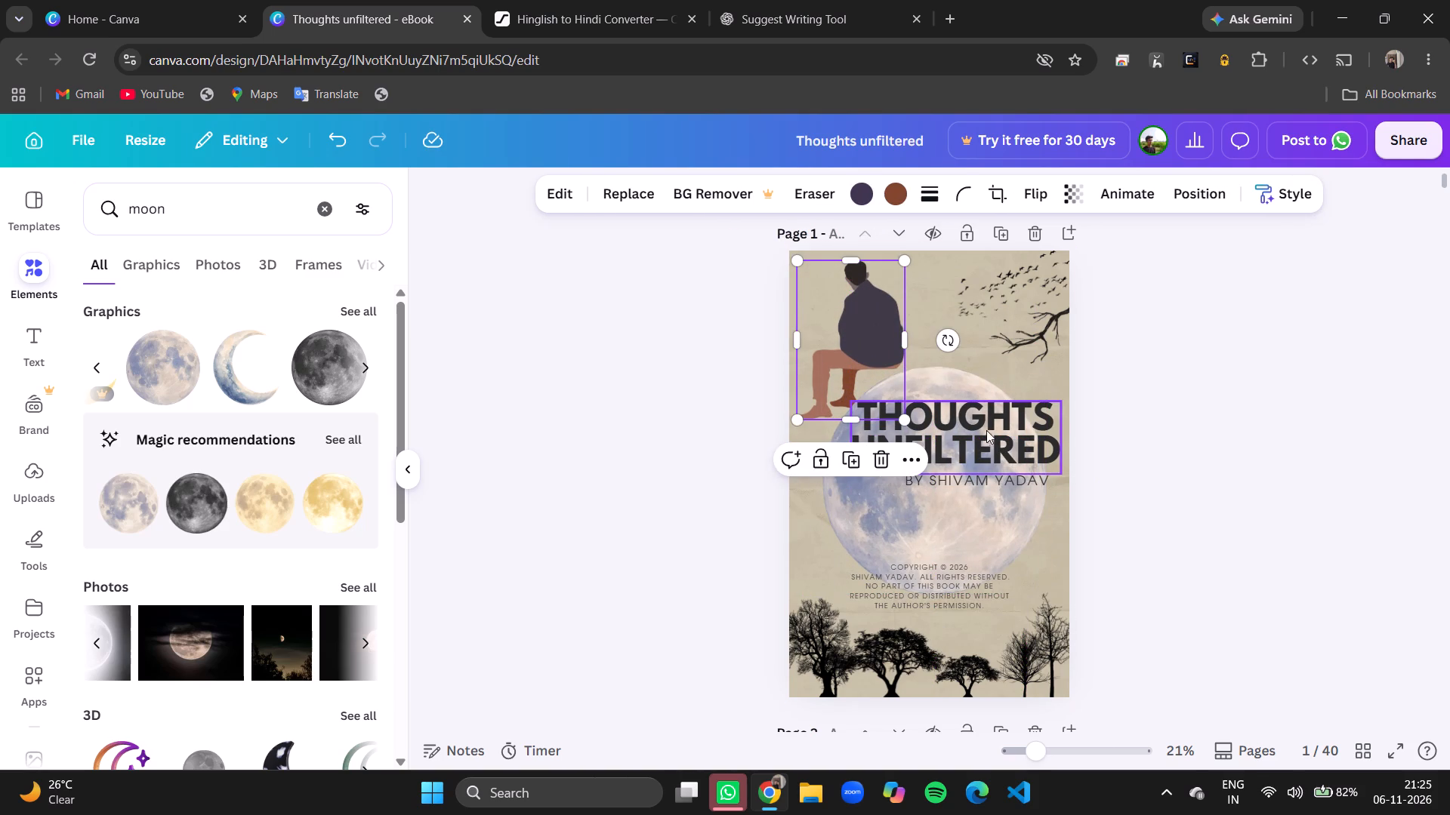
Shrink the "THOUGHTS UNFILTERED" title to font size 104 and position it over the upper half of the moon.
drag(978, 413, 961, 417)
drag(1045, 480, 1042, 480)
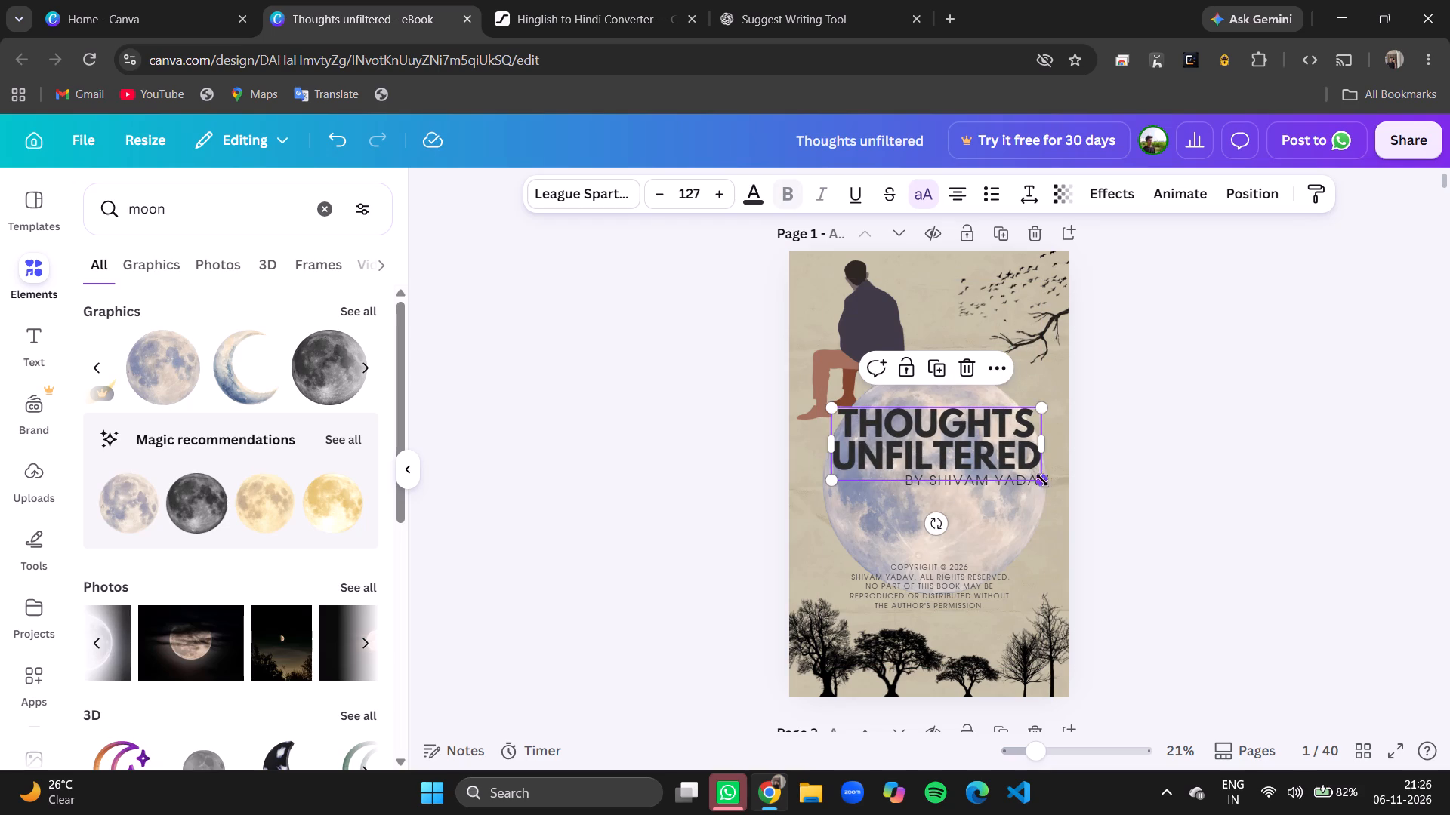
drag(1042, 480, 1012, 465)
drag(918, 420, 930, 427)
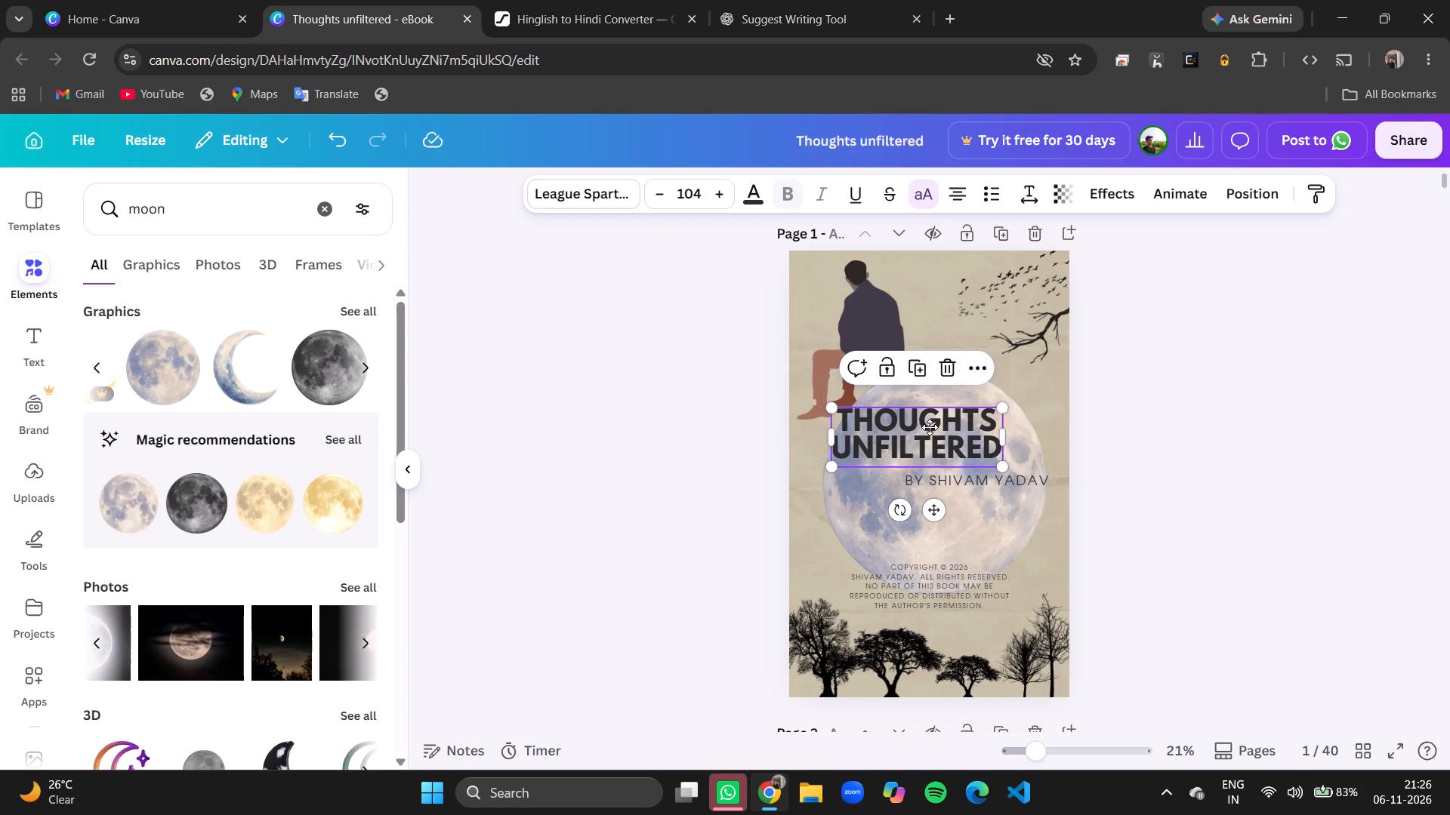
drag(930, 427, 937, 429)
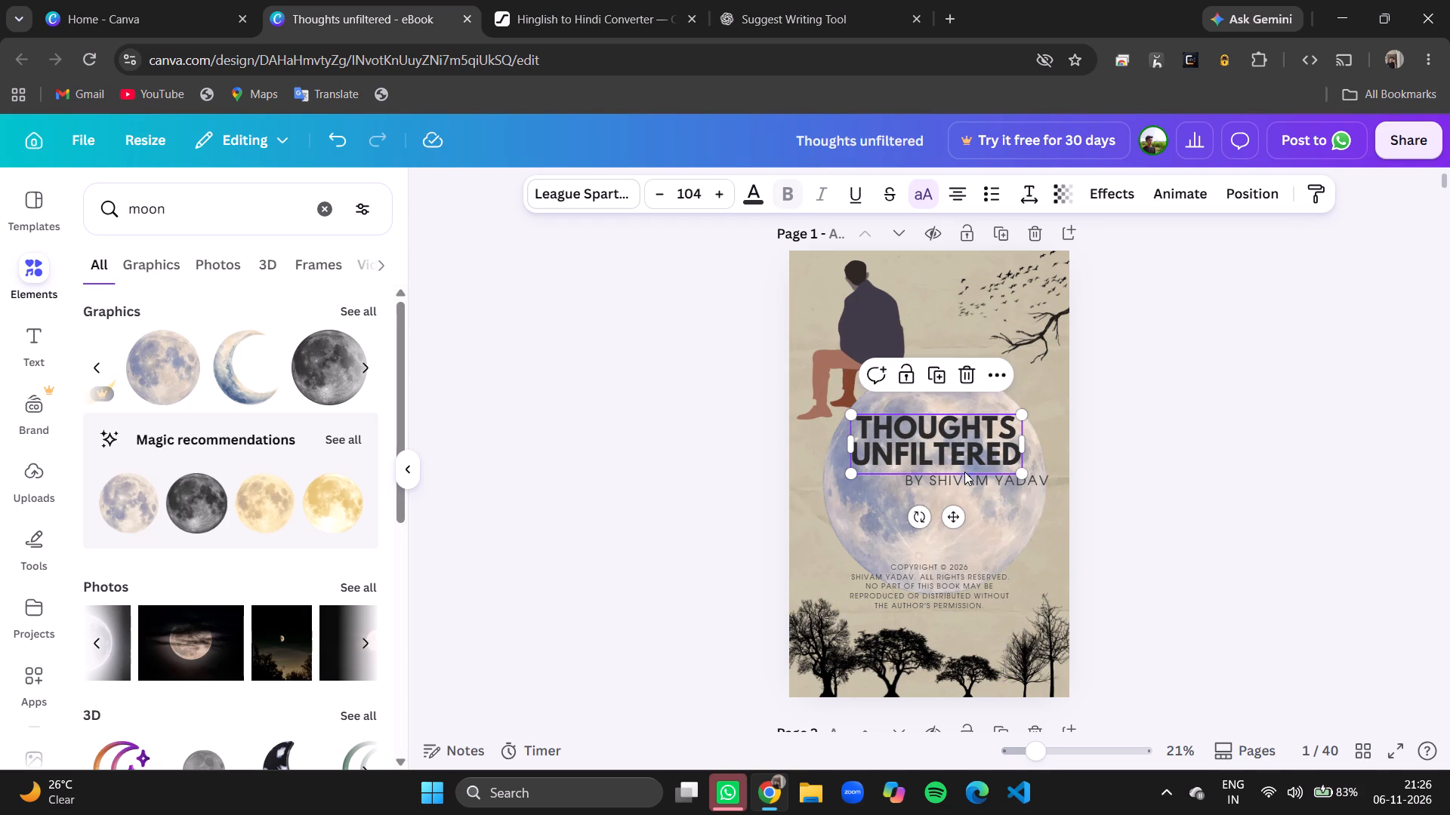
Centre the author line directly beneath the "THOUGHTS UNFILTERED" title on the moon.
drag(967, 477, 943, 478)
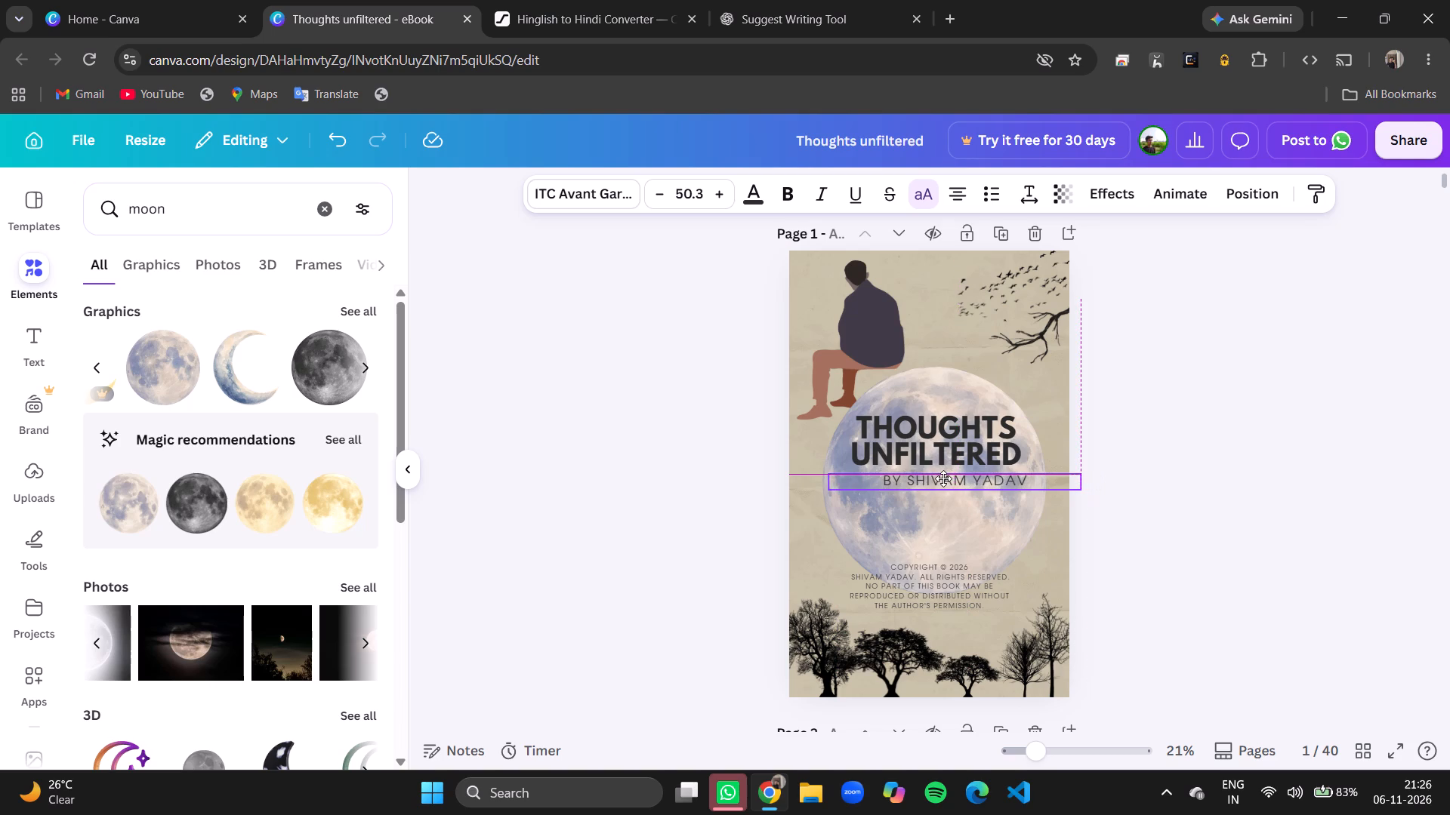
drag(943, 478, 919, 482)
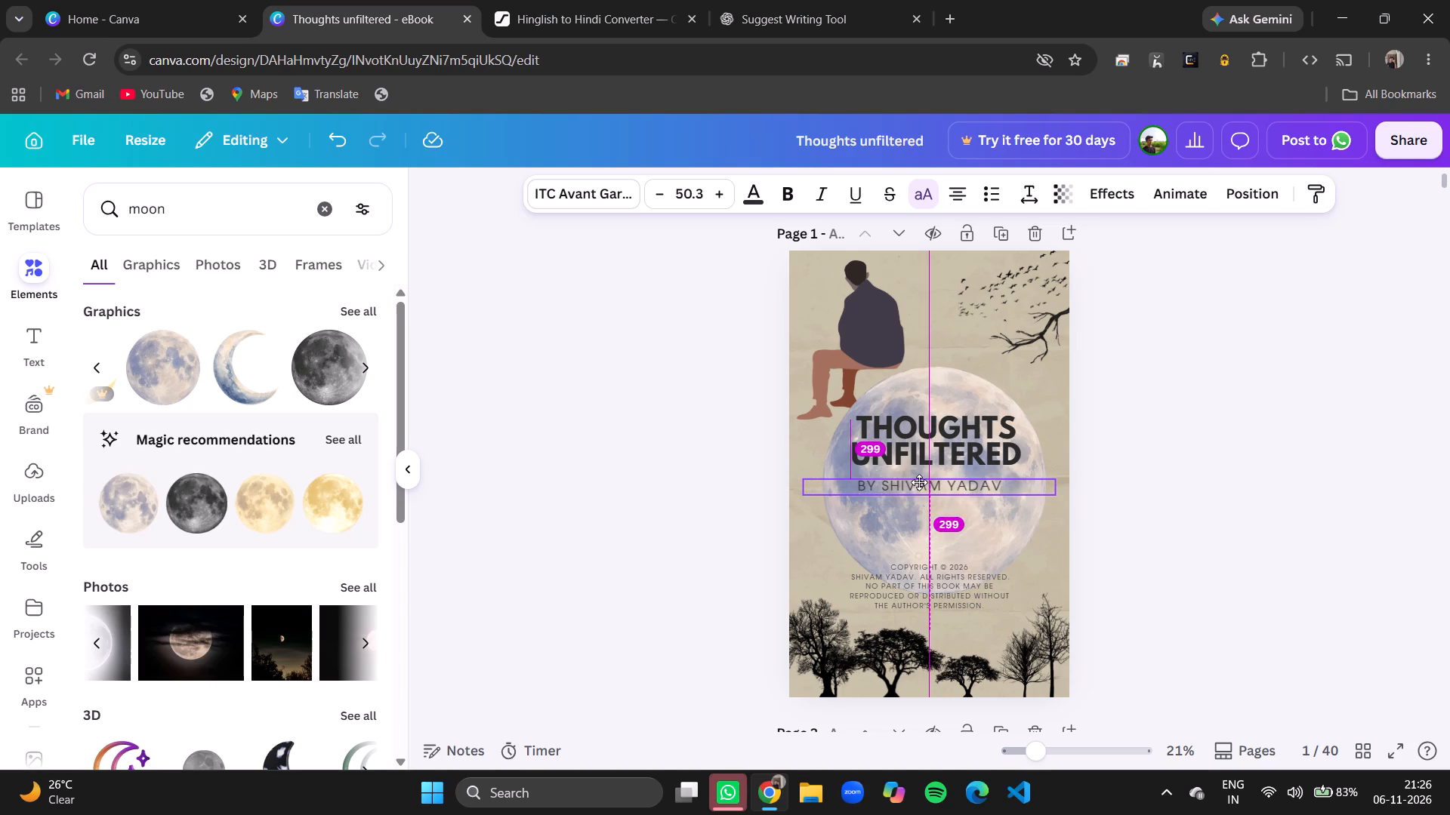
drag(919, 482, 923, 482)
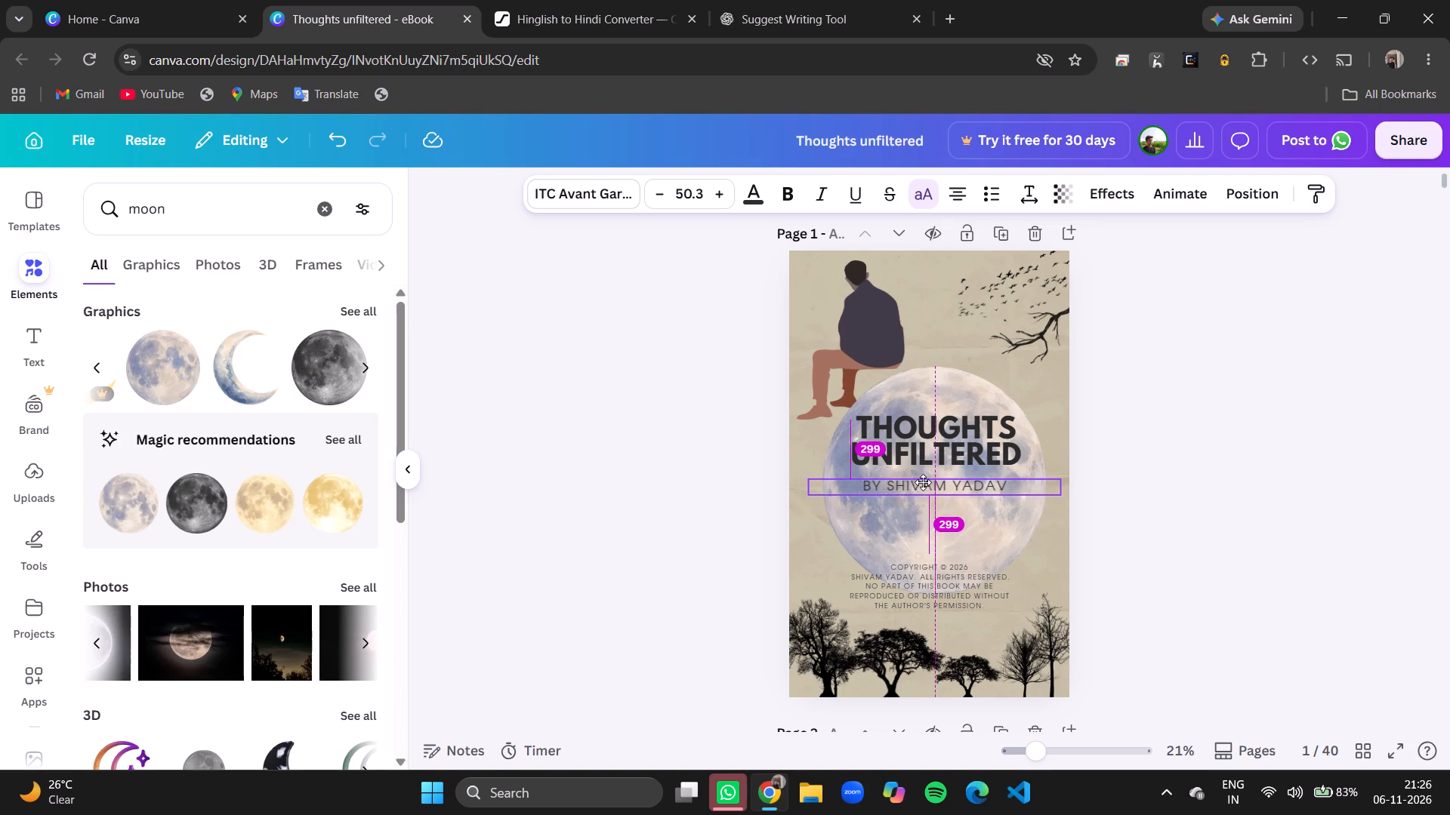
drag(923, 482, 922, 482)
click(1106, 450)
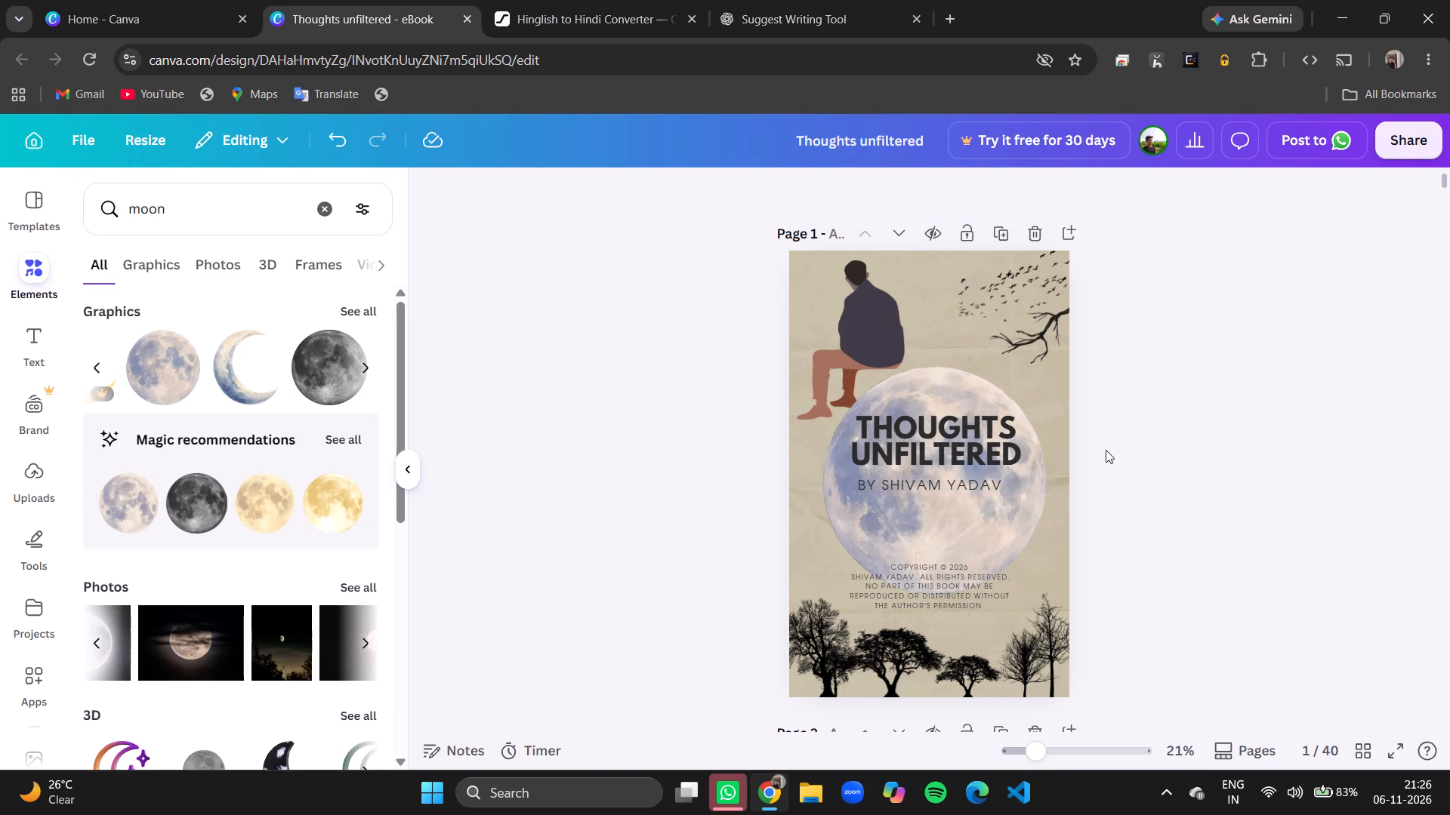
click(976, 484)
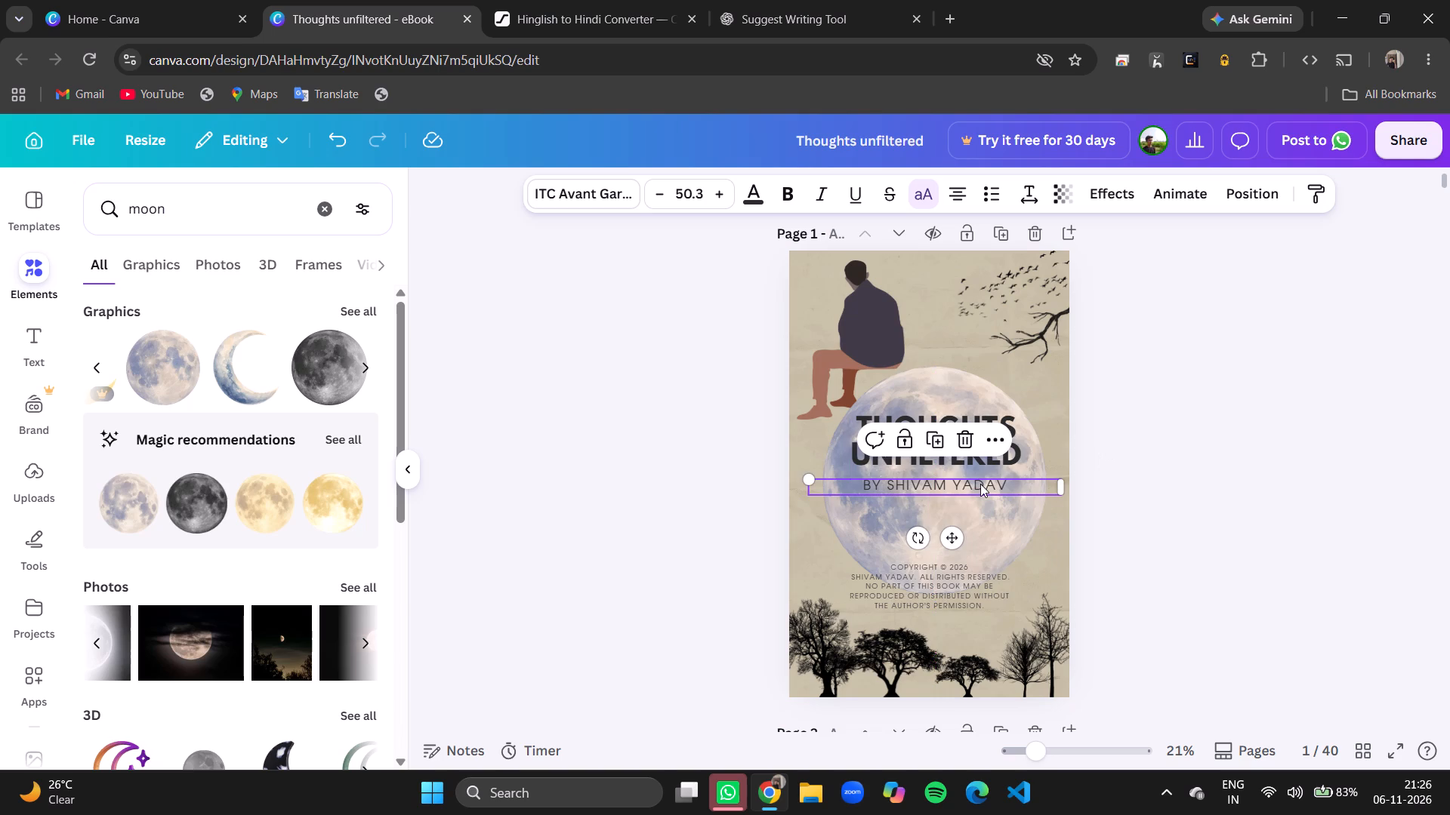
click(1150, 451)
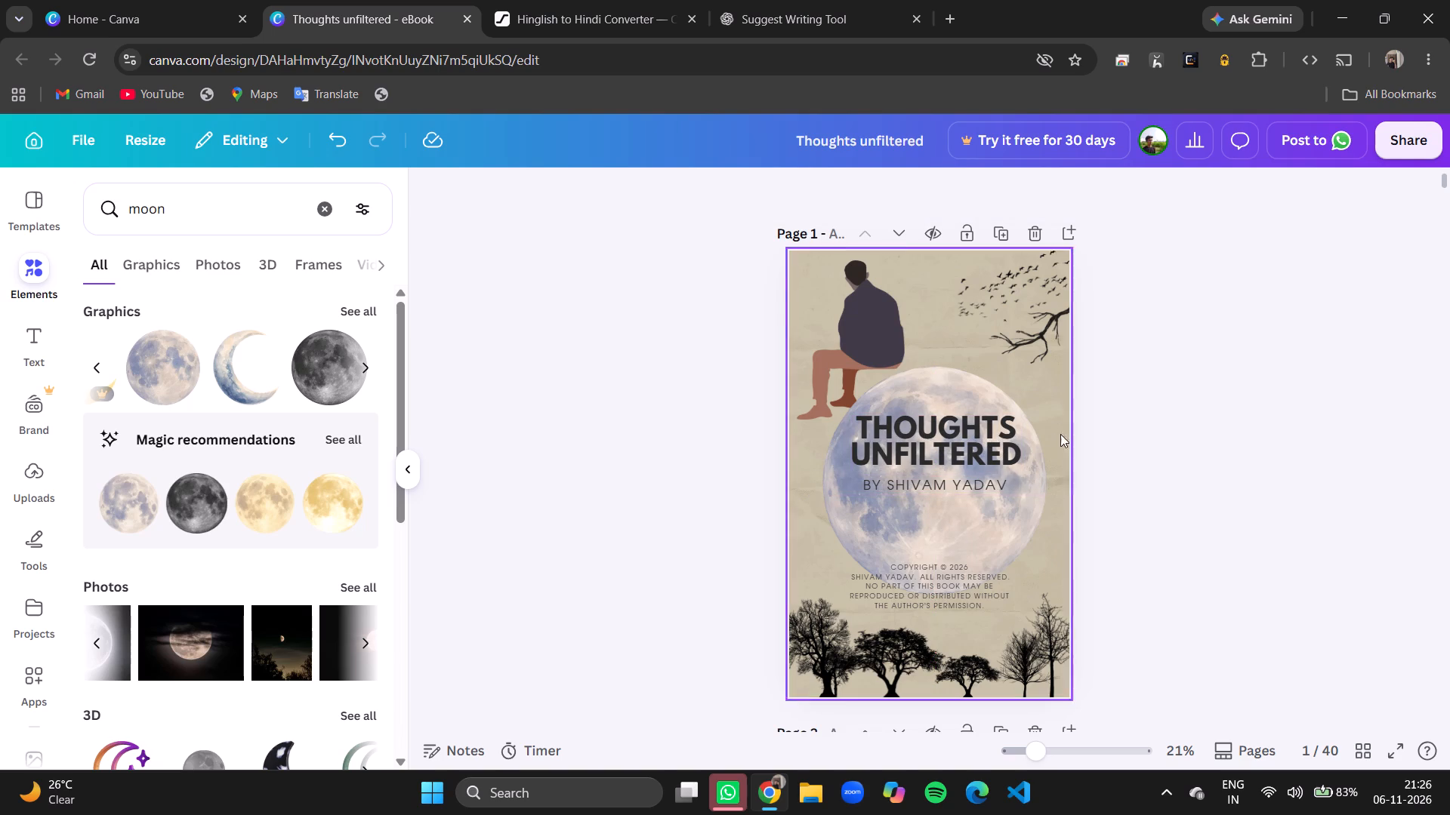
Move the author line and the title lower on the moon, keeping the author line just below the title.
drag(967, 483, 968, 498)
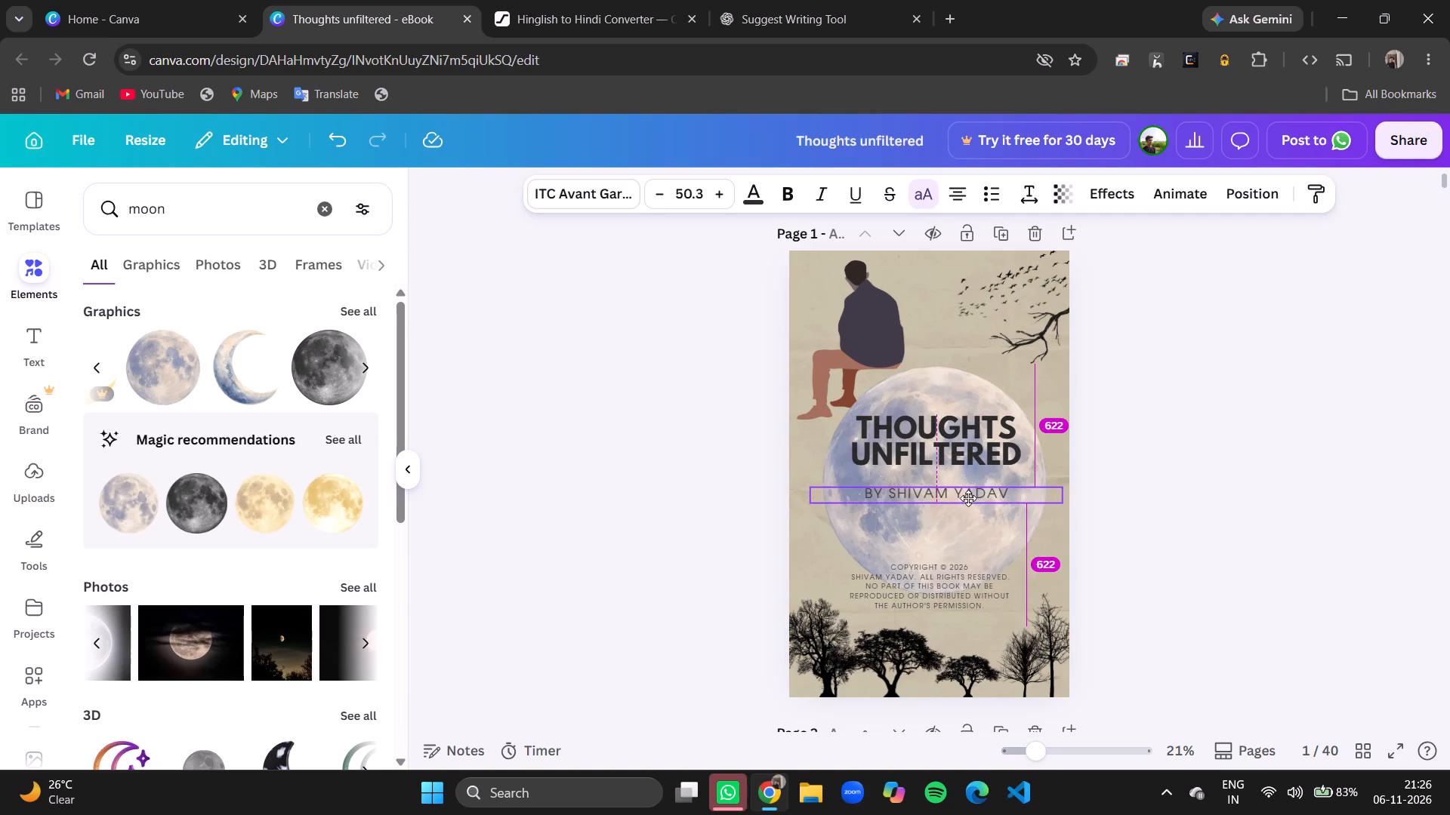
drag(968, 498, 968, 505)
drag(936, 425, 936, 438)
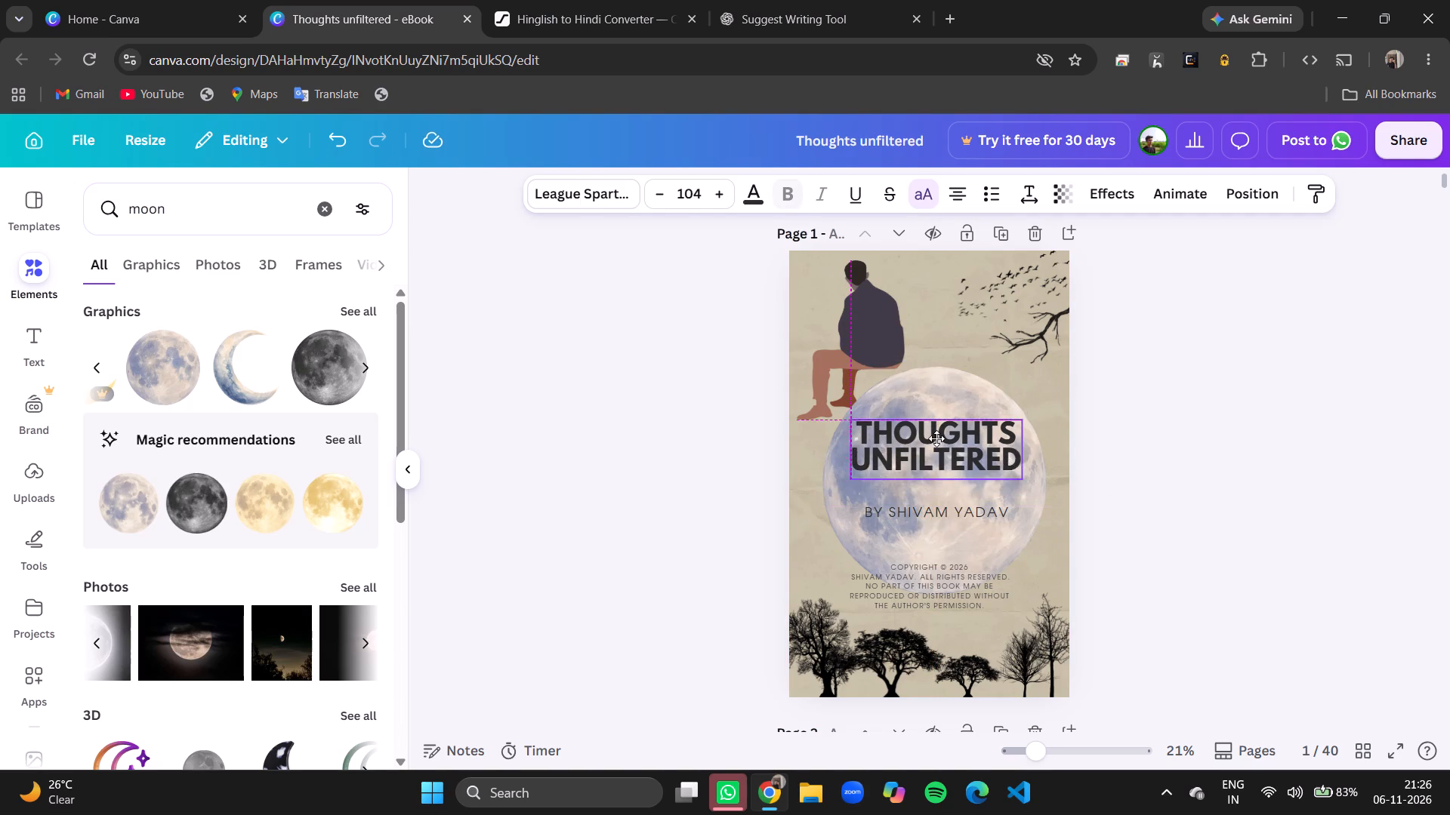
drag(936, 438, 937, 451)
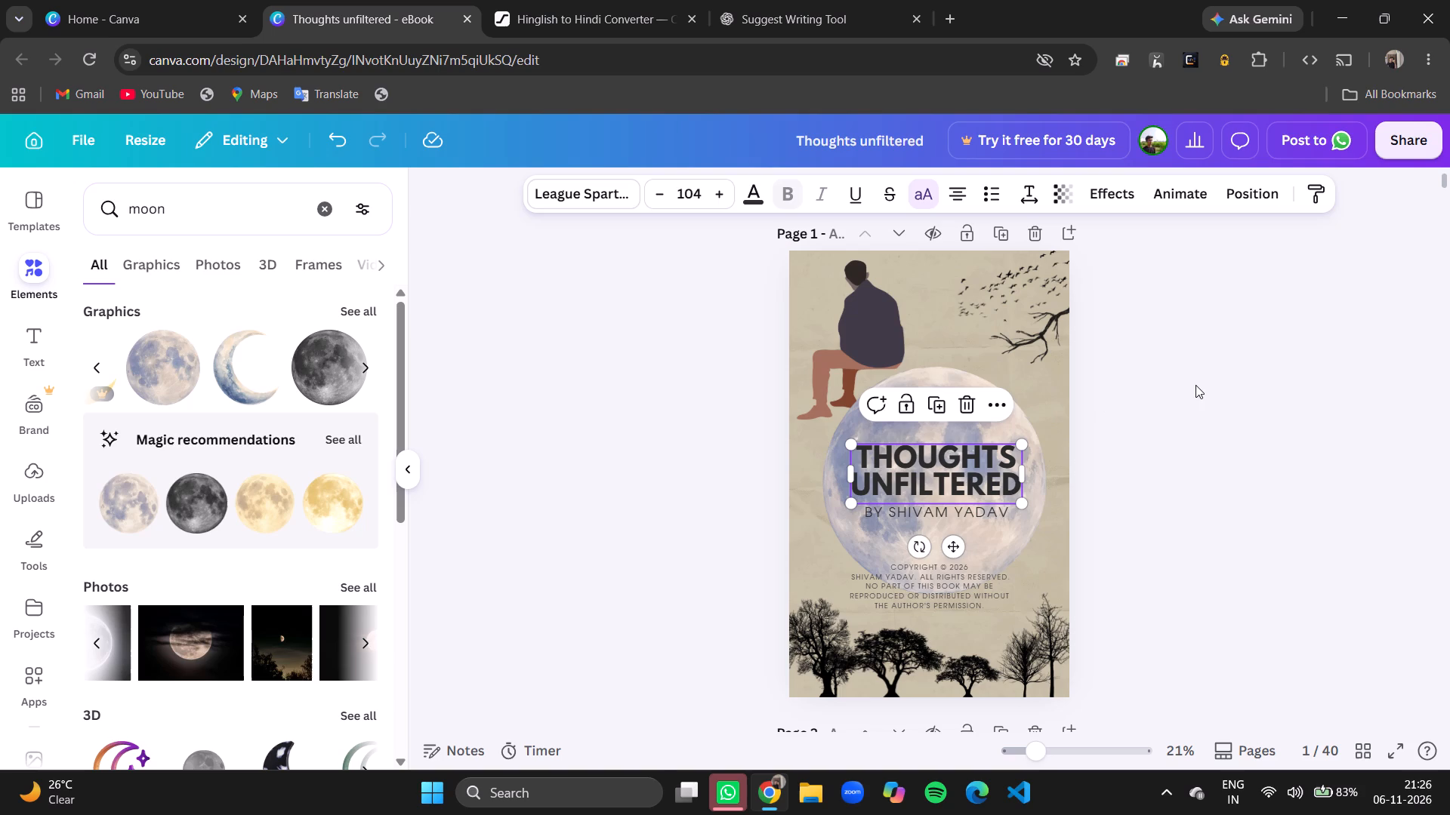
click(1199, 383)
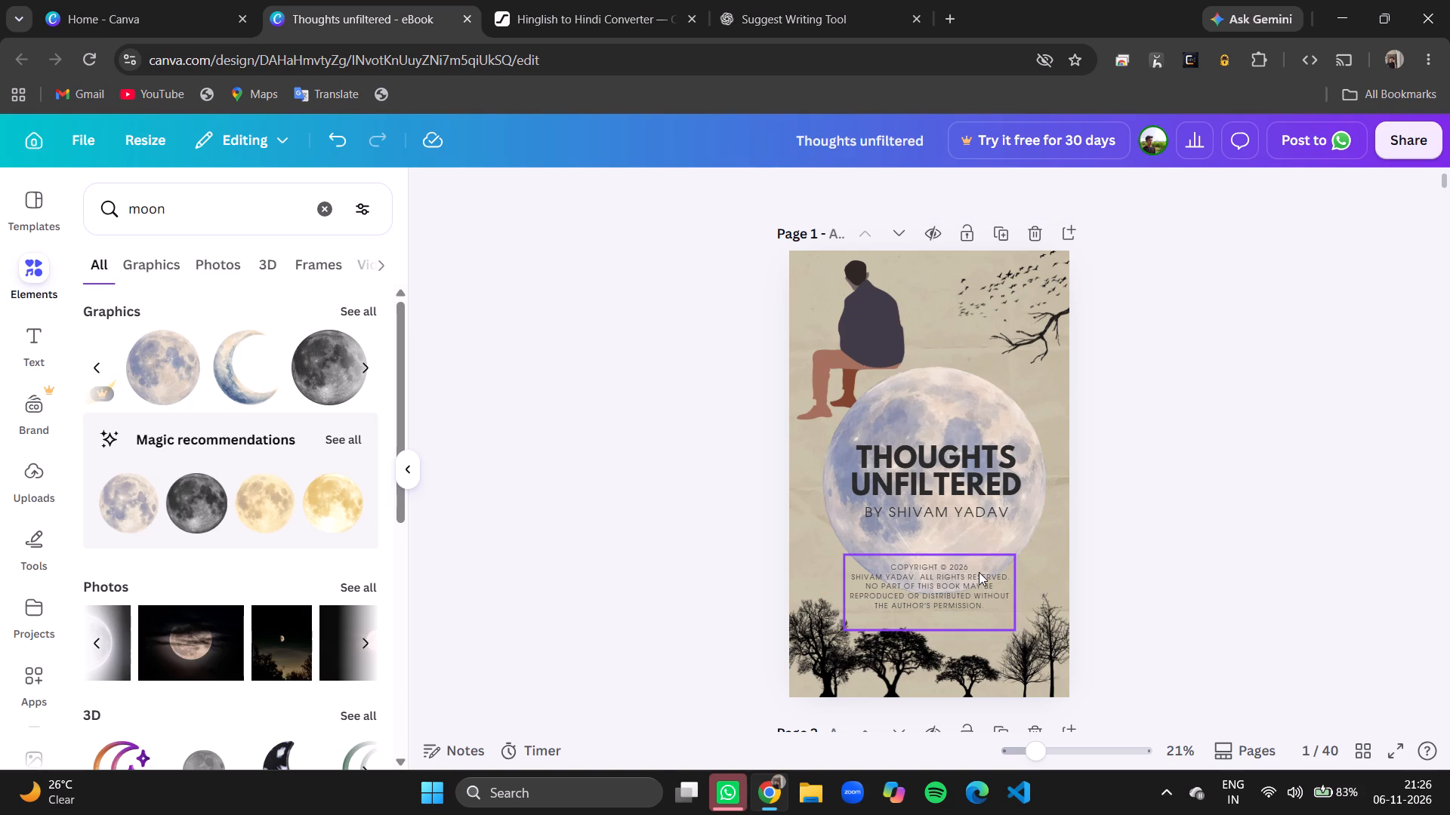
Raise the moon to overlap the seated man, and move the title and author line up to sit around its middle.
drag(928, 400, 928, 363)
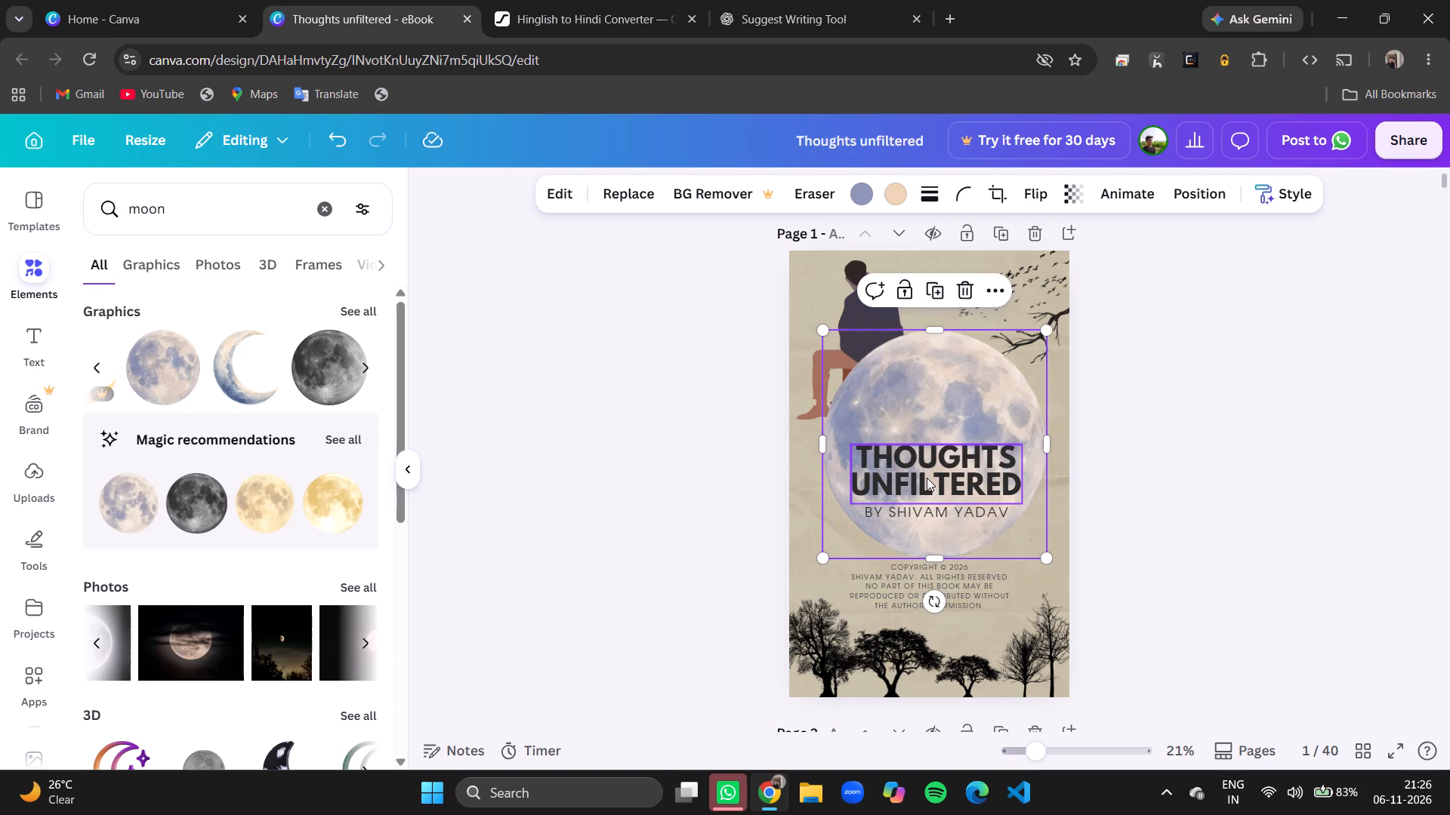
drag(929, 463, 927, 426)
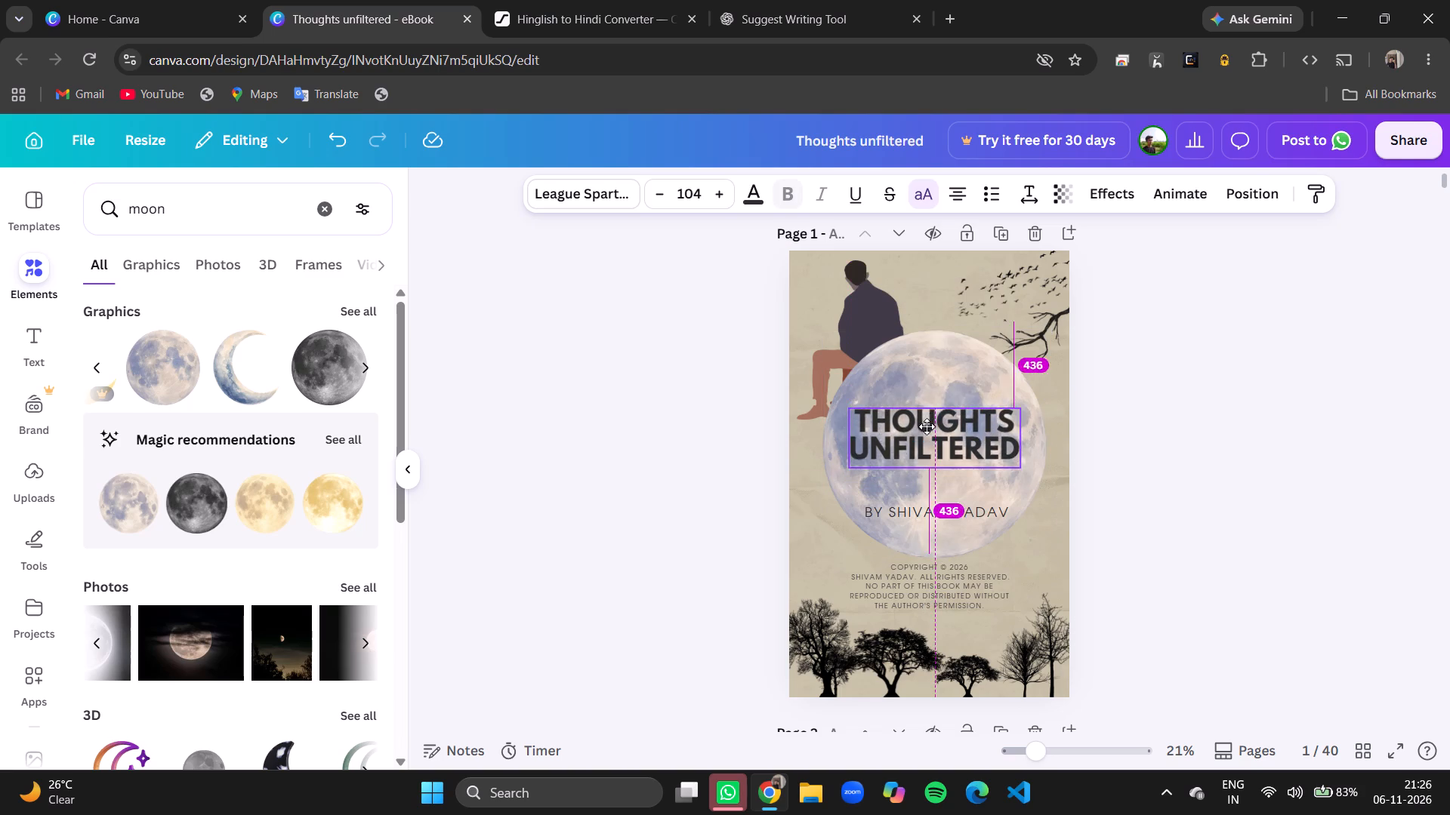
drag(927, 426, 933, 421)
drag(896, 517, 898, 478)
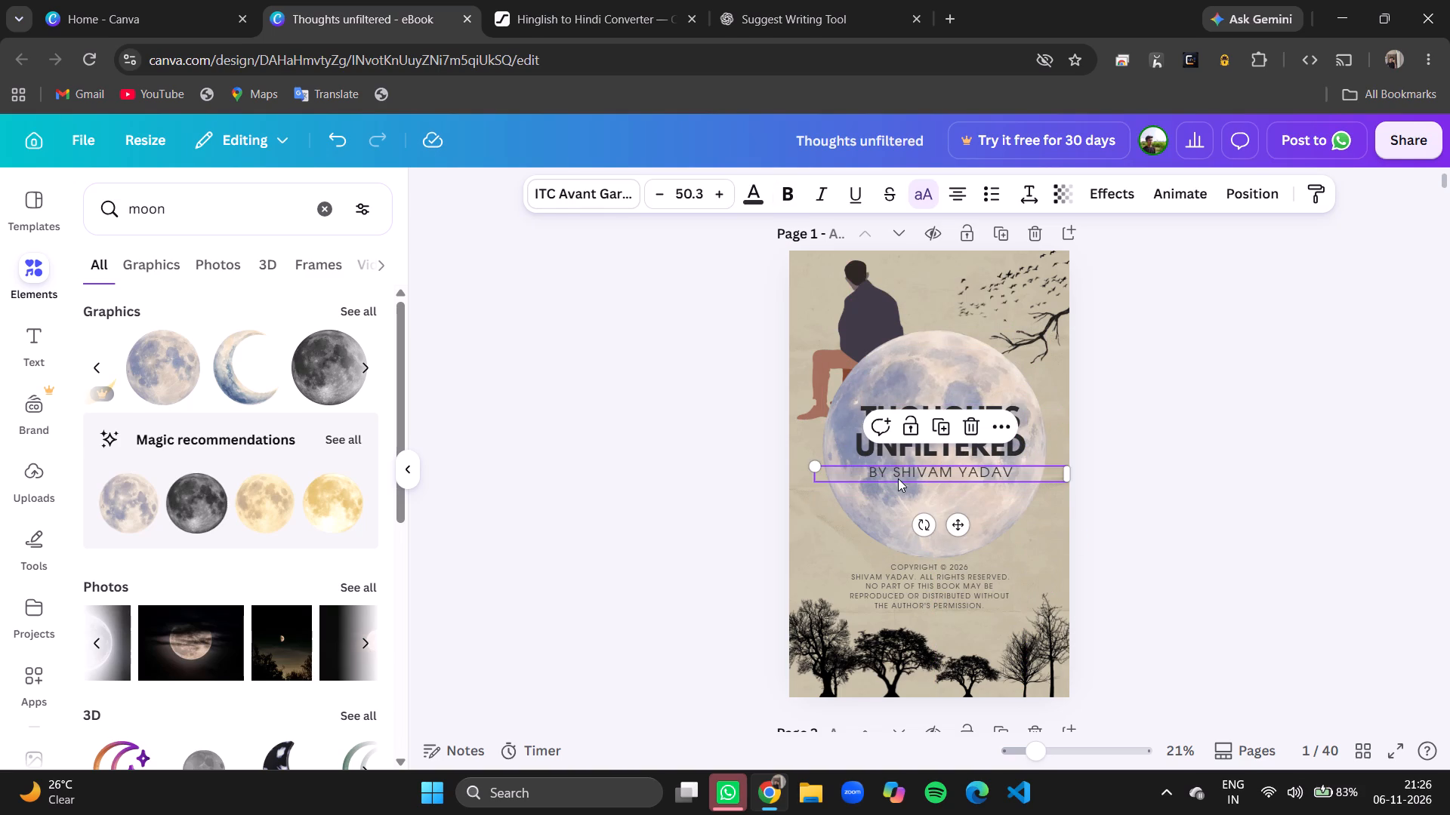
click(1159, 415)
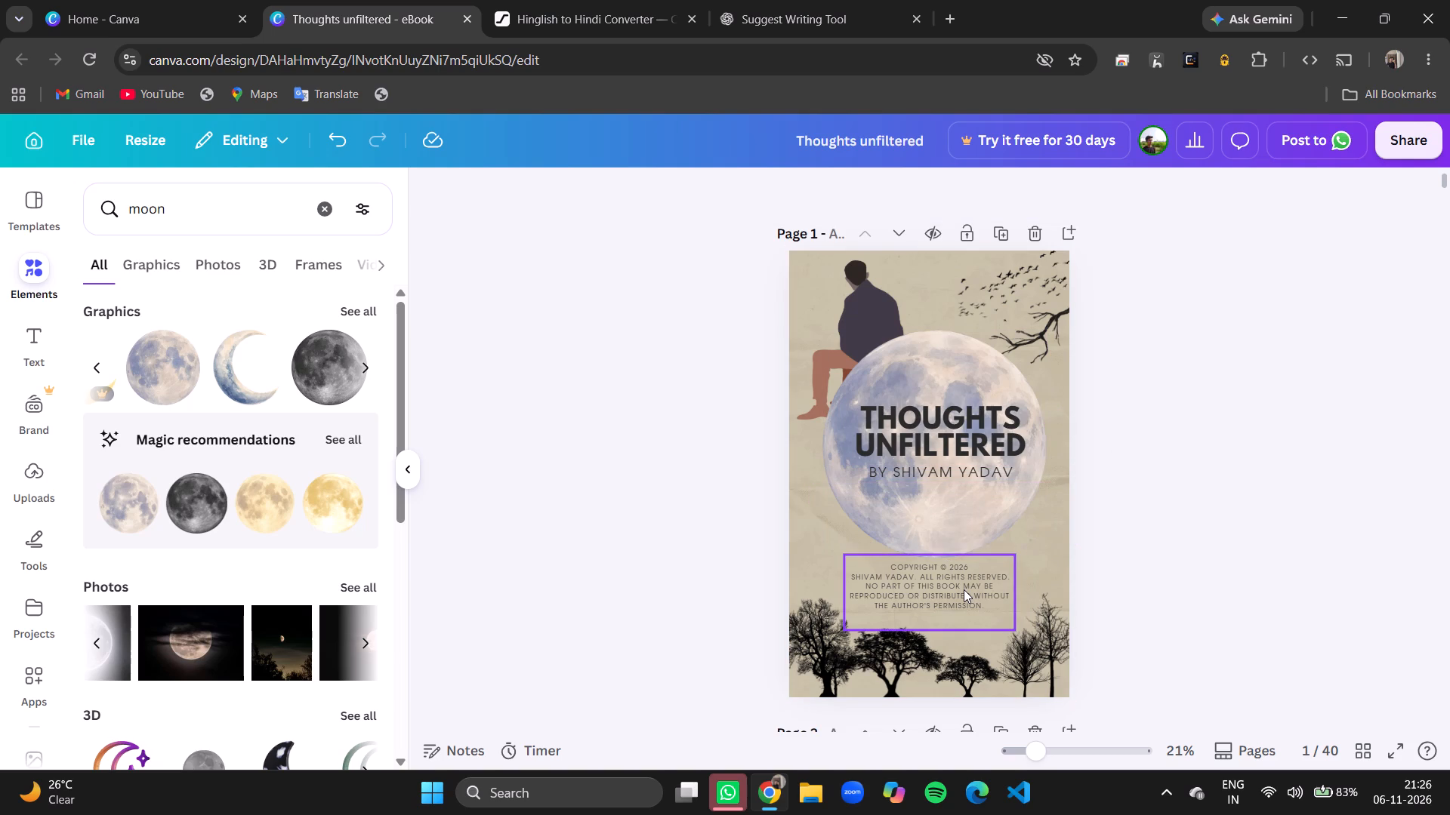
Reposition the copyright notice just below the moon, lined up under the title.
drag(964, 589, 964, 598)
click(1161, 454)
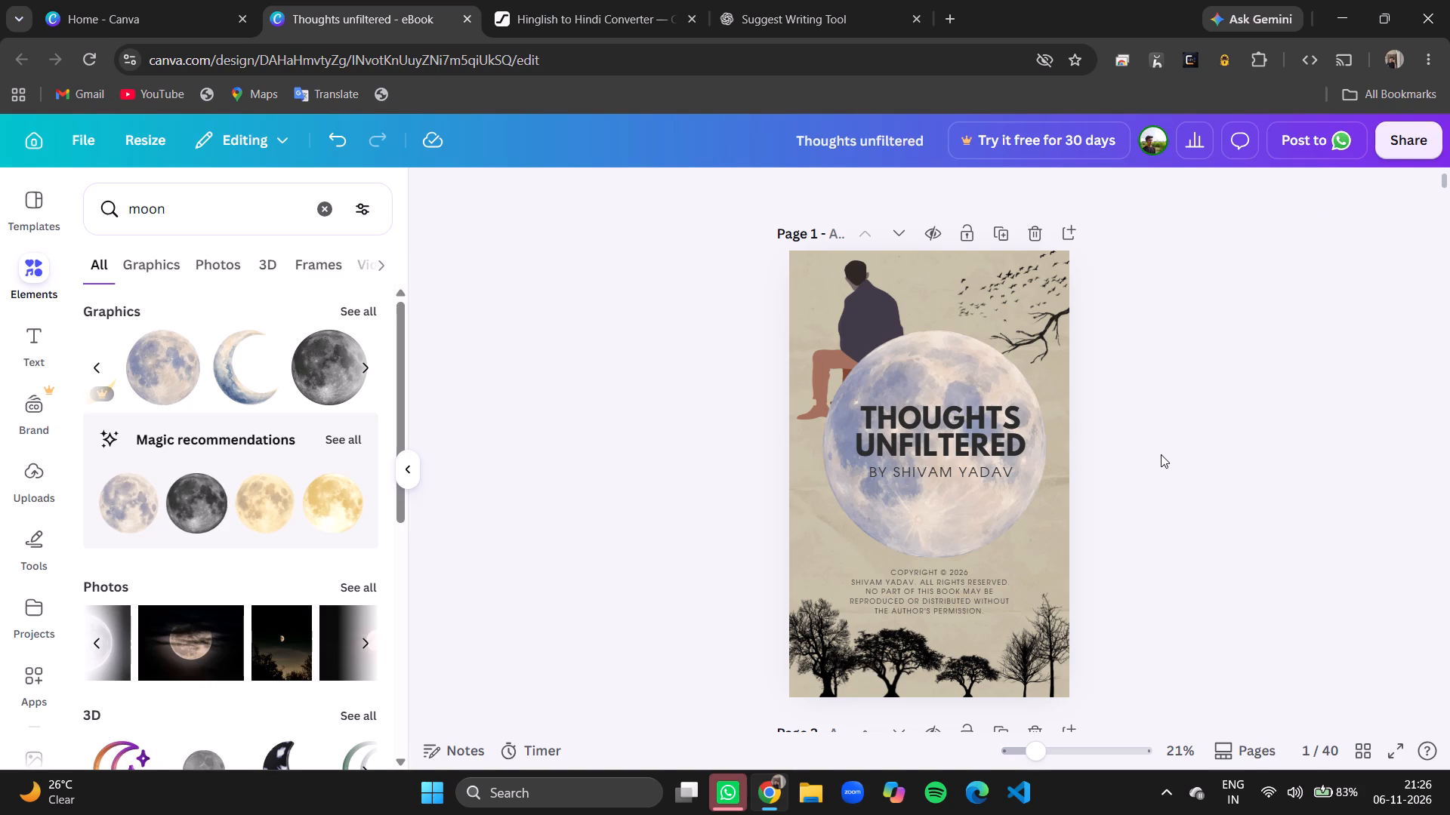
click(930, 602)
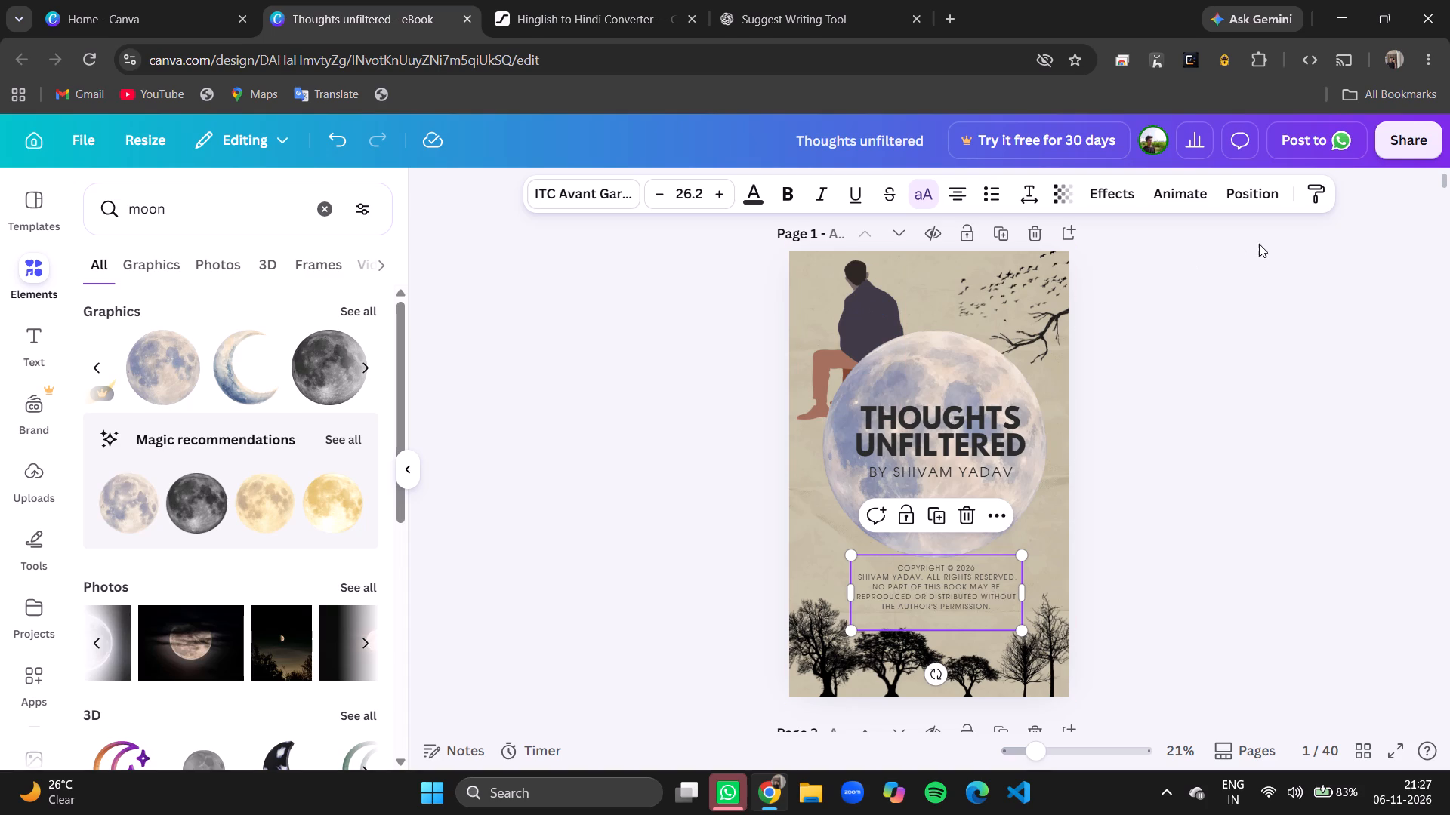
click(1250, 339)
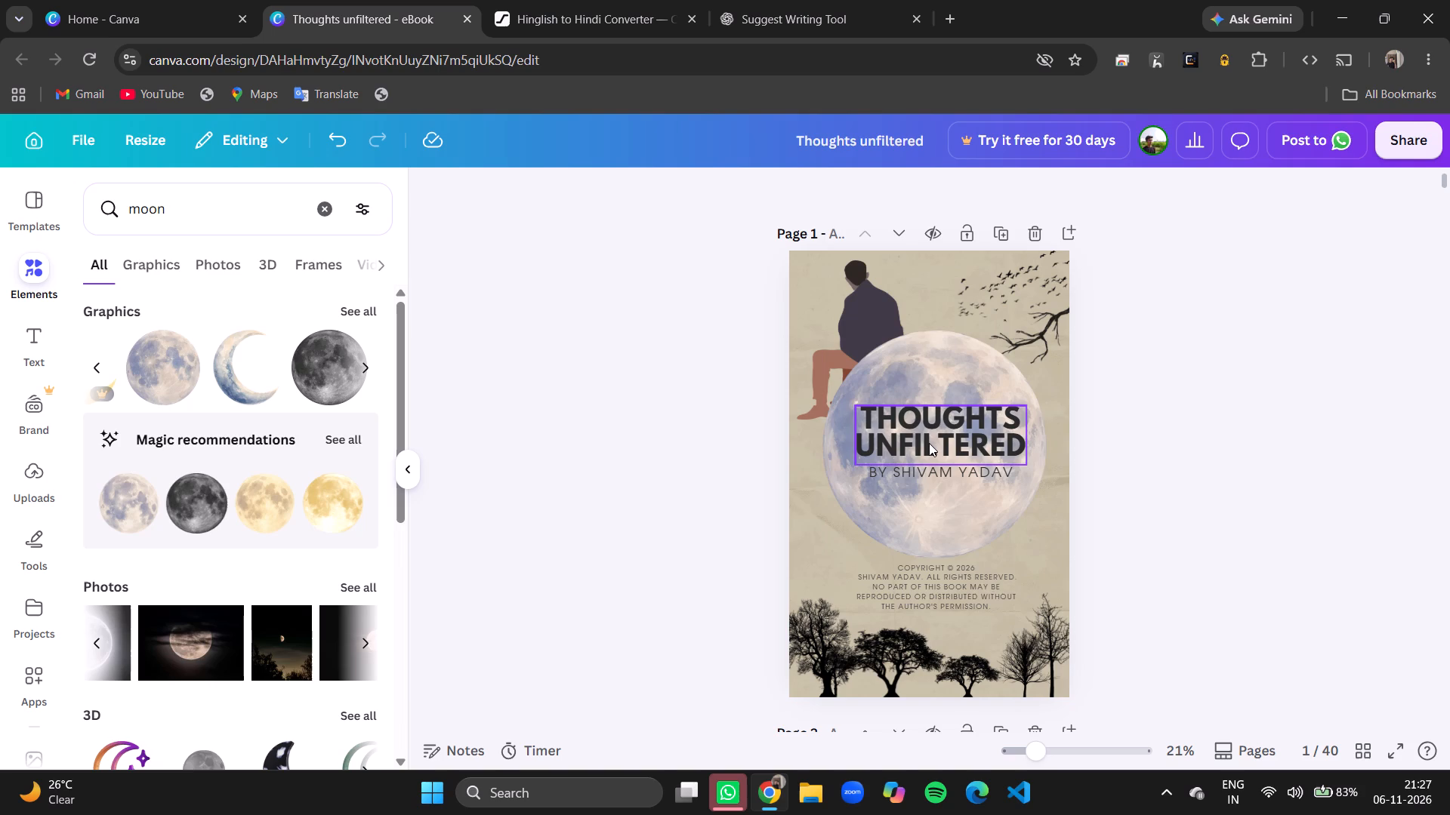
scroll(184, 540, down, 3)
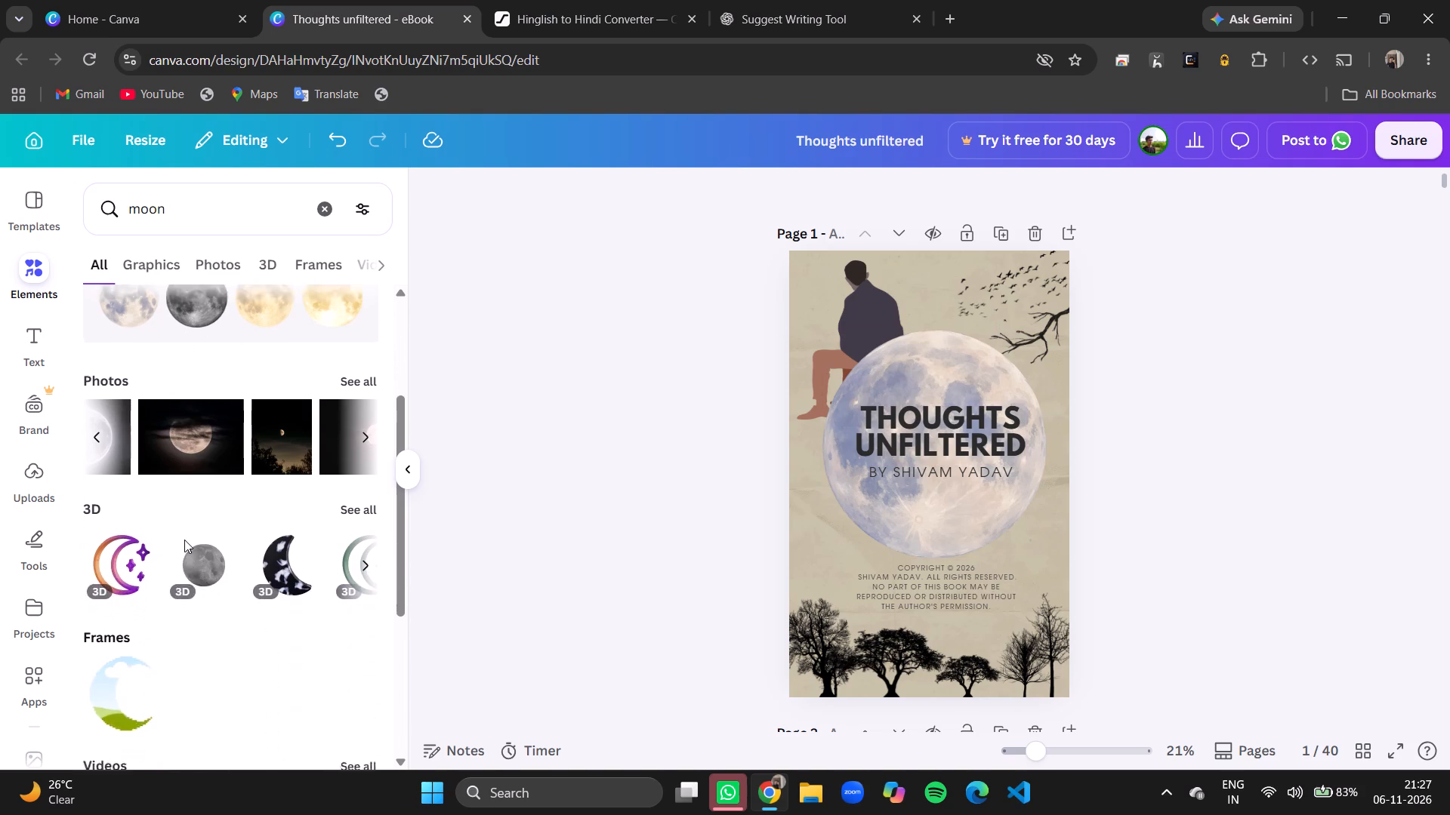
scroll(184, 540, down, 1)
scroll(295, 376, left, 3)
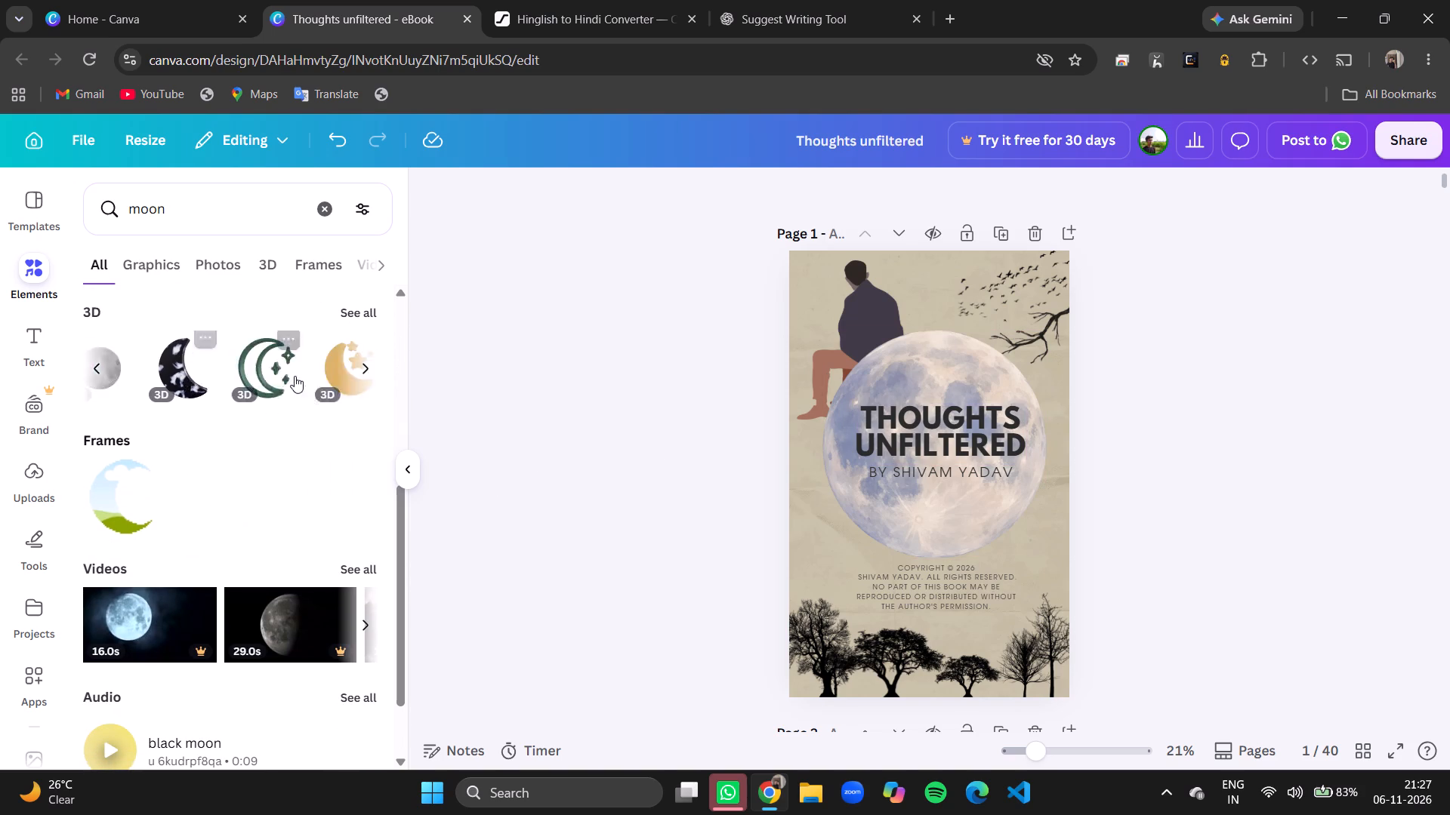
scroll(295, 376, left, 7)
scroll(295, 376, down, 1)
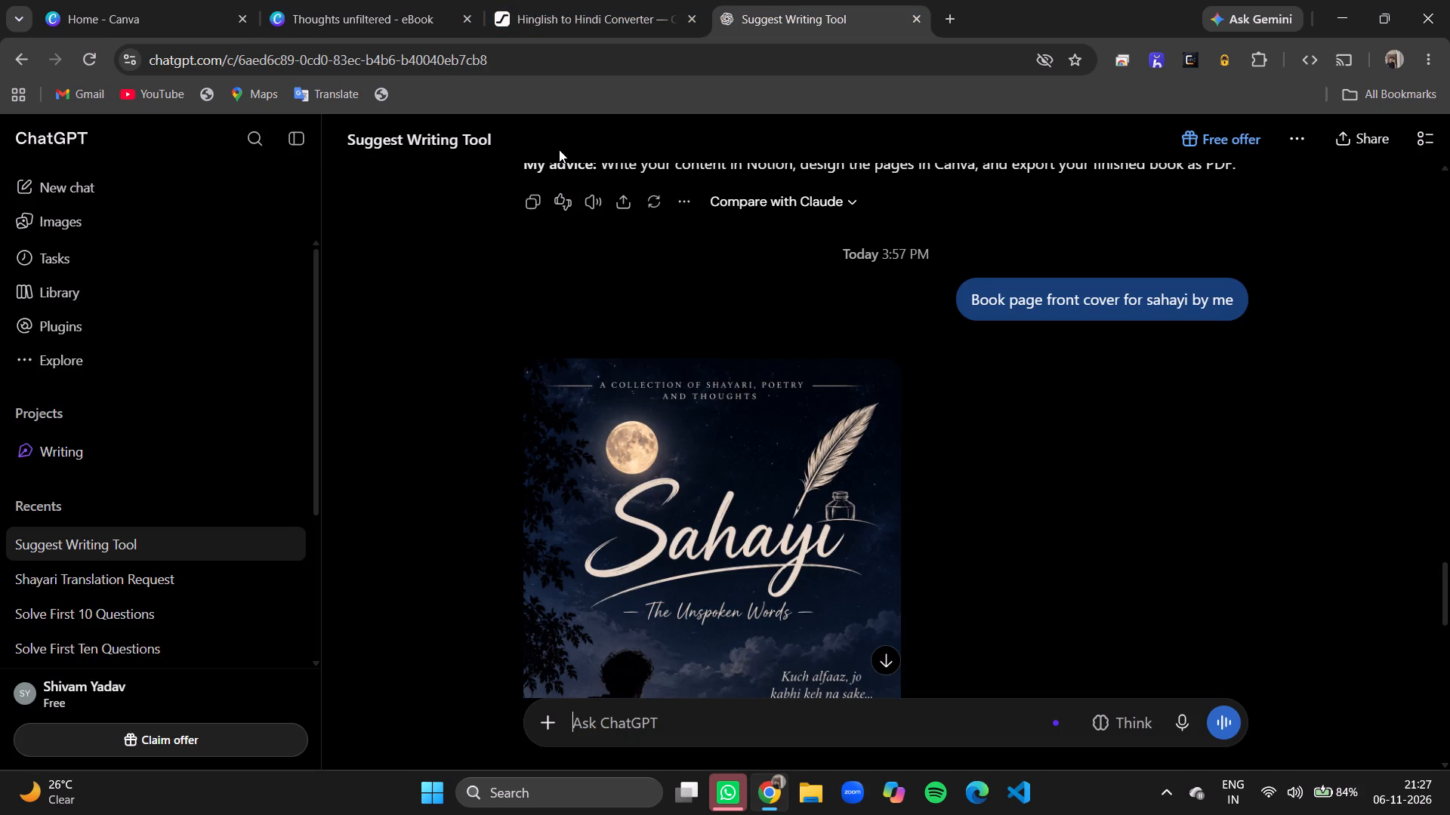
click(386, 0)
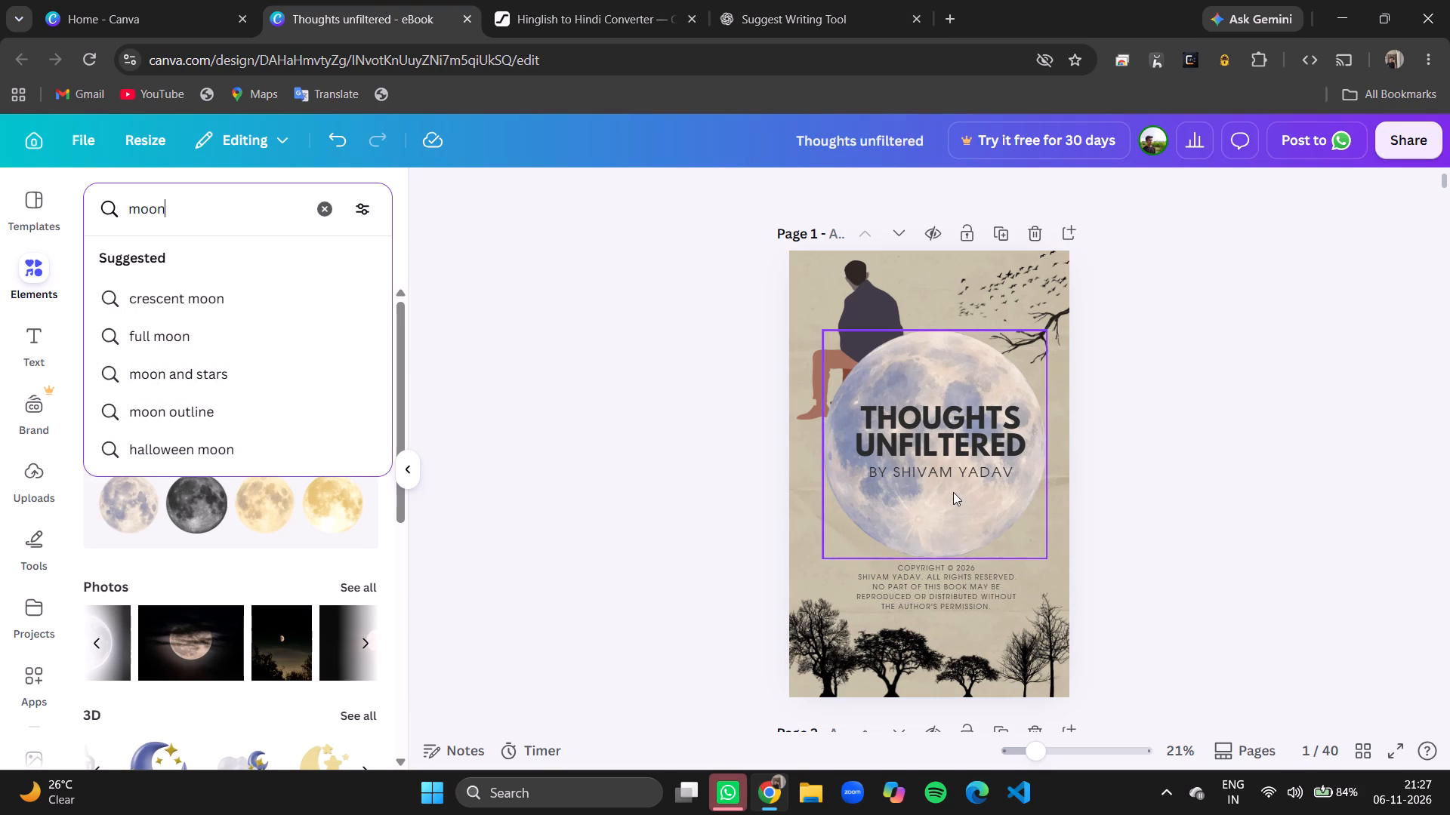
Duplicate the author line and place the copy over the lower part of the moon.
click(962, 471)
click(946, 427)
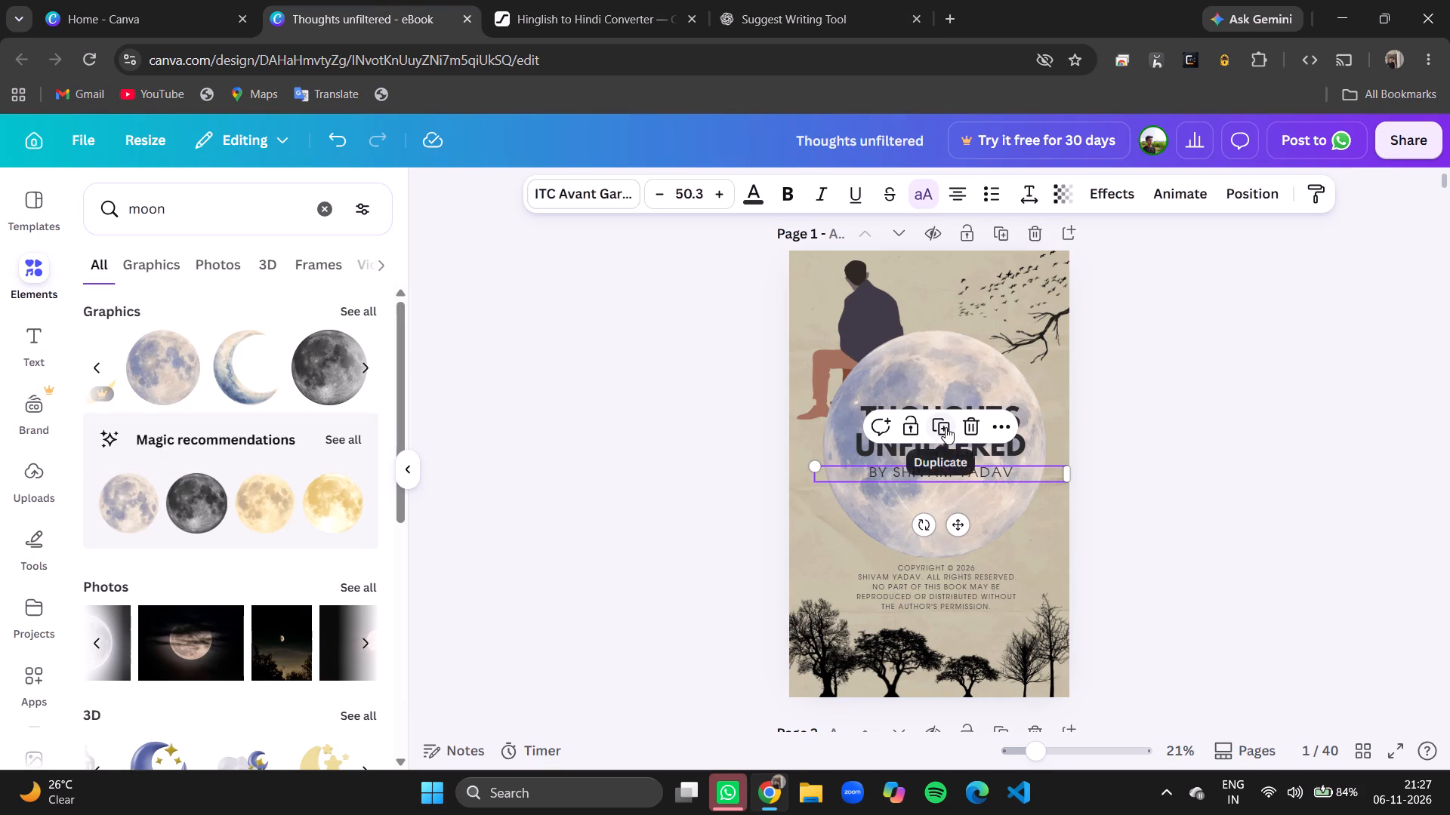
drag(942, 472, 945, 517)
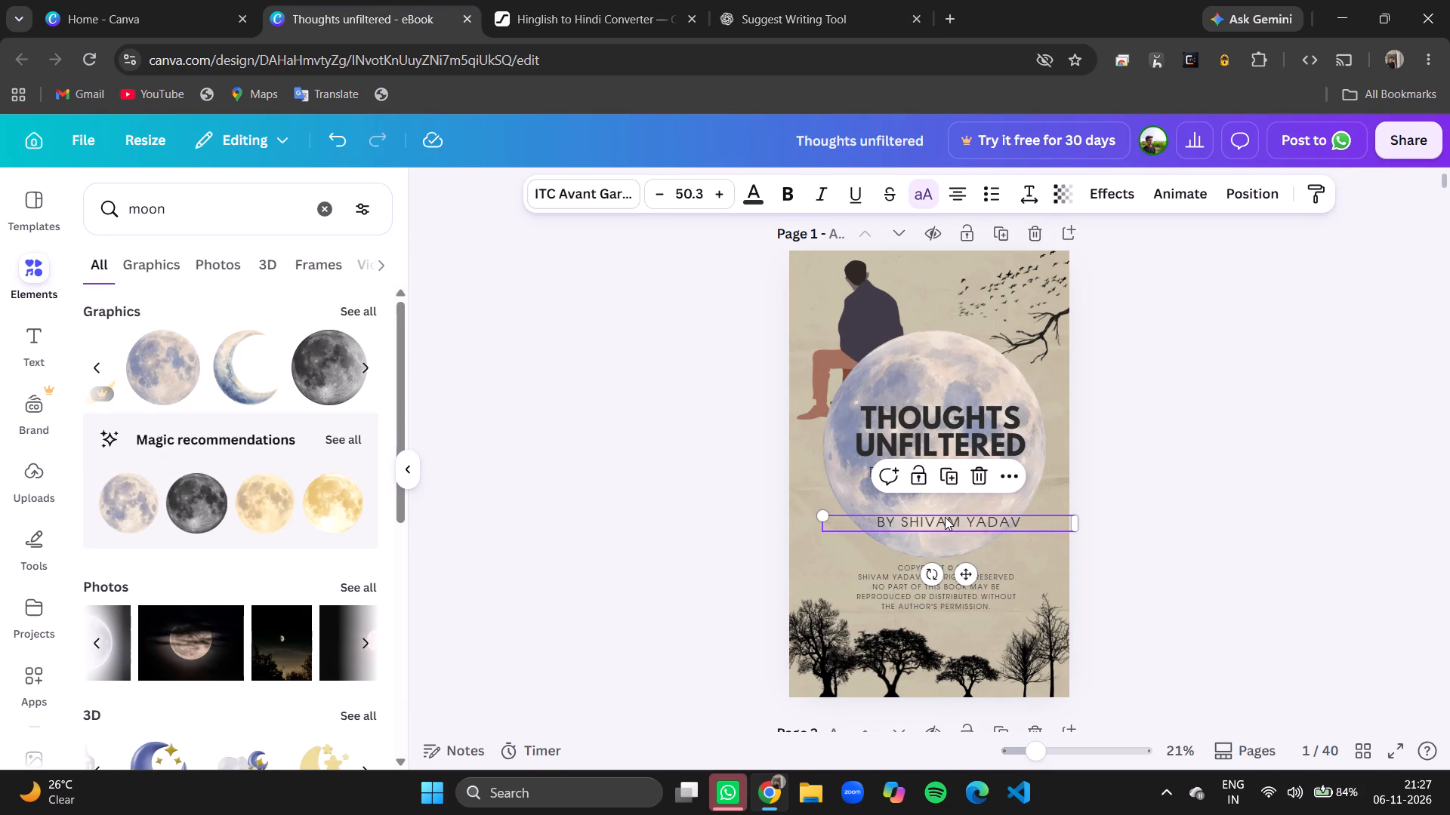
Replace the duplicated line's text with "A COLLECTION OF LAST LINES".
click(1022, 517)
key(BackSpace)
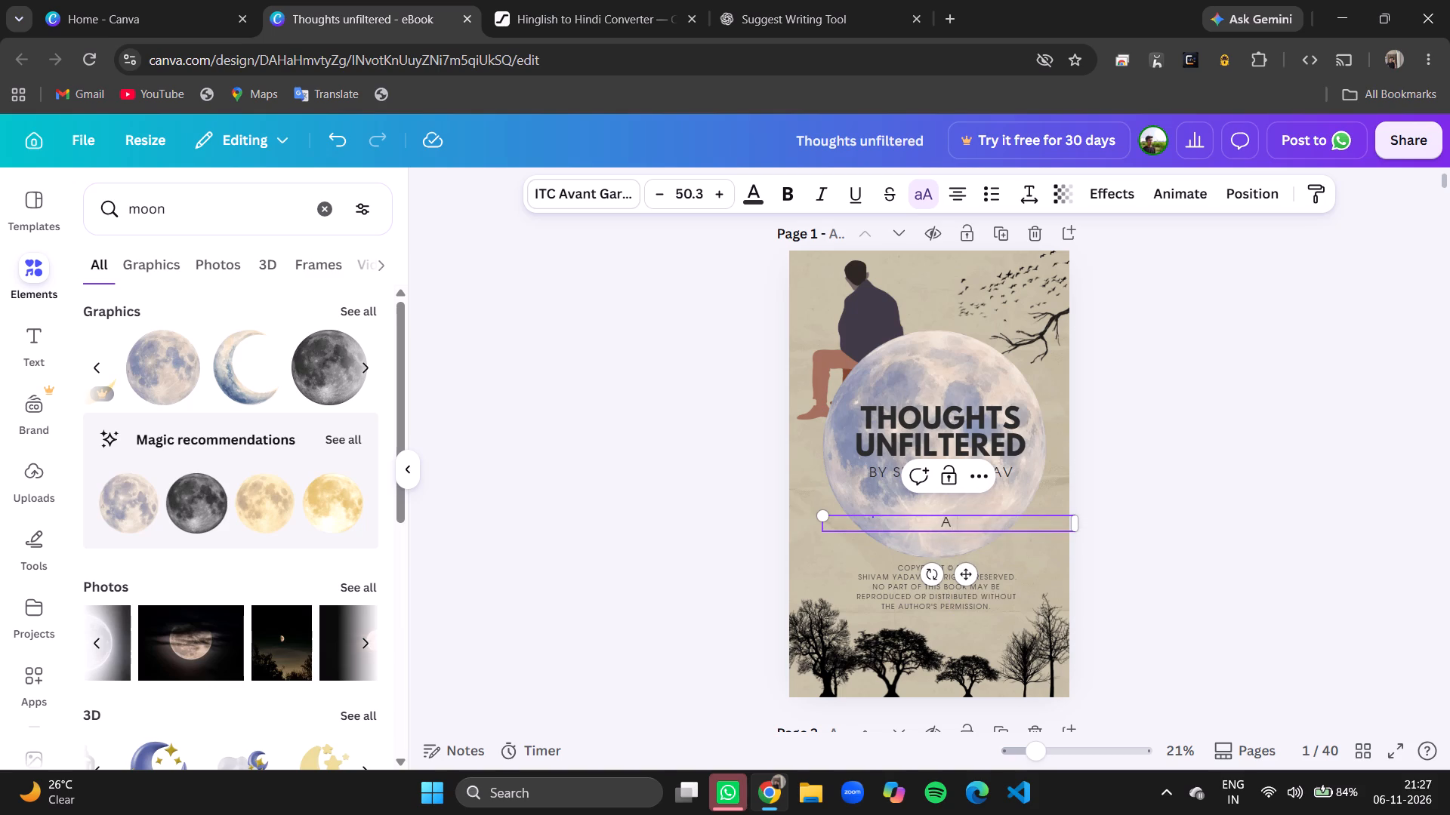
text(COLLECTION)
key(space)
text(OF)
key(space)
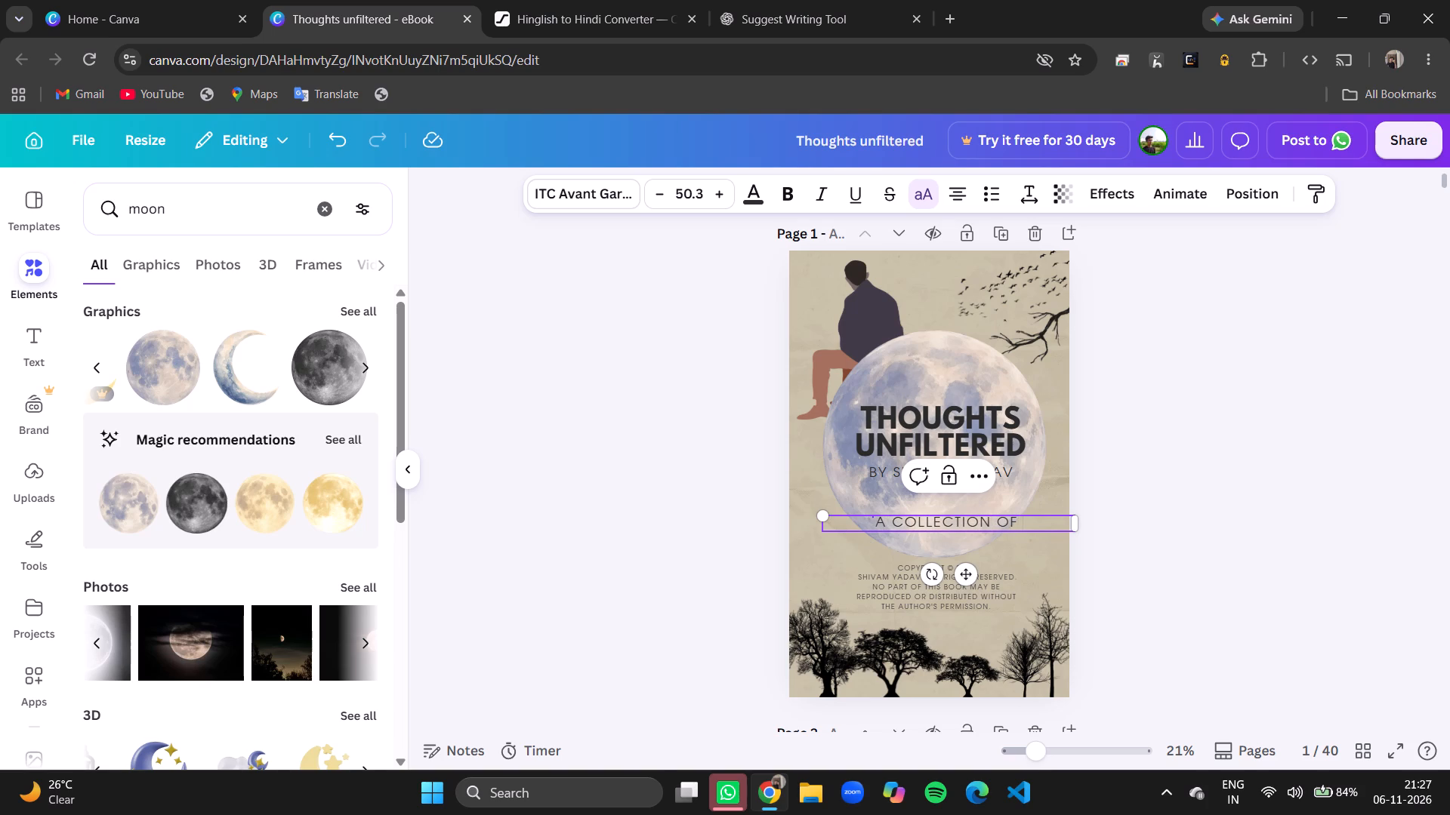
text(LAST)
key(space)
text(WOD)
key(equal)
key(BackSpace)
key(BackSpace)
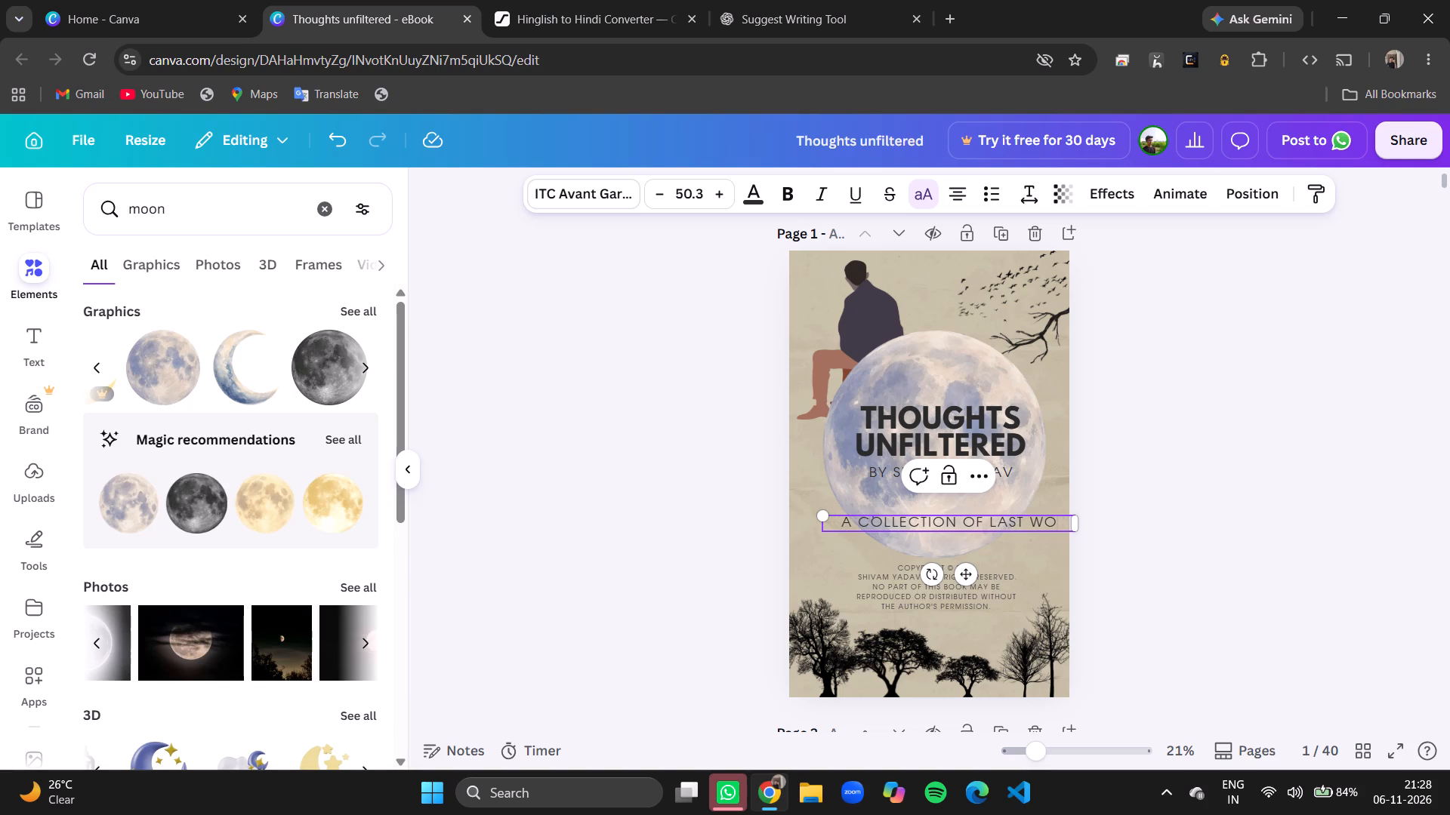
key(BackSpace)
key(BackSpace)
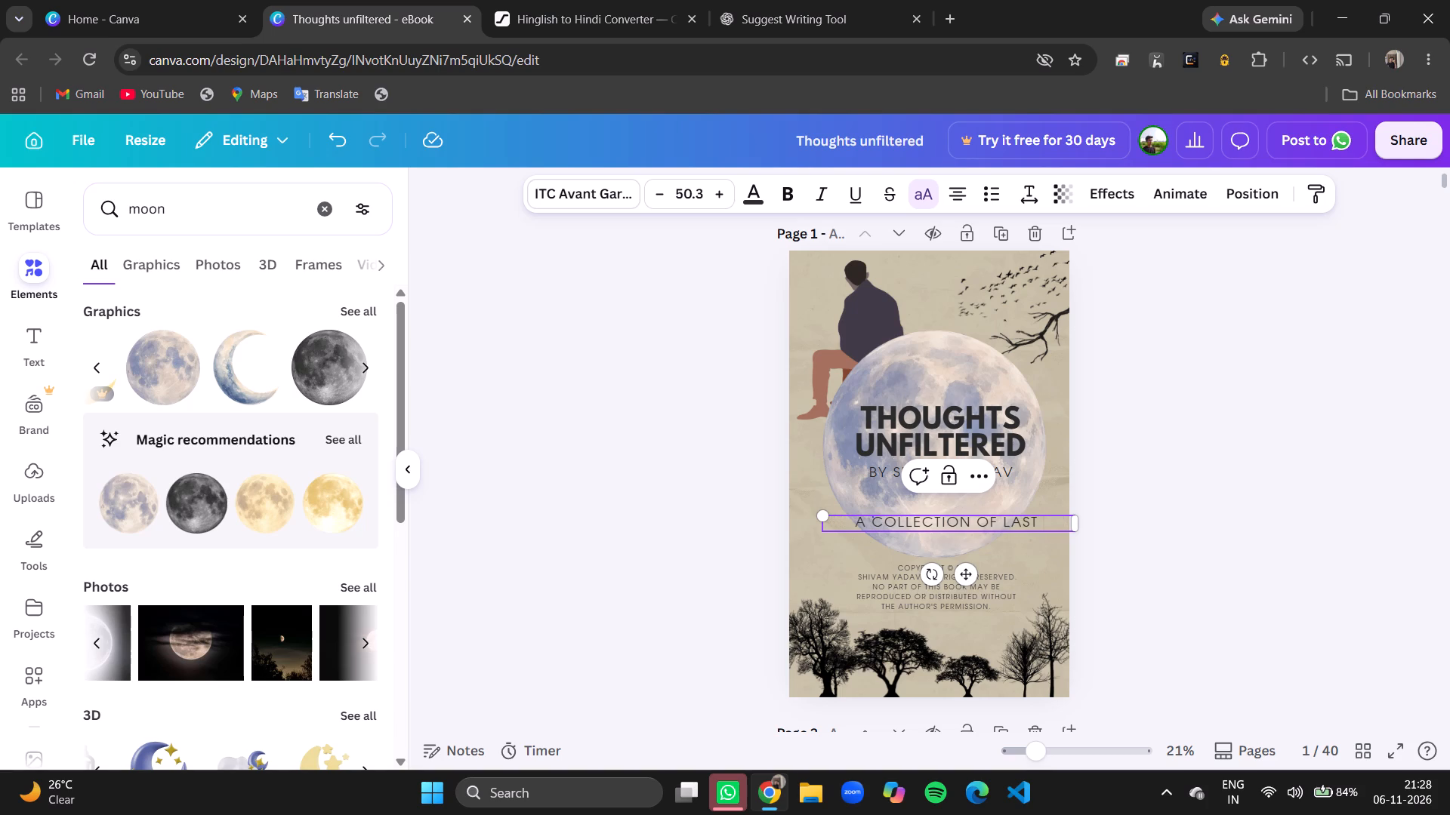
key(BackSpace)
text(LIE)
key(BackSpace)
key(BackSpace)
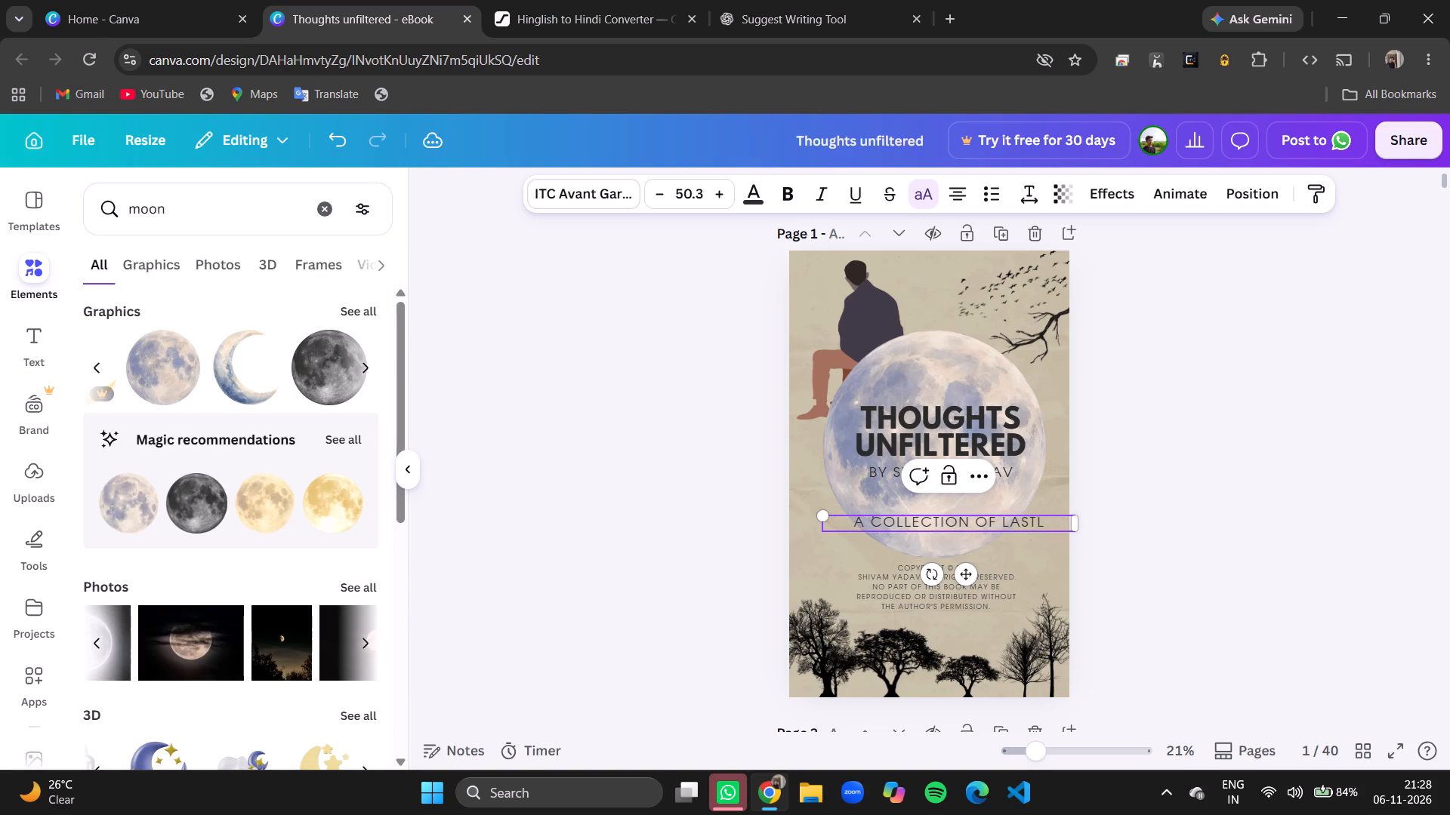
key(BackSpace)
key(space)
text(LINES)
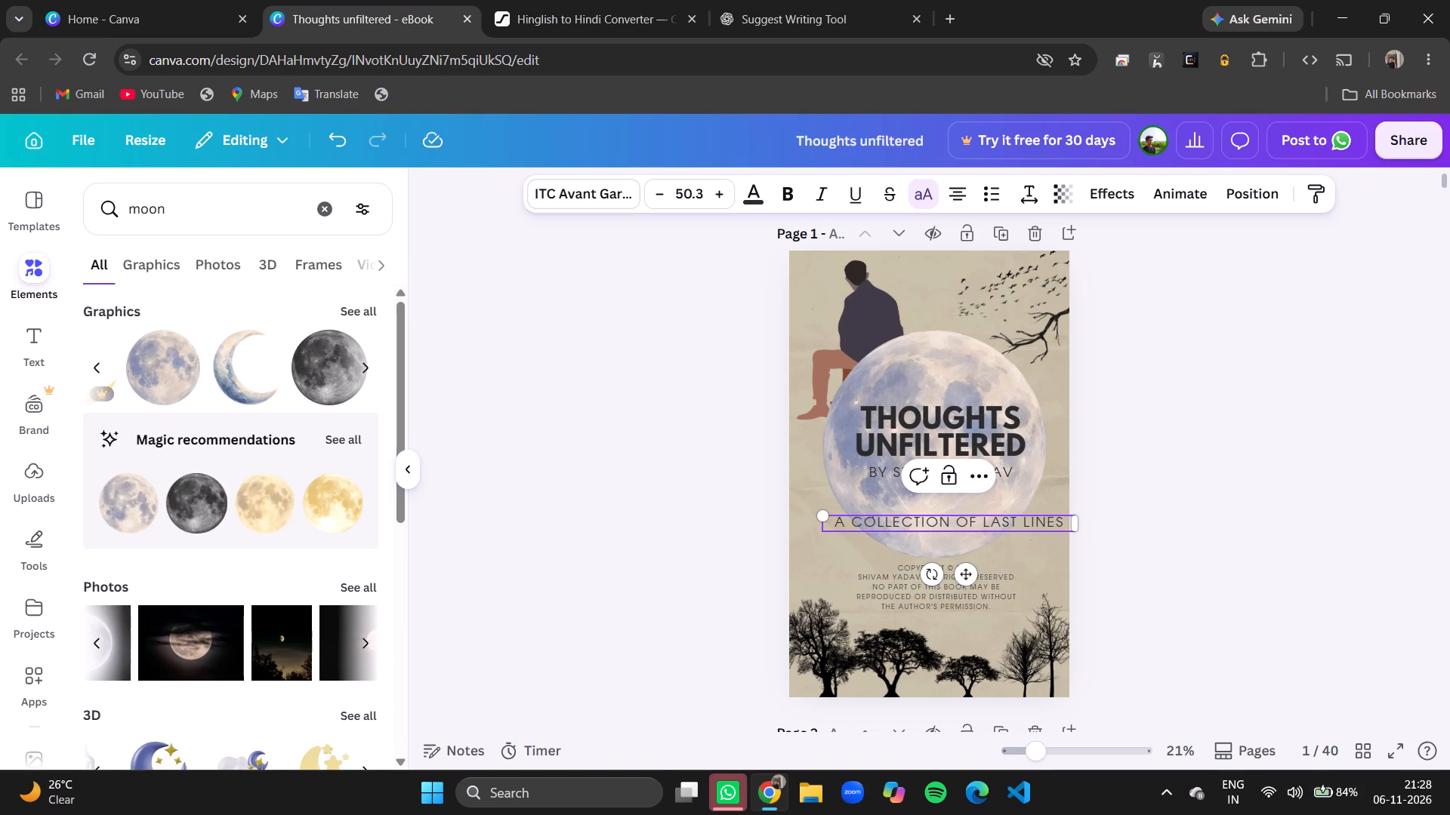
click(1195, 487)
Move the "A COLLECTION OF LAST LINES" text up to the cover's top edge, level with the seated man's head.
drag(1020, 515, 979, 299)
drag(933, 300, 958, 267)
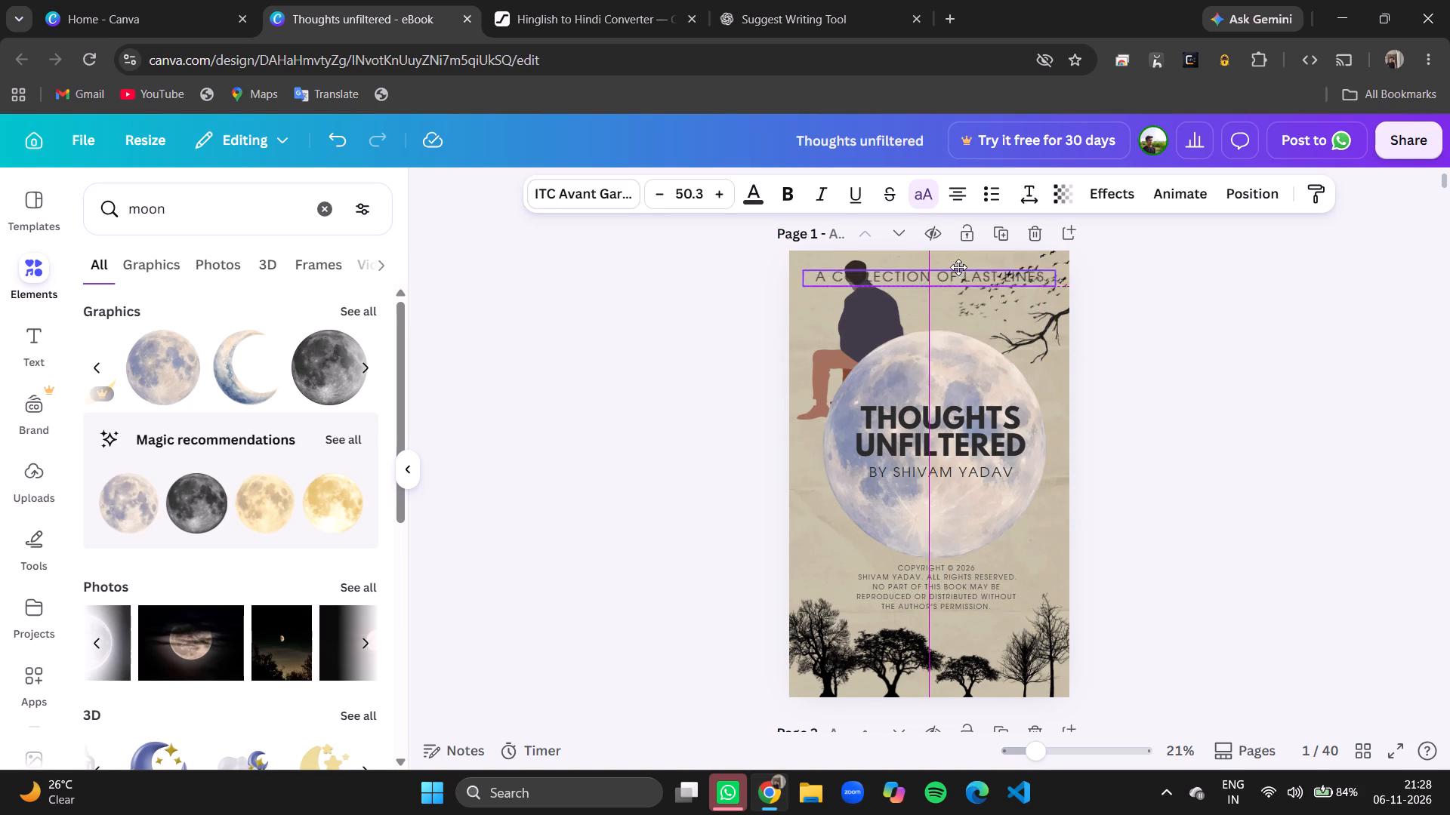
drag(958, 267, 941, 265)
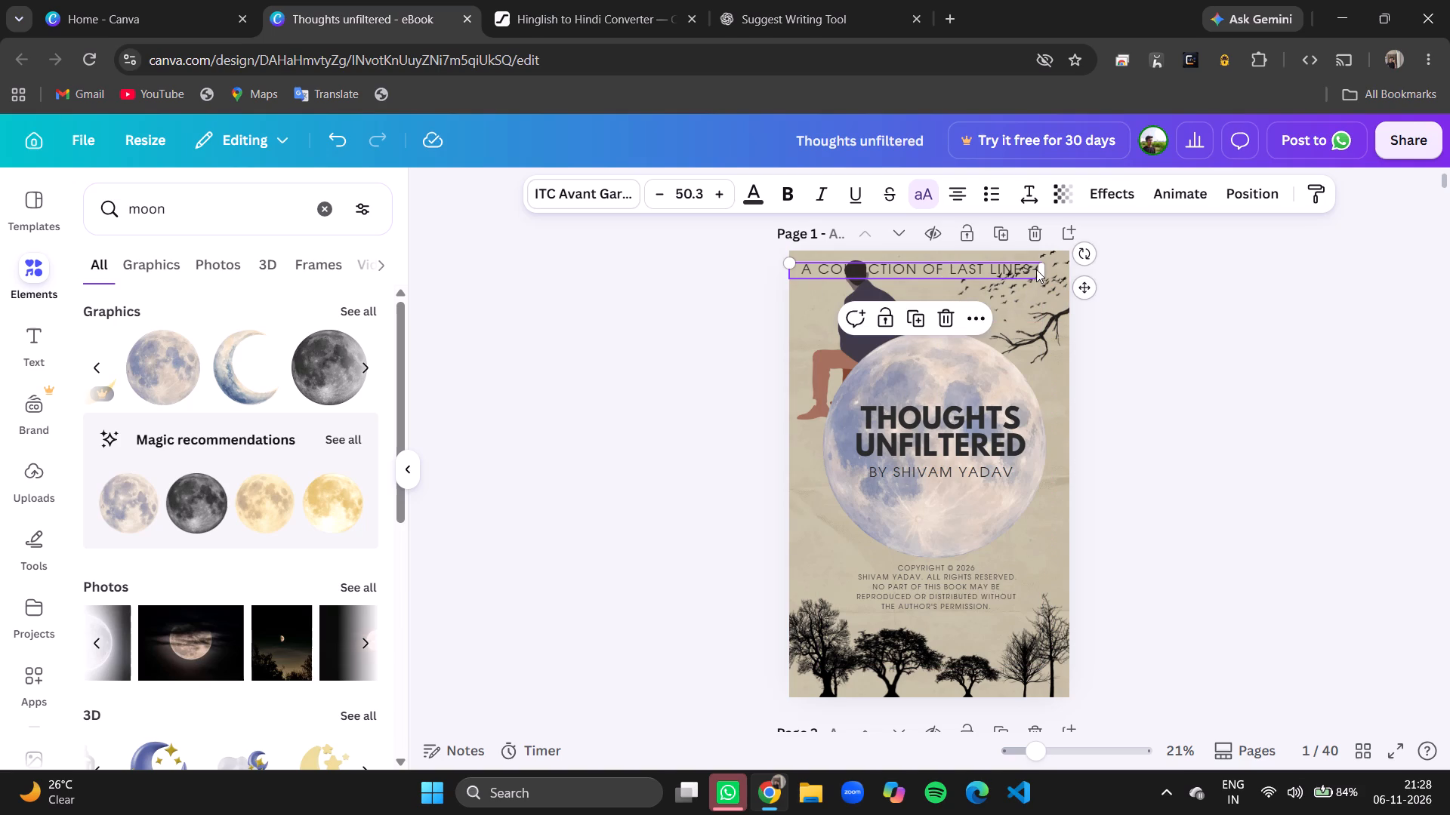
Shrink the "A COLLECTION OF LAST LINES" tagline to font size 38 and move it down to the moon's lower edge, above the copyright text.
drag(791, 261, 801, 264)
drag(801, 264, 853, 269)
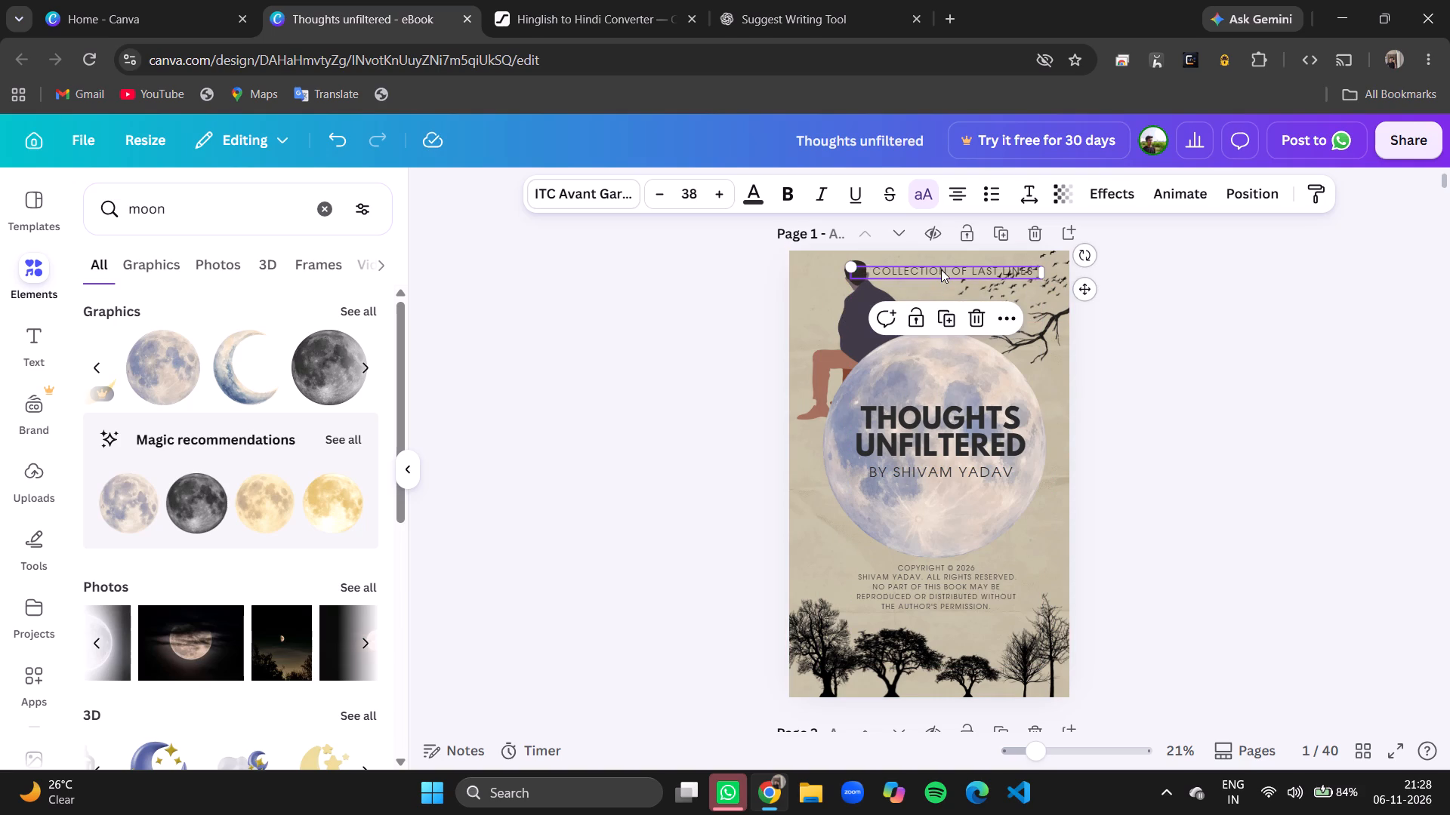
drag(941, 269, 933, 265)
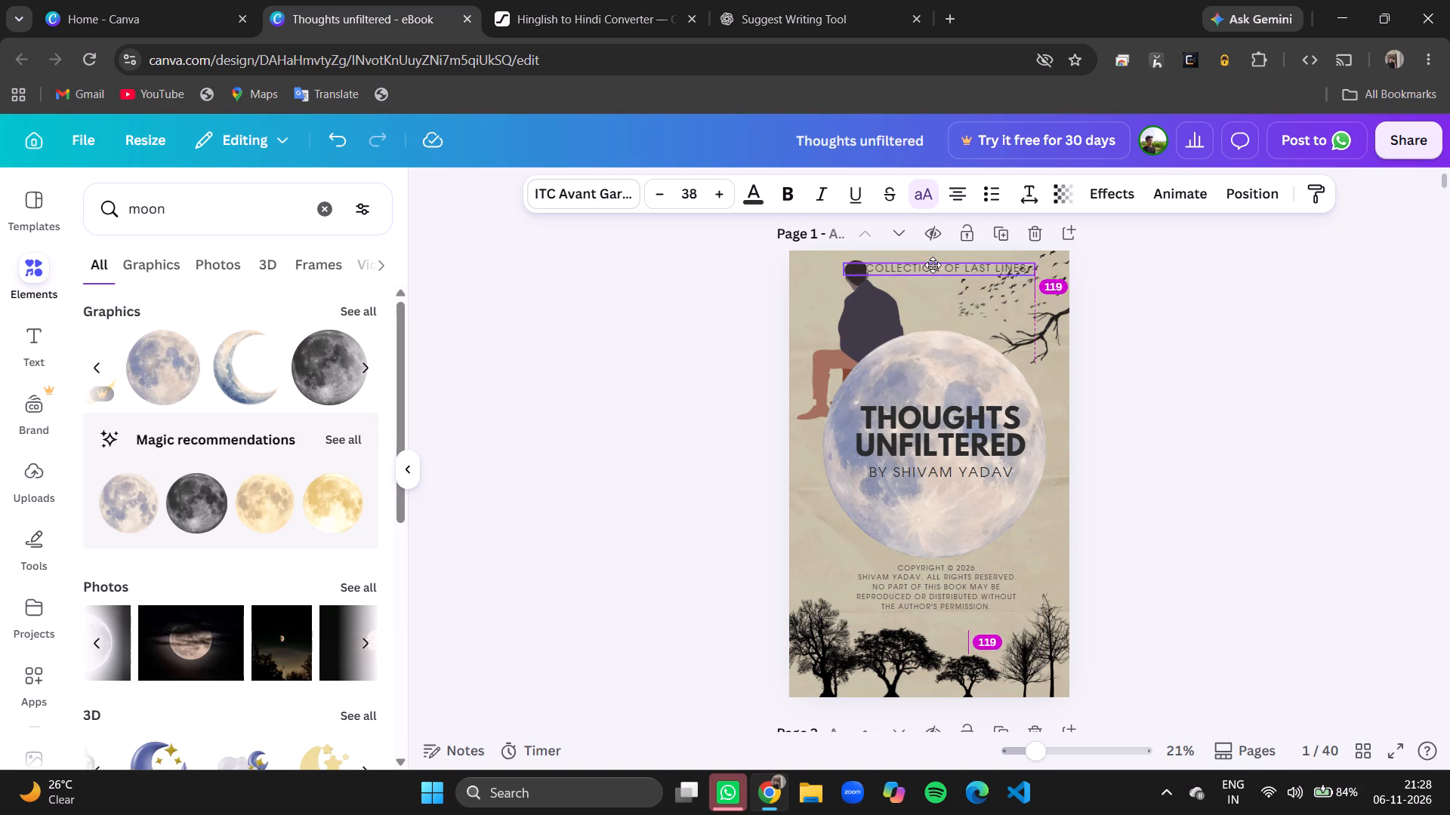
drag(933, 265, 931, 509)
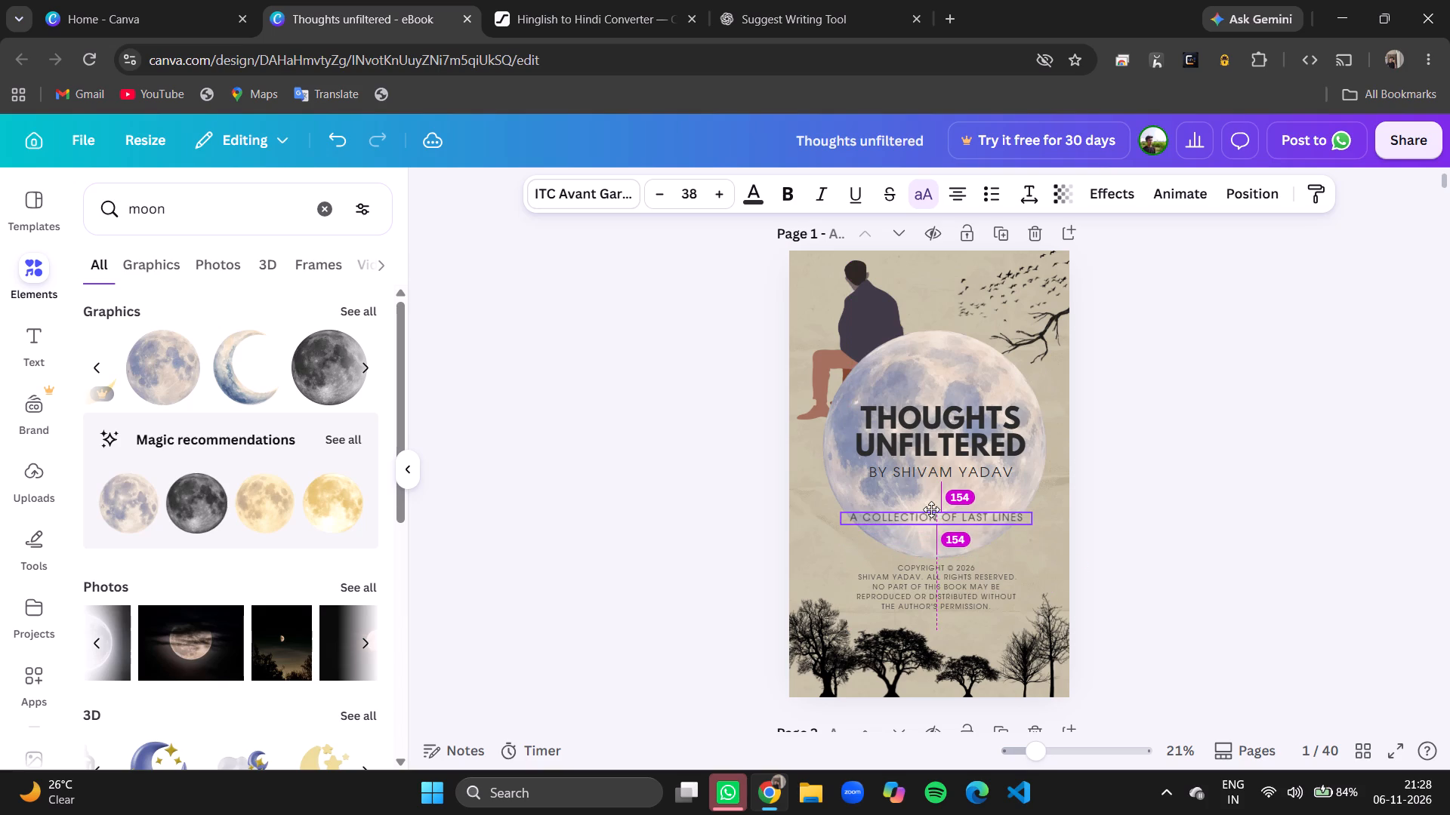
drag(931, 509, 936, 549)
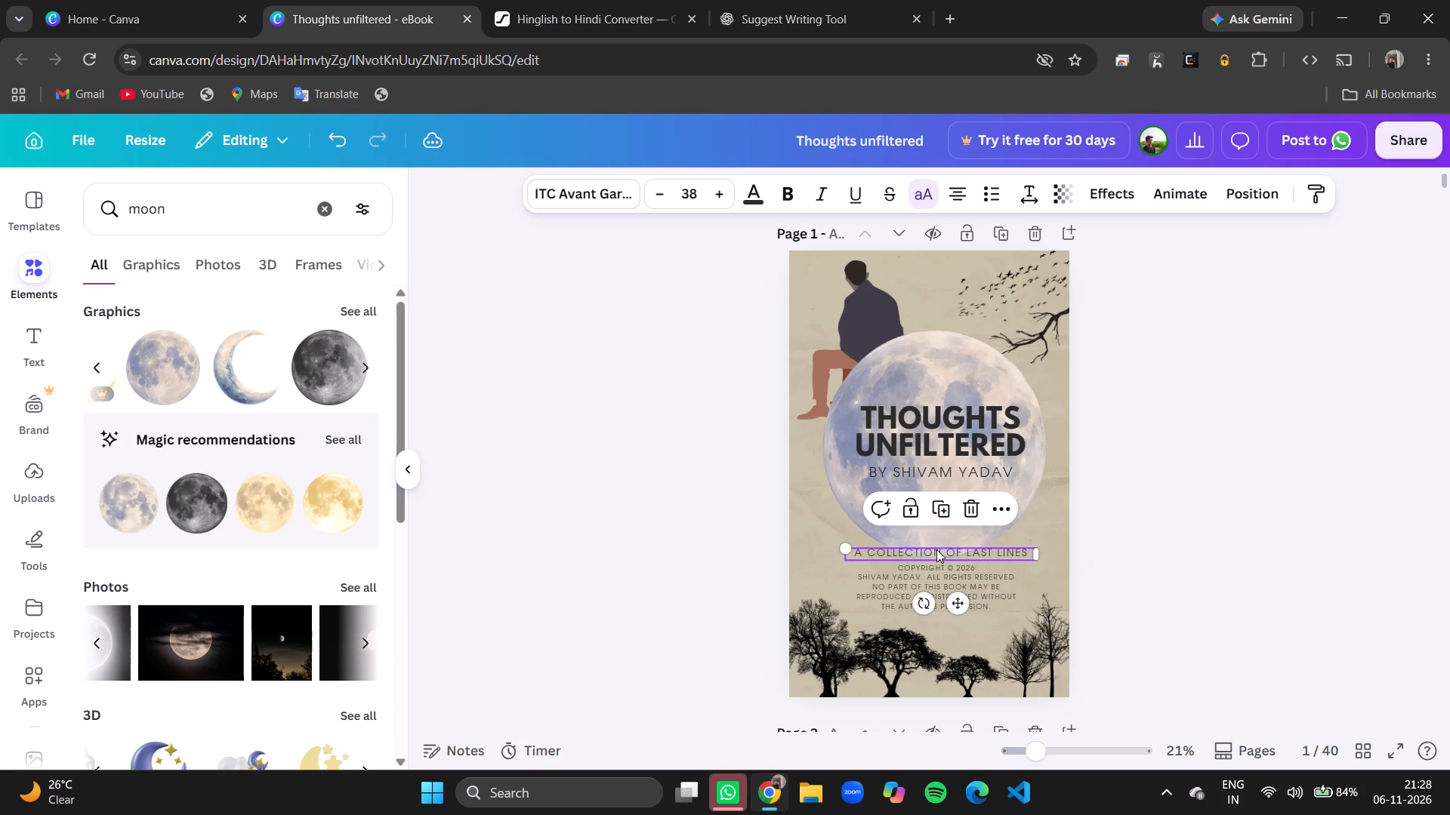
Move the copyright text block slightly down, to just above the tree silhouettes.
drag(942, 584, 942, 600)
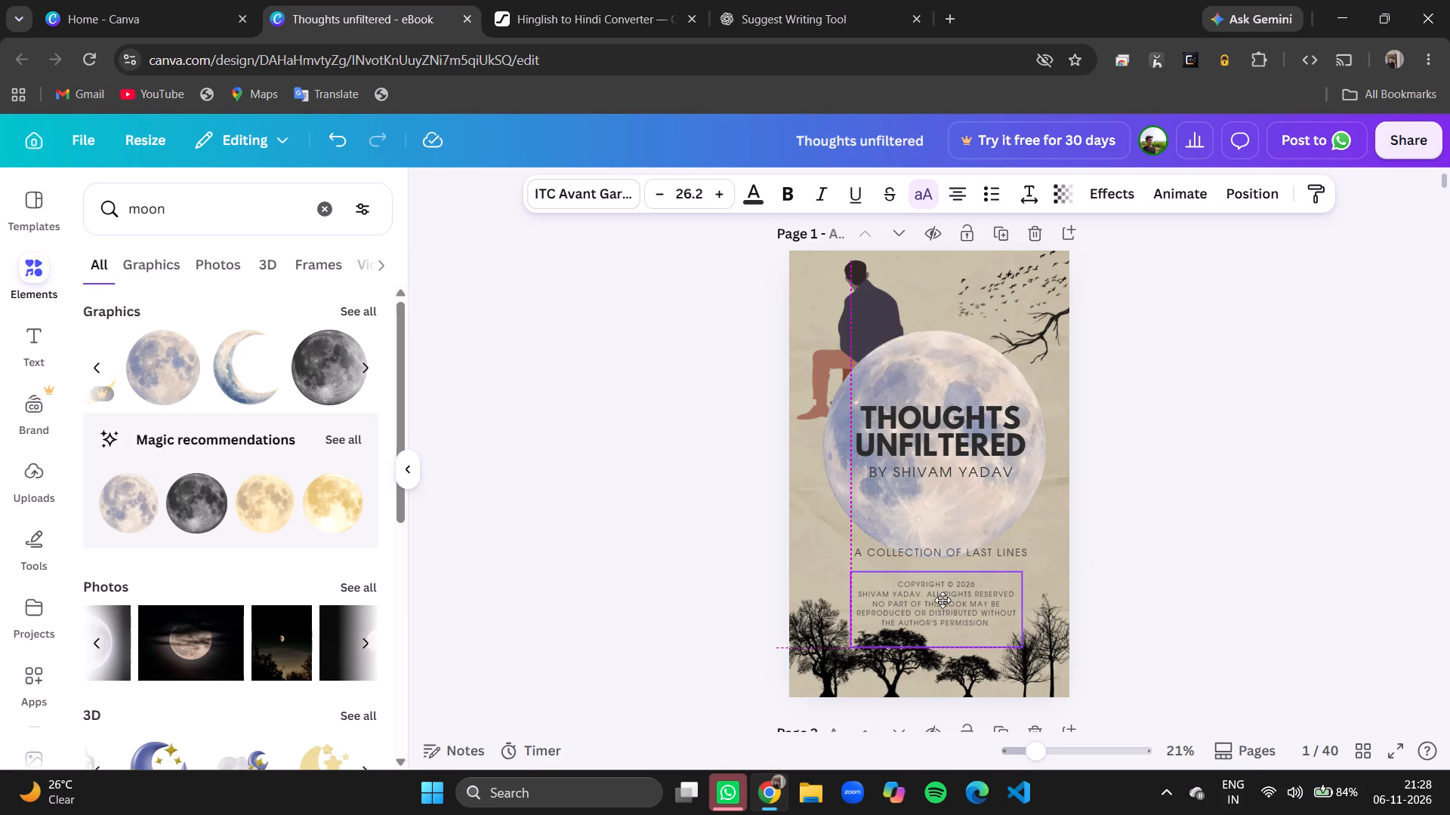
drag(942, 600, 942, 600)
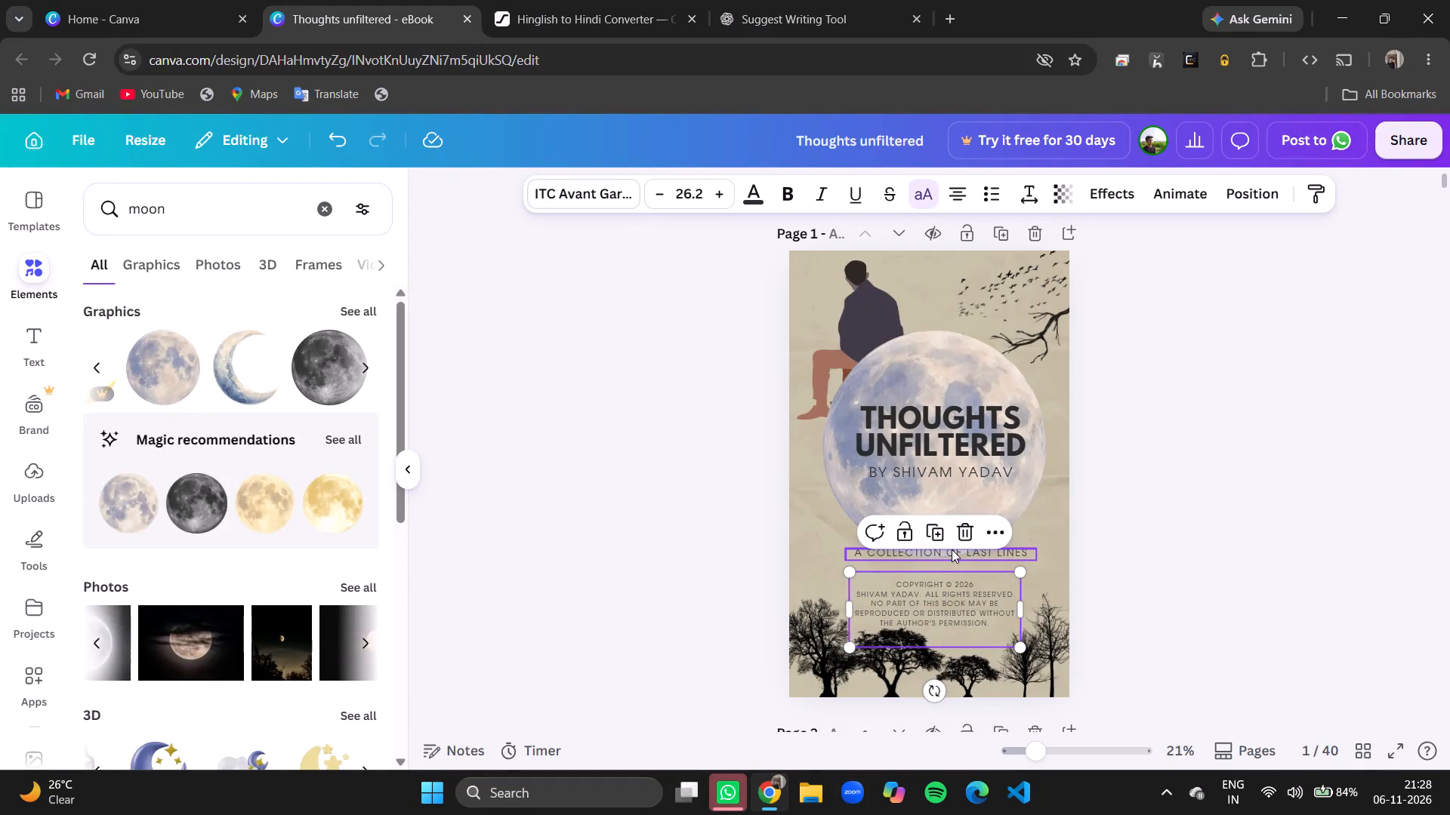
Enlarge the tagline to font size 45.6 and place it across the moon's lower part, midway between the author line and the copyright text.
drag(952, 549, 945, 558)
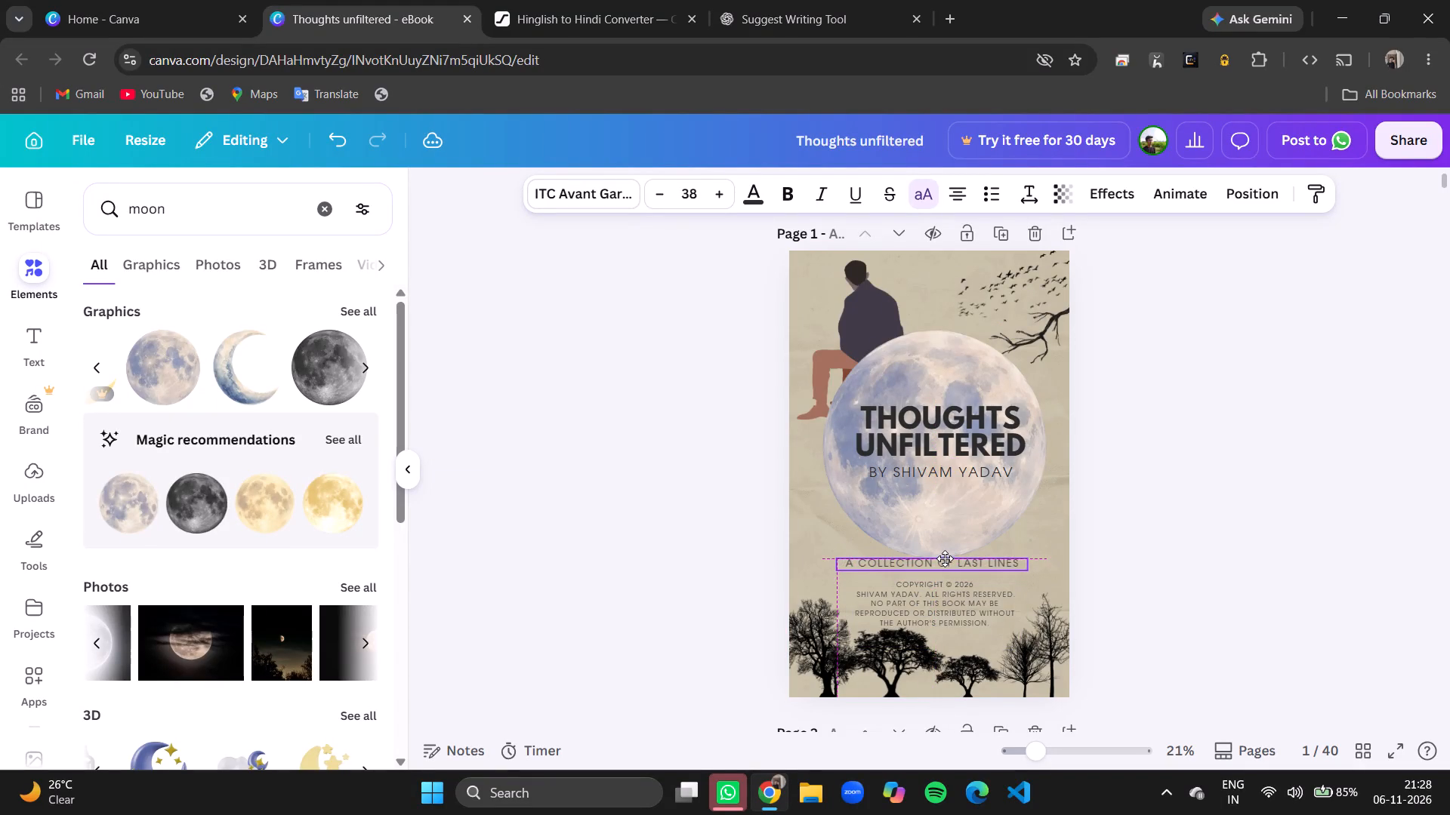
drag(945, 558, 952, 538)
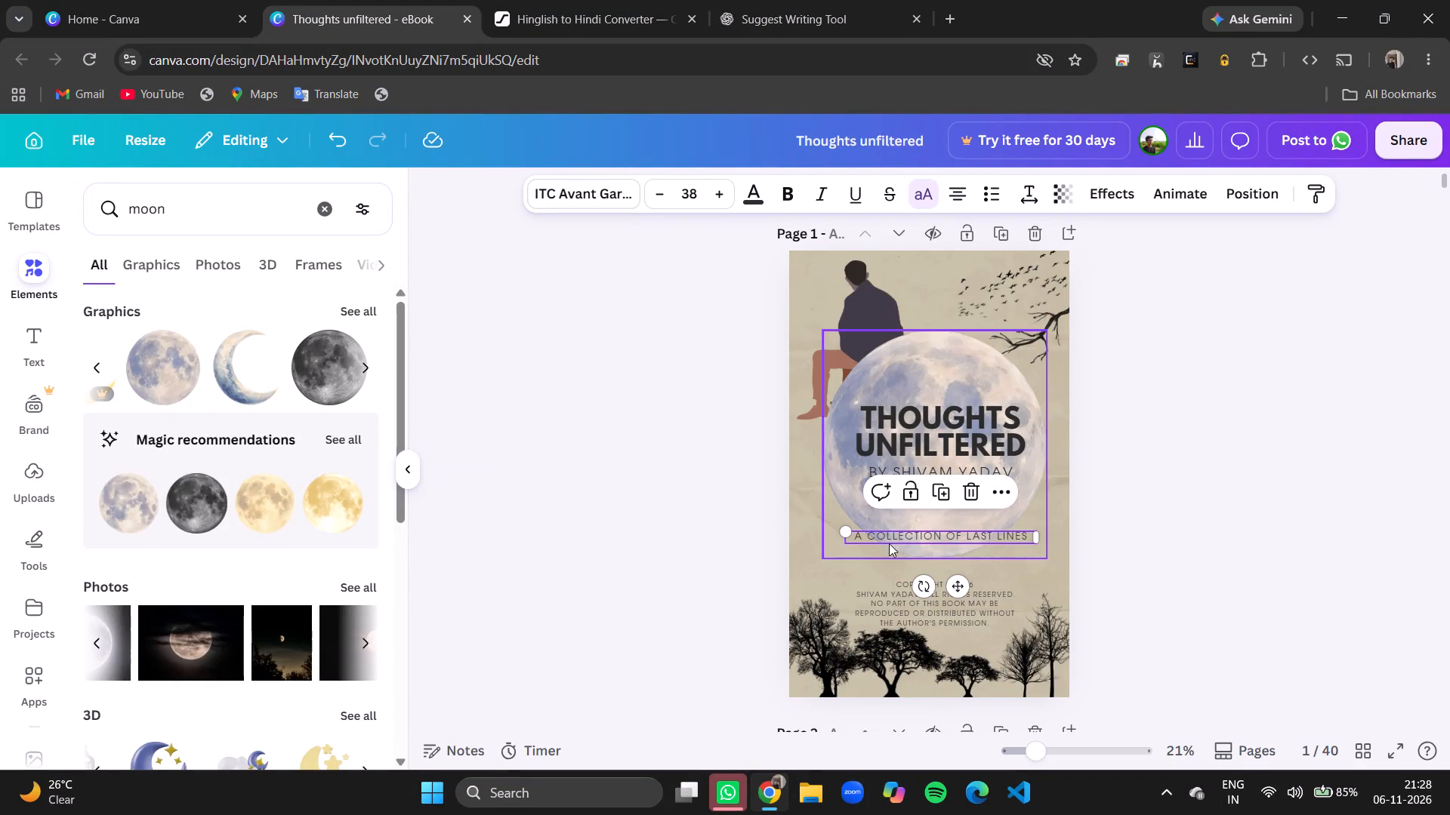
drag(845, 530, 807, 520)
drag(905, 531, 915, 531)
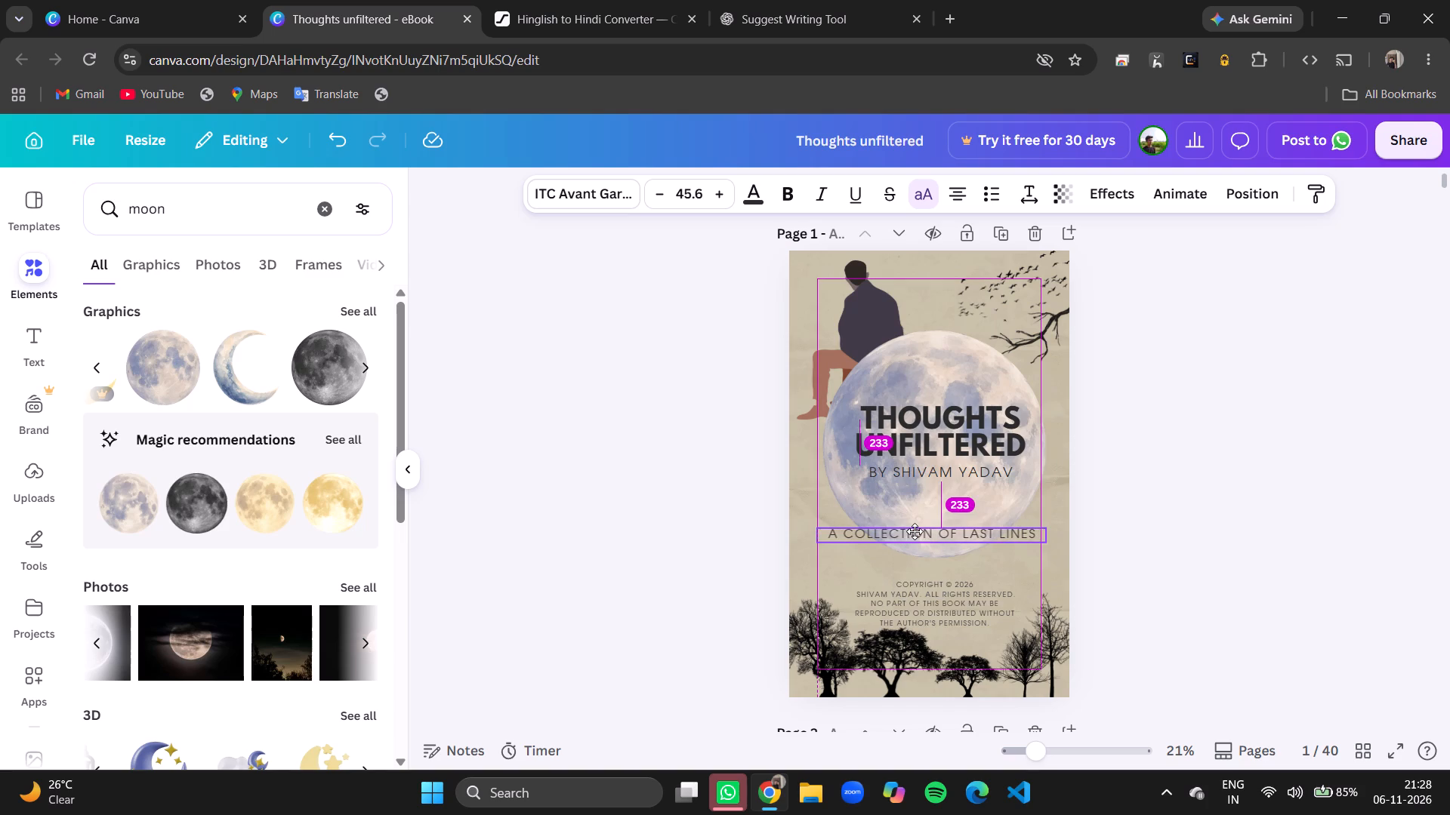
drag(915, 531, 917, 531)
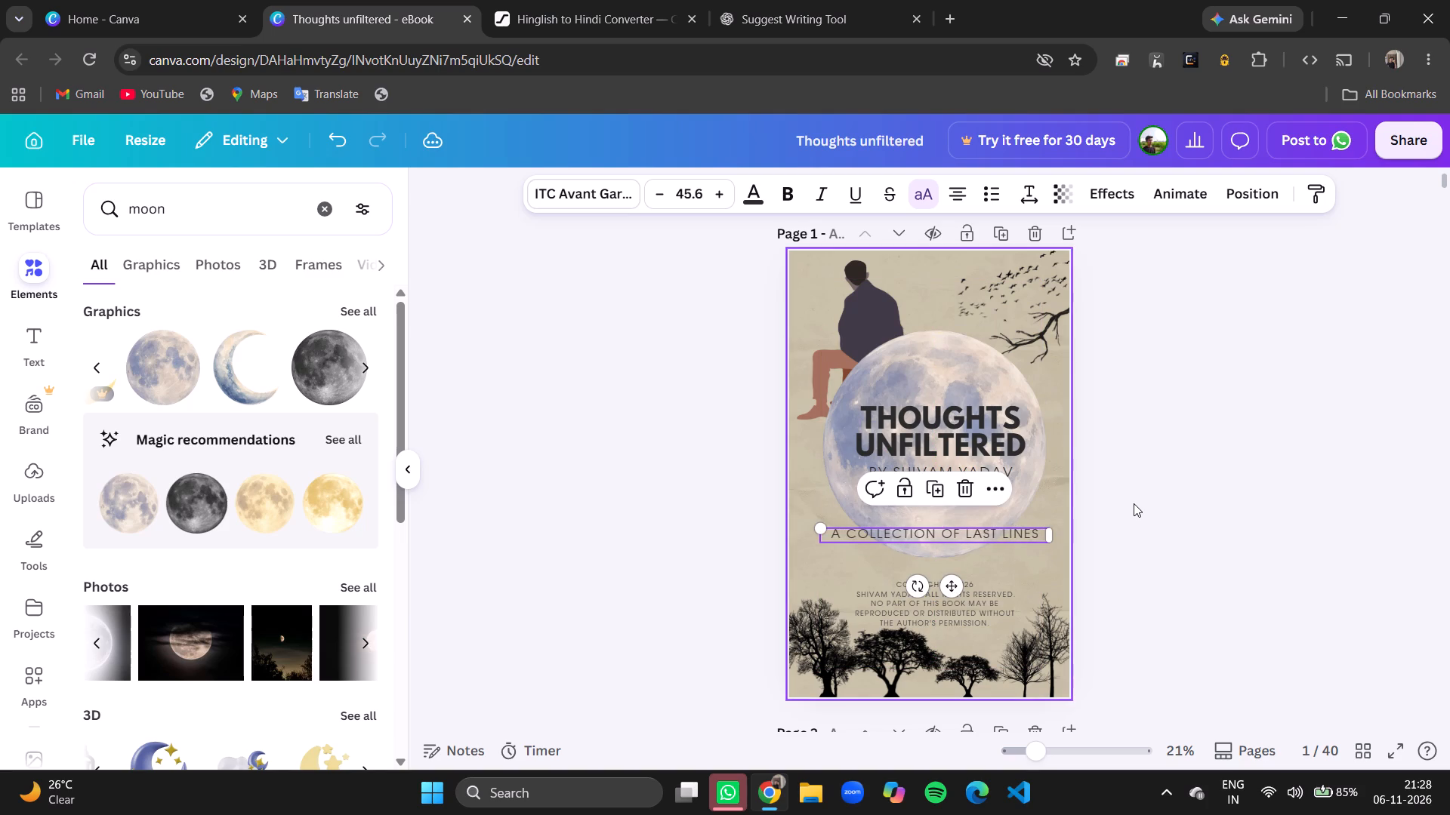
click(1134, 503)
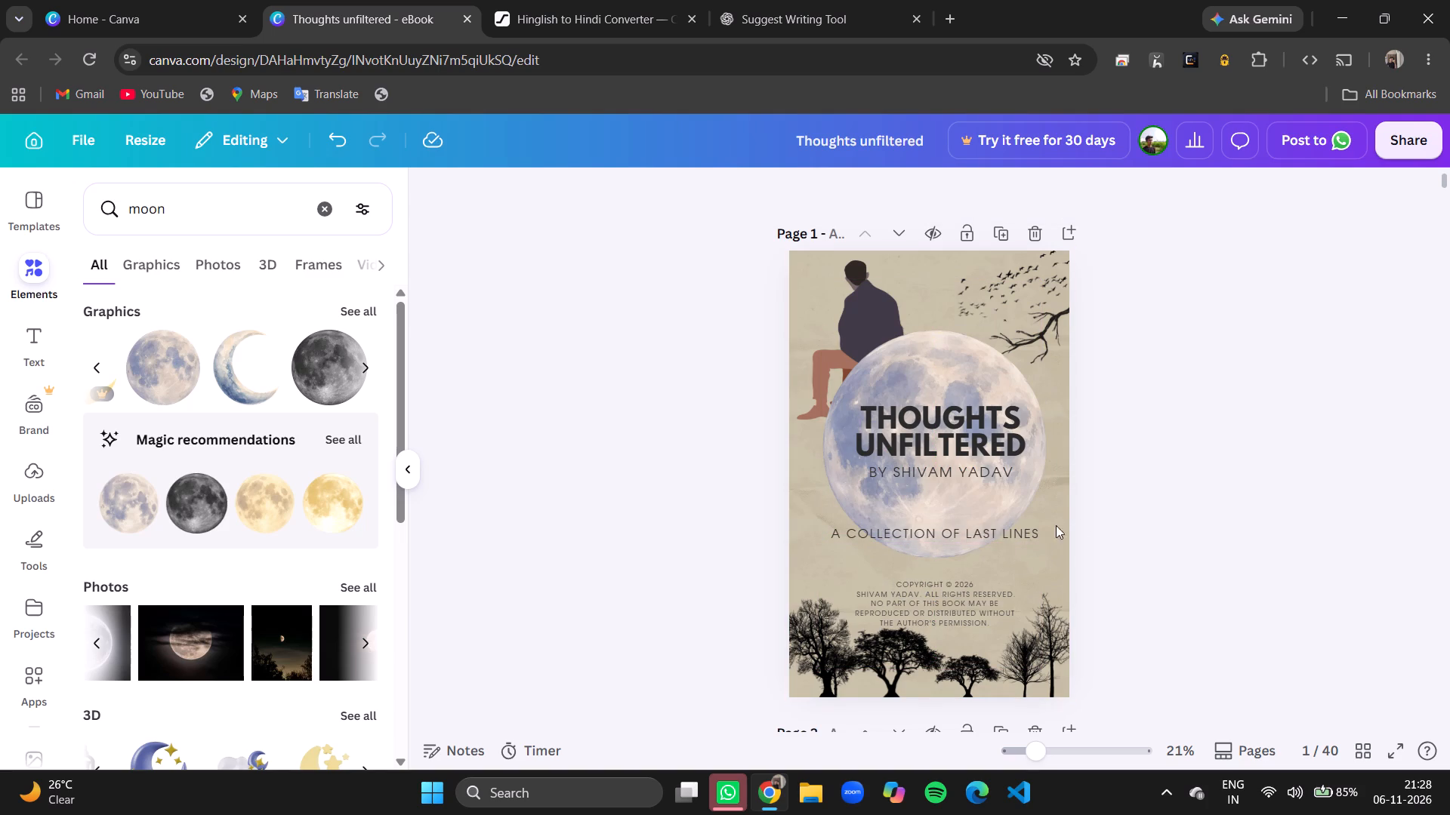
drag(967, 531, 968, 519)
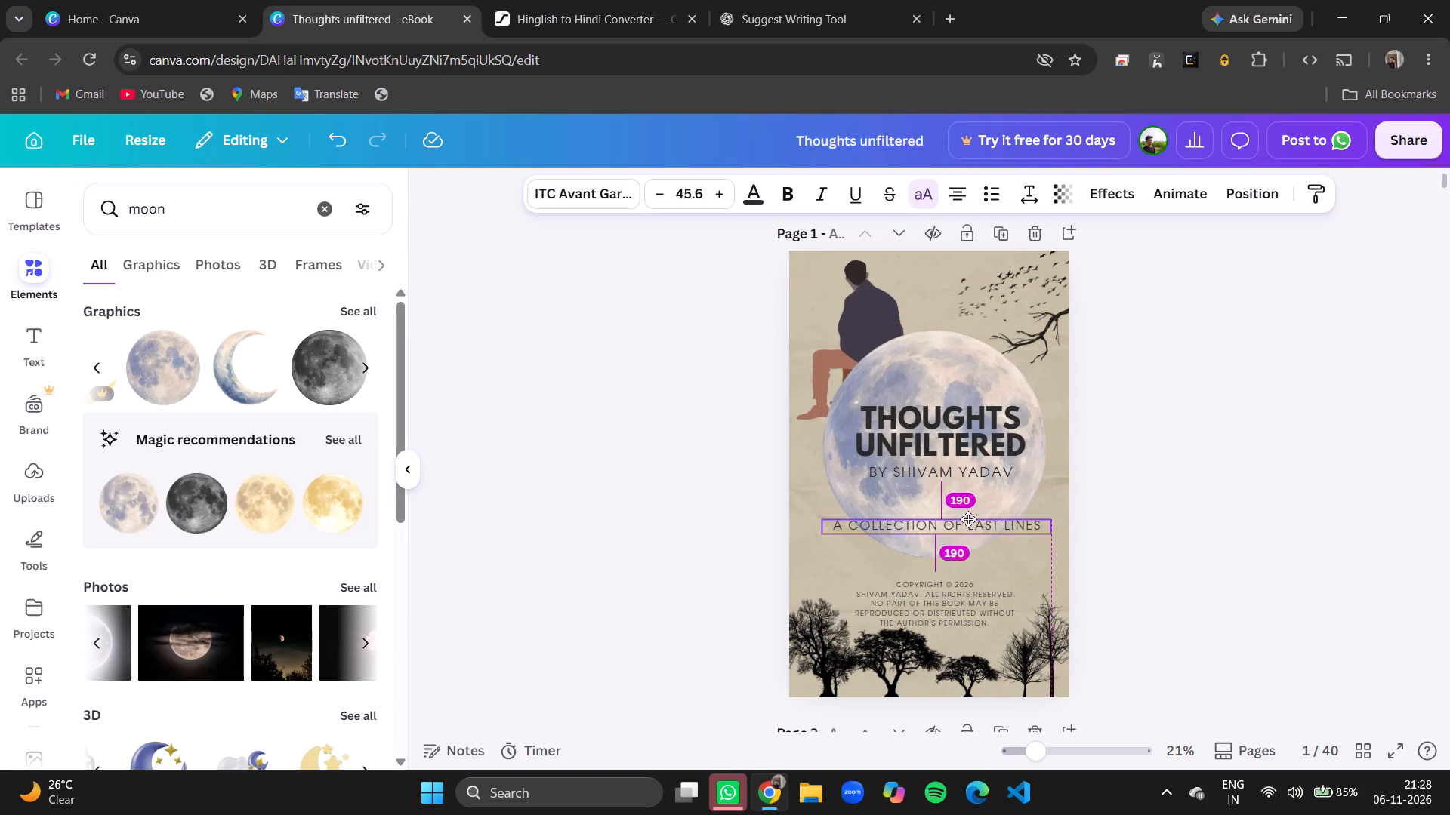
drag(968, 519, 967, 520)
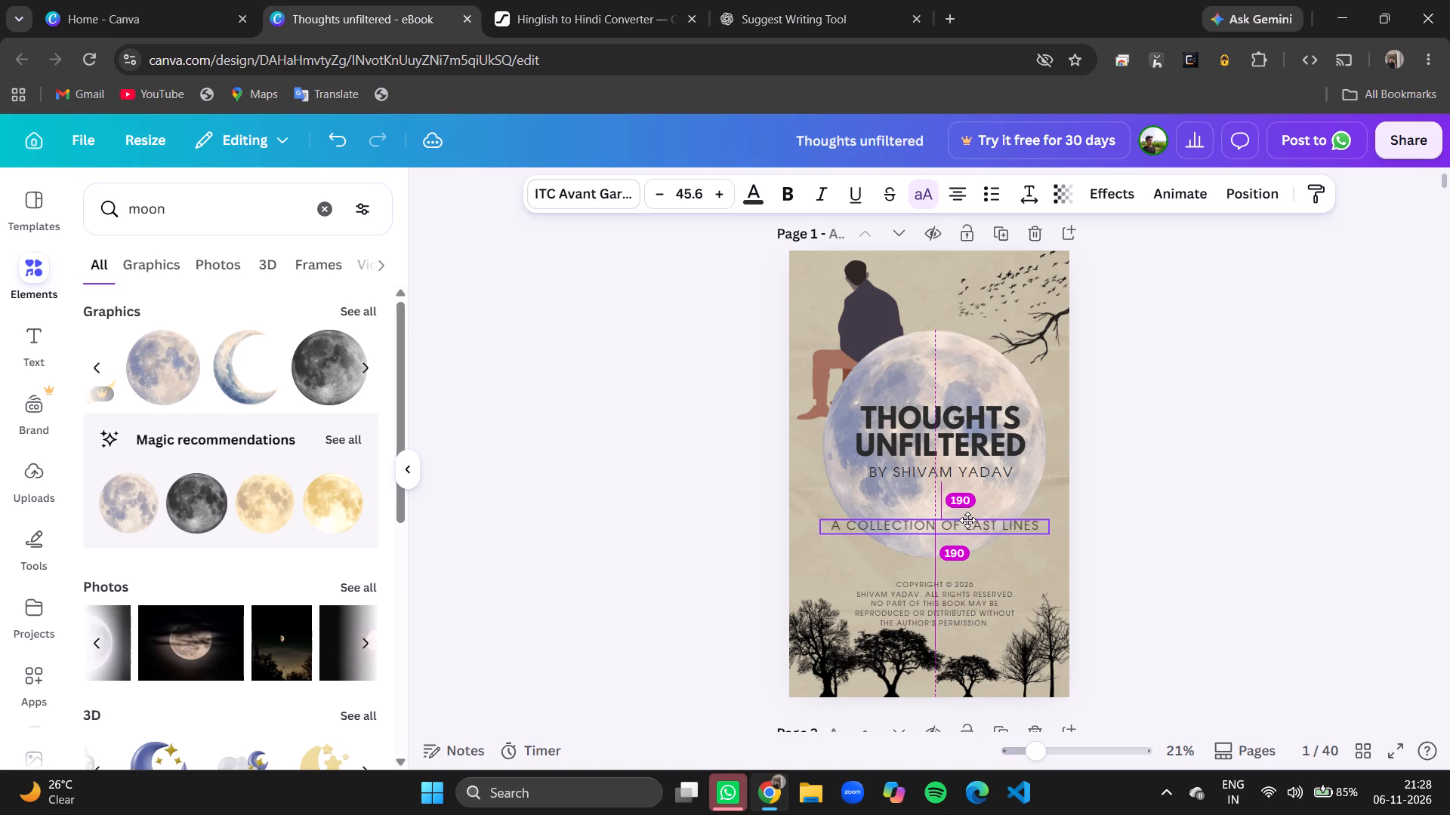
drag(967, 520, 970, 521)
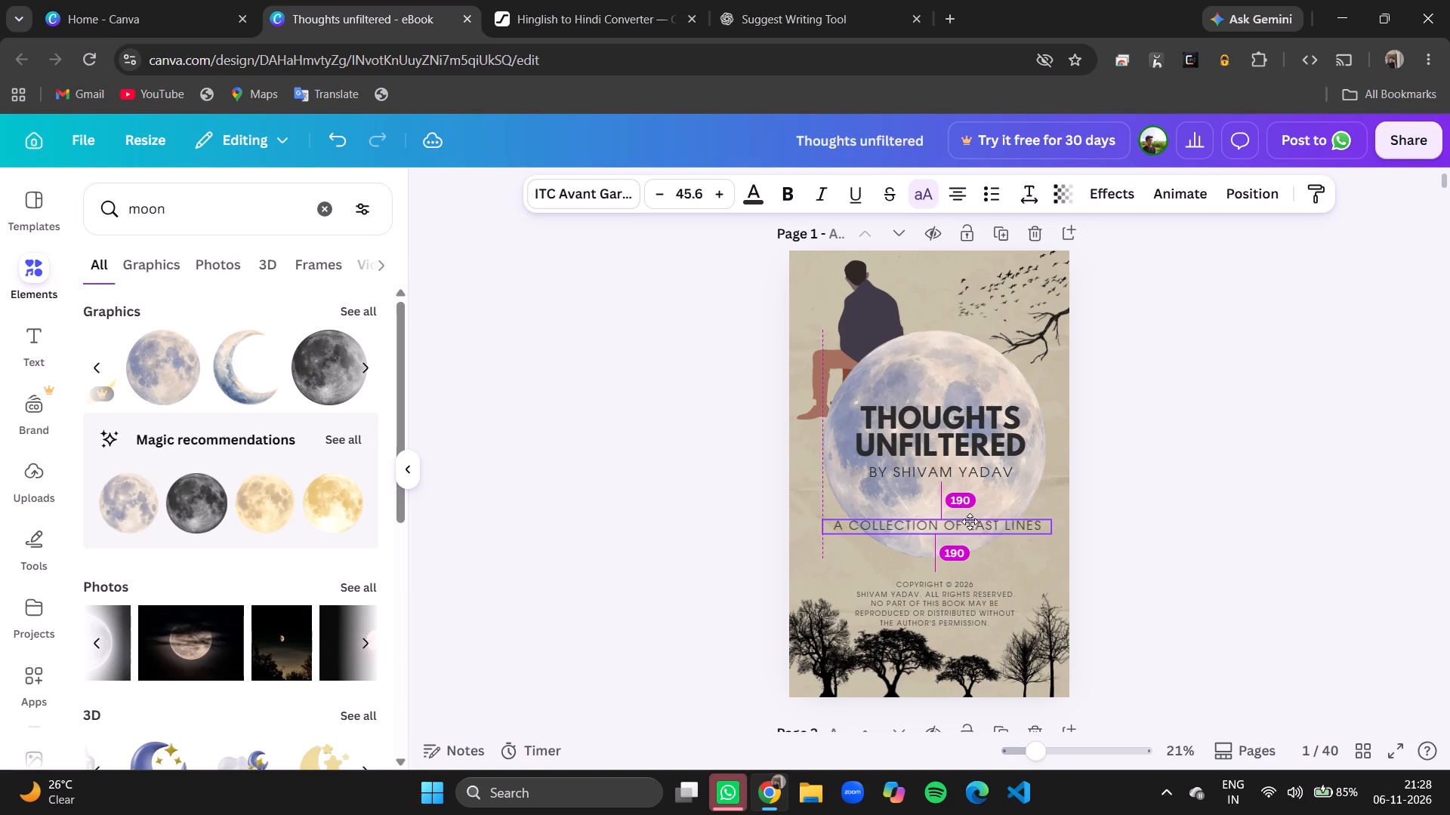
drag(970, 521, 969, 521)
click(1082, 519)
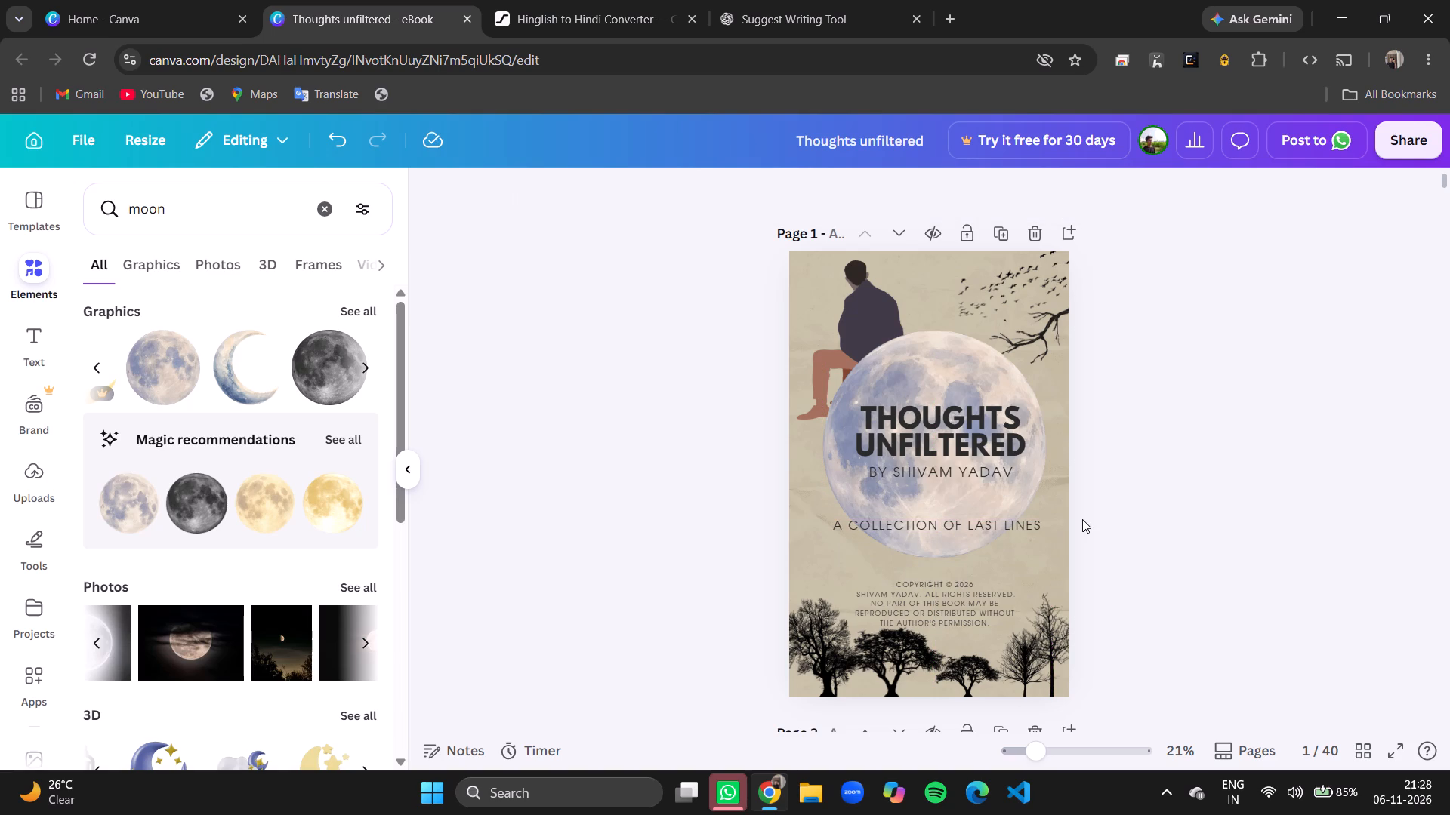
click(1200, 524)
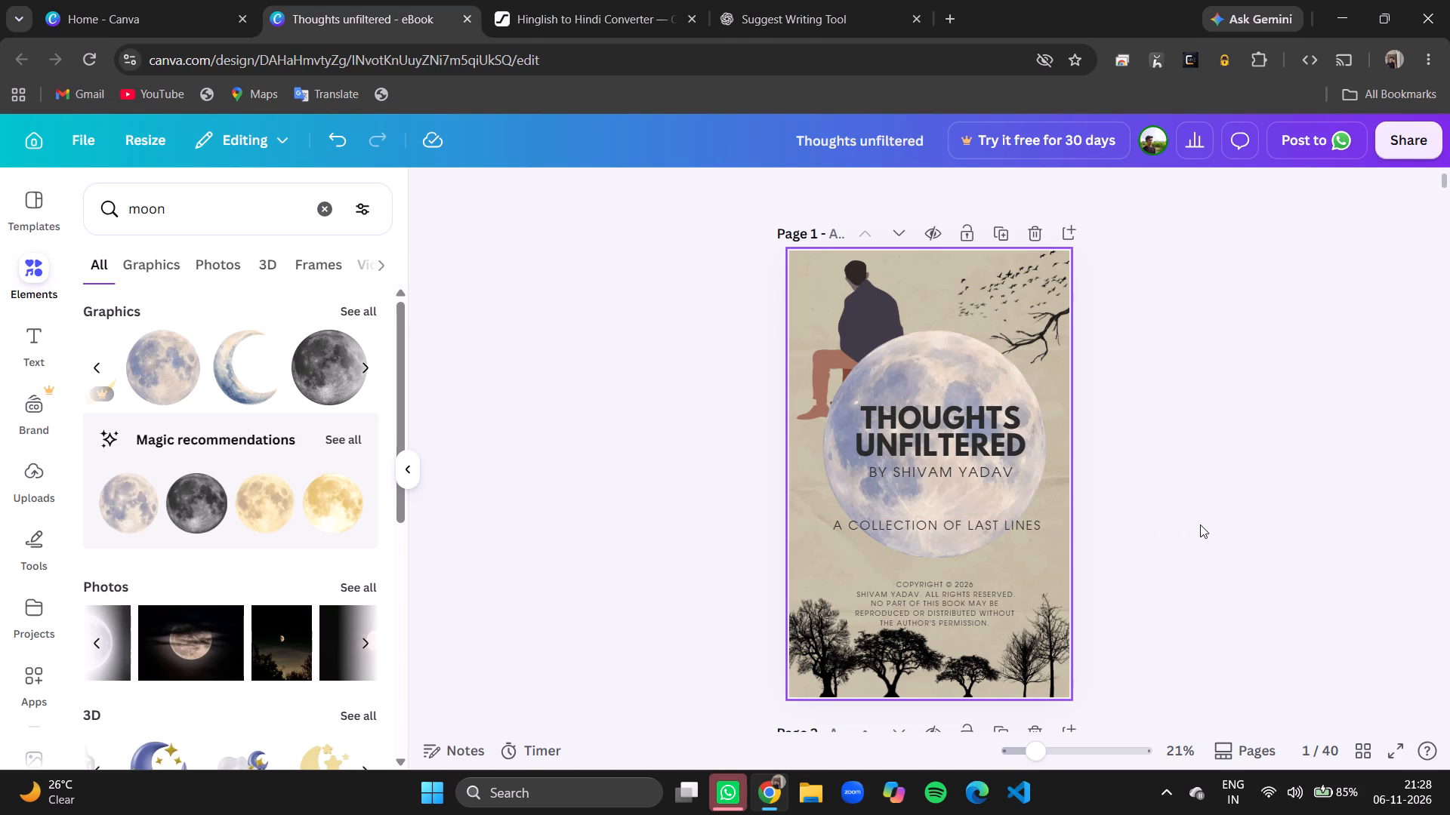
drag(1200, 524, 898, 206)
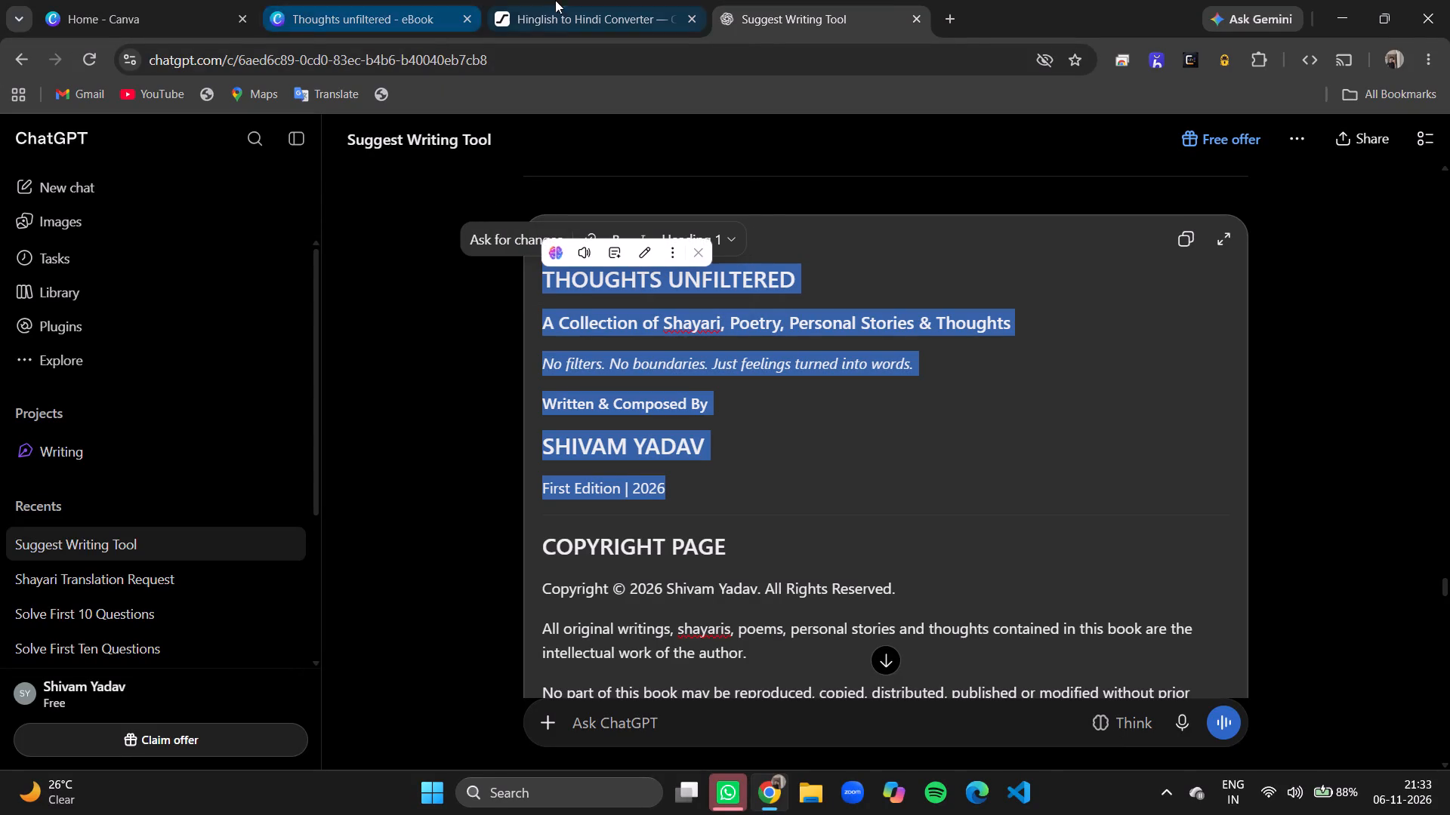
Place the ChatGPT browser tab directly beside the eBook's tab and return to the eBook in Canva.
click(557, 0)
click(405, 0)
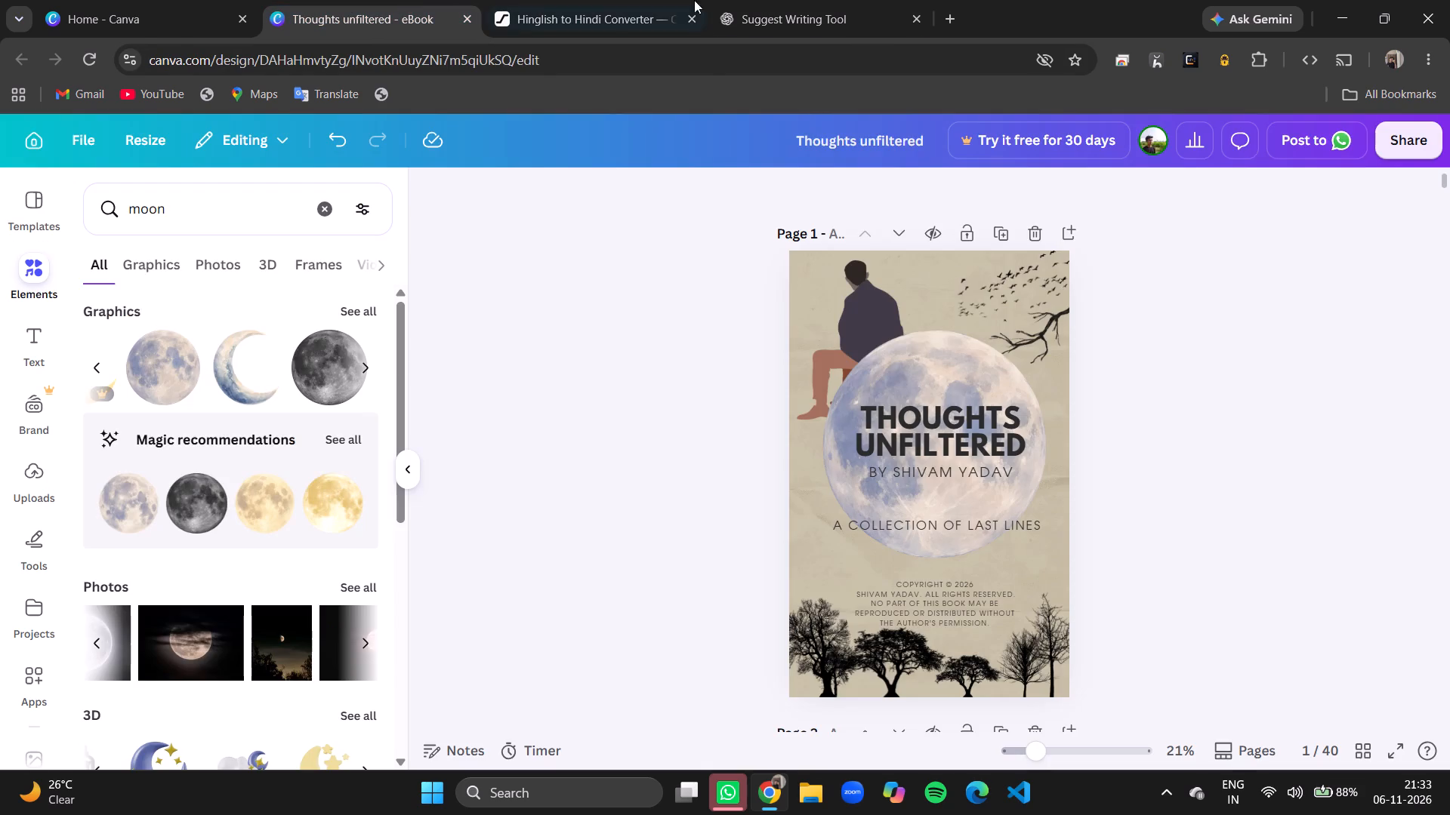
drag(785, 2, 604, 4)
click(370, 0)
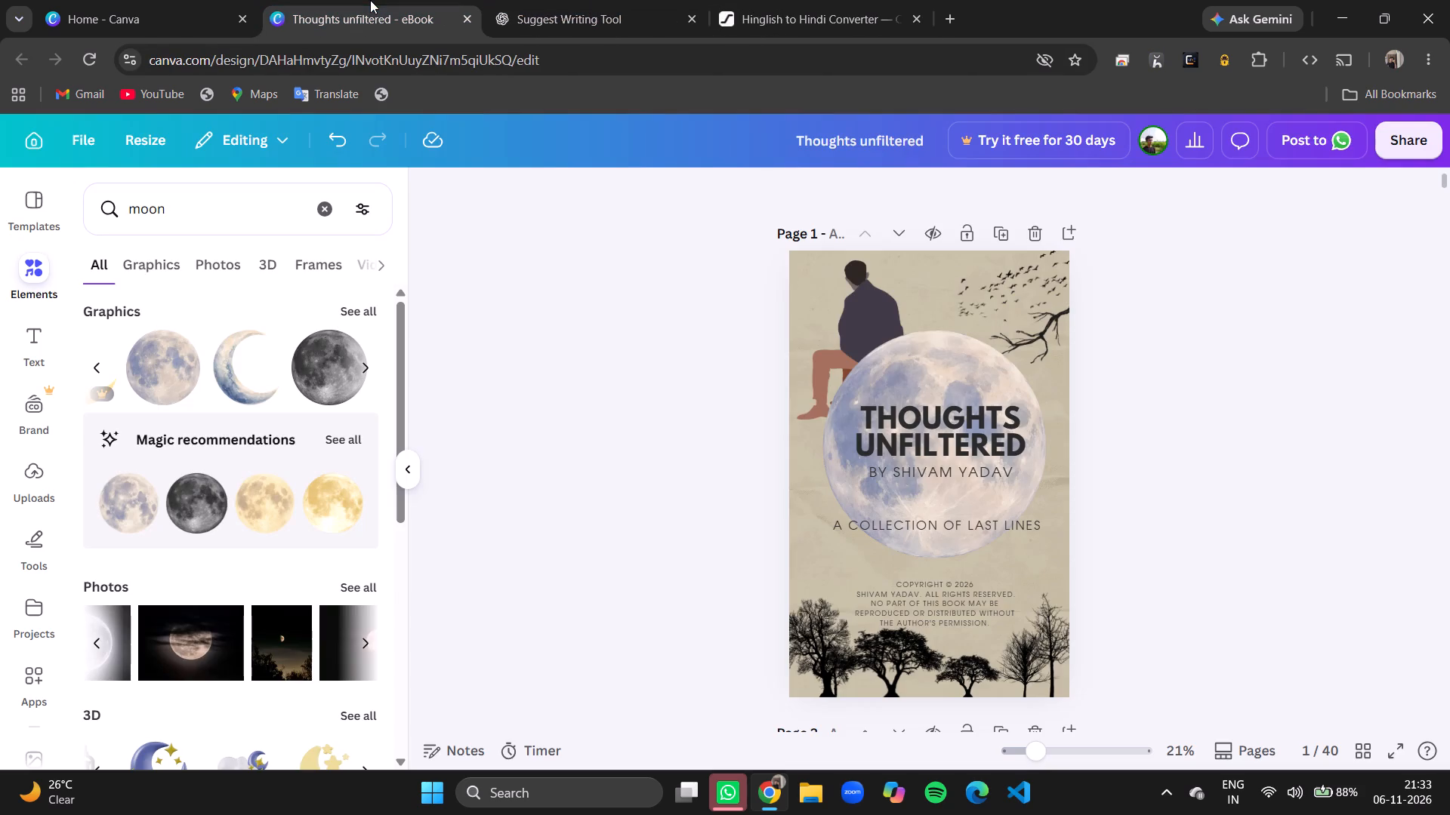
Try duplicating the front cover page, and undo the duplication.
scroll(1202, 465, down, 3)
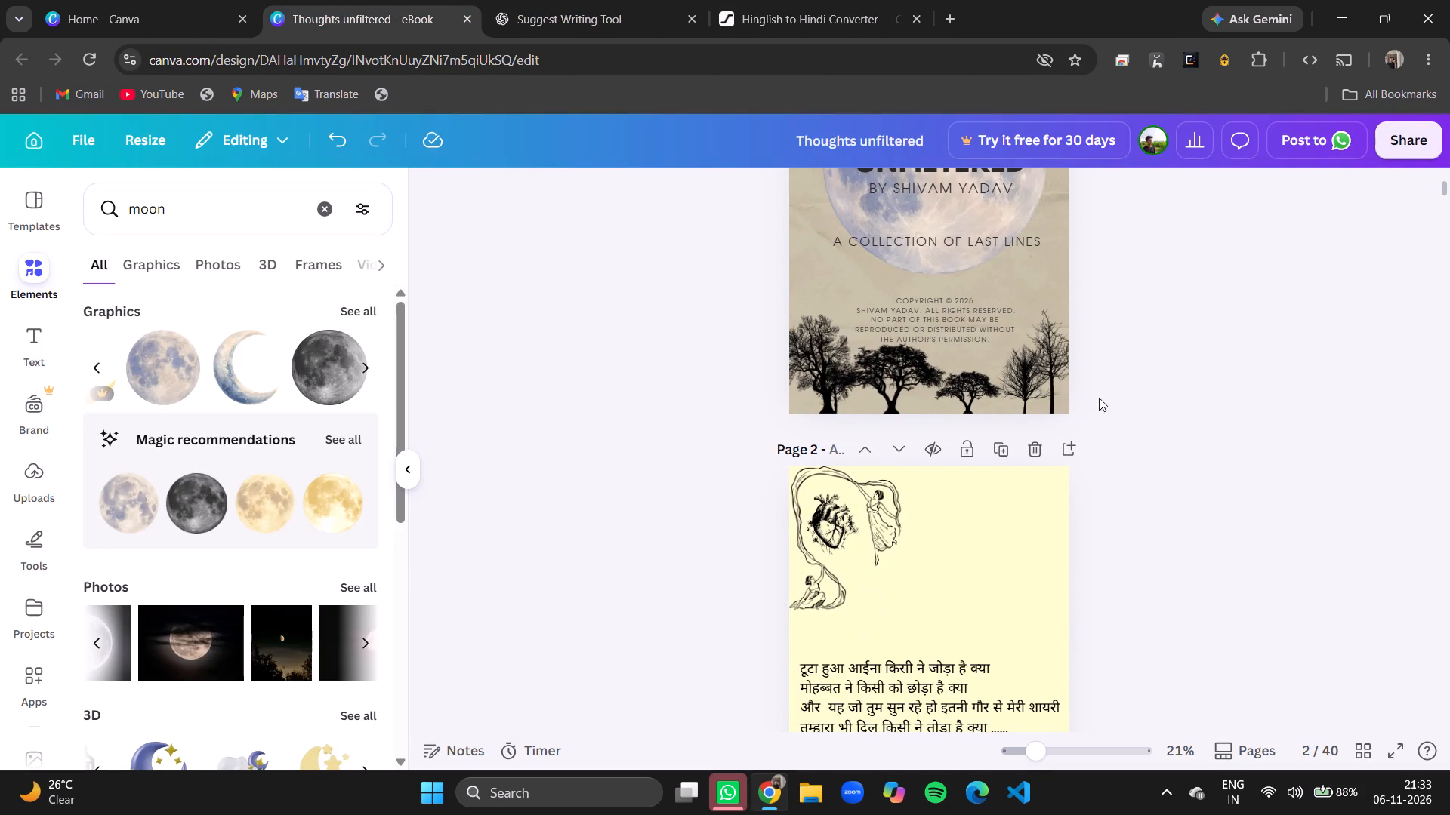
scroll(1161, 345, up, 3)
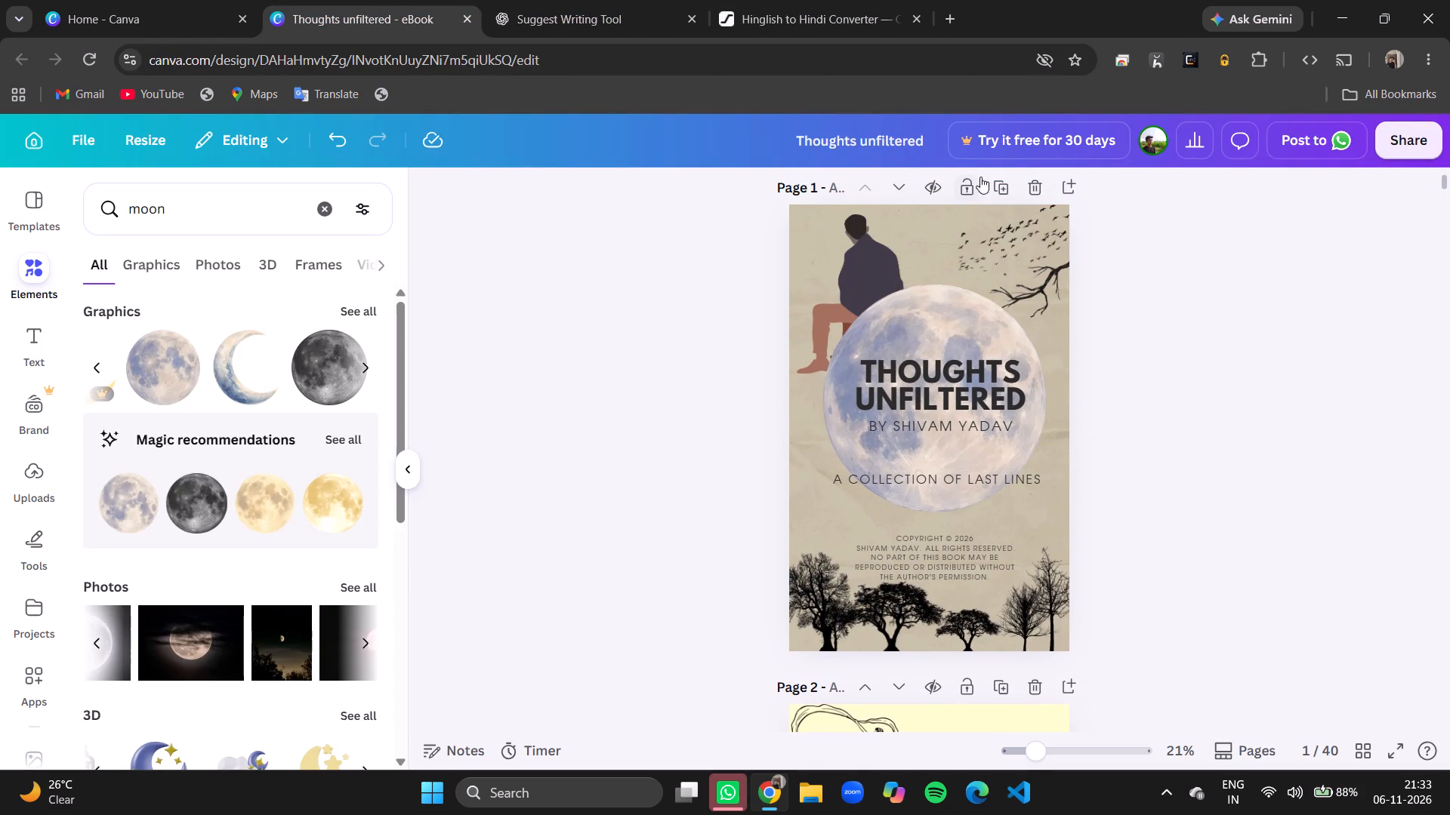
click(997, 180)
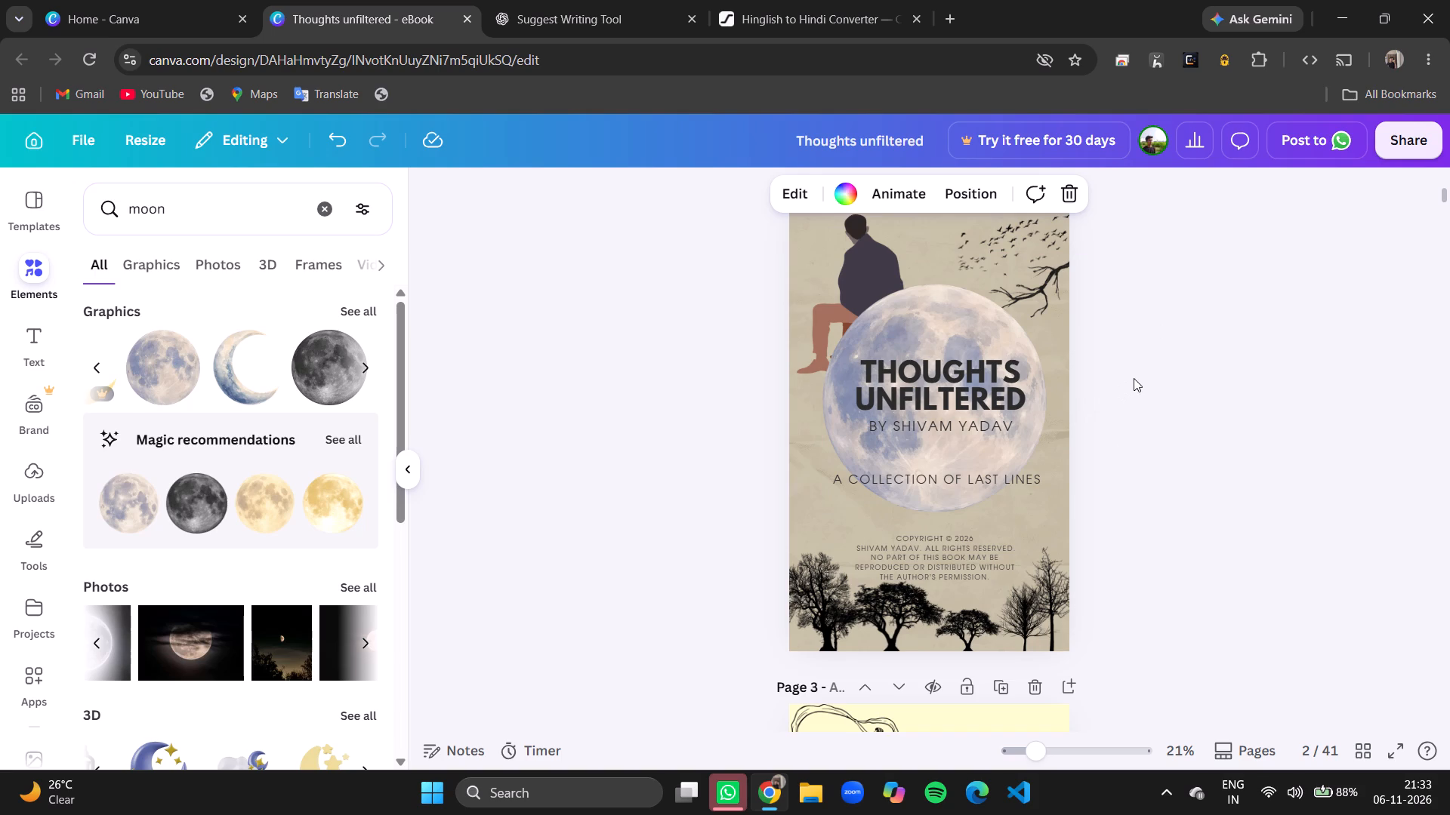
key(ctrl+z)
Look through the eBook's inner shayari pages and come back to the front cover.
scroll(1134, 378, down, 8)
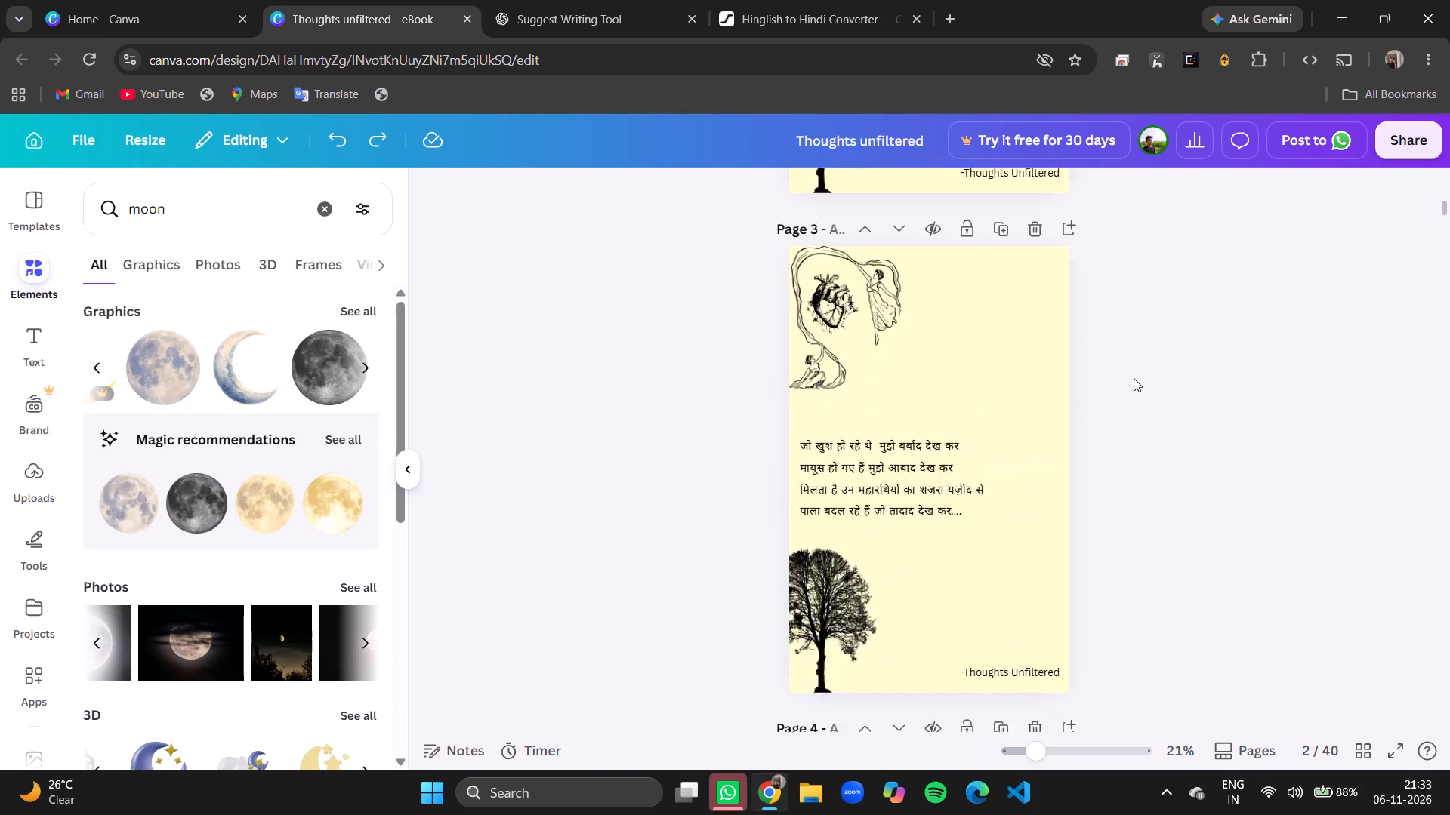
scroll(1134, 378, down, 19)
scroll(1134, 378, up, 1)
scroll(1134, 378, down, 5)
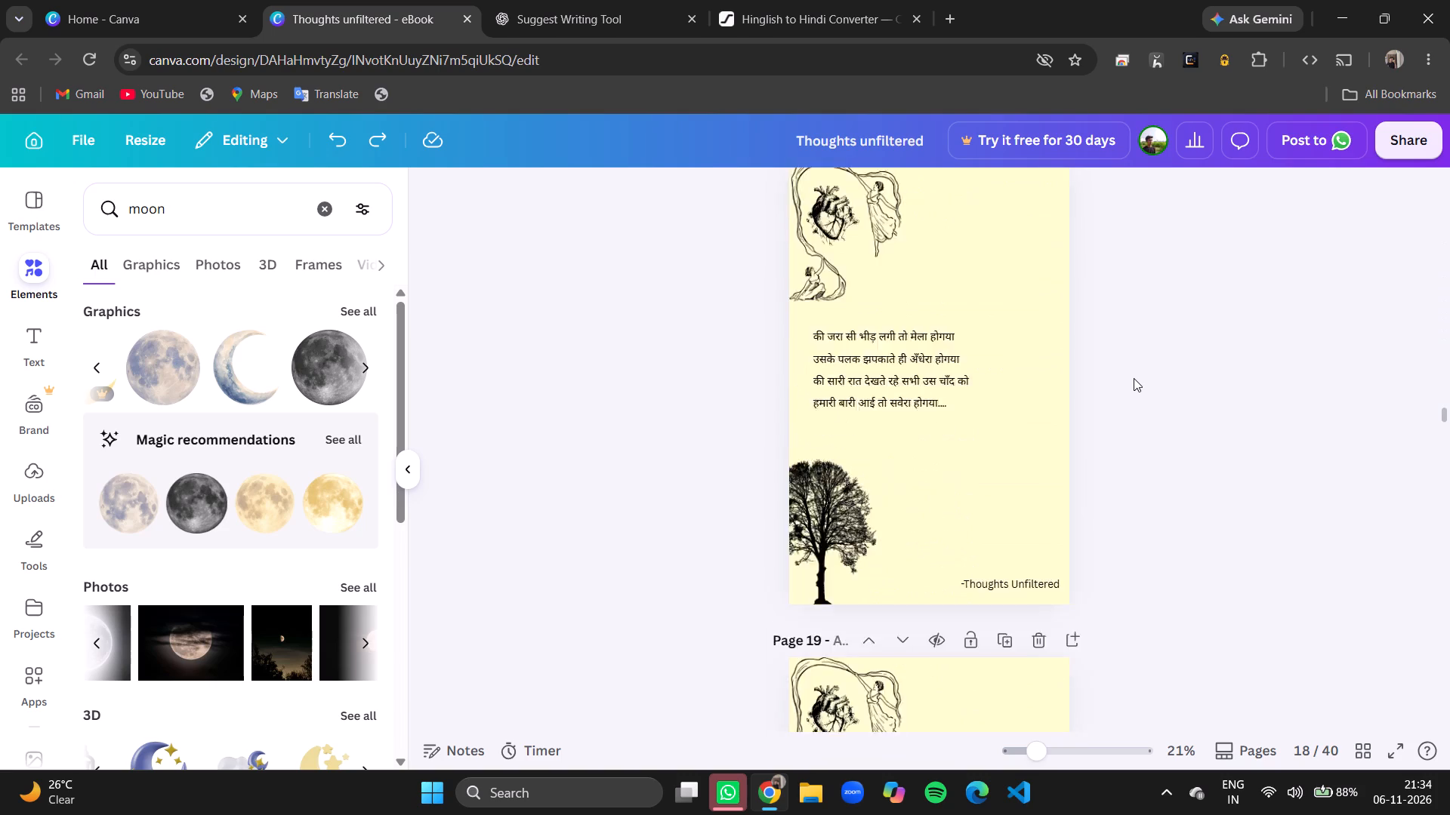
scroll(1134, 378, down, 2)
scroll(1134, 378, up, 19)
scroll(1134, 378, up, 15)
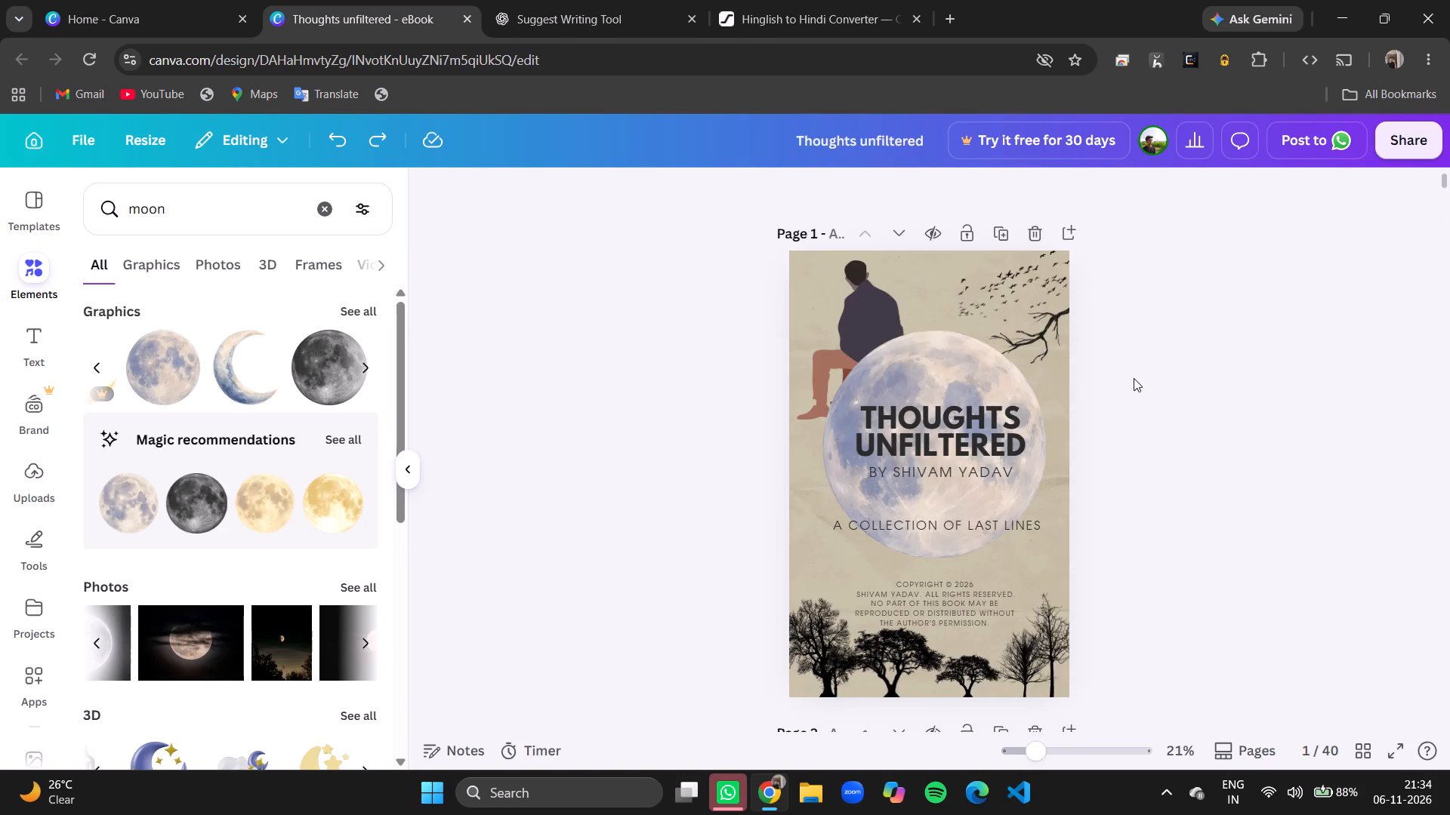
Duplicate the first shayari page after the cover and move the copy up one place to page 2.
scroll(1134, 378, down, 4)
click(1003, 463)
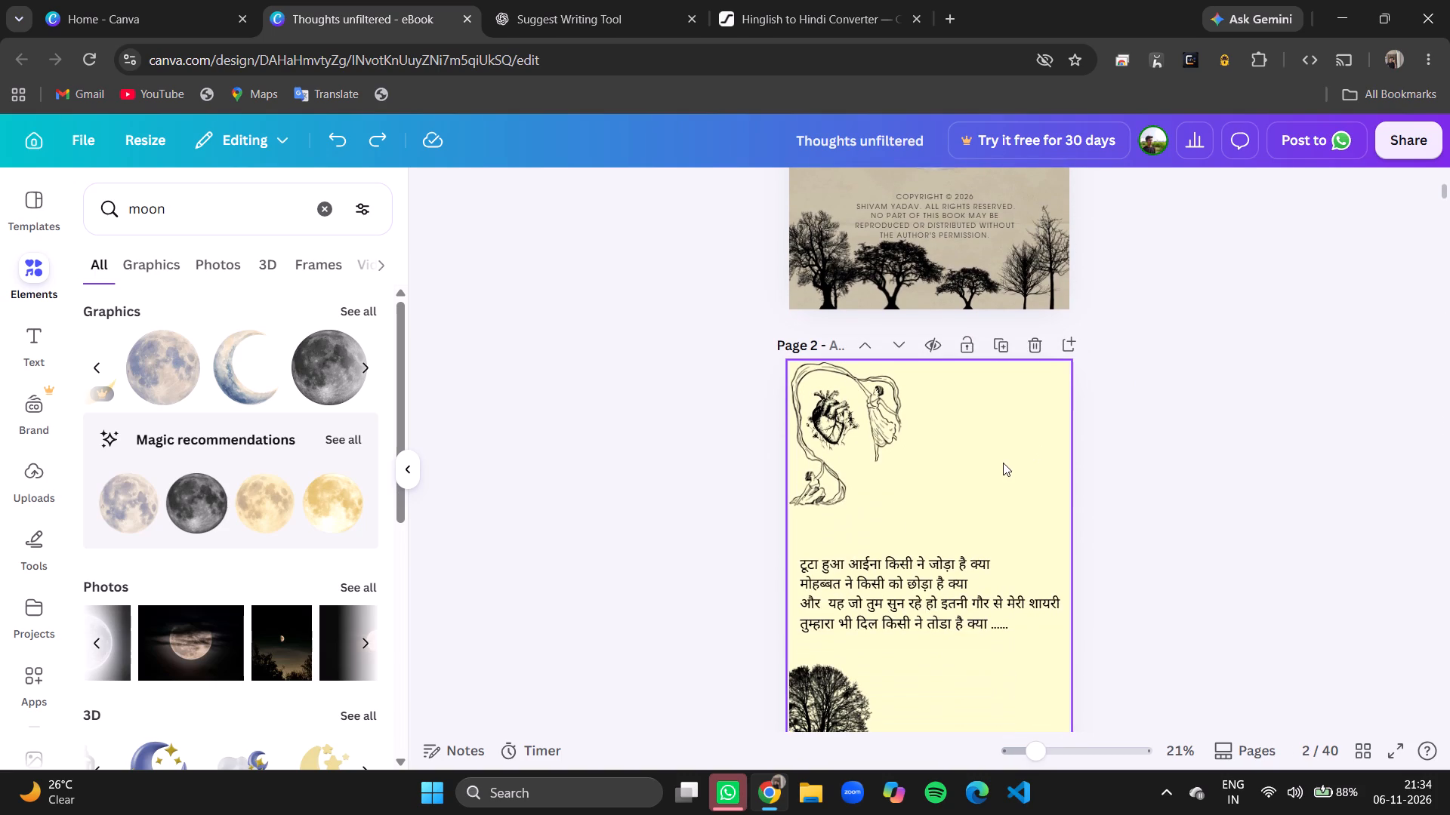
click(1010, 353)
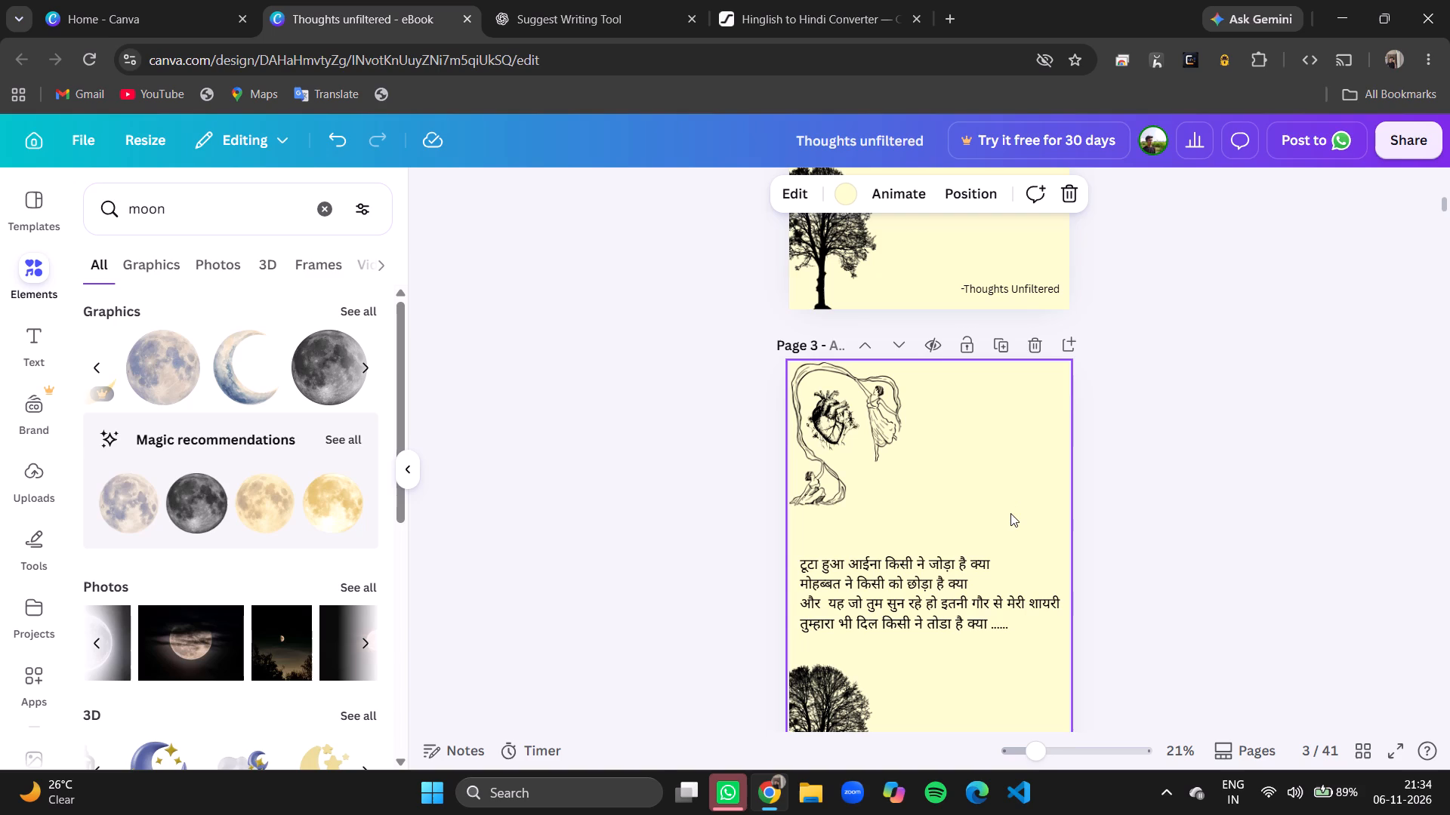
drag(1010, 513, 1027, 391)
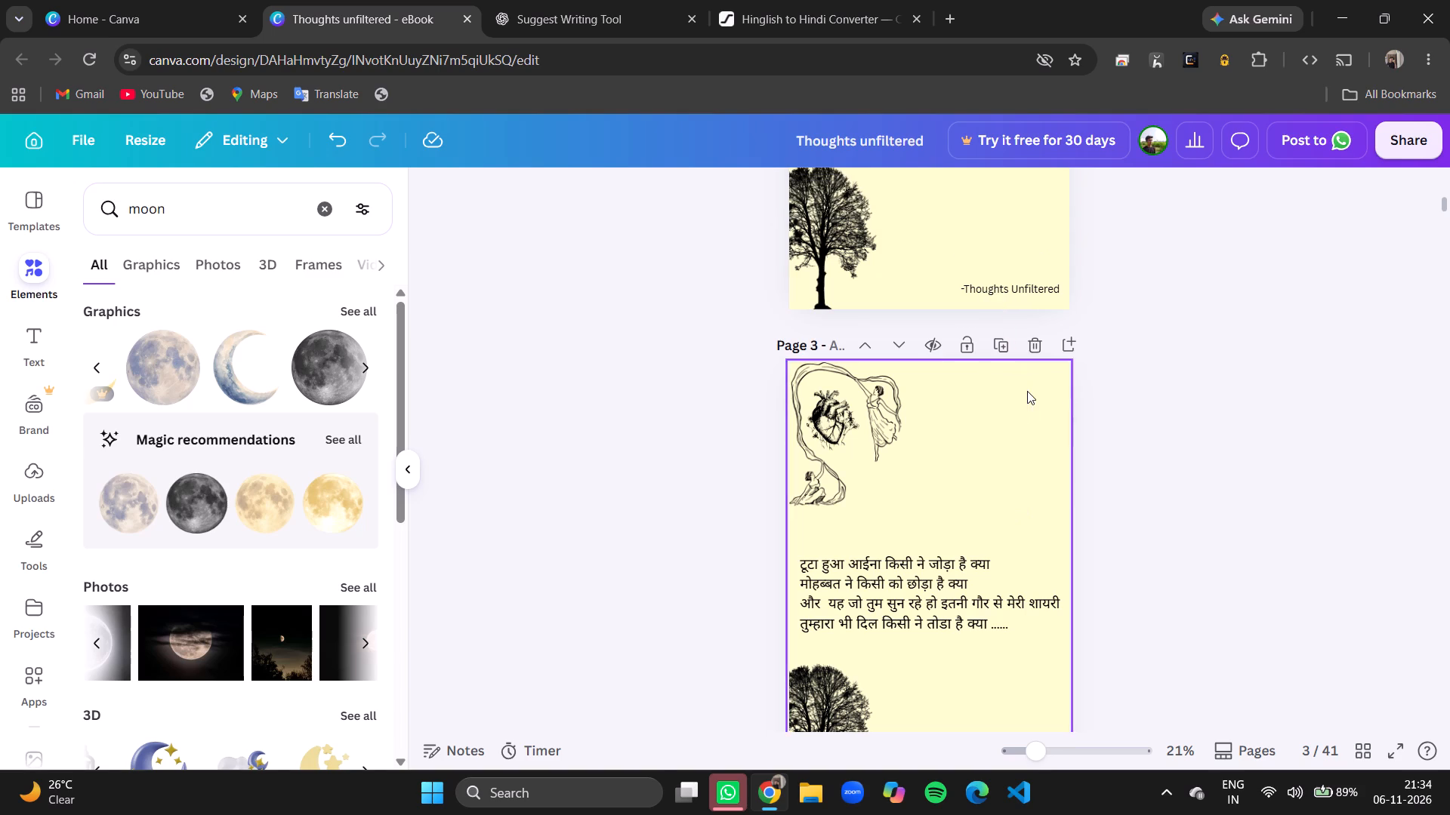
click(1125, 380)
click(870, 346)
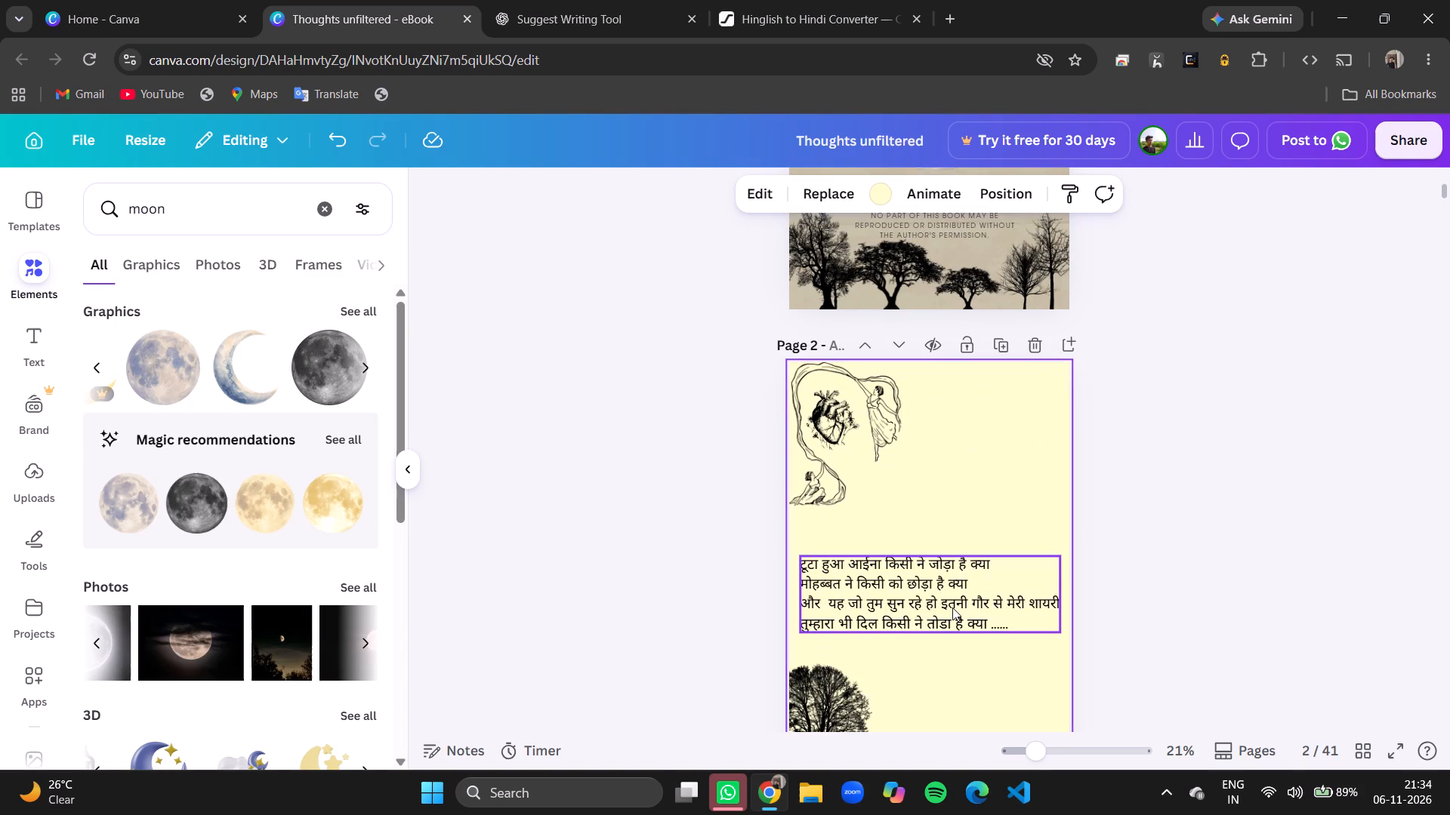
Delete all the artwork and text from page 2, keeping only its cream background.
scroll(1243, 469, down, 4)
scroll(1243, 469, up, 1)
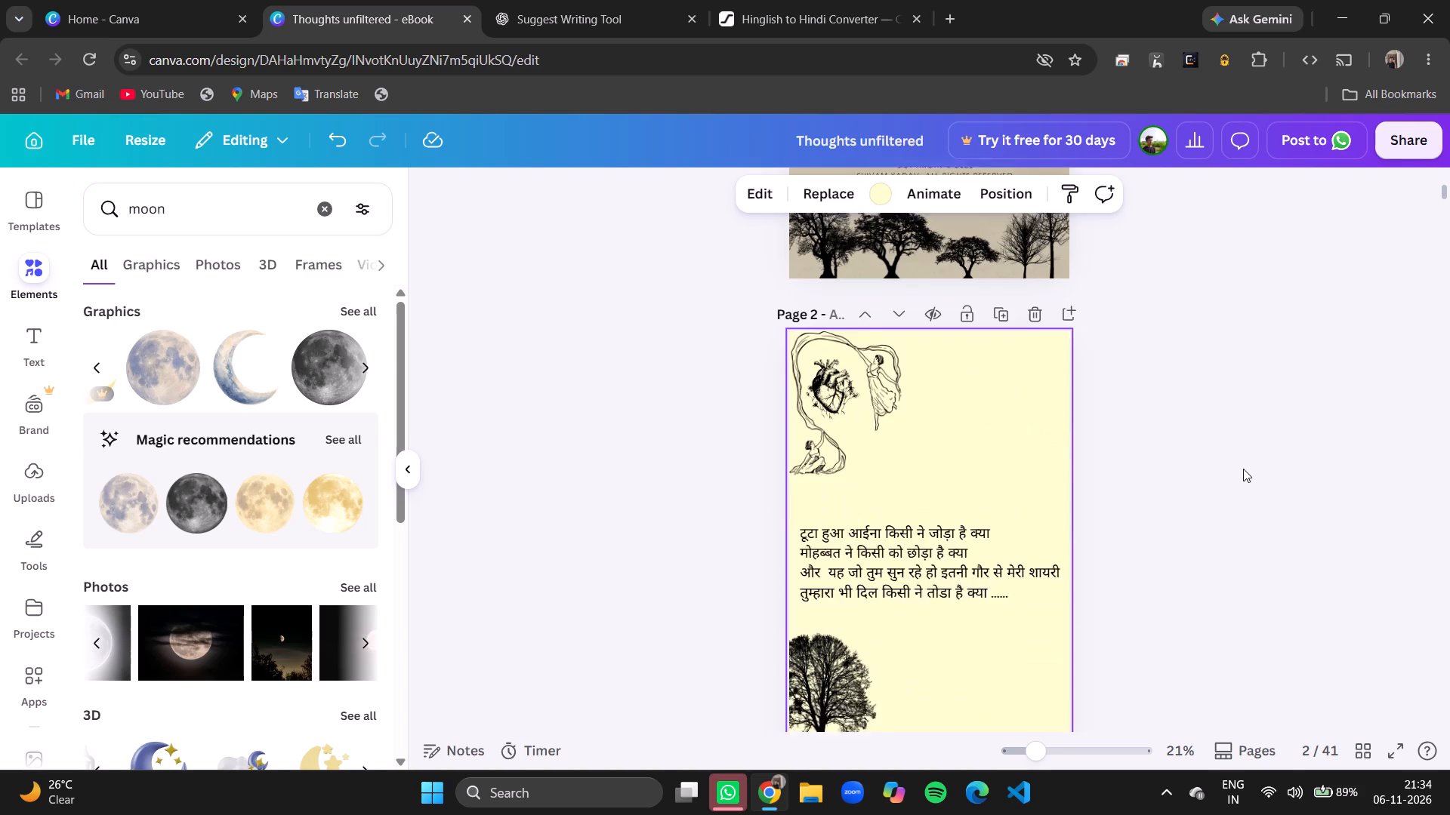
click(1019, 604)
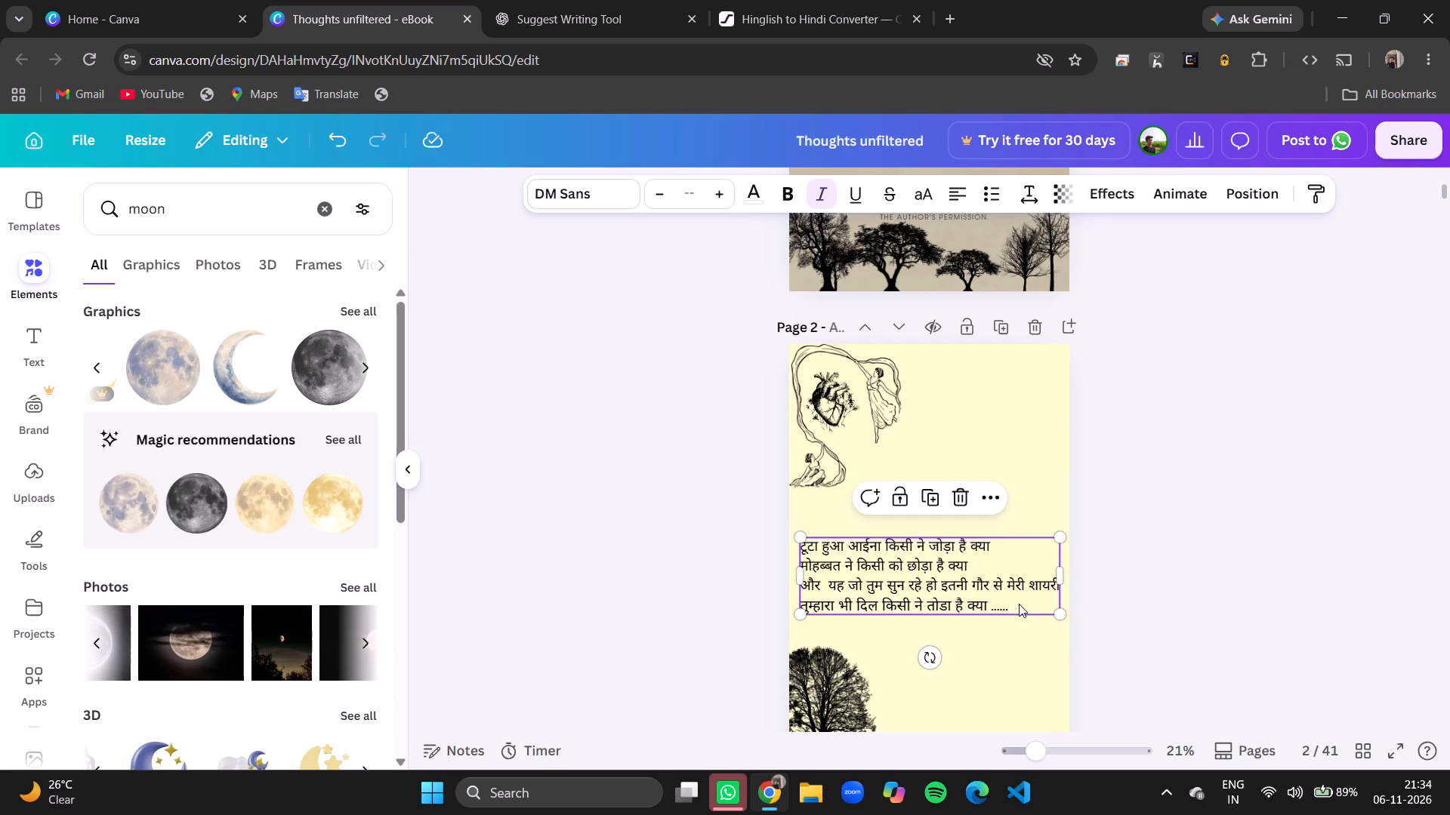
key(ctrl+a)
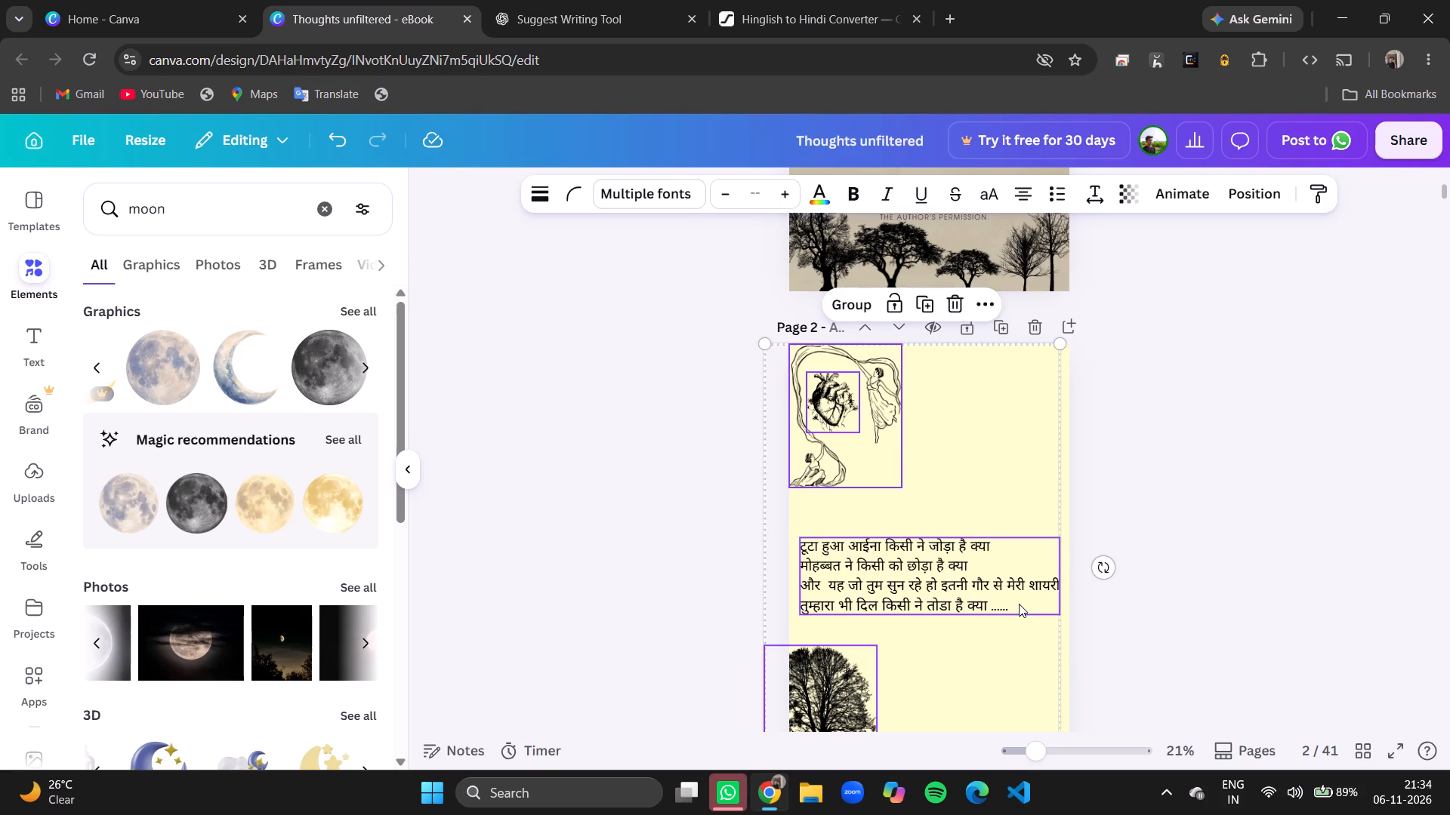
key(BackSpace)
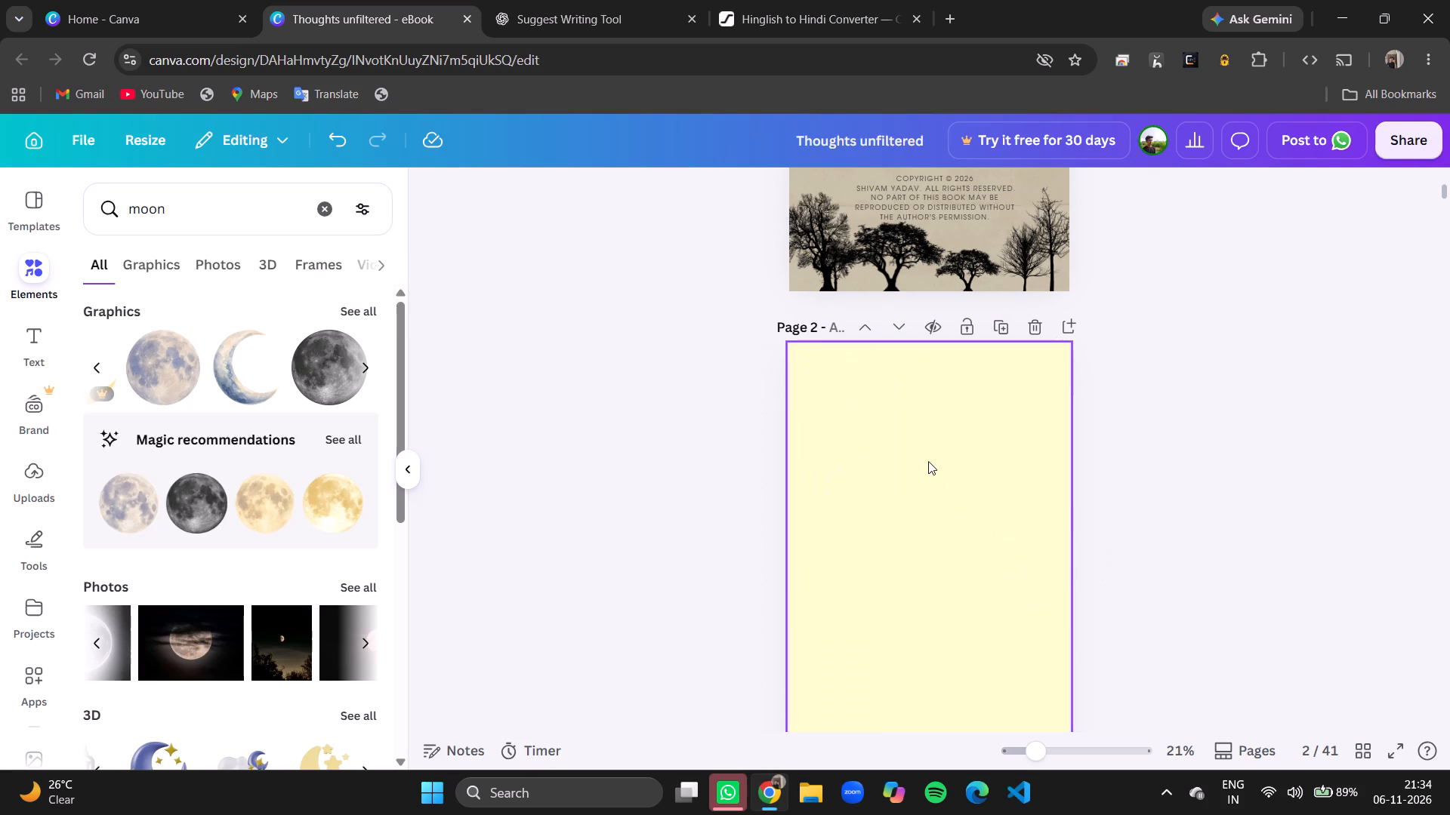
Add a body text box to the blank page 2 and fill it with the copied title page text.
click(926, 457)
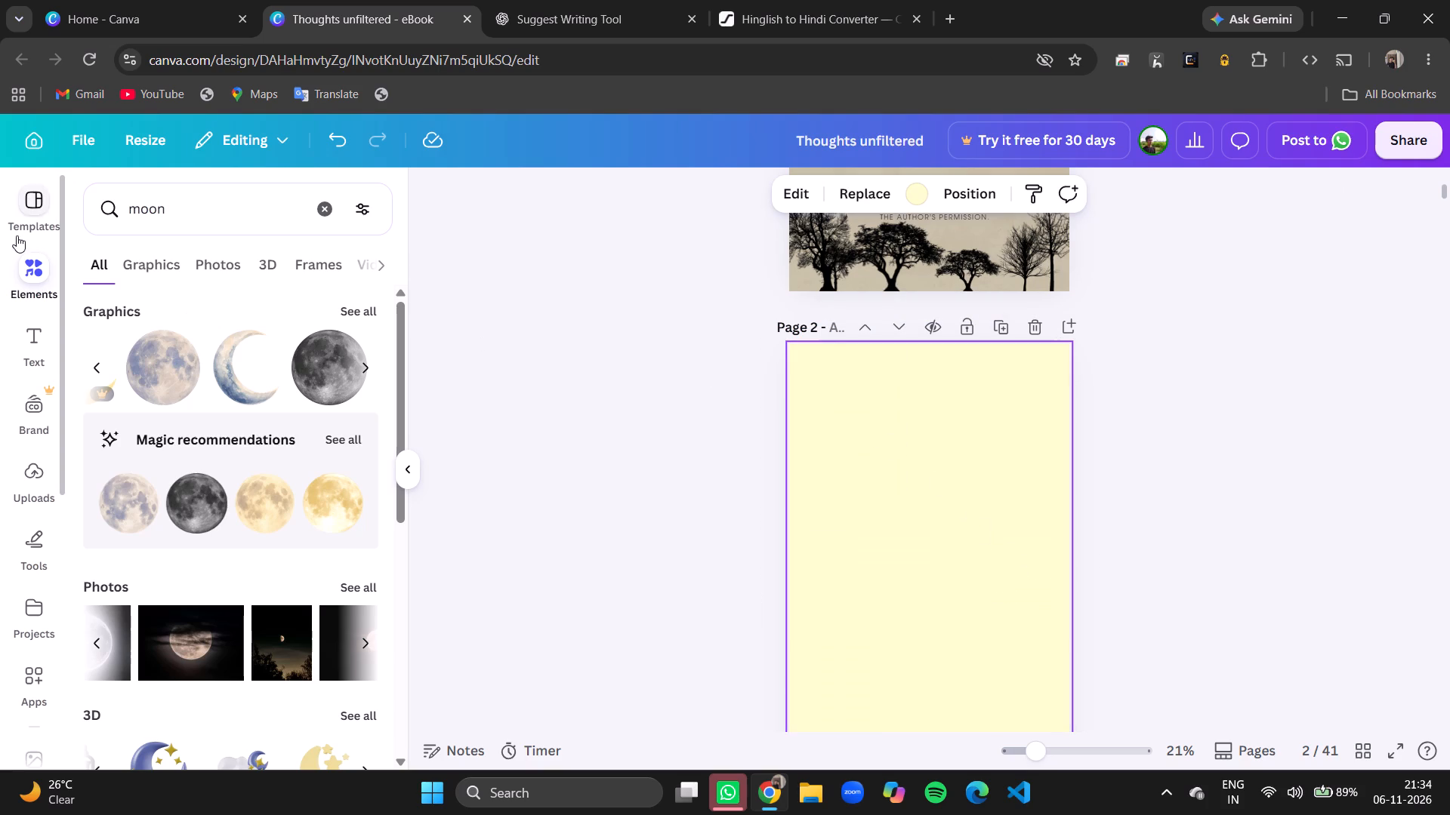
click(35, 367)
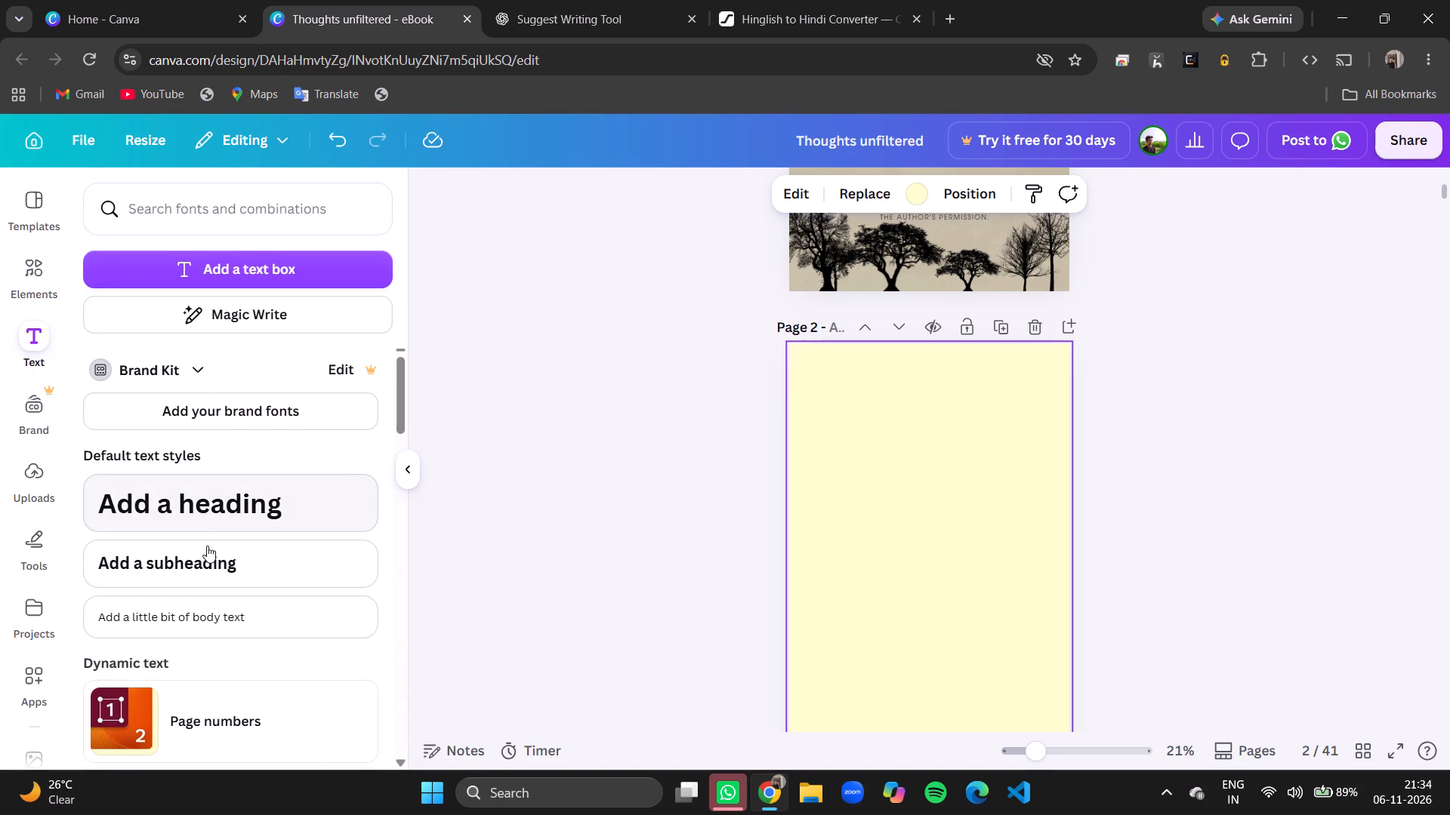
click(199, 607)
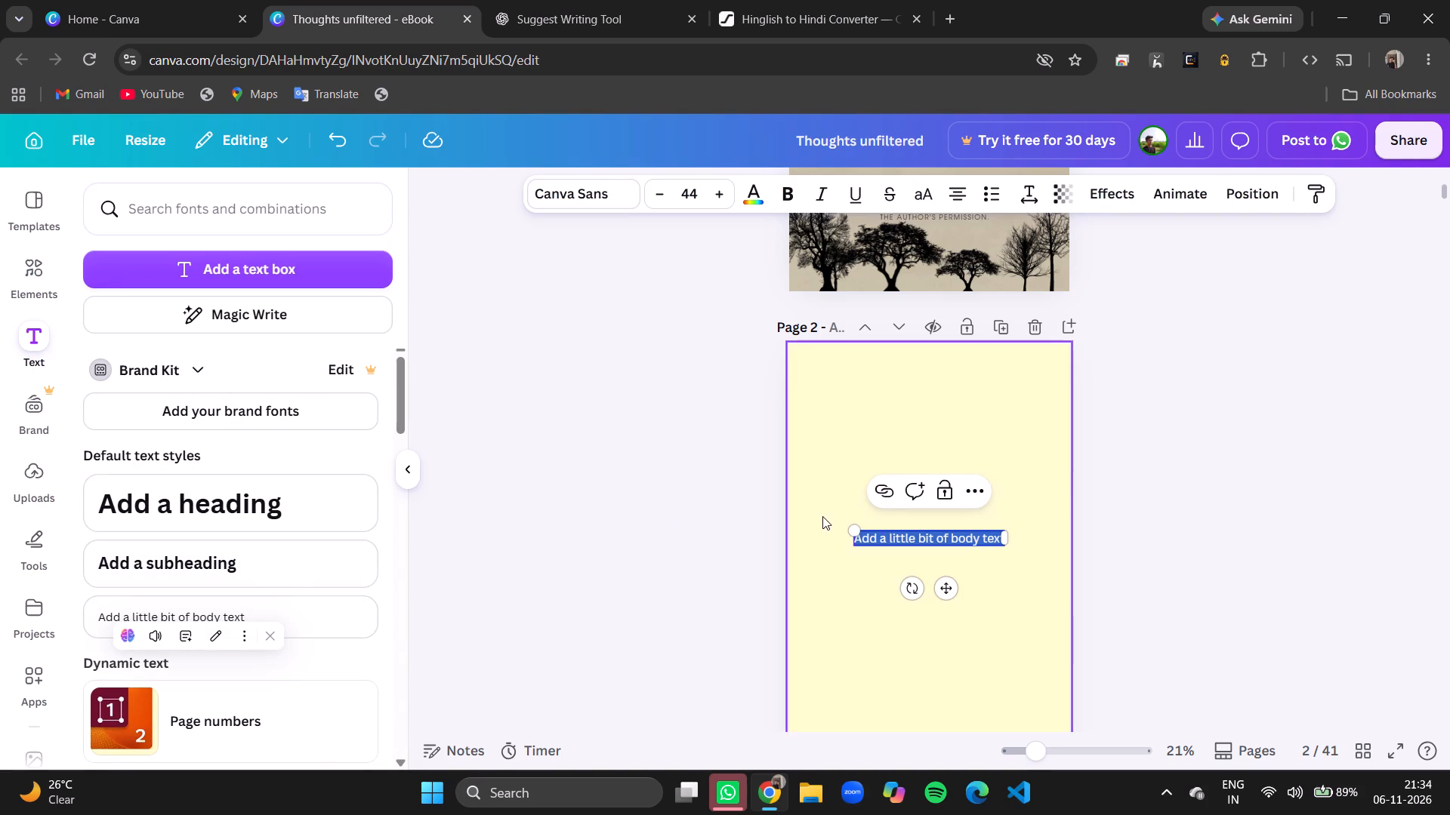
key(ctrl+v)
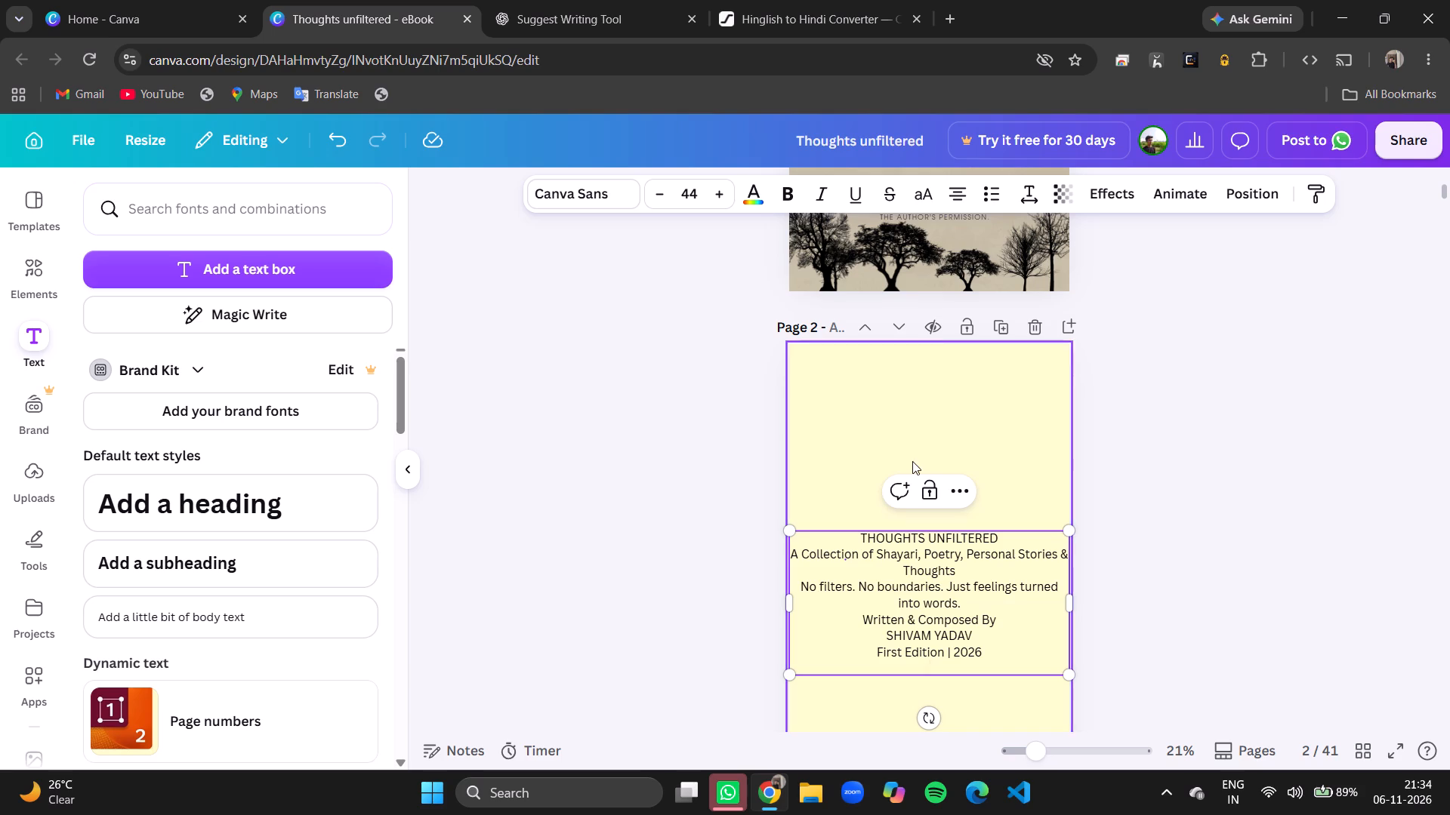
Right-align all the title page text on page 2.
click(946, 189)
click(991, 646)
key(ctrl+a)
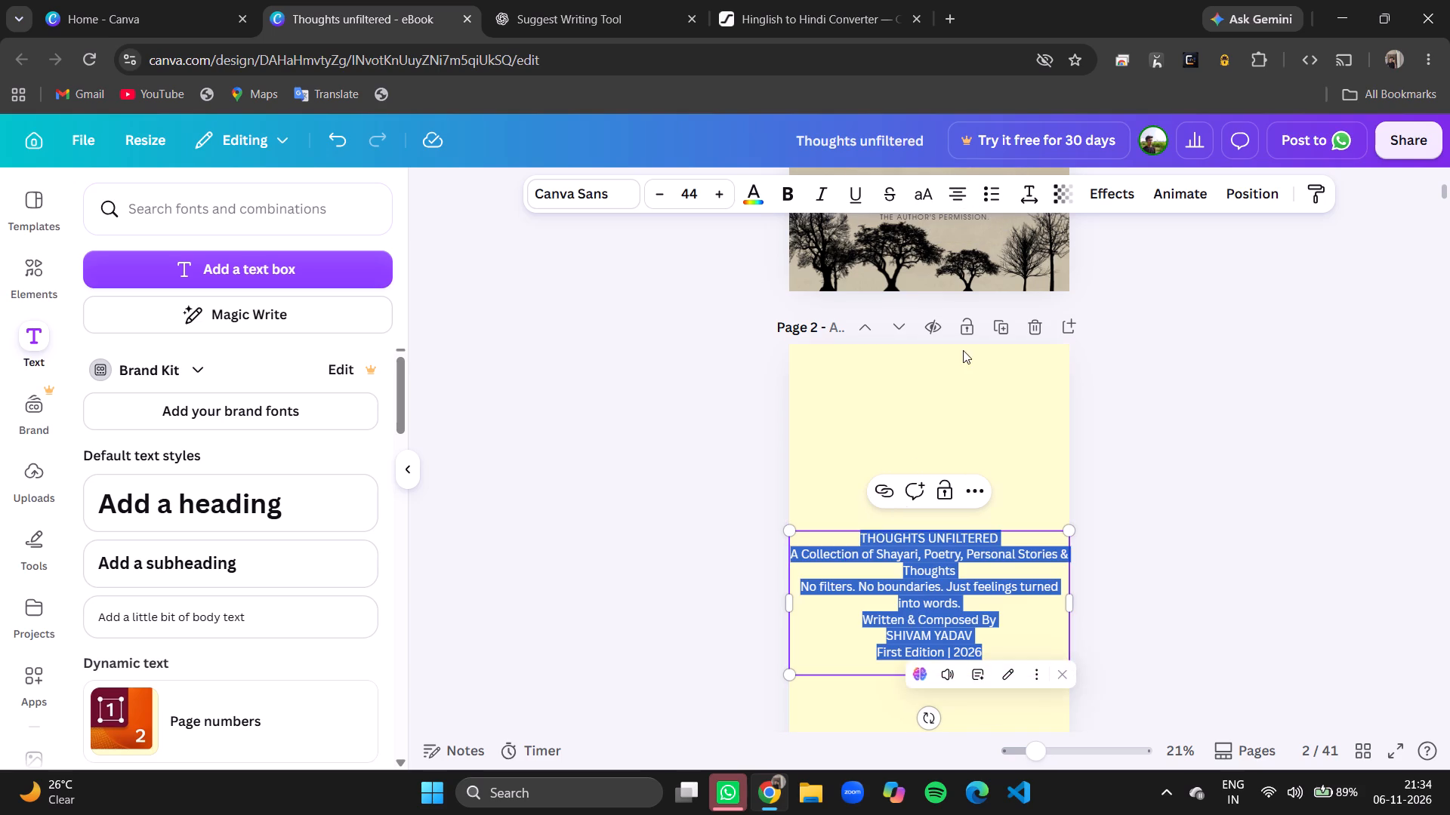
click(960, 201)
click(960, 201)
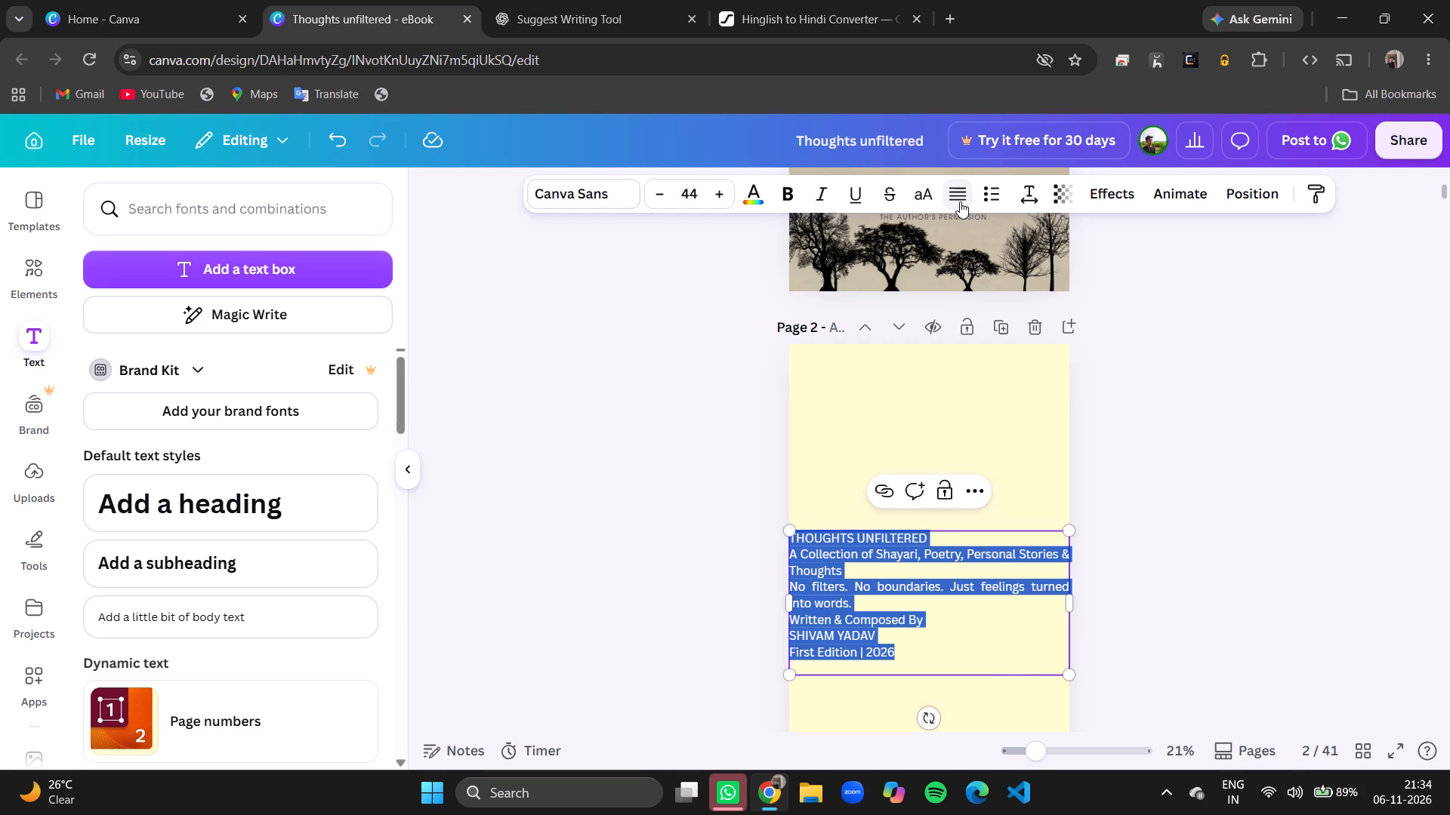
click(960, 201)
click(960, 201)
click(960, 201)
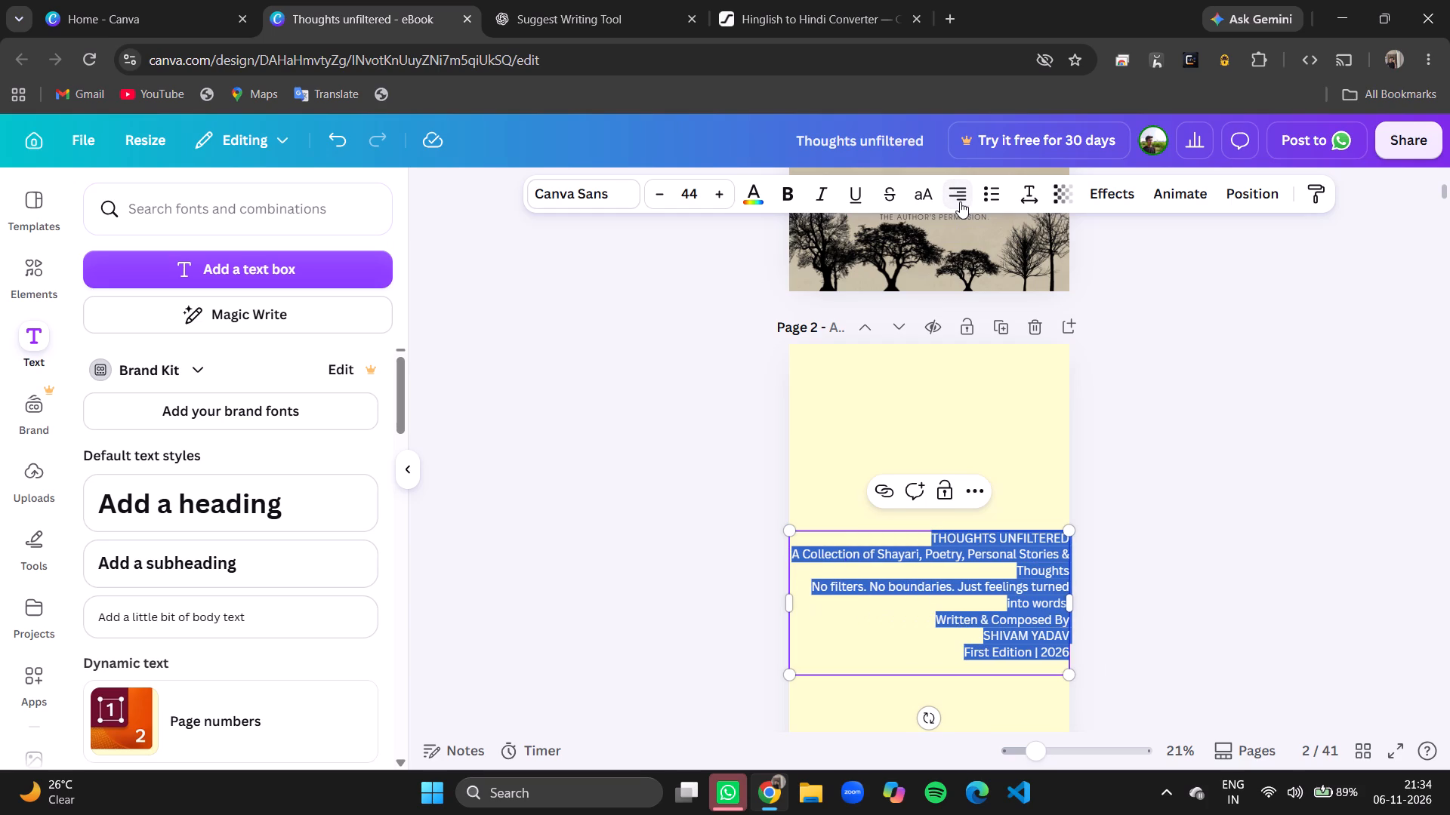
click(1111, 476)
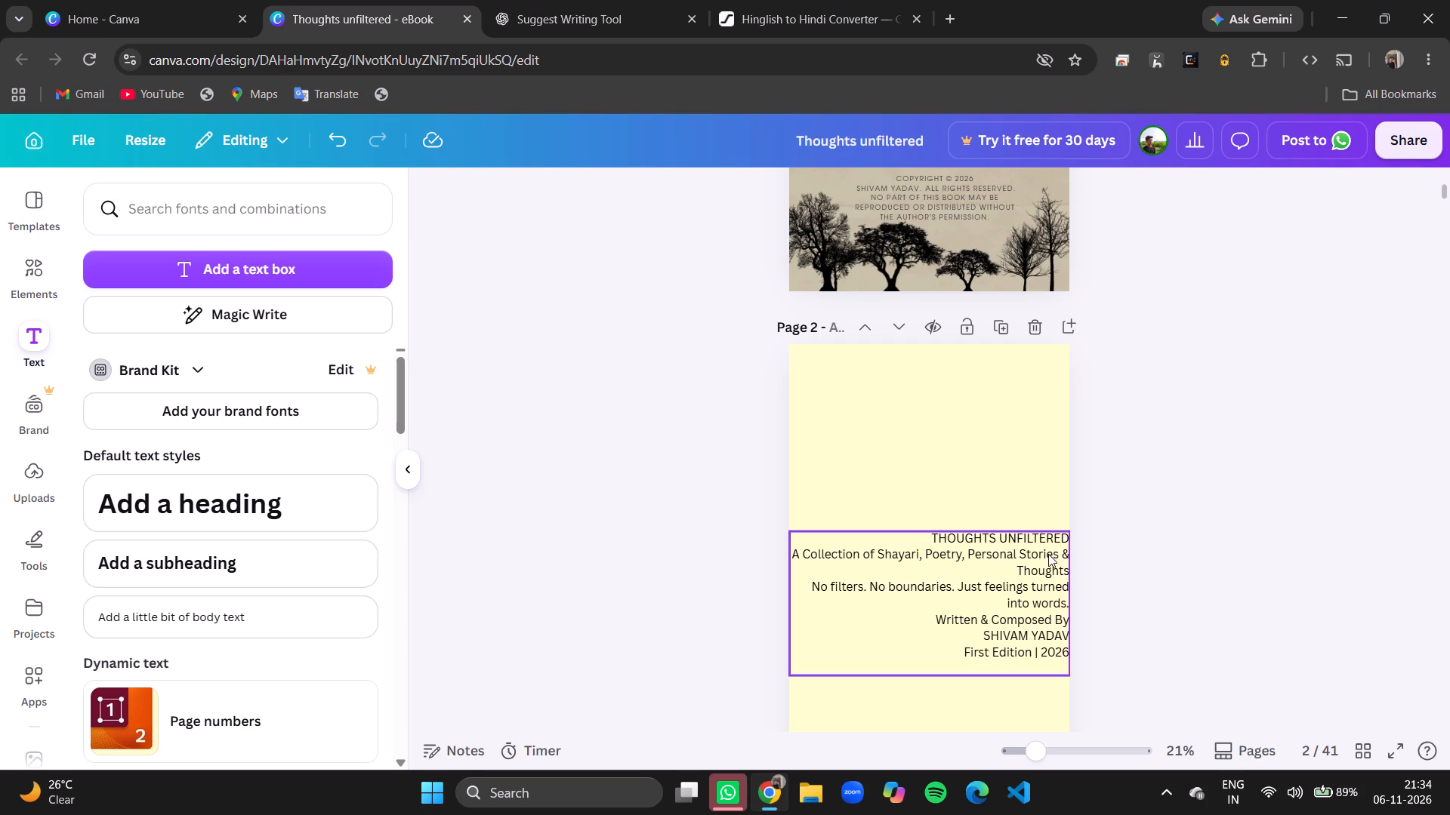
Scale the title page text box down to font size 35 and center it near the top of page 2.
drag(1037, 543, 1033, 441)
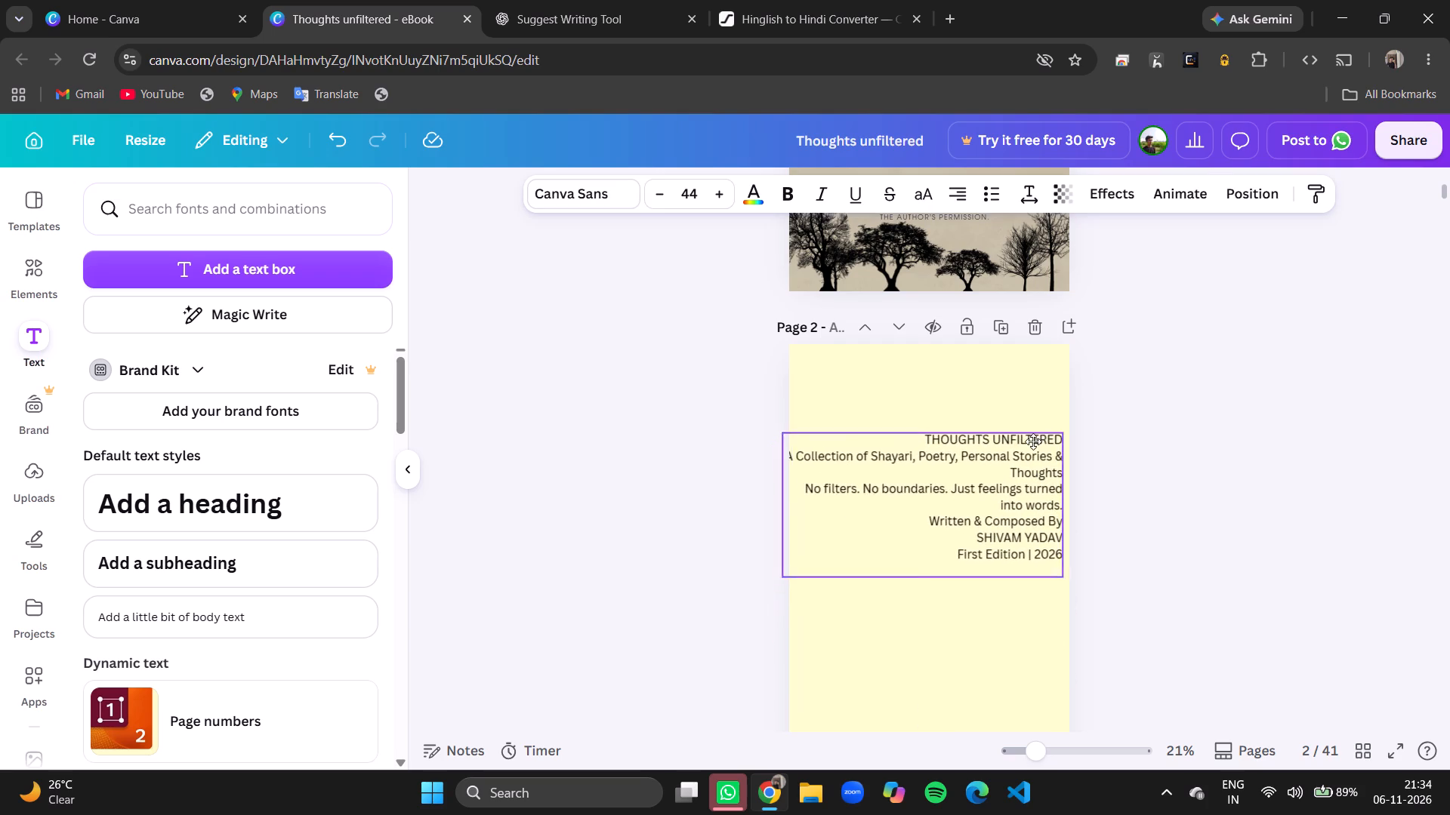
drag(1033, 441, 1021, 409)
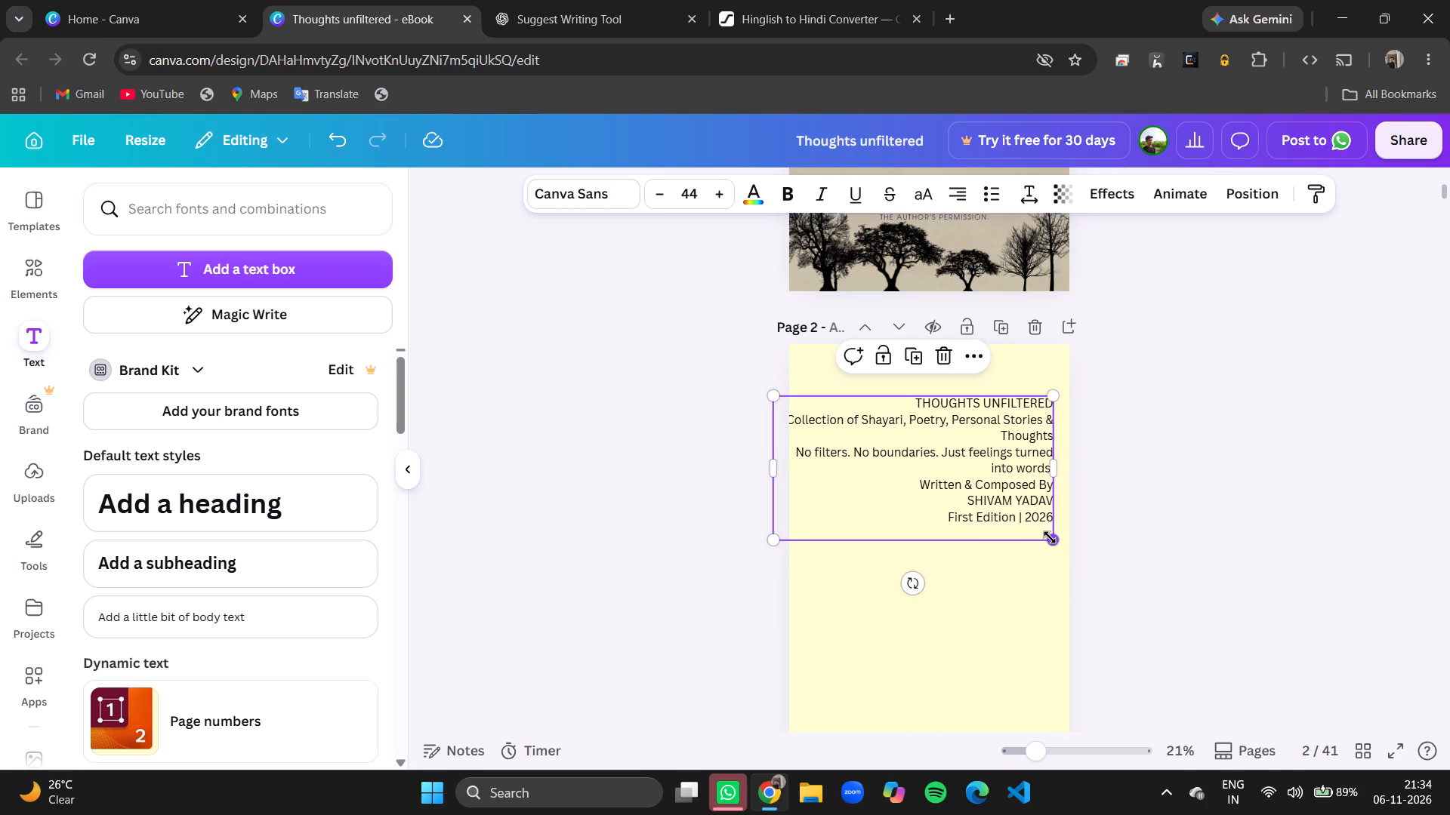
drag(1050, 537, 998, 497)
drag(942, 458, 992, 435)
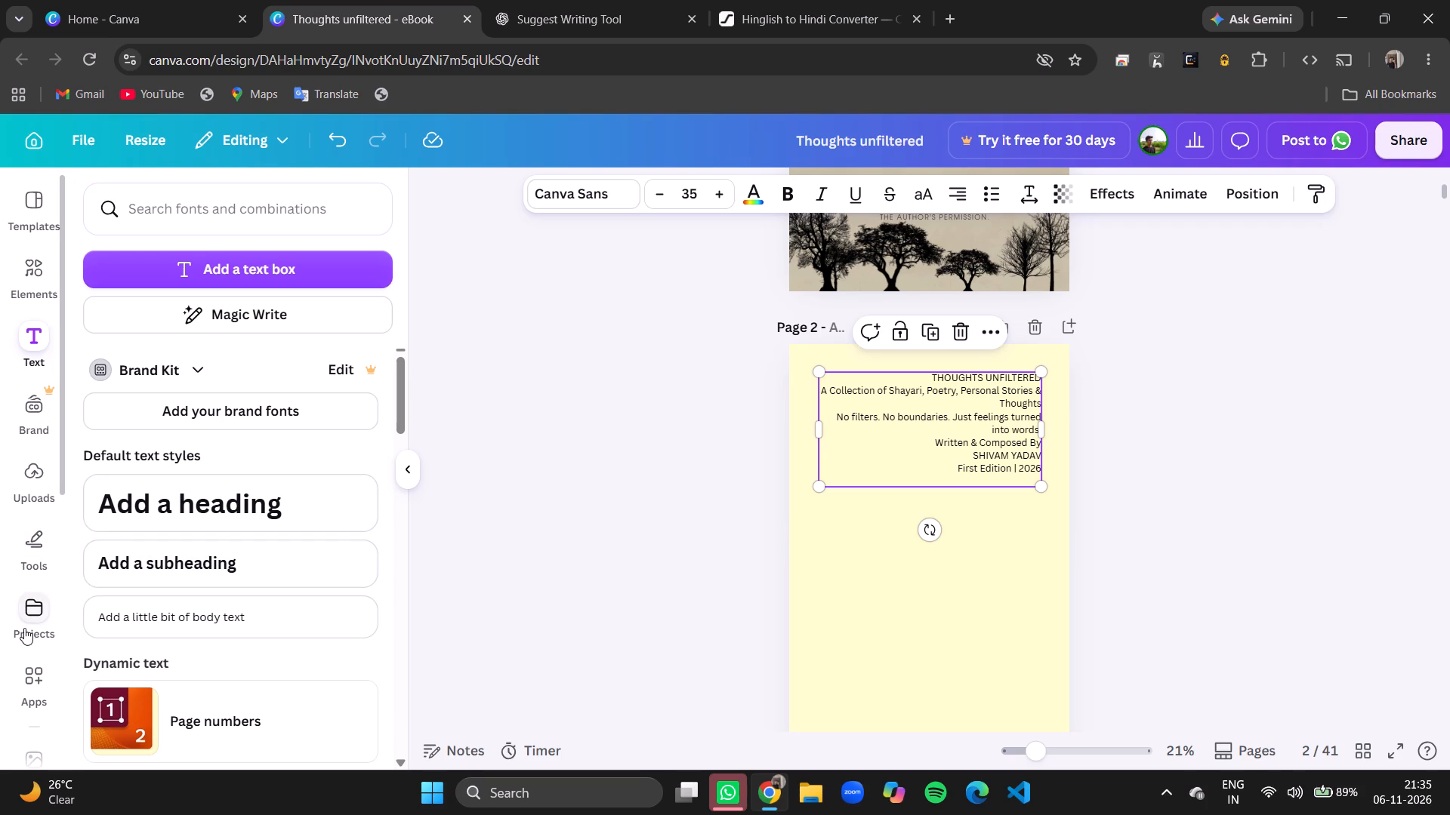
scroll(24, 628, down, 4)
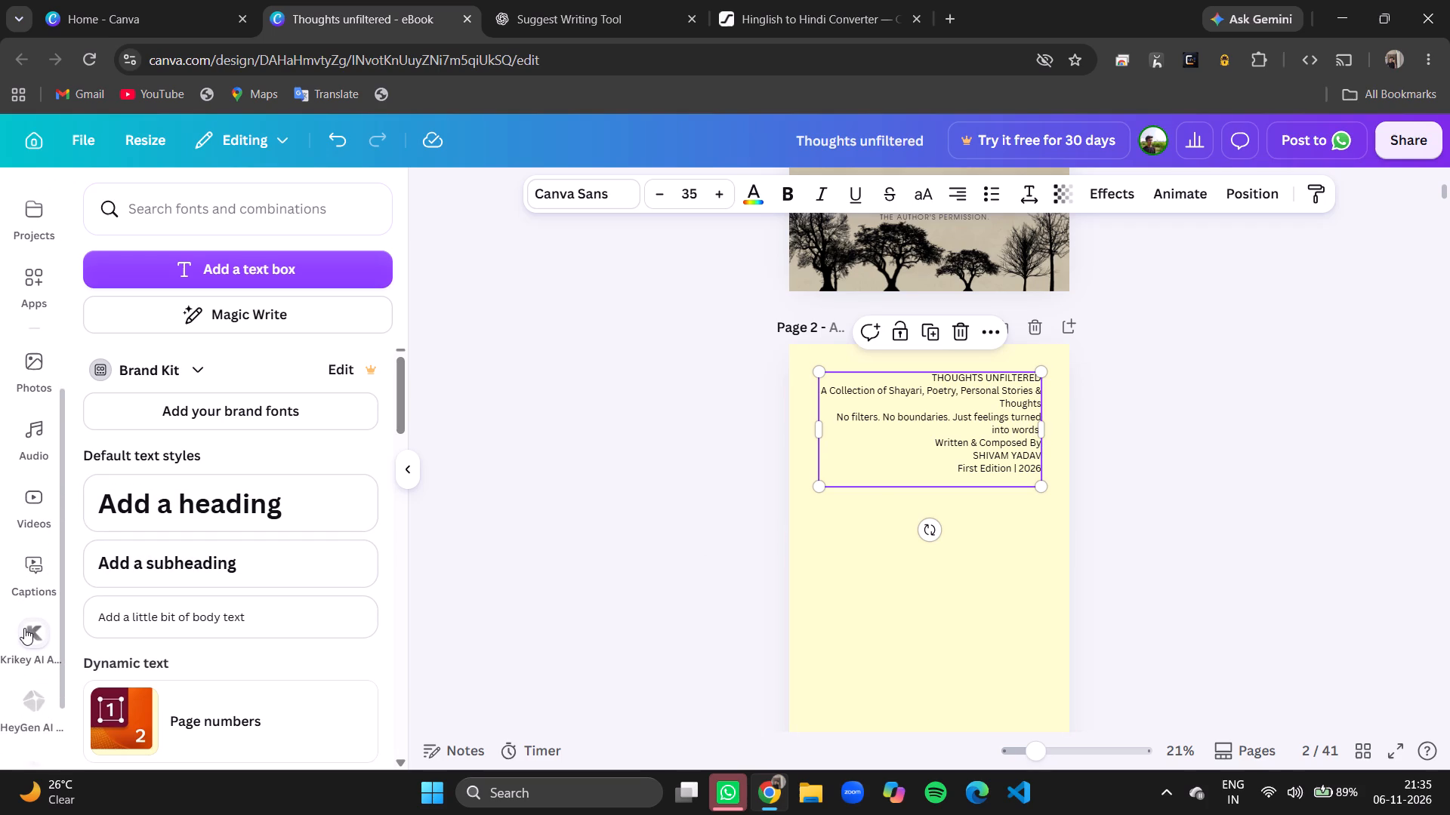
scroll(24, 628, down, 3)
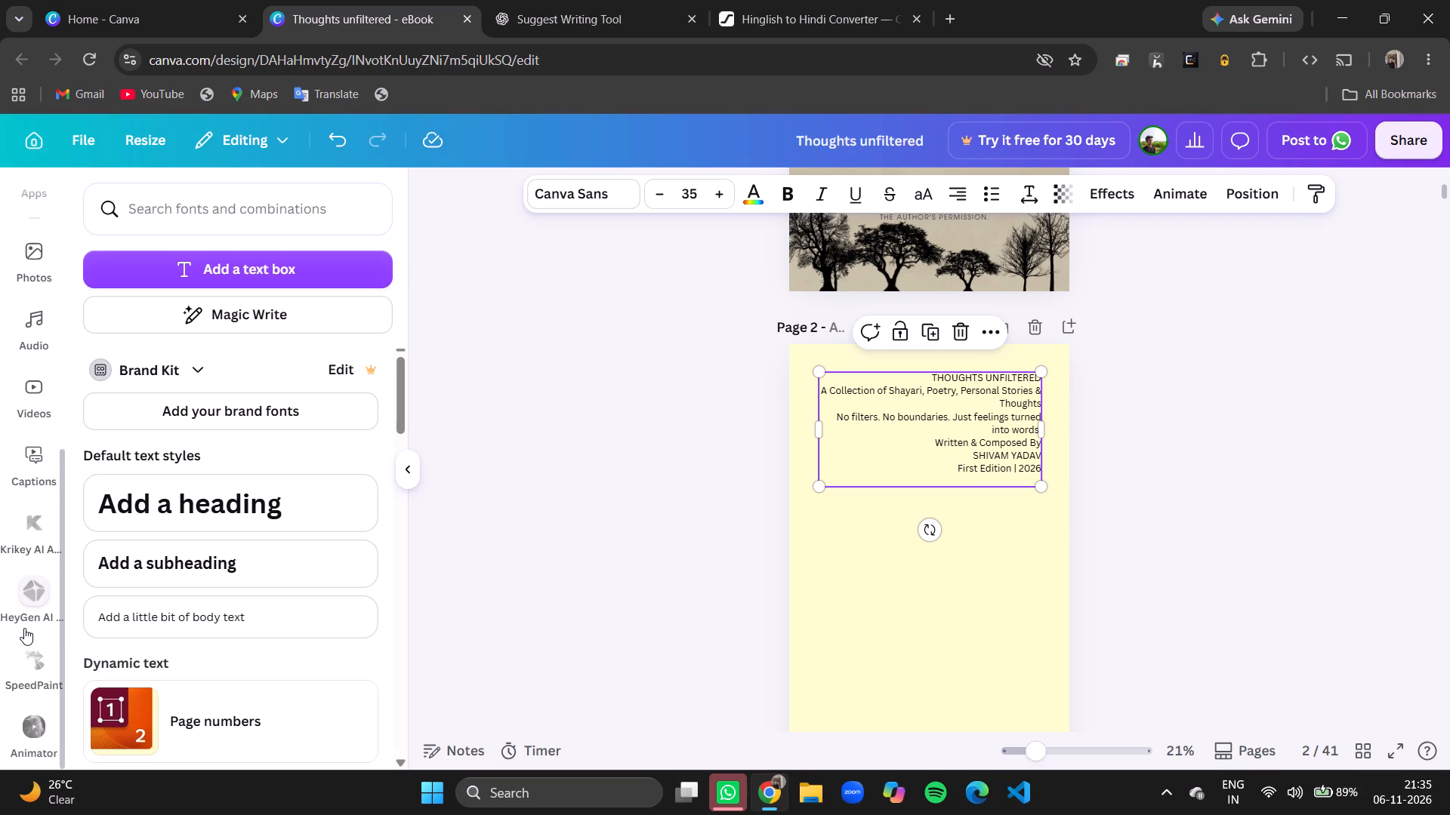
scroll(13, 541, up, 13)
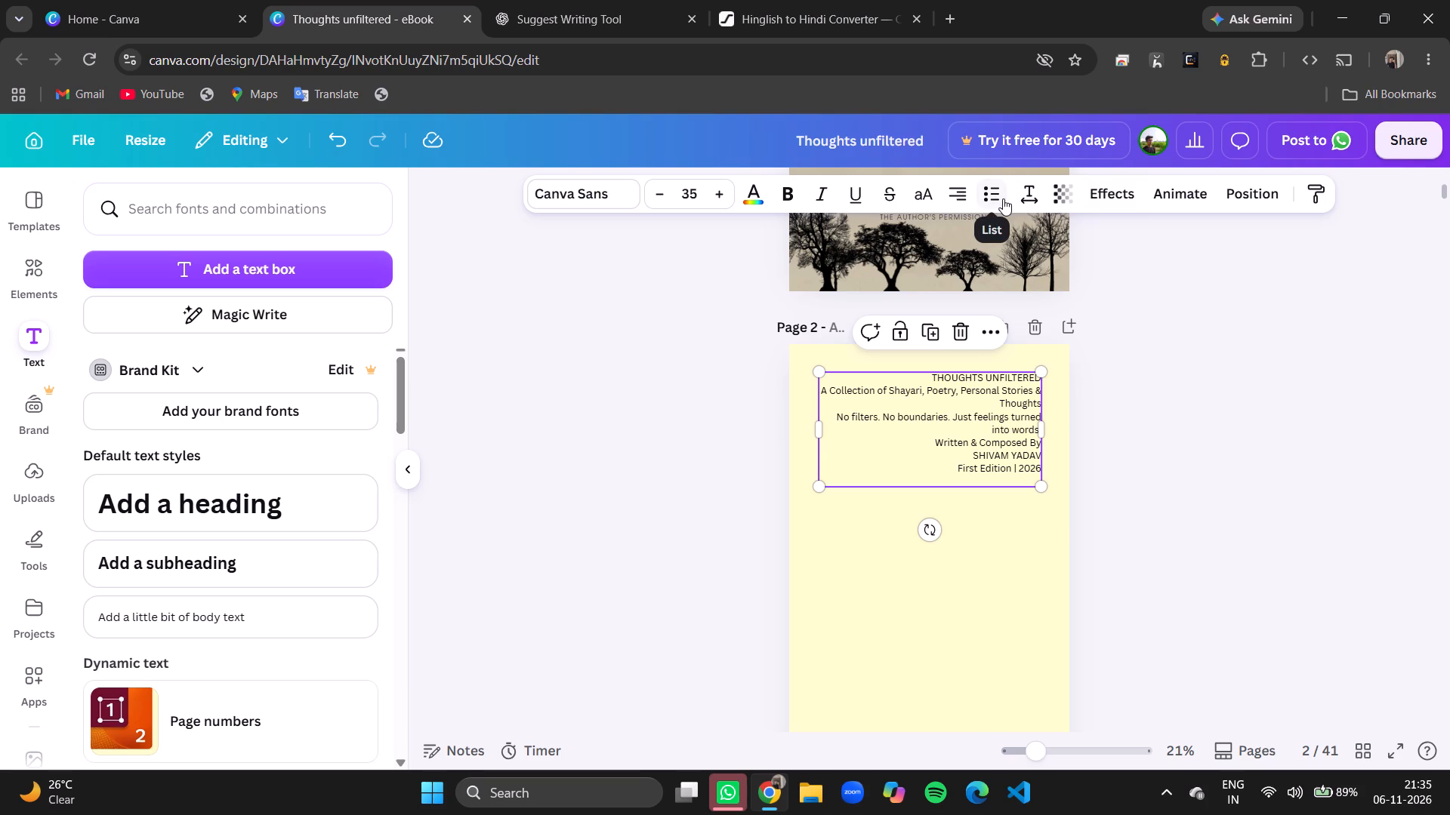
Justify all the title page text on page 2.
click(955, 195)
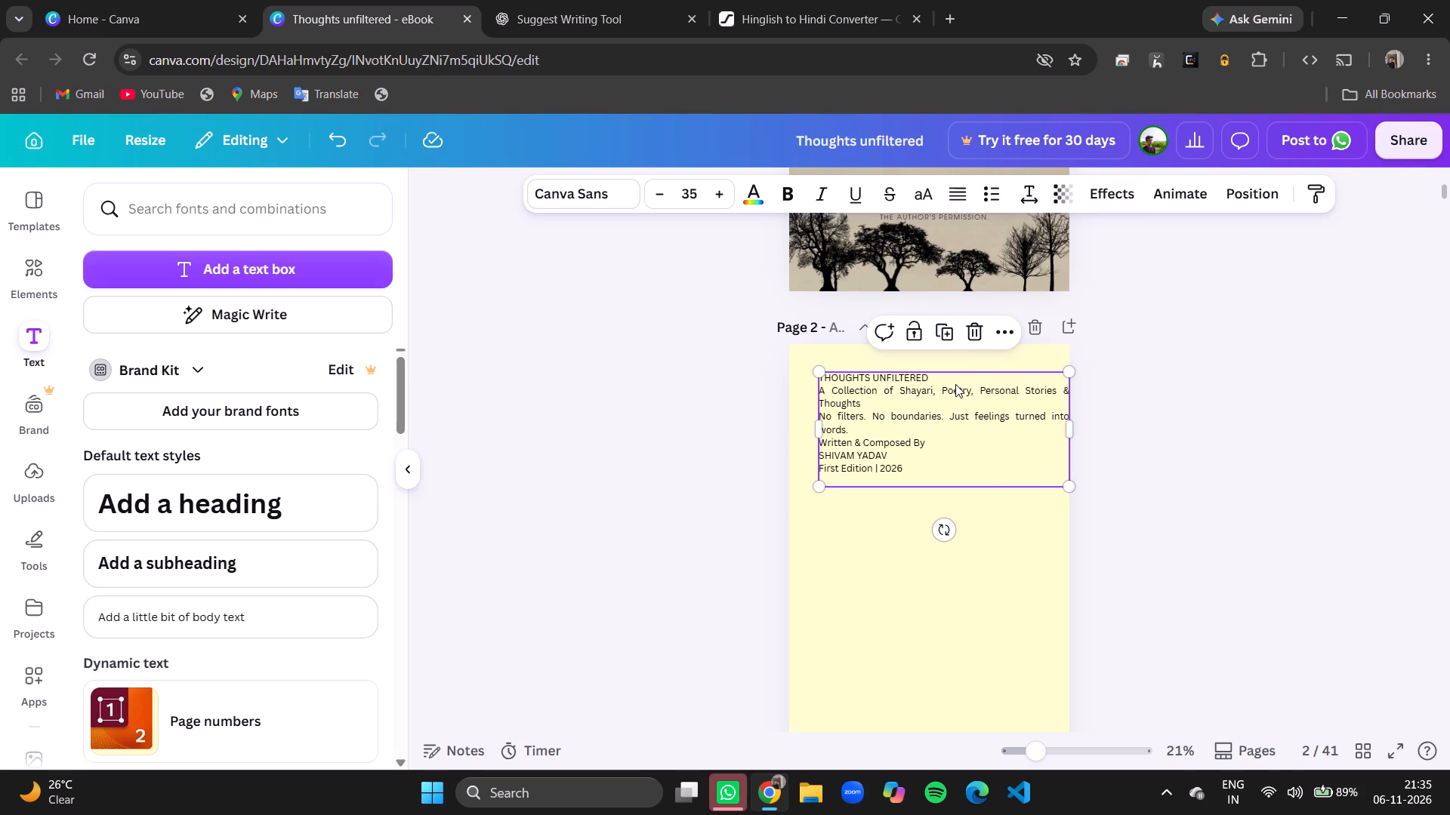
click(1100, 380)
Scale the title page text box down to font size 29.7 and center it near the top of page 2.
drag(939, 429, 916, 397)
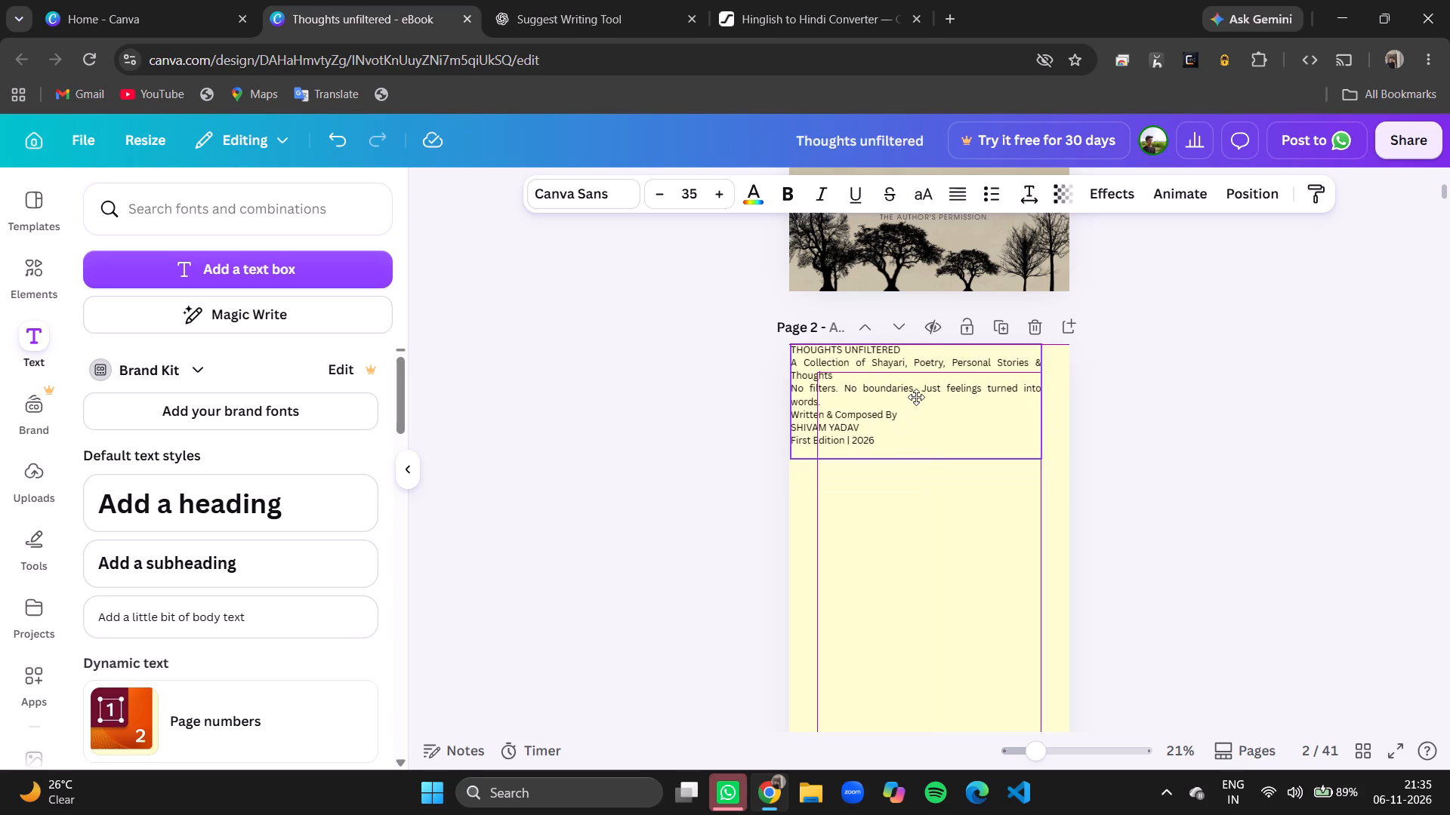
drag(916, 397, 921, 415)
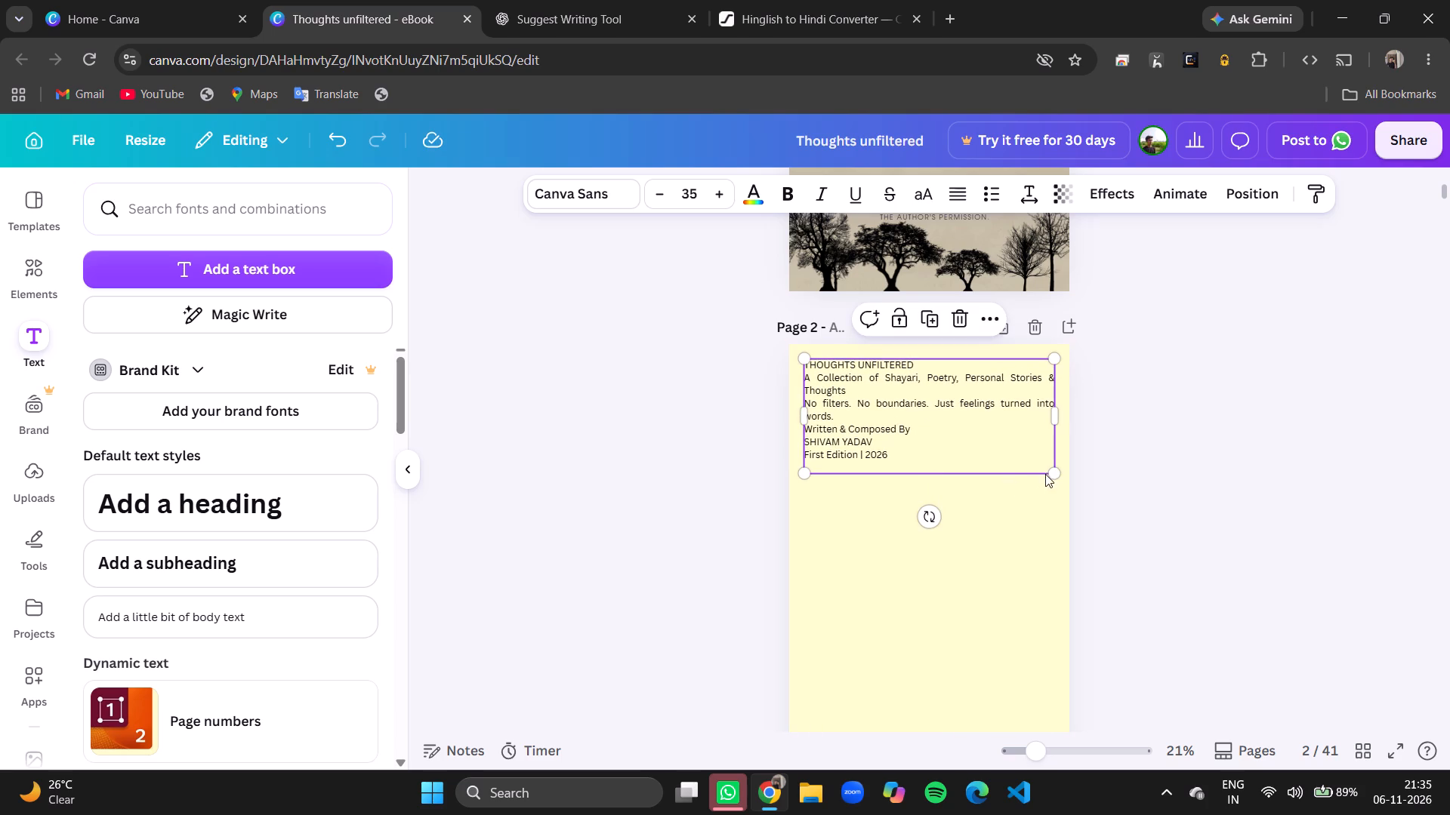
drag(1050, 472, 1035, 461)
drag(958, 406, 961, 421)
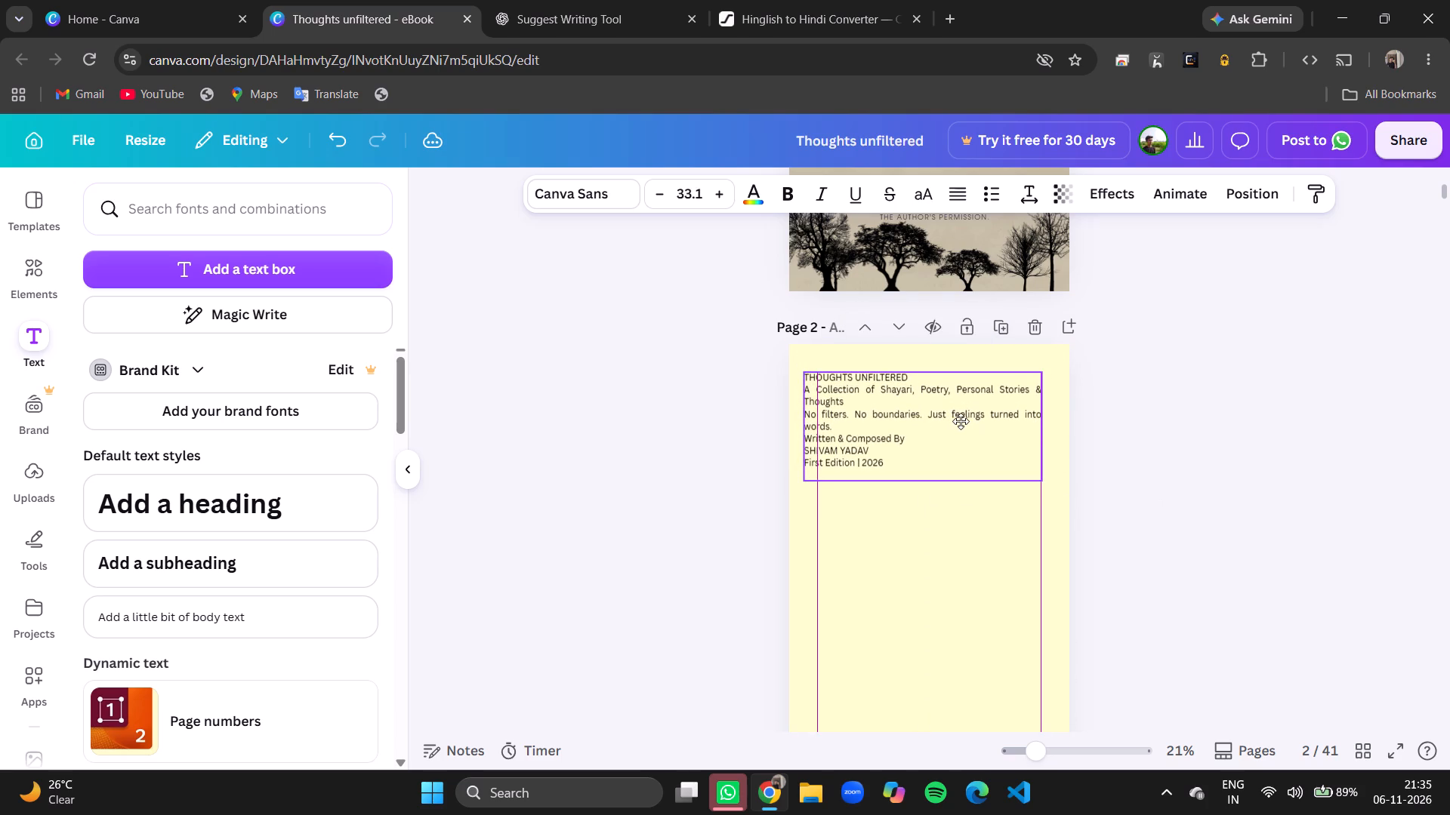
drag(961, 421, 961, 420)
drag(1036, 476, 1029, 472)
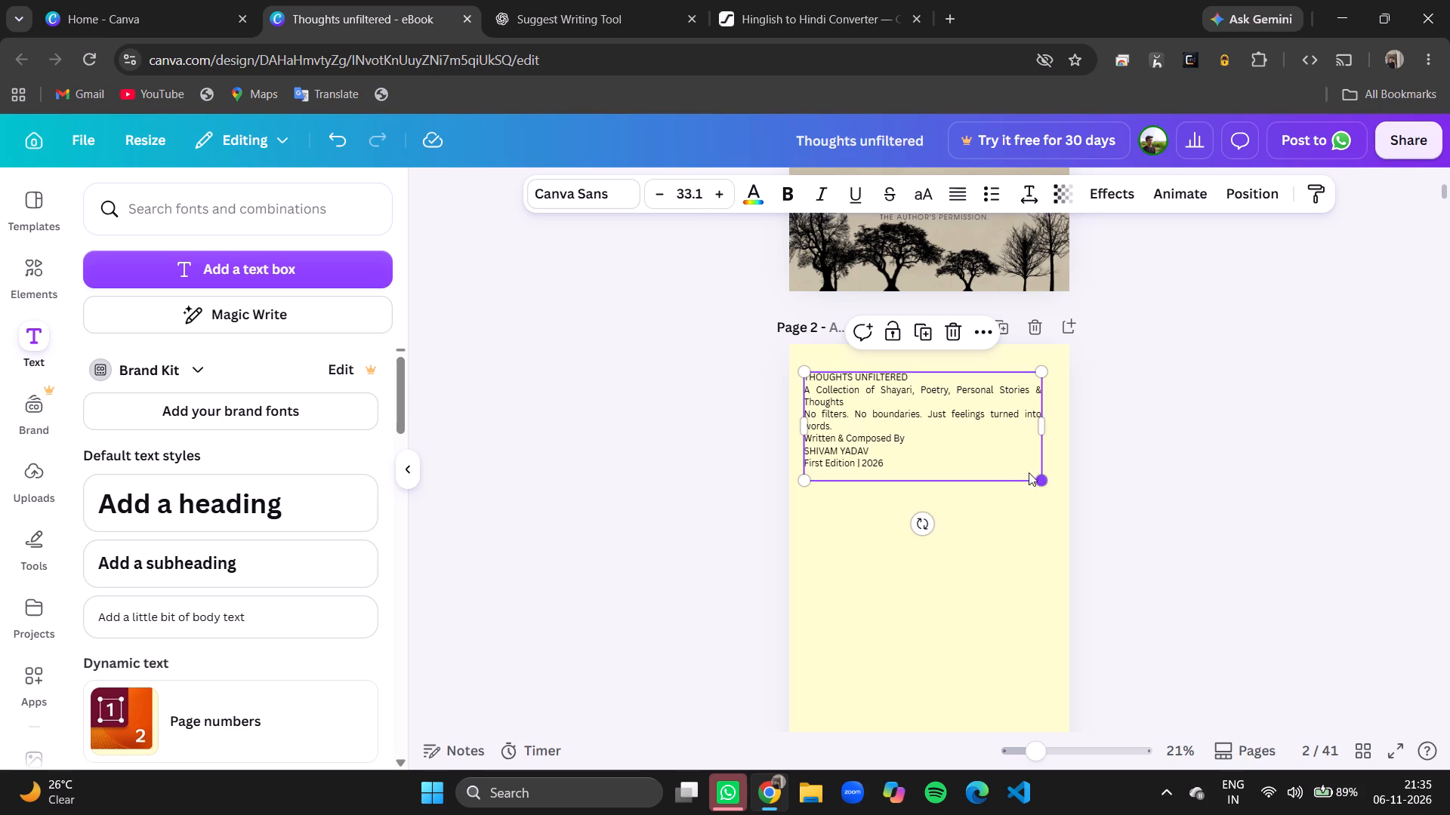
drag(1029, 472, 1012, 463)
drag(956, 426, 979, 434)
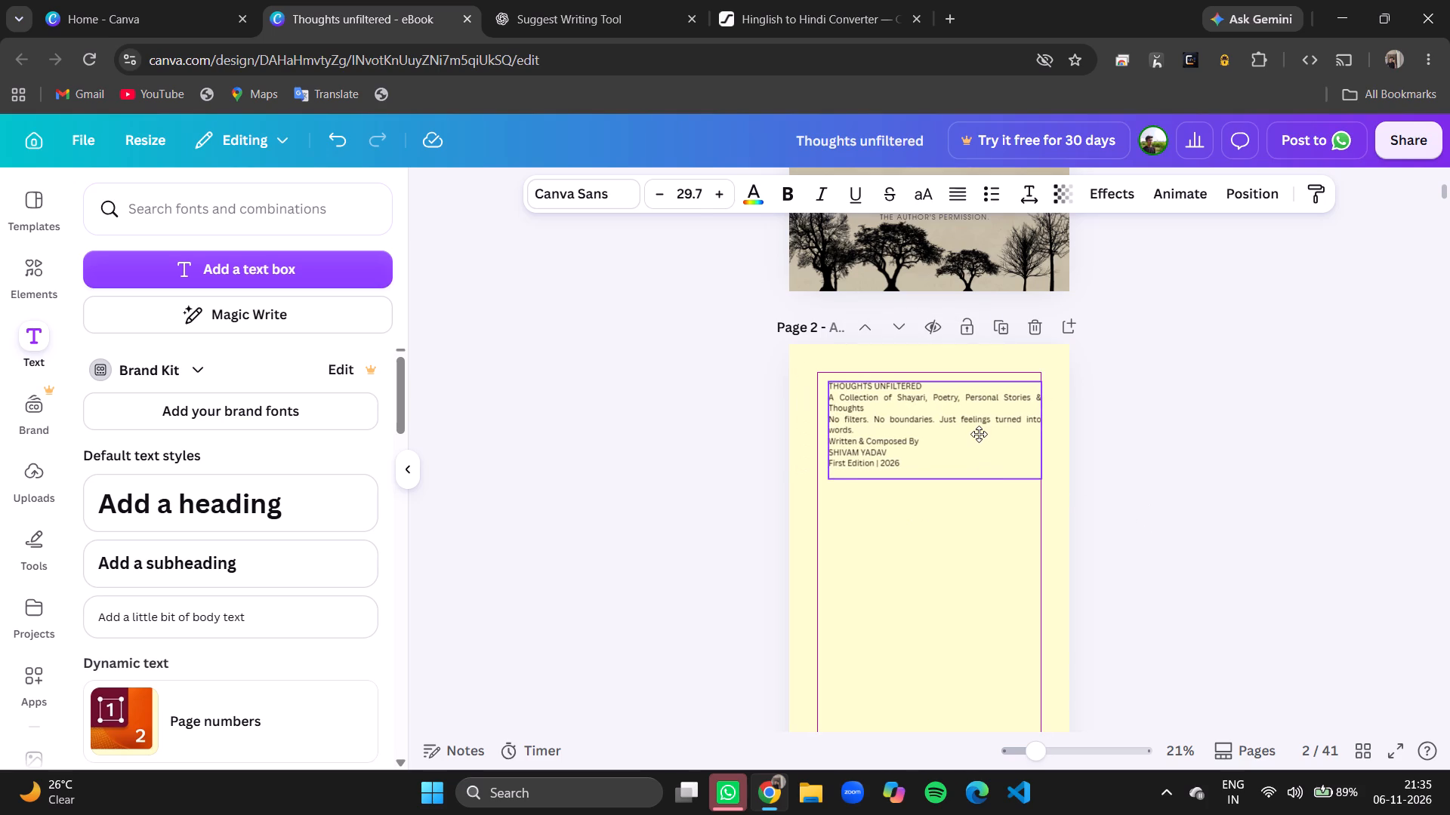
drag(979, 434, 974, 432)
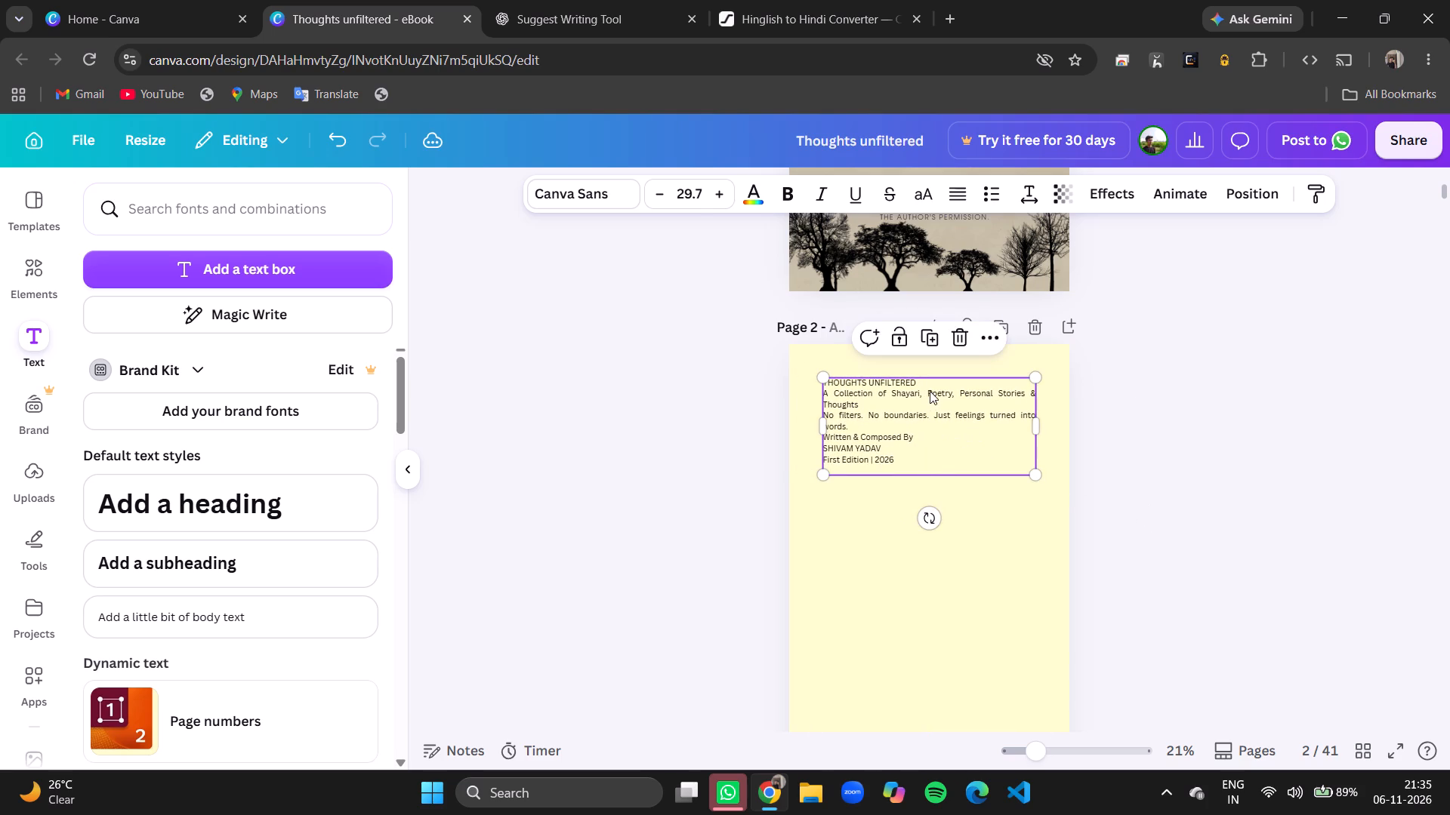
click(1220, 385)
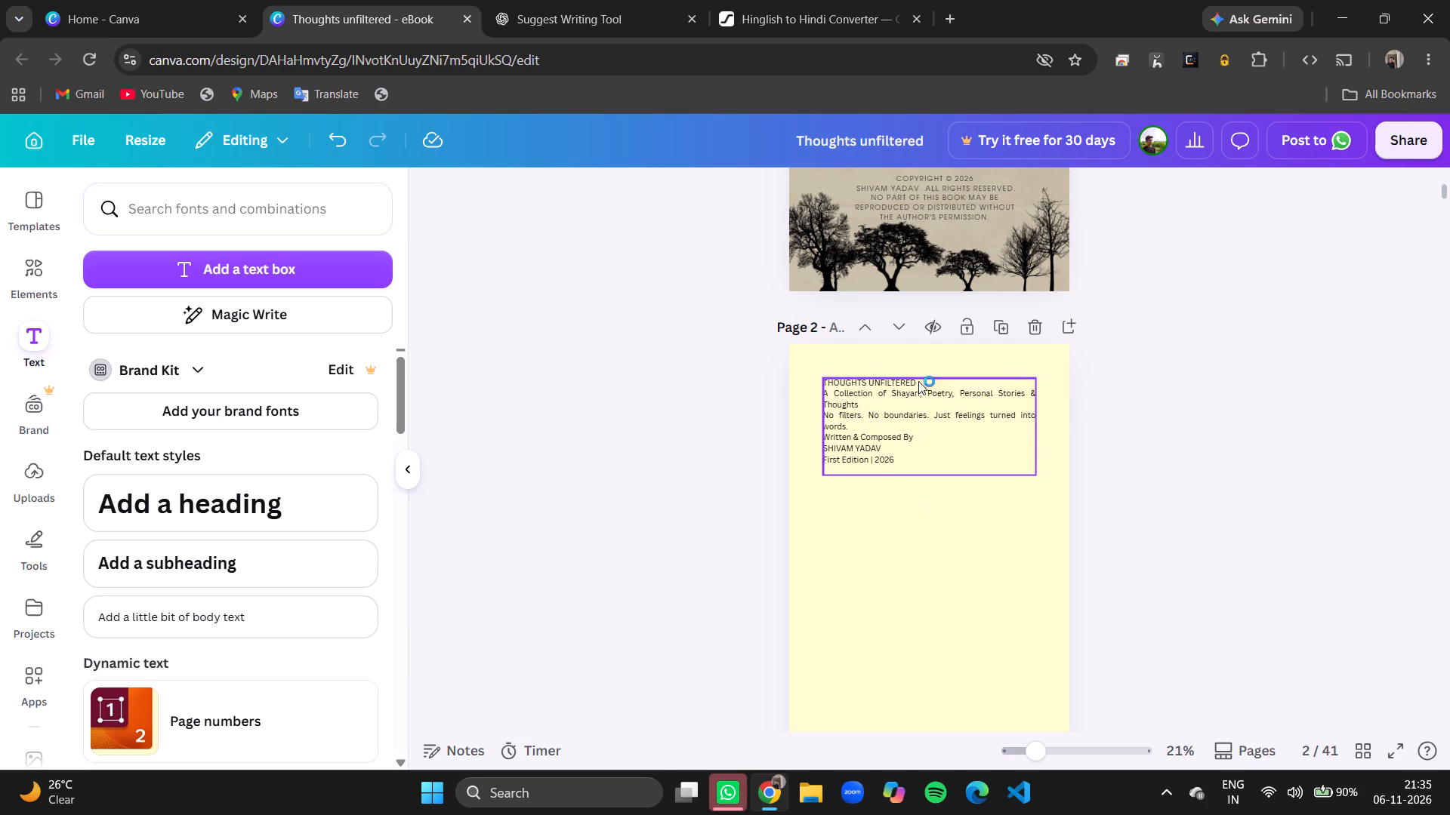
Enlarge only the "THOUGHTS UNFILTERED" line on page 2 to font size 52.7.
click(918, 381)
click(918, 381)
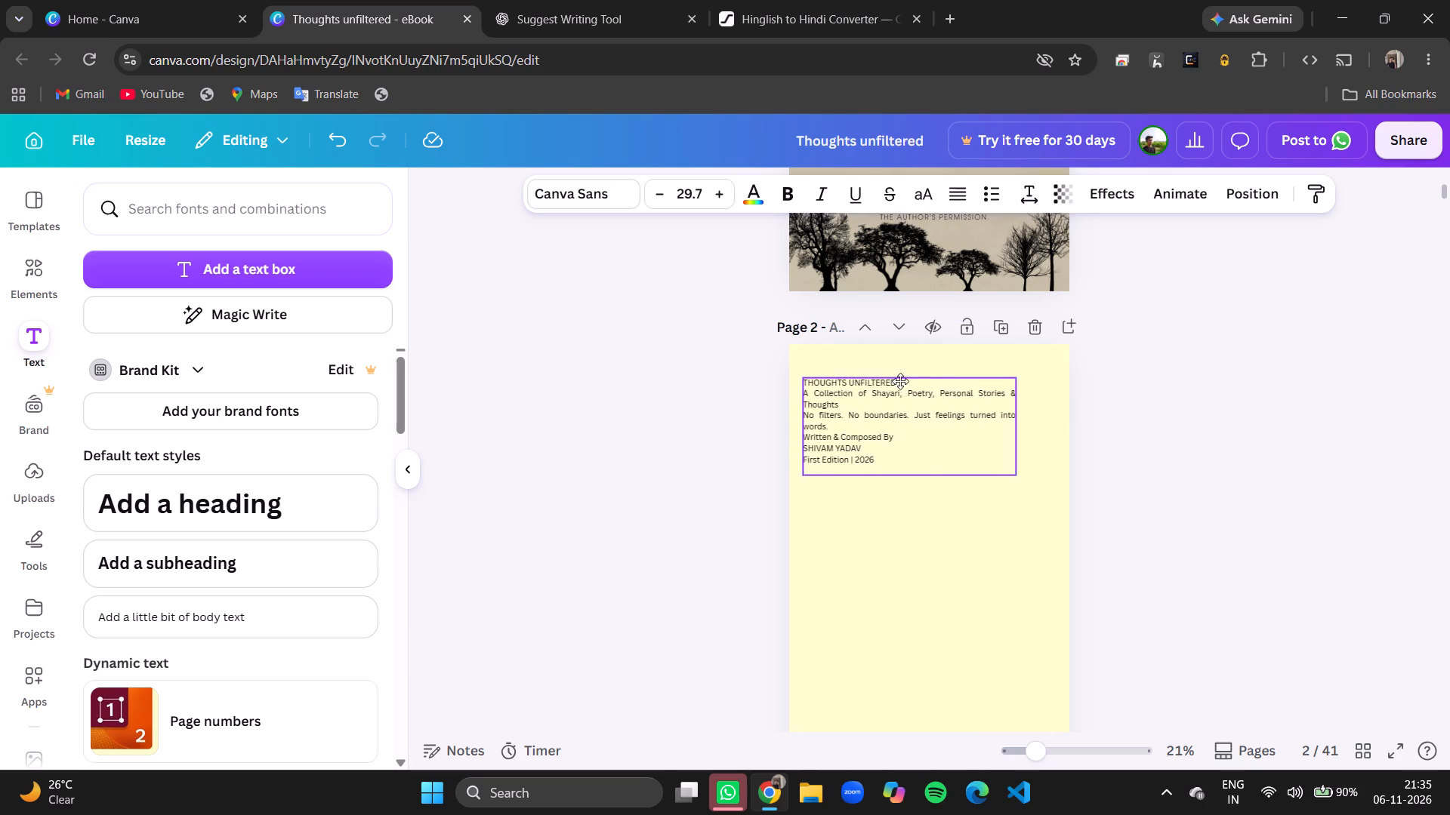
double_click(912, 379)
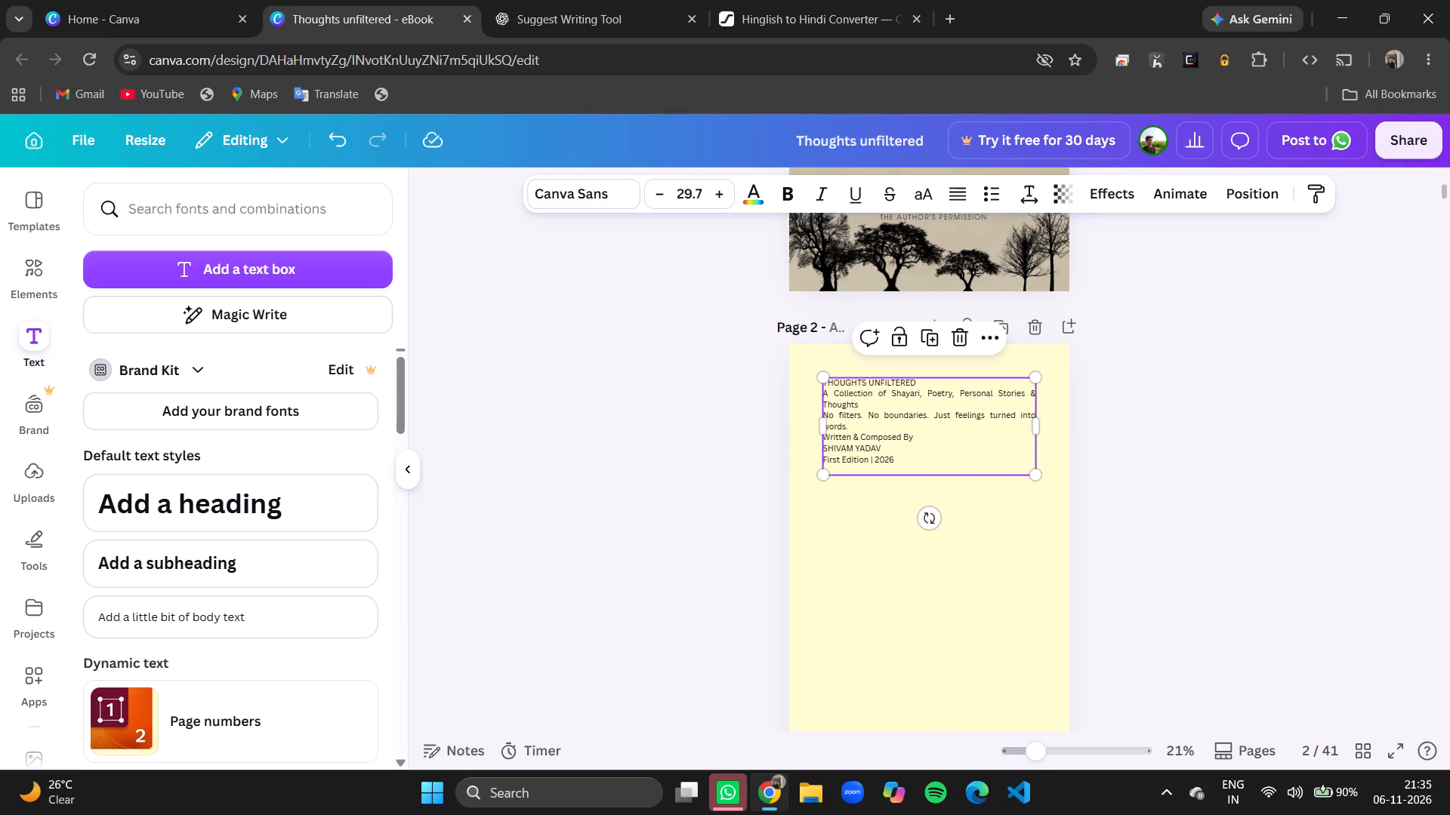
click(921, 380)
drag(921, 380, 851, 381)
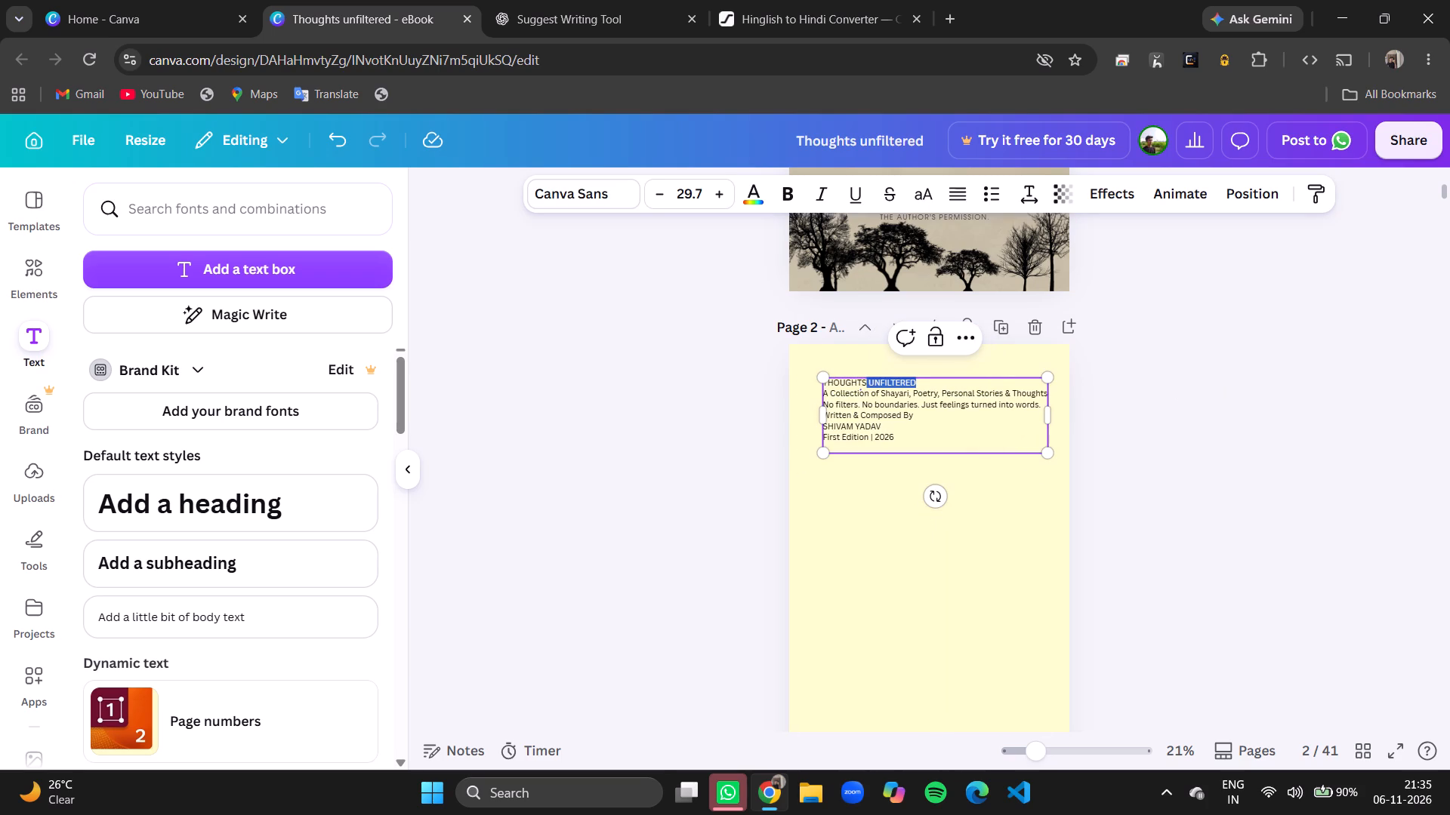
drag(851, 381, 838, 381)
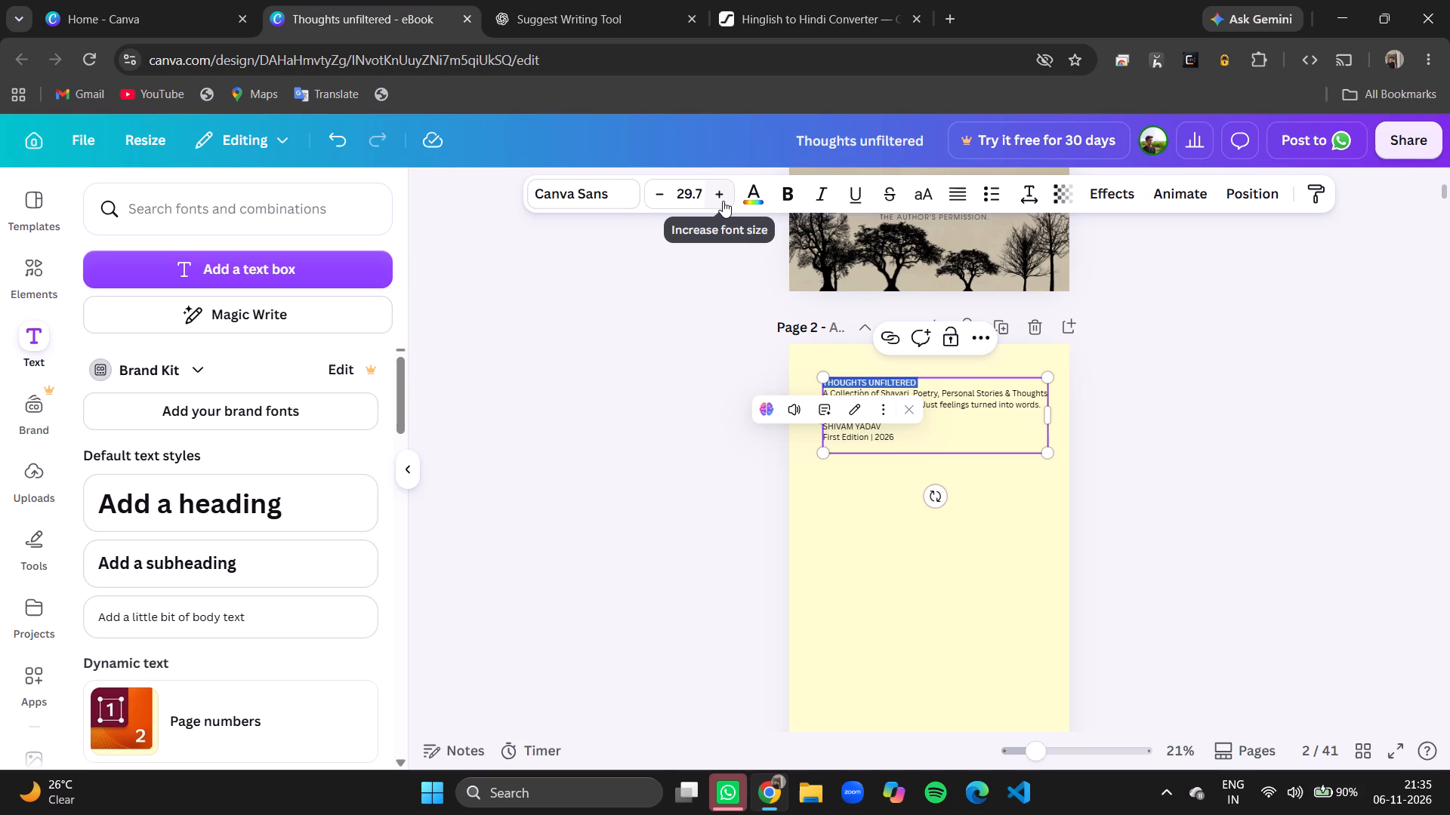
click(722, 200)
triple_click(722, 200)
triple_click(722, 200)
triple_click(722, 200)
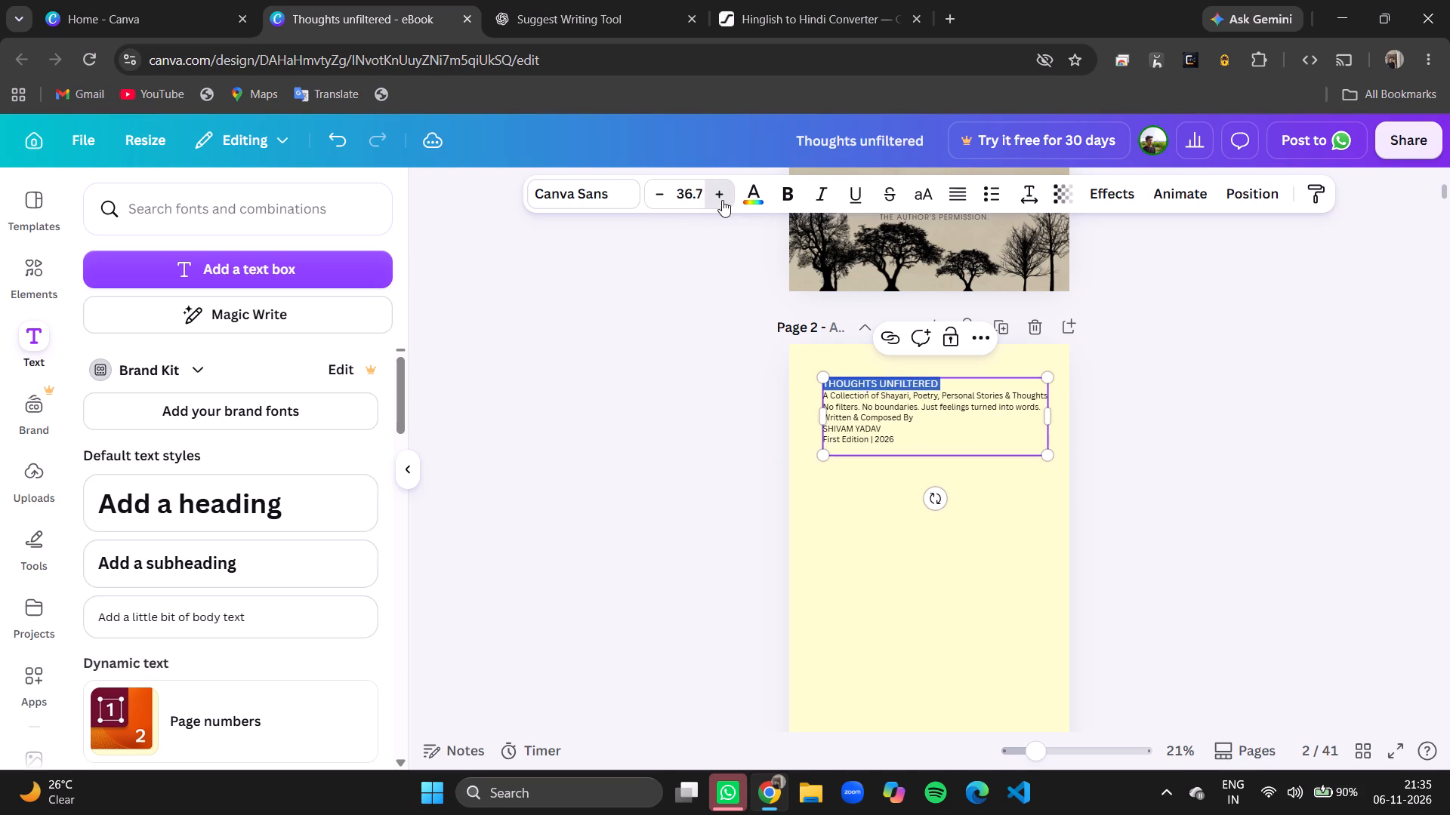
triple_click(722, 200)
triple_click(722, 200)
triple_click(722, 200)
triple_click(722, 200)
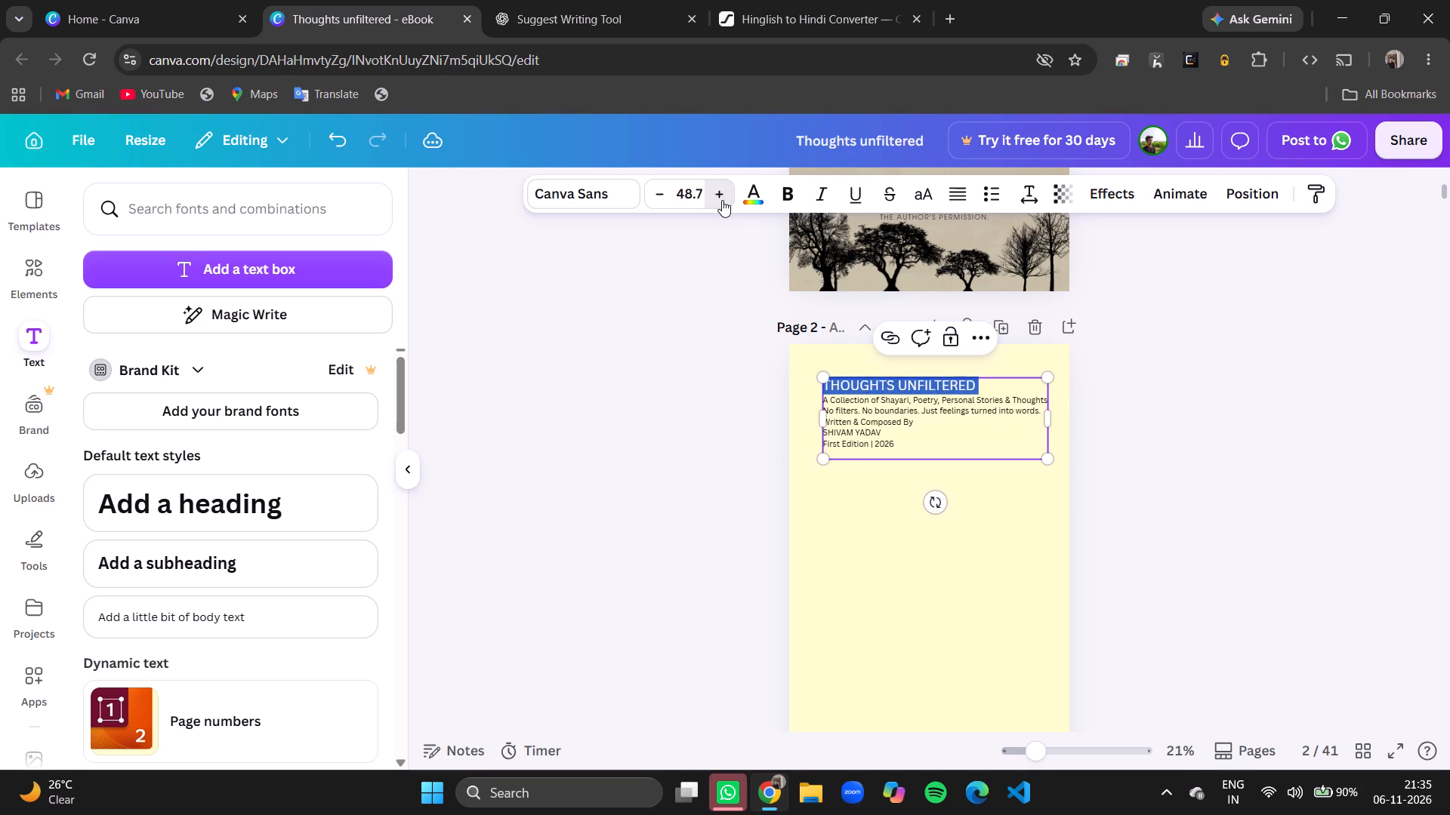
click(722, 200)
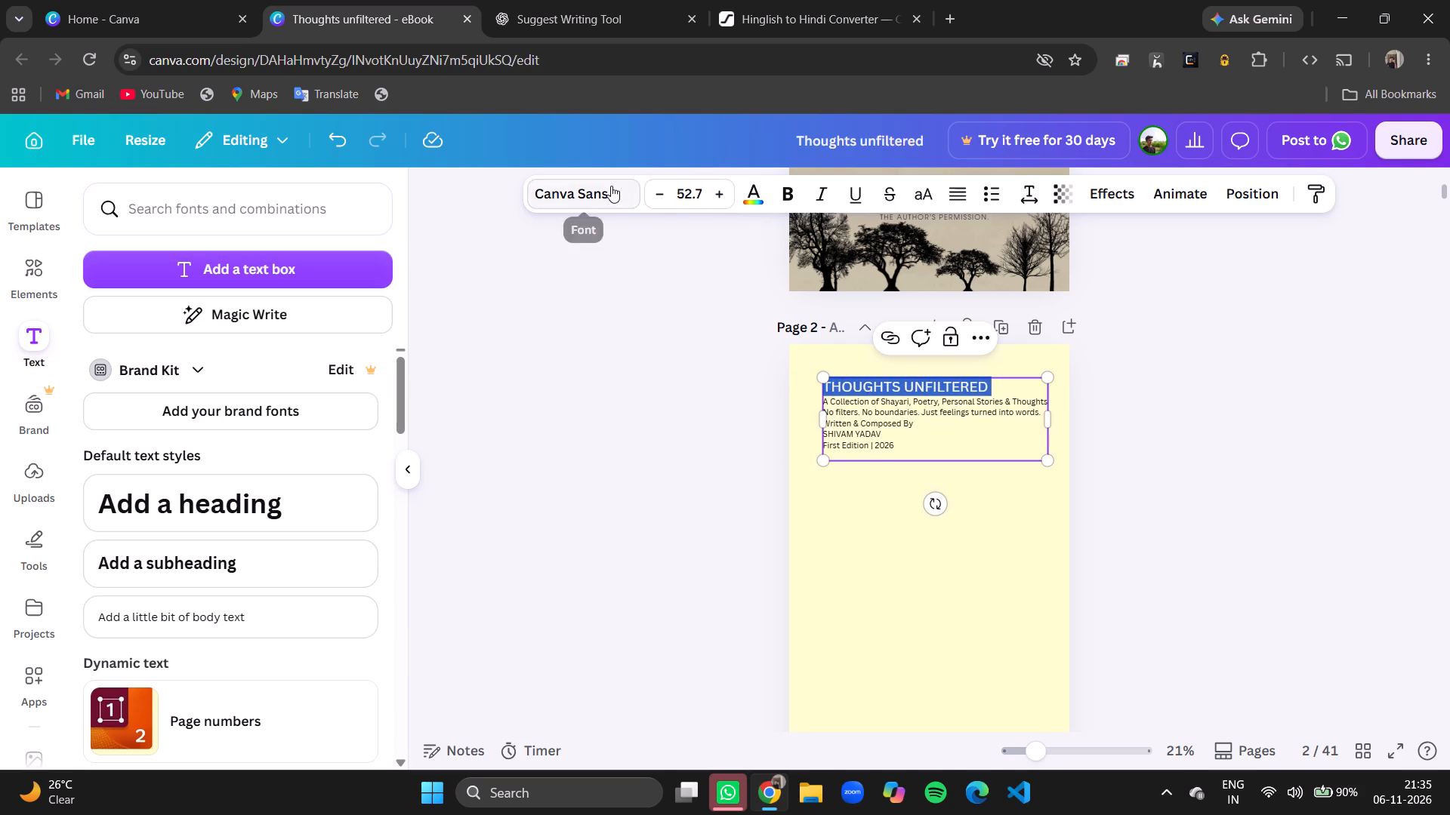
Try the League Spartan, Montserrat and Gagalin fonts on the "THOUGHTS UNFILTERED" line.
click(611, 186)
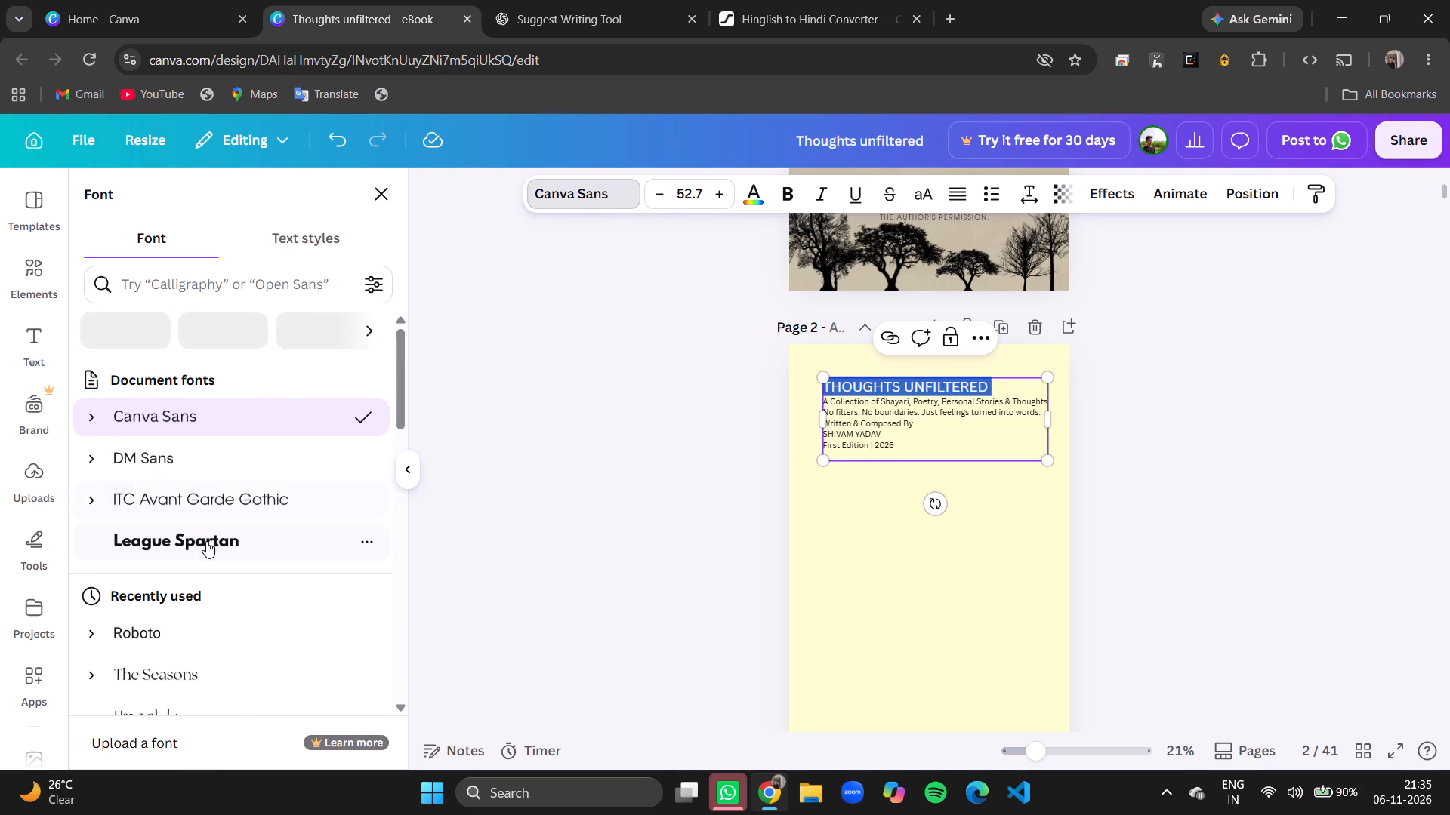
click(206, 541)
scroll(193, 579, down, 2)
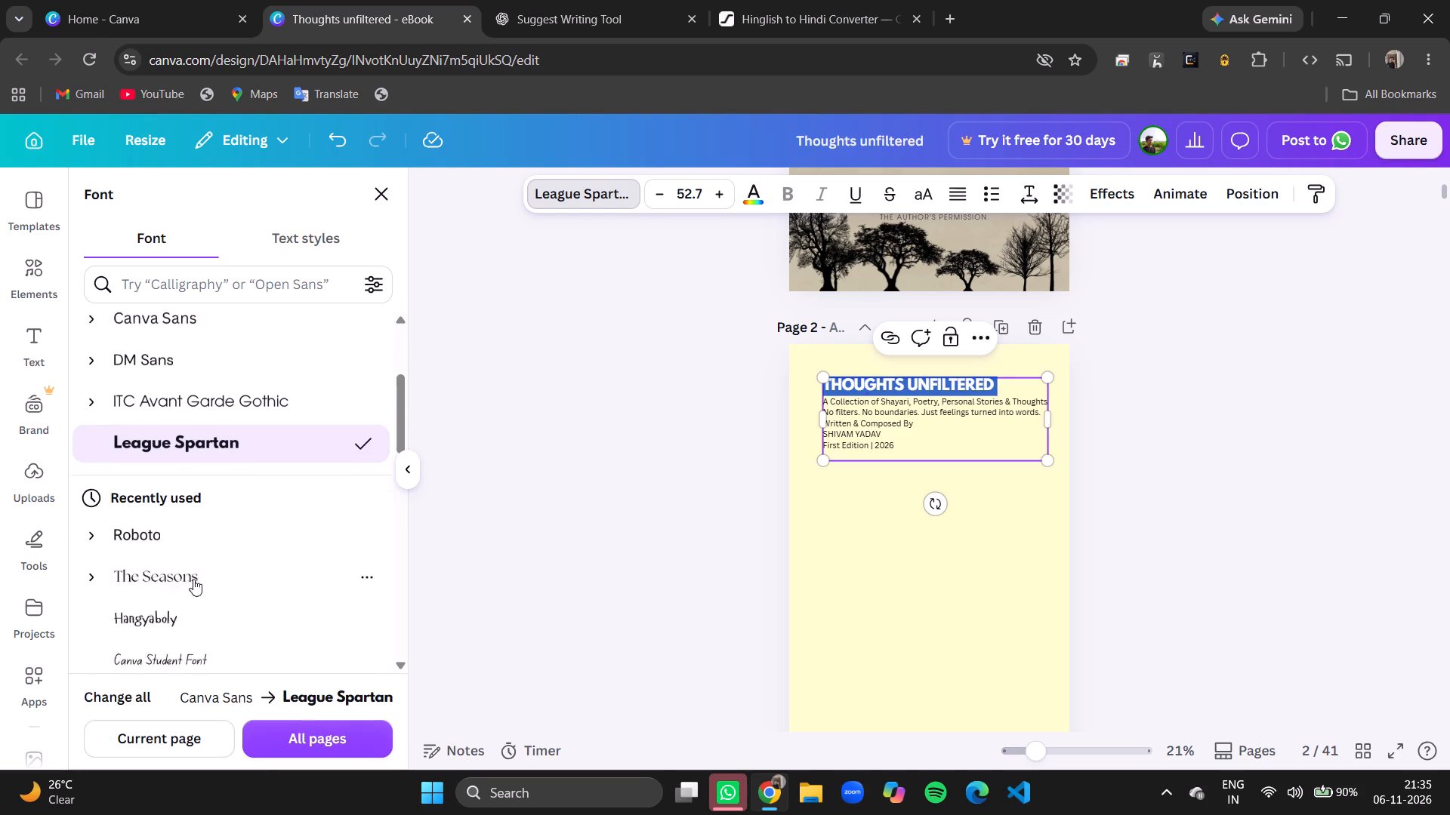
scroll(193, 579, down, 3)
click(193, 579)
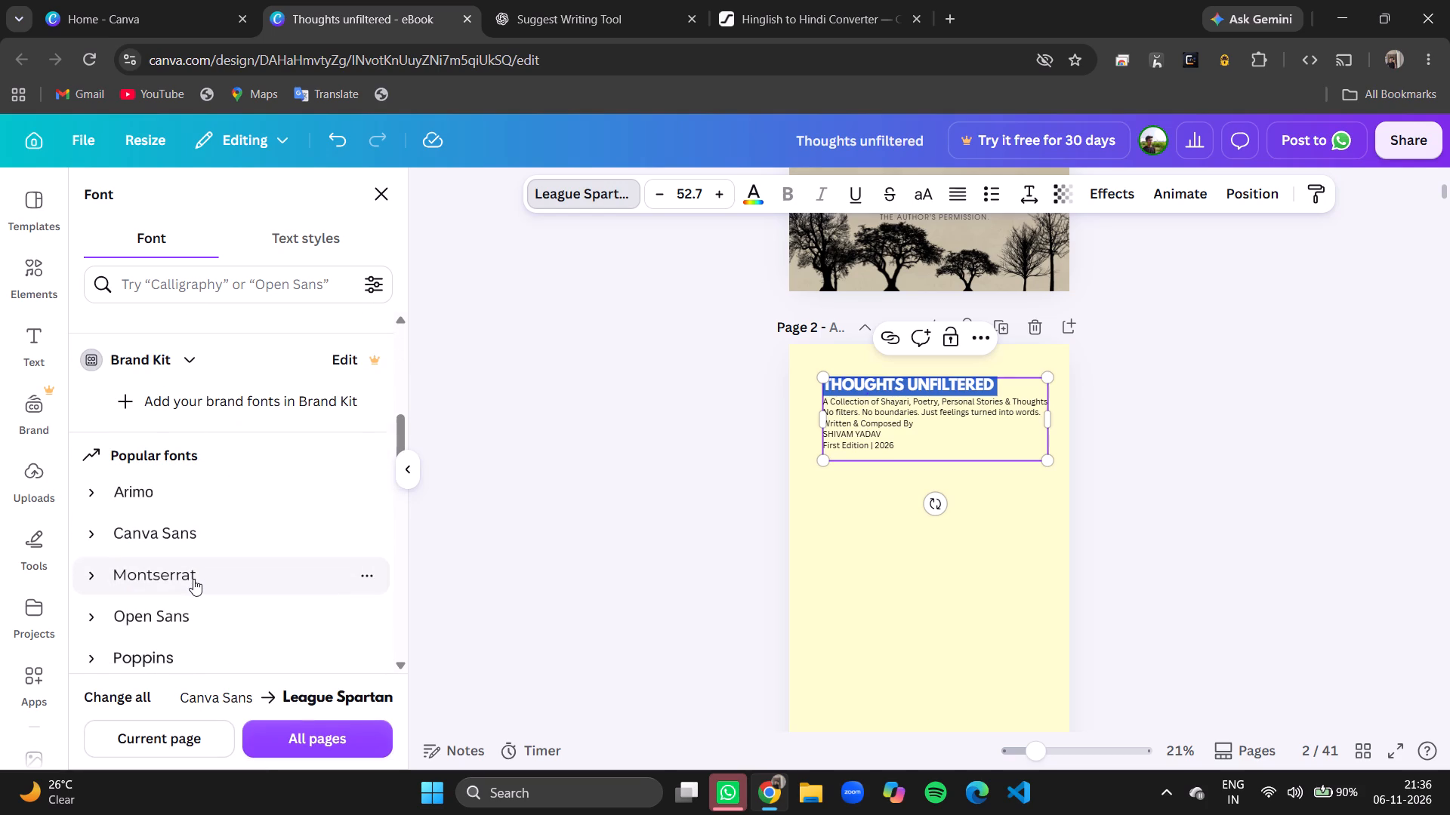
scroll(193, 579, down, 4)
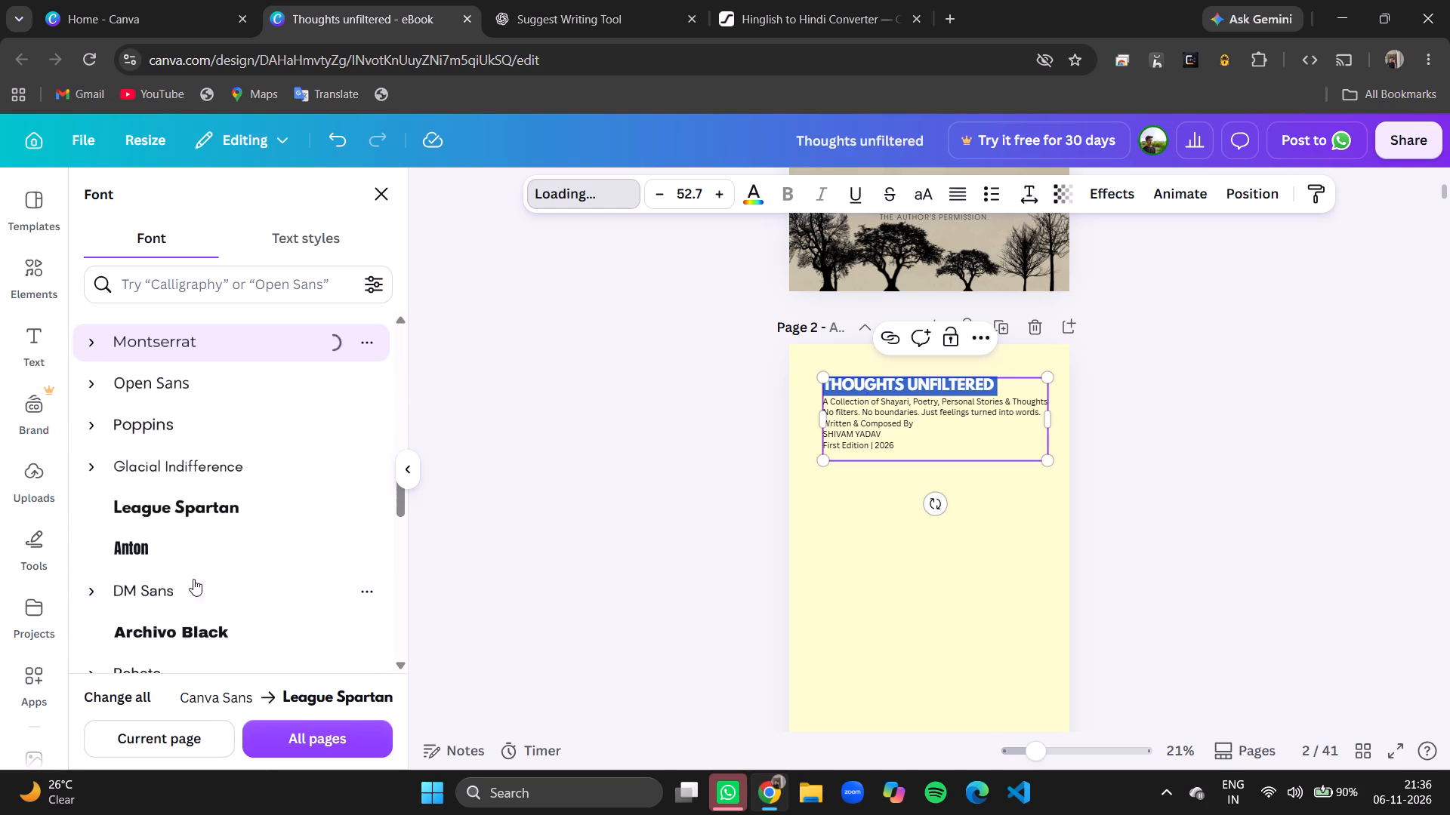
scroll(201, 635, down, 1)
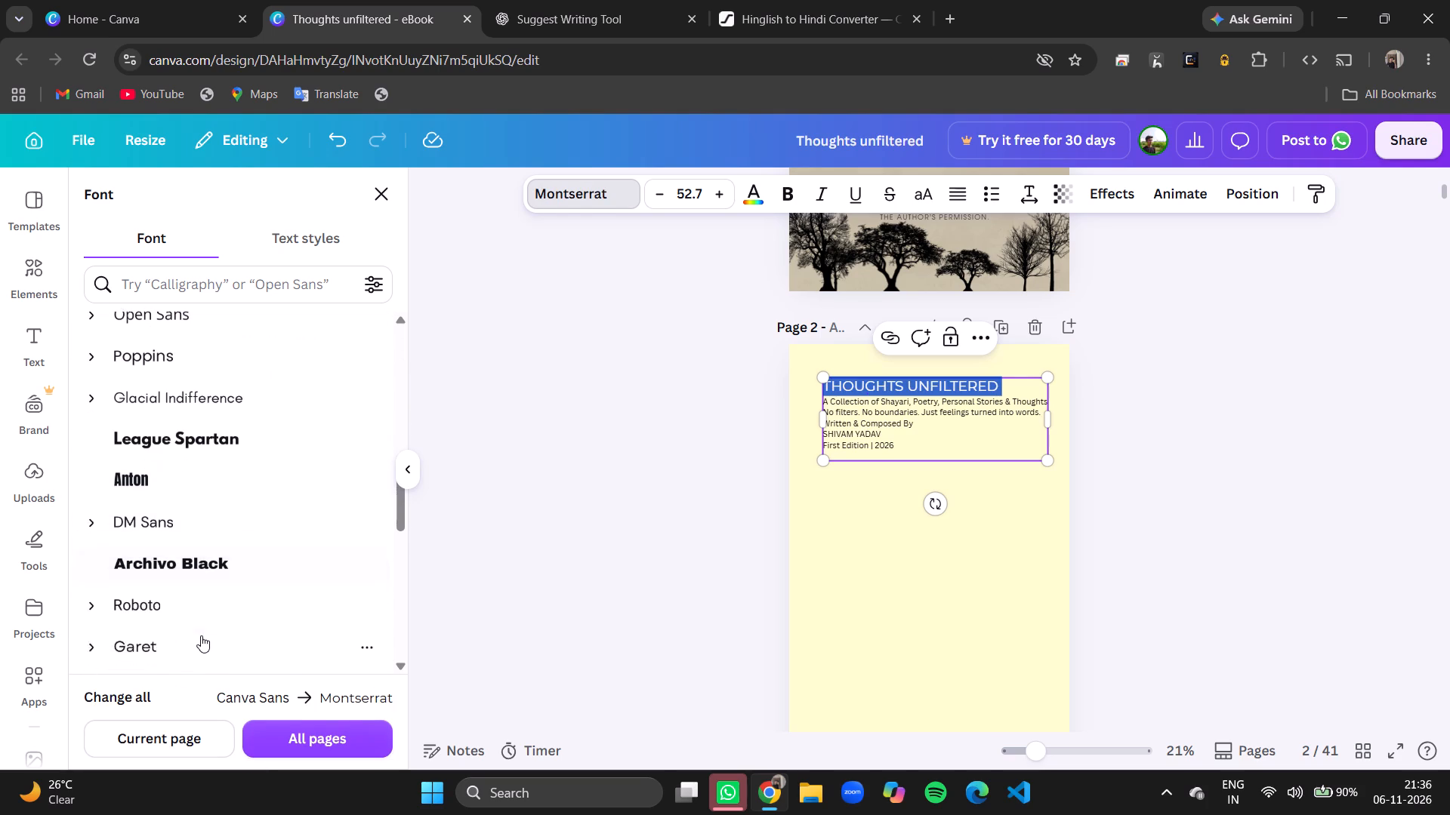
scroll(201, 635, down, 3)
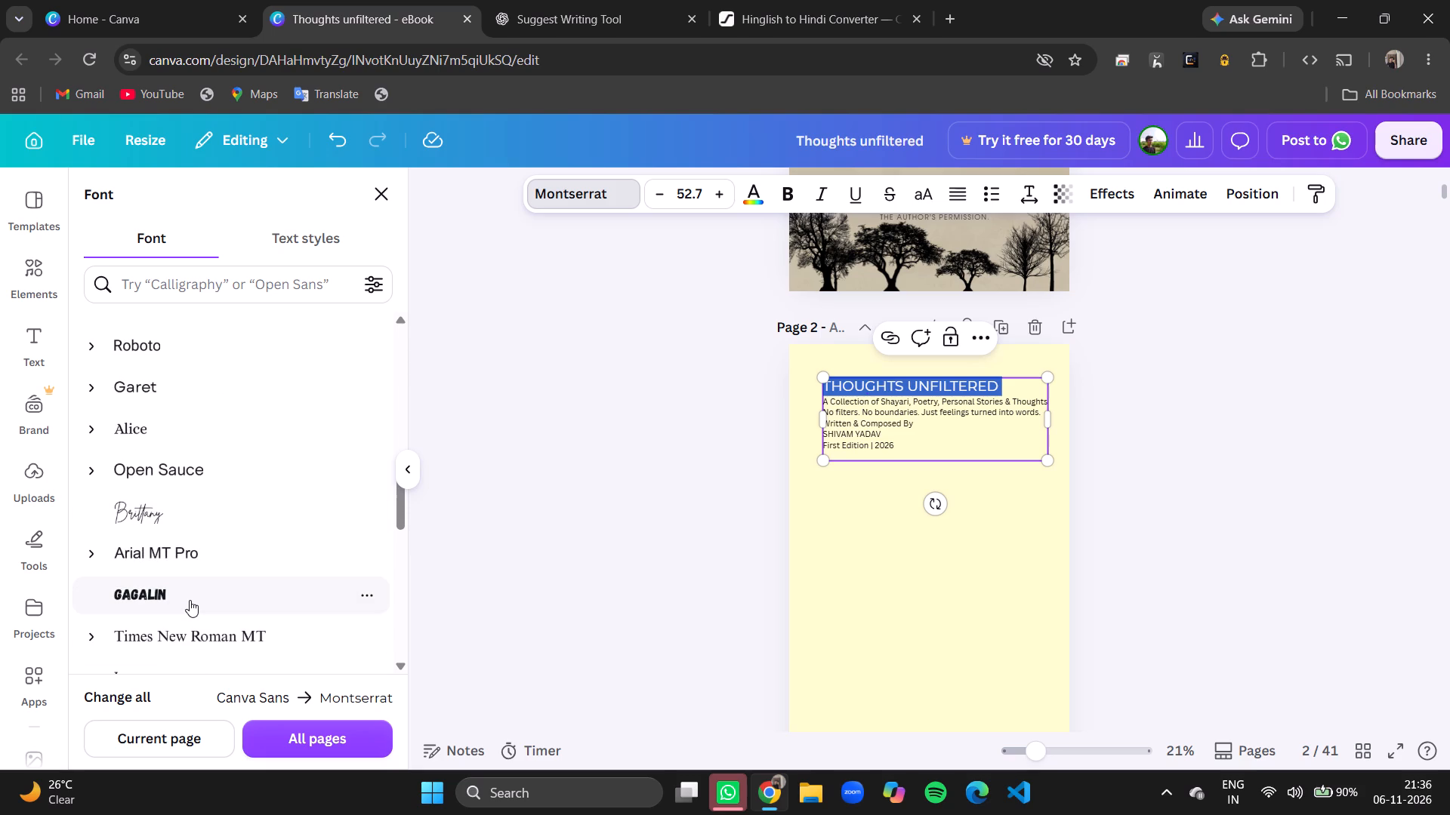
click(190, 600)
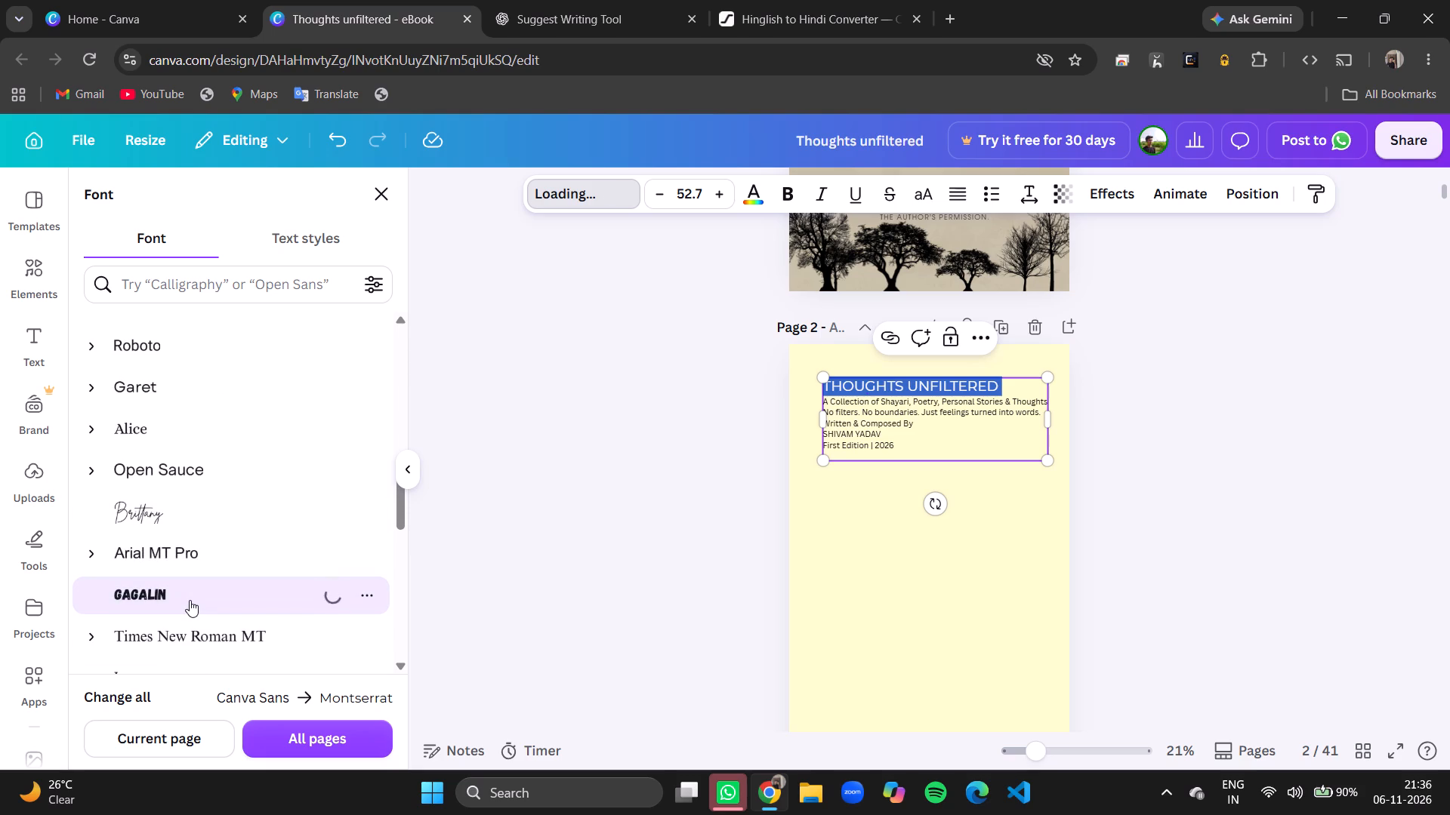
Set the font of the "THOUGHTS UNFILTERED" line to Horizon.
scroll(251, 582, down, 3)
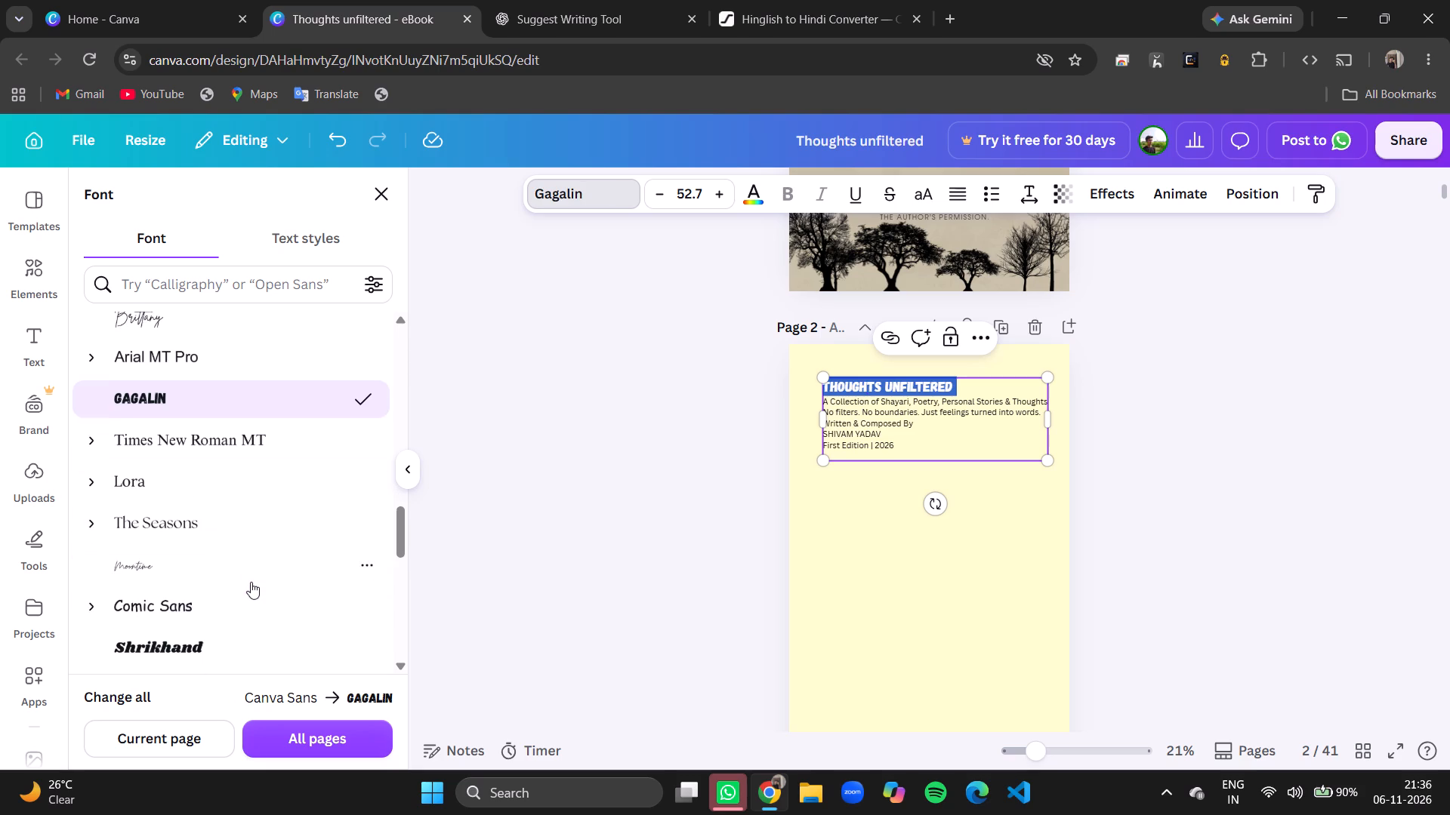
scroll(221, 627, down, 3)
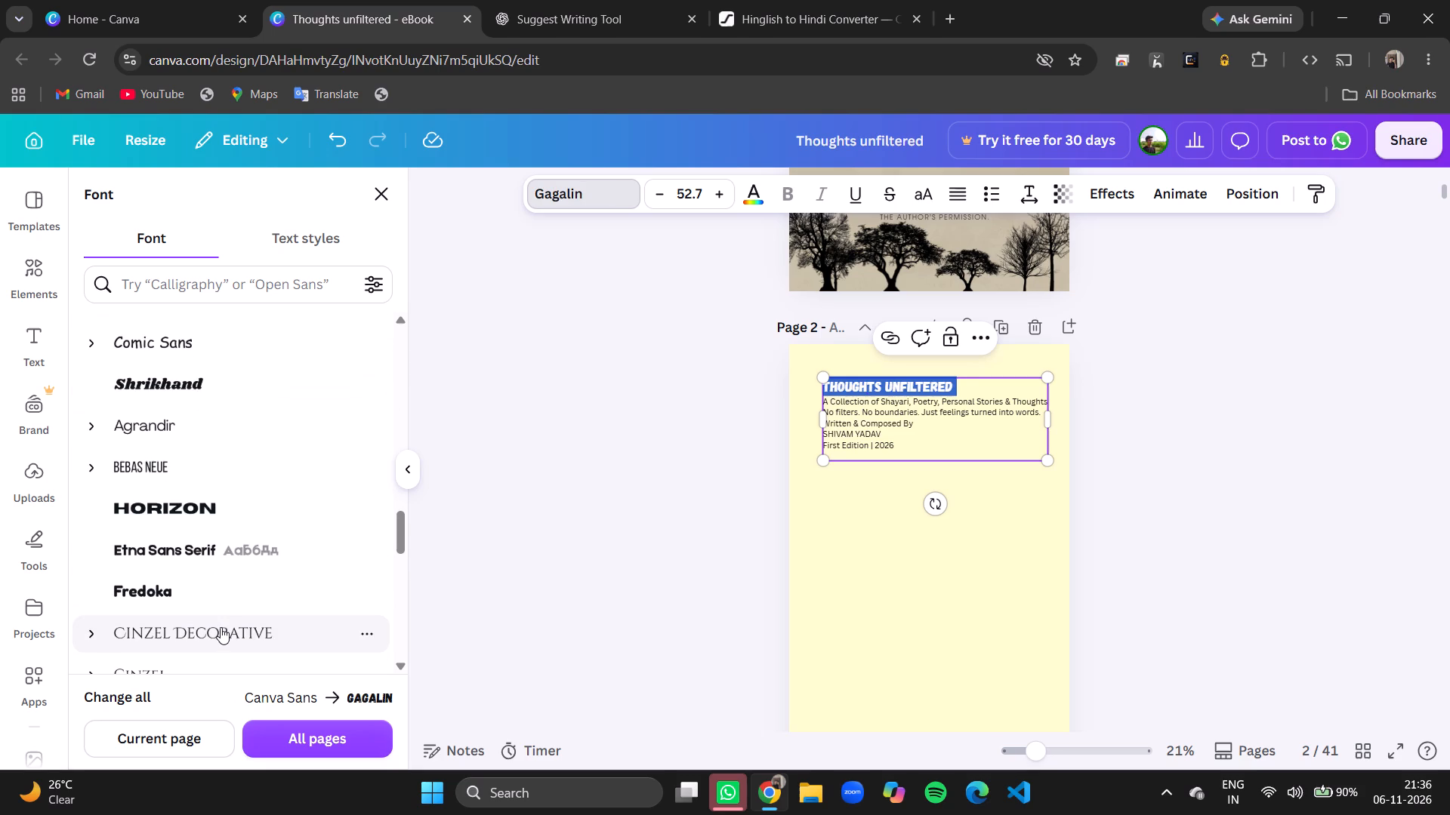
click(235, 501)
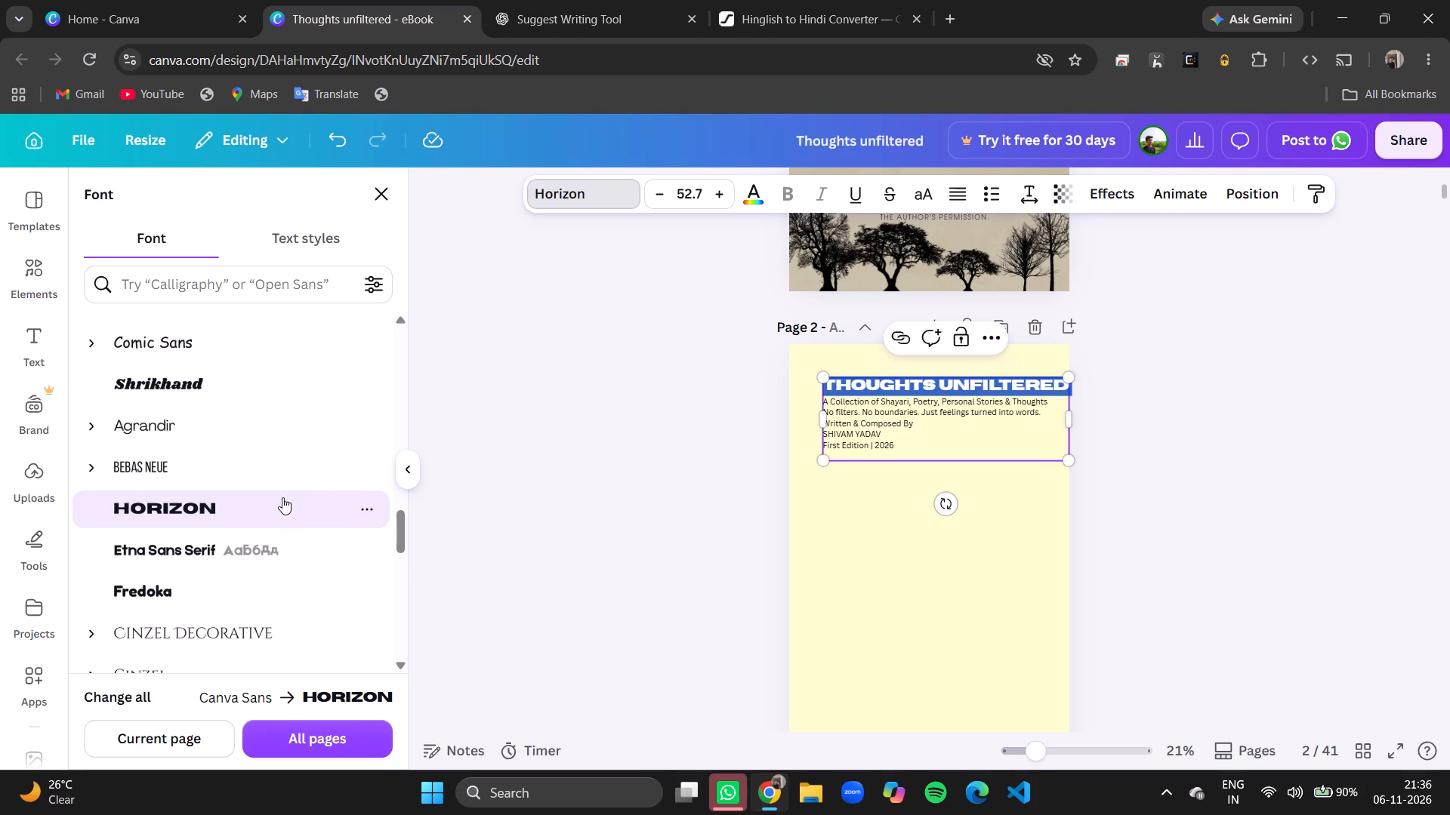
click(1221, 484)
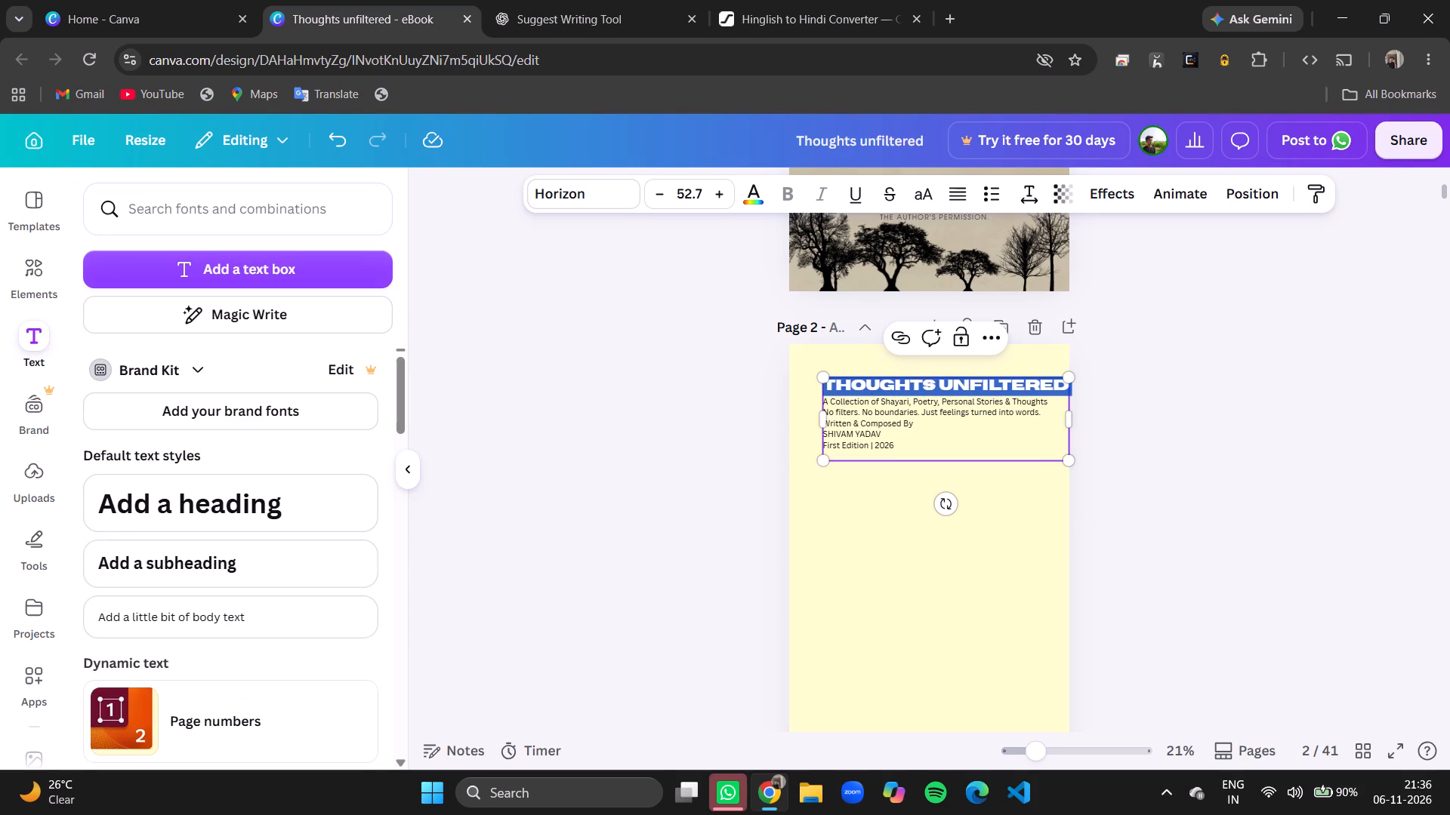
Center the title page text box horizontally on page 2 and shift it slightly upward.
drag(1001, 443, 990, 444)
click(1243, 438)
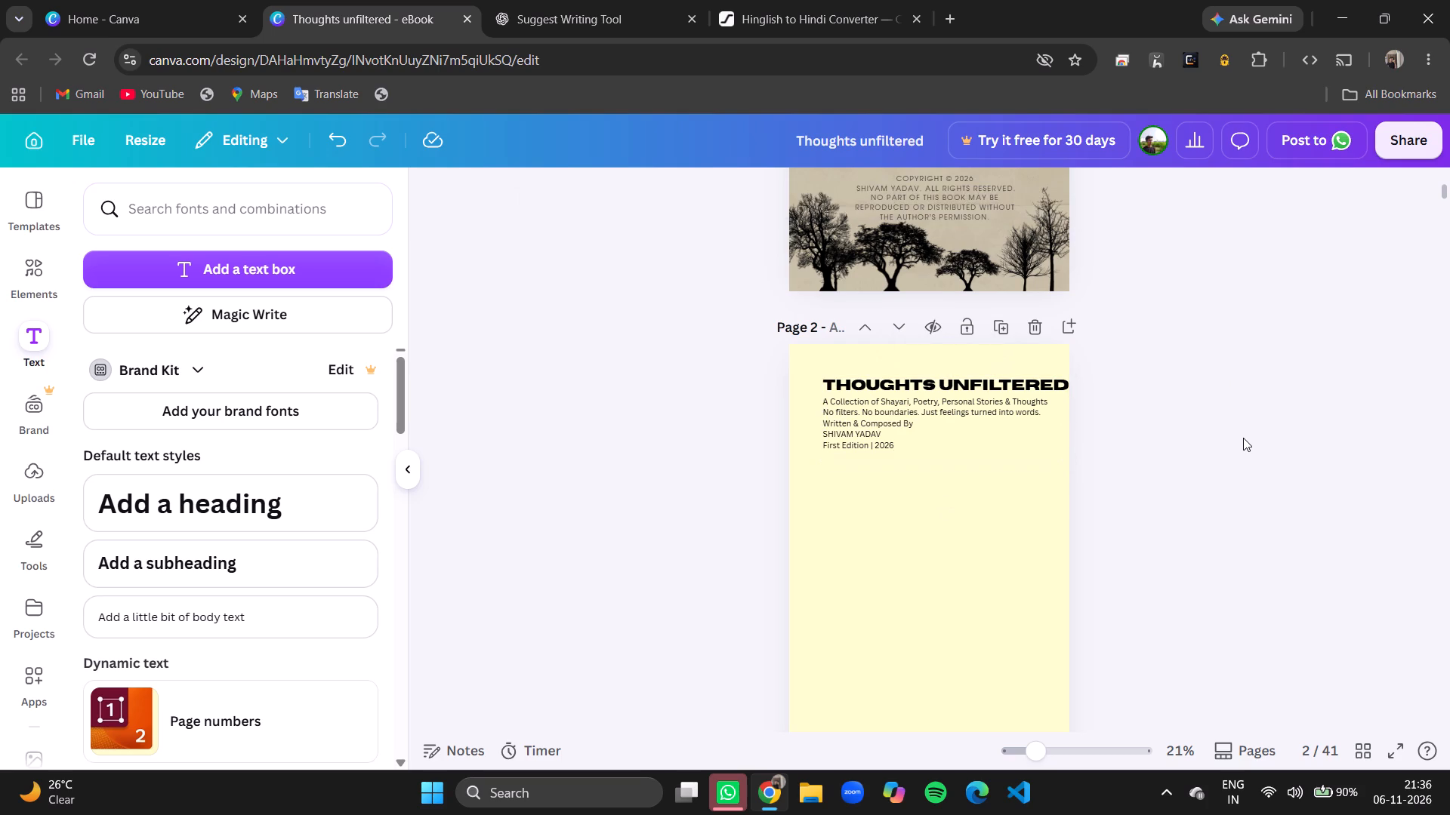
drag(1001, 426, 989, 426)
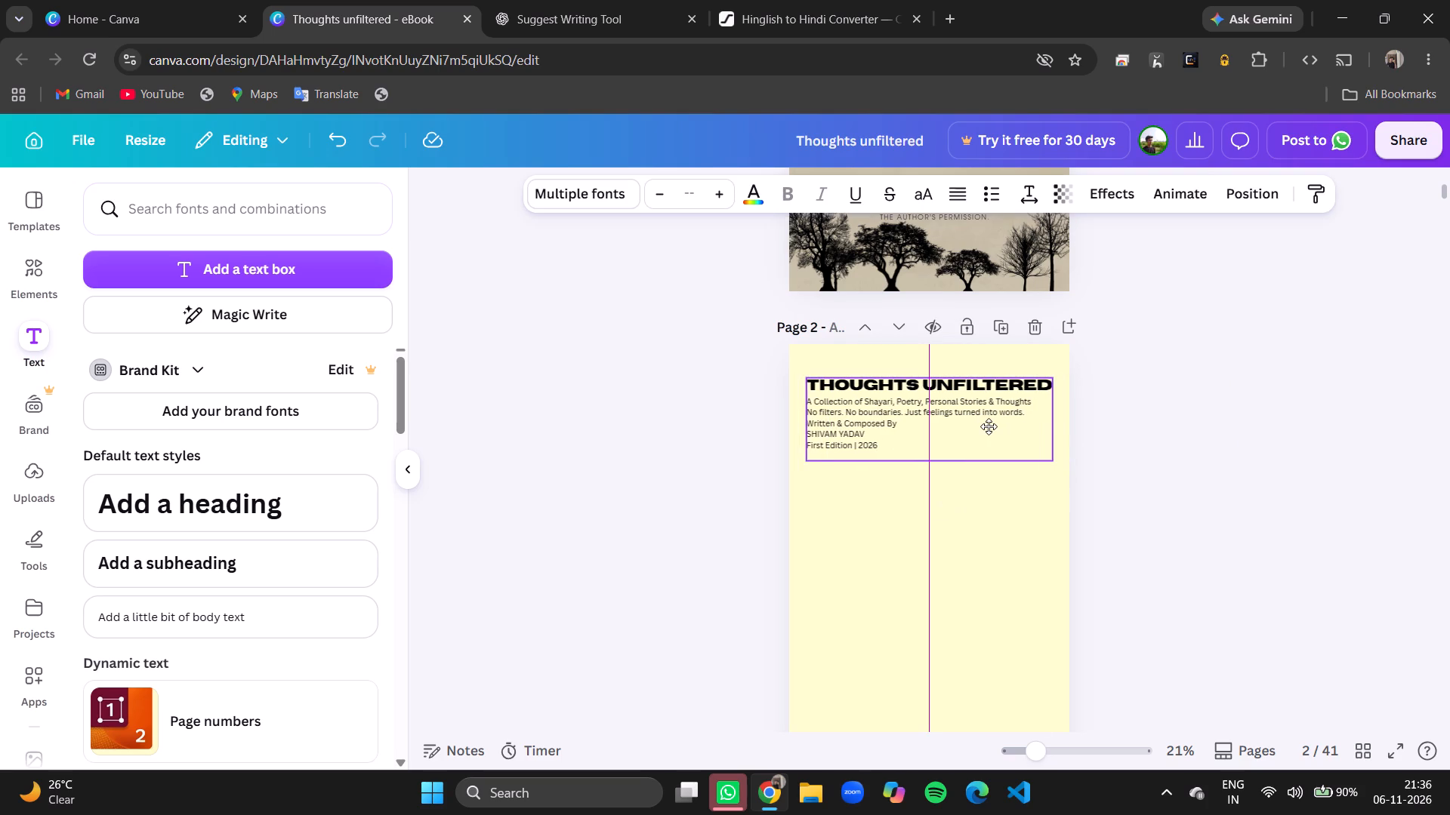
drag(989, 426, 988, 426)
click(886, 449)
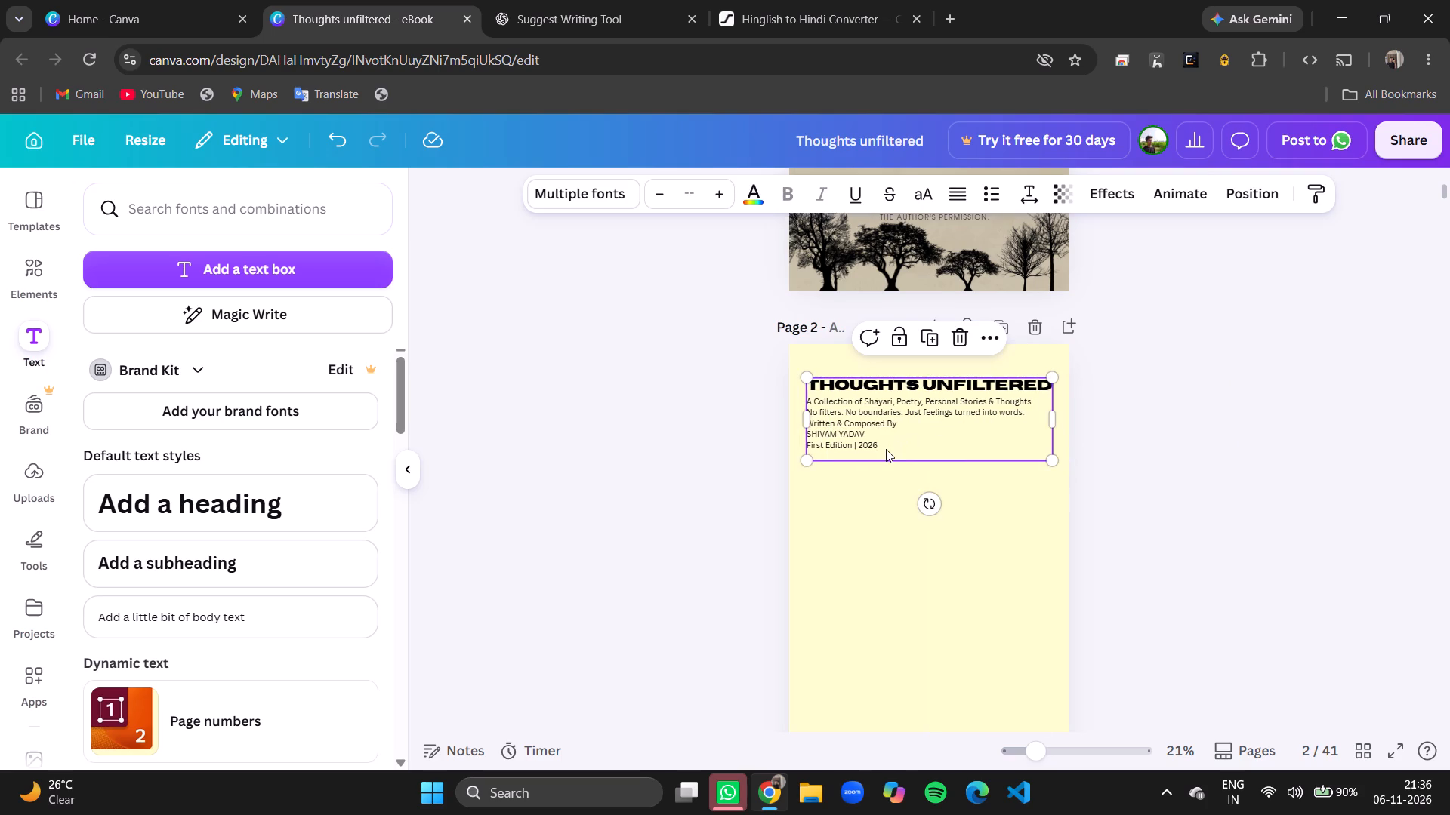
click(878, 438)
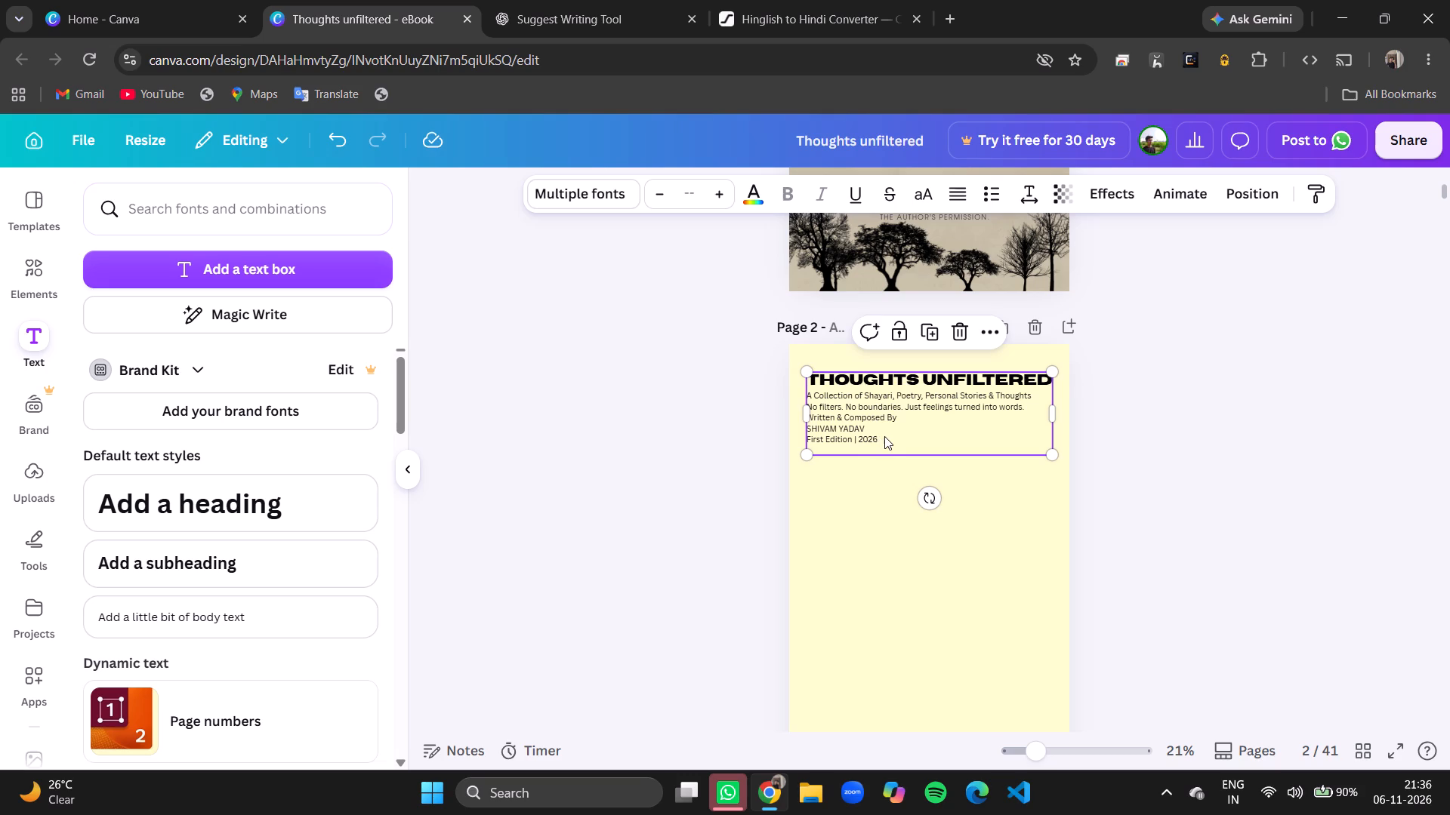
Enlarge all the lines below the "THOUGHTS UNFILTERED" title to font size 35.7.
double_click(886, 436)
drag(886, 436, 819, 401)
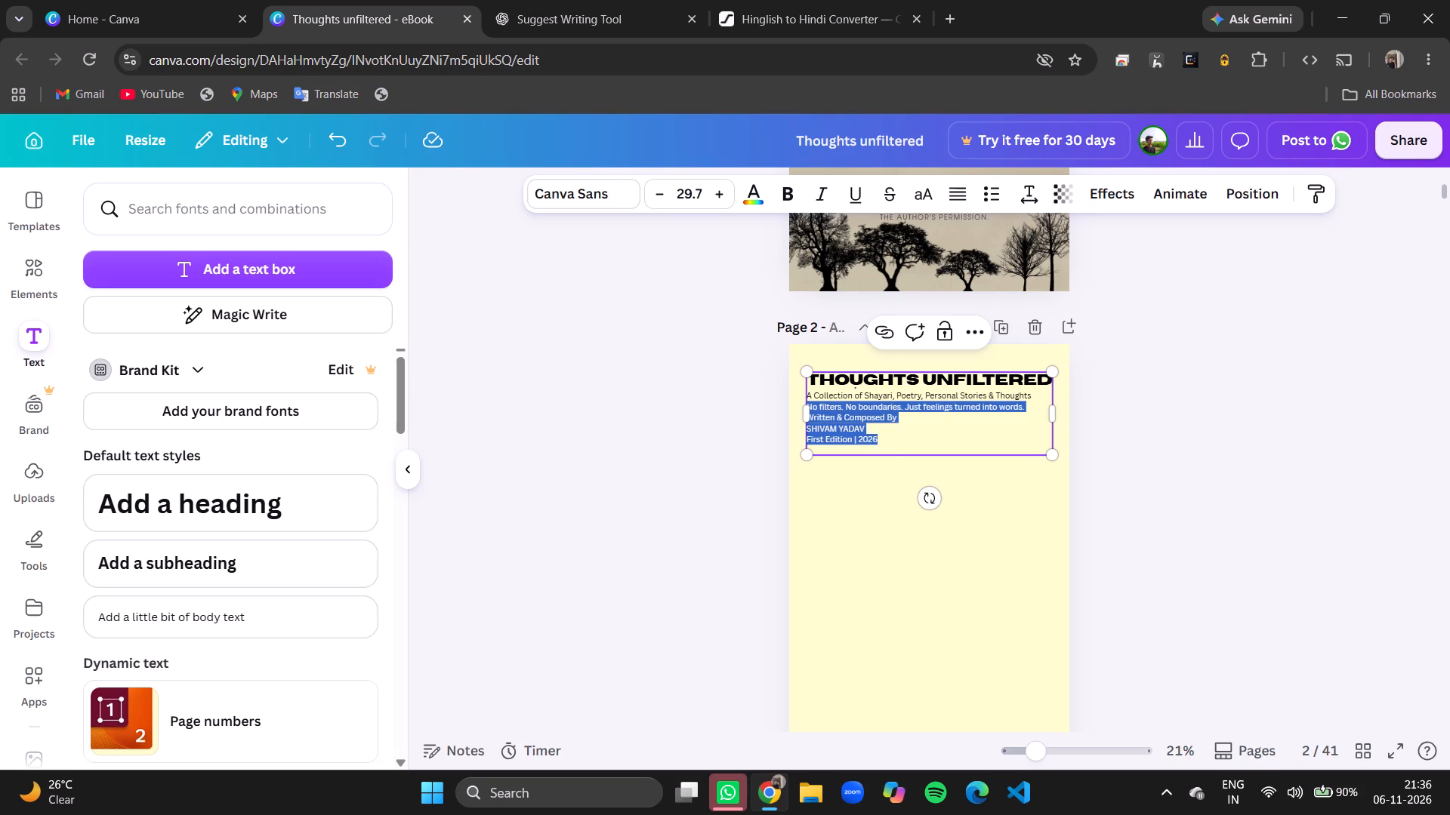
drag(819, 401, 811, 397)
triple_click(720, 201)
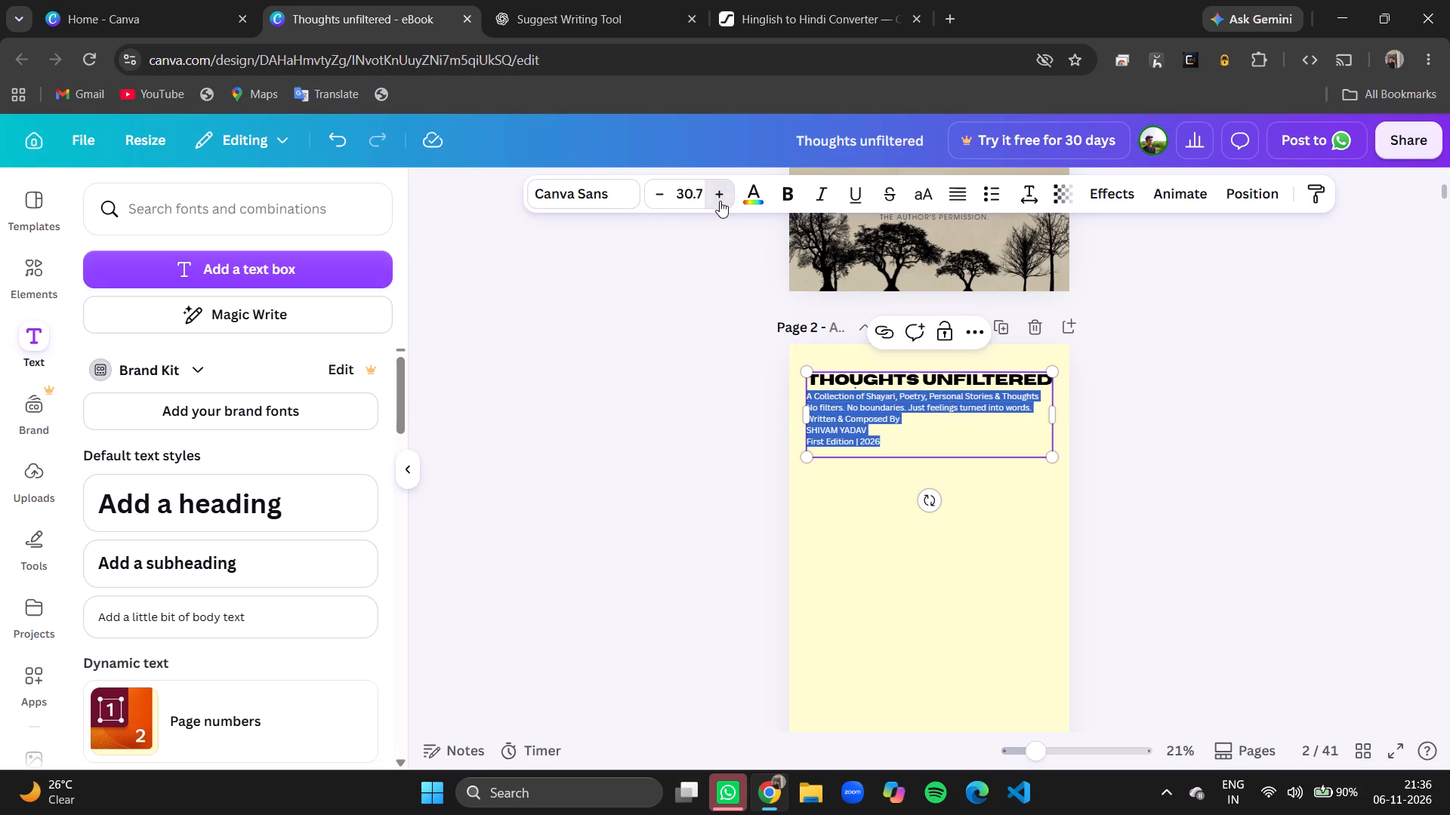
double_click(720, 201)
click(720, 201)
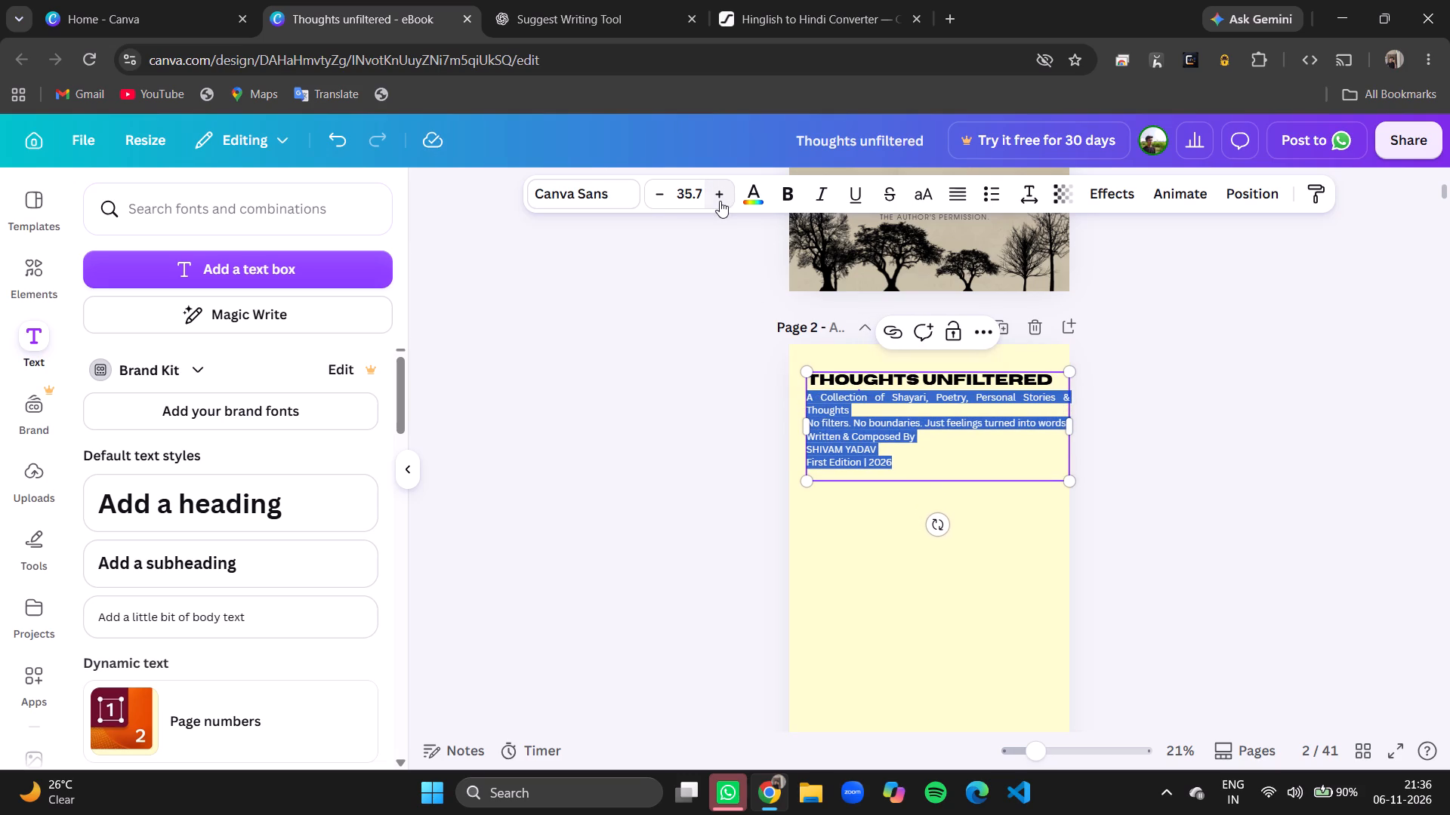
Enlarge the lines below the "THOUGHTS UNFILTERED" title to font size 37.7 and set their line spacing to 1.71.
click(720, 201)
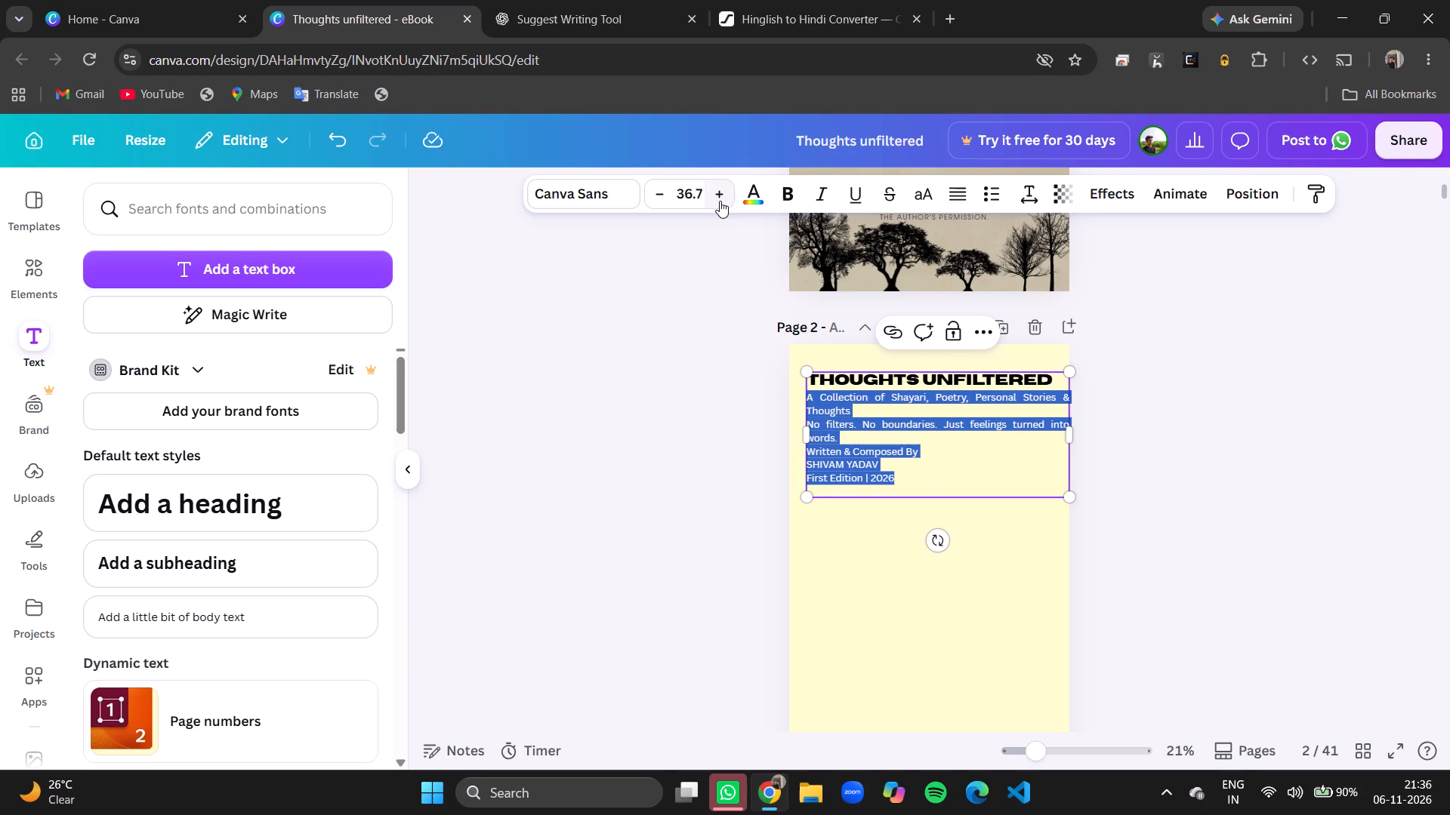
click(720, 201)
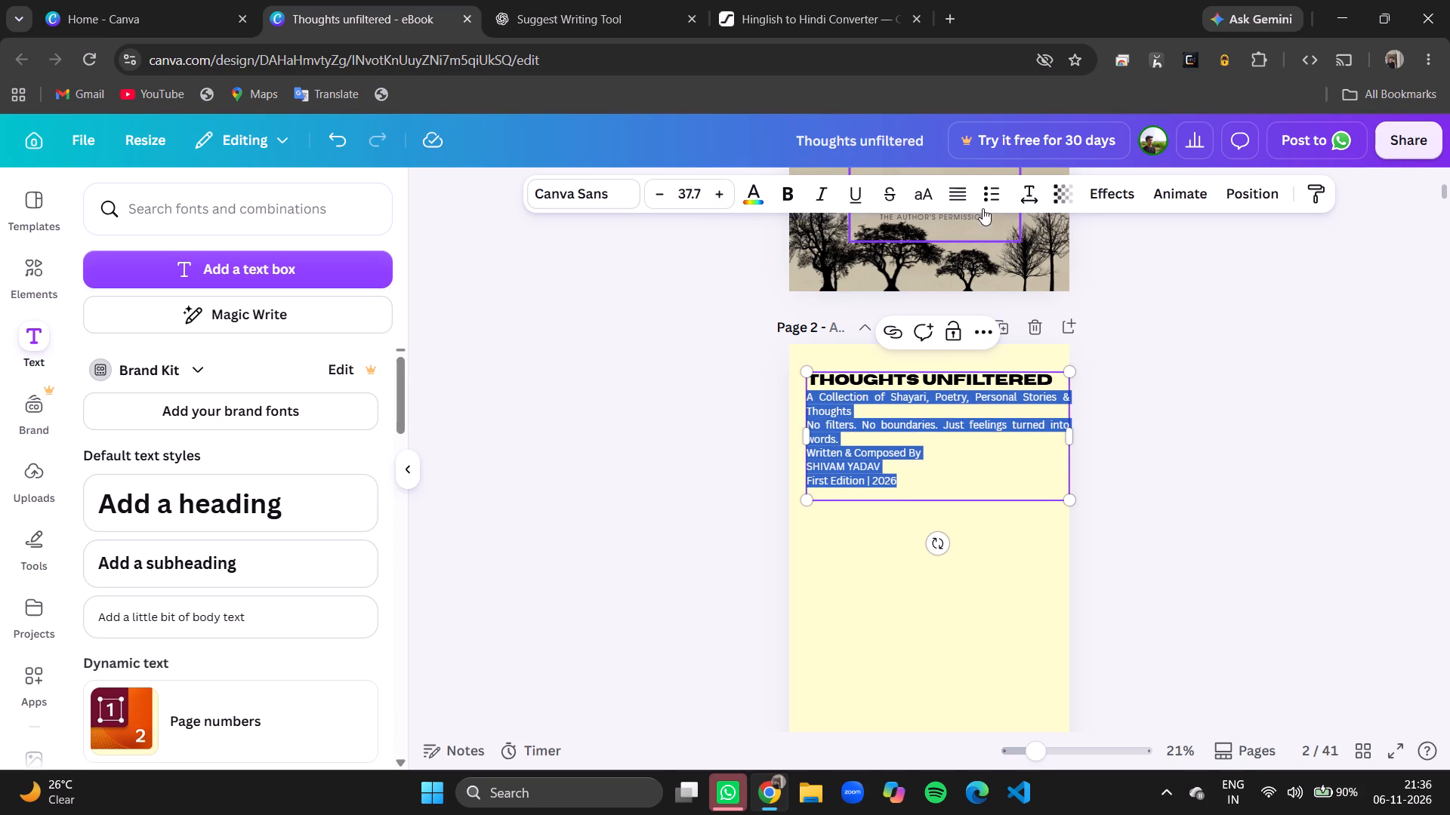
click(1017, 194)
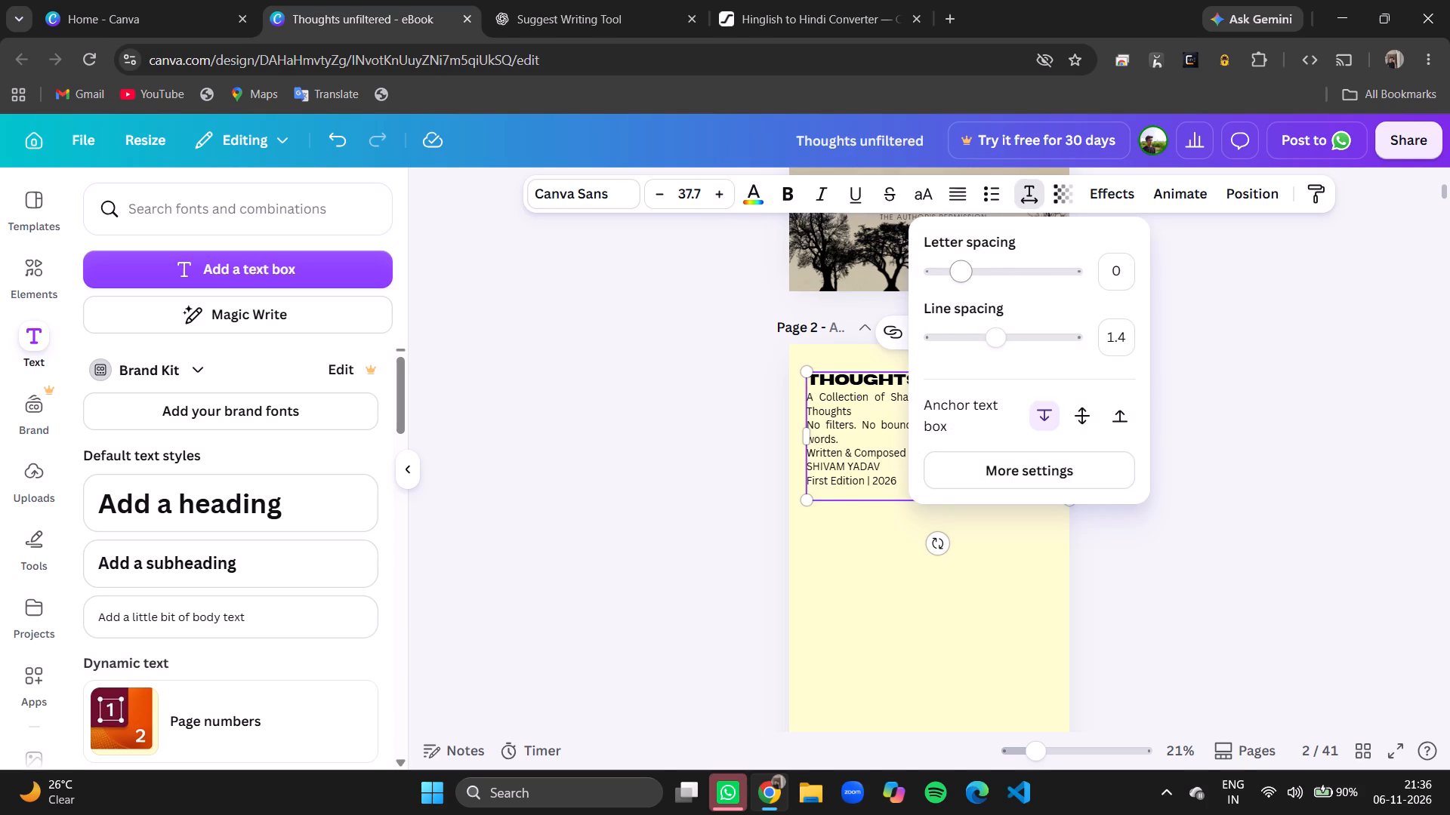
drag(998, 335, 1018, 337)
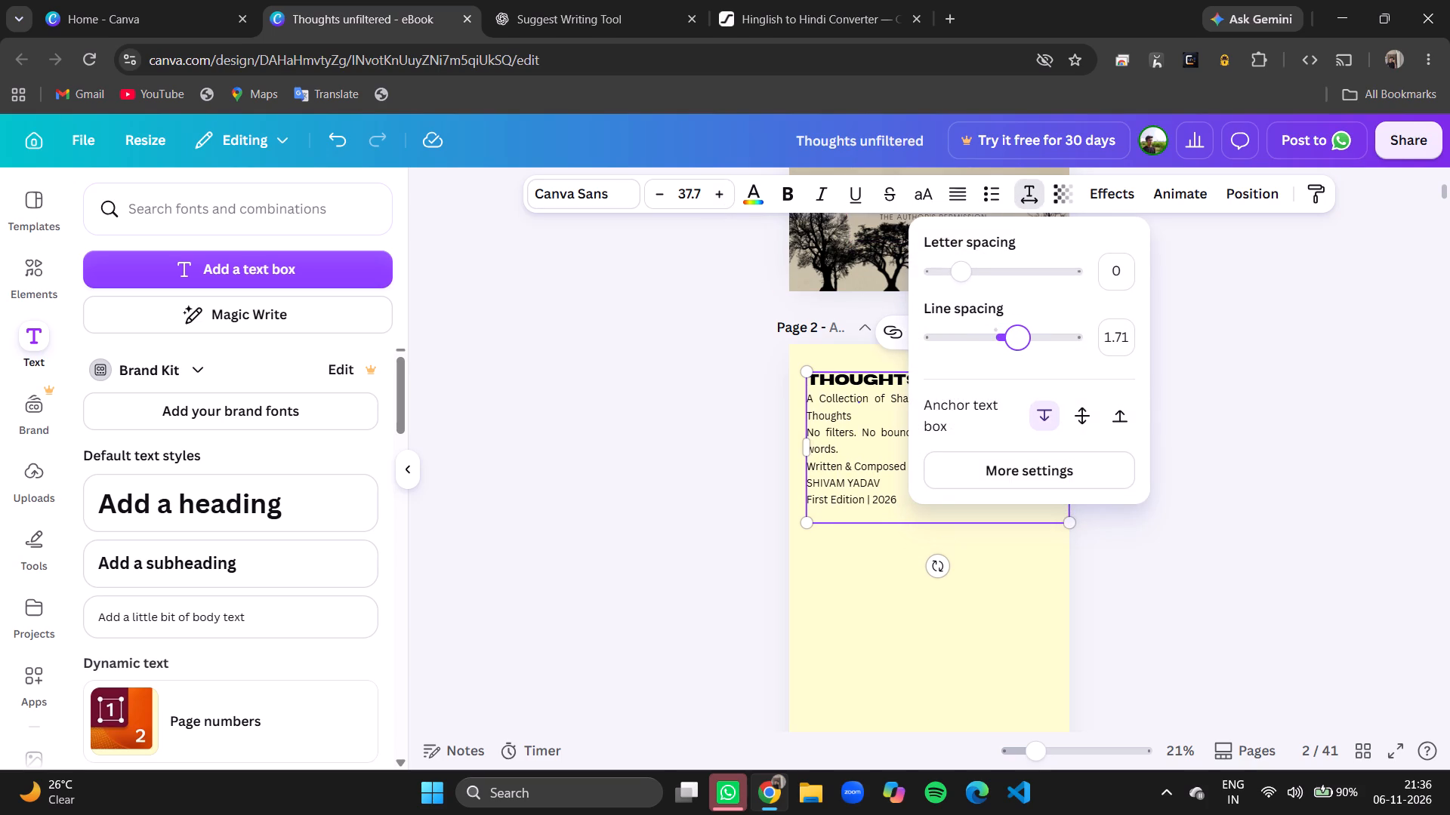
click(1195, 368)
click(1199, 533)
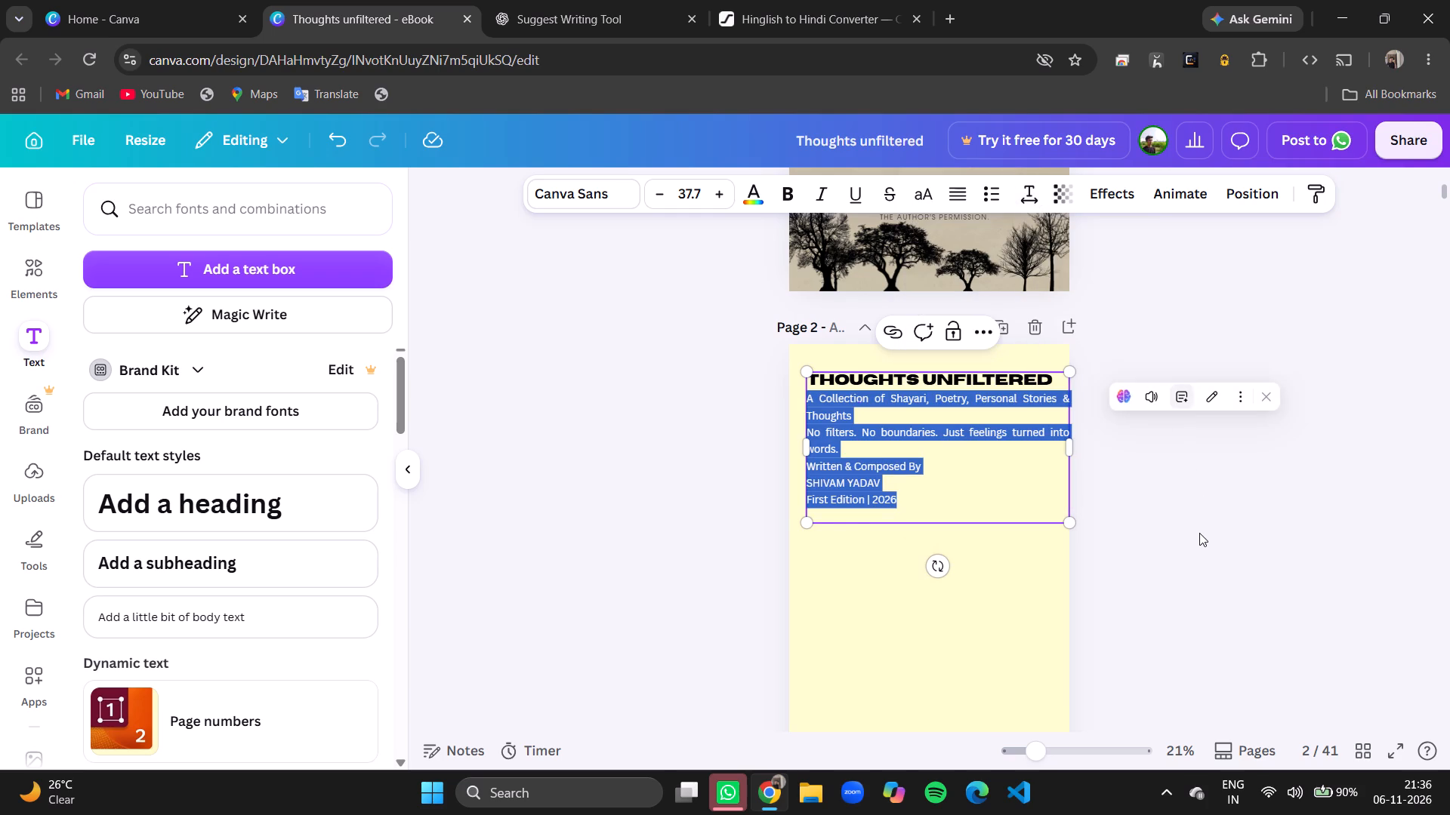
click(1029, 497)
drag(1070, 523, 1054, 516)
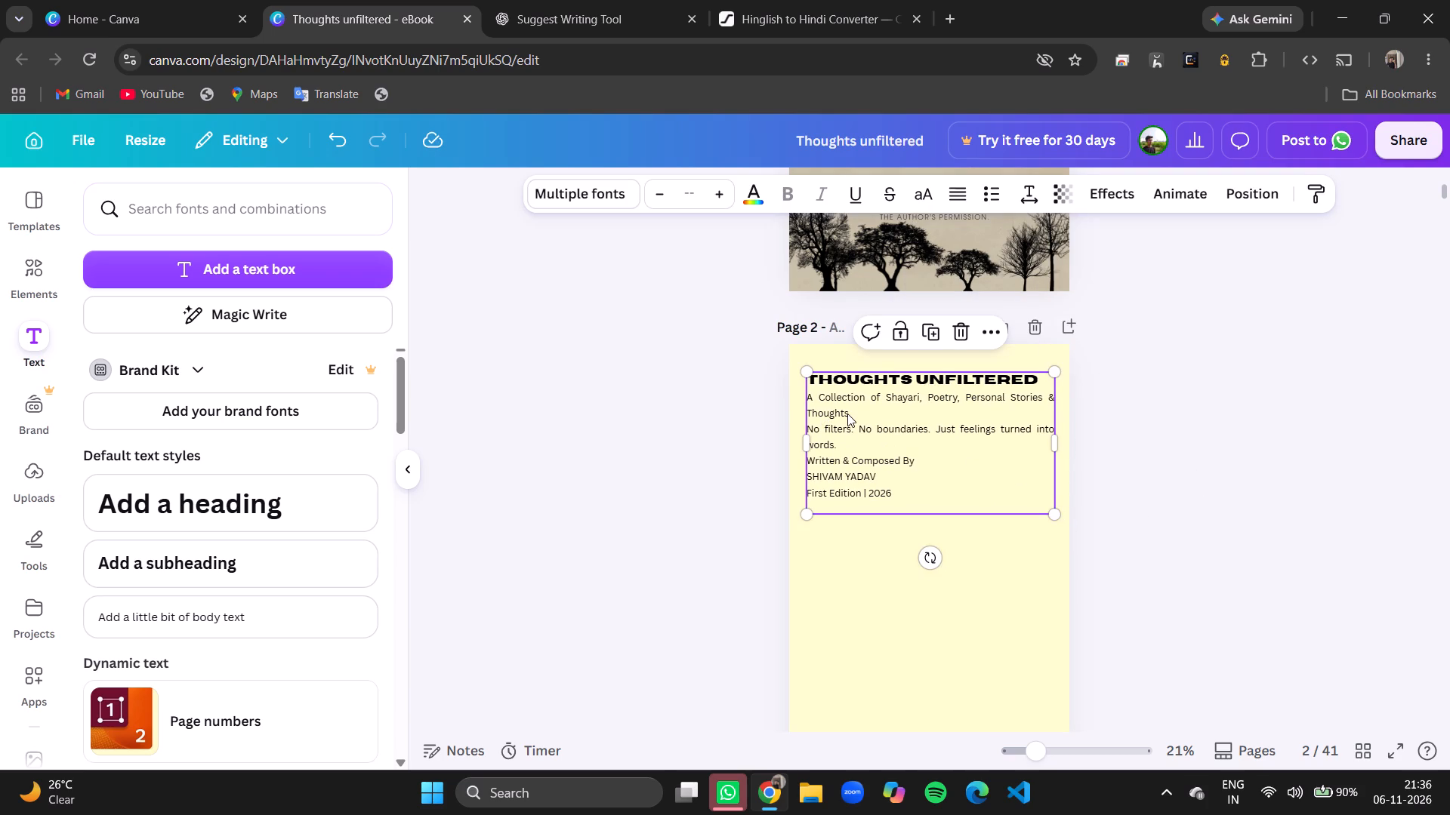
click(847, 414)
click(806, 414)
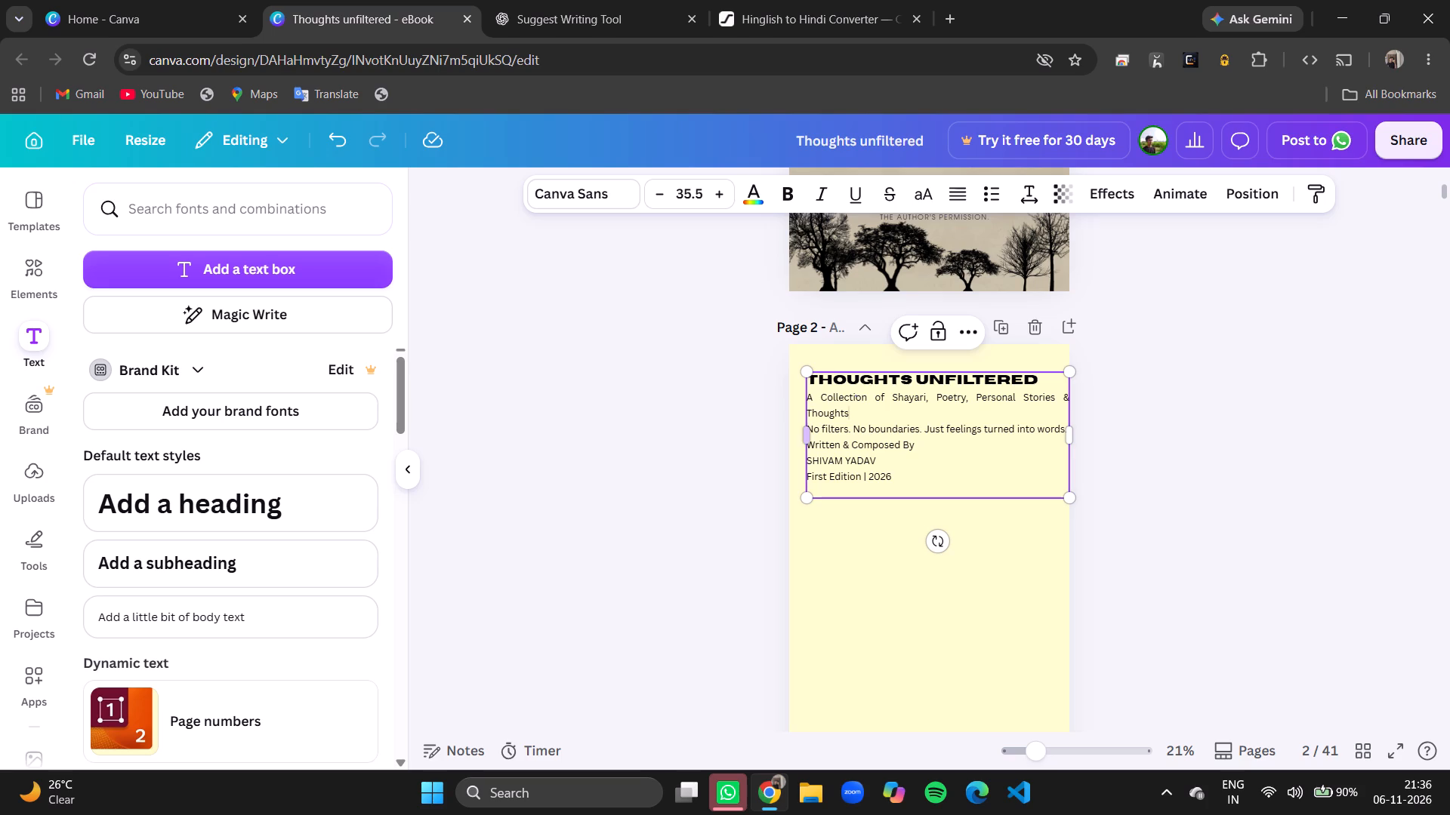
drag(1064, 497, 990, 463)
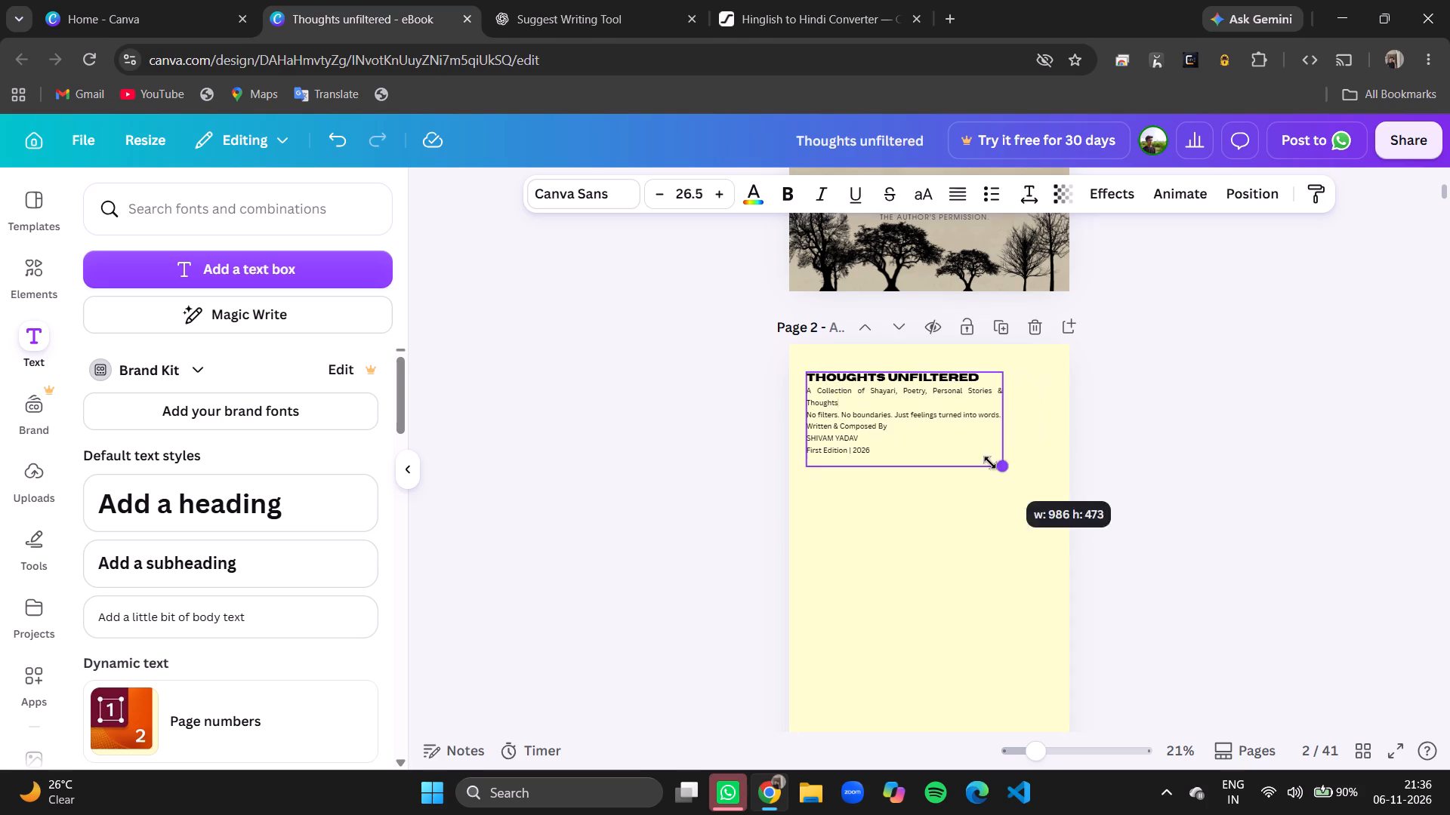
drag(990, 463, 981, 459)
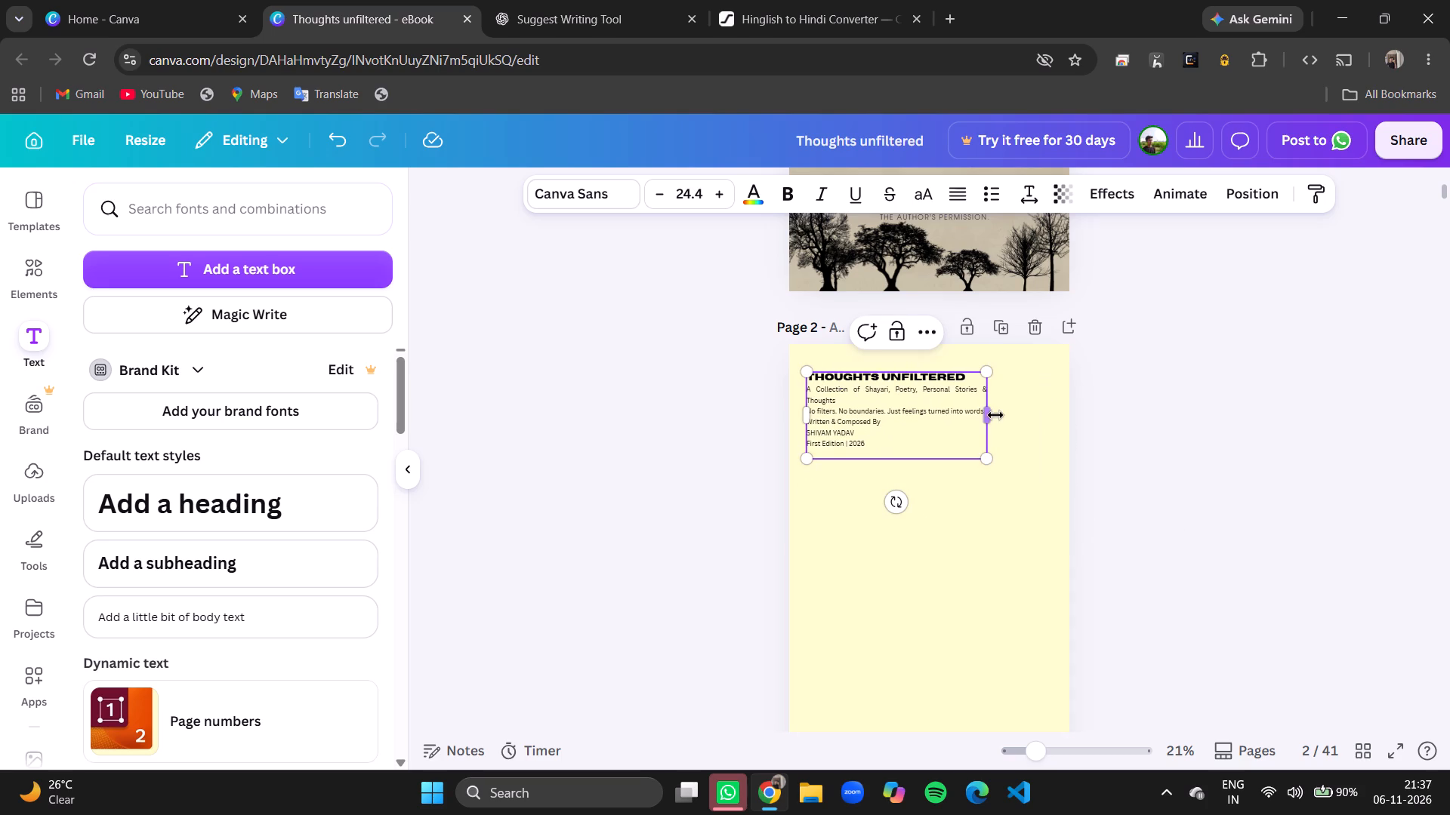
drag(988, 417, 1026, 417)
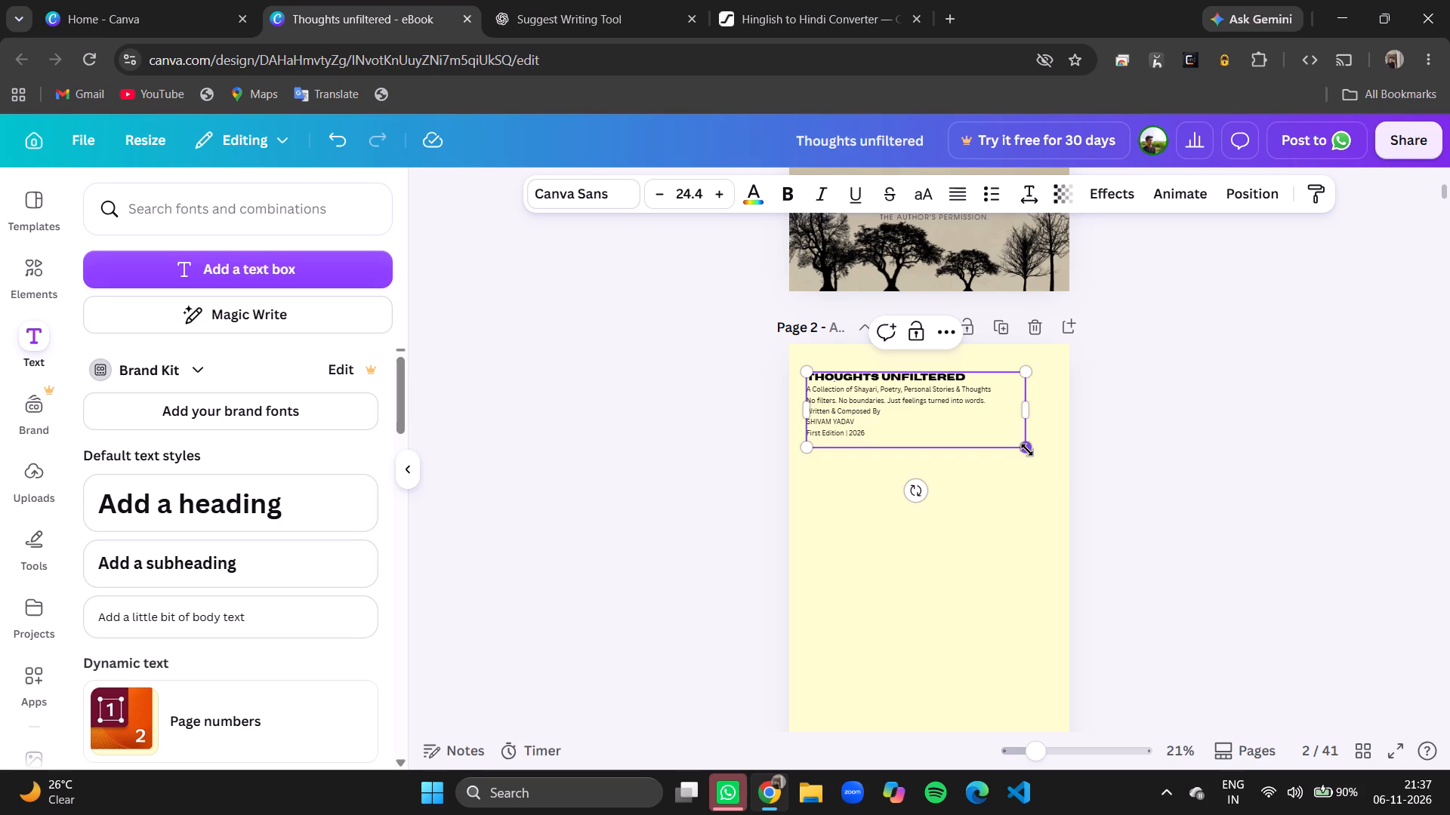
drag(1027, 450, 1069, 487)
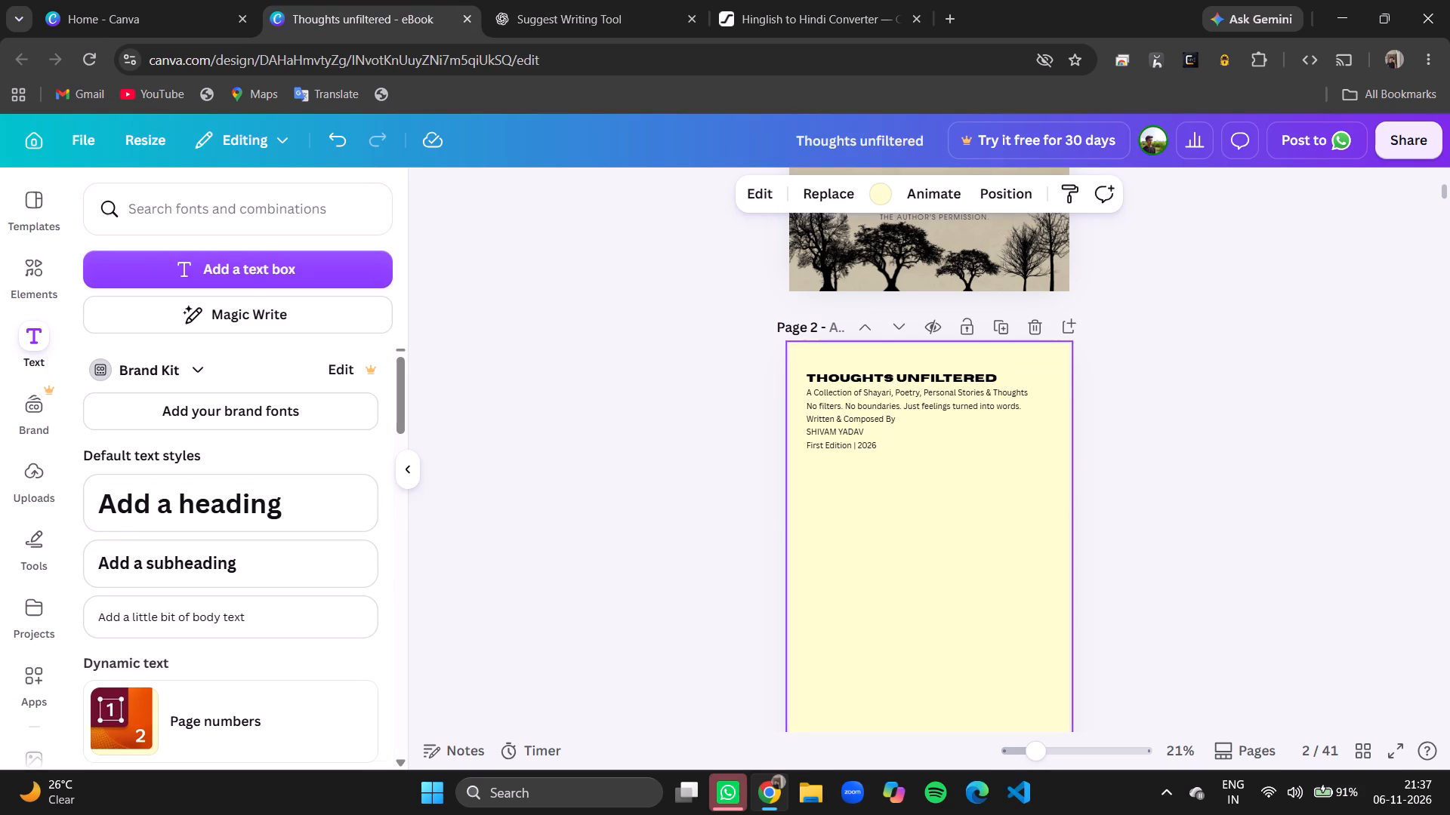
click(631, 276)
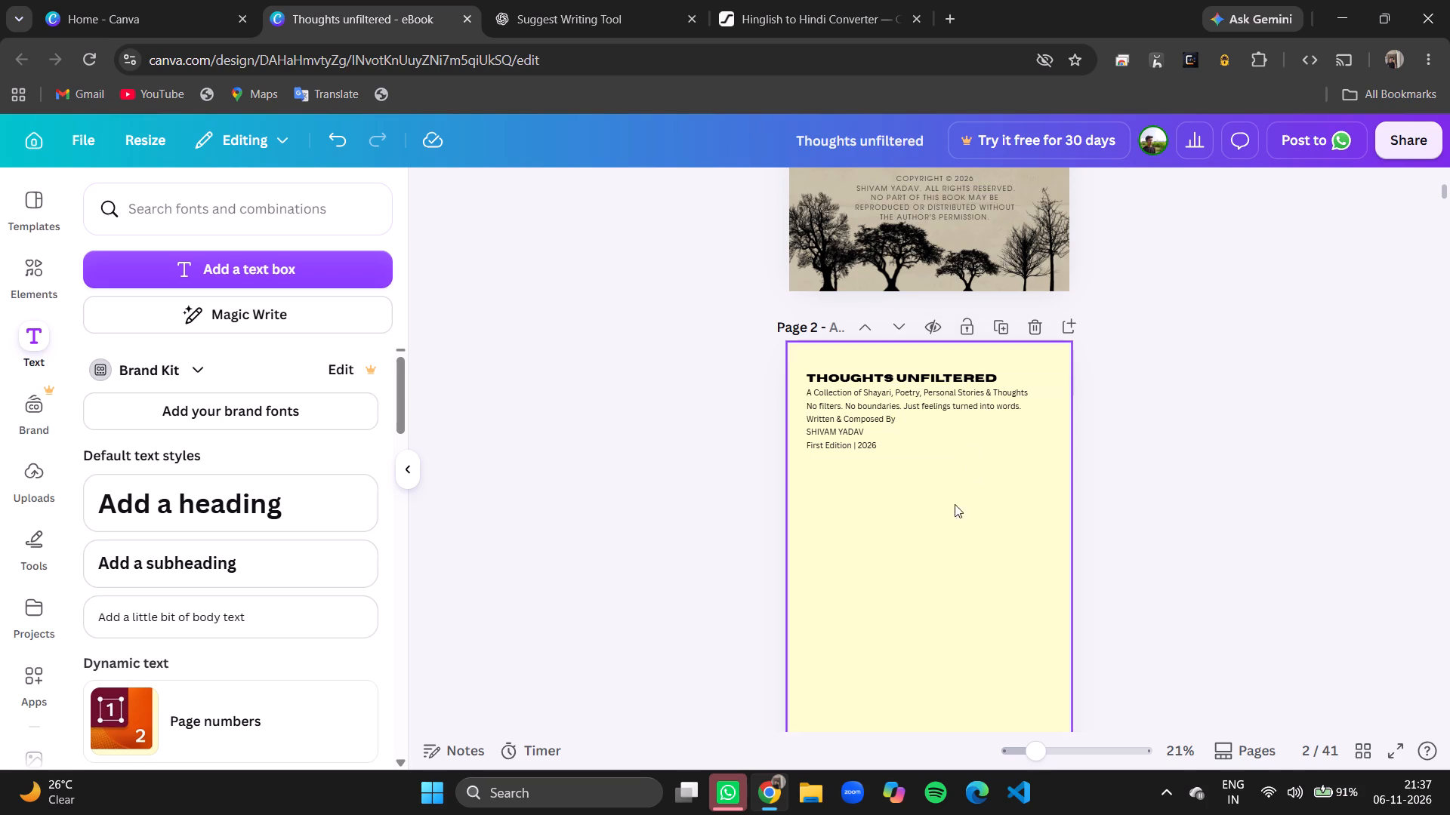
click(947, 524)
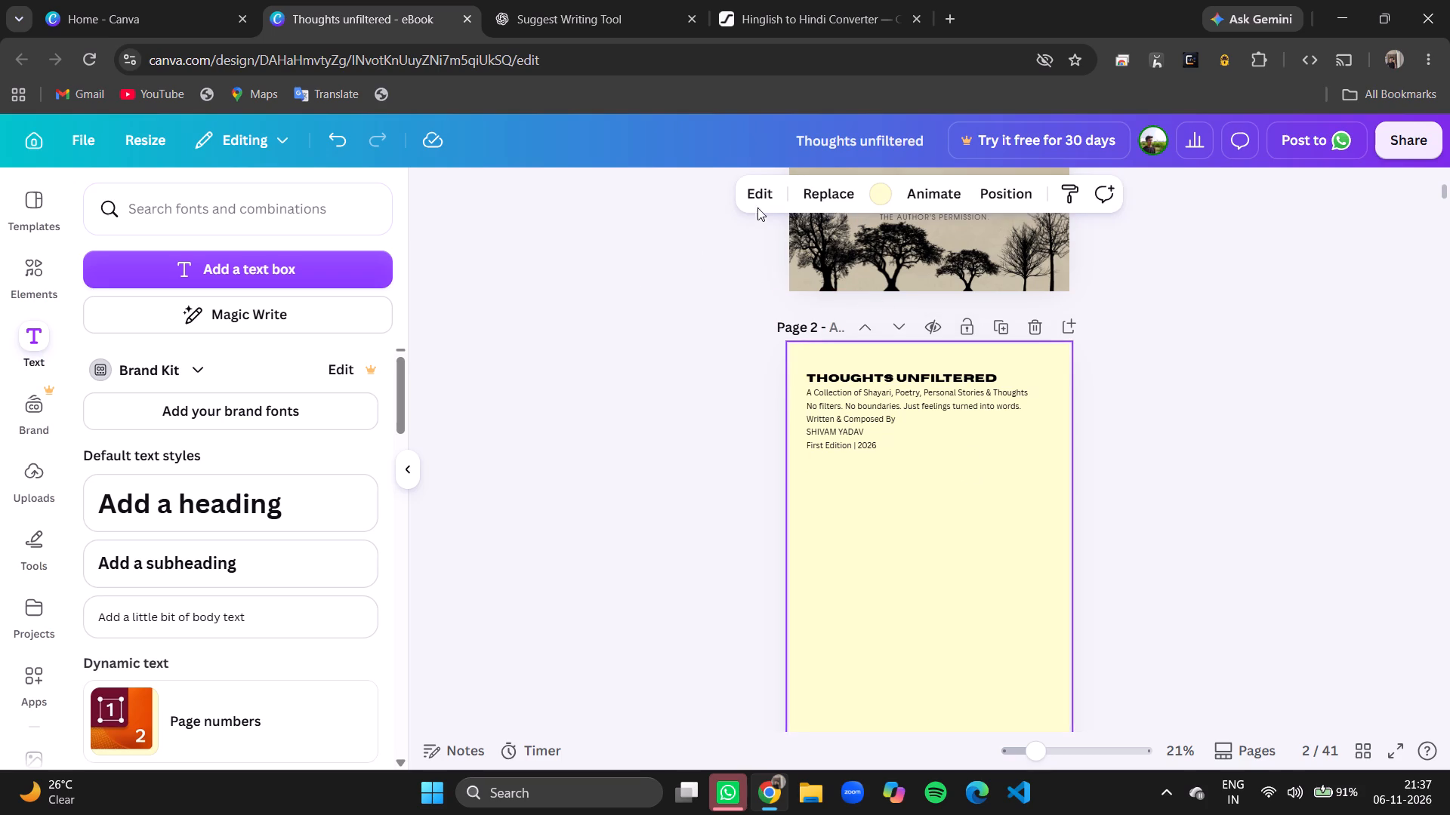
click(753, 201)
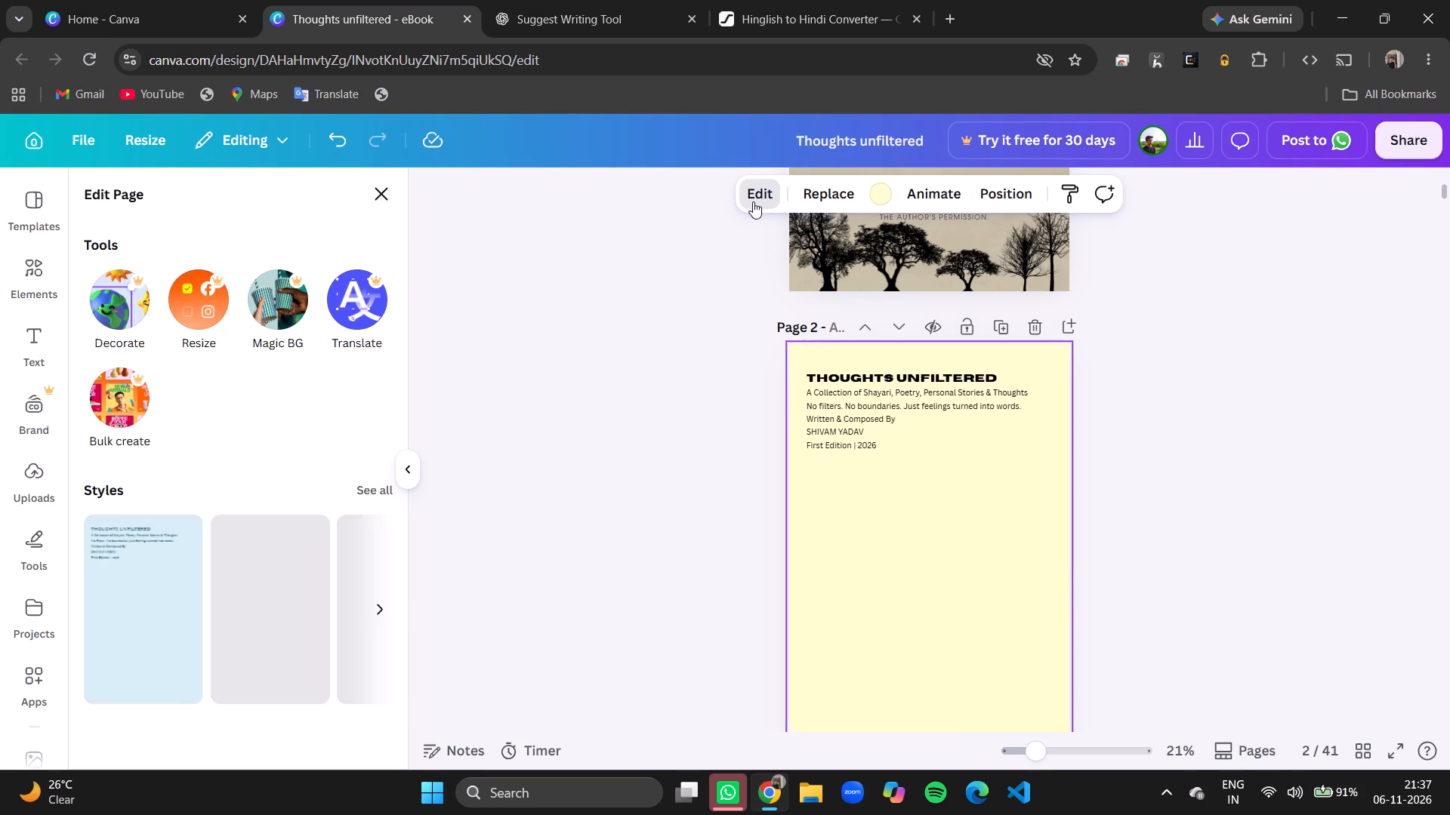
click(30, 338)
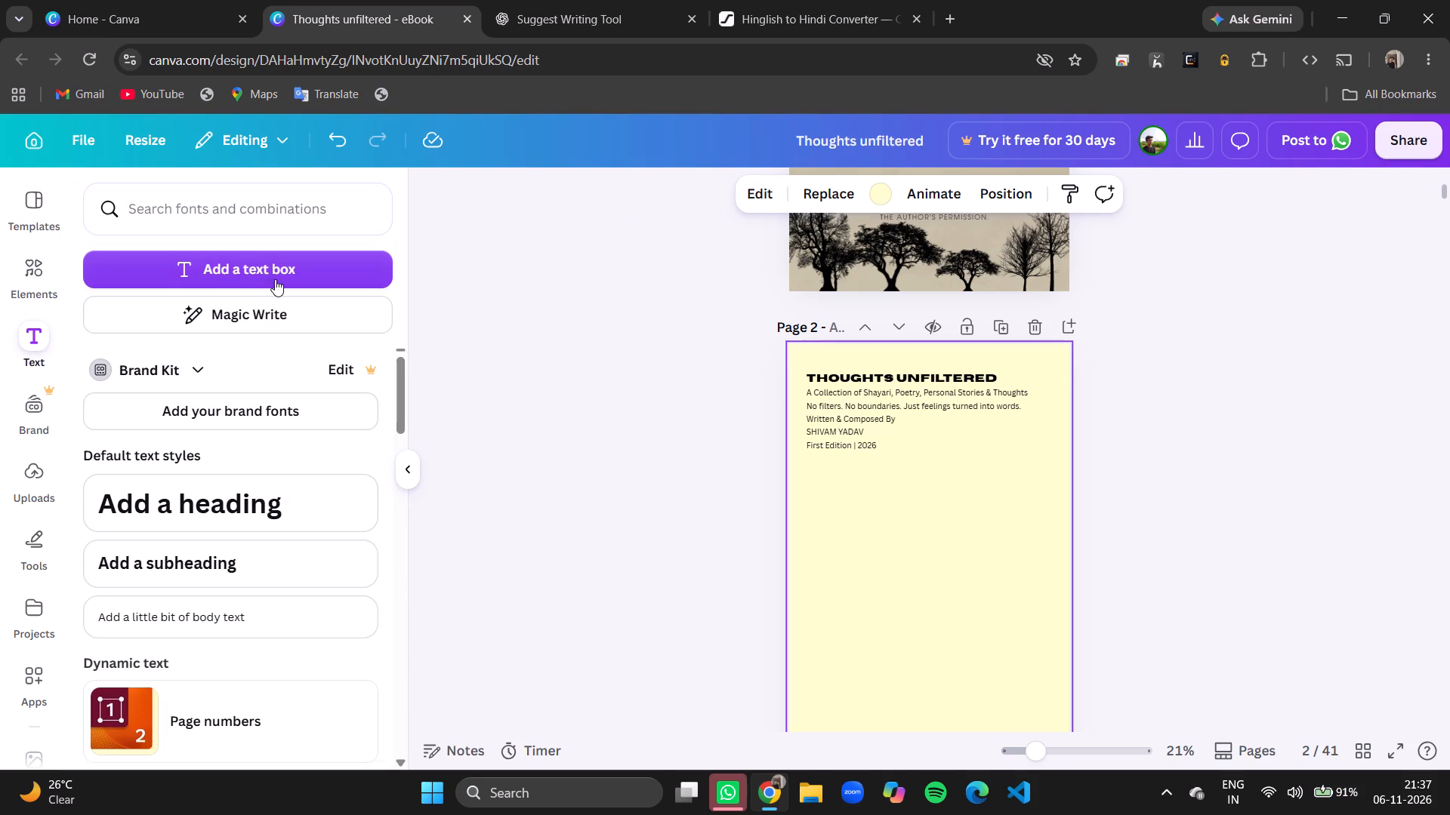
click(275, 279)
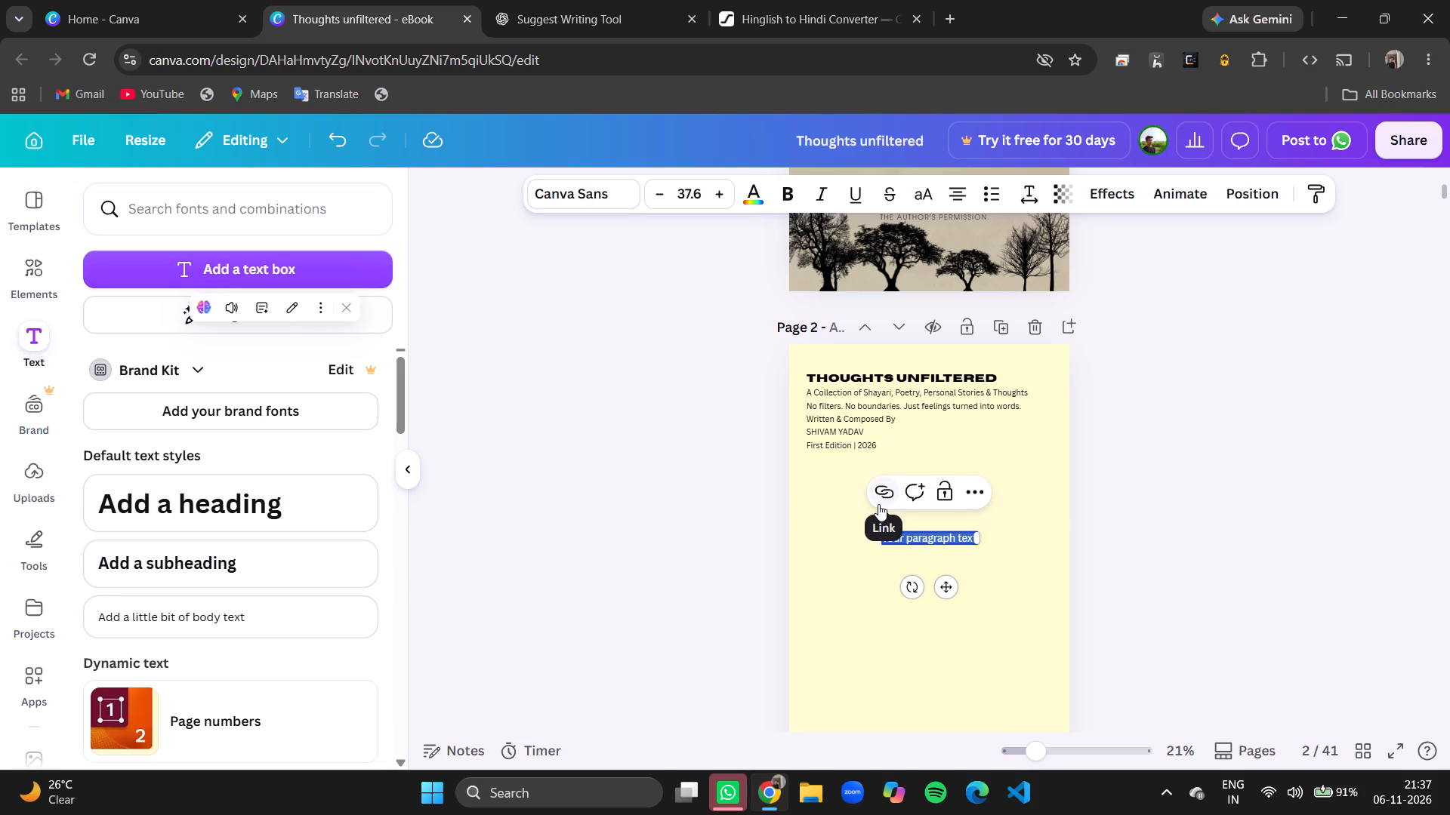
key(ctrl+v)
click(1260, 580)
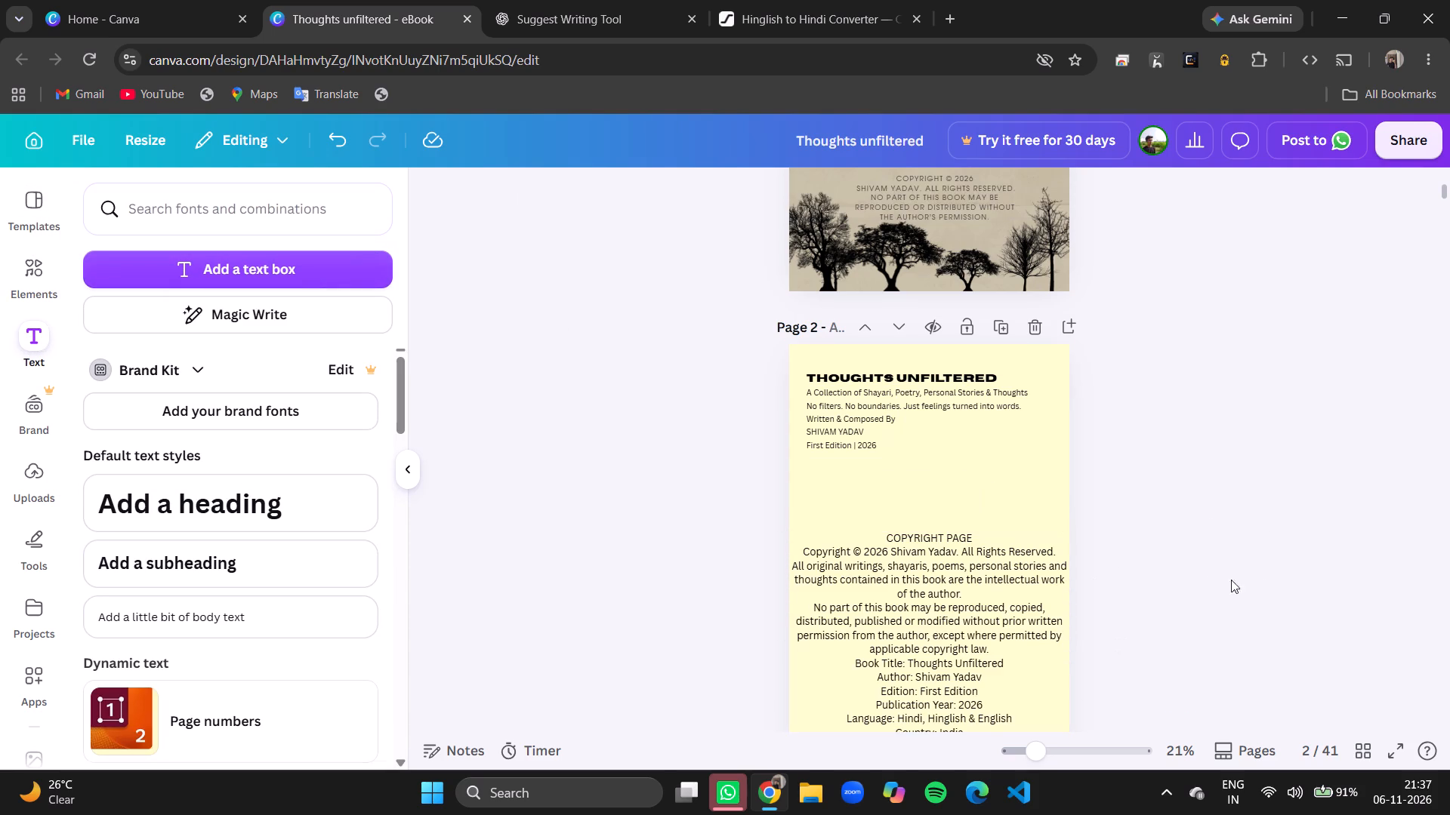
Left-align the copyright text box on page 2.
click(1024, 599)
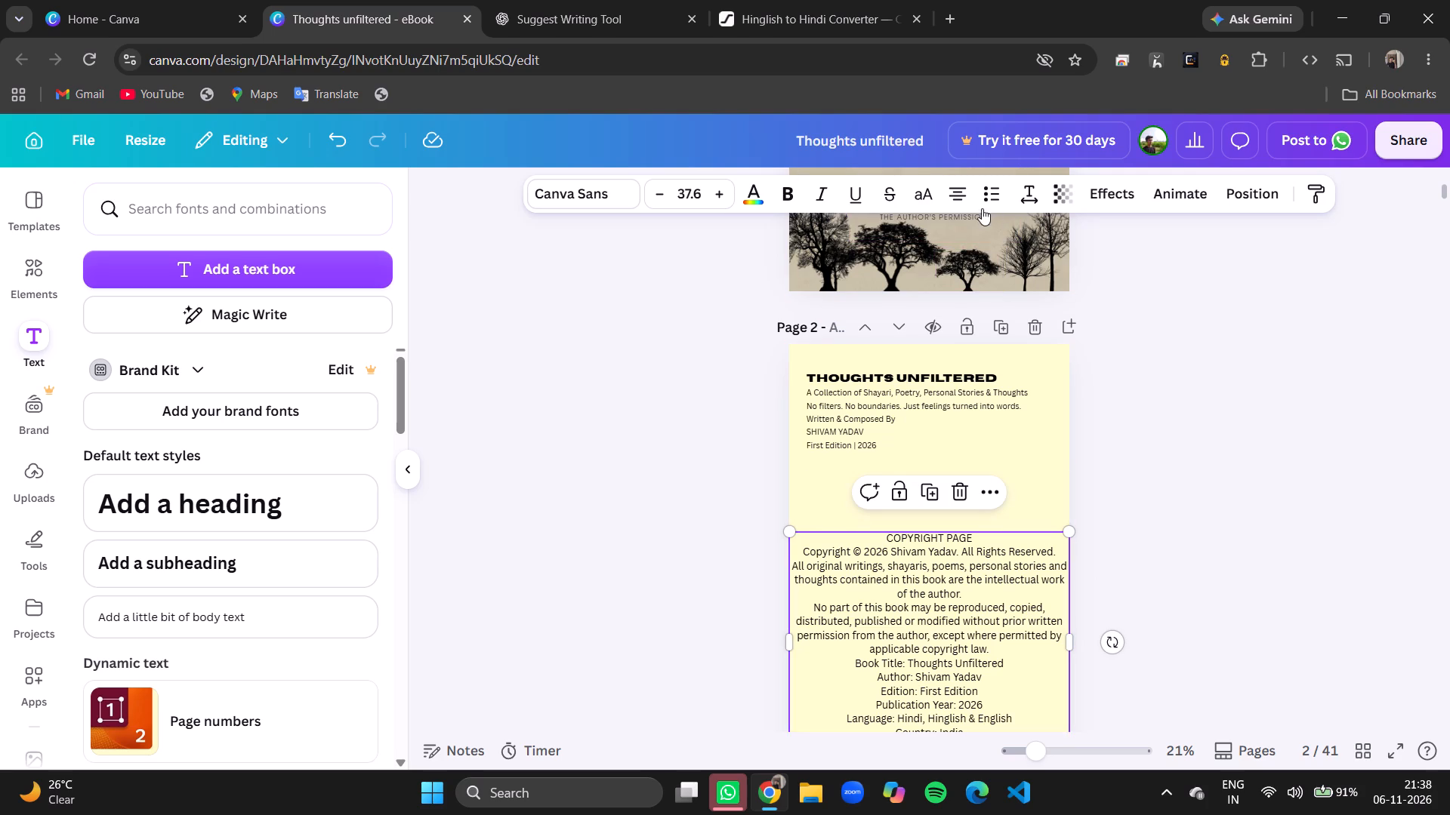
click(956, 200)
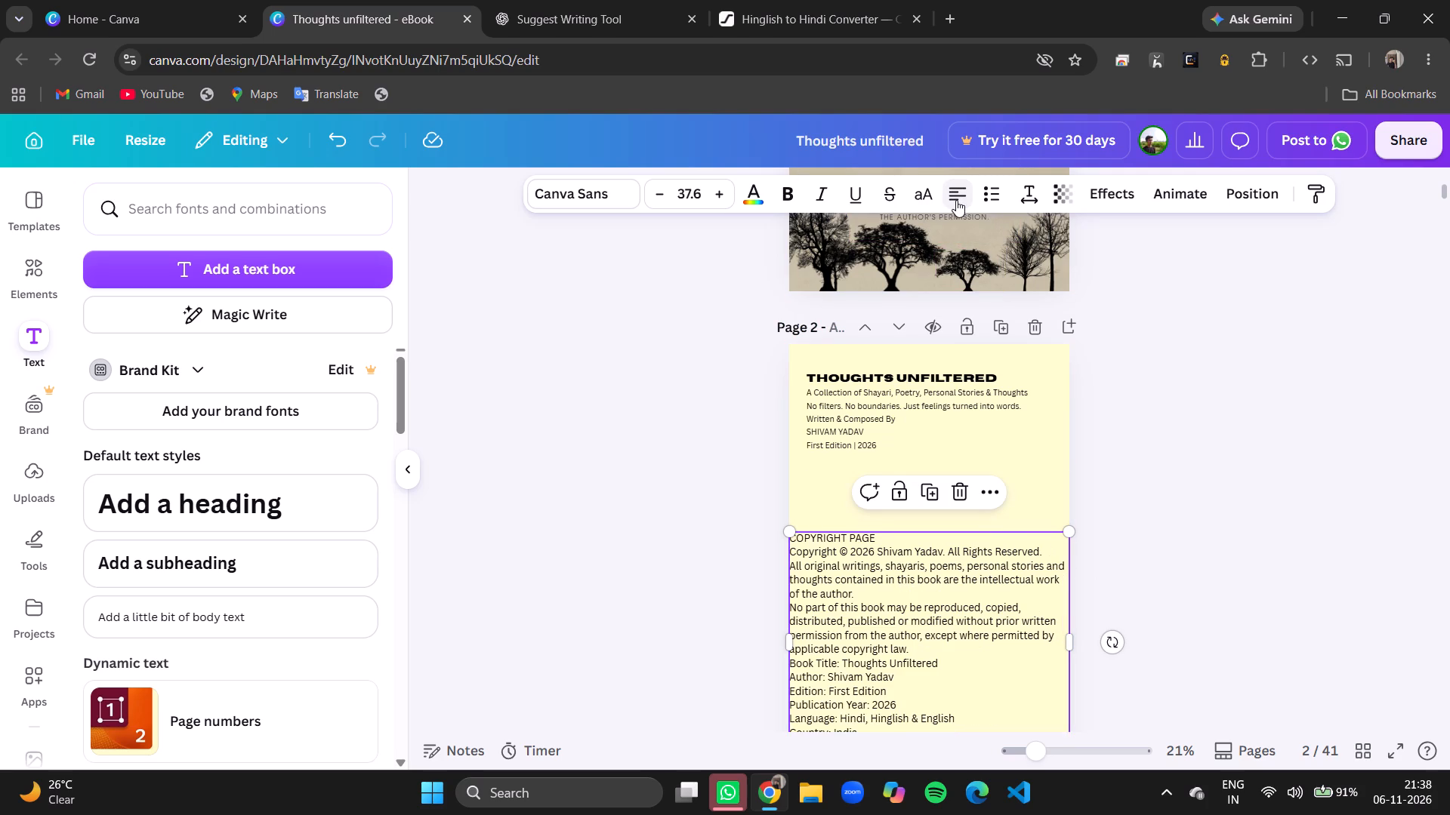
click(1227, 355)
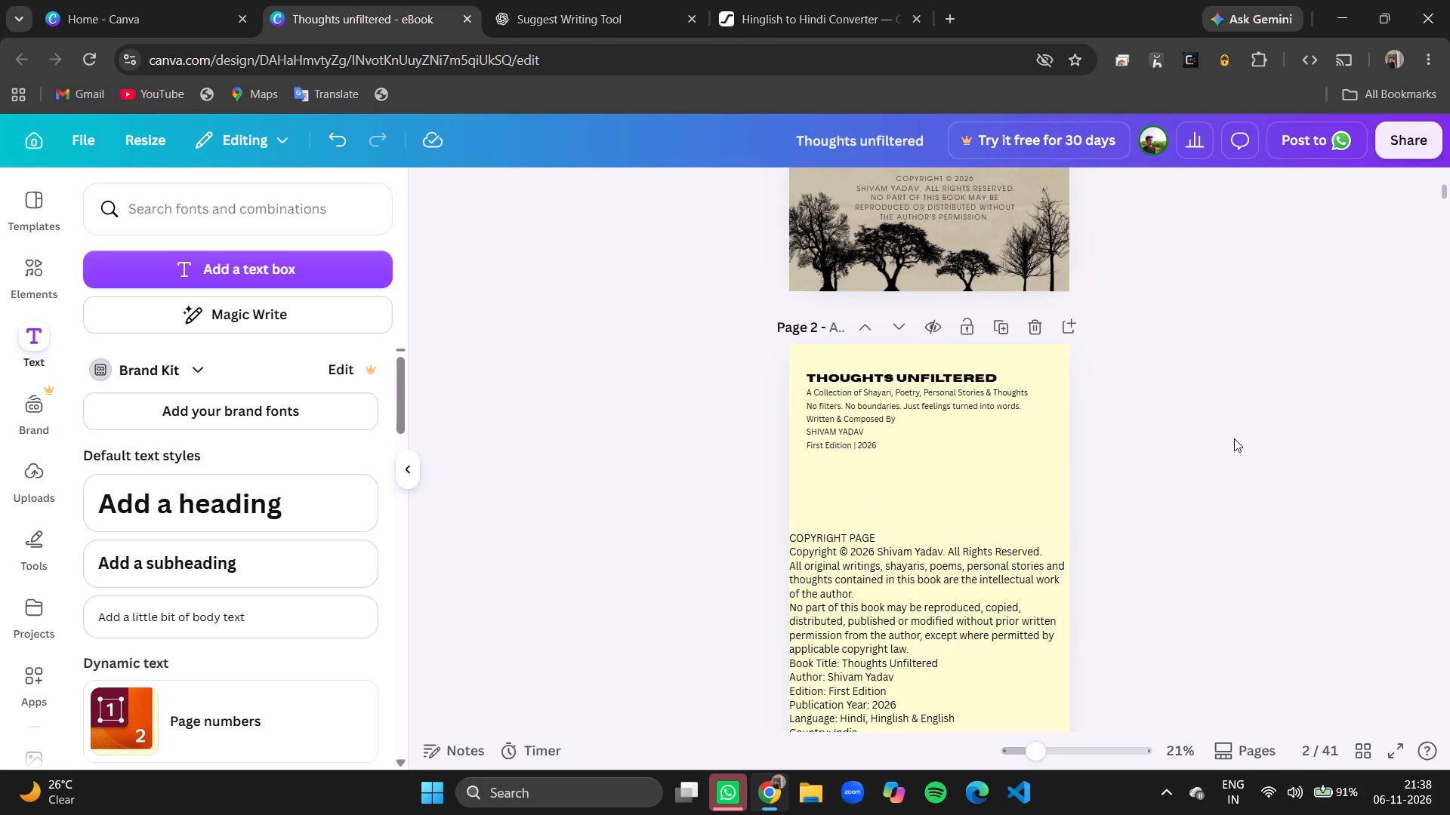
Scale the copyright text box on page 2 down to font size 33.8 and move it up, closer beneath the title text.
scroll(1234, 438, down, 1)
click(951, 543)
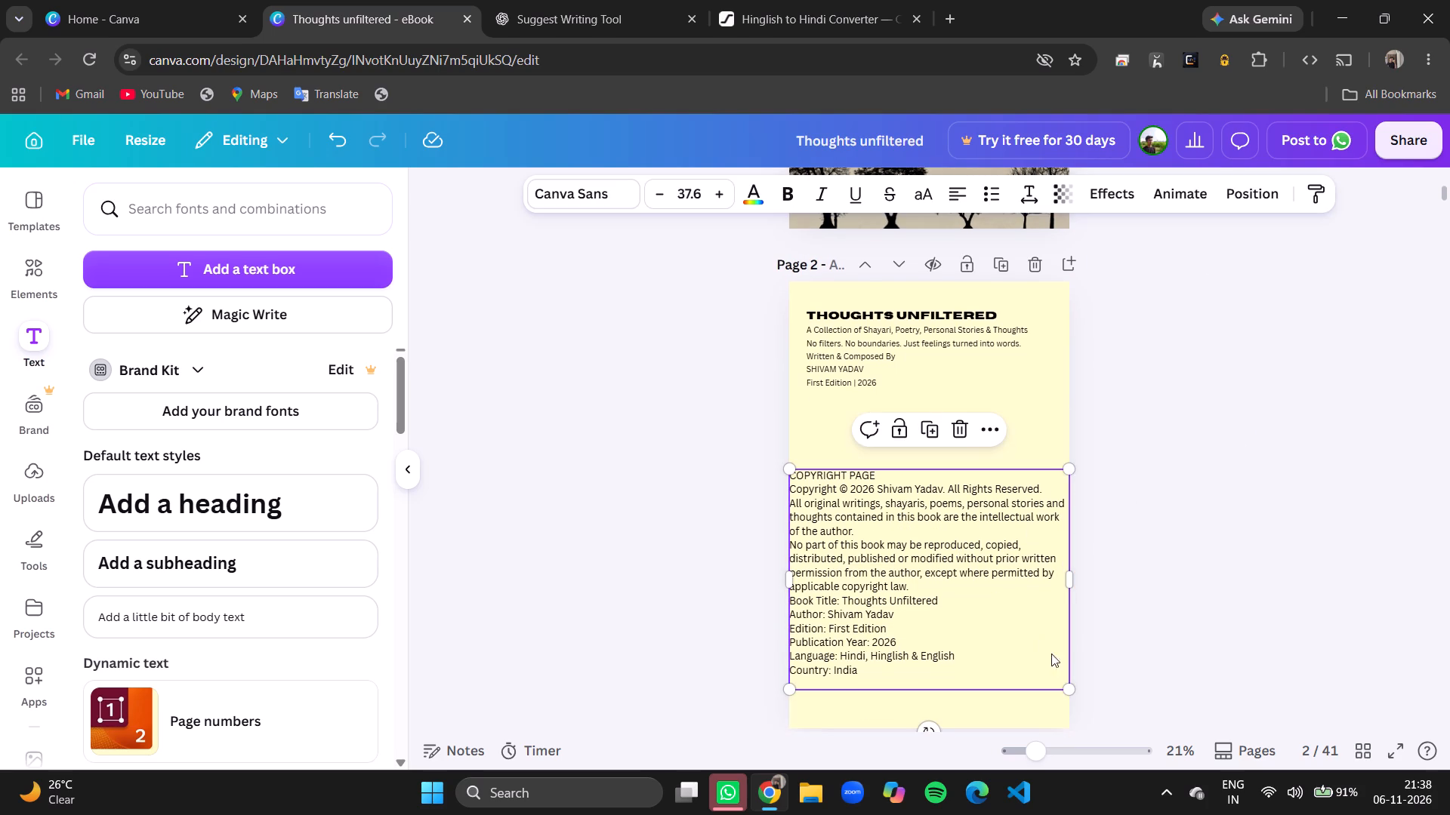
drag(1073, 688, 1035, 673)
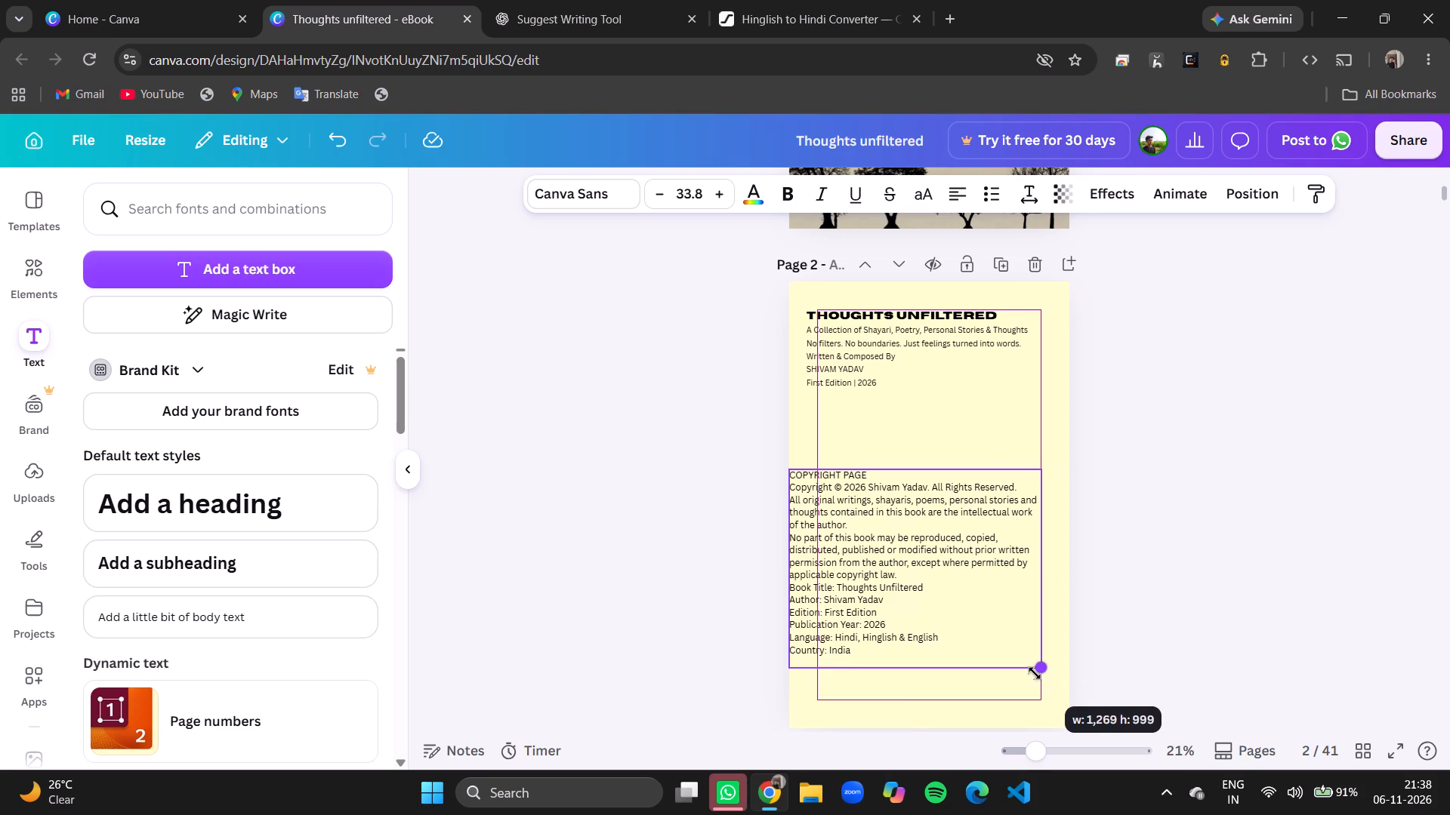
drag(1035, 673, 1034, 673)
drag(949, 618, 970, 614)
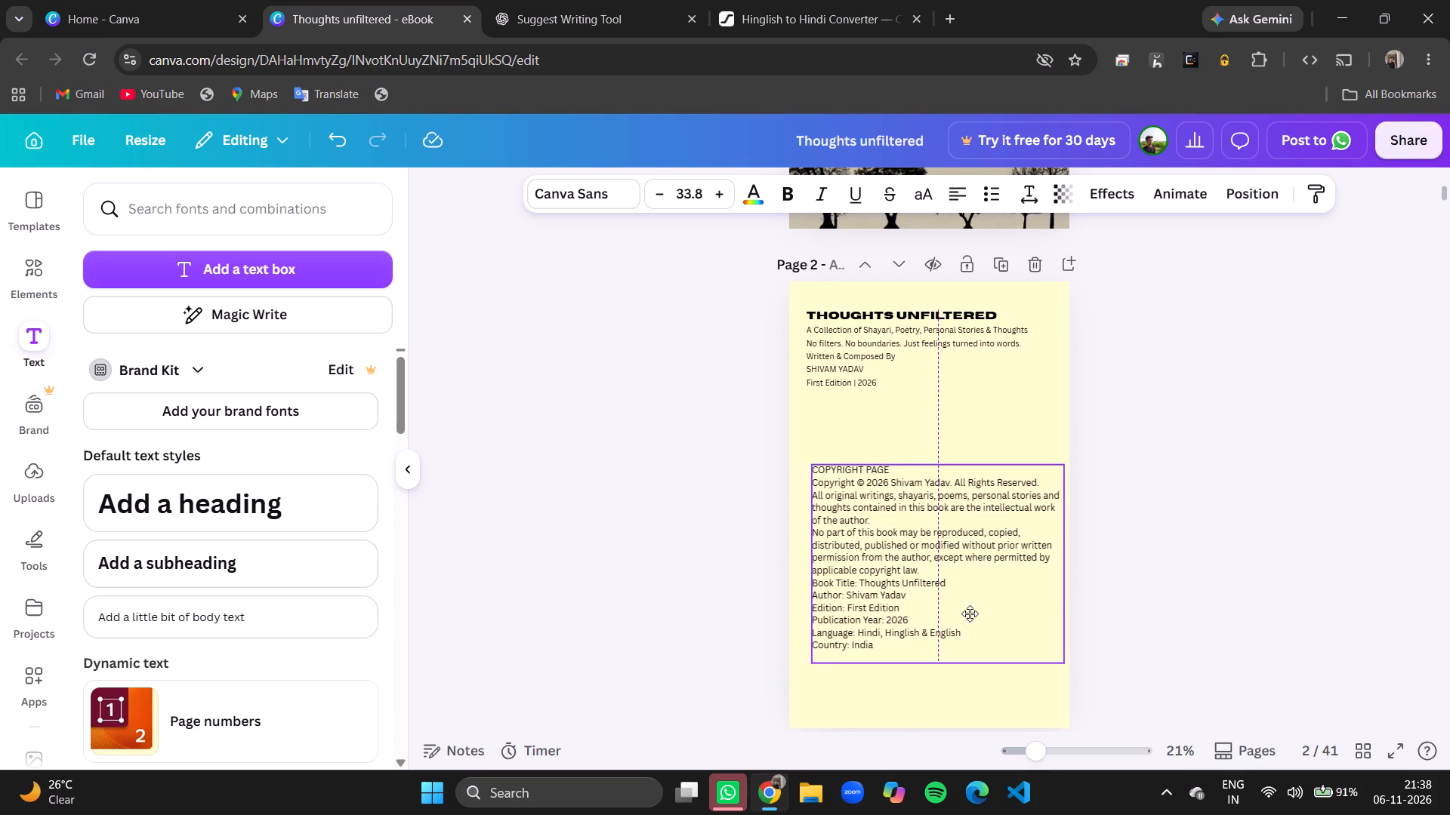
drag(970, 614, 969, 614)
click(1088, 632)
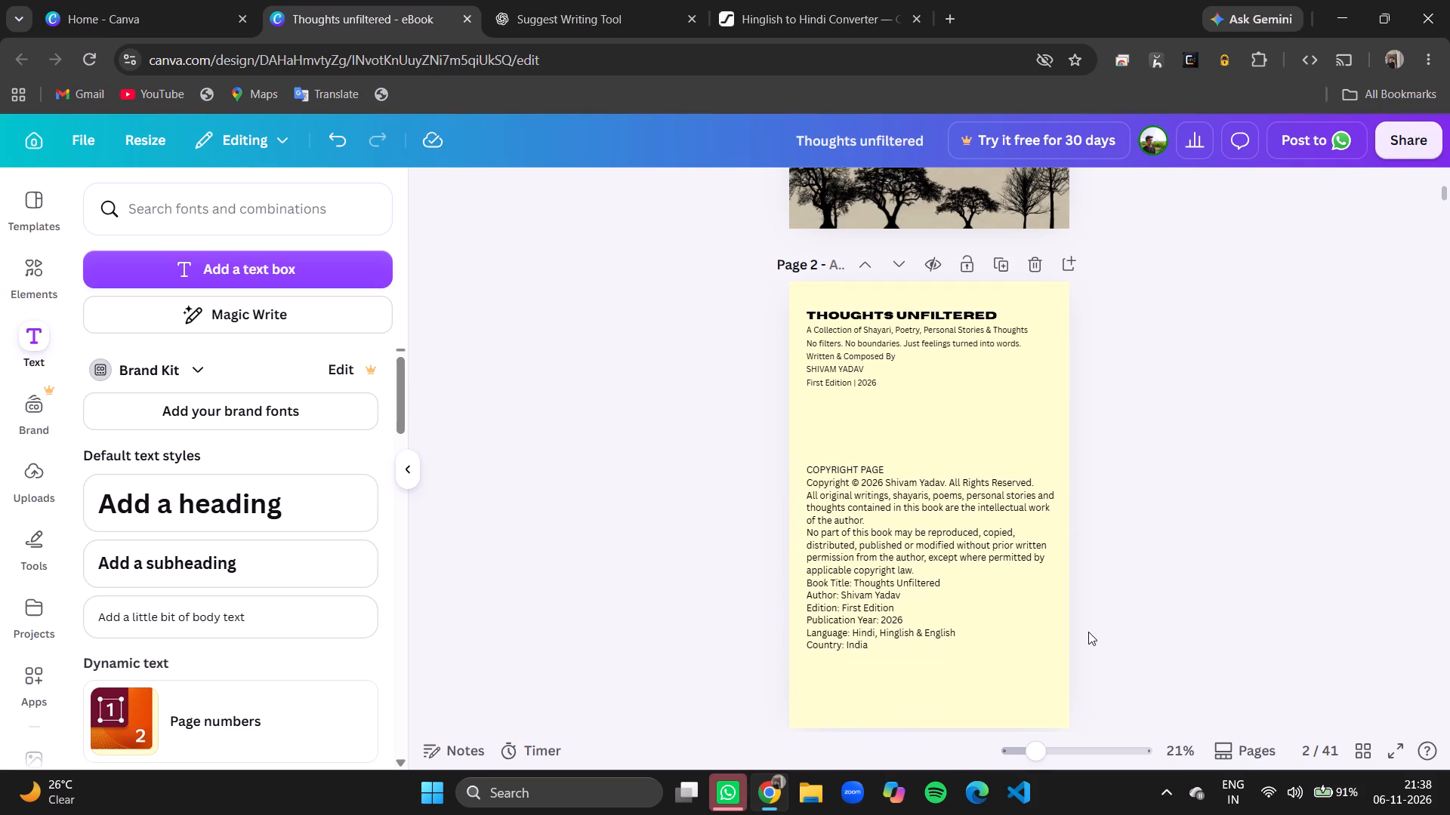
drag(950, 598, 943, 559)
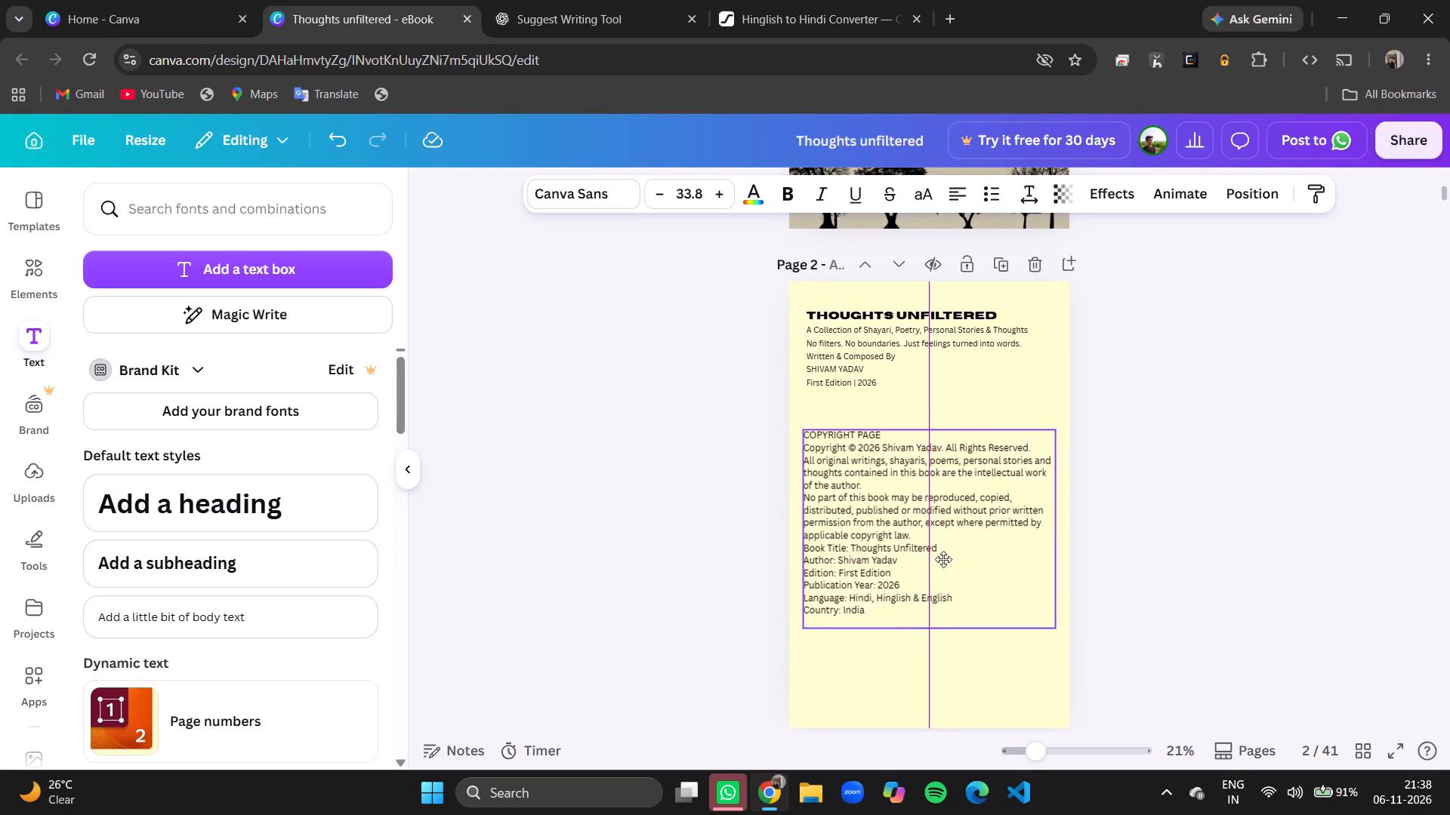
drag(943, 559, 952, 566)
Enlarge the "COPYRIGHT PAGE" heading to font size 37.8.
click(893, 440)
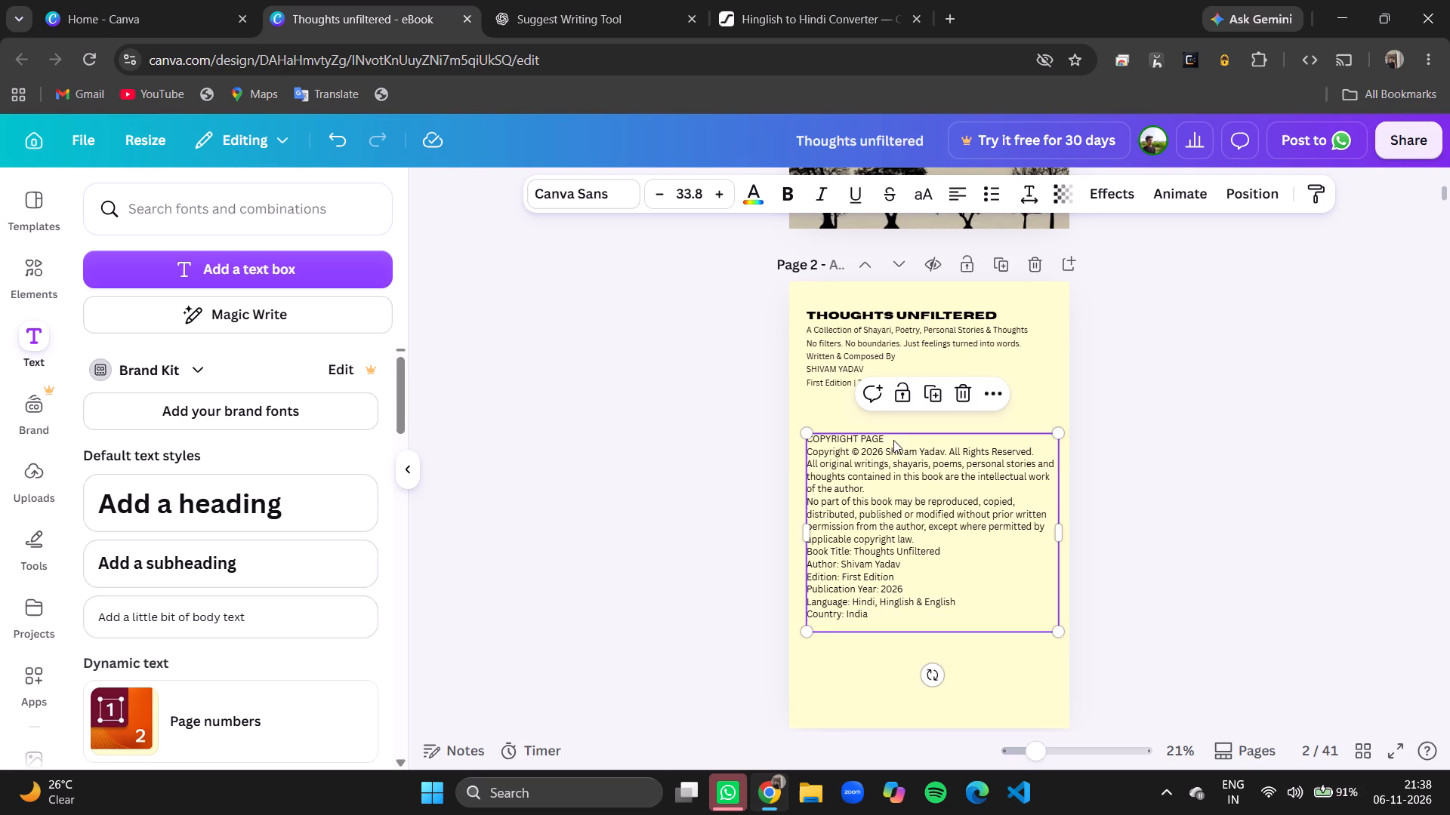
click(878, 434)
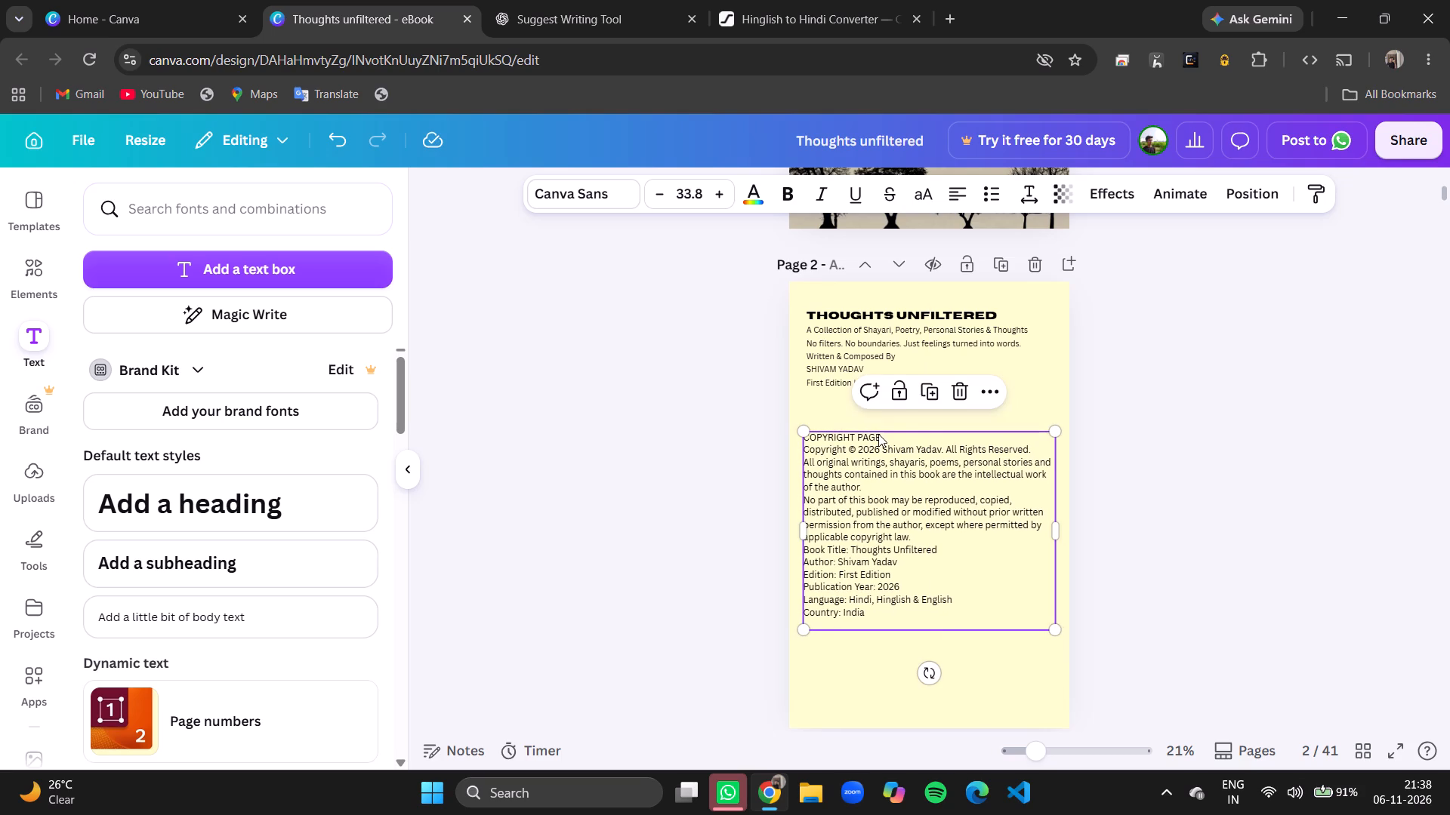
click(884, 435)
drag(884, 435, 807, 438)
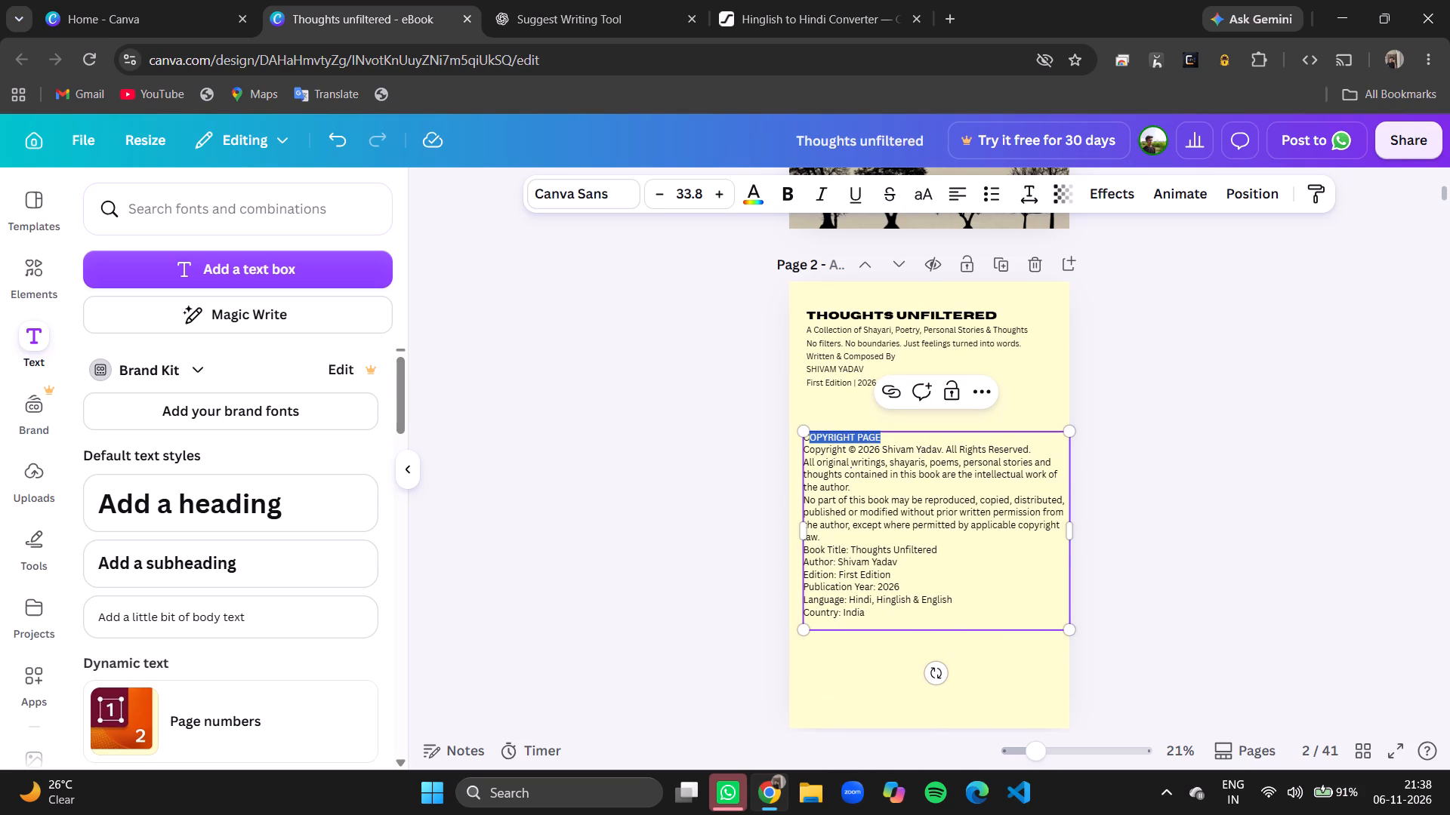
drag(807, 438, 801, 440)
double_click(717, 195)
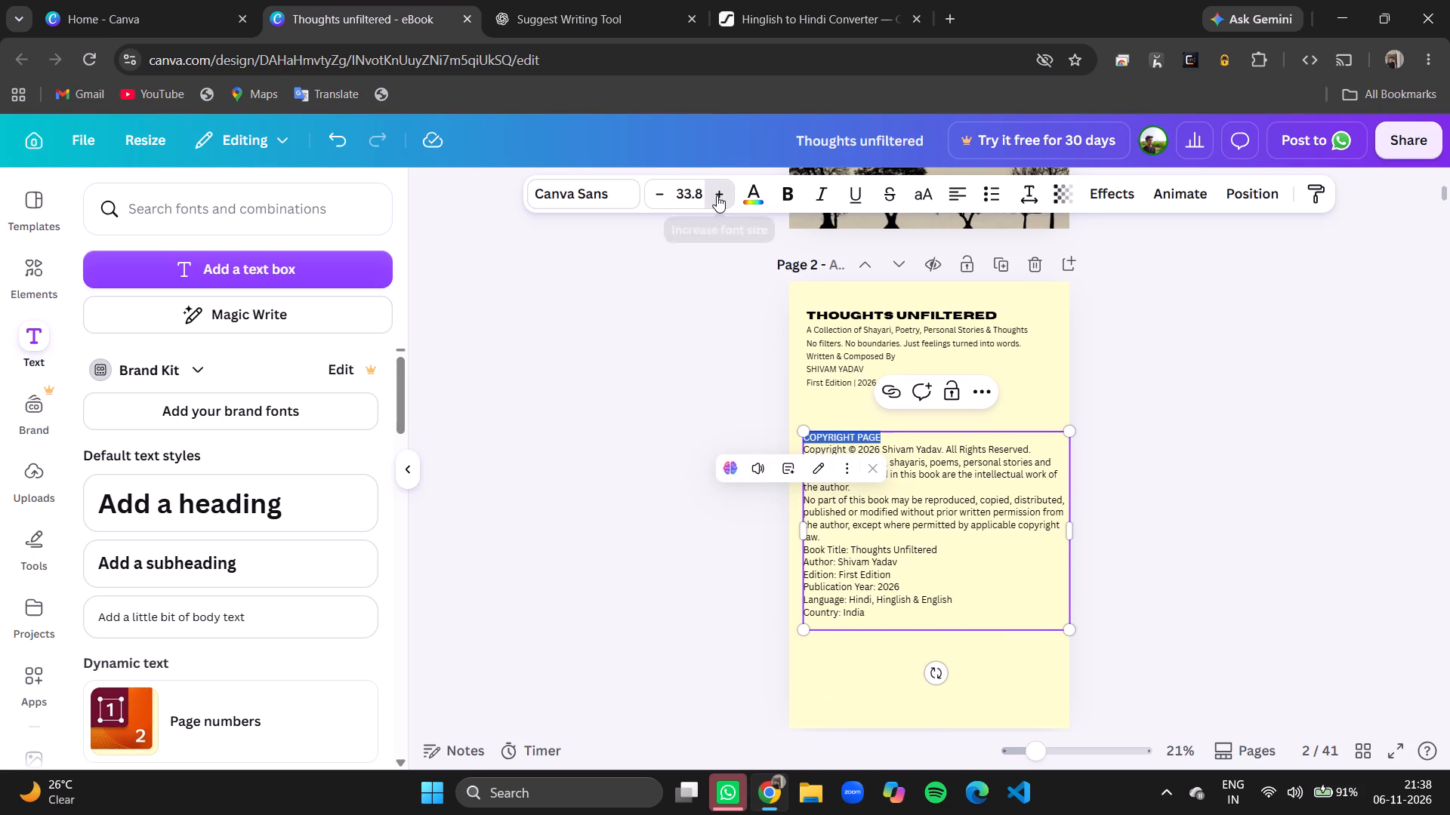
click(717, 195)
click(717, 195)
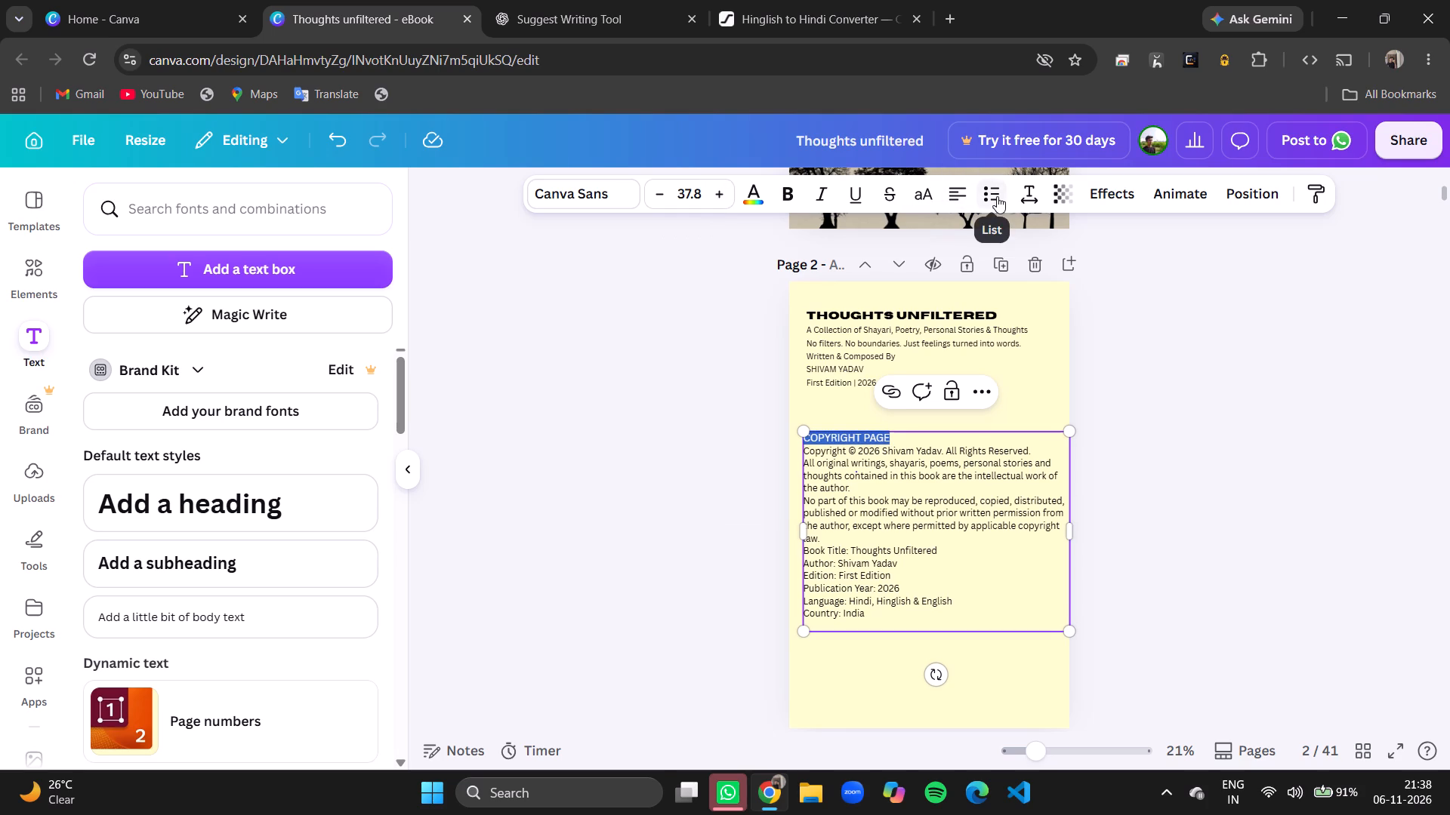
Set the "COPYRIGHT PAGE" heading's line spacing to 2.5.
click(1023, 199)
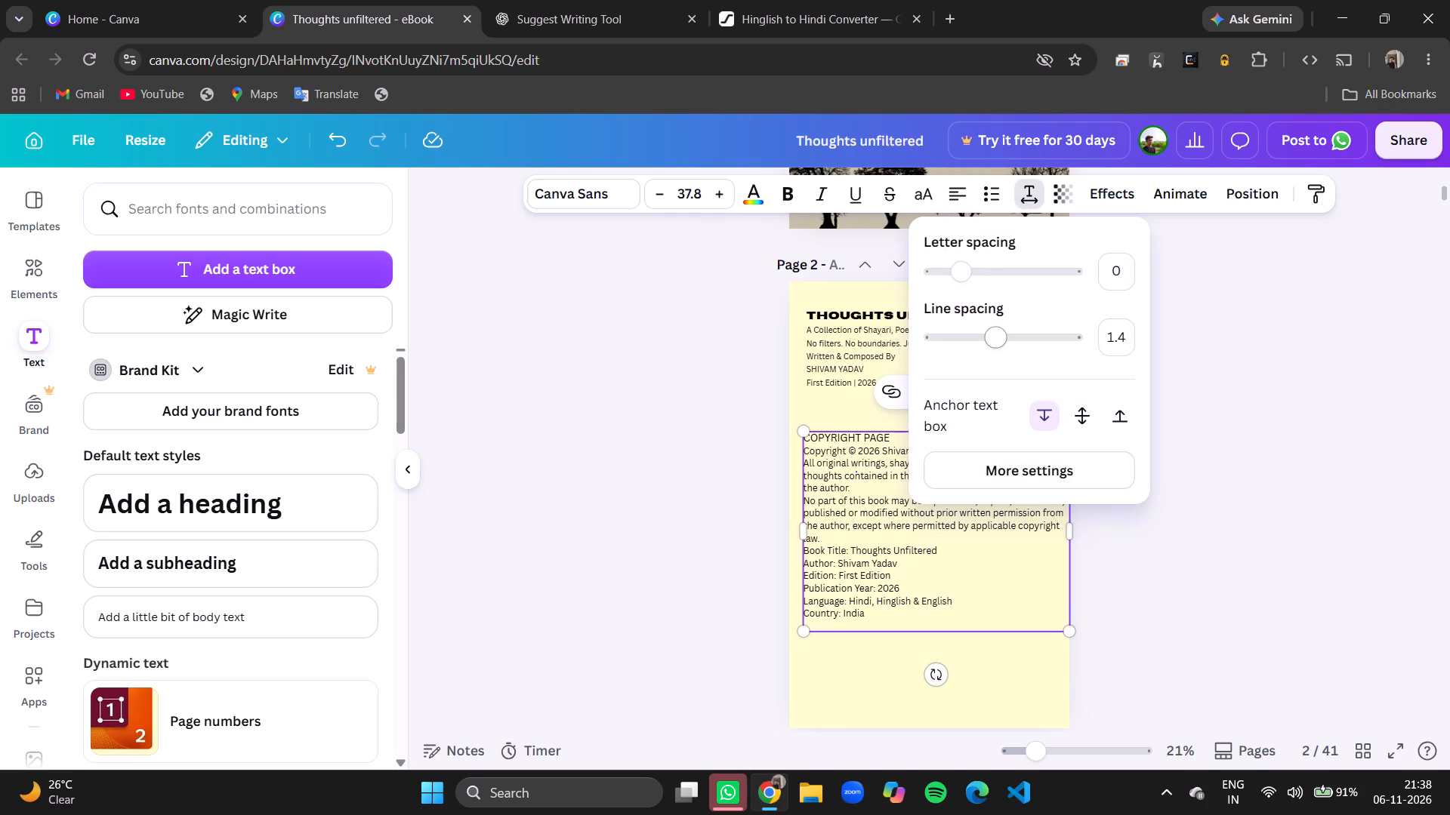
drag(1004, 336, 1041, 353)
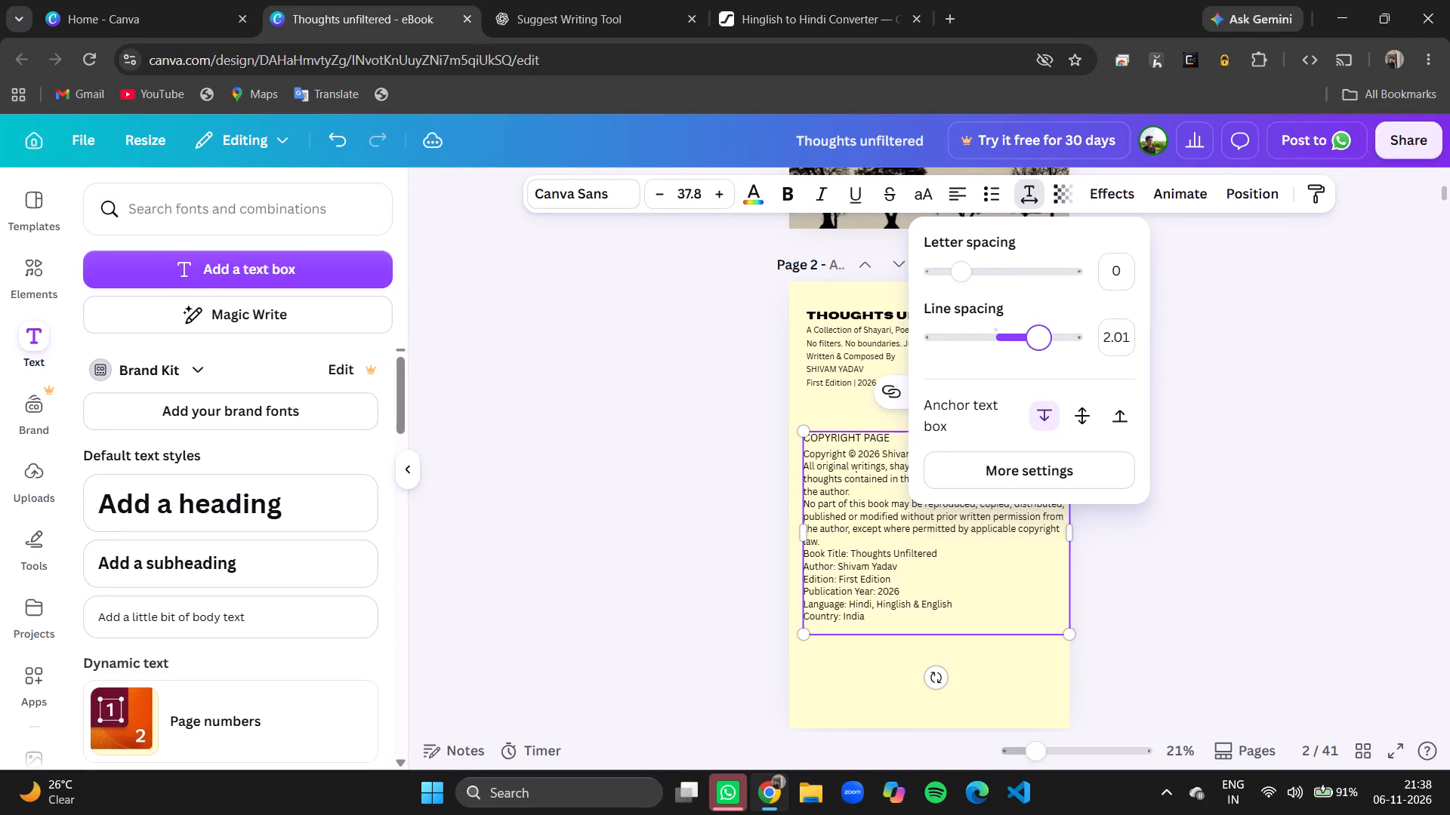
drag(1041, 353, 1112, 362)
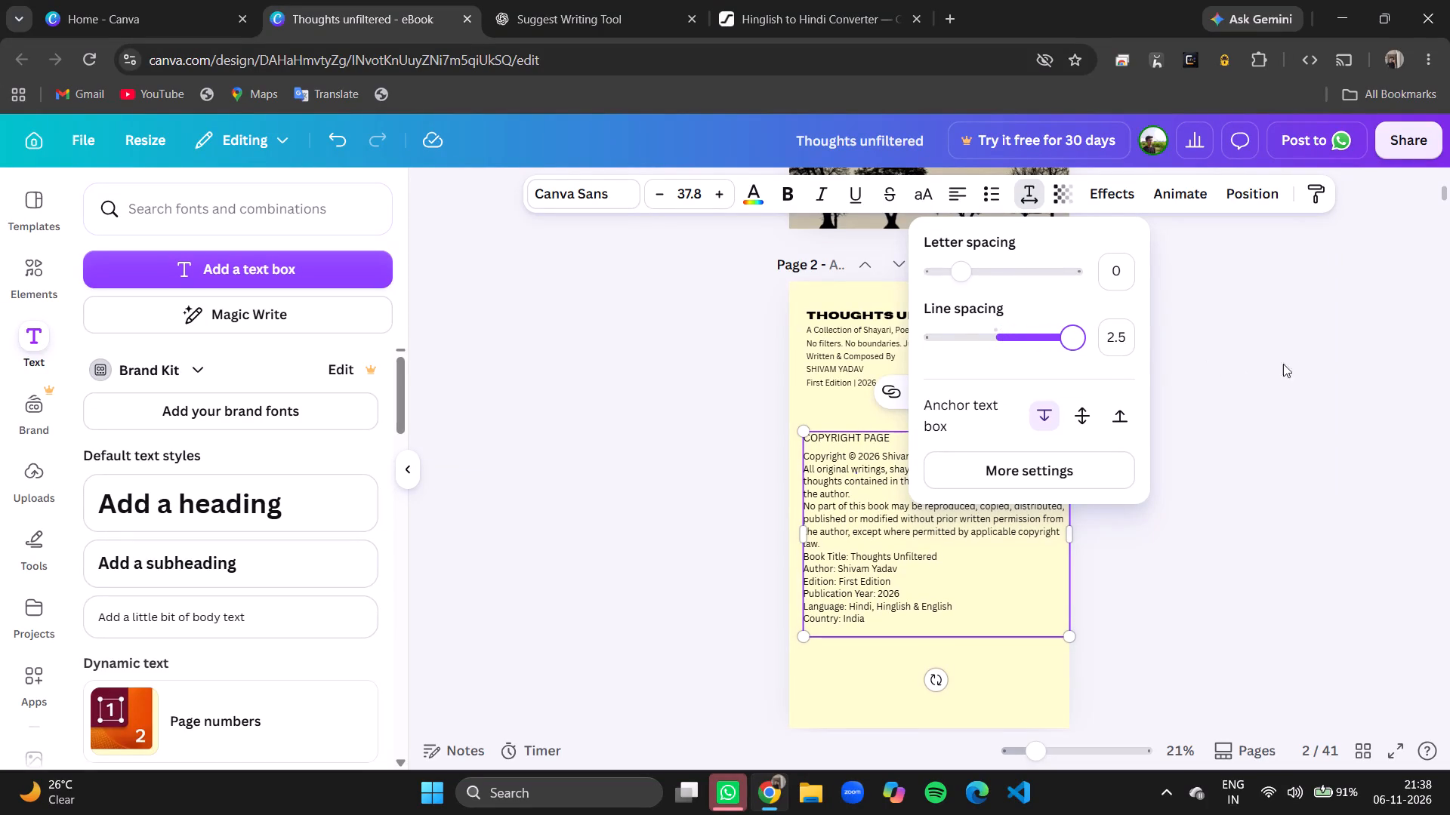
click(1298, 364)
Move the copyright text box up slightly and align its left edge with the title text above.
click(1261, 471)
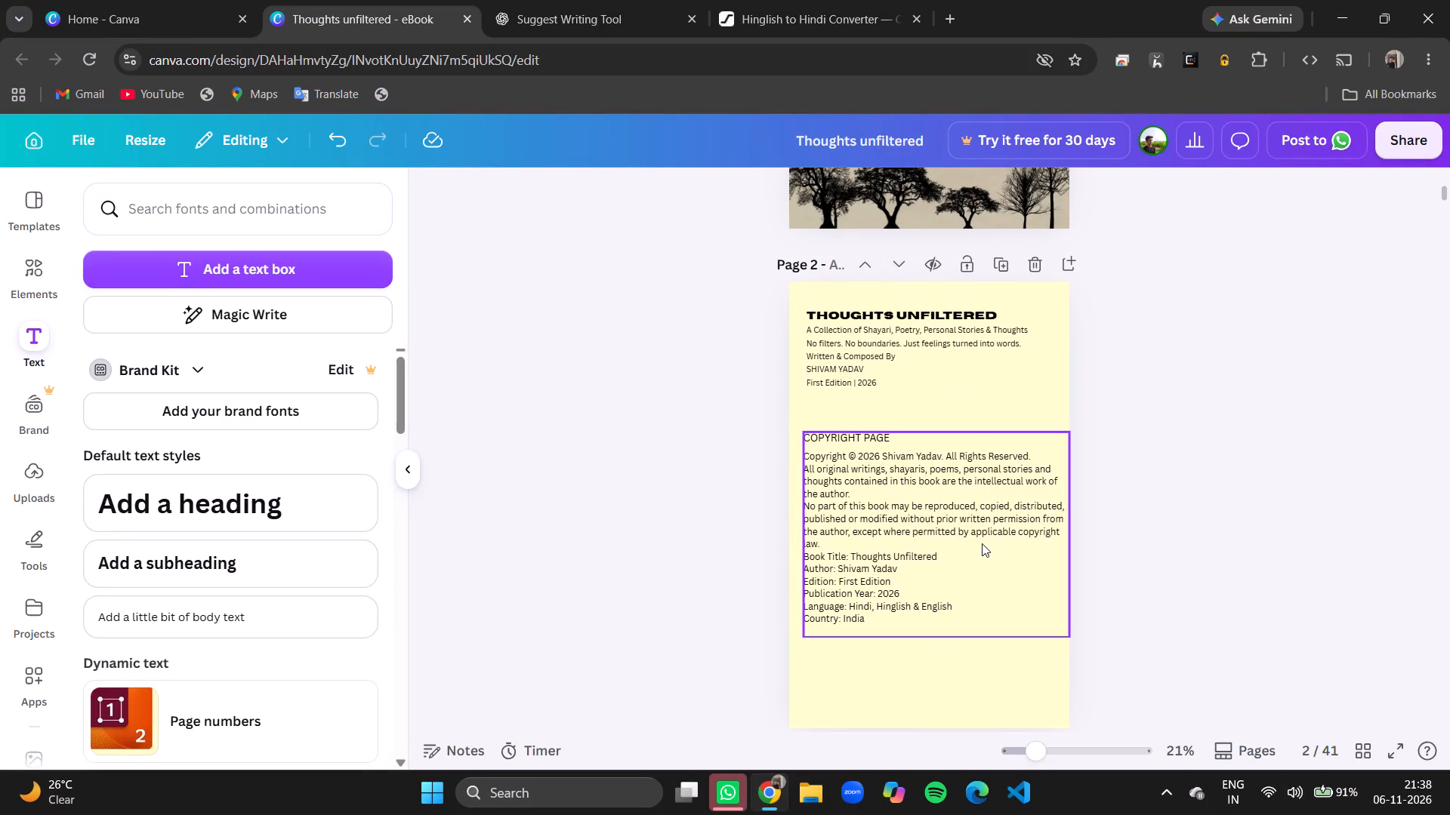
drag(982, 543, 984, 538)
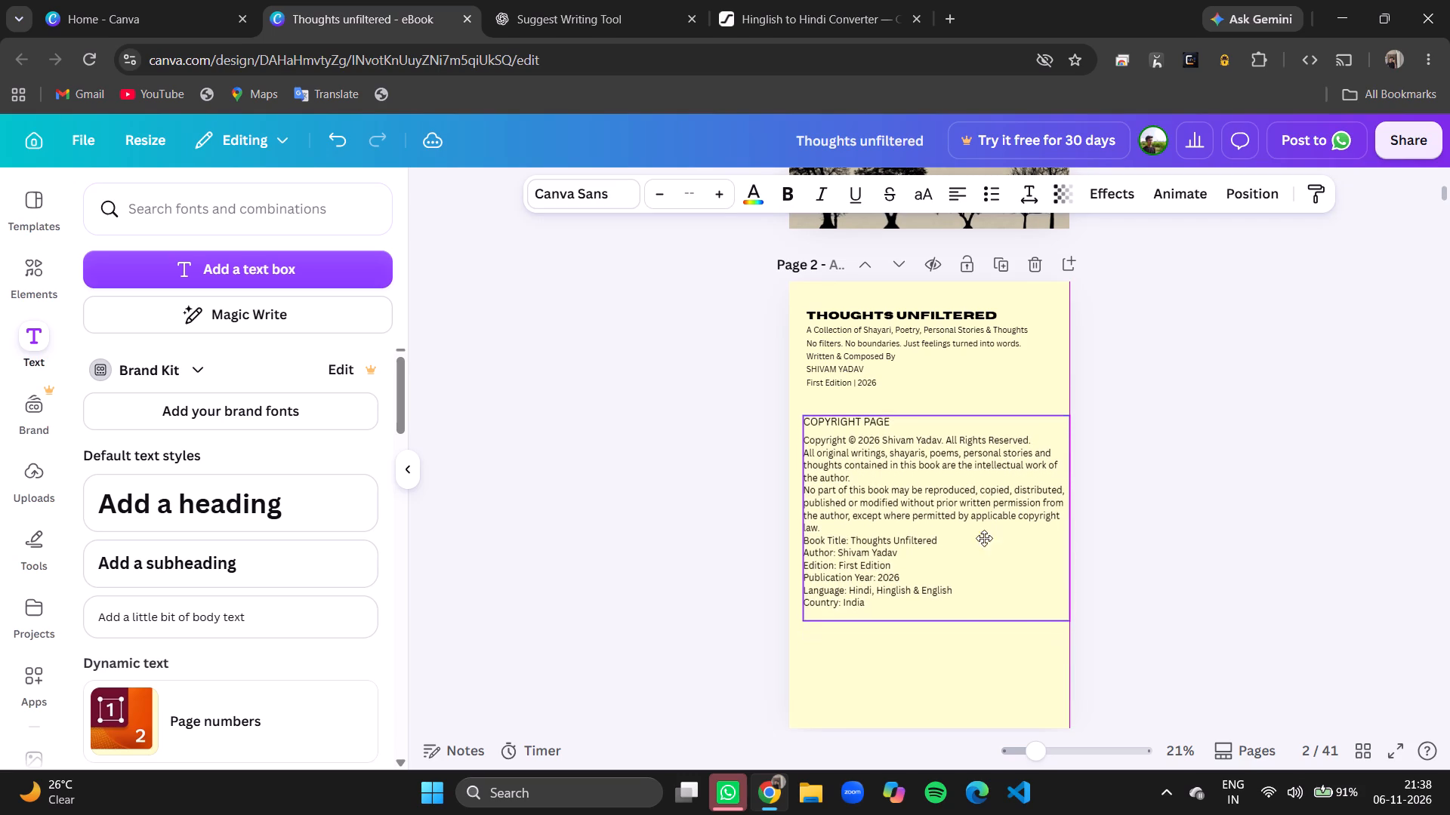
drag(984, 538, 975, 535)
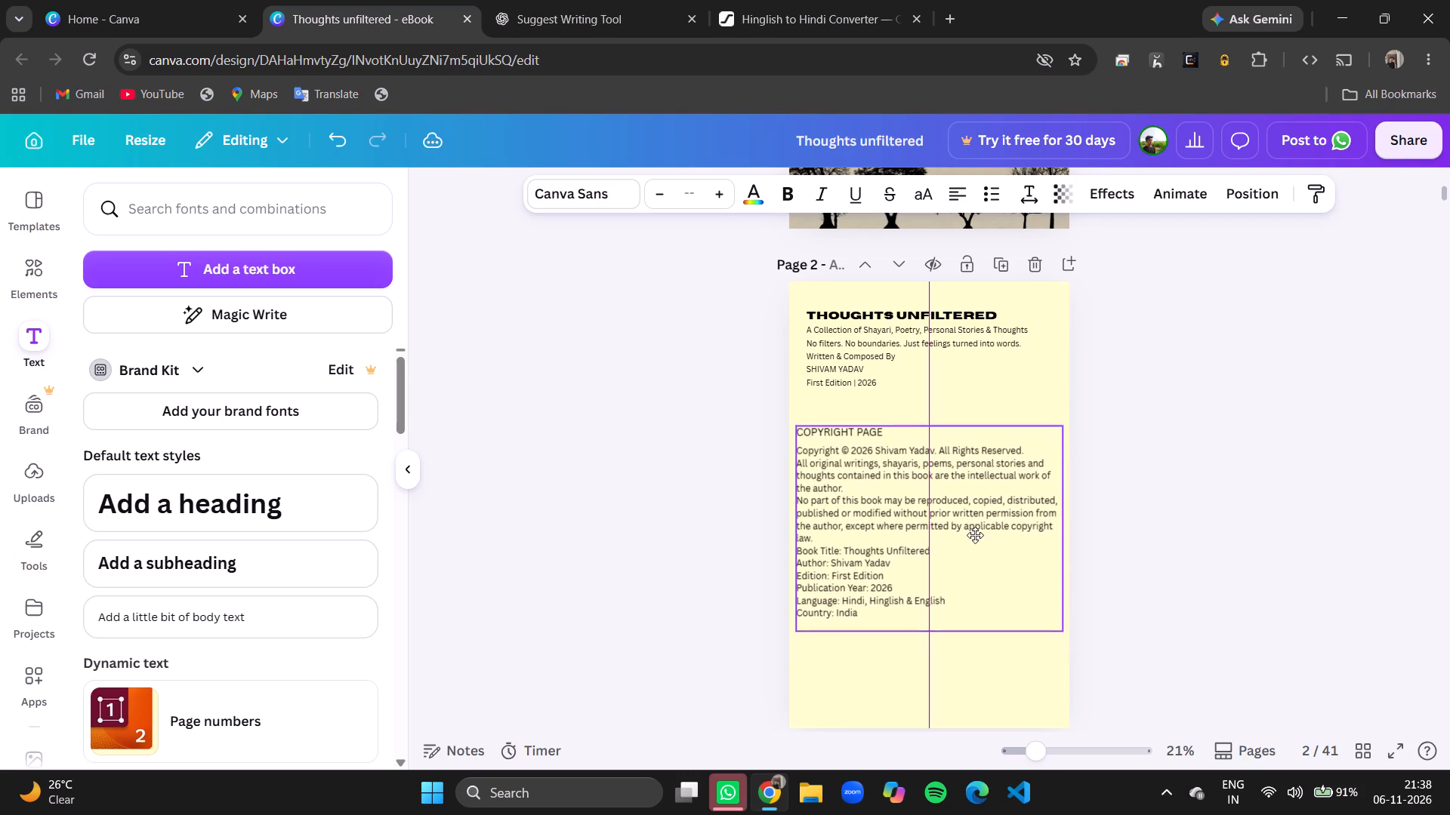
drag(975, 535, 981, 527)
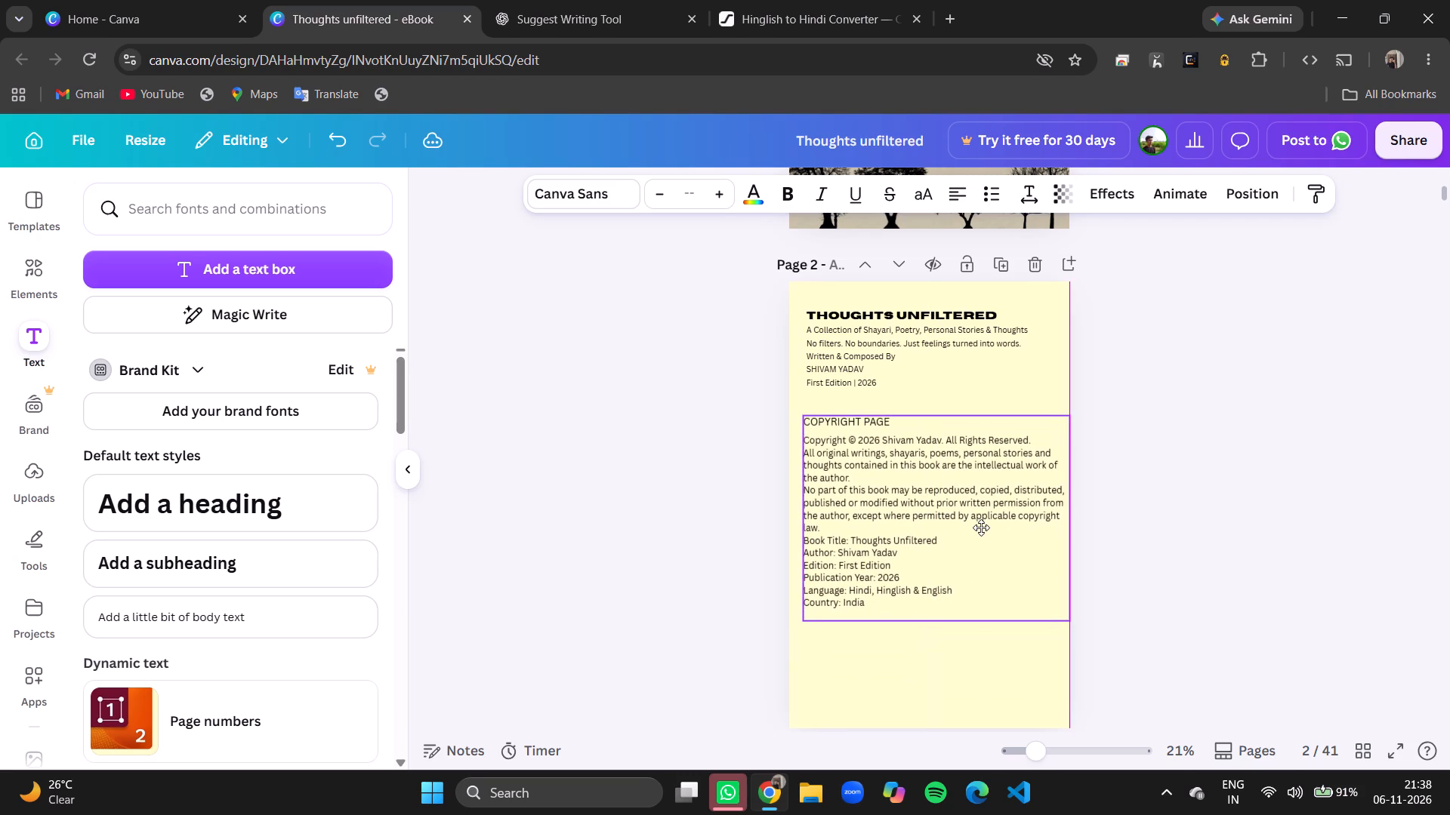
drag(981, 527, 980, 527)
click(1087, 514)
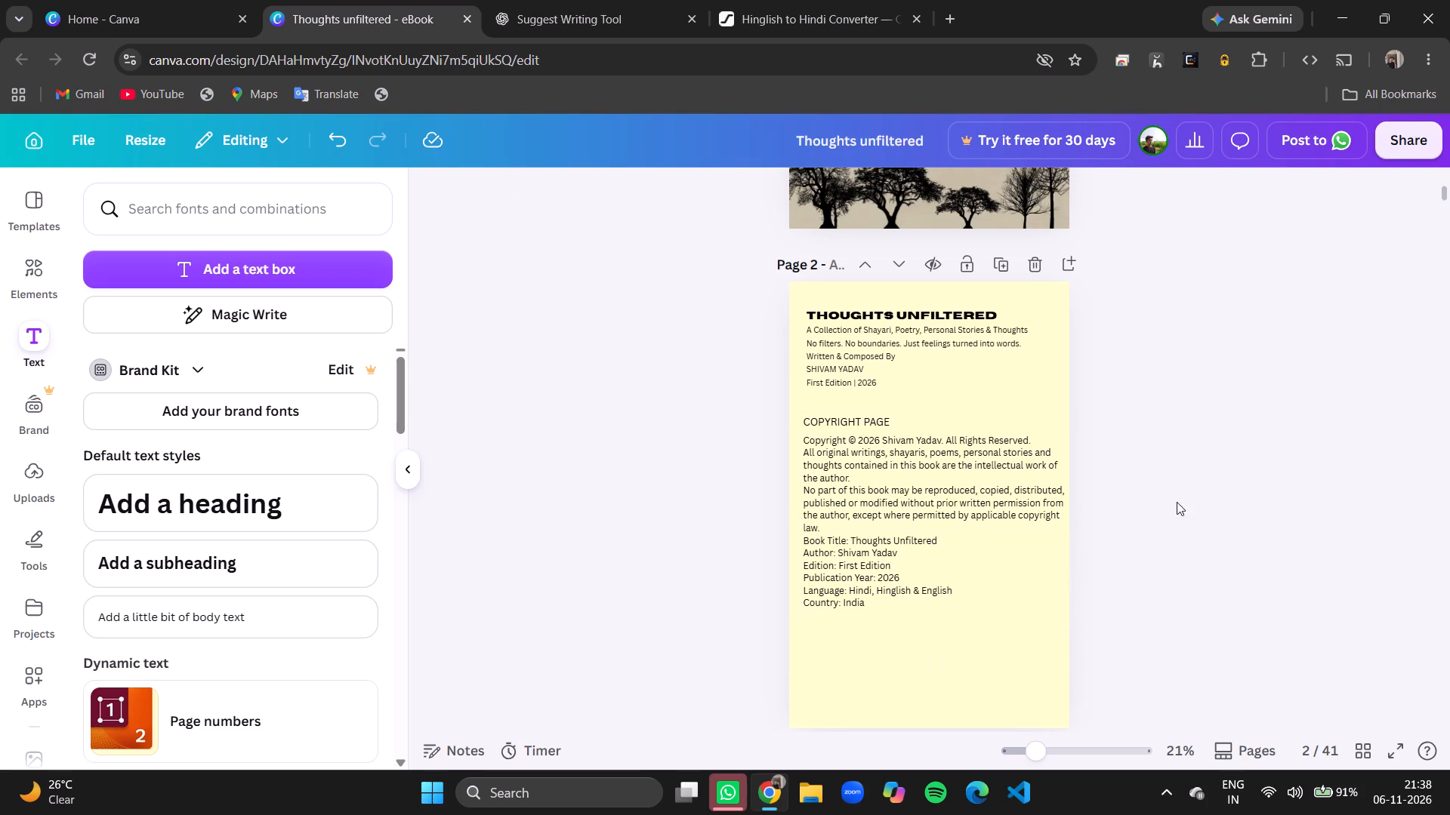
drag(995, 534, 995, 539)
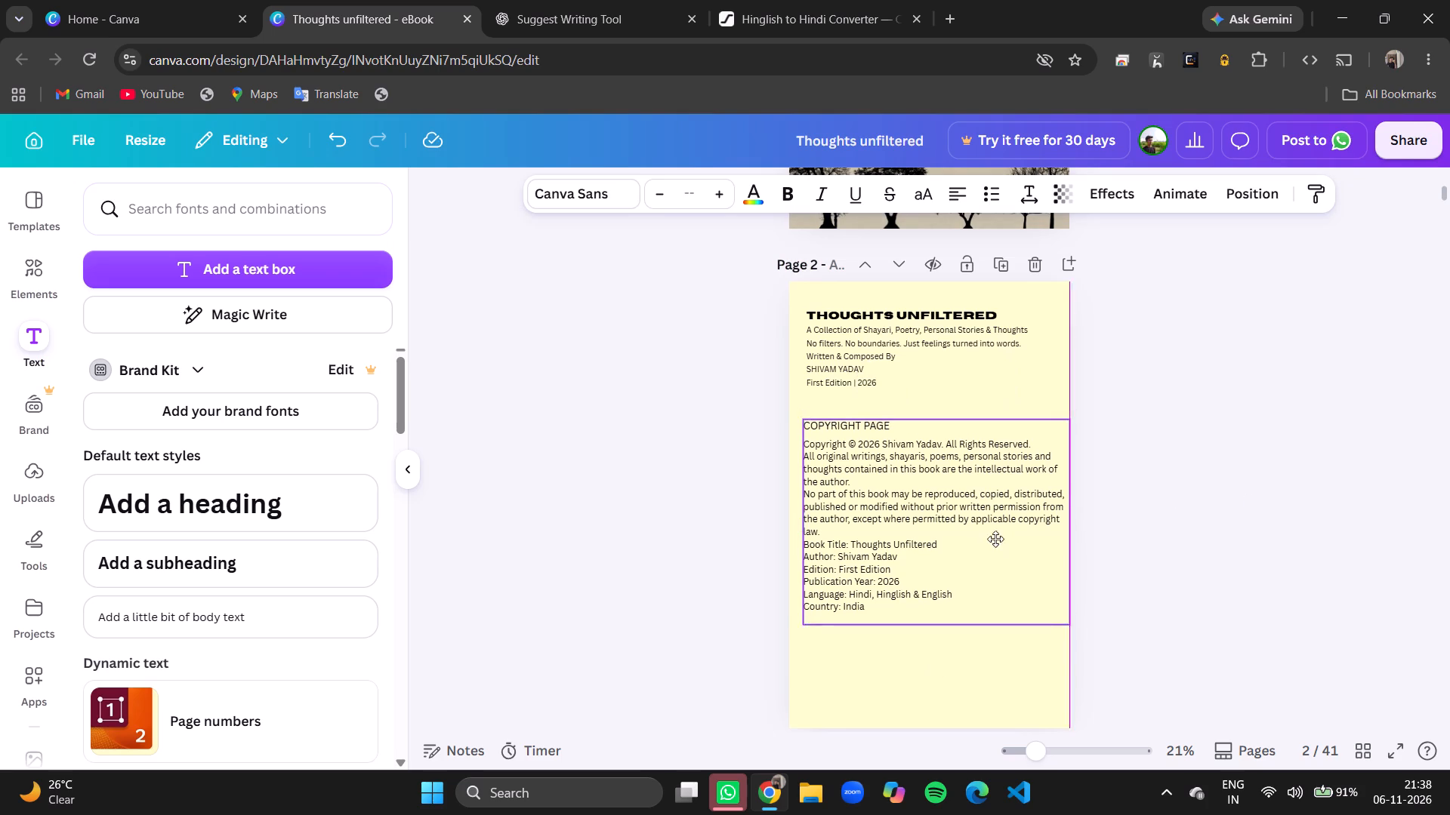
drag(995, 539, 1003, 538)
click(1257, 501)
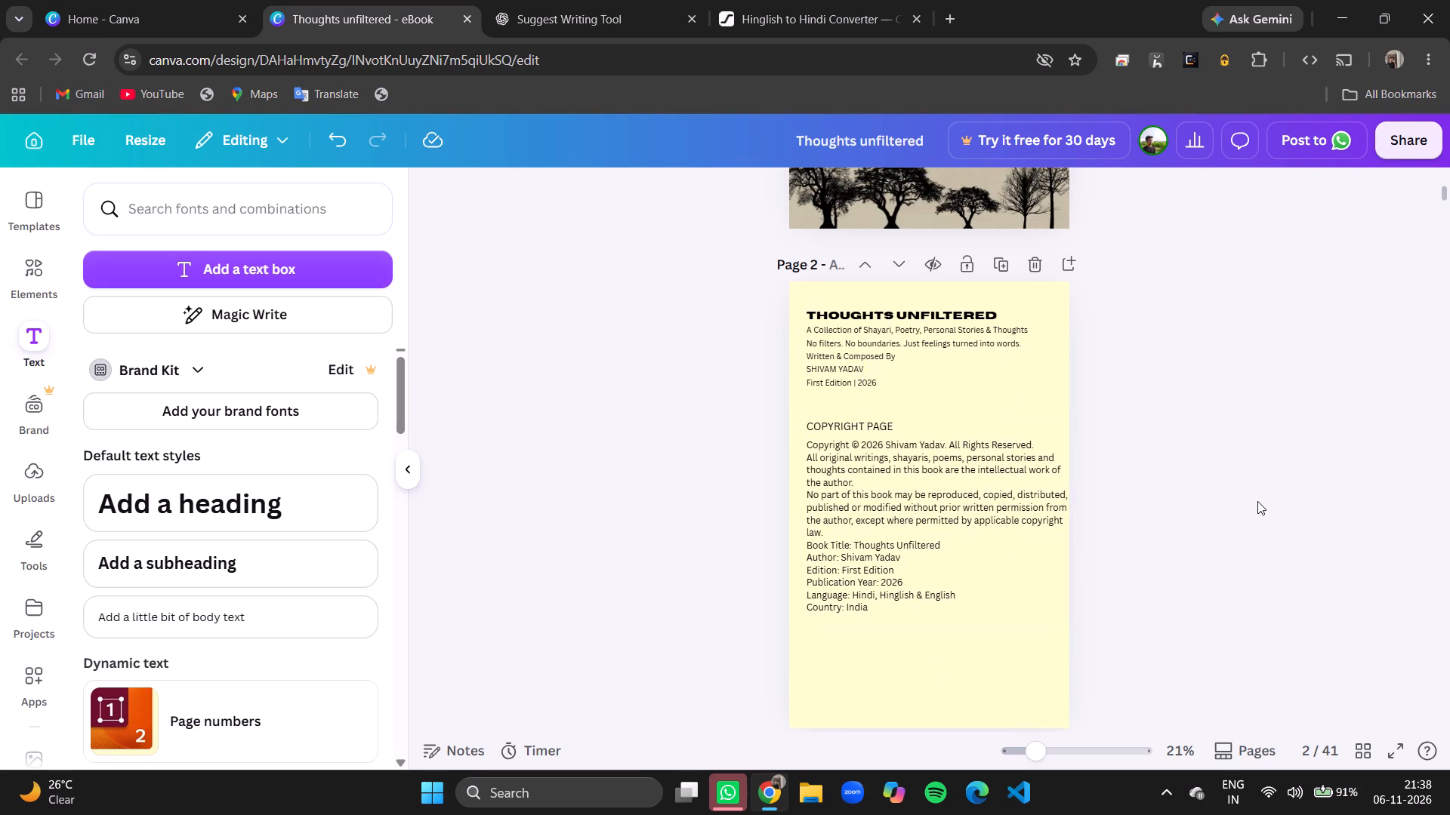
click(1257, 501)
Scale the copyright text box down to a heading size of 33.4, within the page margins, and move it slightly closer to the title text.
click(1054, 565)
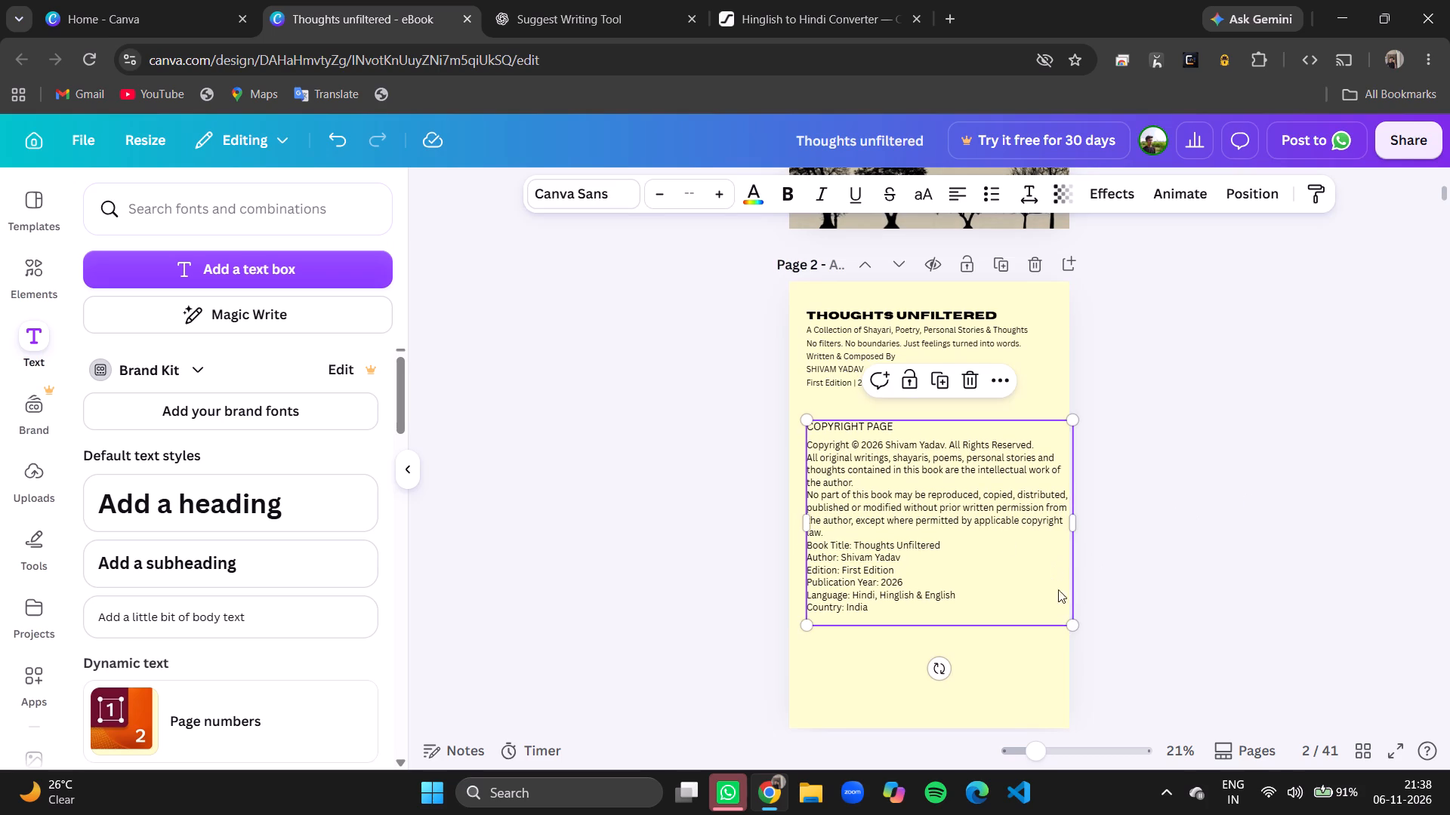
drag(1075, 622, 1044, 606)
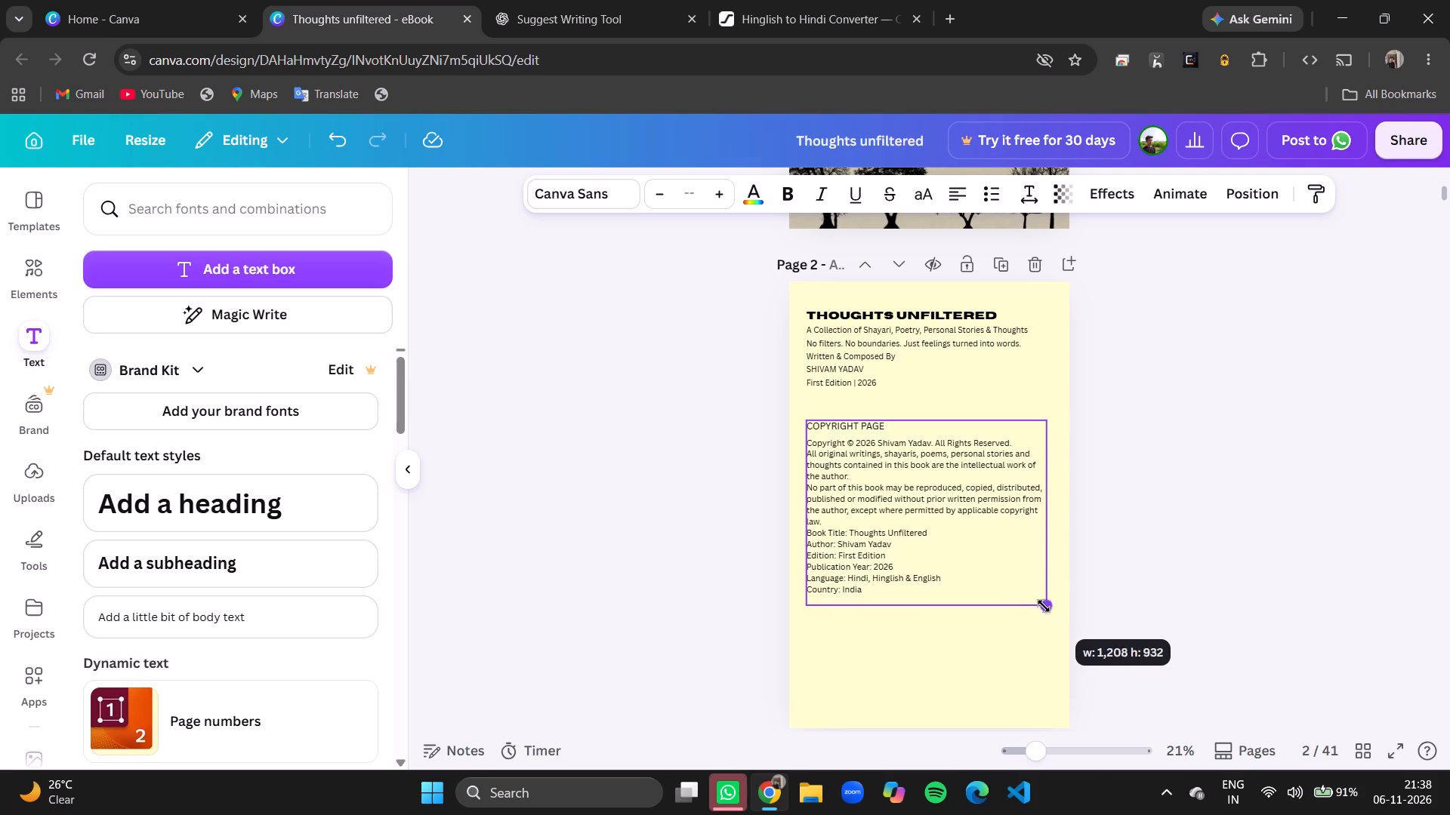
drag(1044, 606, 1033, 603)
click(1224, 569)
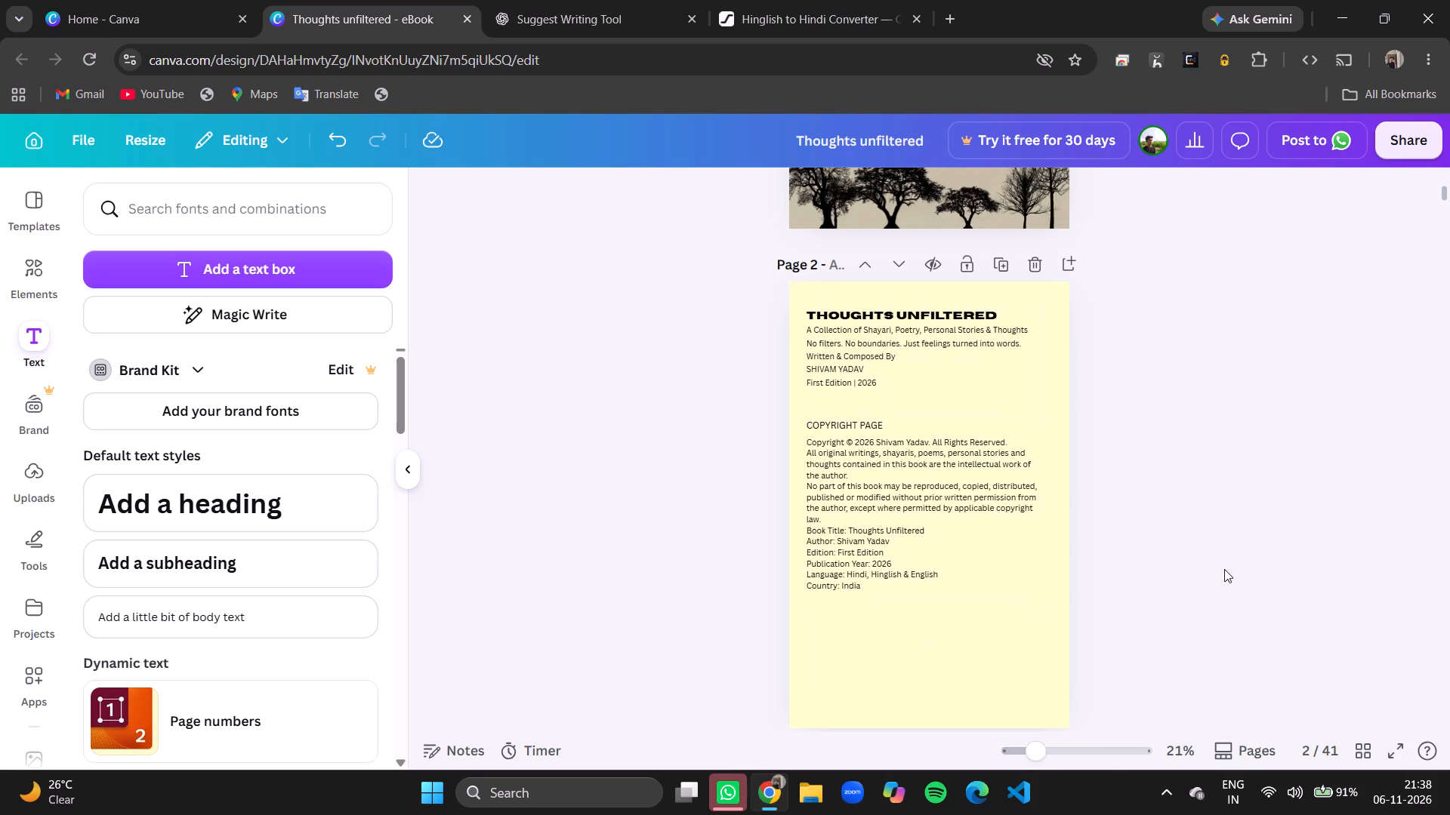
drag(984, 558, 980, 546)
click(1230, 537)
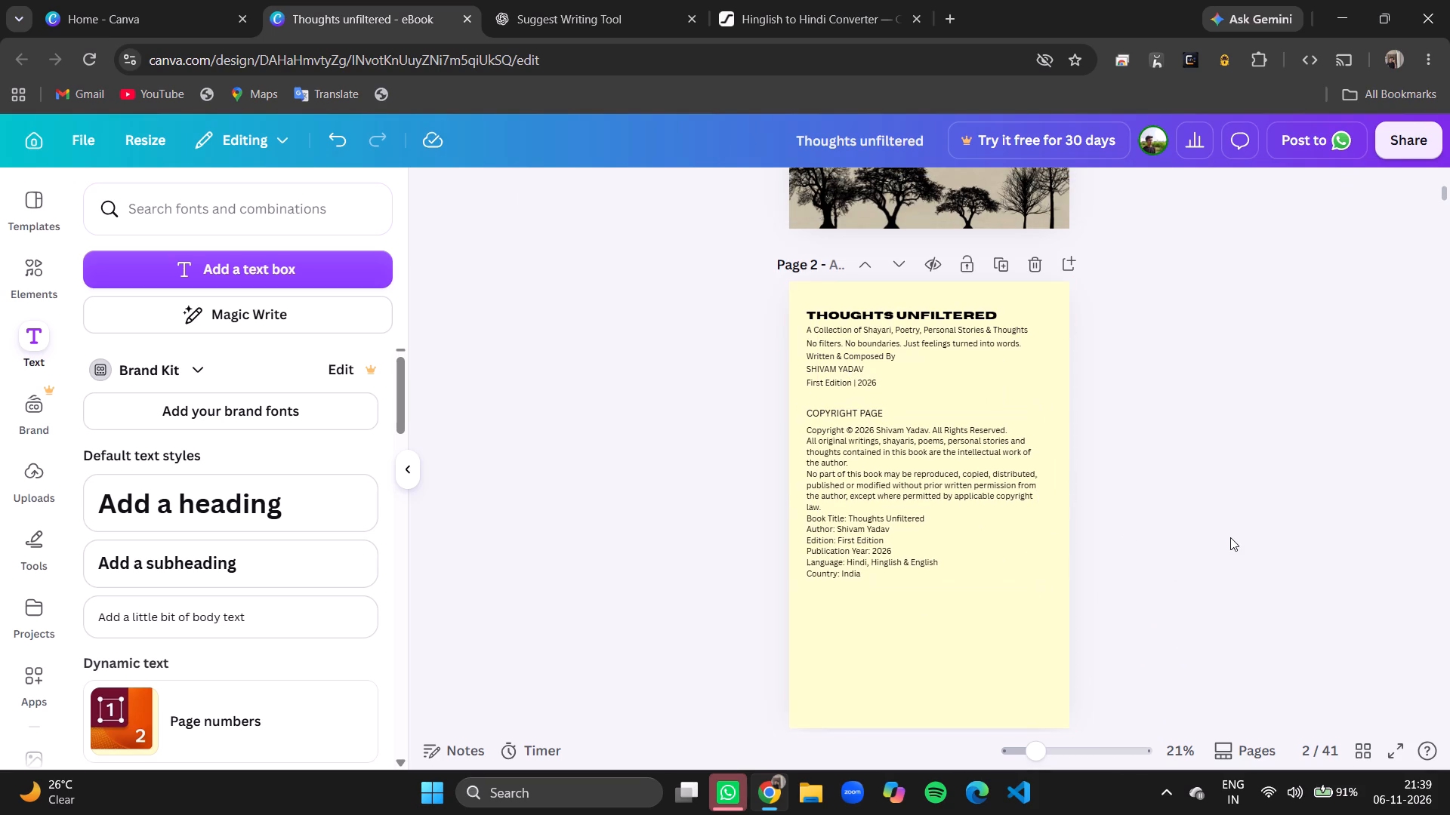
drag(1001, 531, 1001, 538)
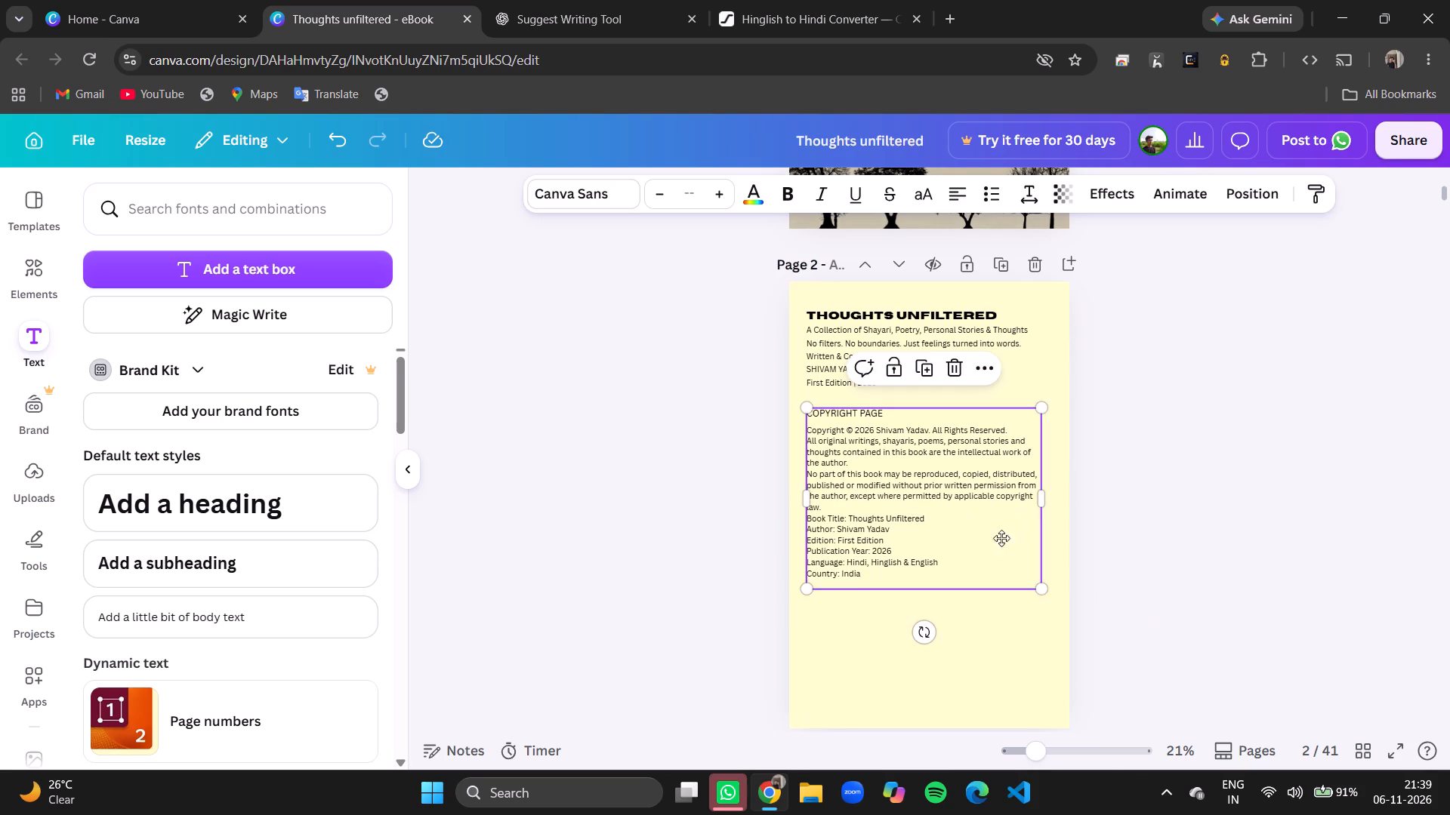
drag(1001, 538, 1001, 540)
double_click(891, 422)
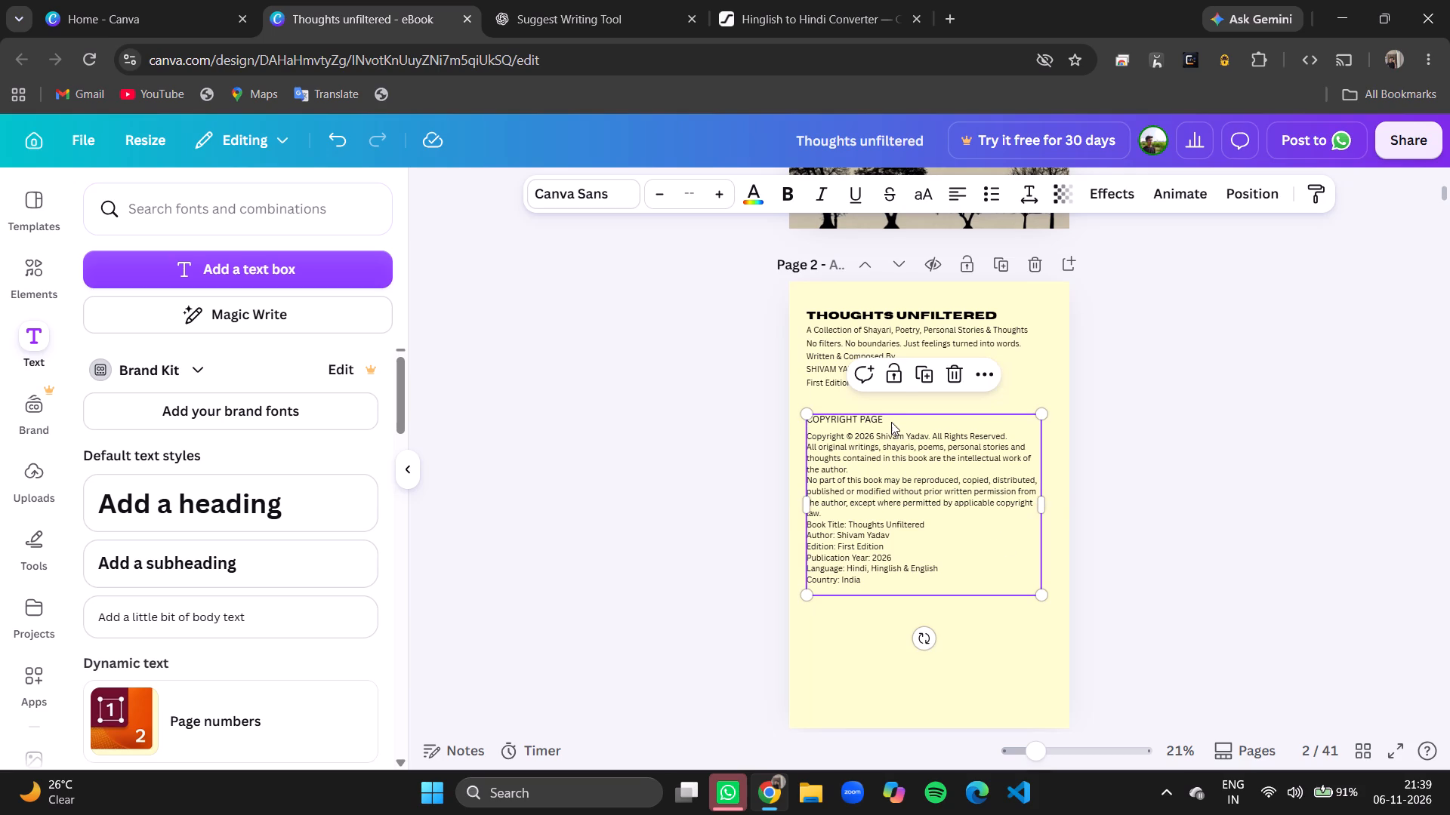
drag(887, 418, 840, 423)
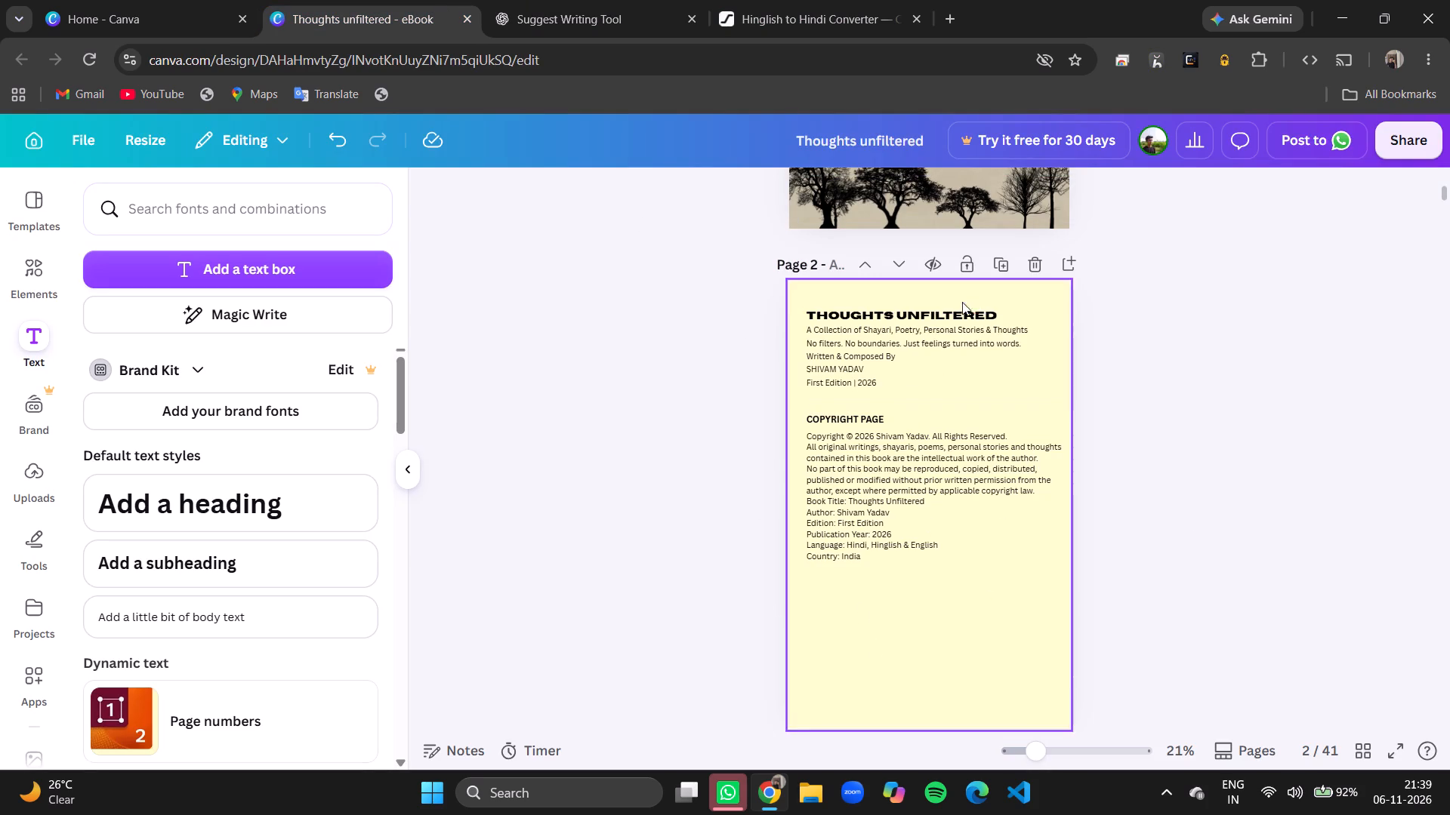
click(927, 709)
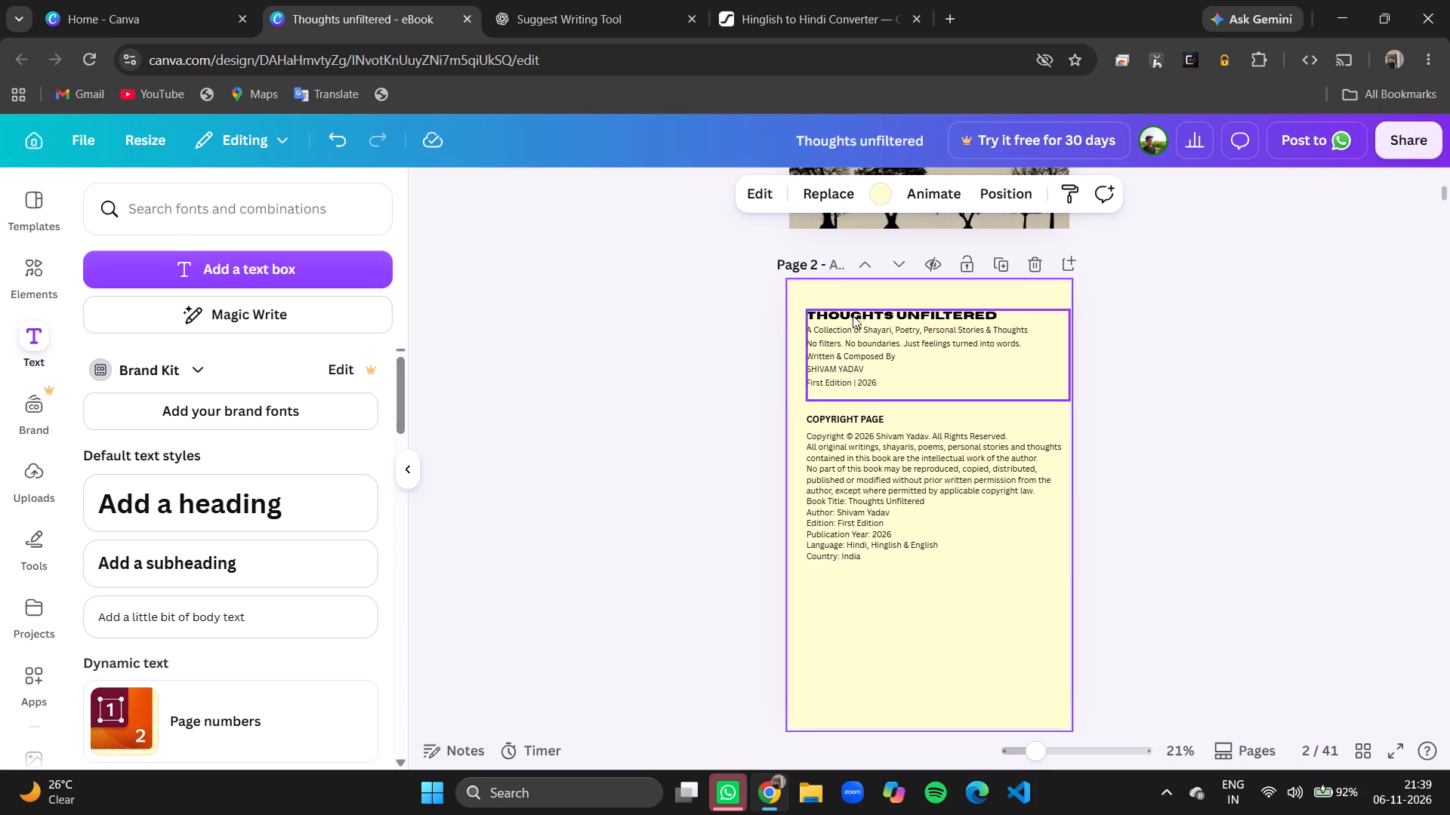
click(291, 267)
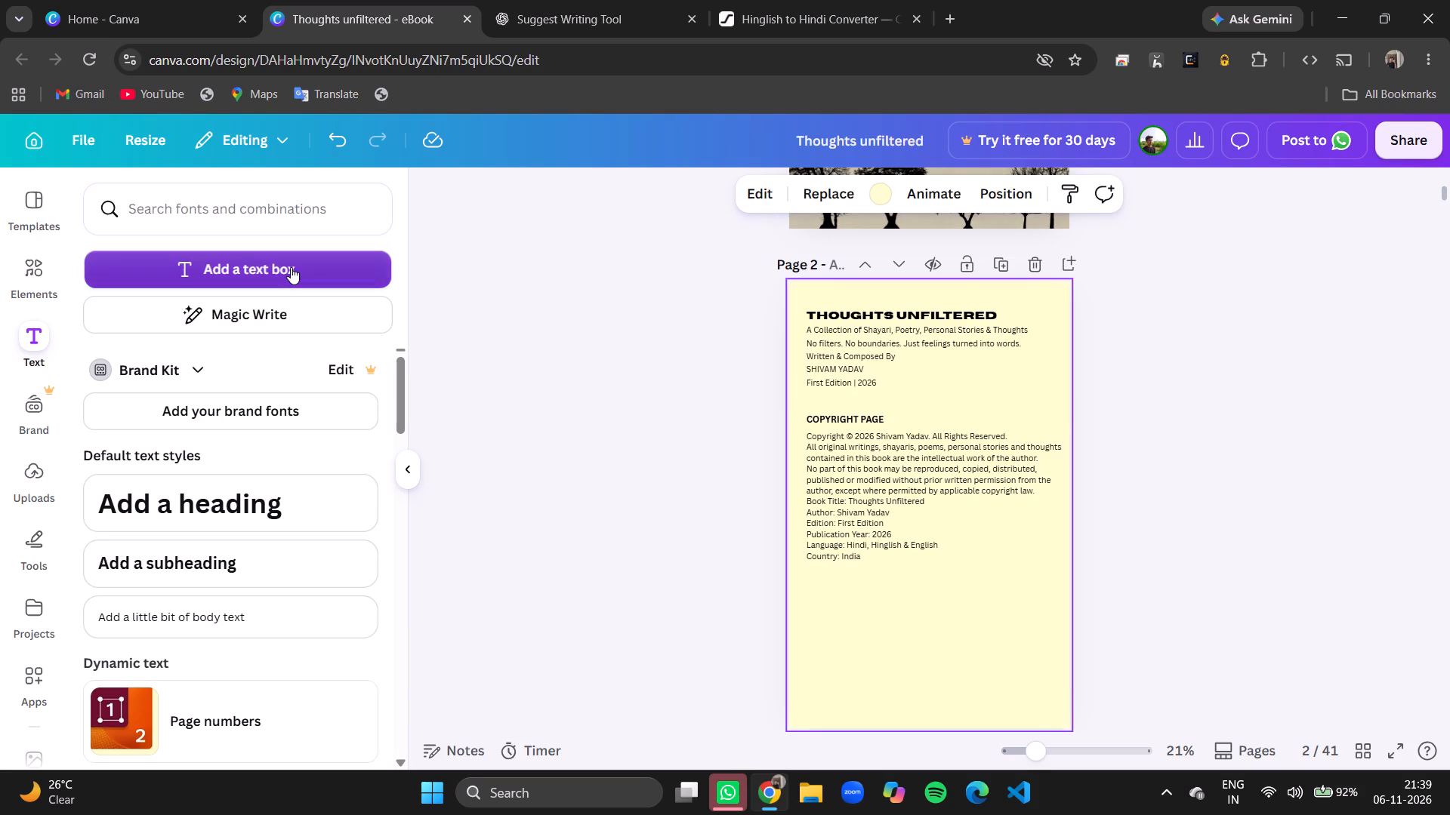
key(ctrl+v)
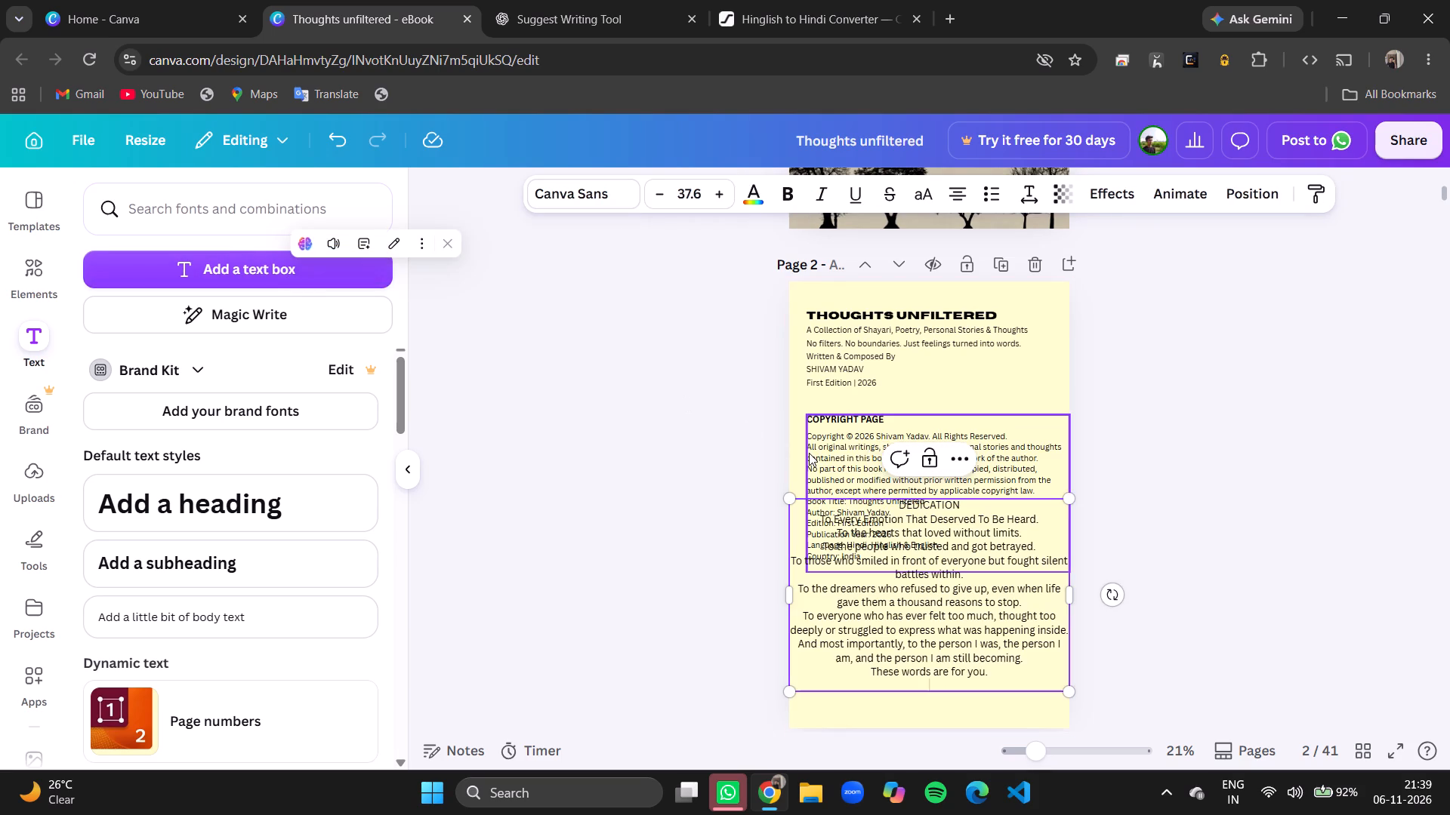
double_click(1023, 647)
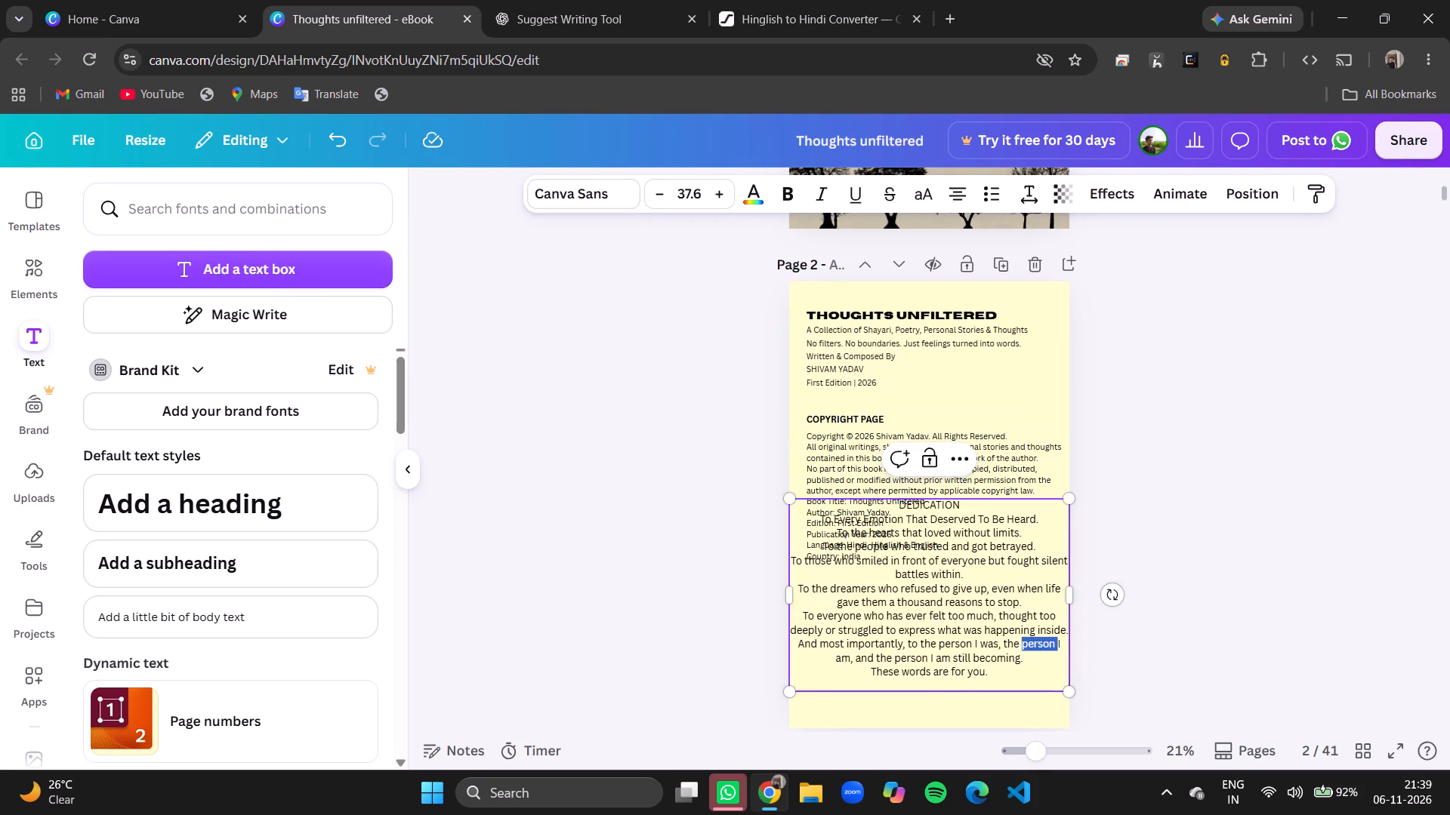
click(1143, 706)
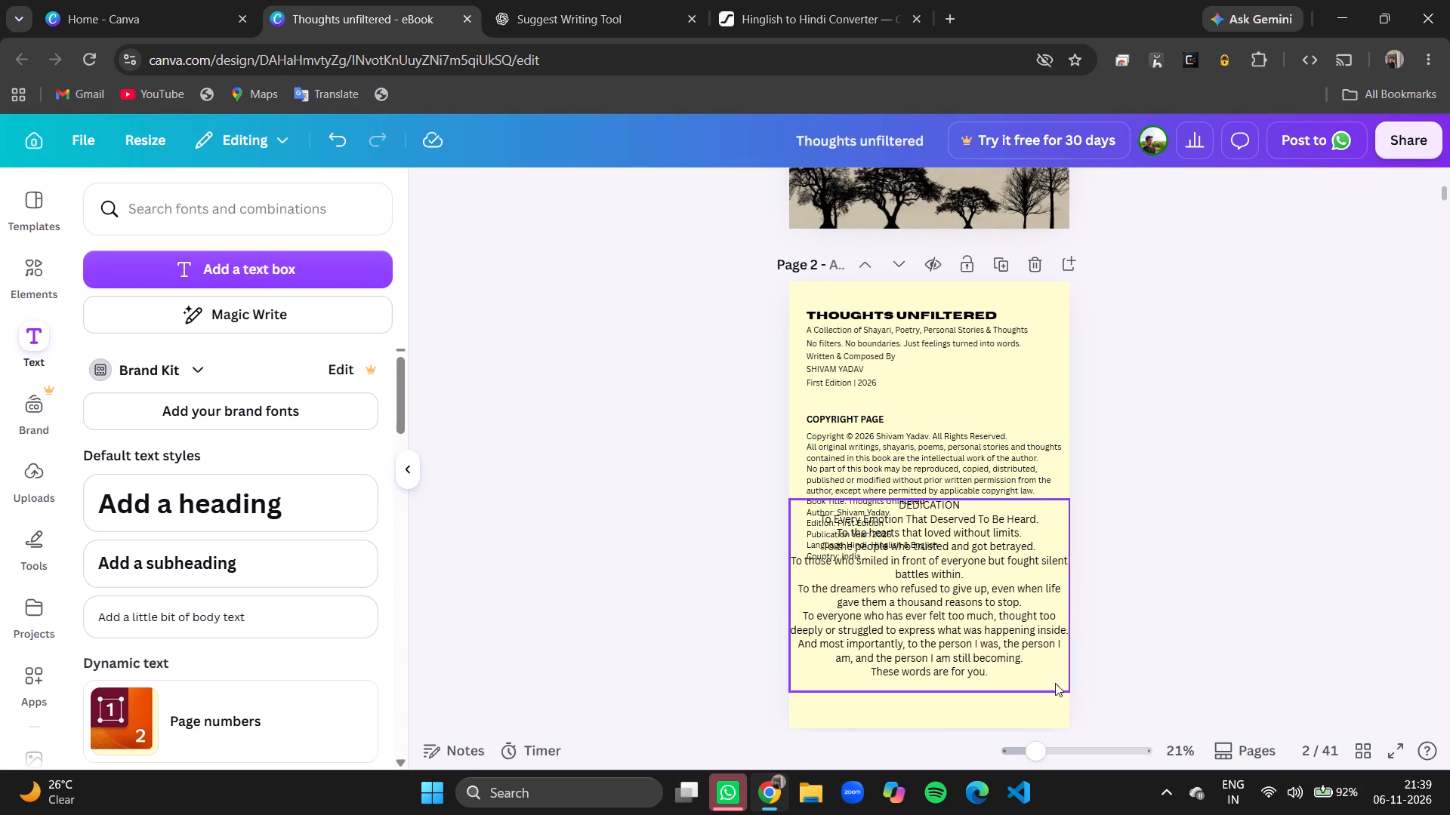
Scale the dedication text down to size 30.8, move it just below the copyright block, and widen its text box.
drag(1041, 650, 1039, 682)
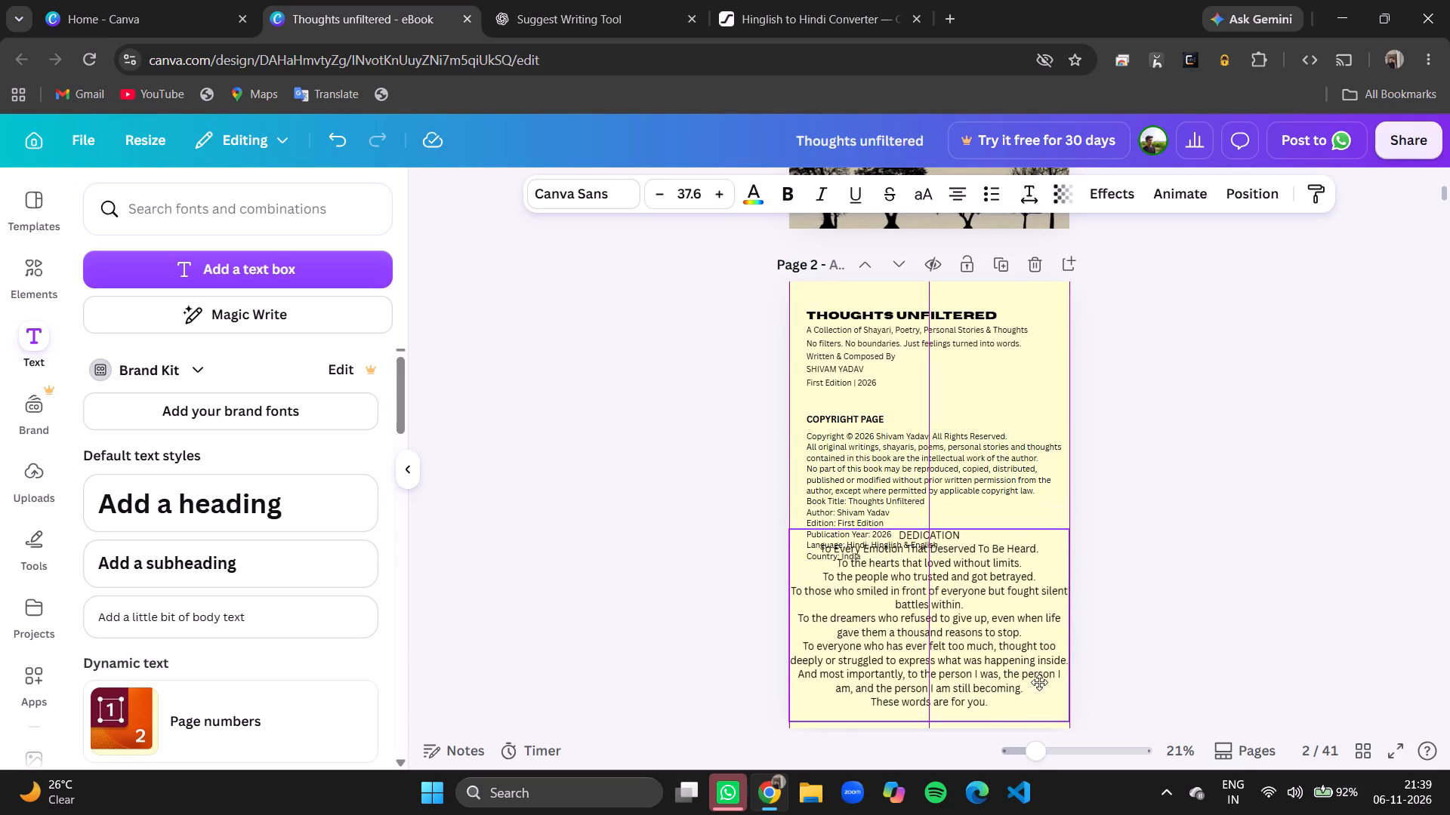
drag(1039, 682, 1013, 660)
drag(1047, 703, 1000, 671)
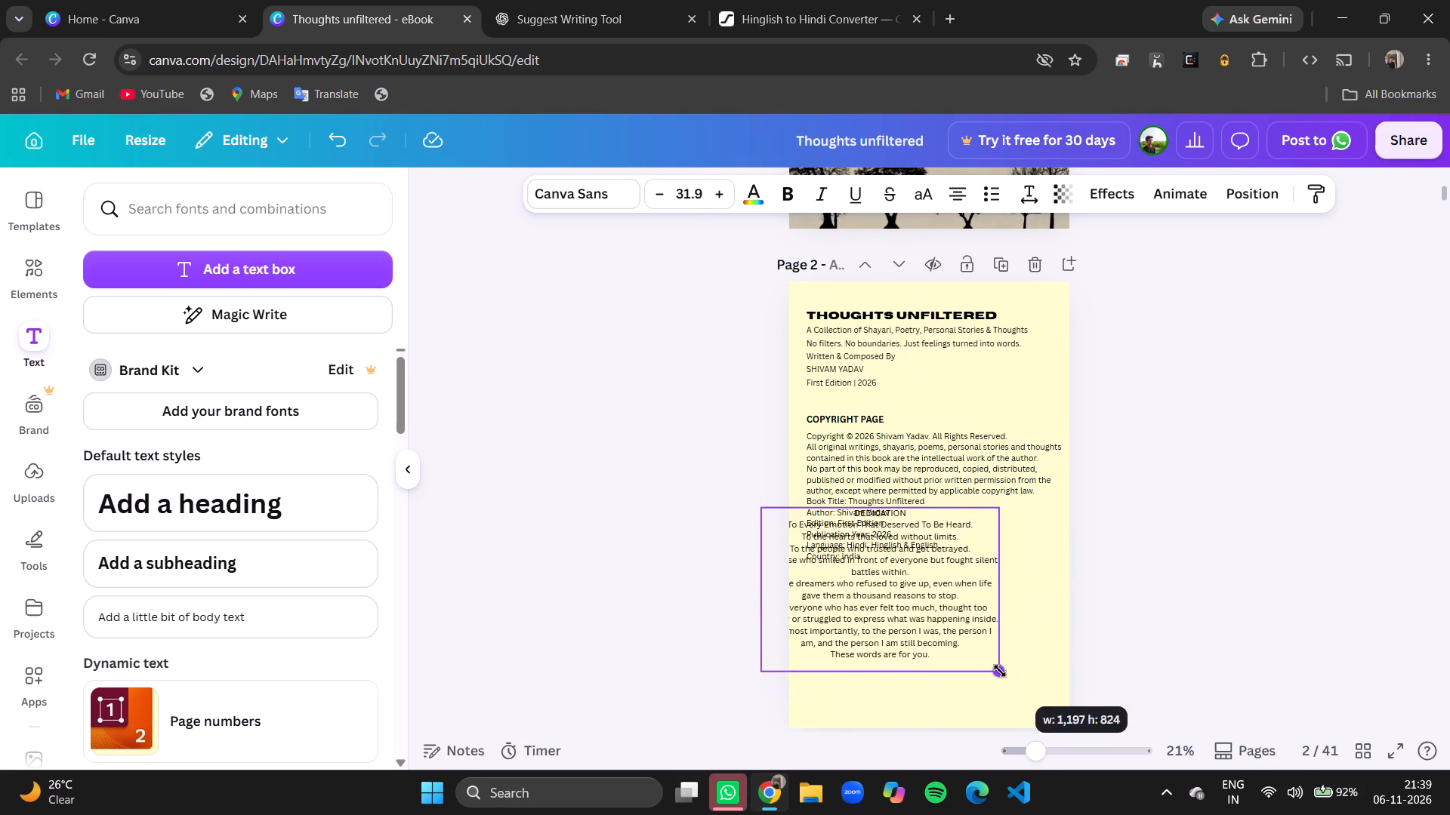
drag(1000, 671, 996, 669)
drag(989, 592, 1022, 591)
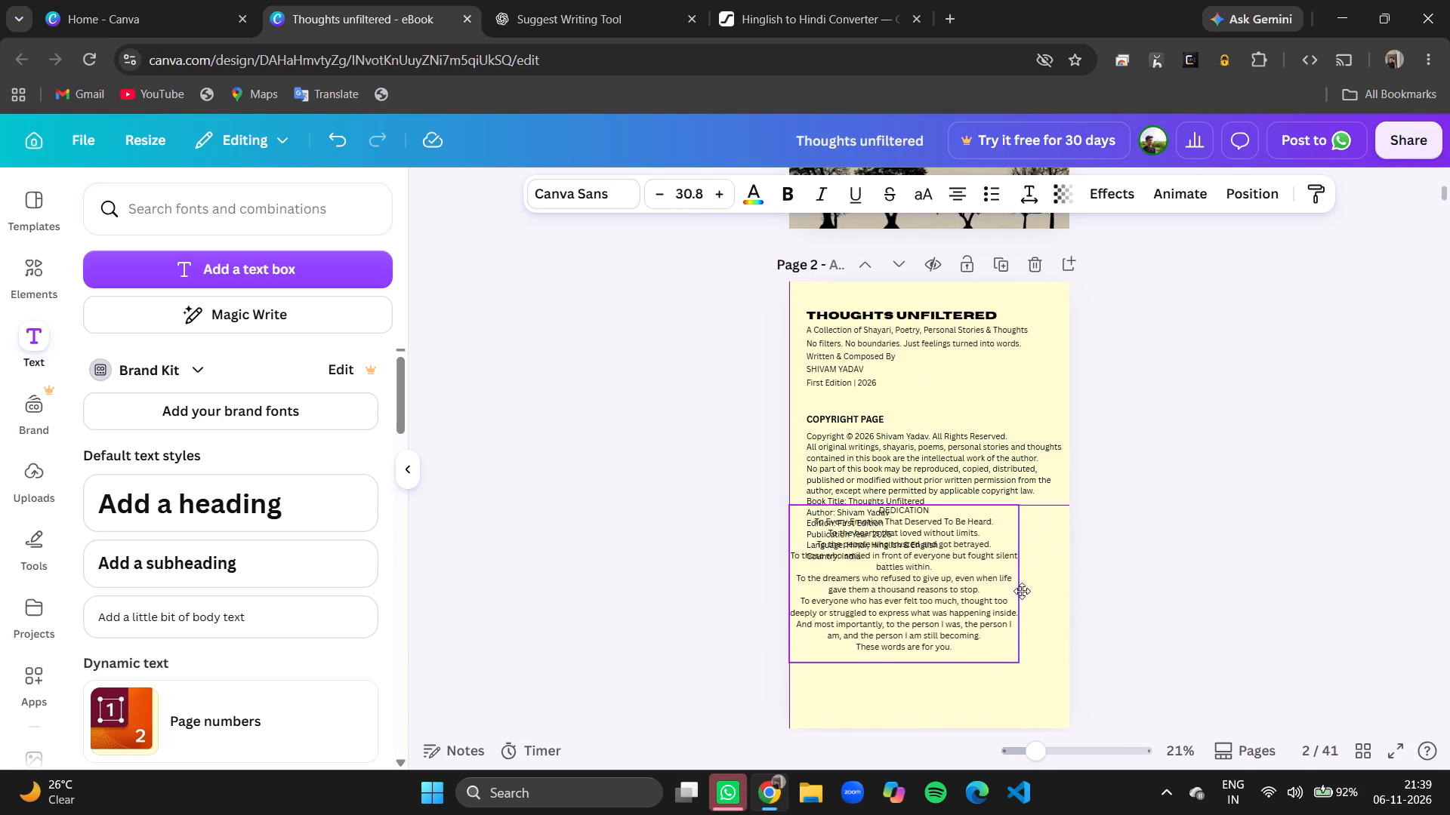
drag(1022, 591, 1004, 654)
drag(1007, 653, 1078, 642)
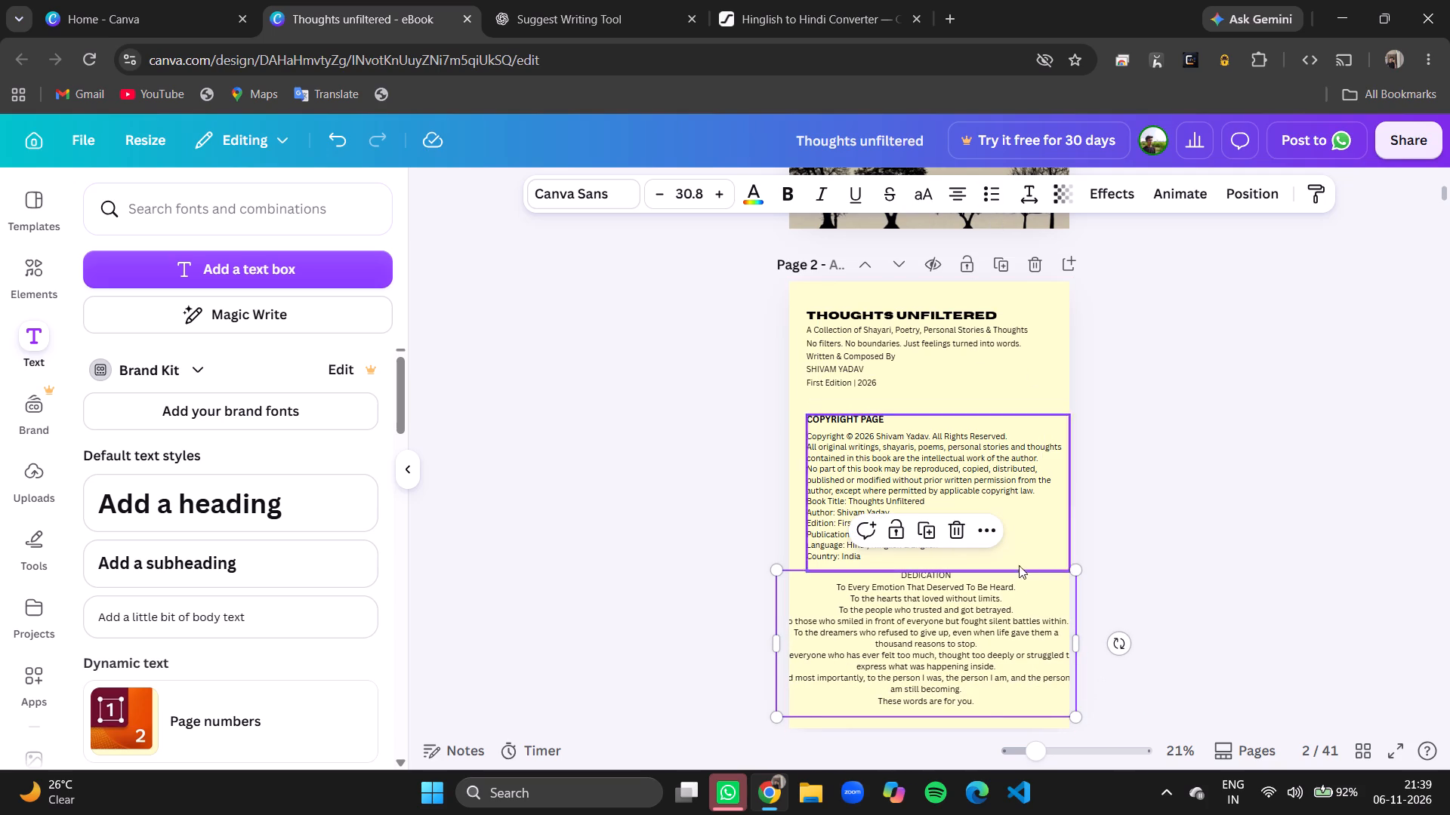
Left-align all of the dedication text.
click(983, 703)
key(ctrl+a)
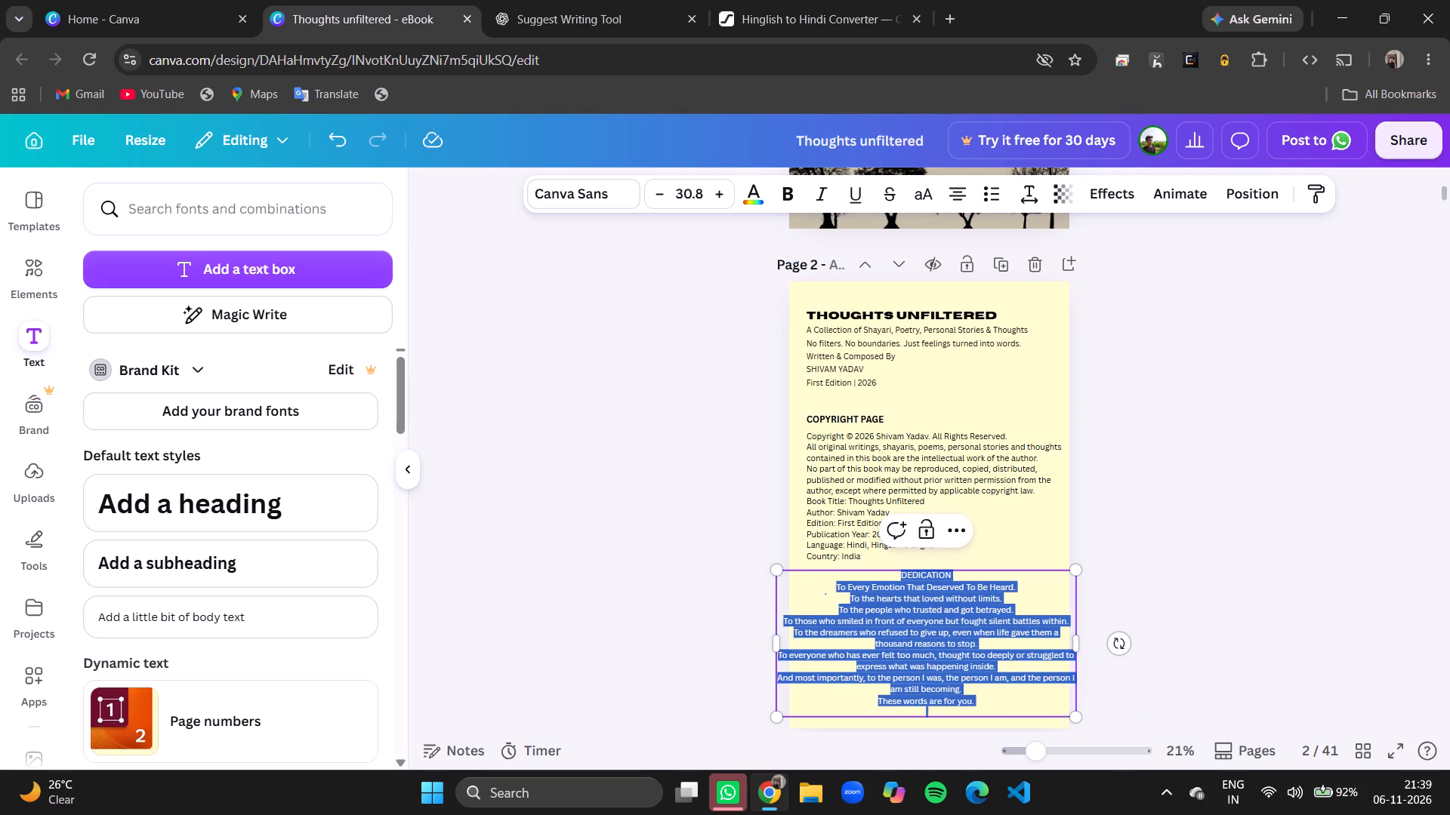
click(958, 186)
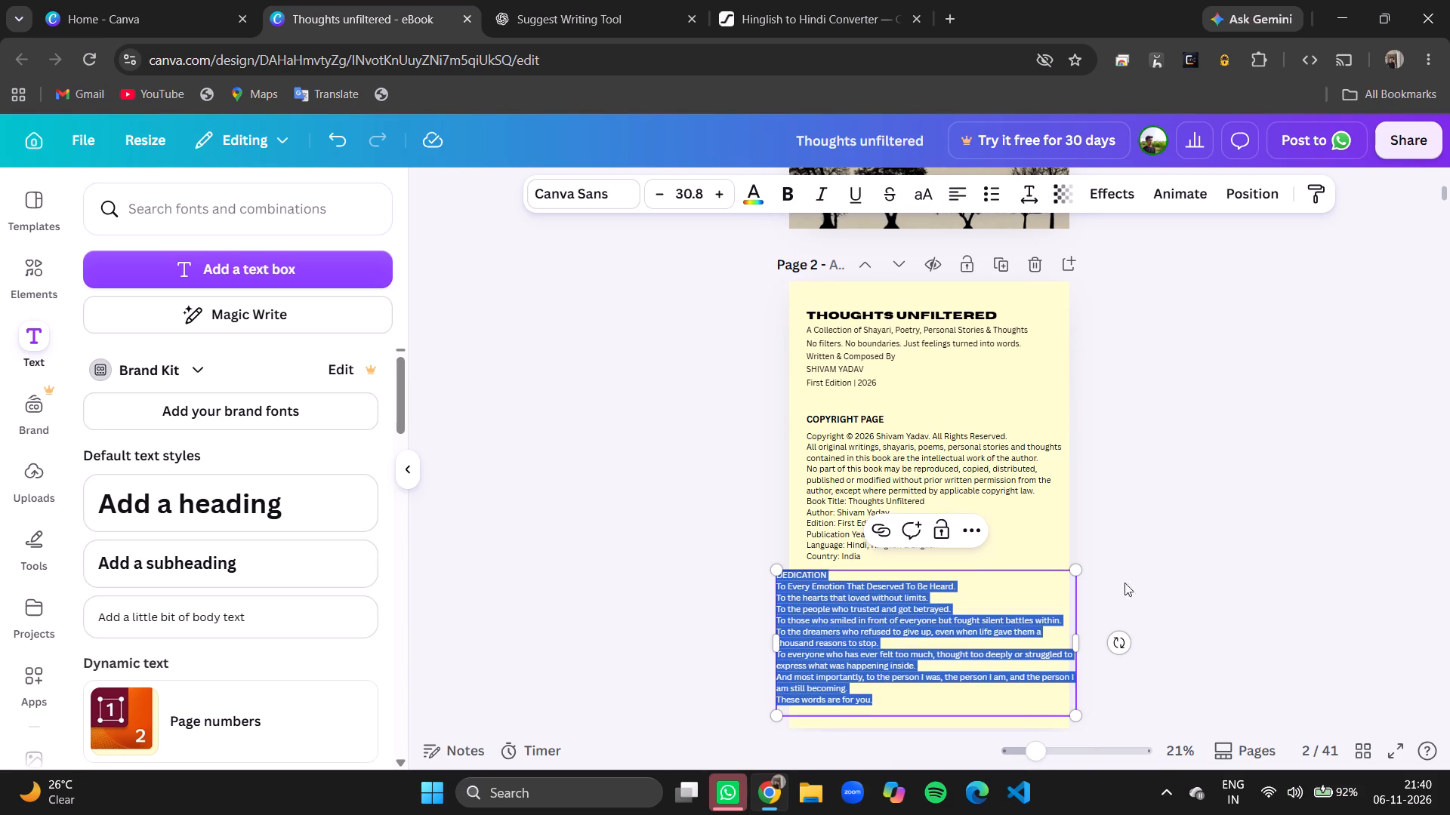
click(1168, 683)
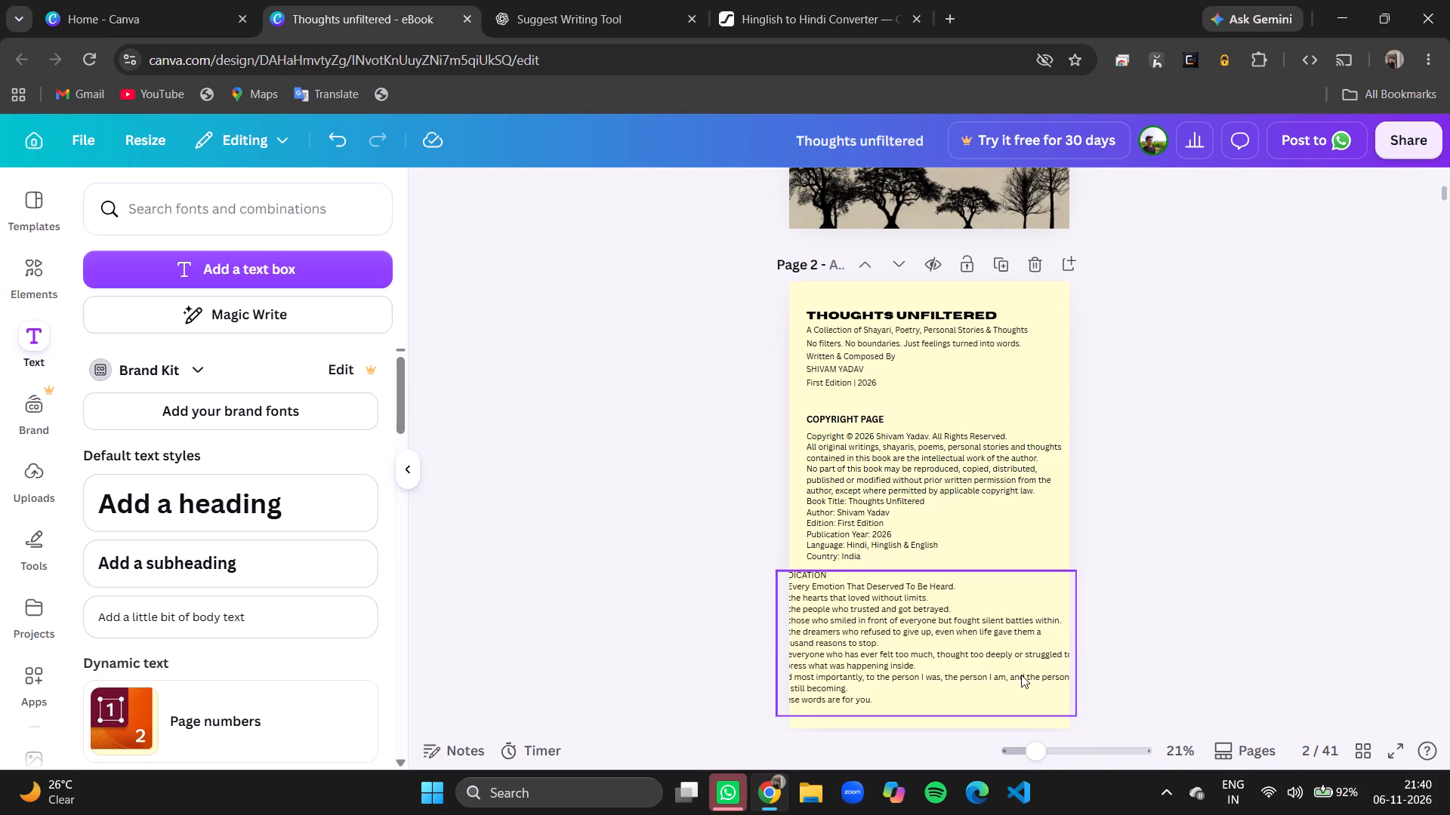
Scale the dedication text down to size 24.2 and align its left edge with the copyright text above.
click(1021, 675)
drag(1077, 714, 1035, 694)
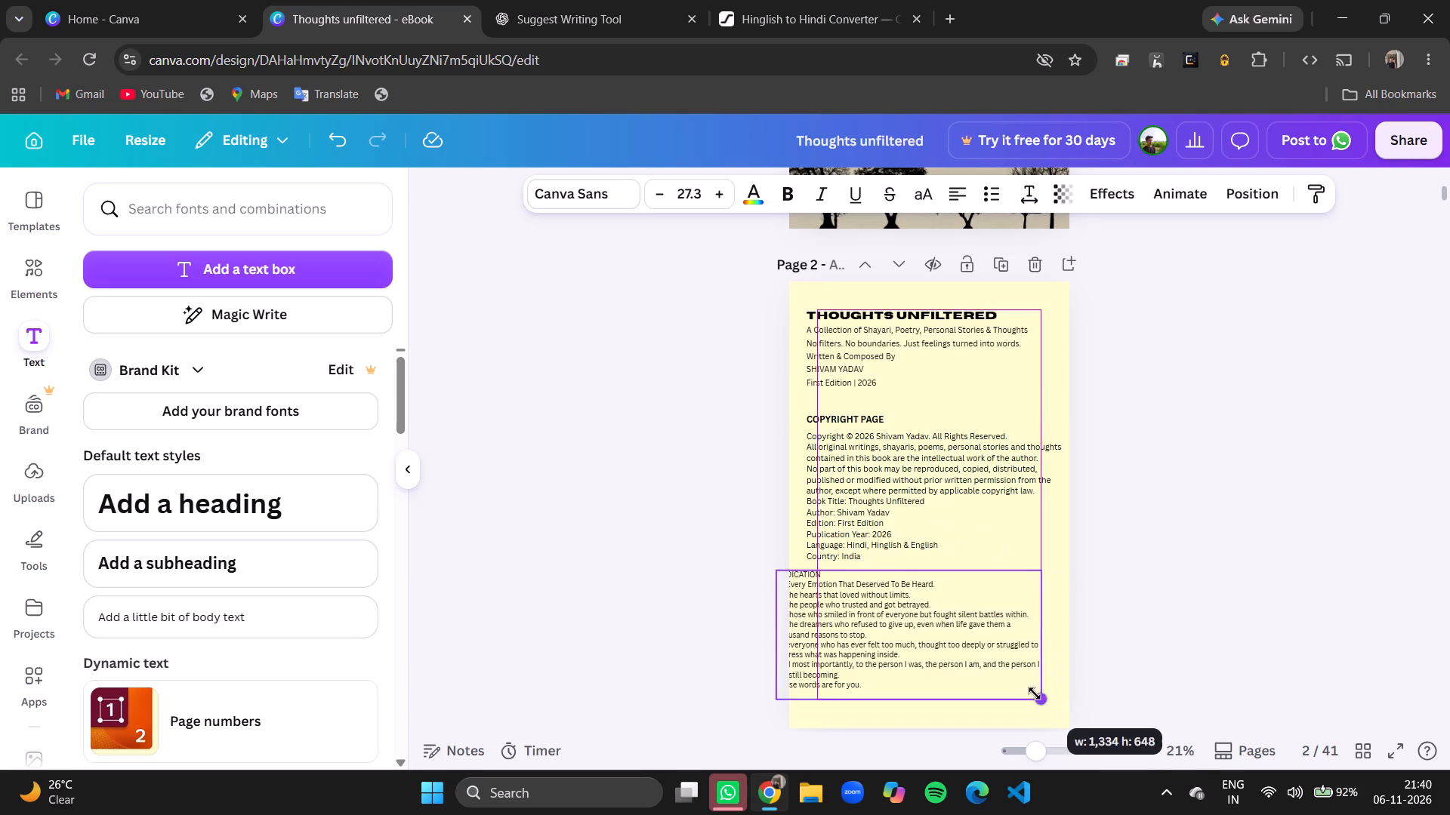
drag(1035, 694, 1005, 682)
drag(955, 672, 991, 670)
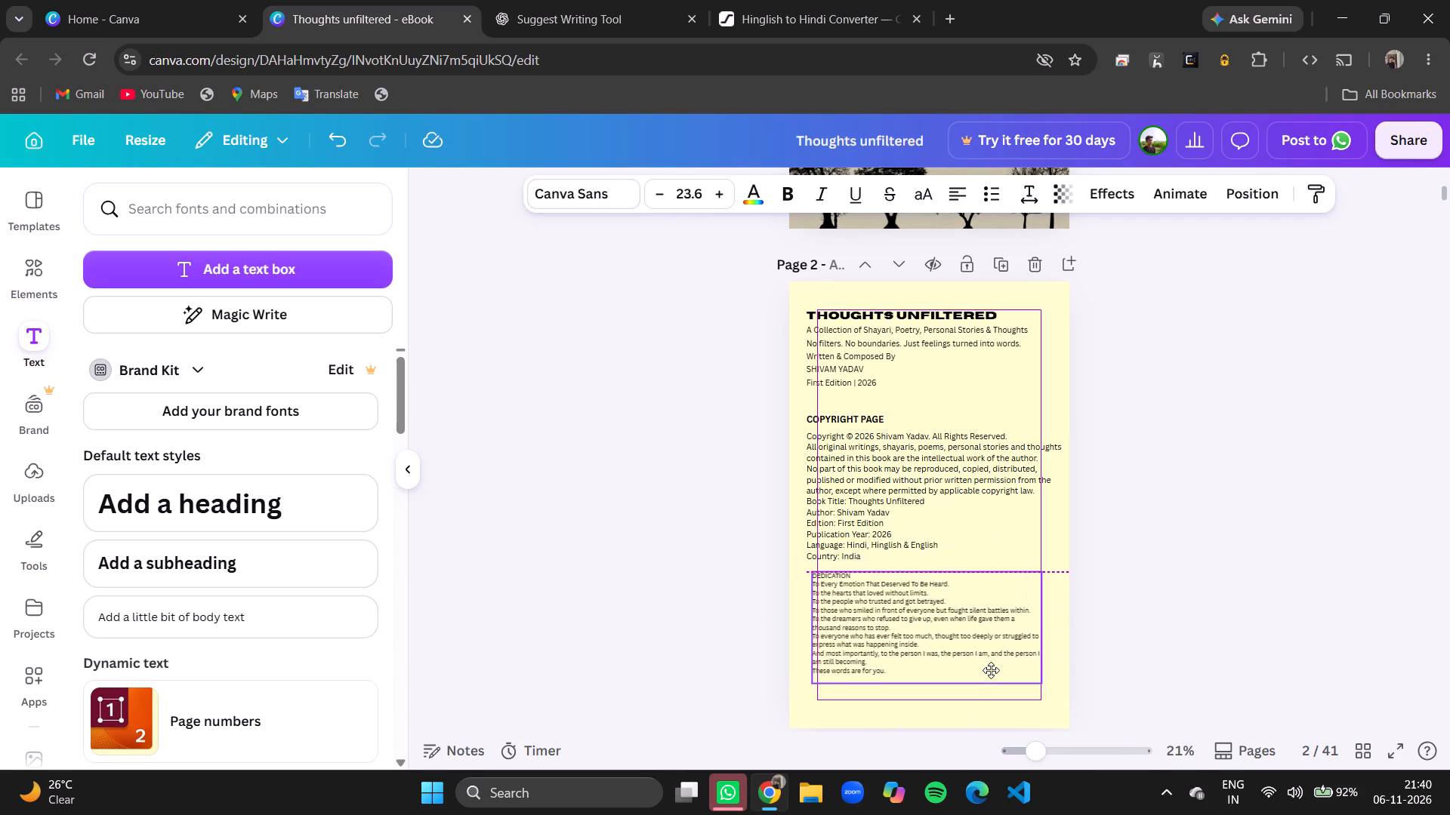
drag(991, 670, 984, 671)
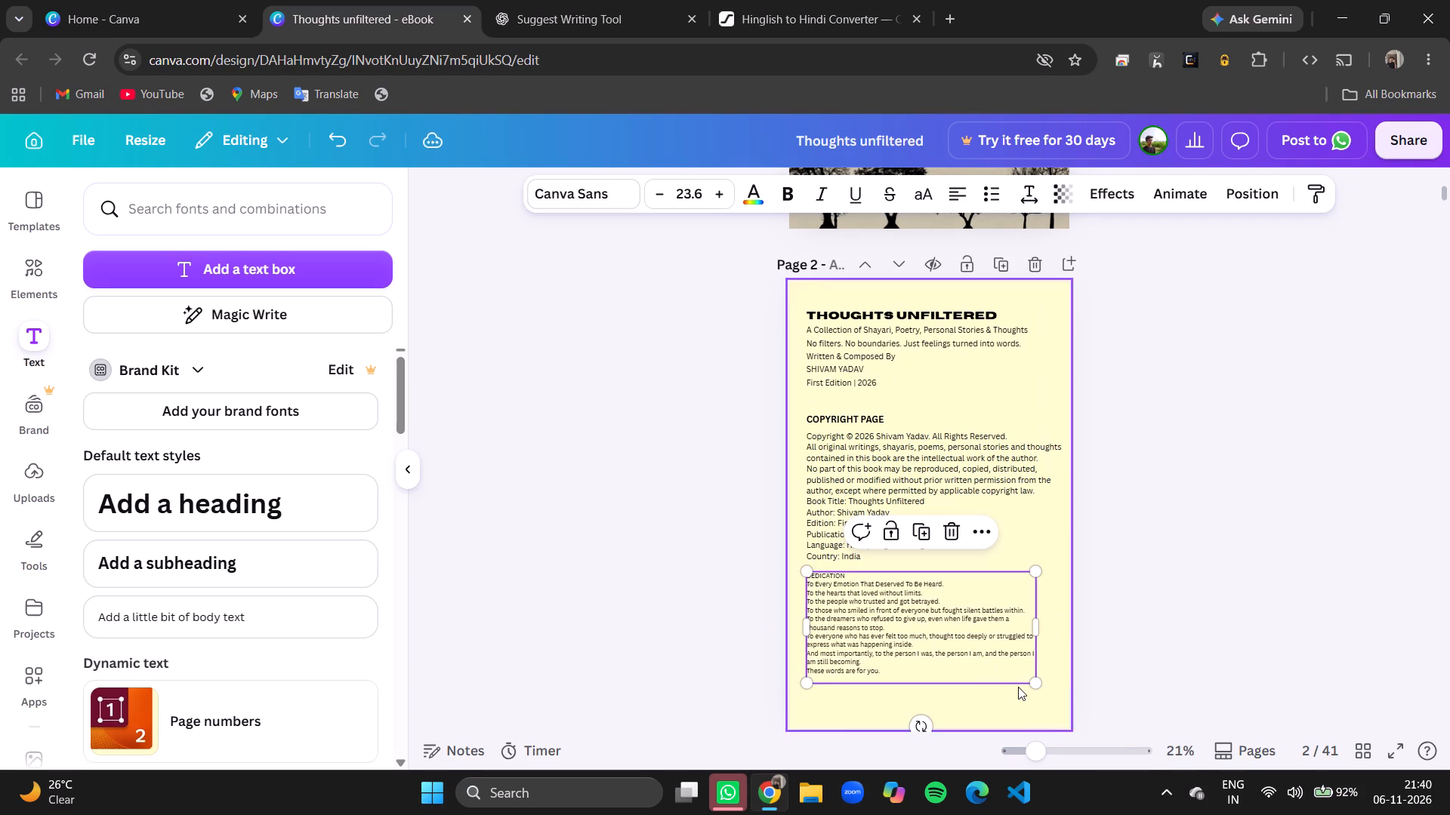
click(1031, 687)
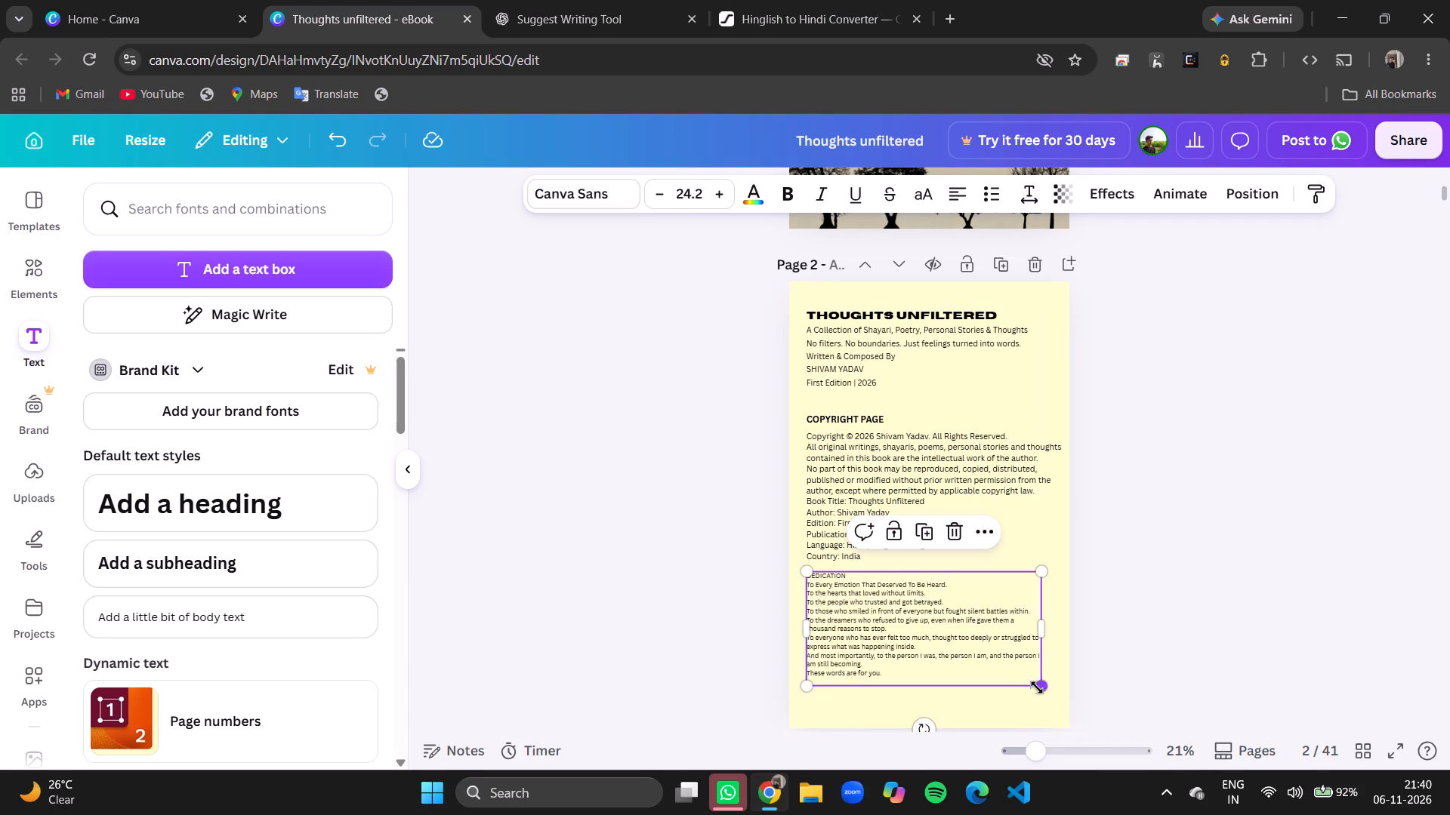
click(1182, 650)
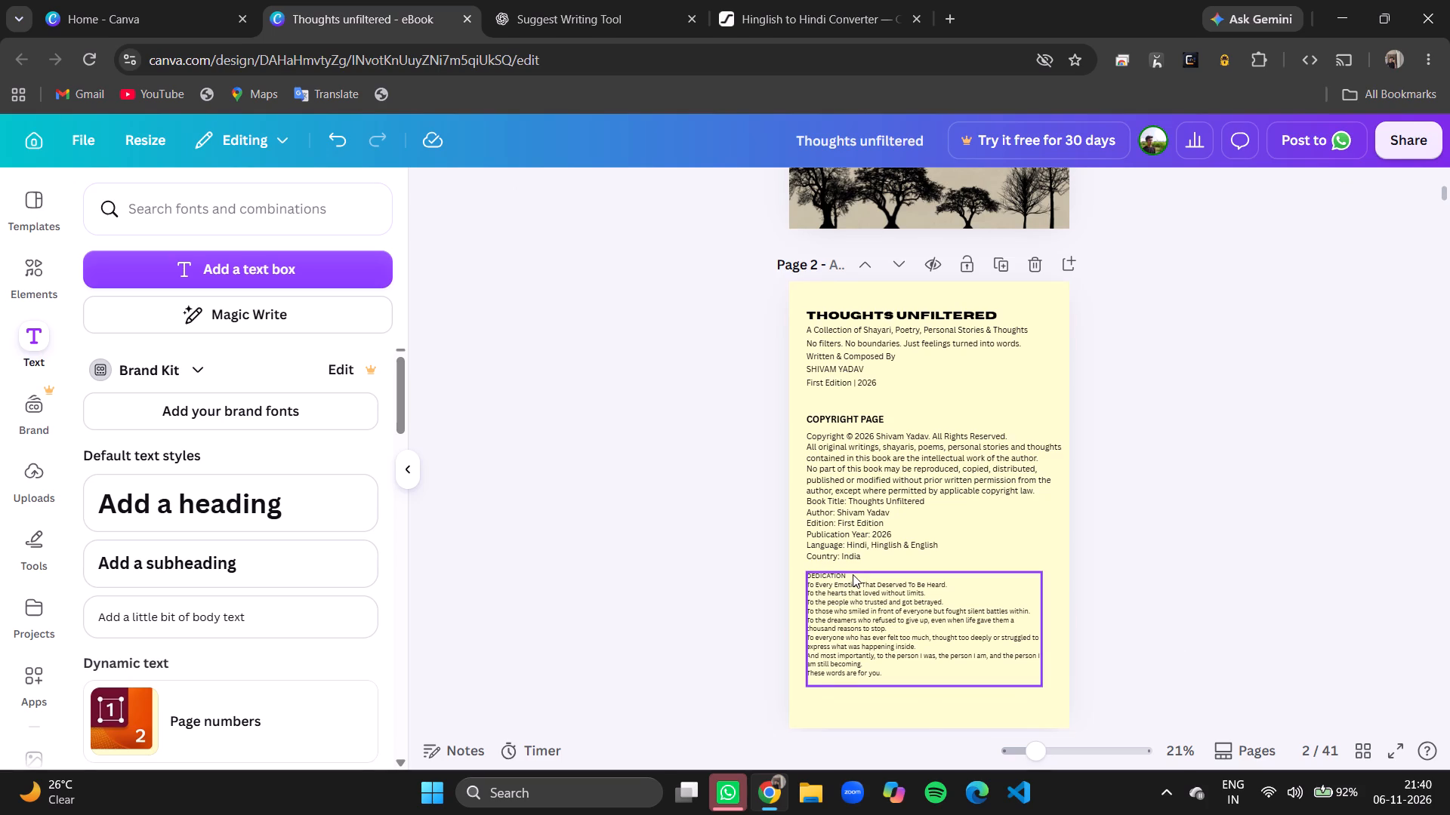
Make the "DEDICATION" heading bold and set its font size to 26.2.
double_click(853, 574)
click(853, 574)
drag(853, 574, 826, 578)
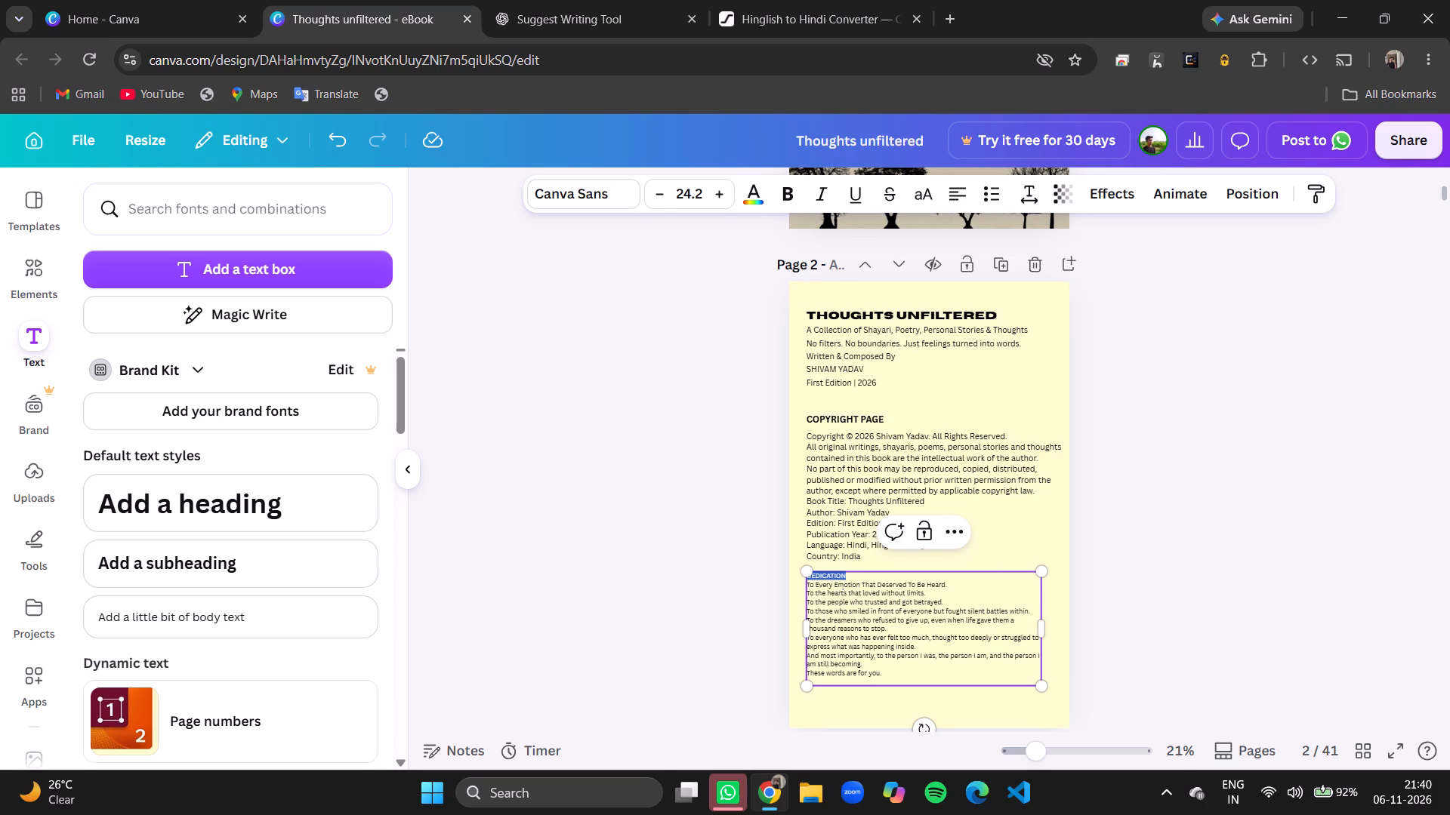
drag(826, 578, 825, 578)
click(782, 200)
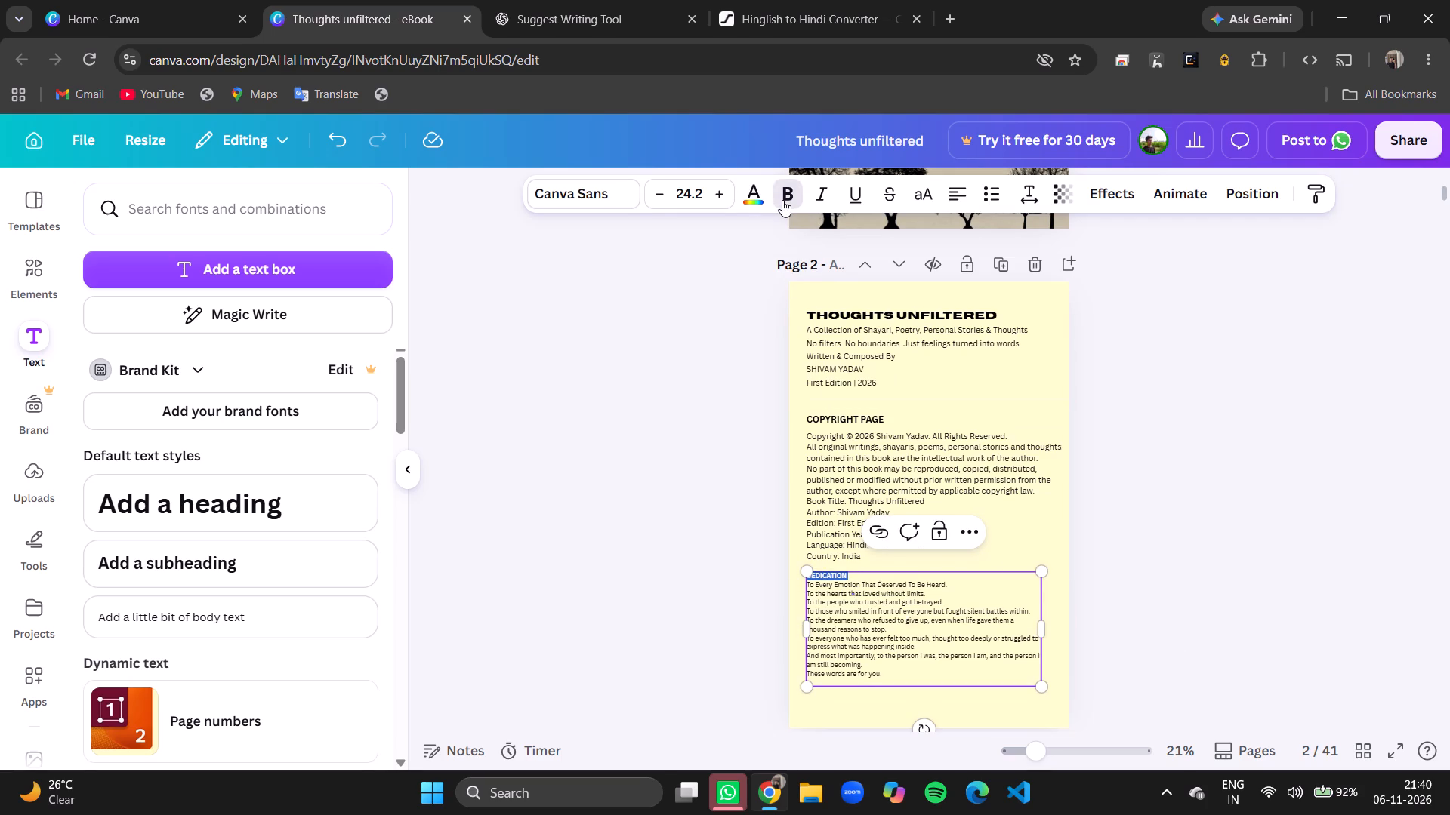
double_click(722, 199)
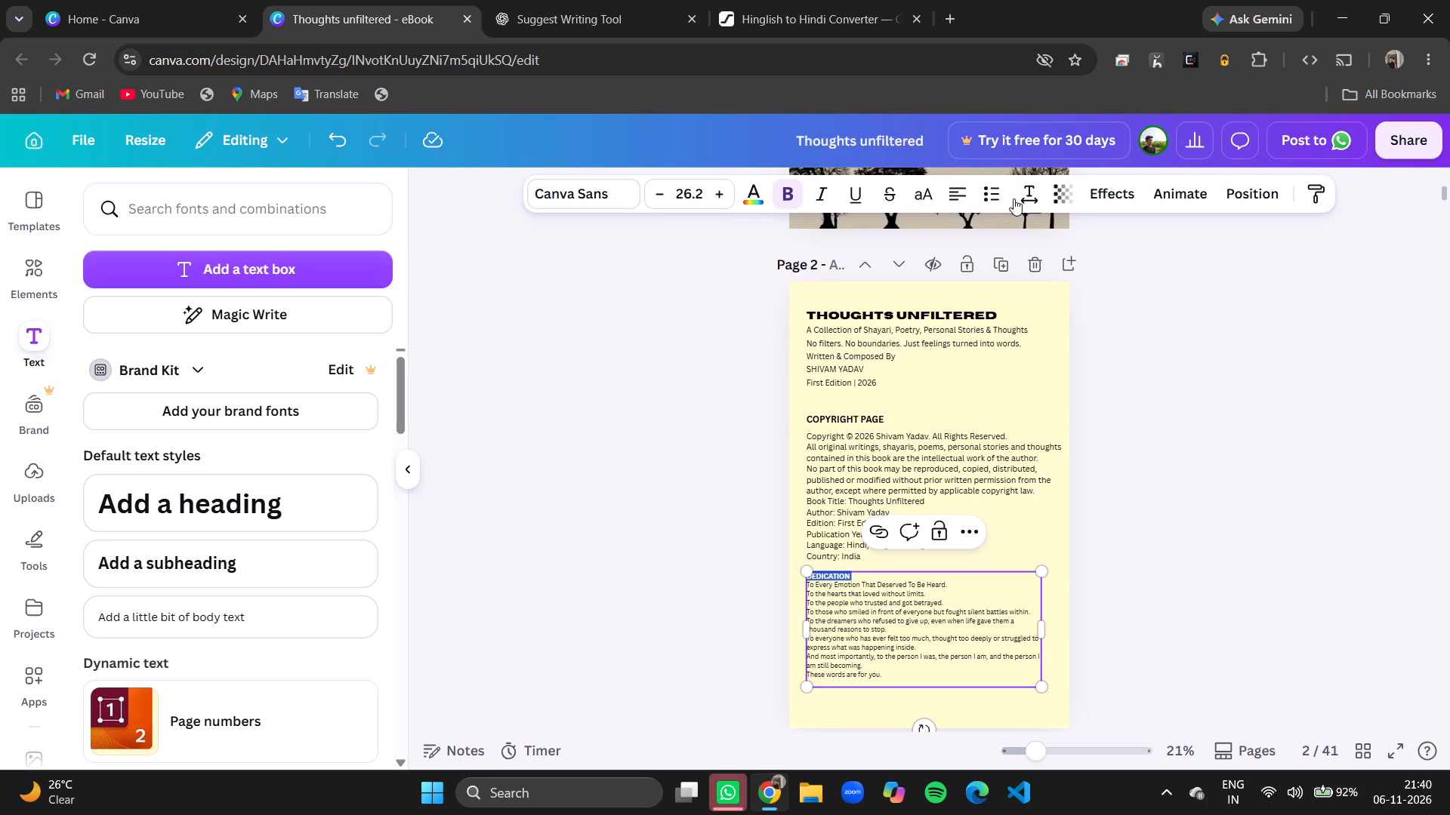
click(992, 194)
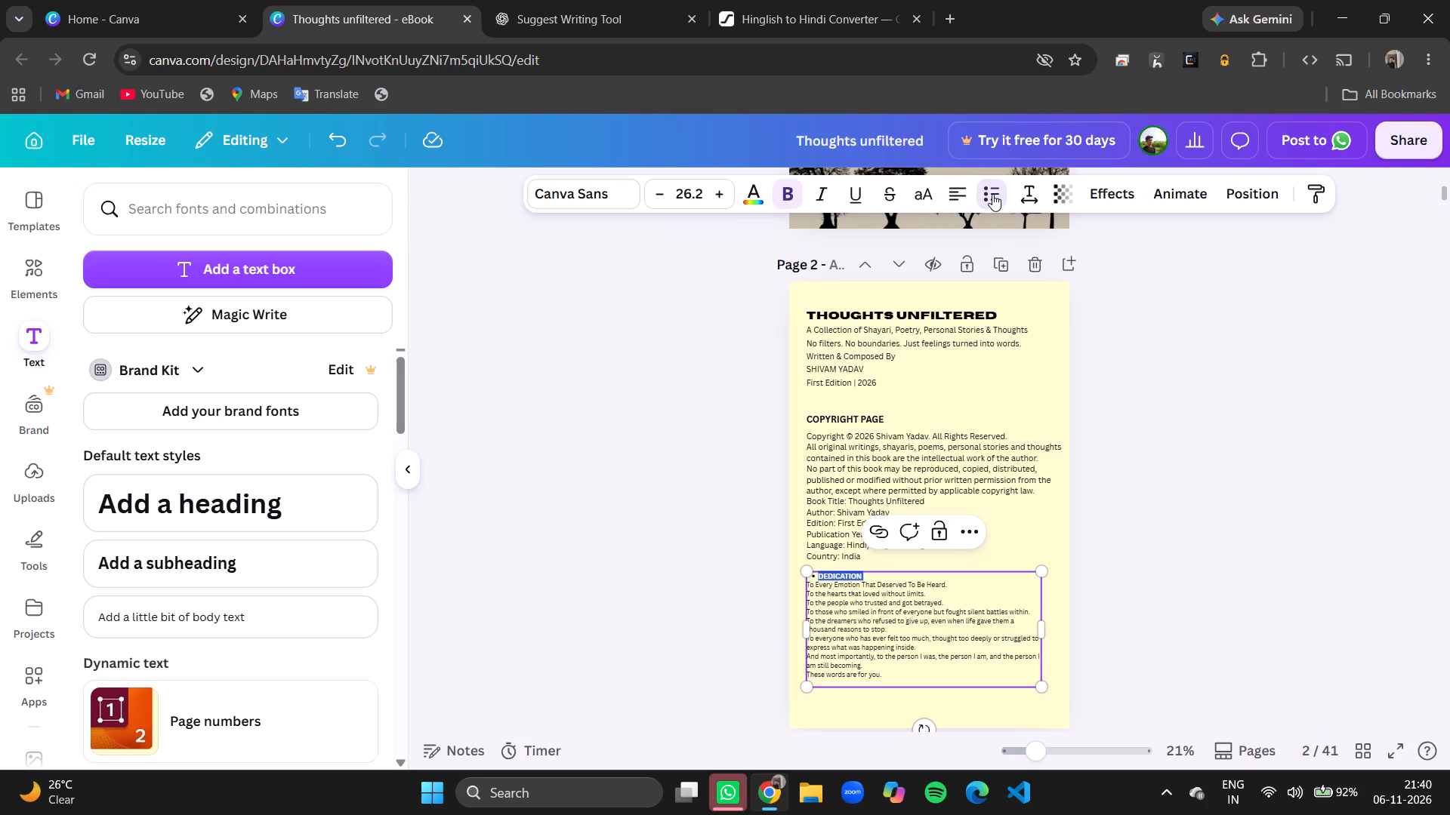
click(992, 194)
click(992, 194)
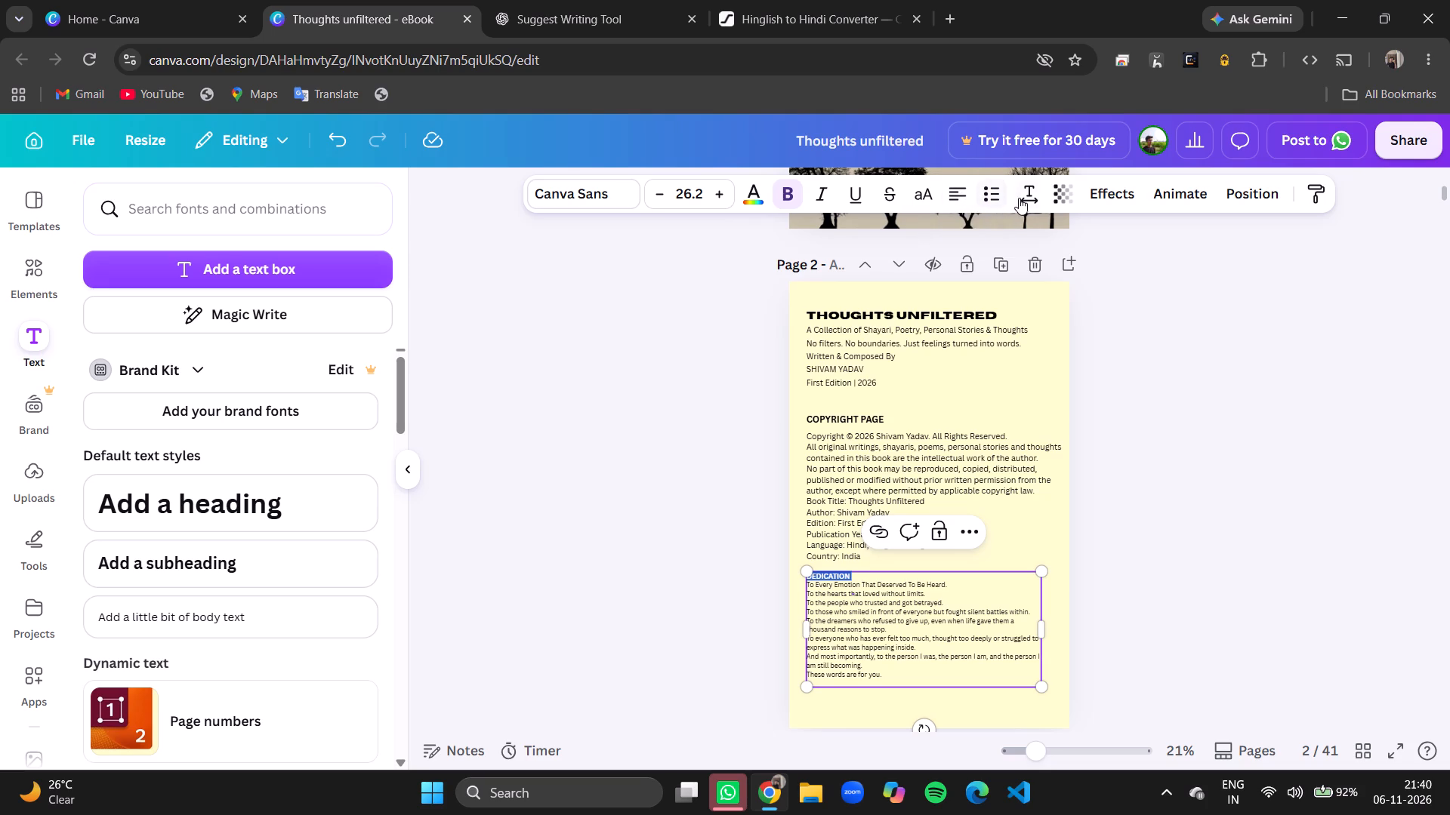
Increase the "DEDICATION" heading's line spacing to the maximum.
click(1020, 198)
drag(997, 334, 1007, 336)
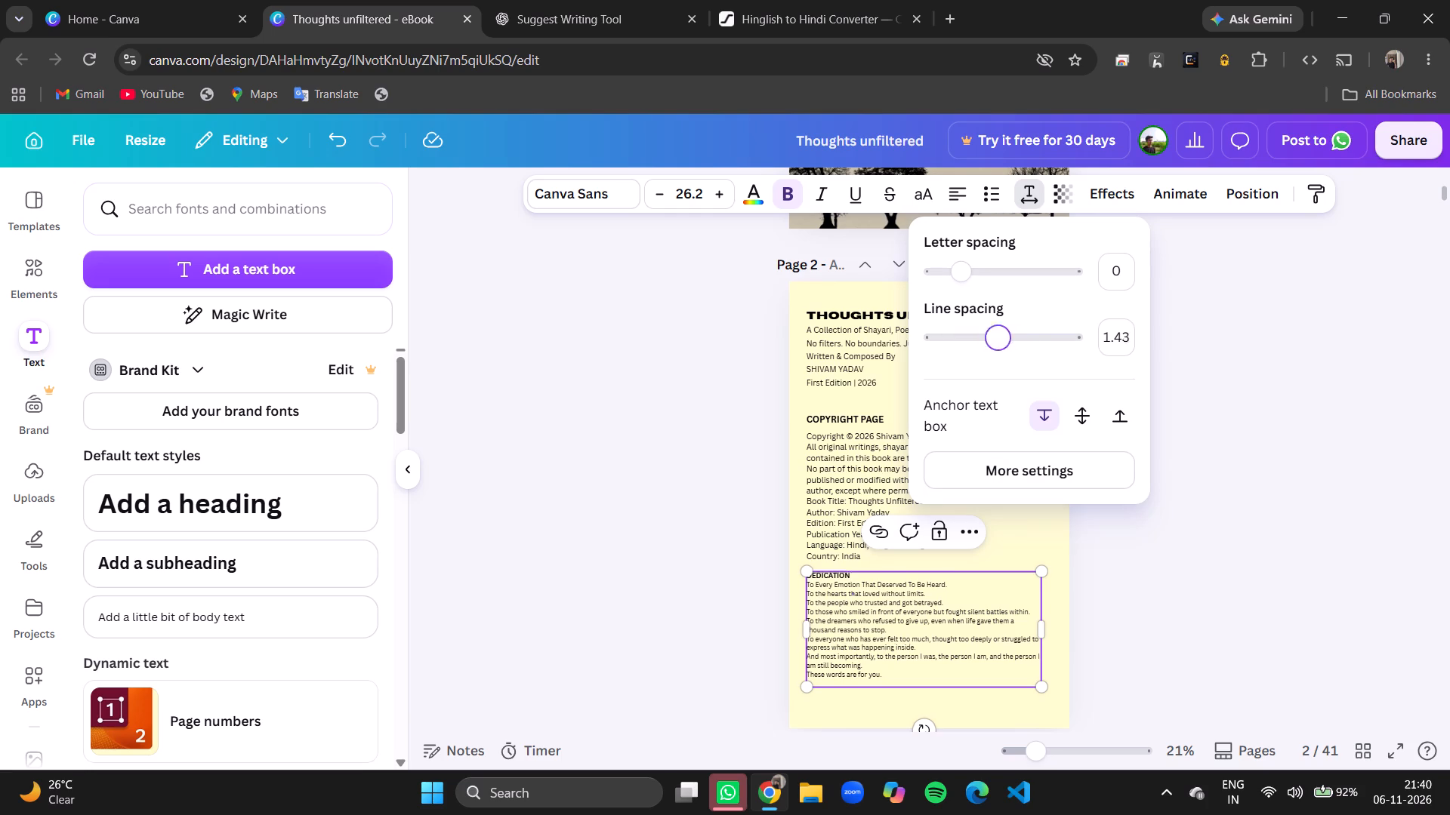
drag(1007, 336, 1187, 345)
click(1320, 404)
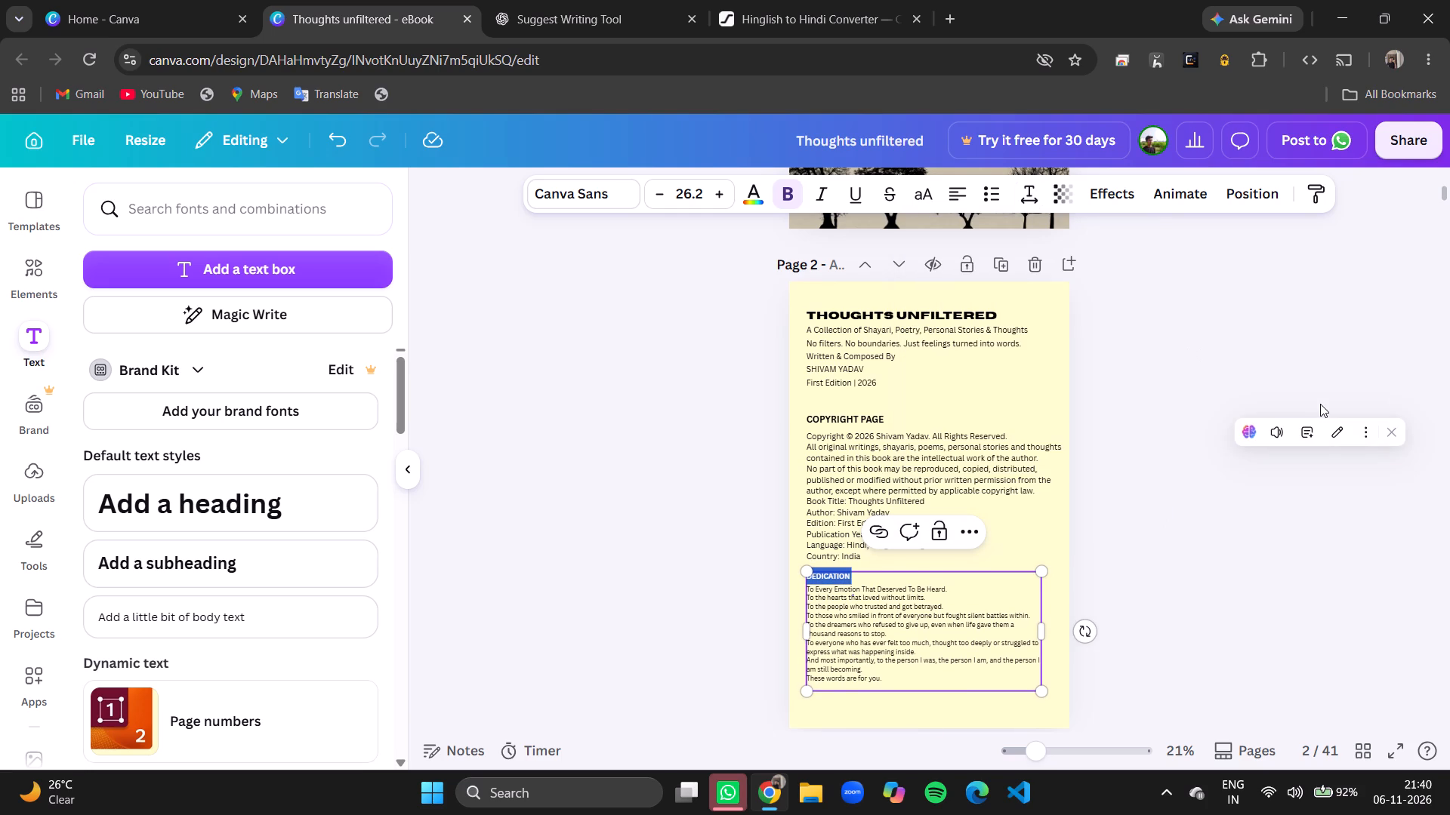
click(1208, 389)
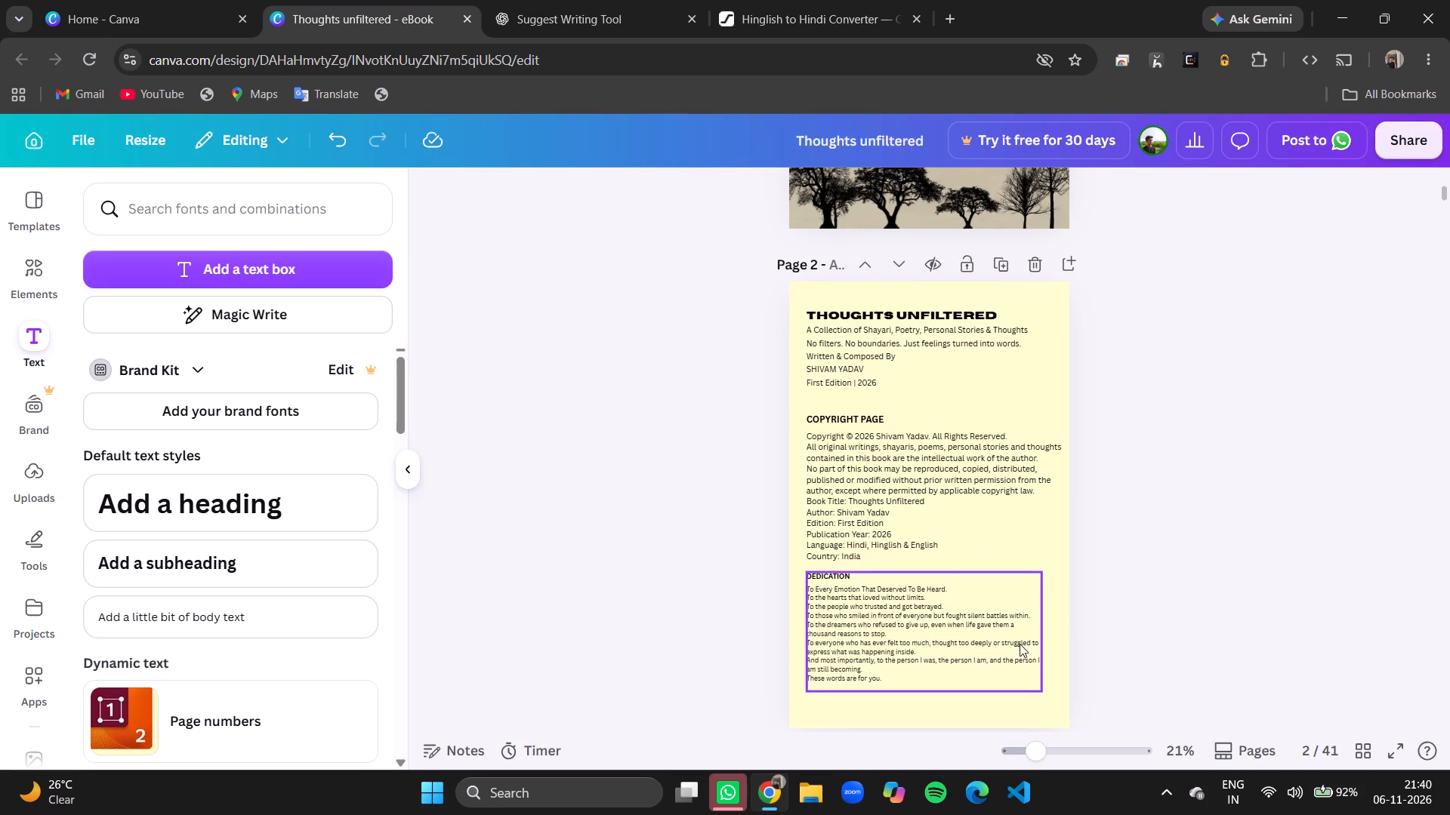
Scale the dedication text box up slightly so its right edge comes close to the page's right edge.
click(1025, 672)
drag(1044, 693, 1057, 700)
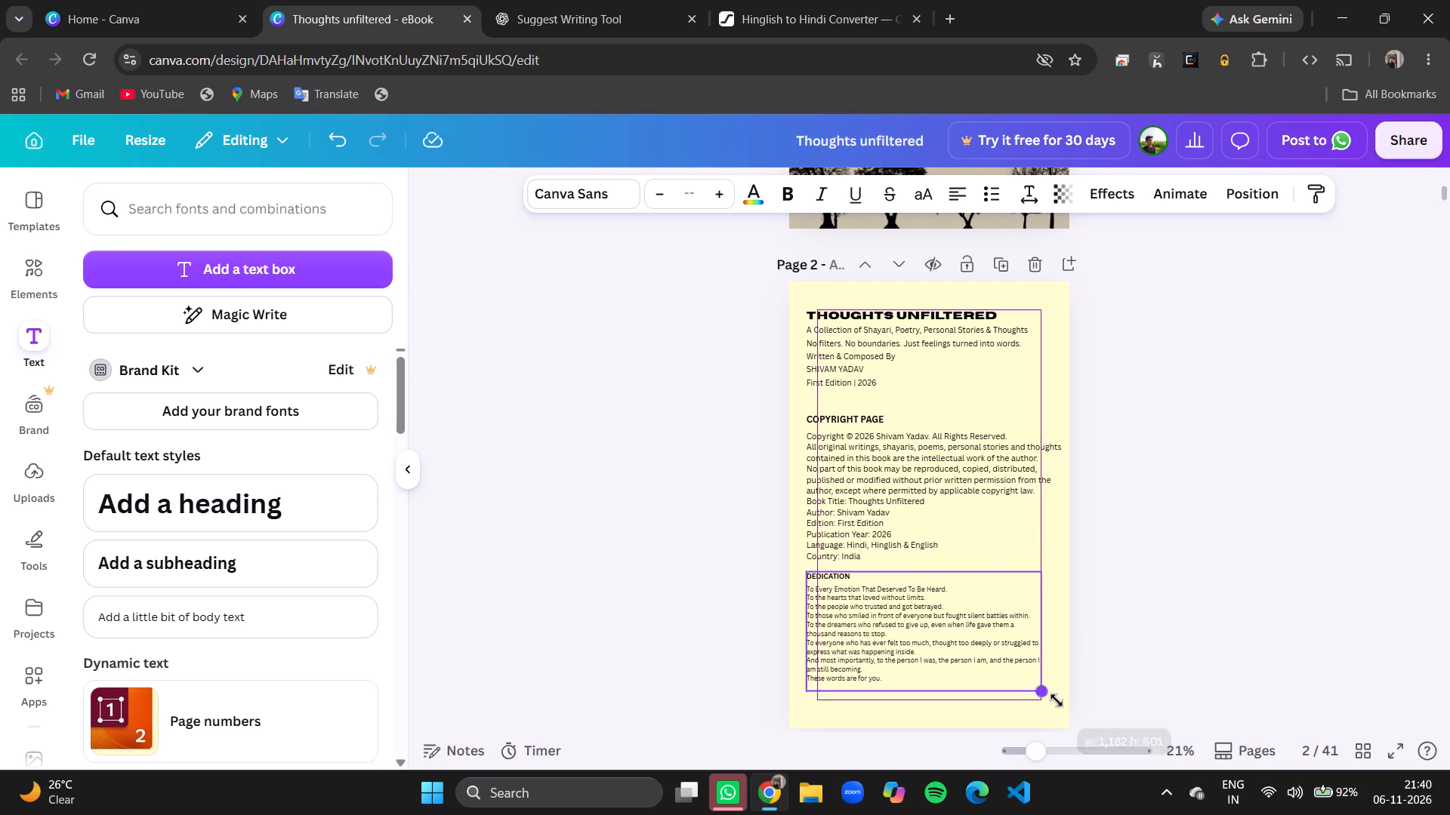
drag(1057, 700, 1061, 703)
click(1184, 615)
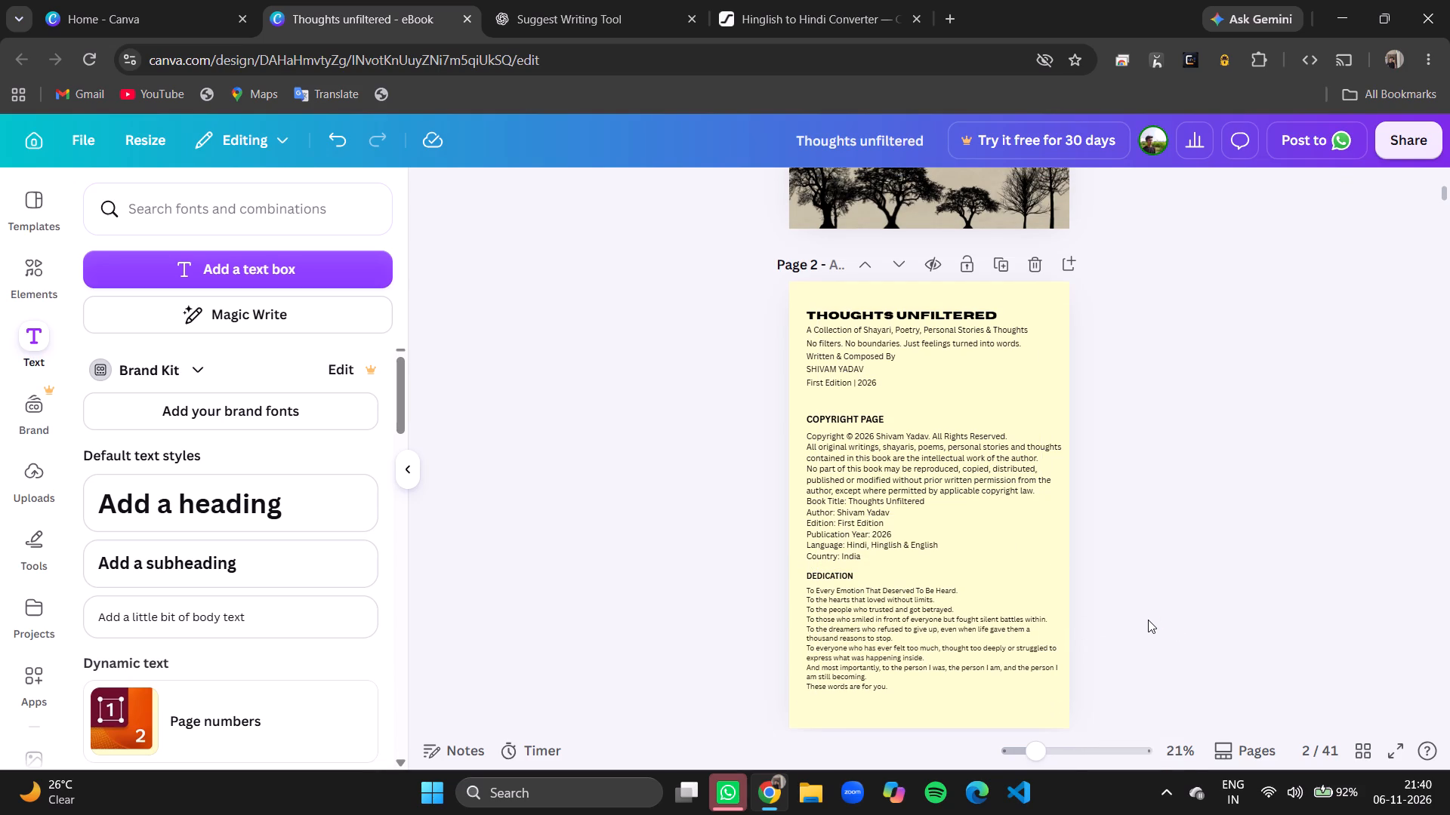
Duplicate page 2 and delete all text from the copy to leave a blank cream page 3.
scroll(1134, 500, down, 2)
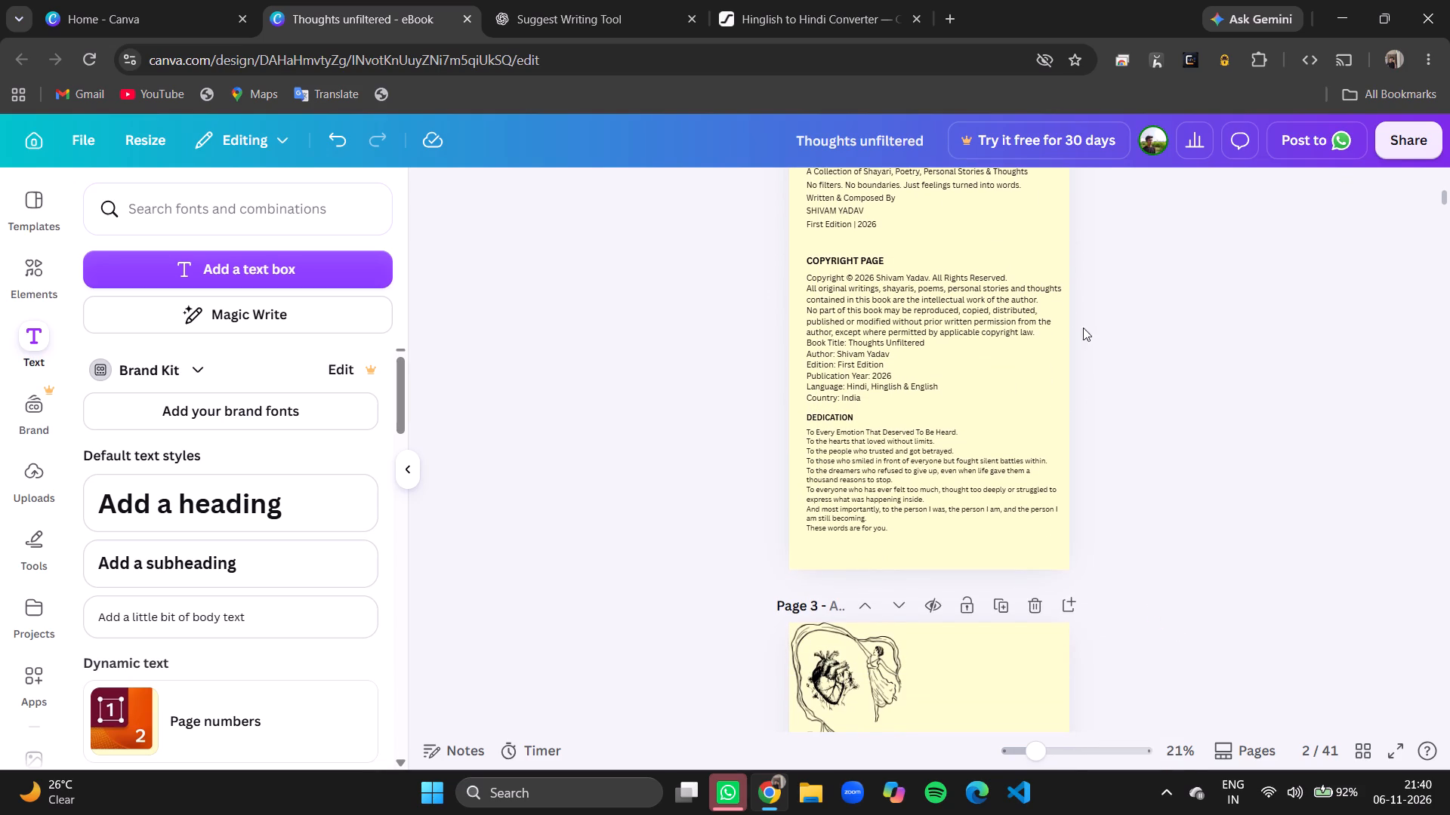
scroll(1202, 281, up, 2)
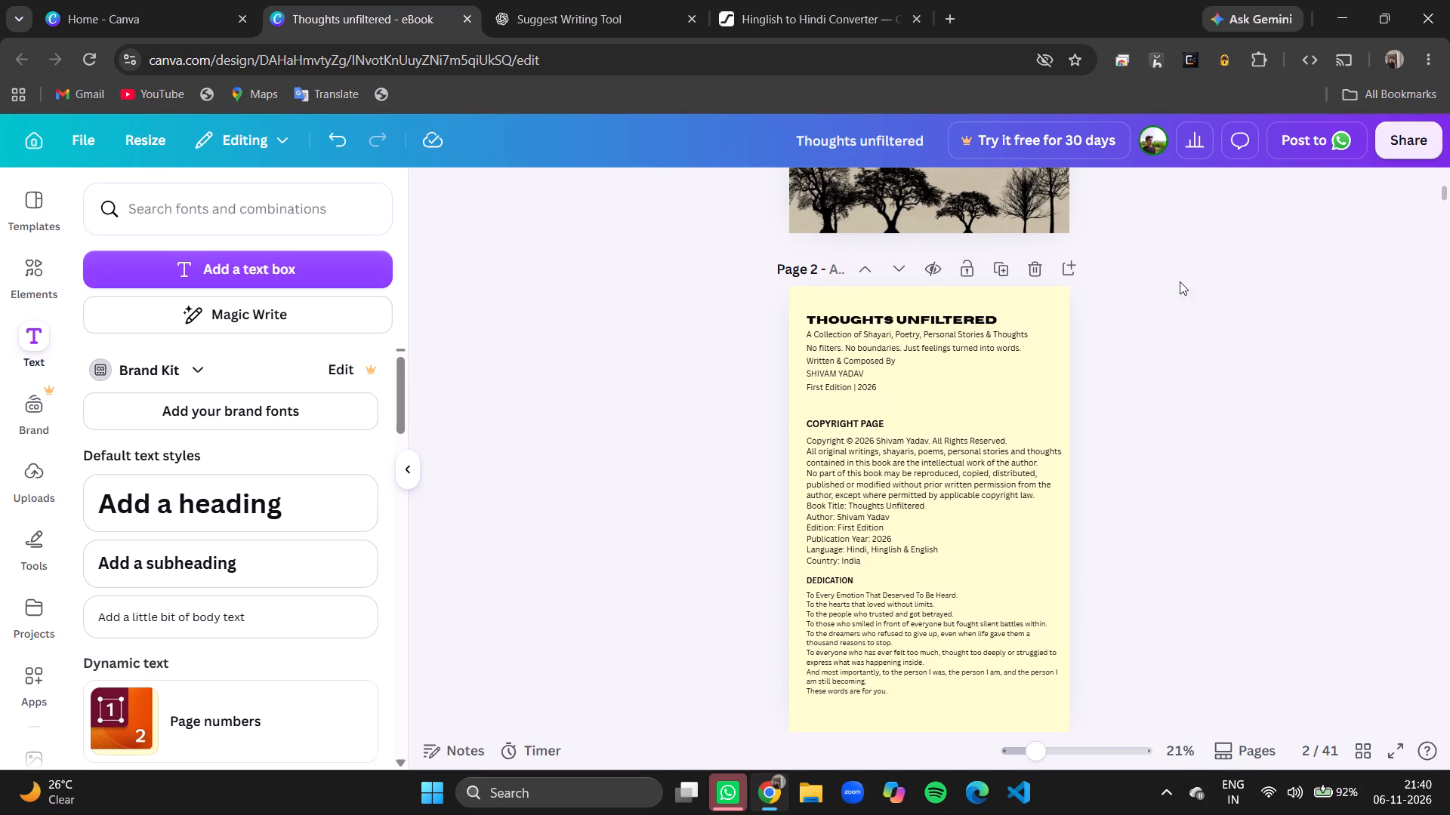
click(1004, 269)
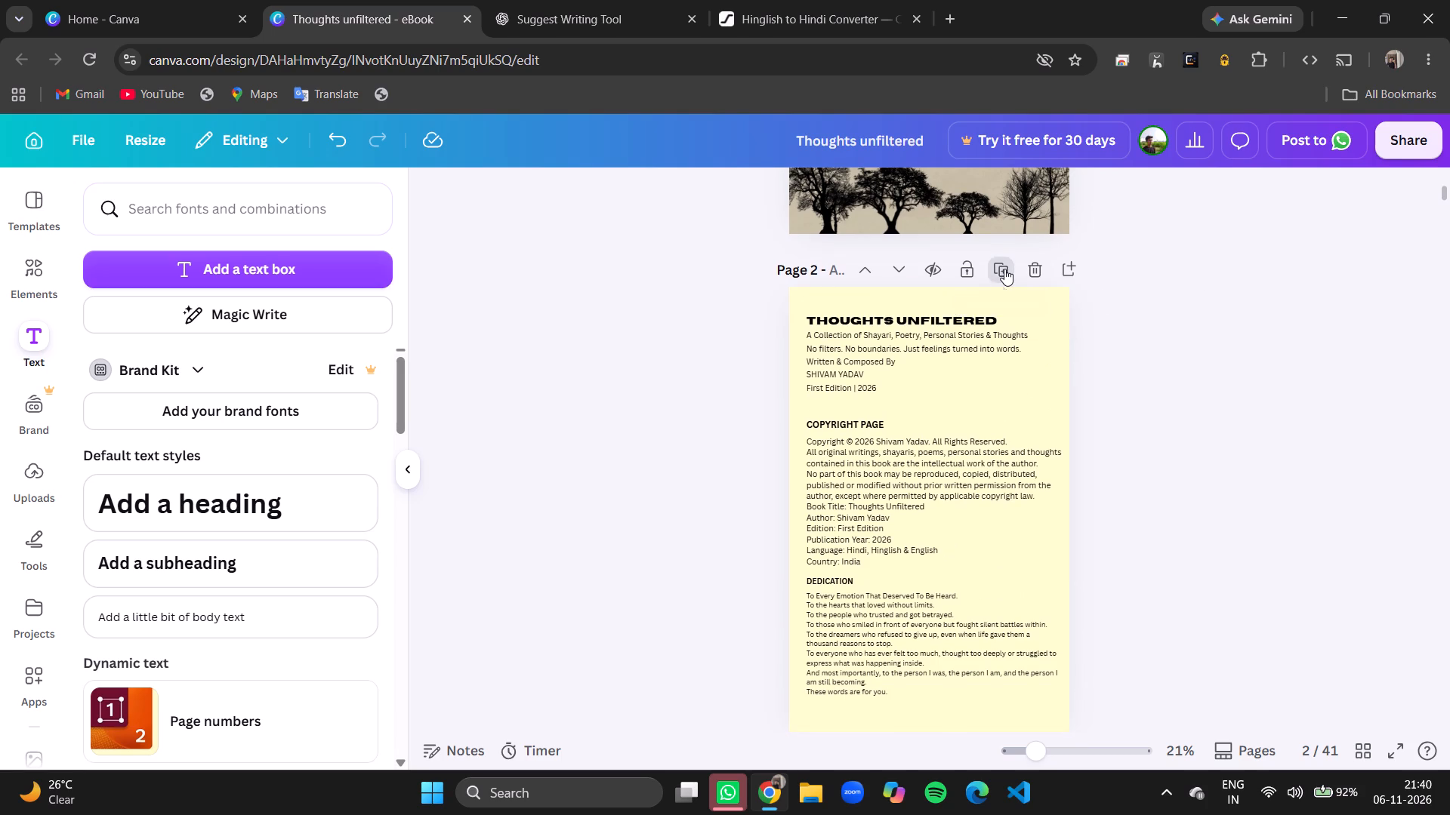
click(1034, 405)
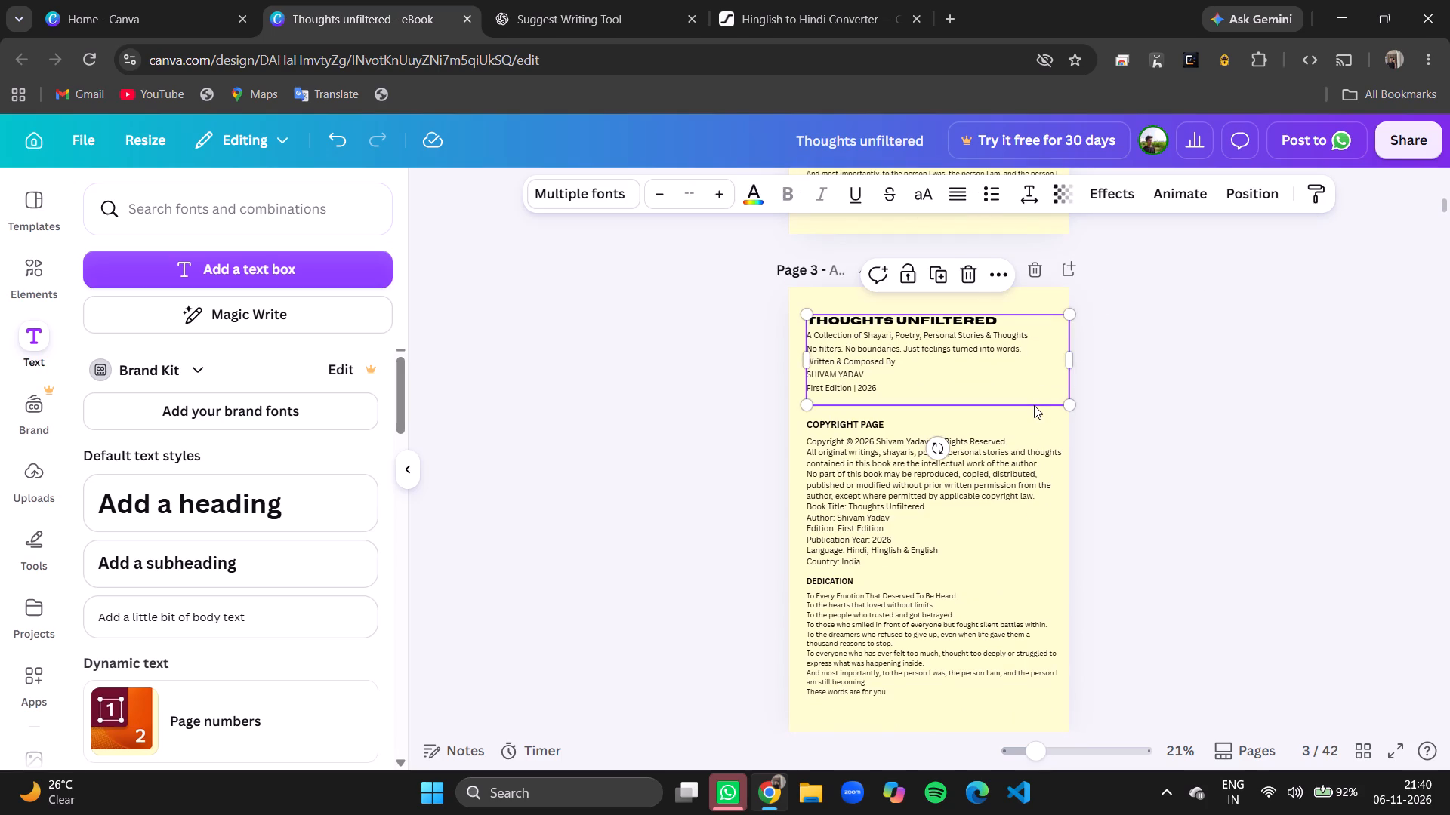
key(ctrl+a)
key(BackSpace)
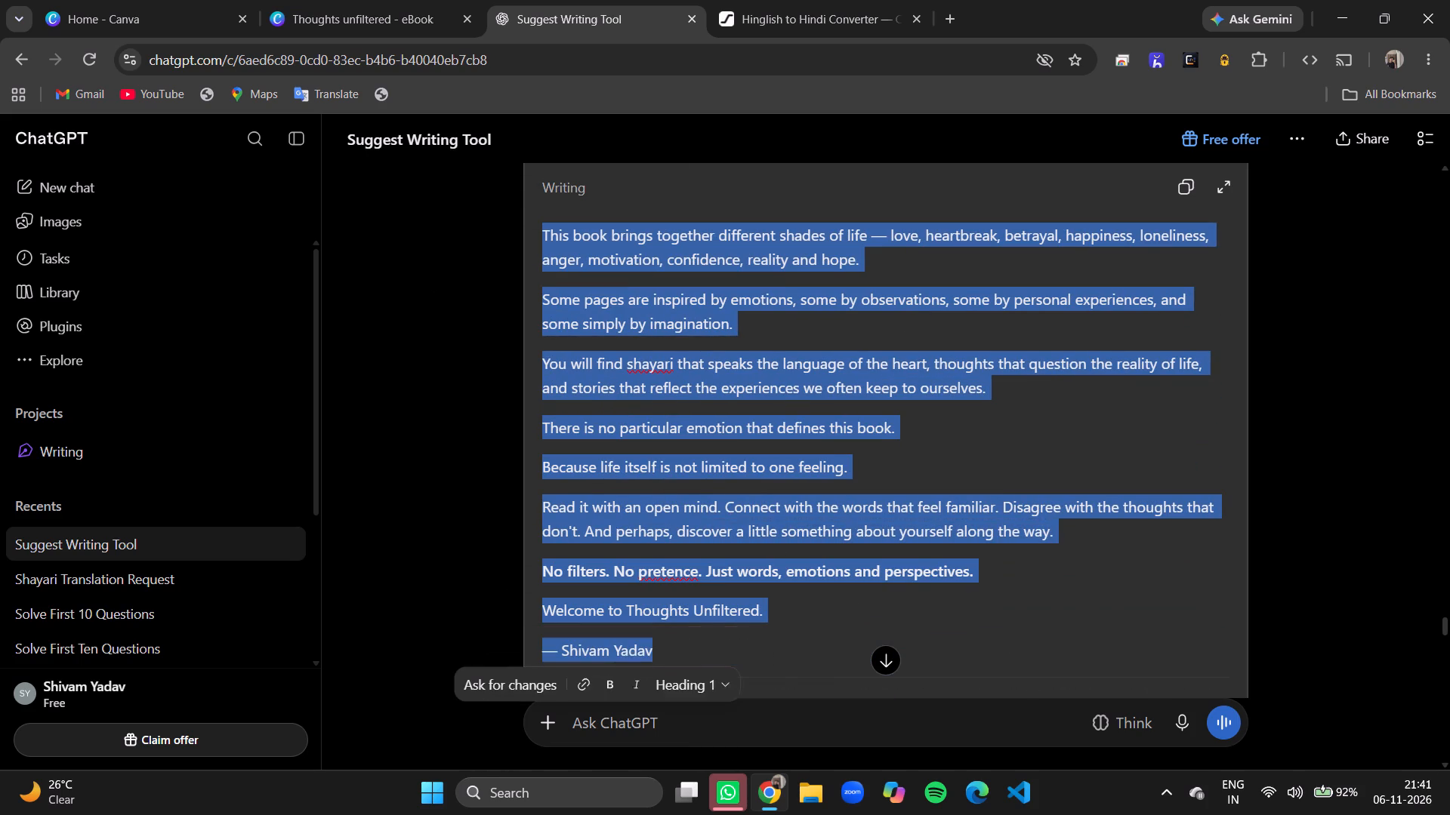
key(ctrl+c)
Return to the Canva eBook and paste the copied note into a new text box on blank page 3.
click(810, 0)
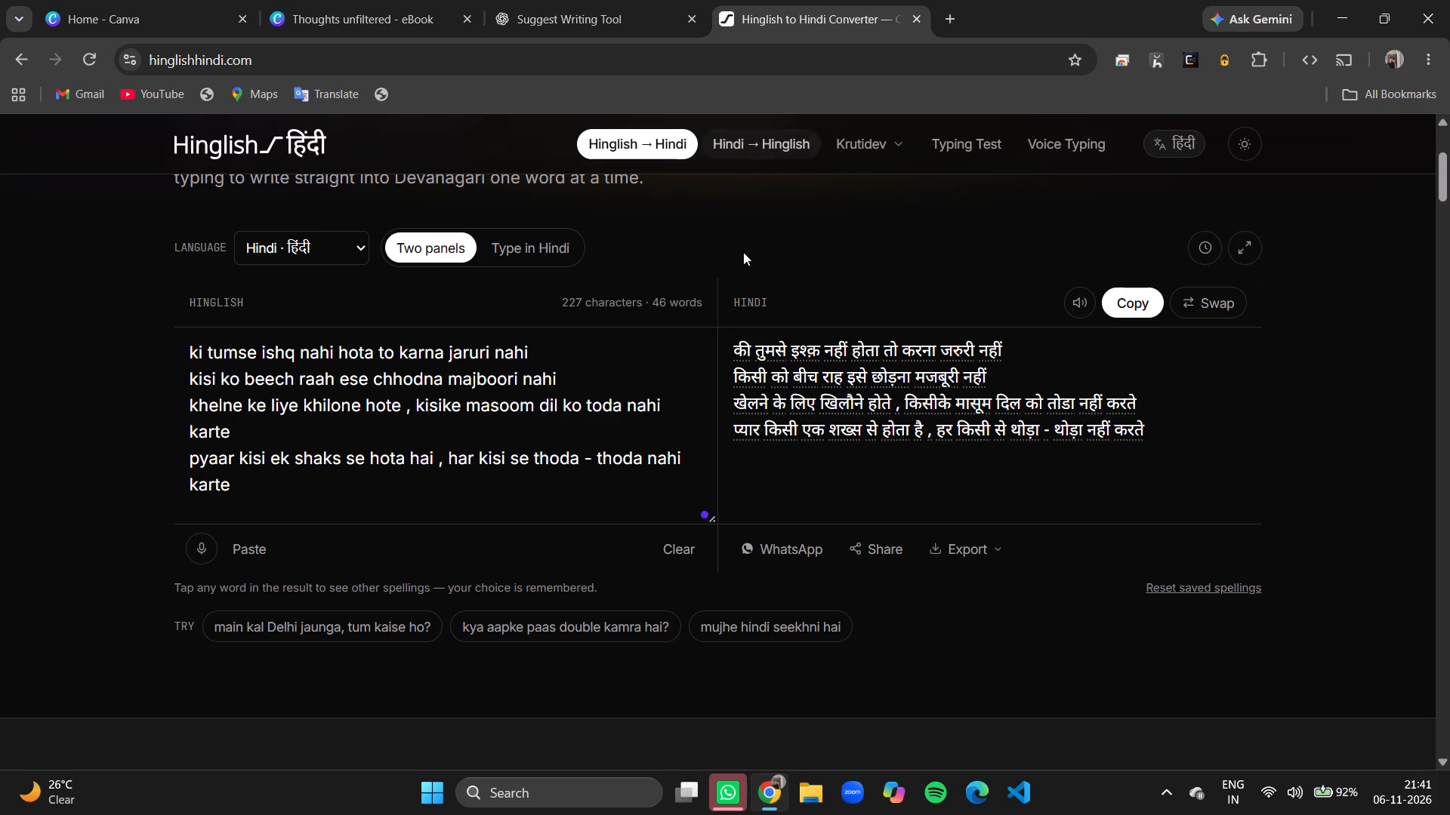
click(366, 0)
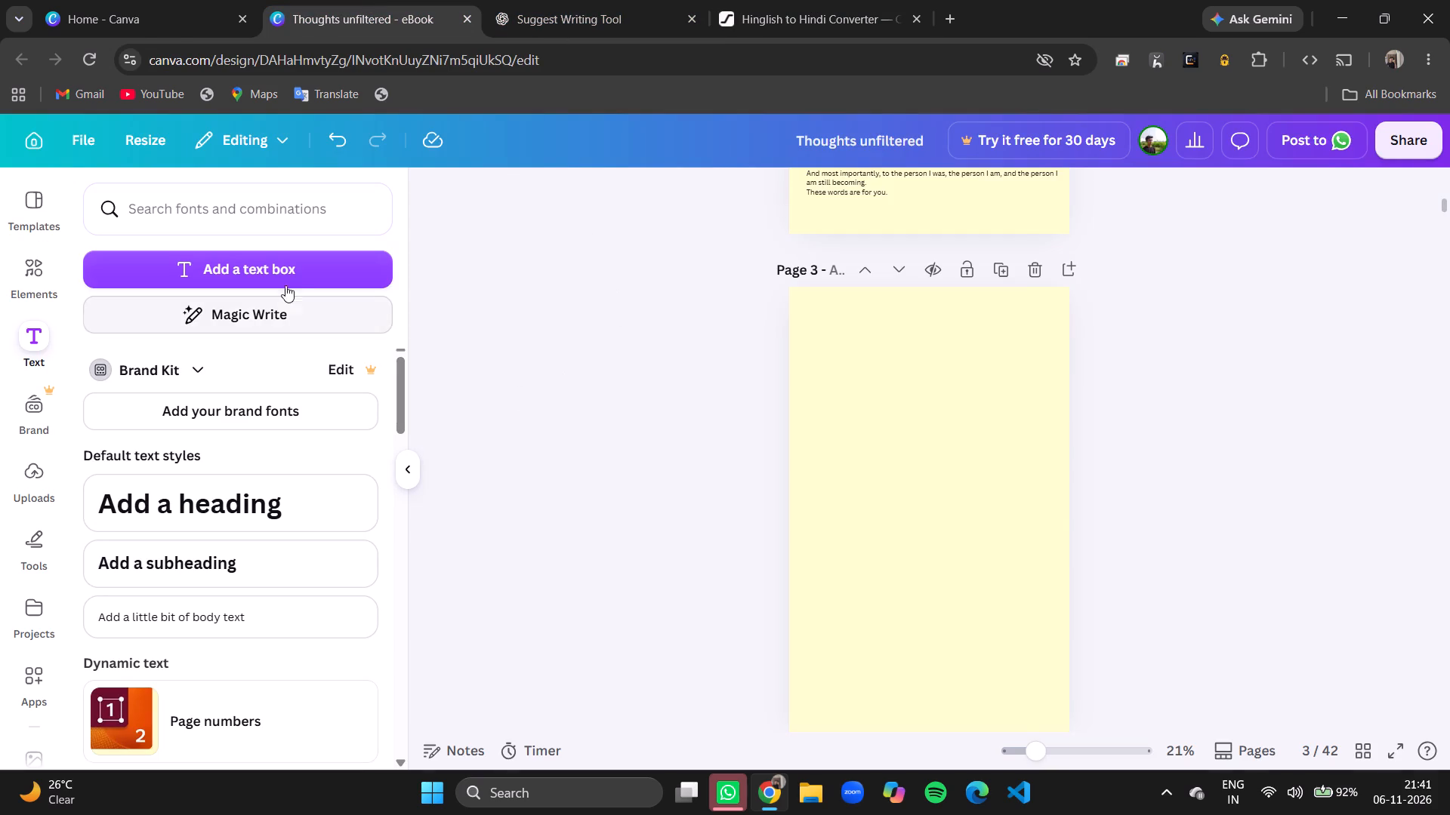
click(298, 272)
key(ctrl+v)
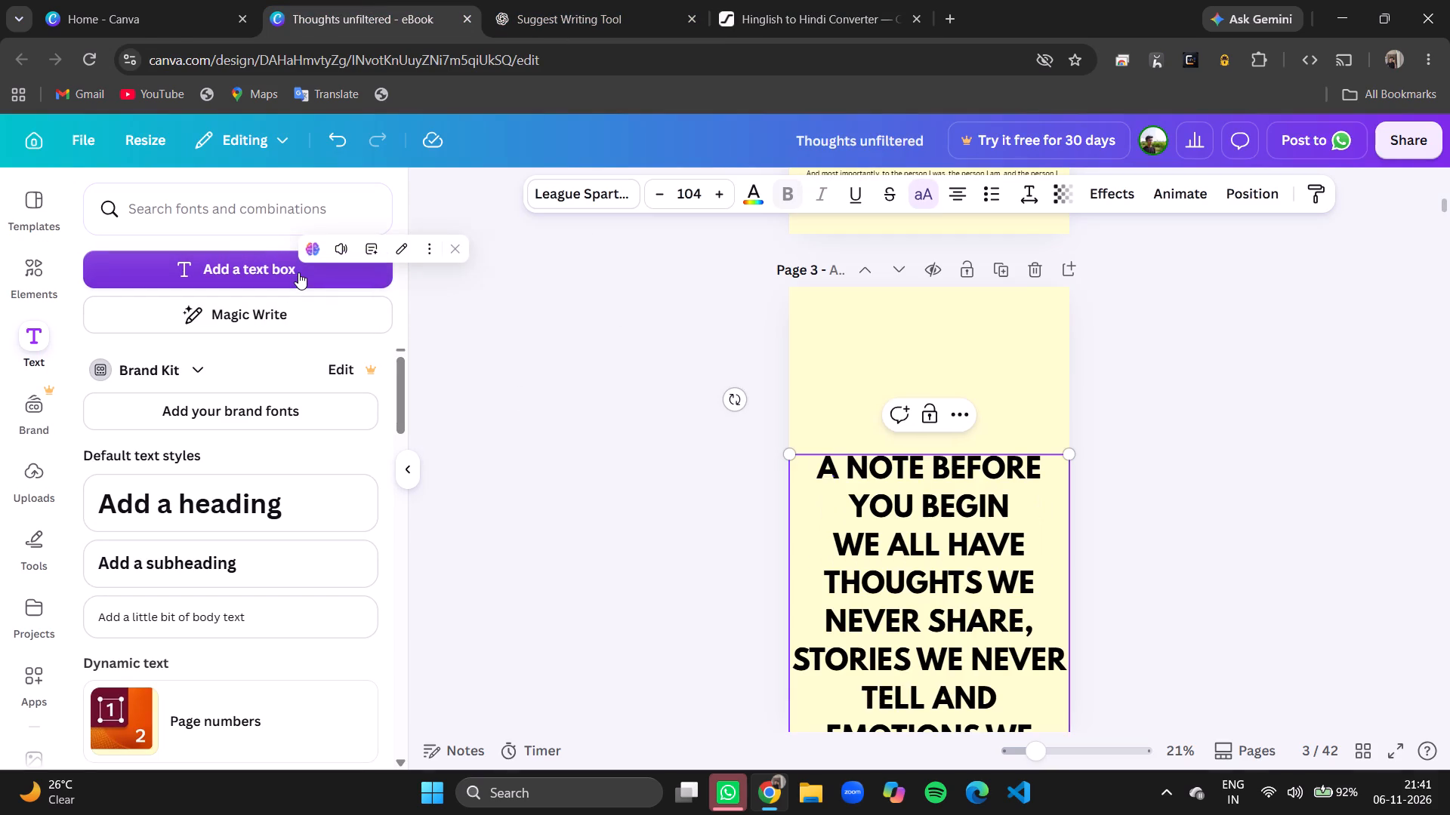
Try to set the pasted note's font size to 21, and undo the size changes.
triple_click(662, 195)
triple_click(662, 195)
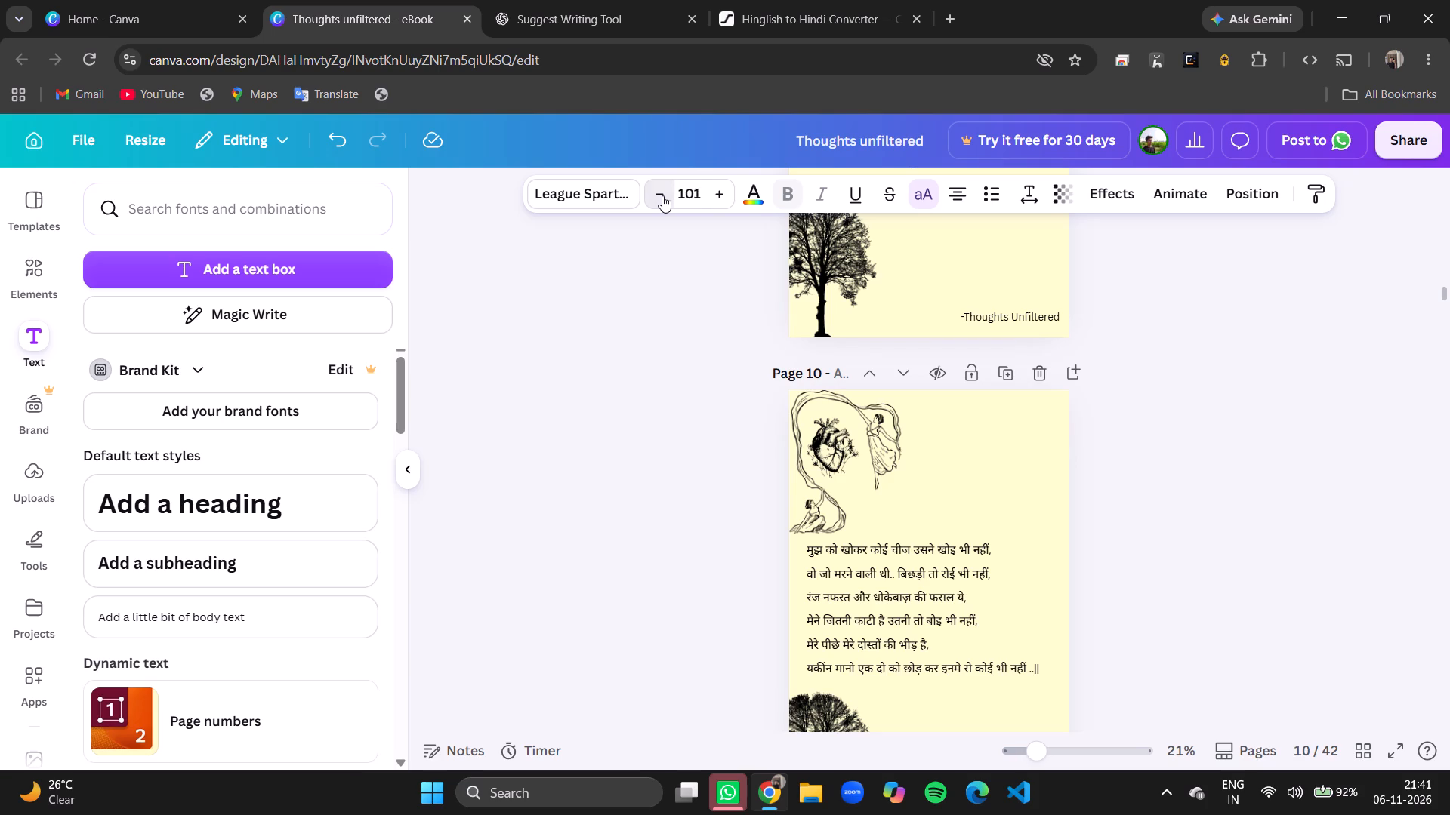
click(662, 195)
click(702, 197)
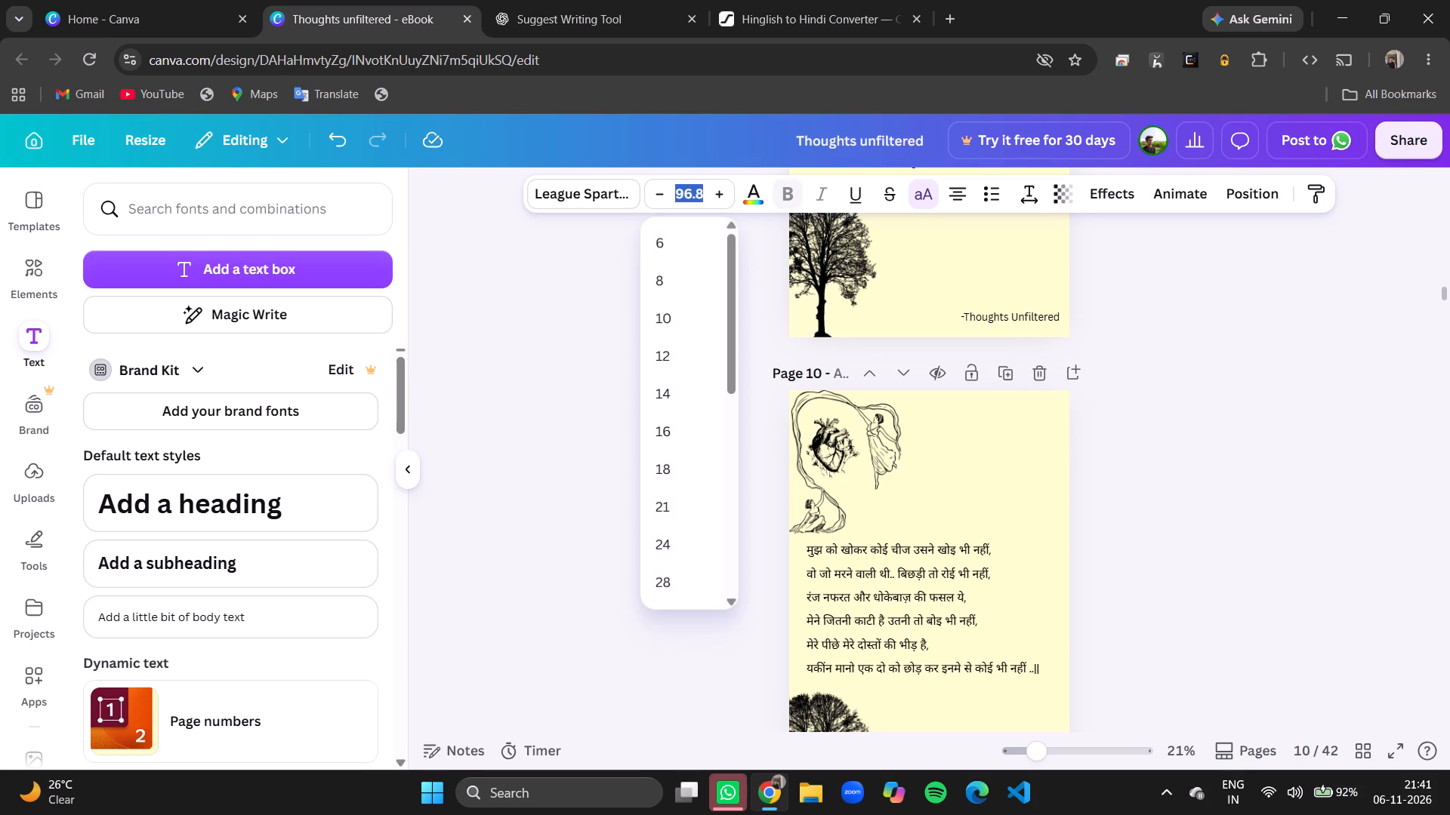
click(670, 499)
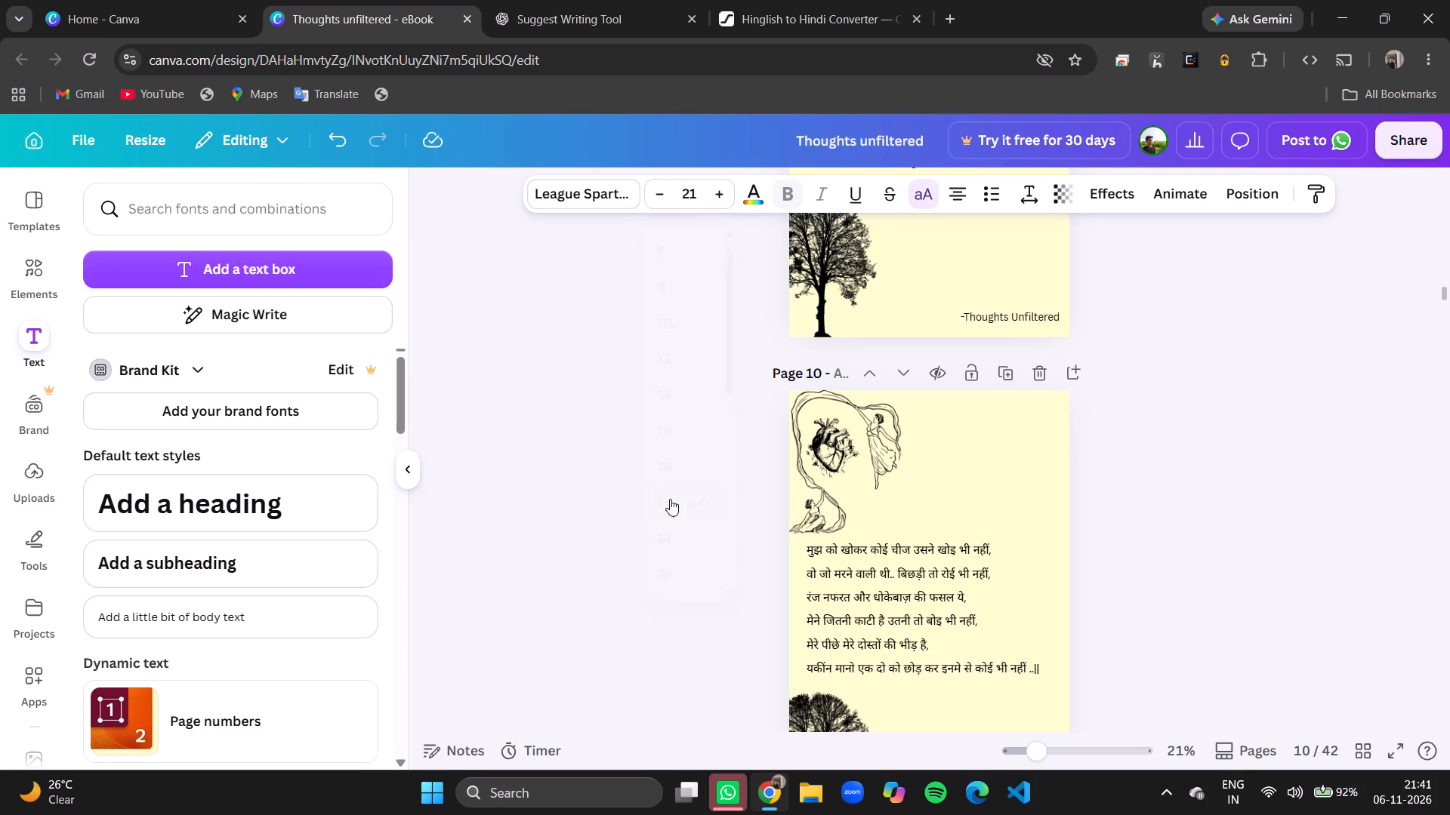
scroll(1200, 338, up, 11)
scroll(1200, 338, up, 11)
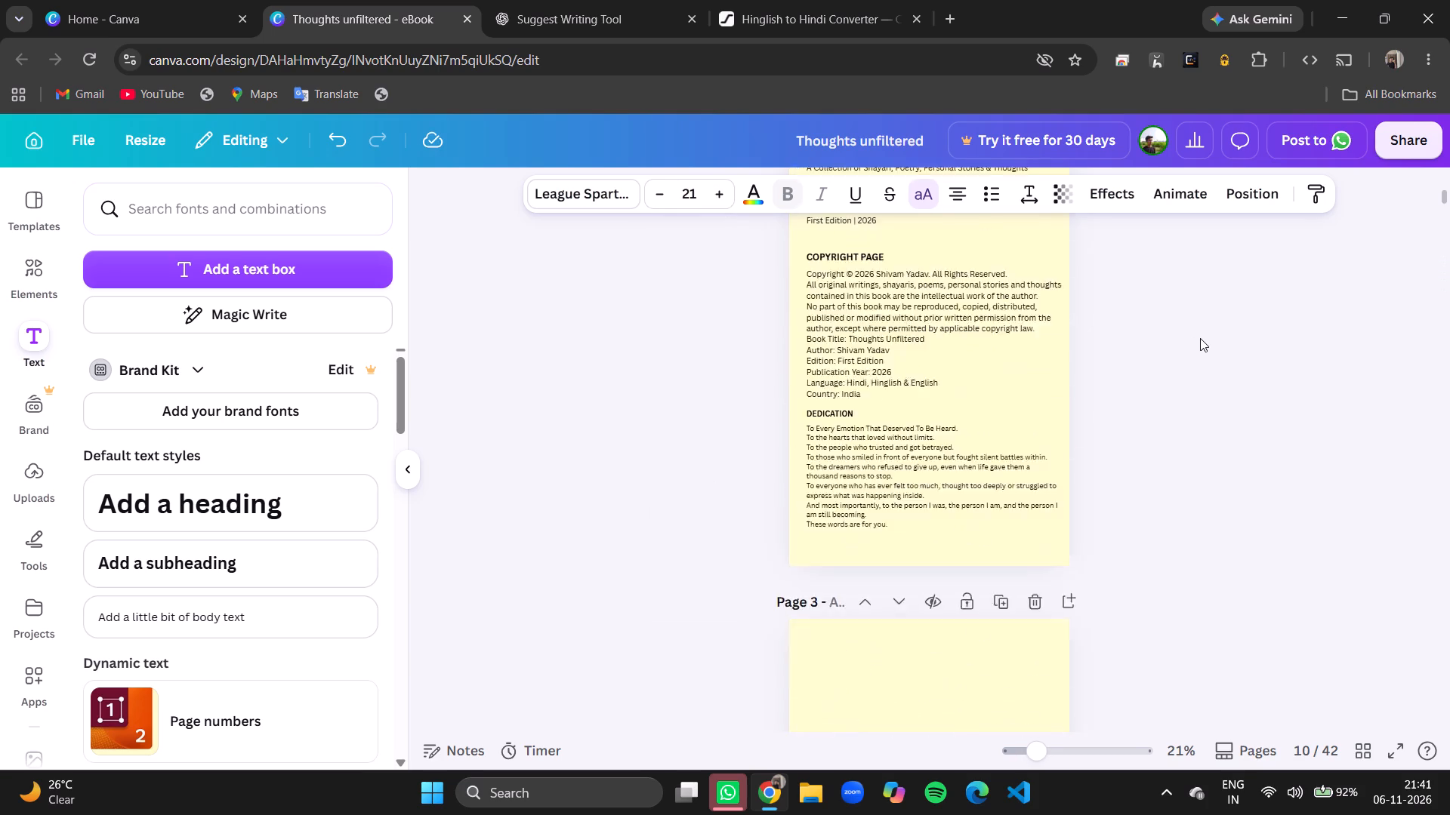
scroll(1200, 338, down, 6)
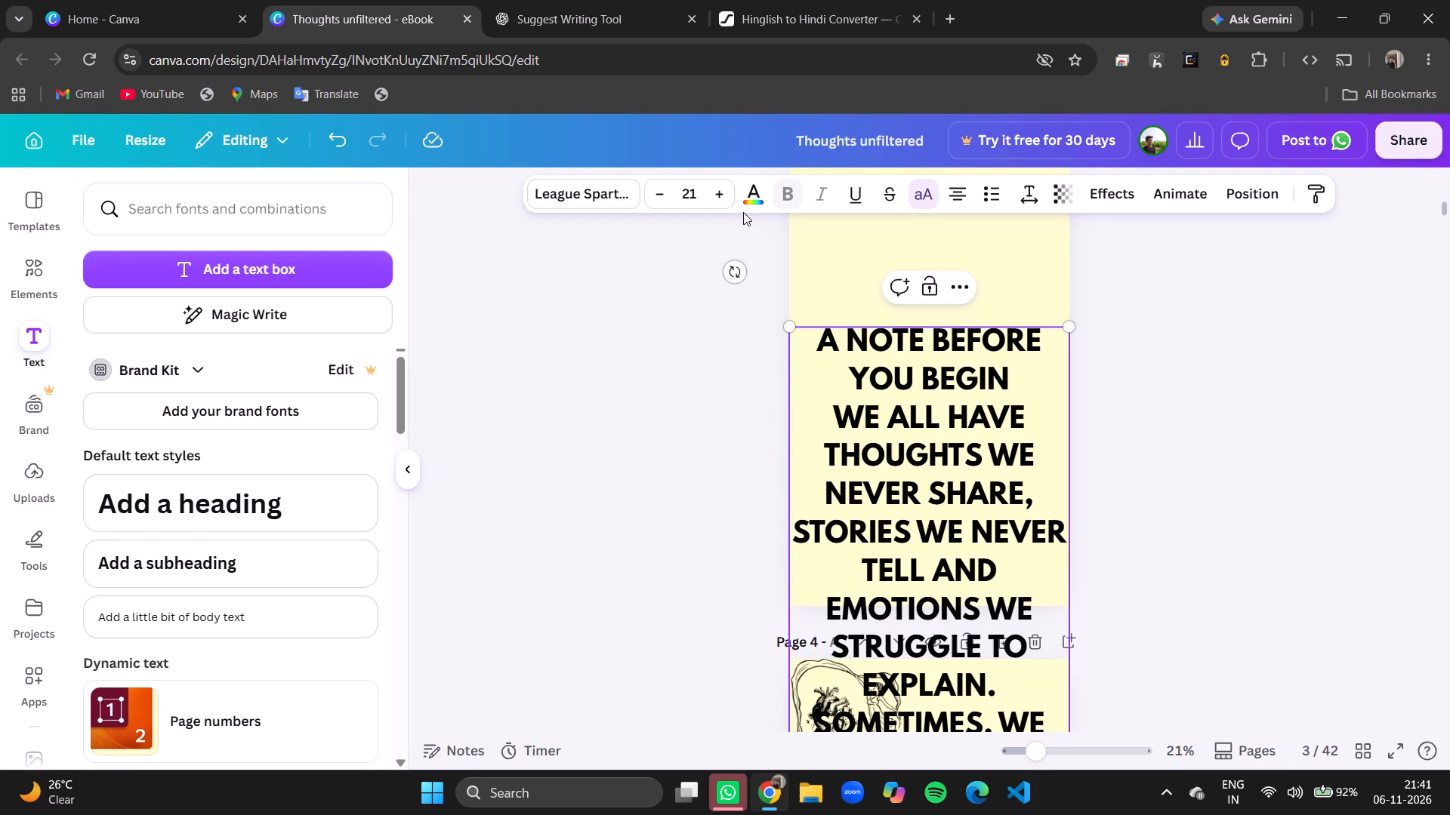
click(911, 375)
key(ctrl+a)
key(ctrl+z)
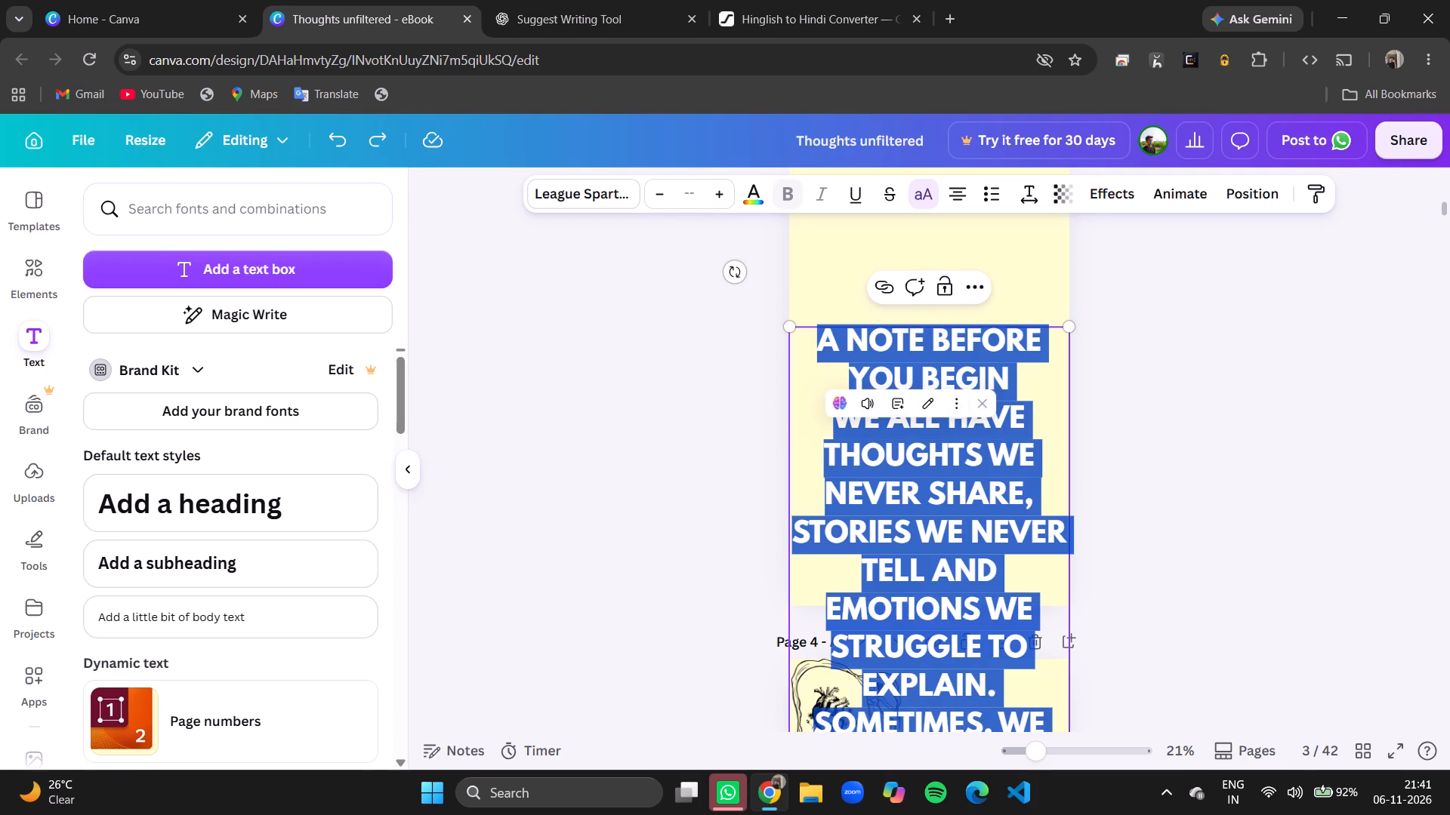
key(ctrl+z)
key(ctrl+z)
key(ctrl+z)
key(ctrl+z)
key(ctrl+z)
Set the font size of the entire "A NOTE BEFORE YOU BEGIN" text on page 3 to 21.
click(661, 197)
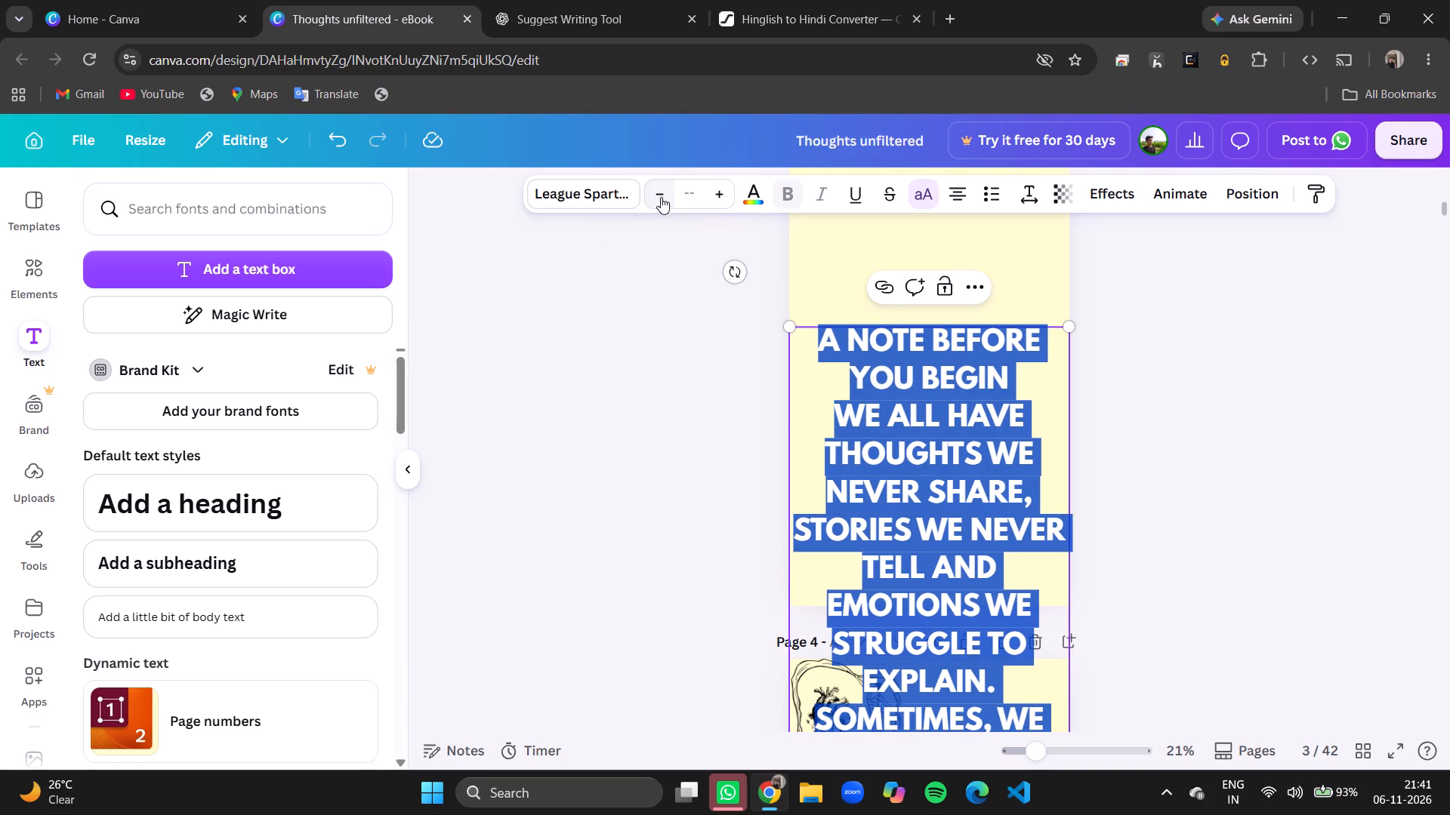
triple_click(661, 197)
drag(661, 197, 684, 198)
click(684, 198)
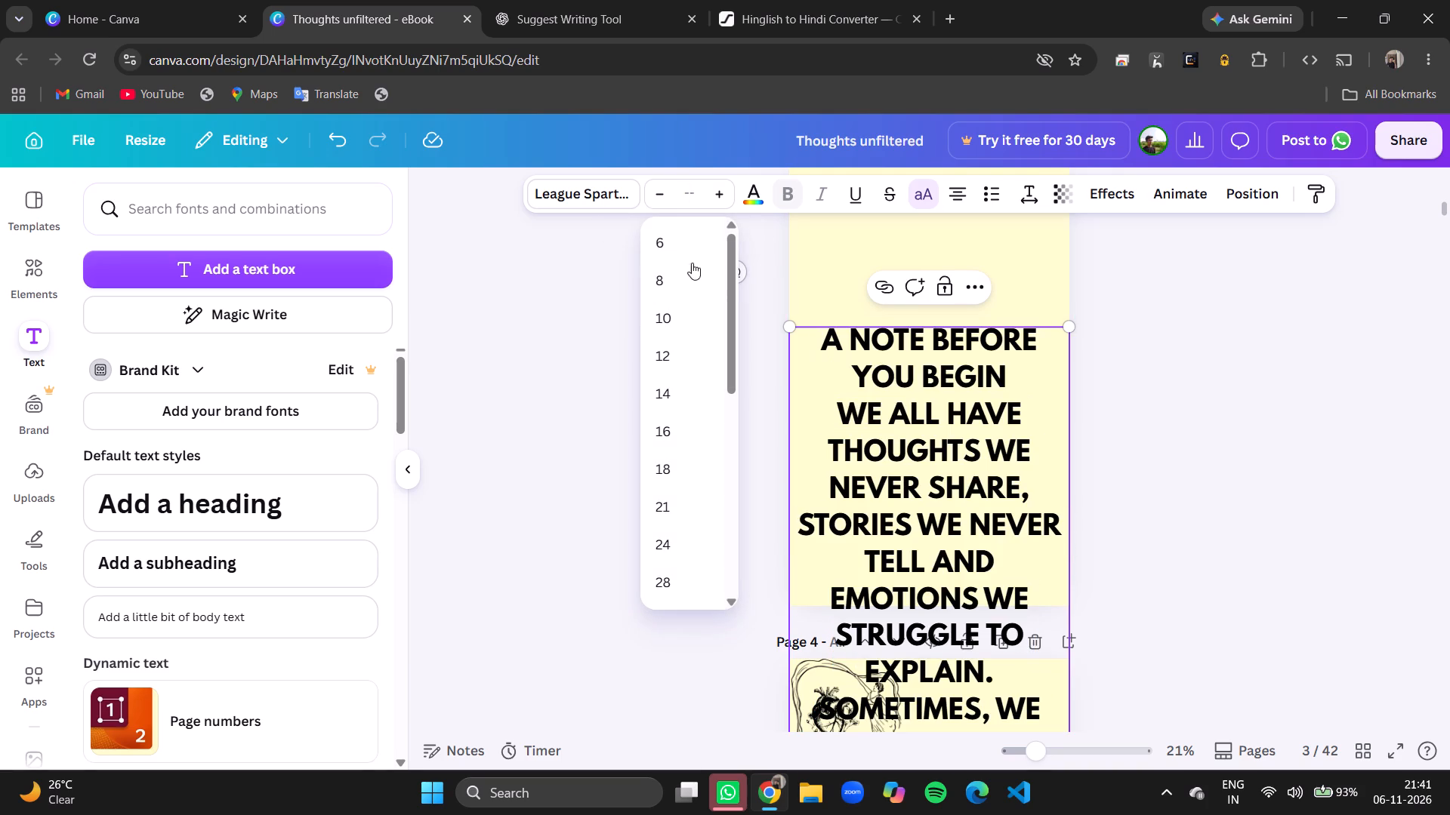
click(679, 355)
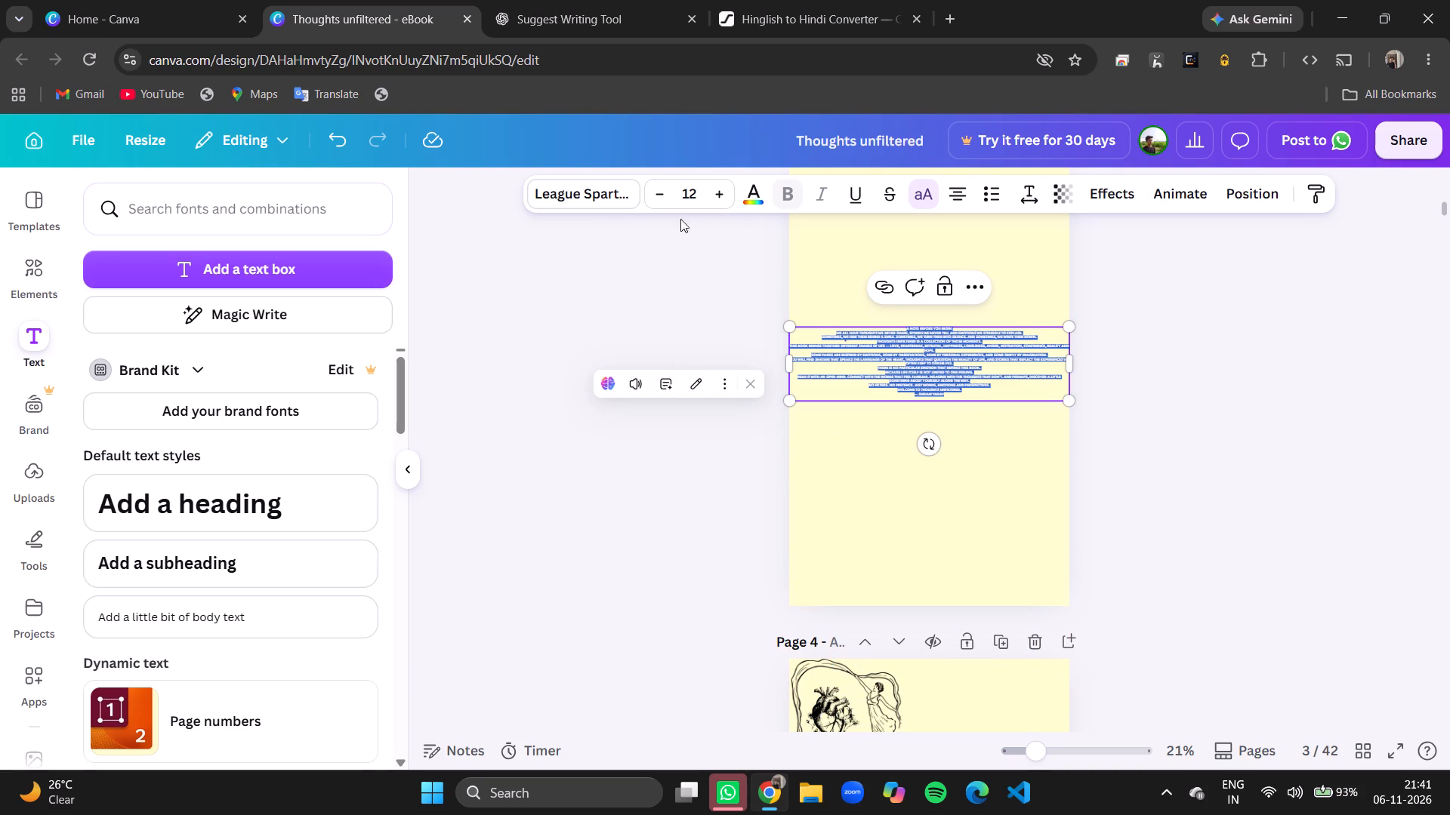
click(692, 193)
click(680, 510)
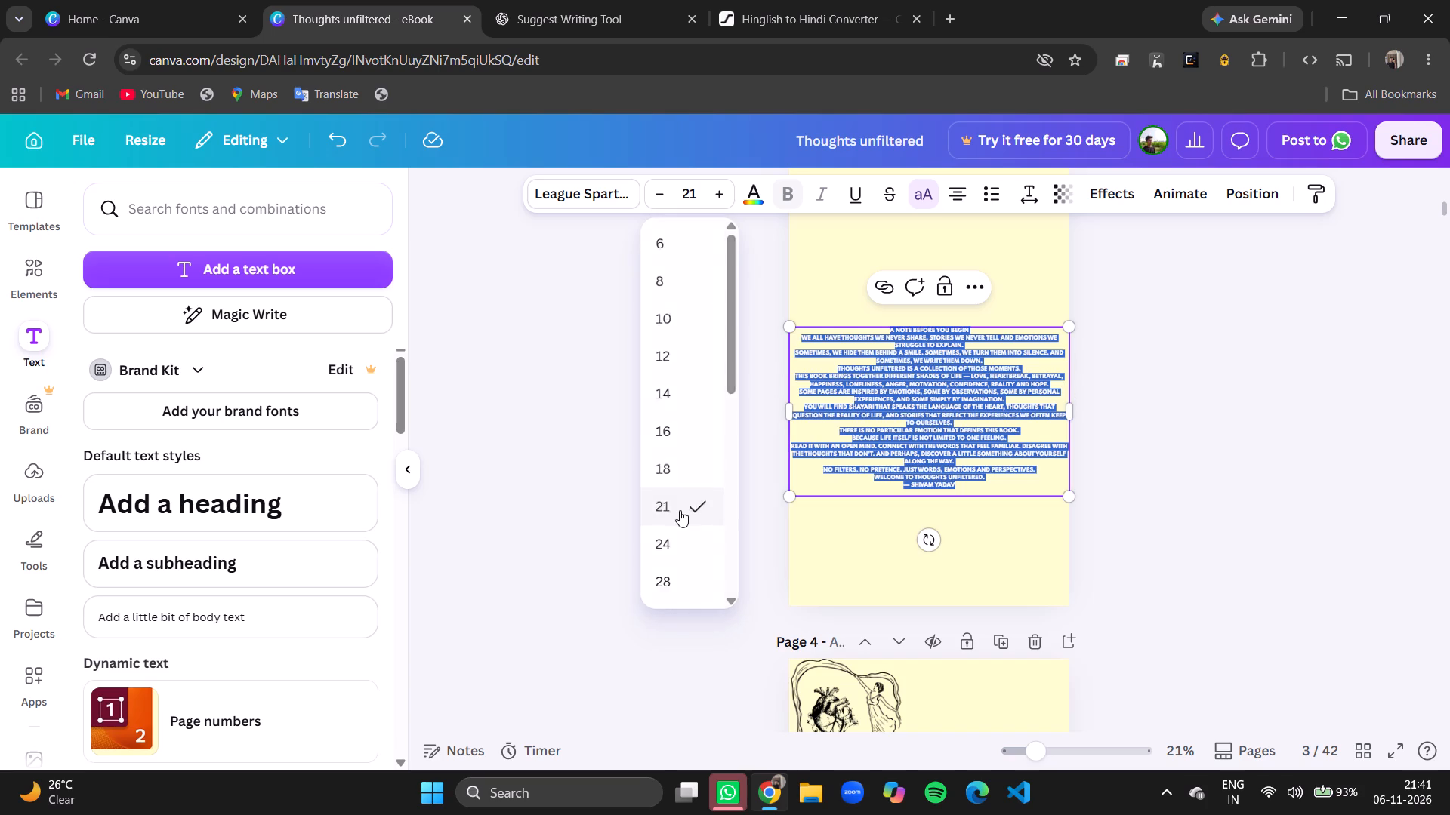
Left-align the note text on page 3.
click(967, 195)
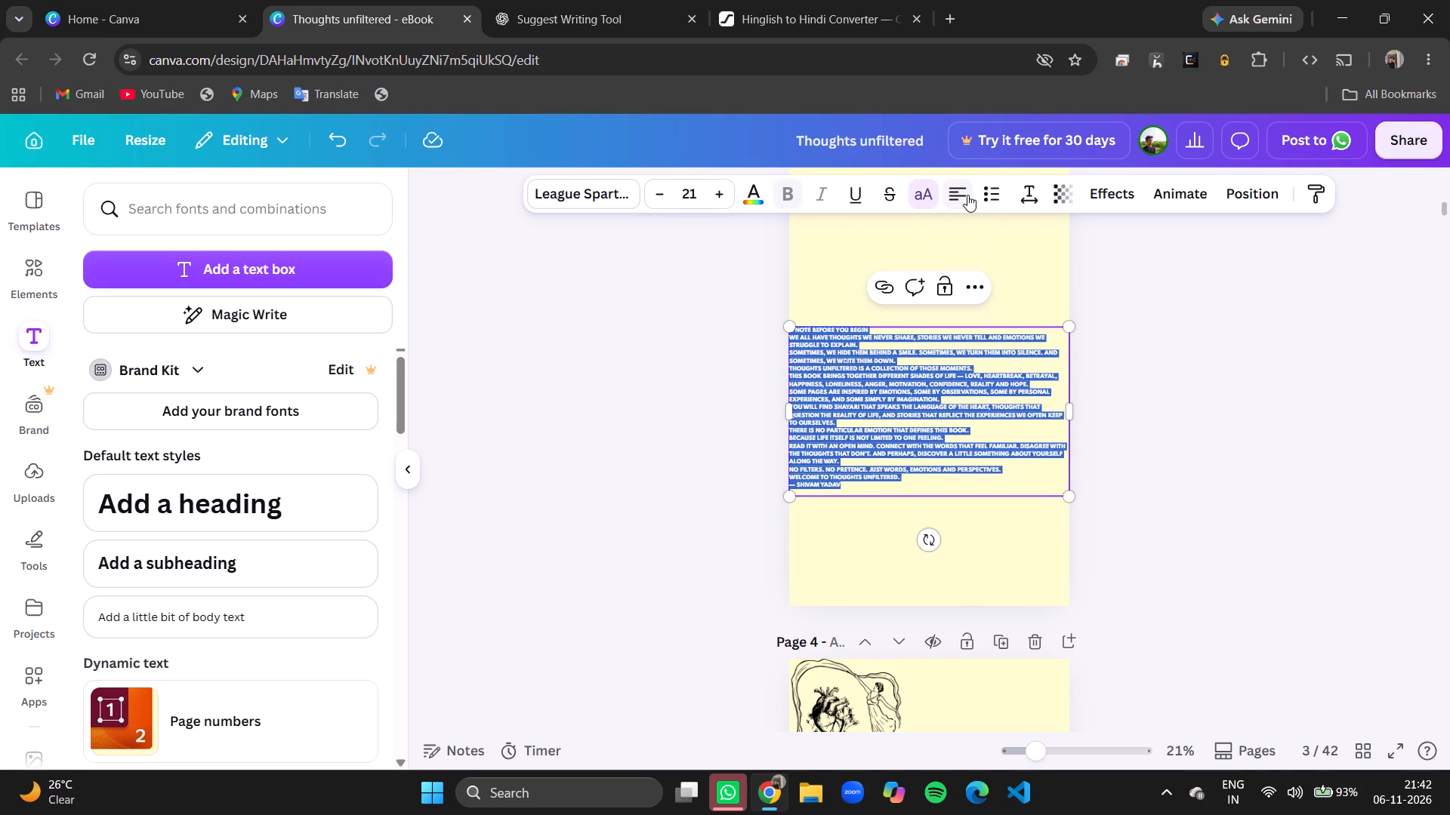
click(1169, 396)
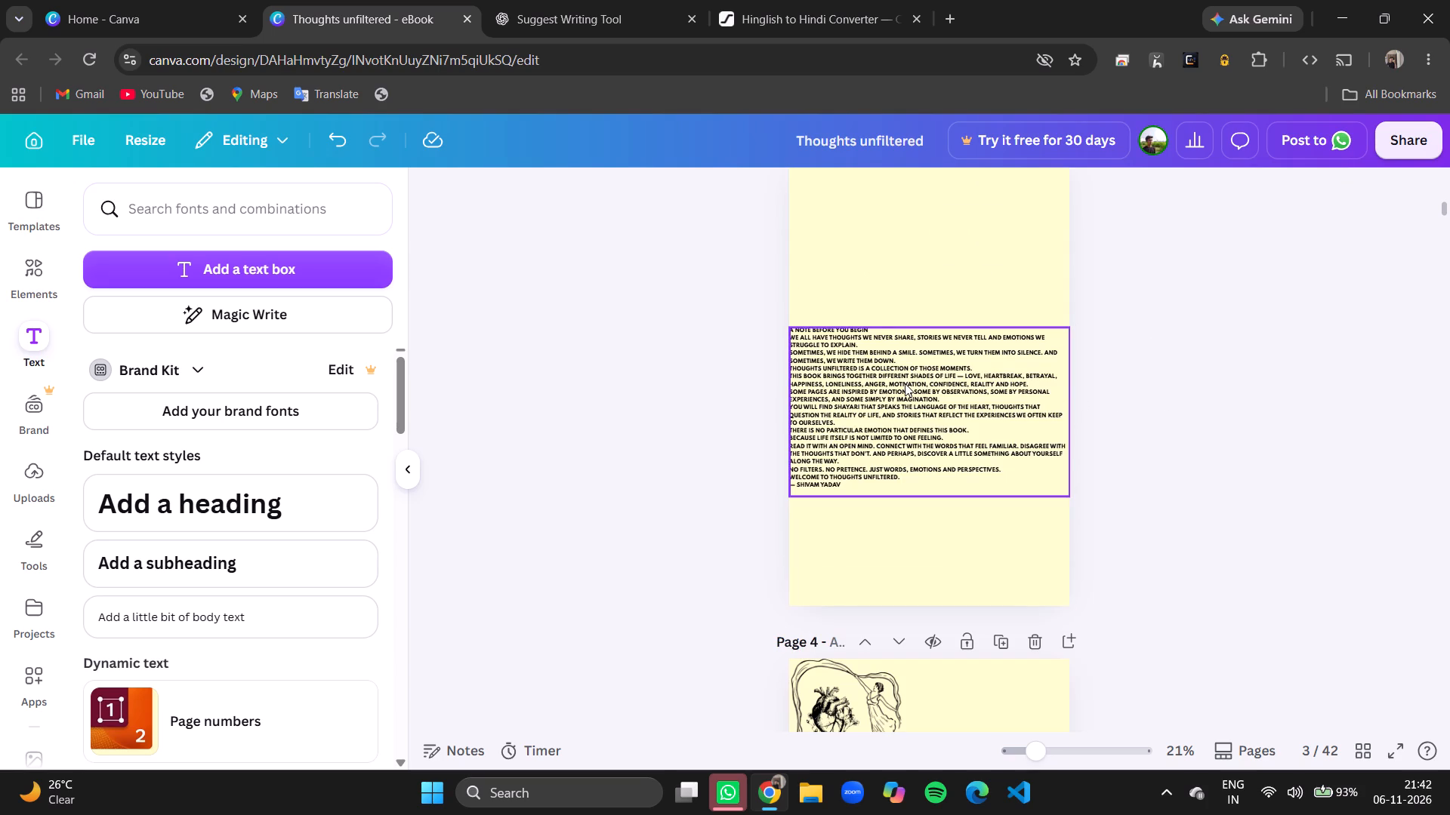
Change the font of all the note text on page 3 to Canva Sans and remove its bold formatting.
click(905, 383)
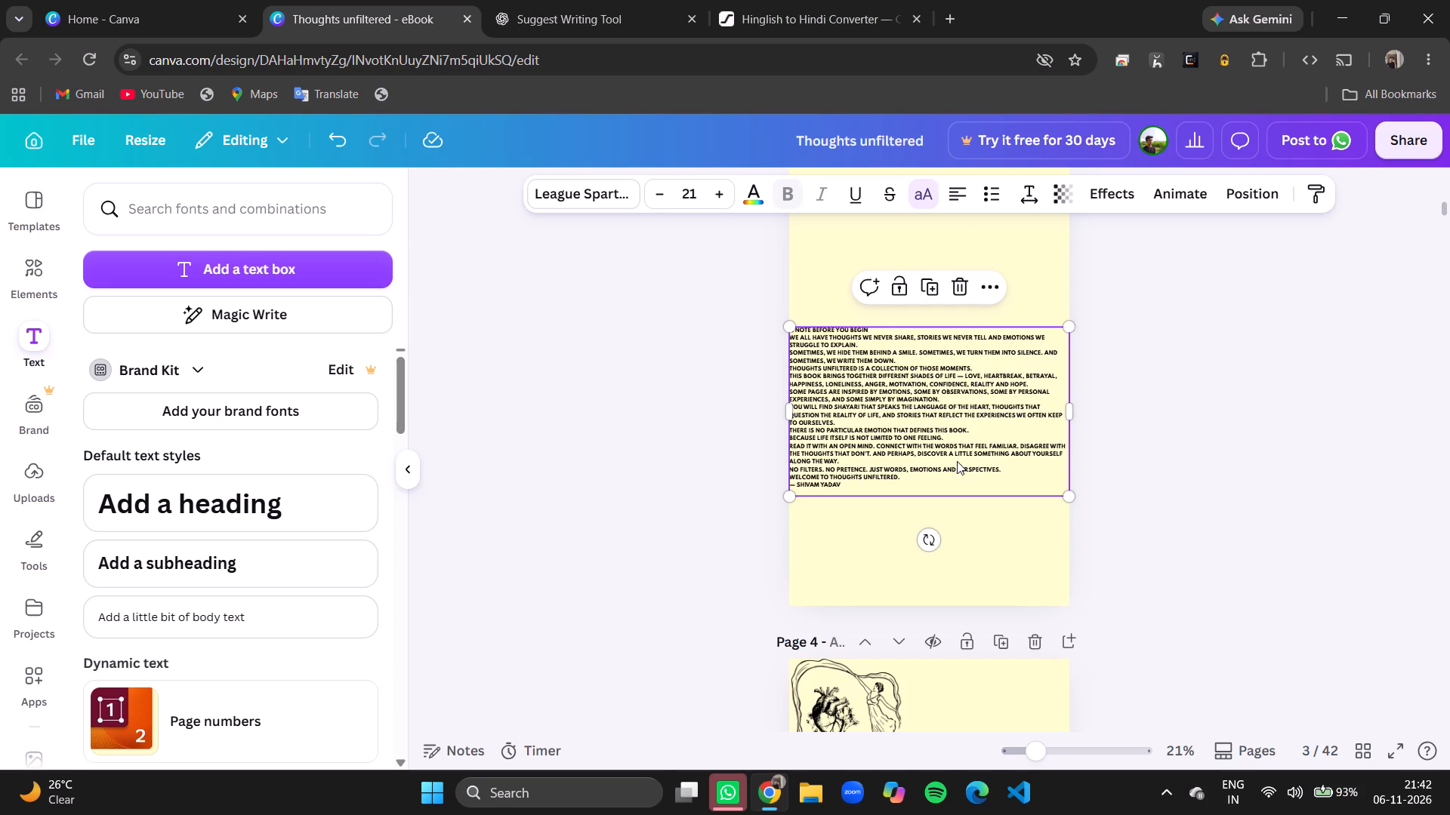
double_click(957, 461)
key(ctrl+a)
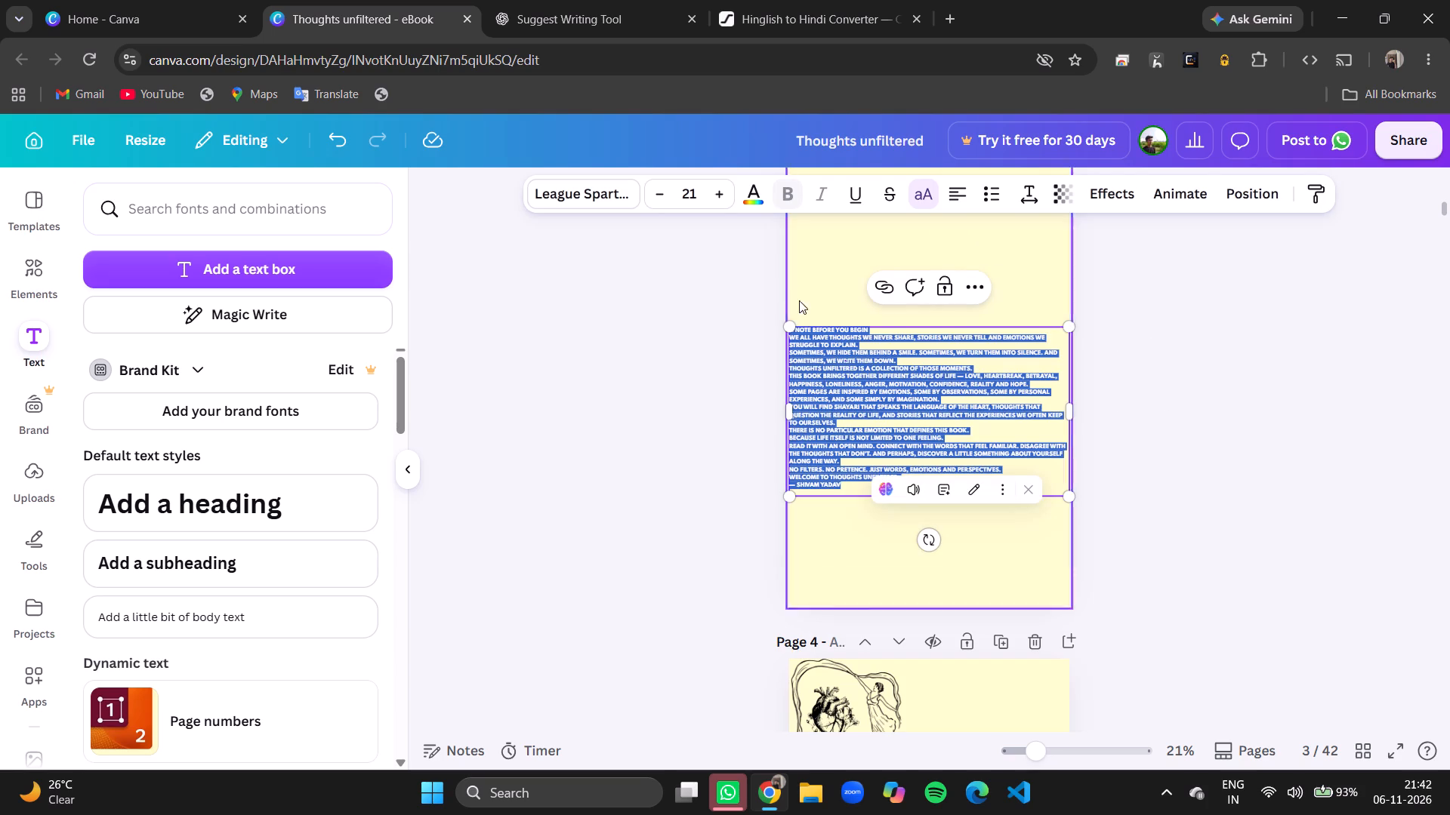
click(621, 188)
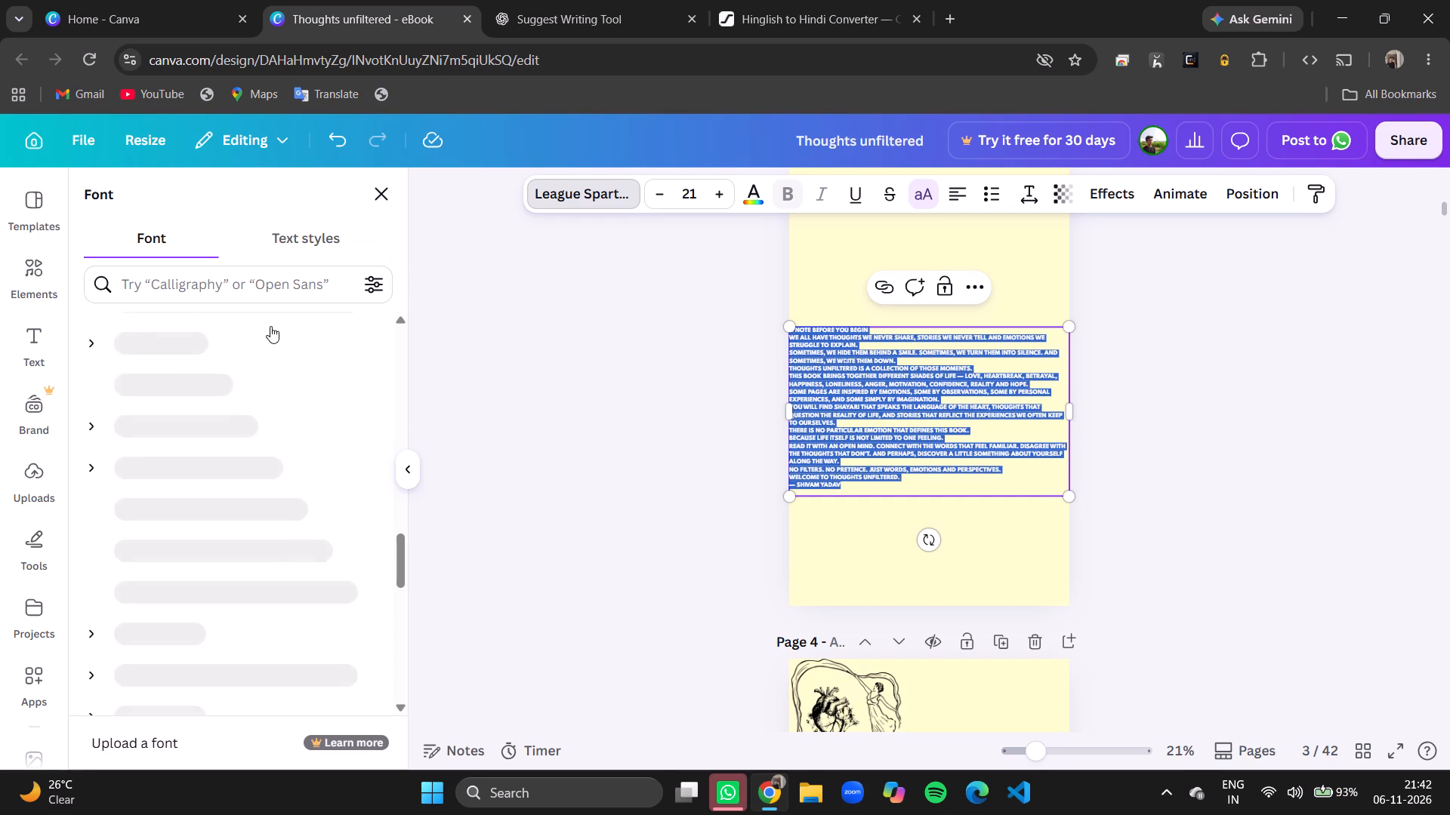
scroll(274, 388, up, 18)
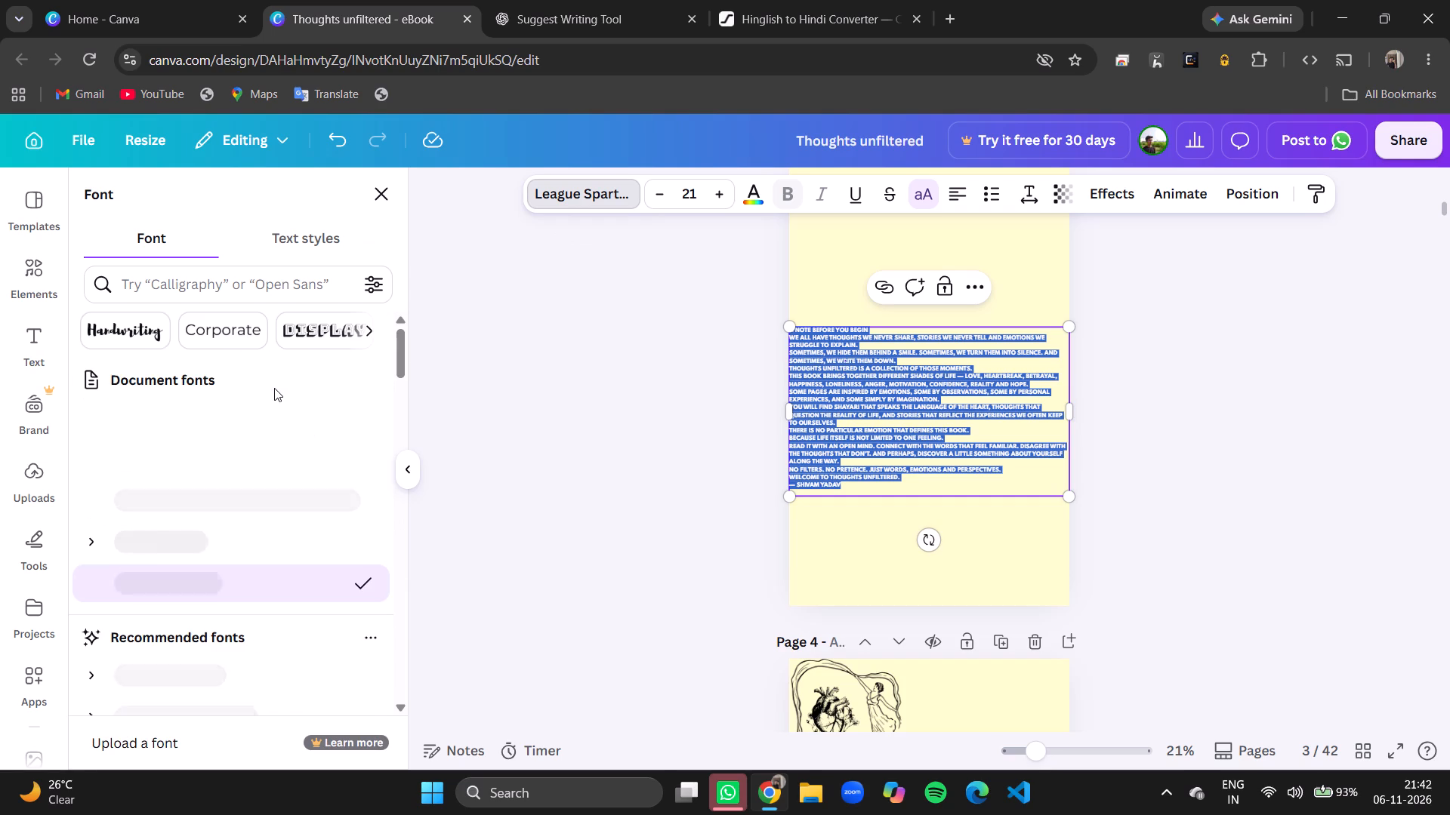
click(253, 410)
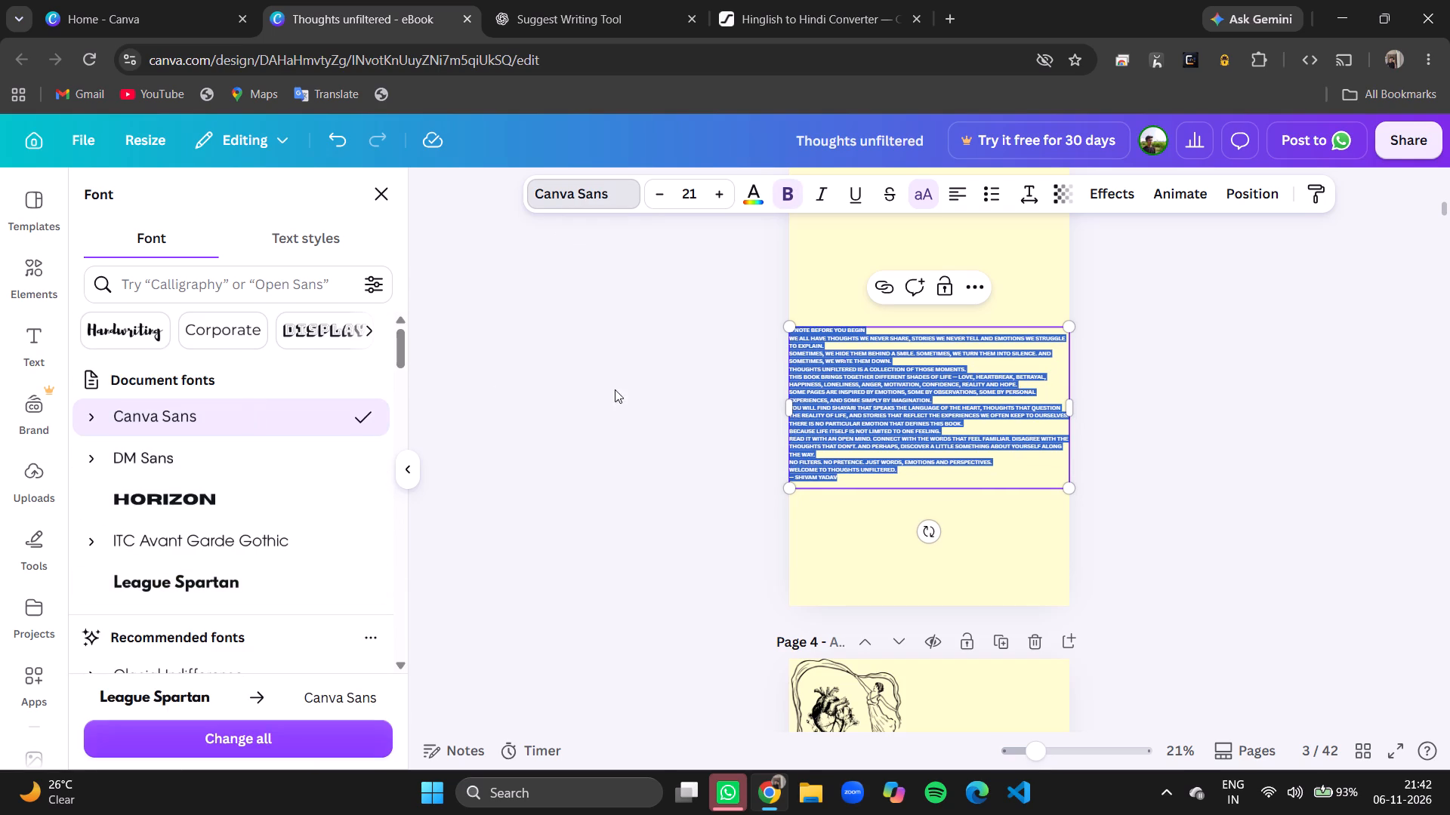
click(785, 198)
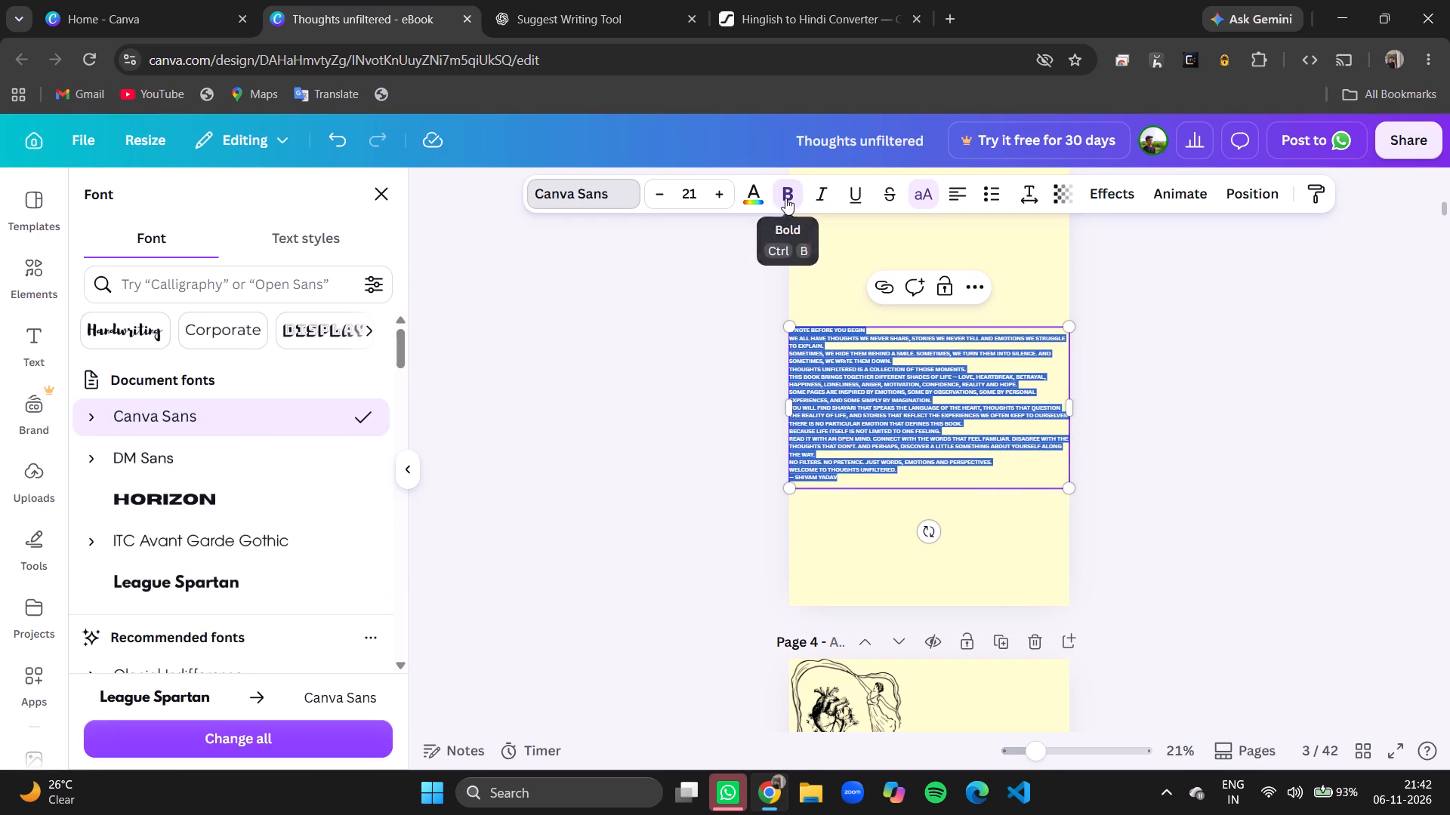
click(1429, 377)
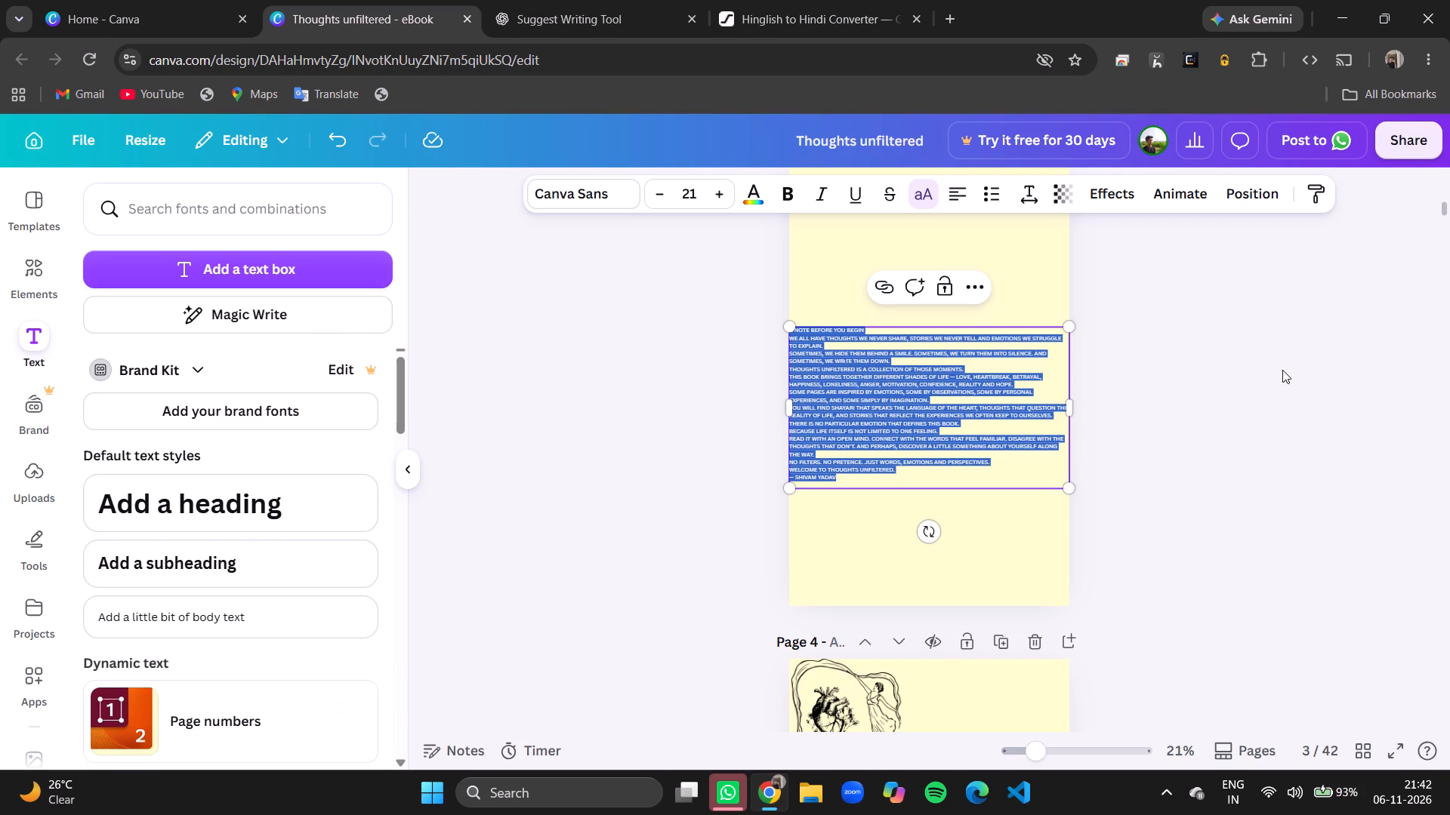
Move the note text box to the upper part of page 3, centred between the page's side edges.
click(1282, 370)
drag(986, 418, 992, 309)
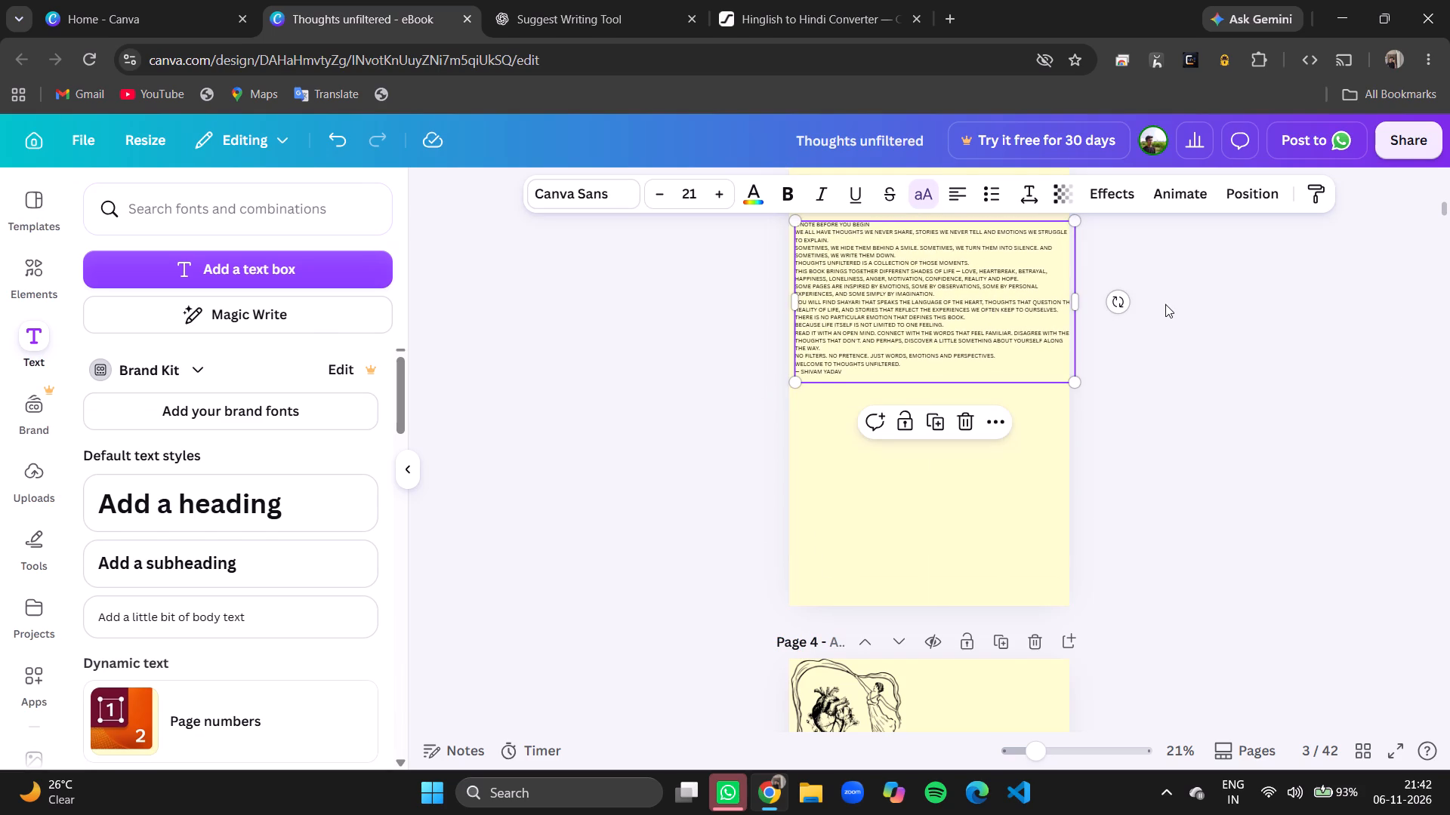
scroll(1165, 304, up, 2)
click(967, 493)
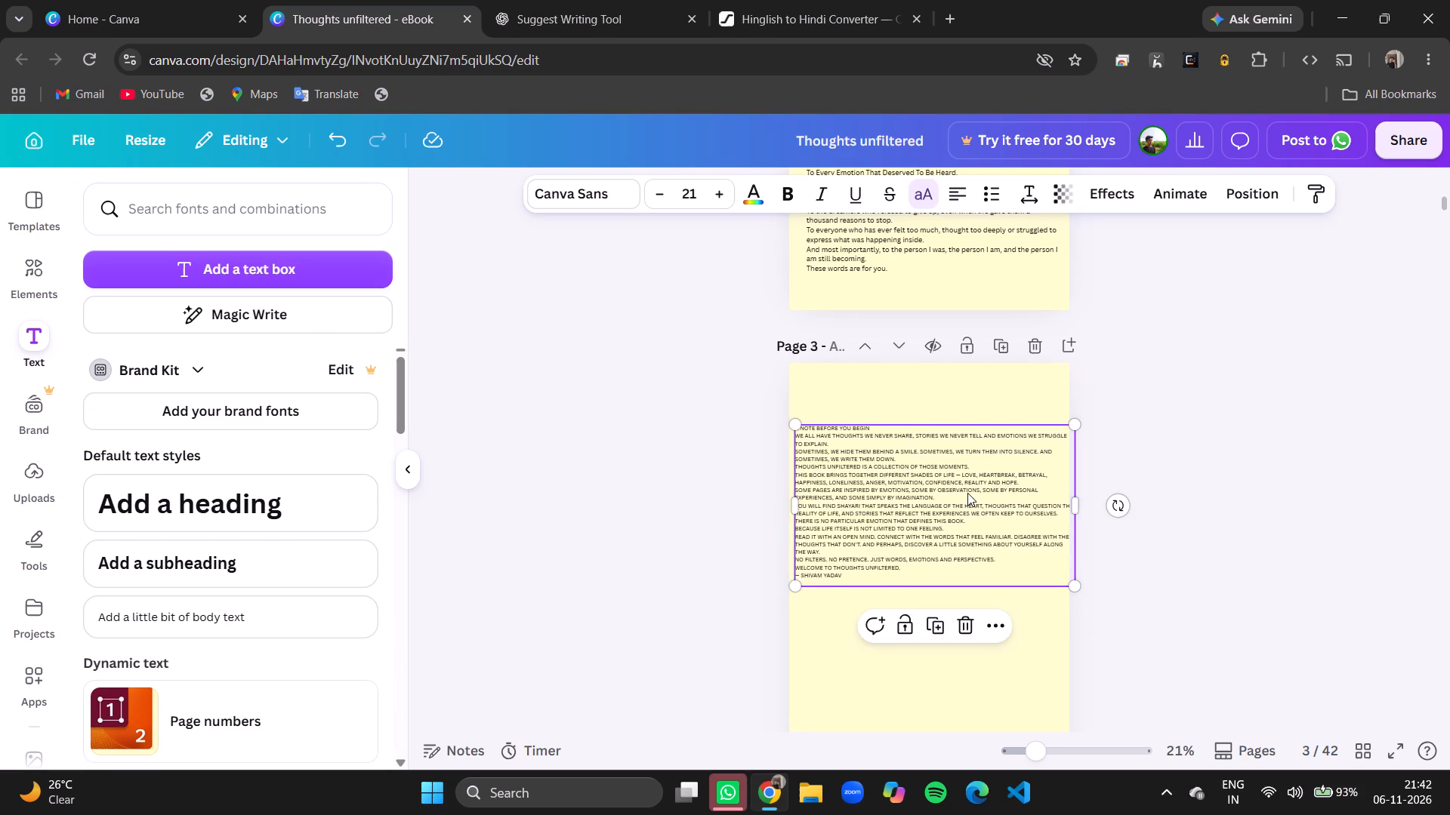
click(976, 504)
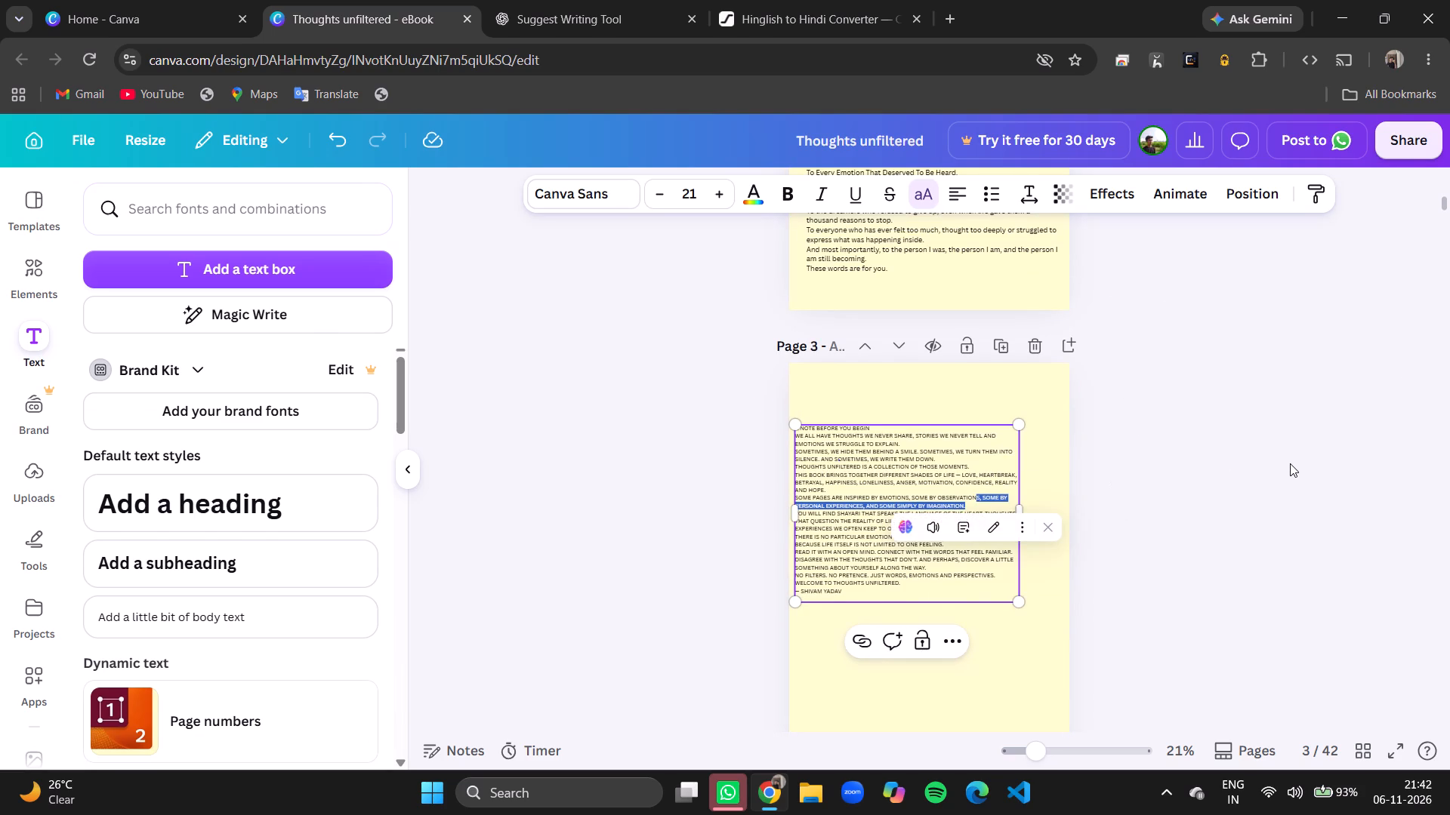
click(1293, 463)
drag(1000, 470, 1010, 451)
drag(1290, 414, 1151, 414)
drag(919, 478, 918, 466)
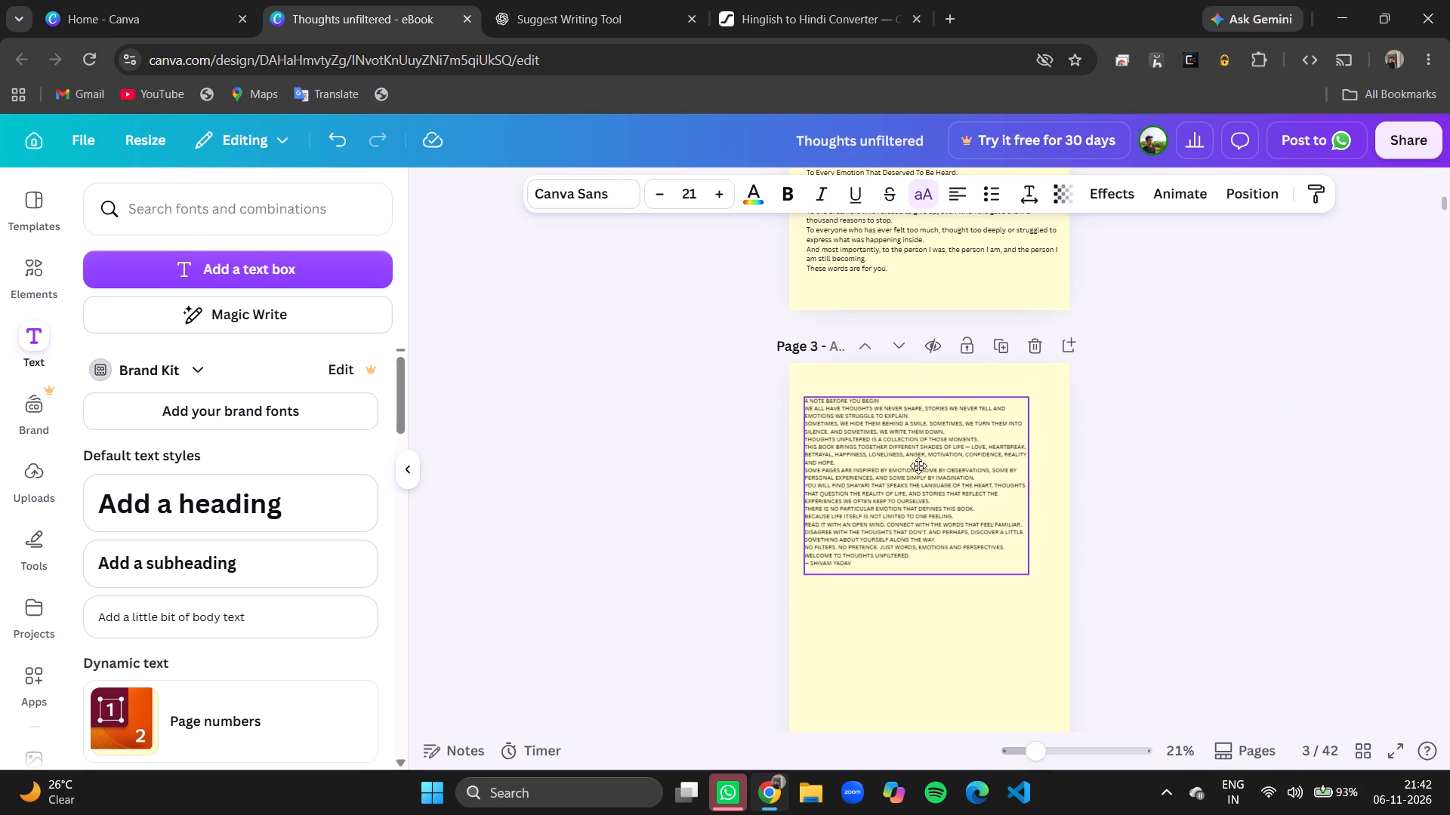
drag(918, 466, 927, 463)
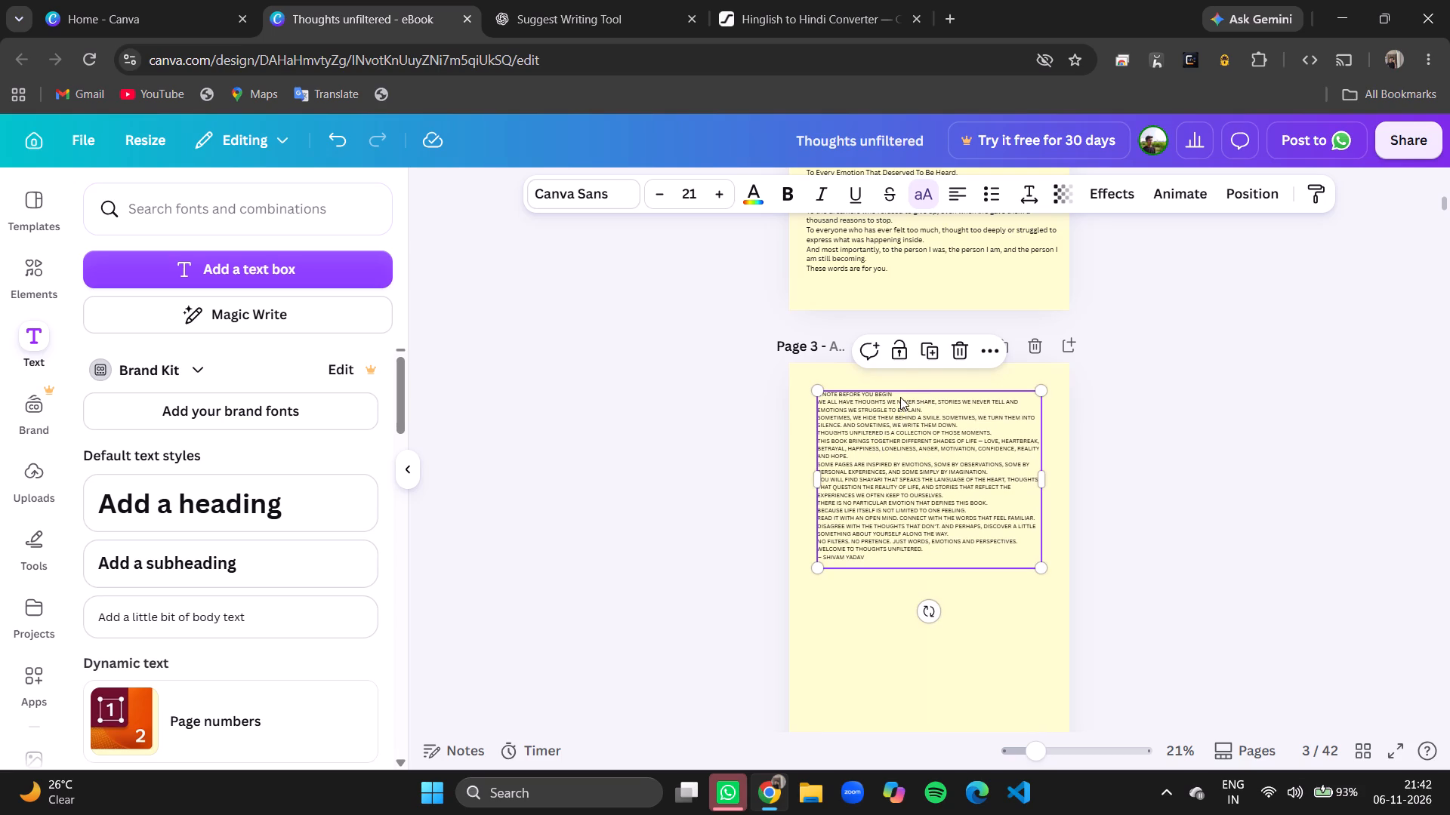
Format the "A NOTE BEFORE YOU BEGIN" heading on page 3 at font size 28 in bold italic.
double_click(901, 396)
click(896, 395)
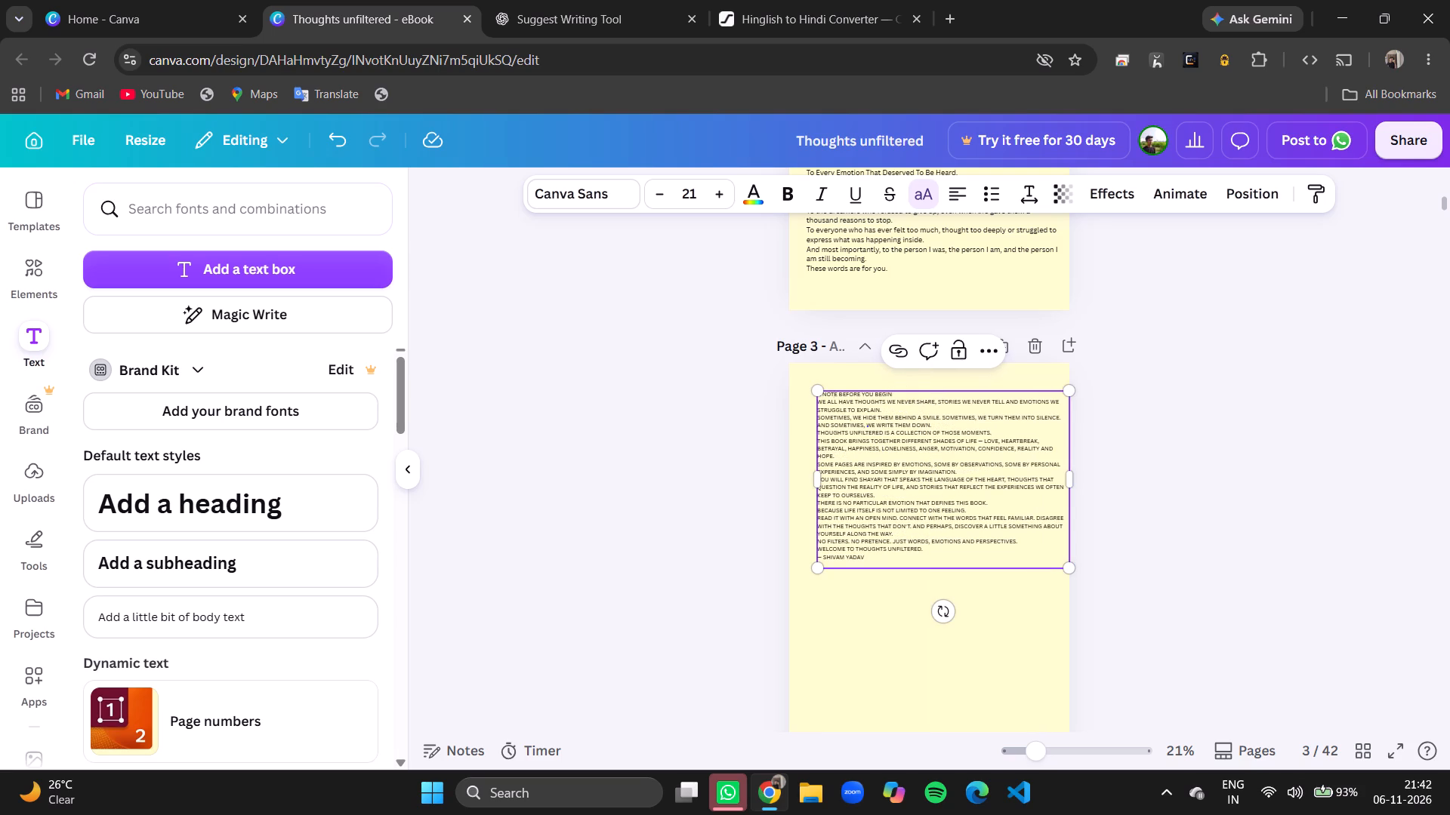
drag(900, 393, 818, 395)
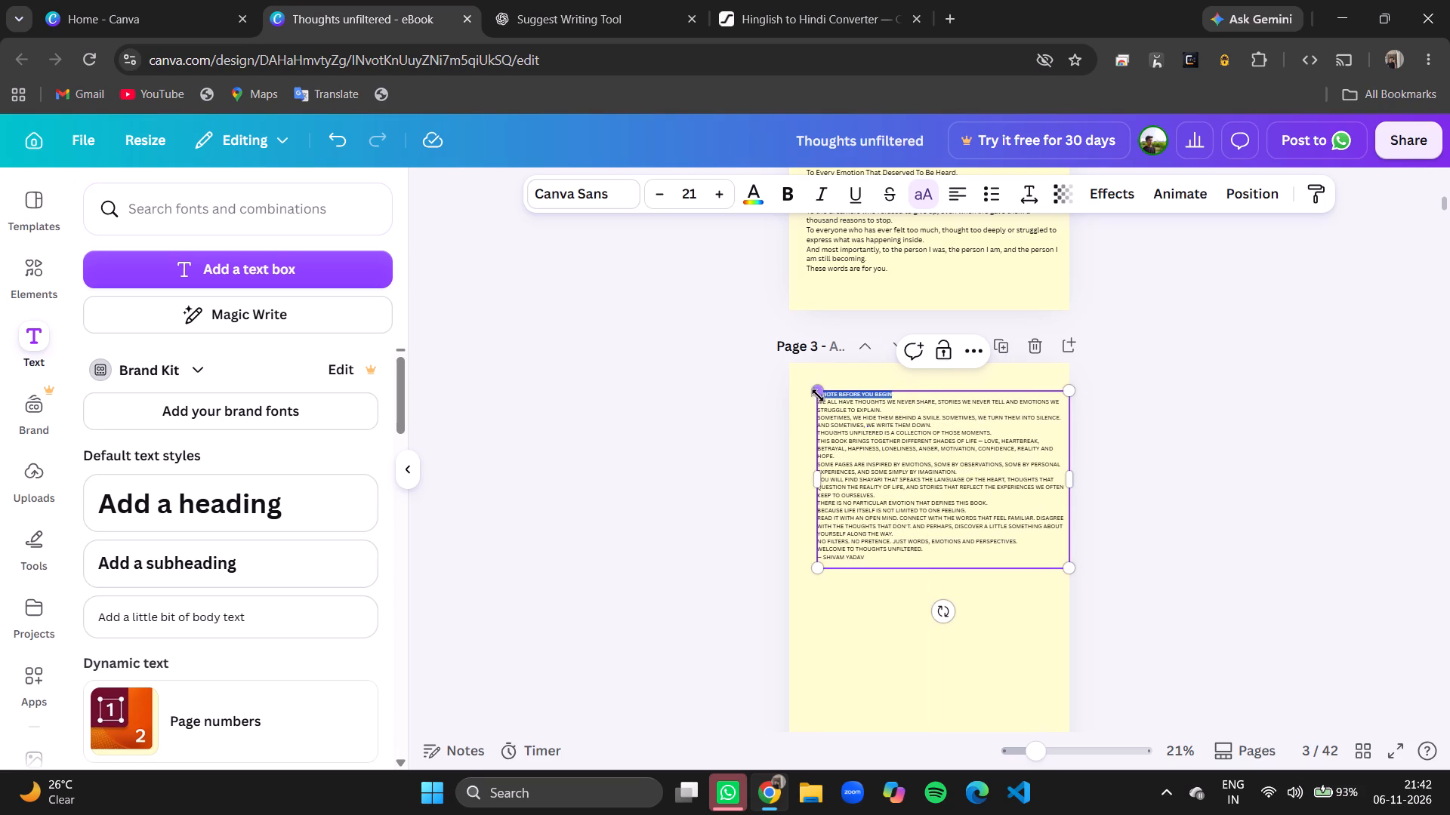
drag(818, 395, 813, 395)
triple_click(715, 194)
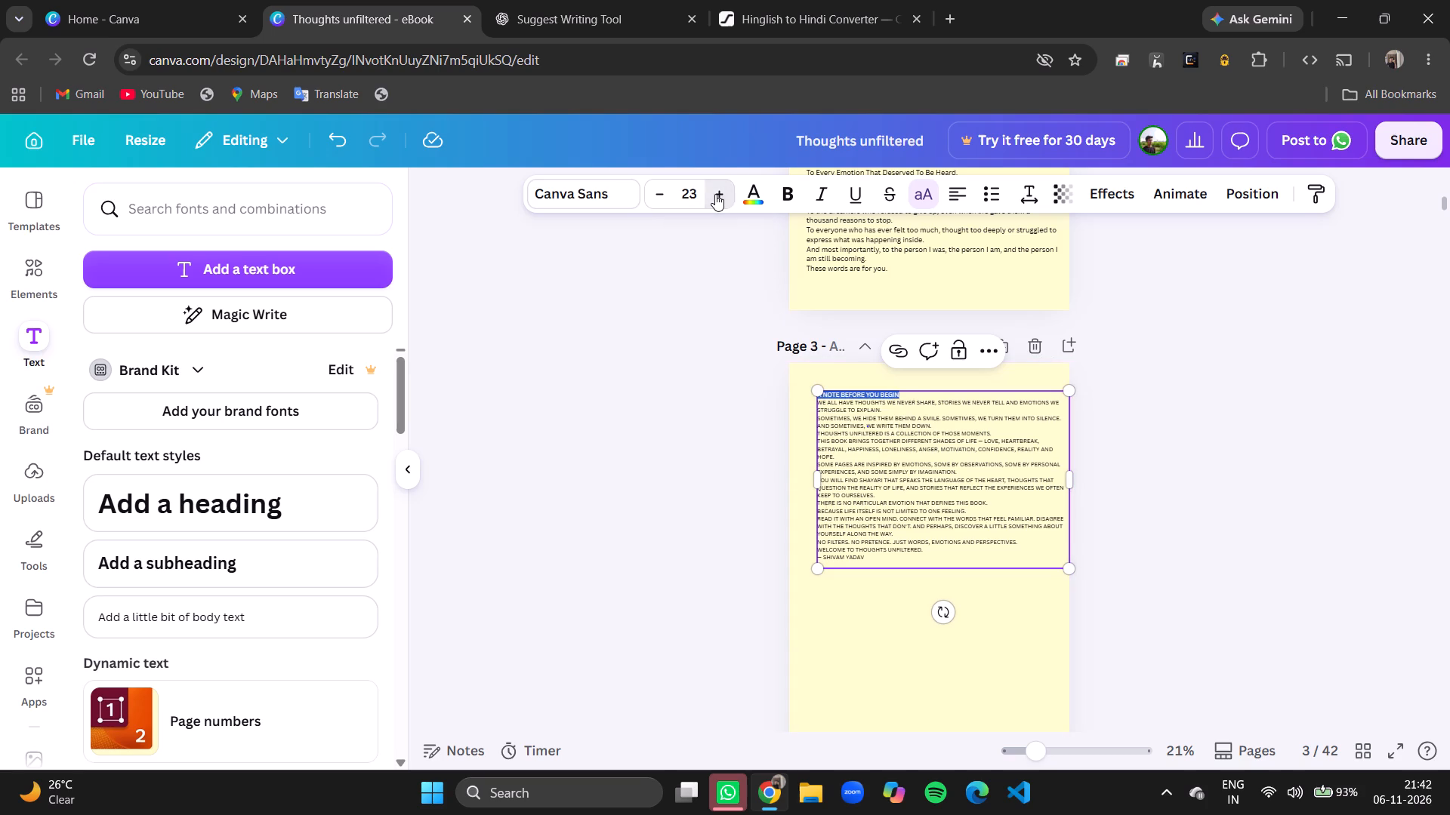
triple_click(715, 194)
click(715, 194)
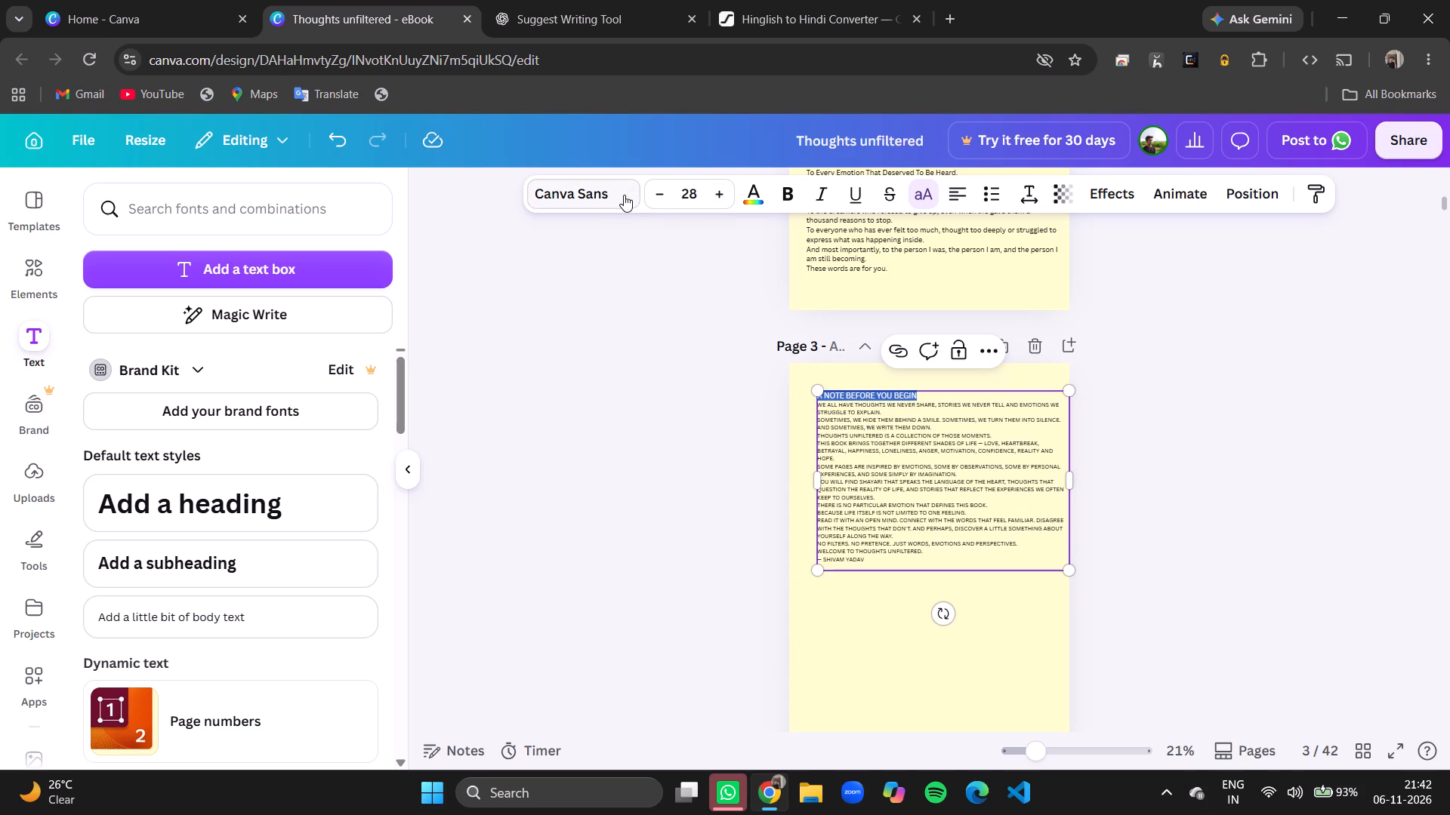
click(621, 195)
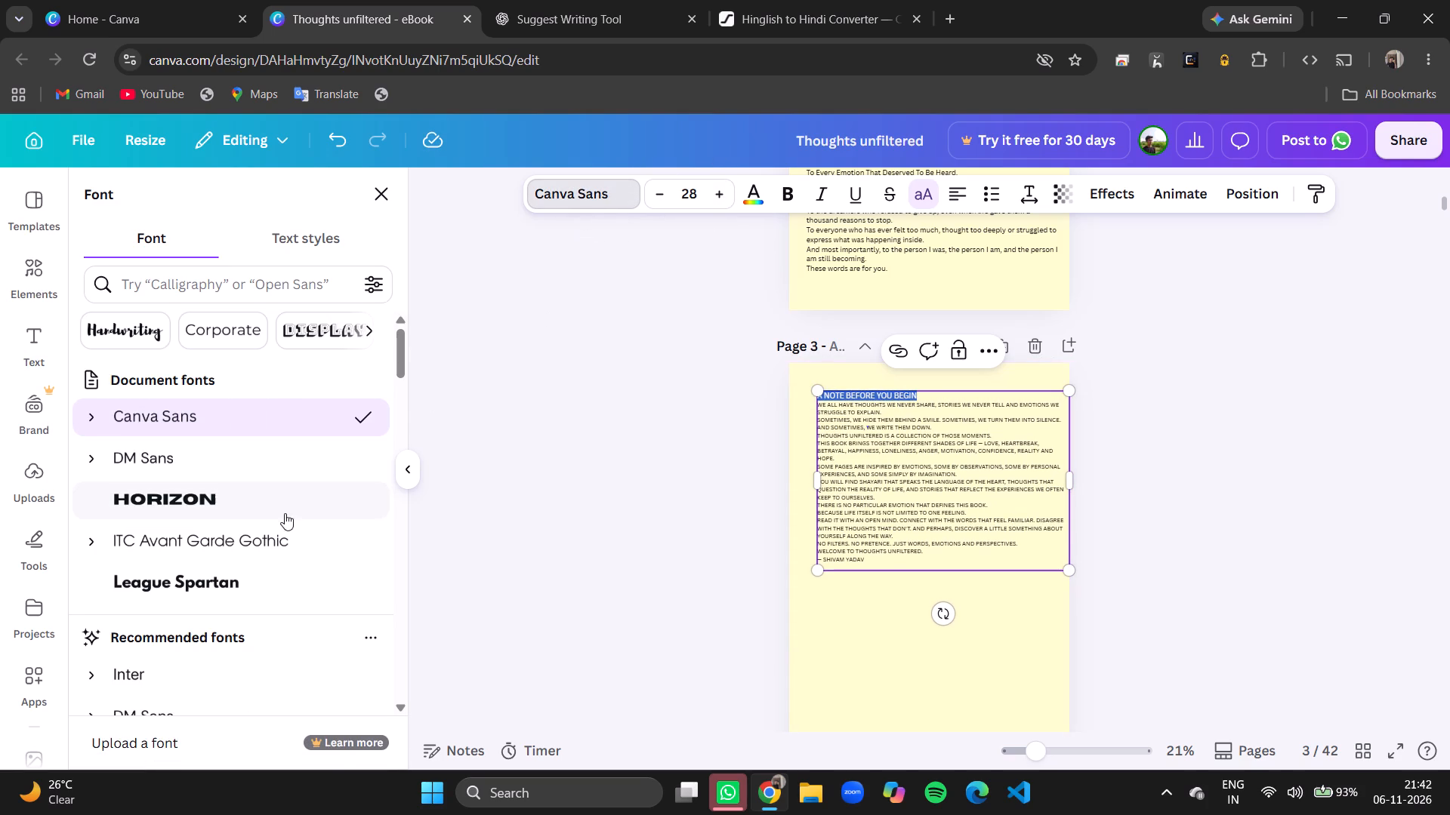
click(778, 193)
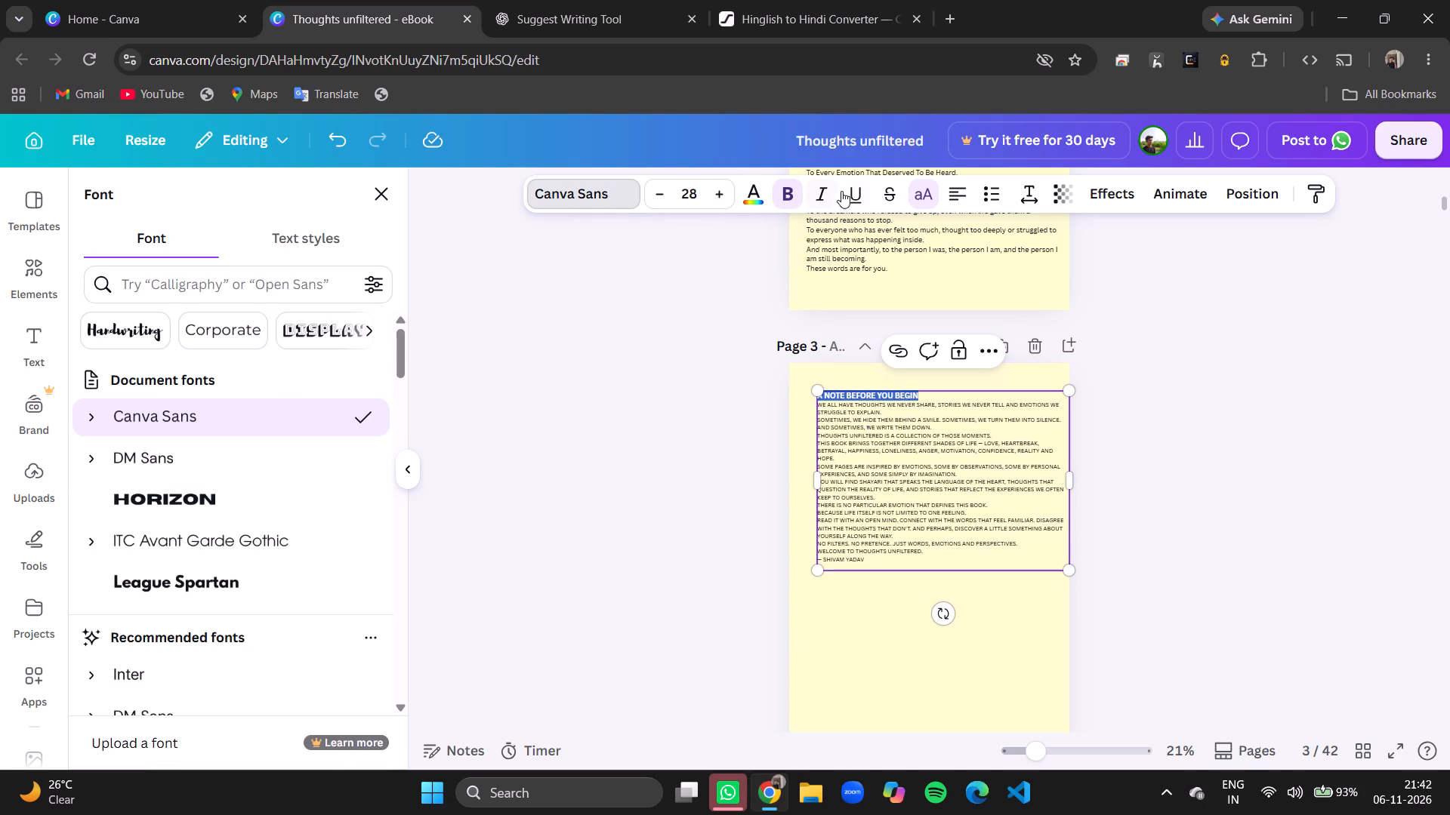
click(816, 192)
Set the line spacing of the "A NOTE BEFORE YOU BEGIN" heading to 2.5.
click(1032, 195)
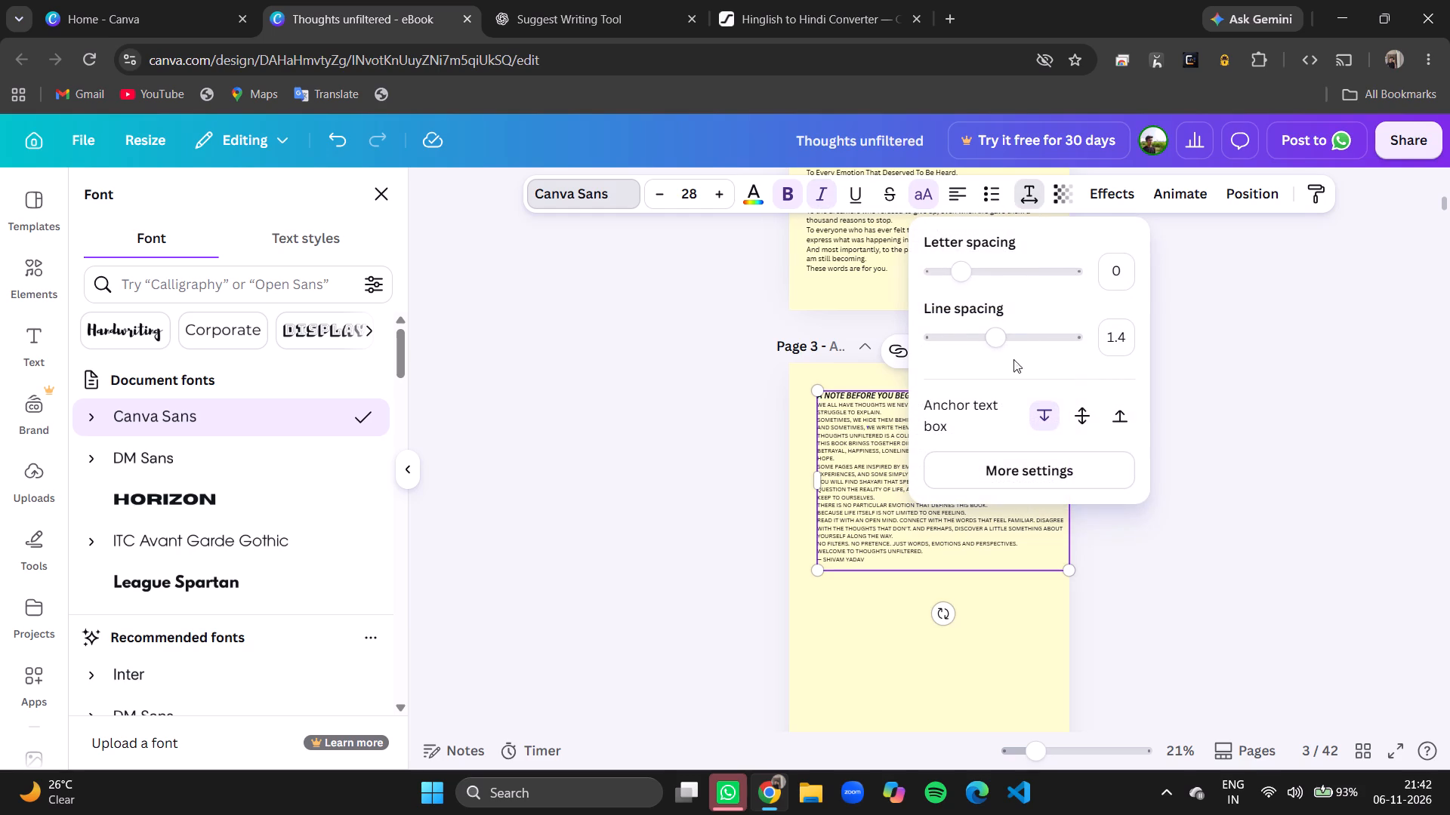
drag(997, 335, 1197, 348)
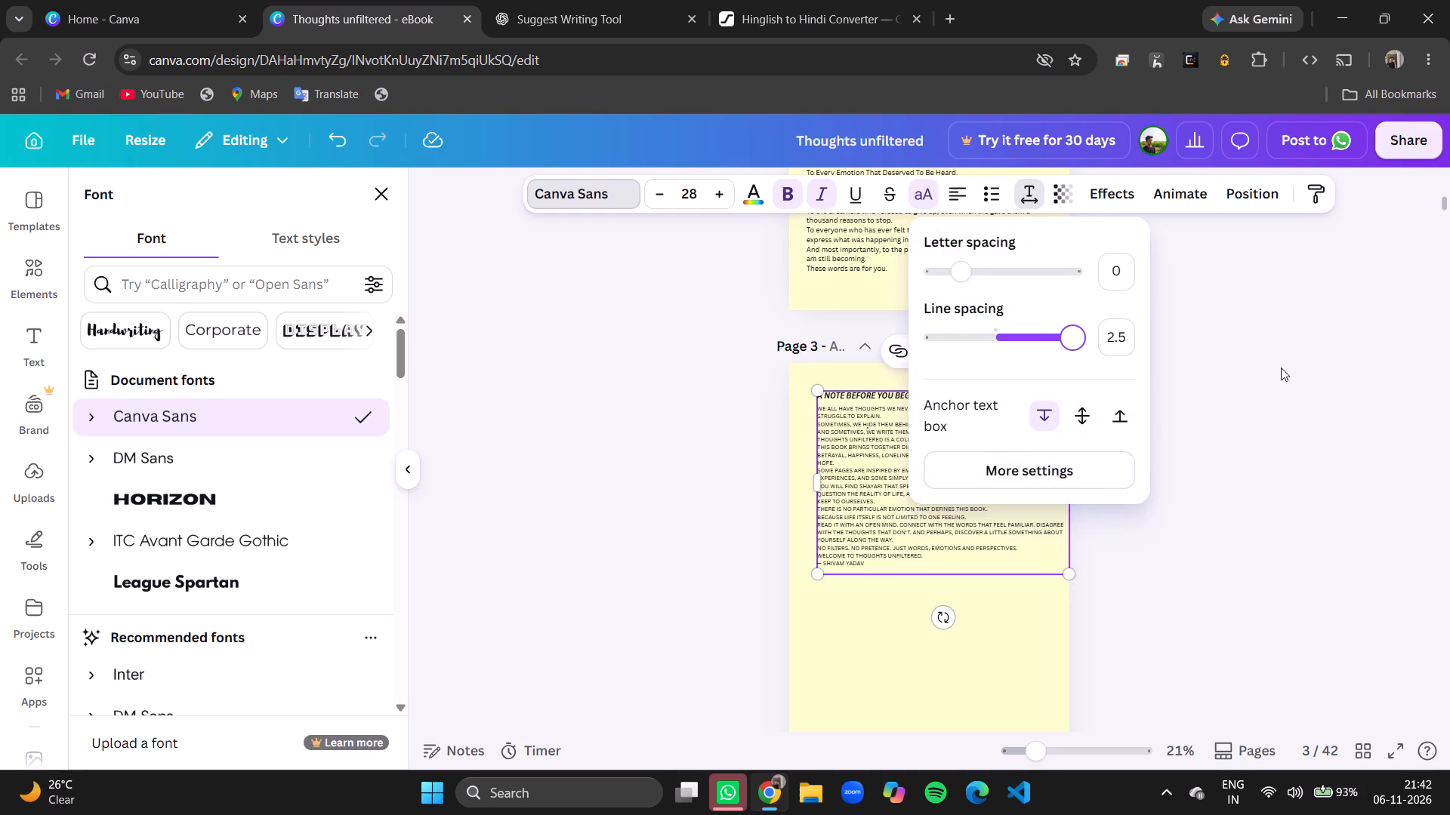
click(1281, 368)
Reposition the note text box on page 3 so it sits inside the page with roughly even side margins.
click(1148, 518)
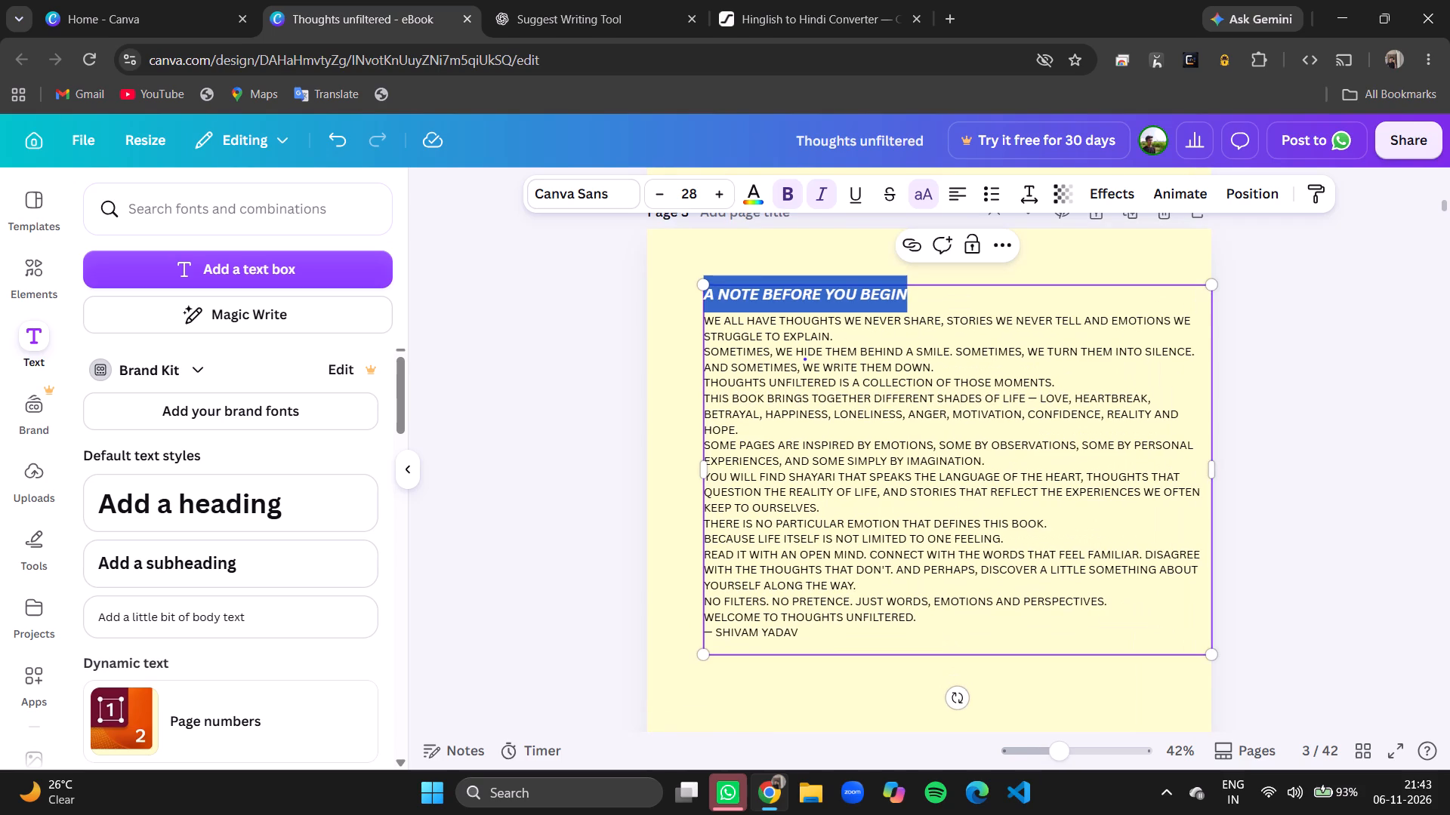
click(1396, 389)
drag(1152, 441, 1127, 432)
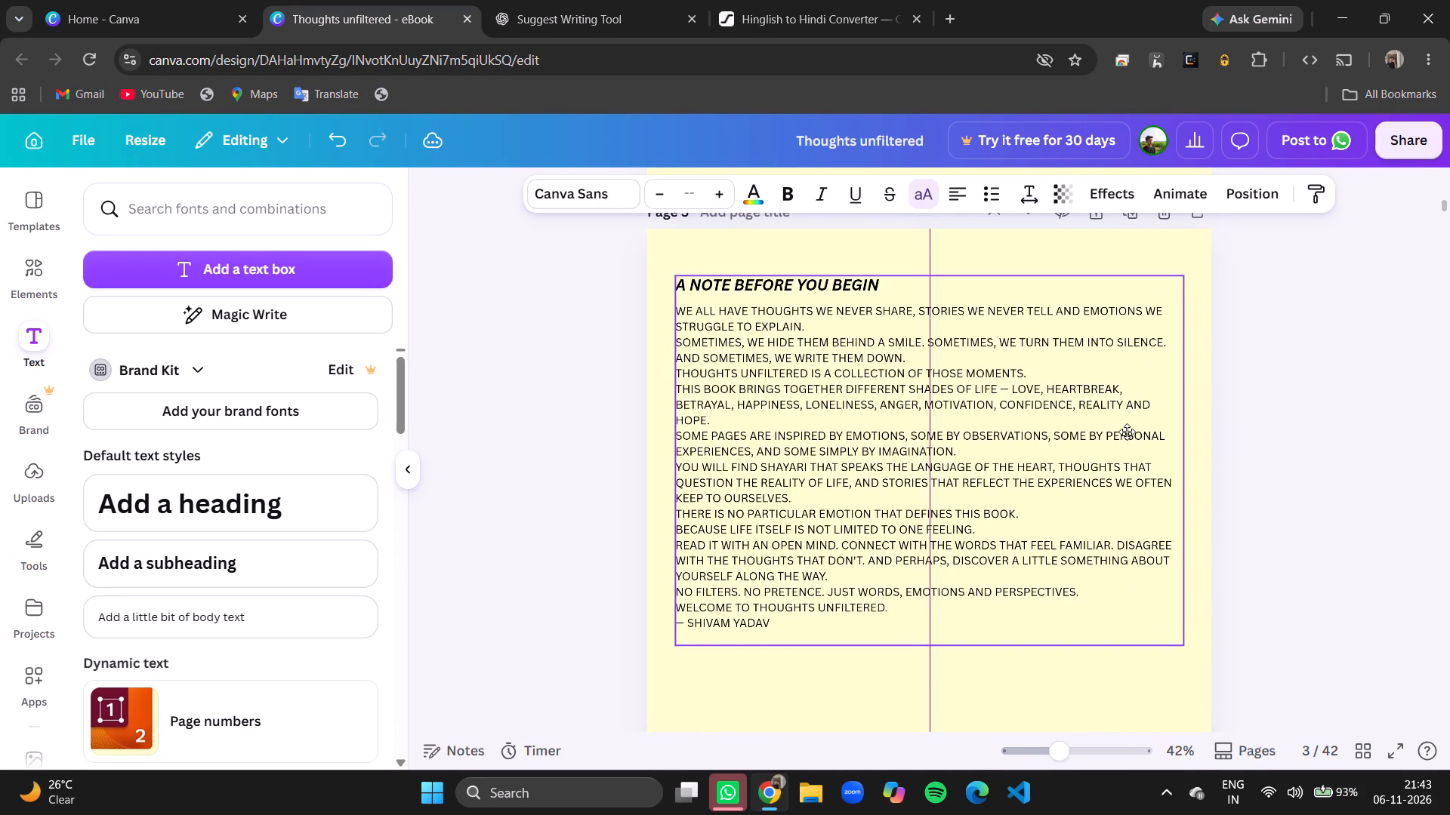
drag(1127, 432, 1128, 432)
click(1411, 422)
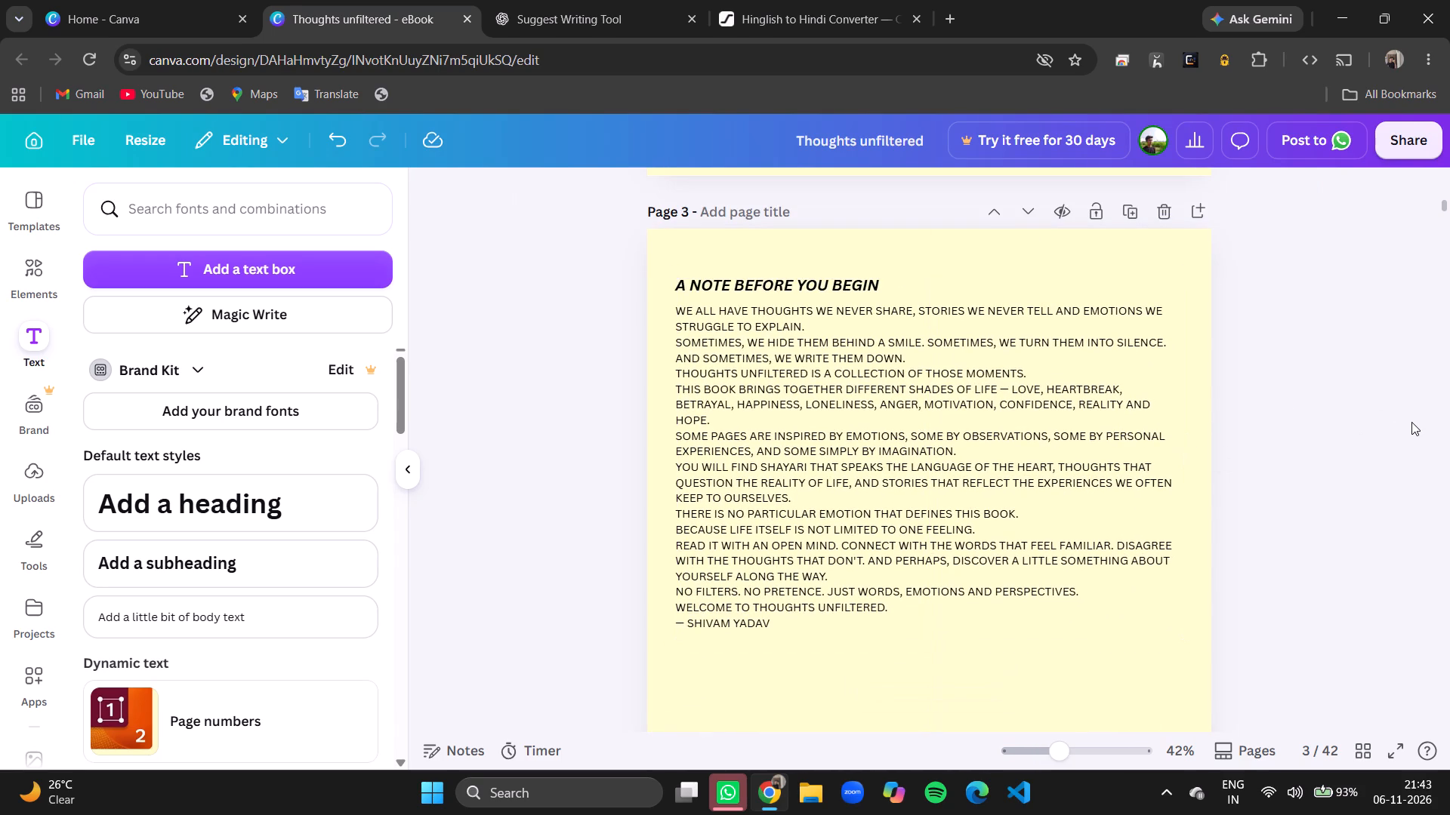
drag(1098, 491, 1110, 471)
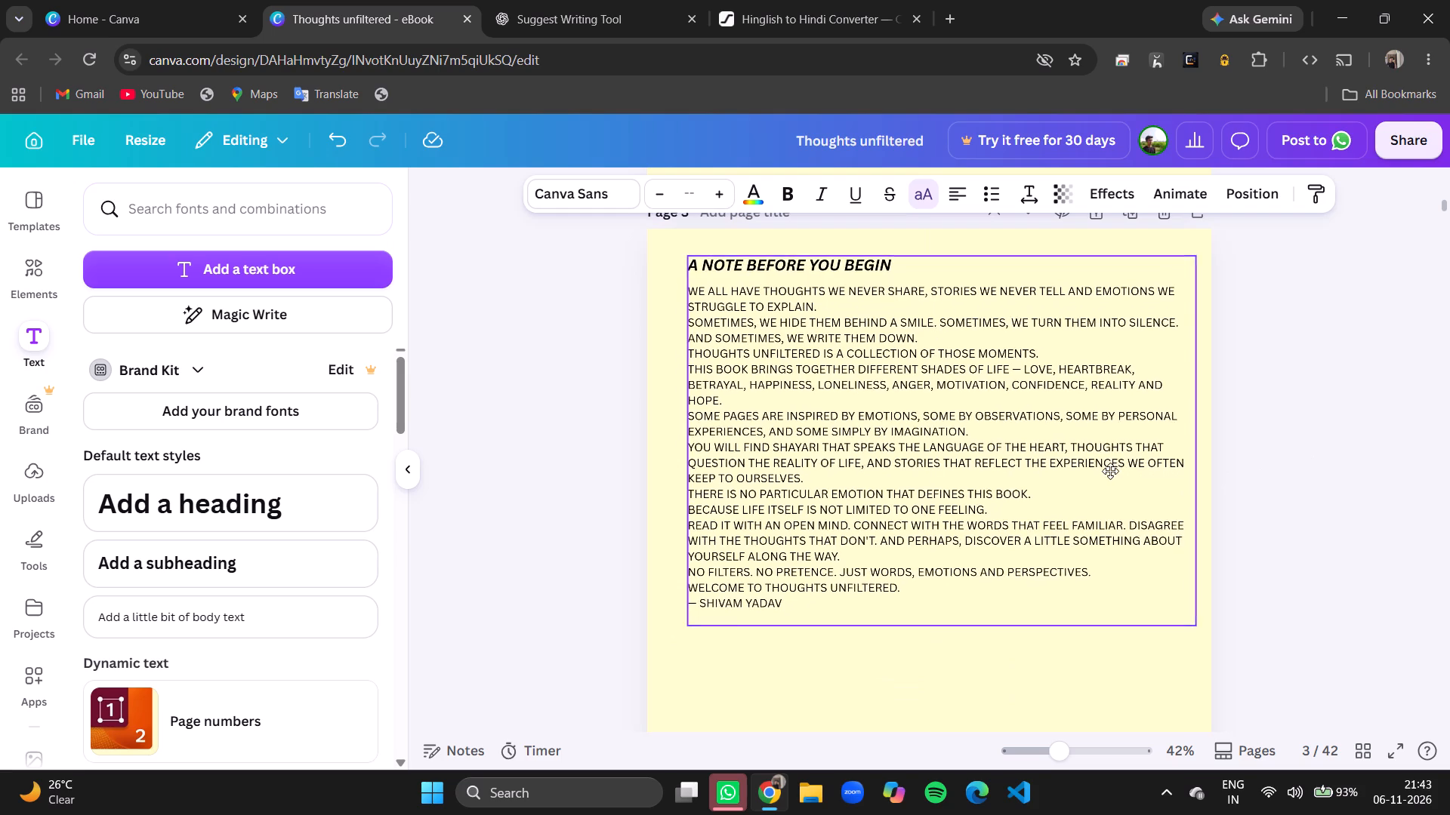
drag(1110, 471, 1106, 508)
click(1341, 478)
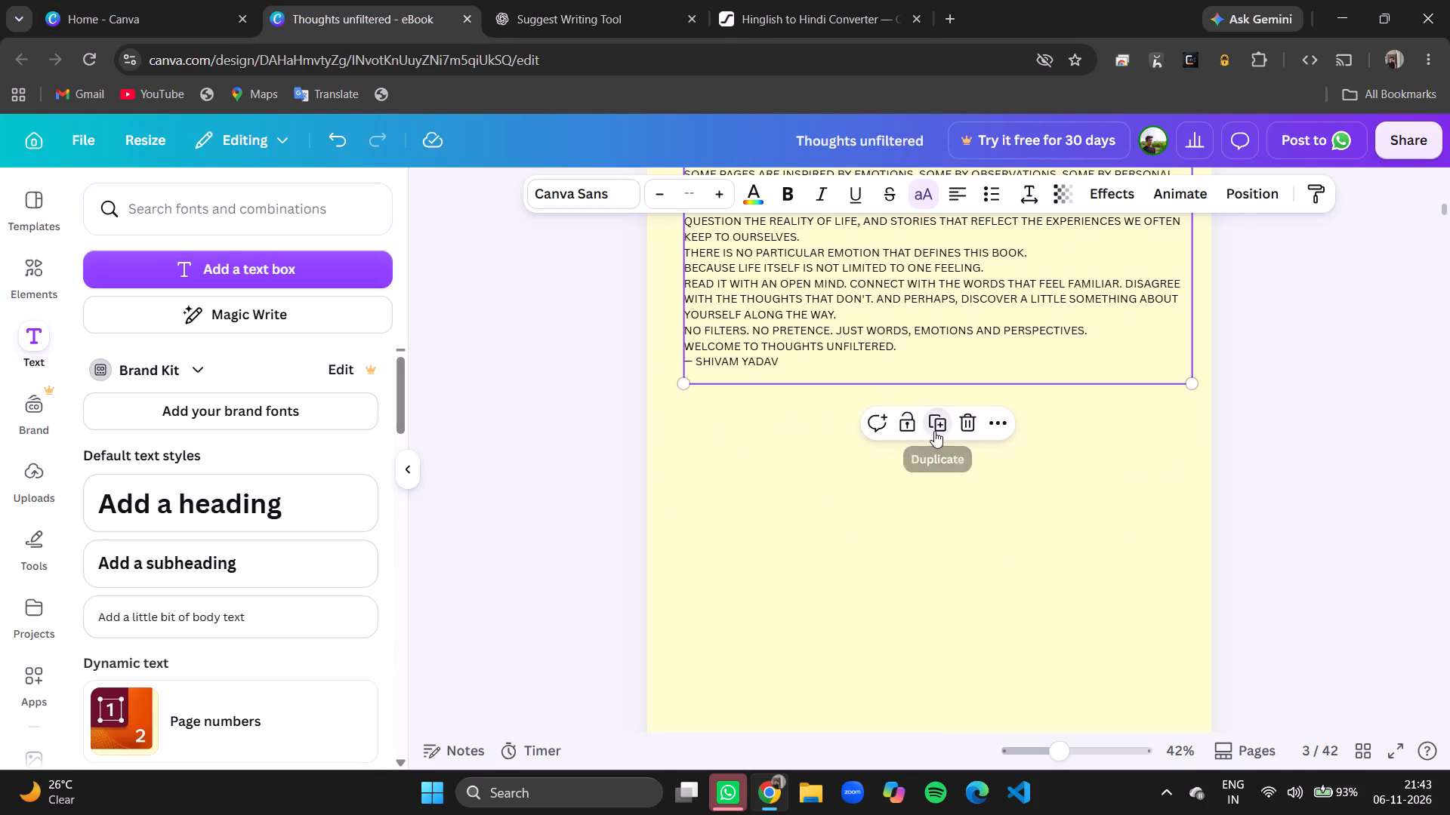
Place the duplicated text box directly below the note on page 3 and replace its content with the copied "ABOUT THIS BOOK" section.
drag(1109, 353, 1099, 591)
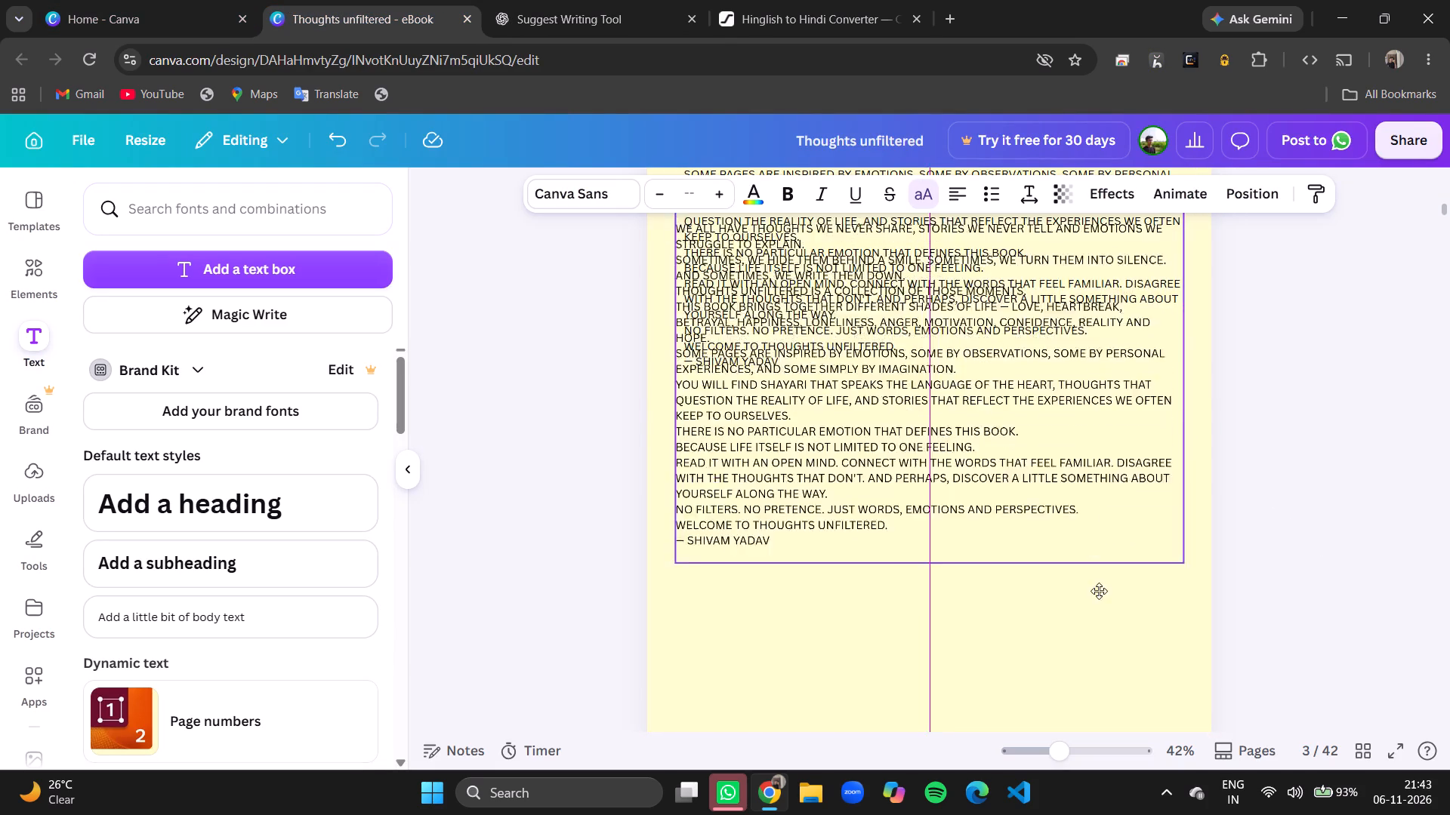
drag(1099, 591, 1103, 705)
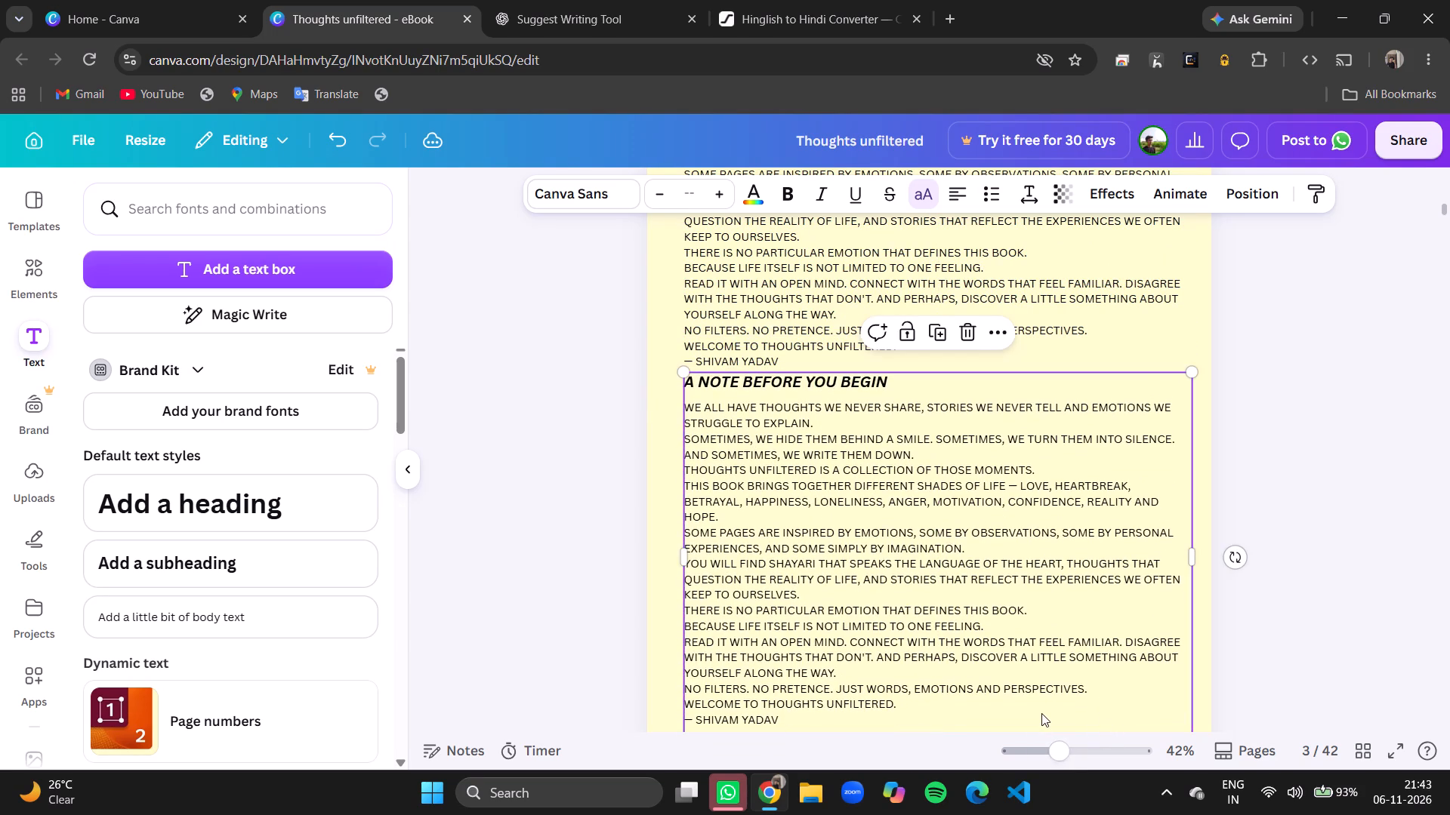
click(1041, 713)
key(ctrl+v)
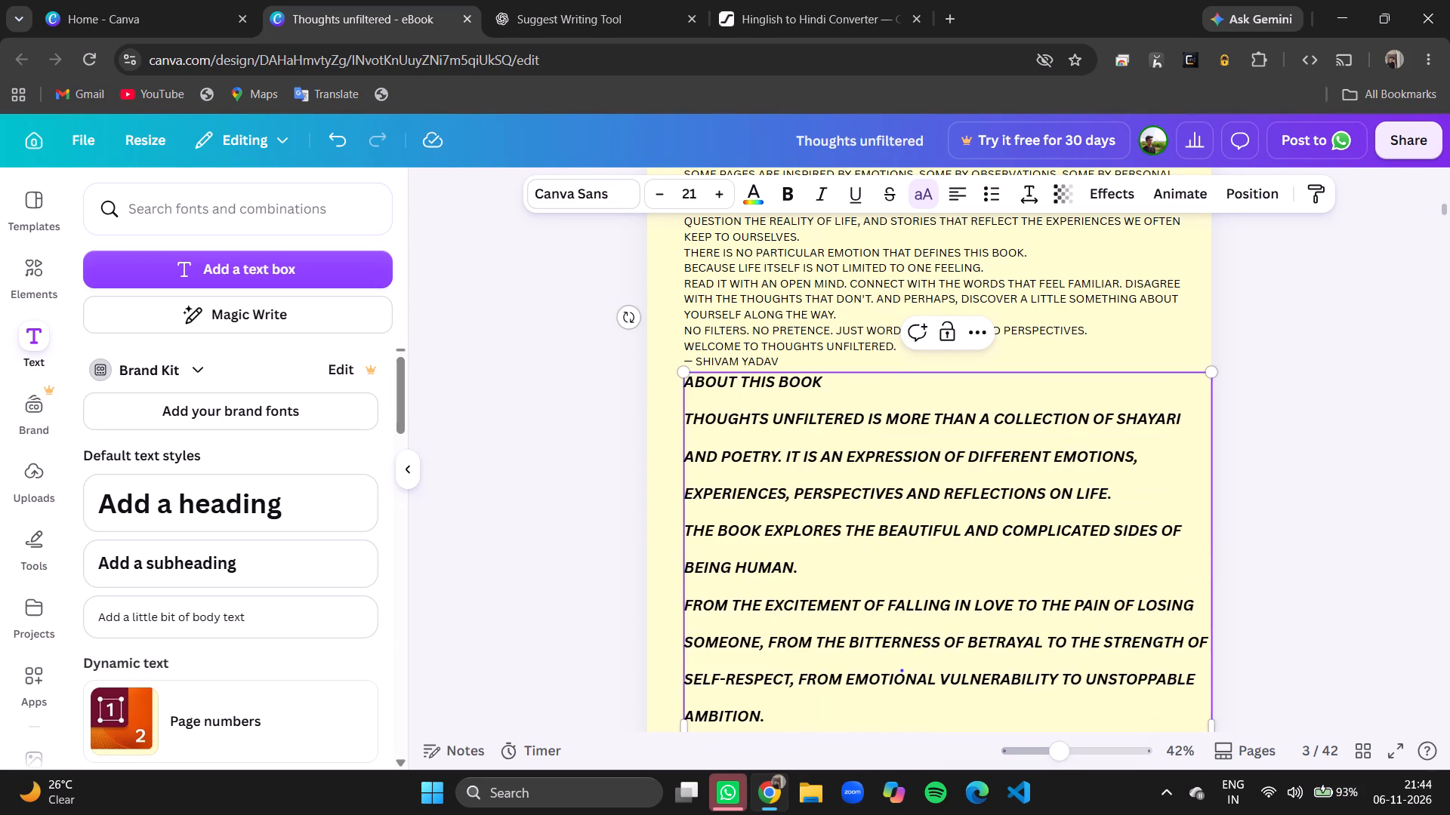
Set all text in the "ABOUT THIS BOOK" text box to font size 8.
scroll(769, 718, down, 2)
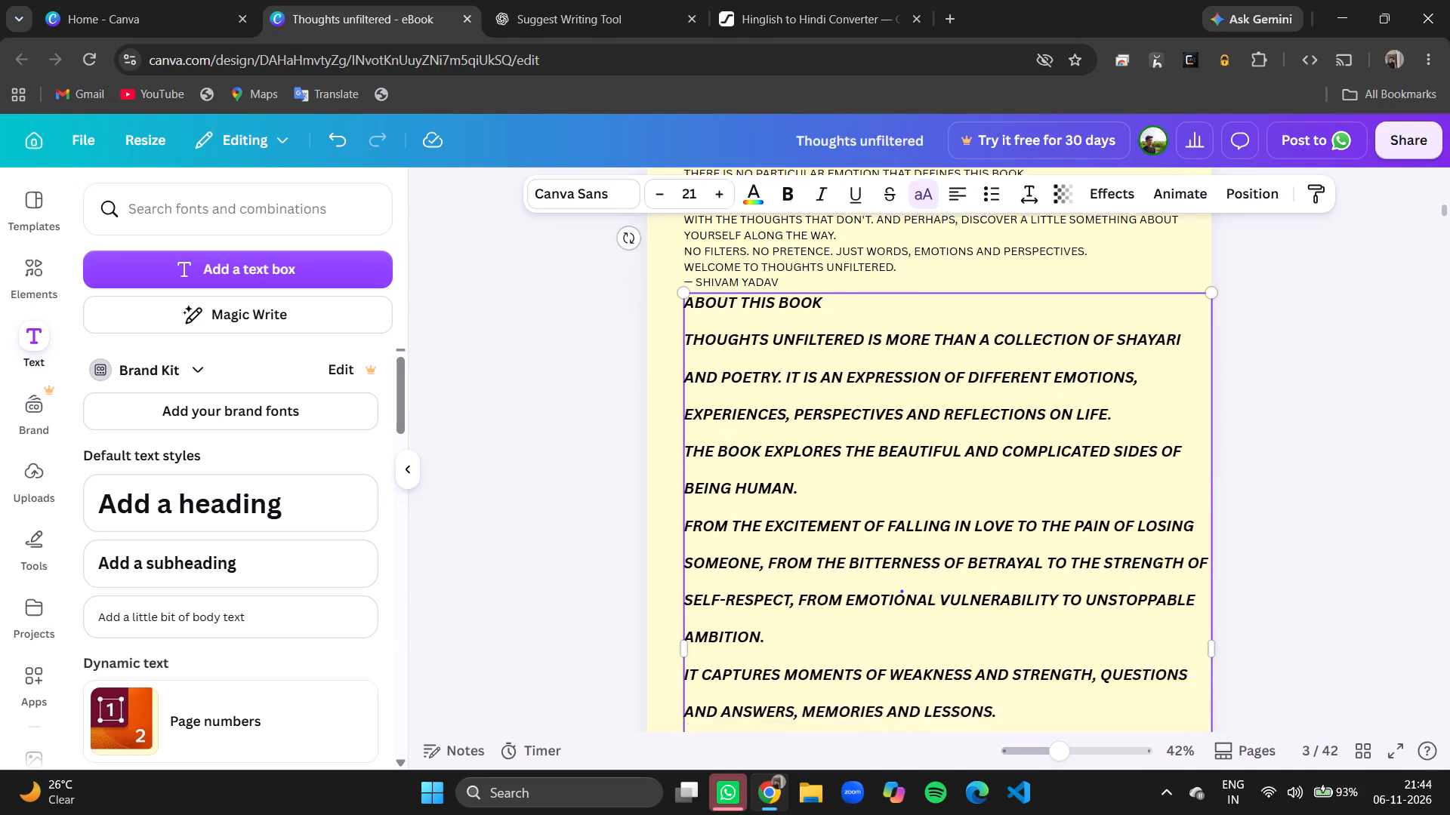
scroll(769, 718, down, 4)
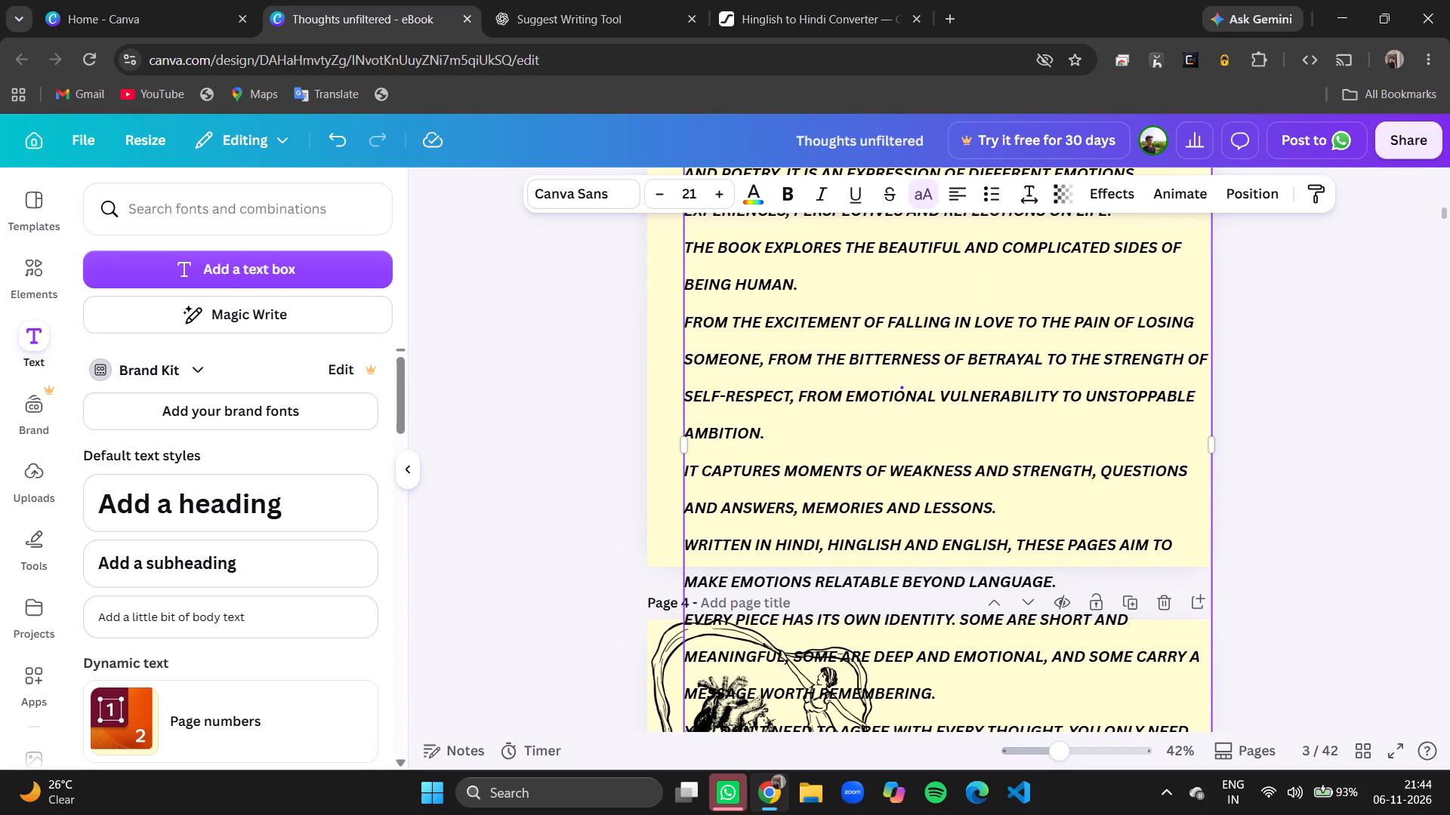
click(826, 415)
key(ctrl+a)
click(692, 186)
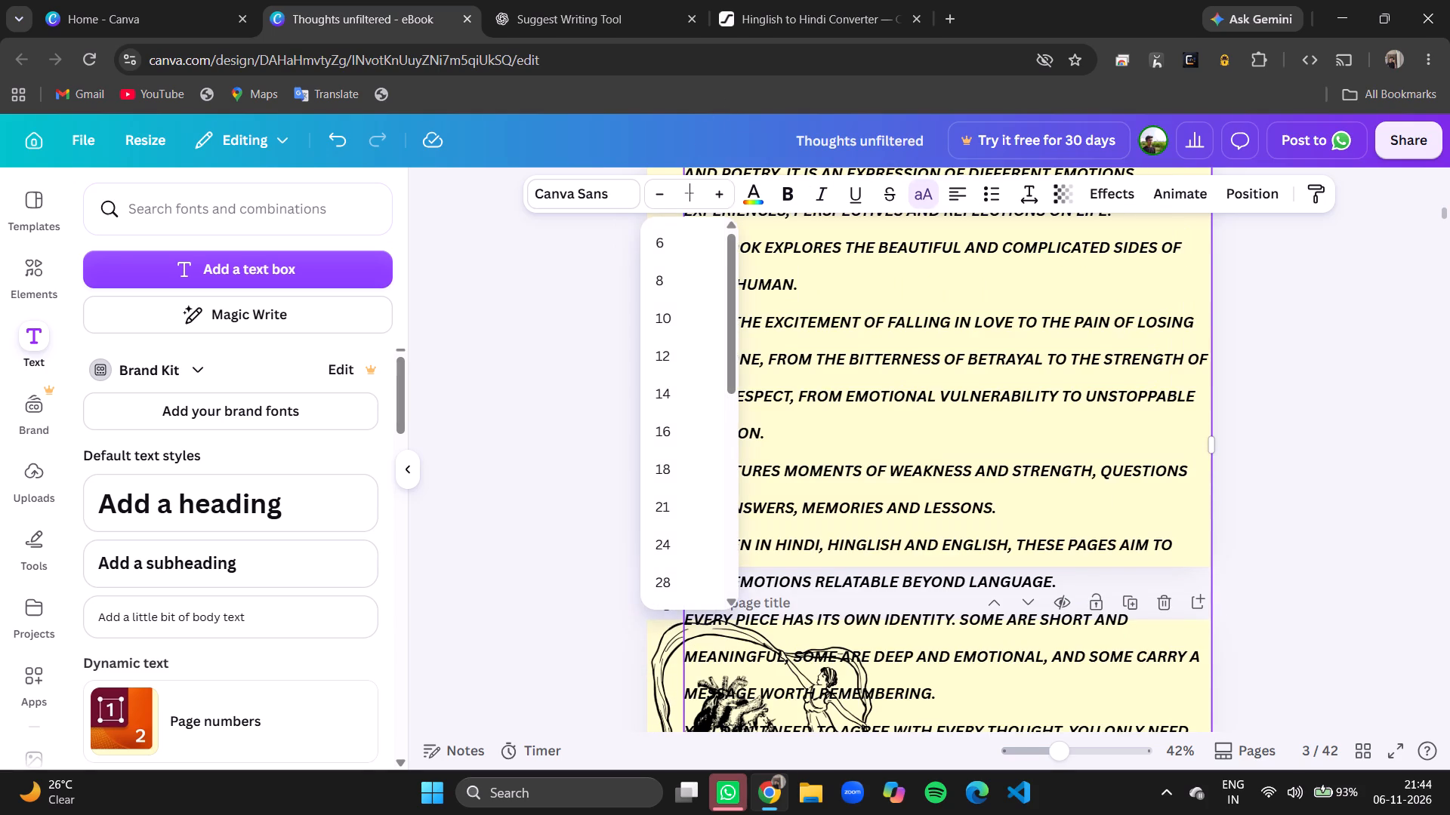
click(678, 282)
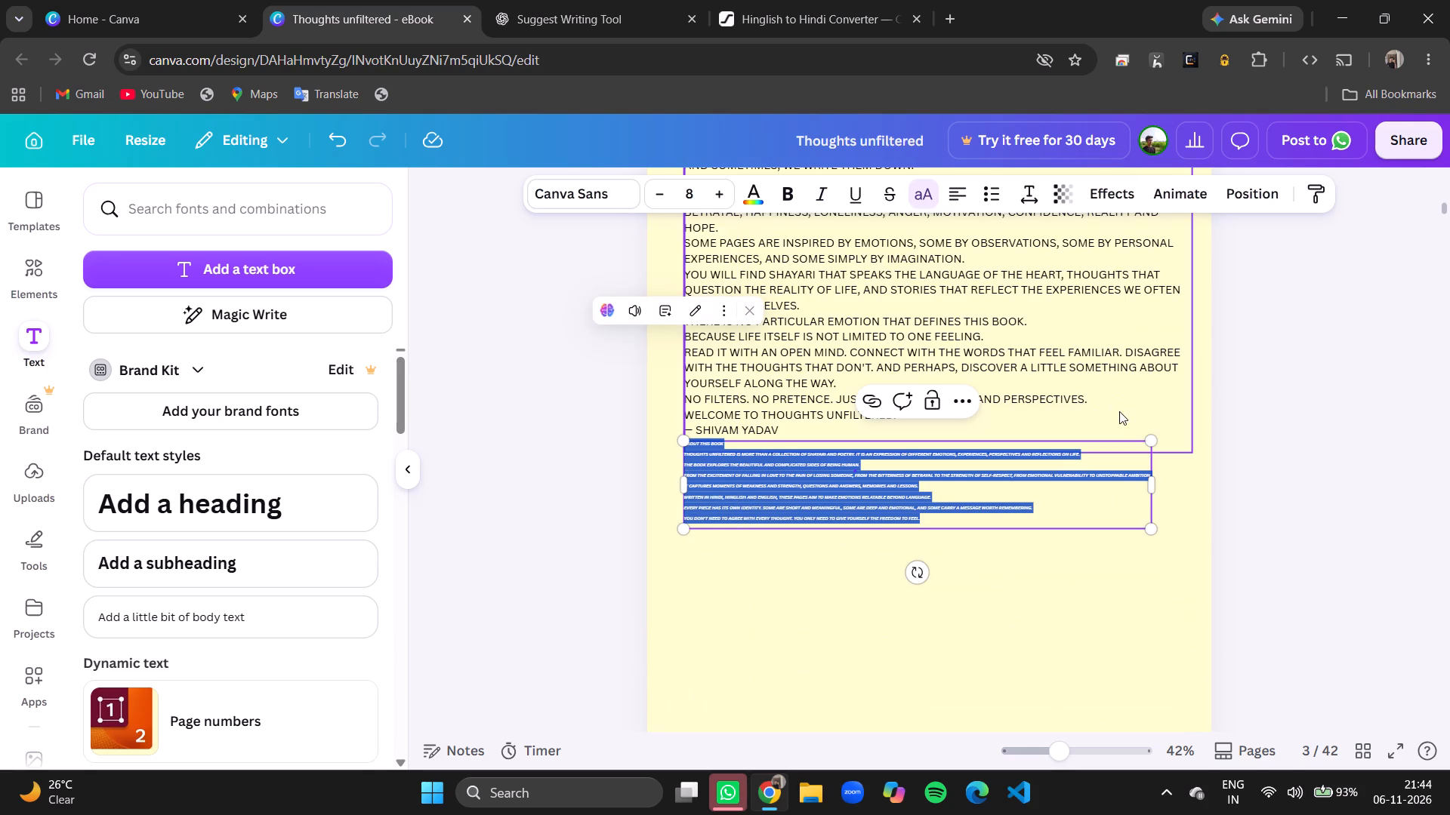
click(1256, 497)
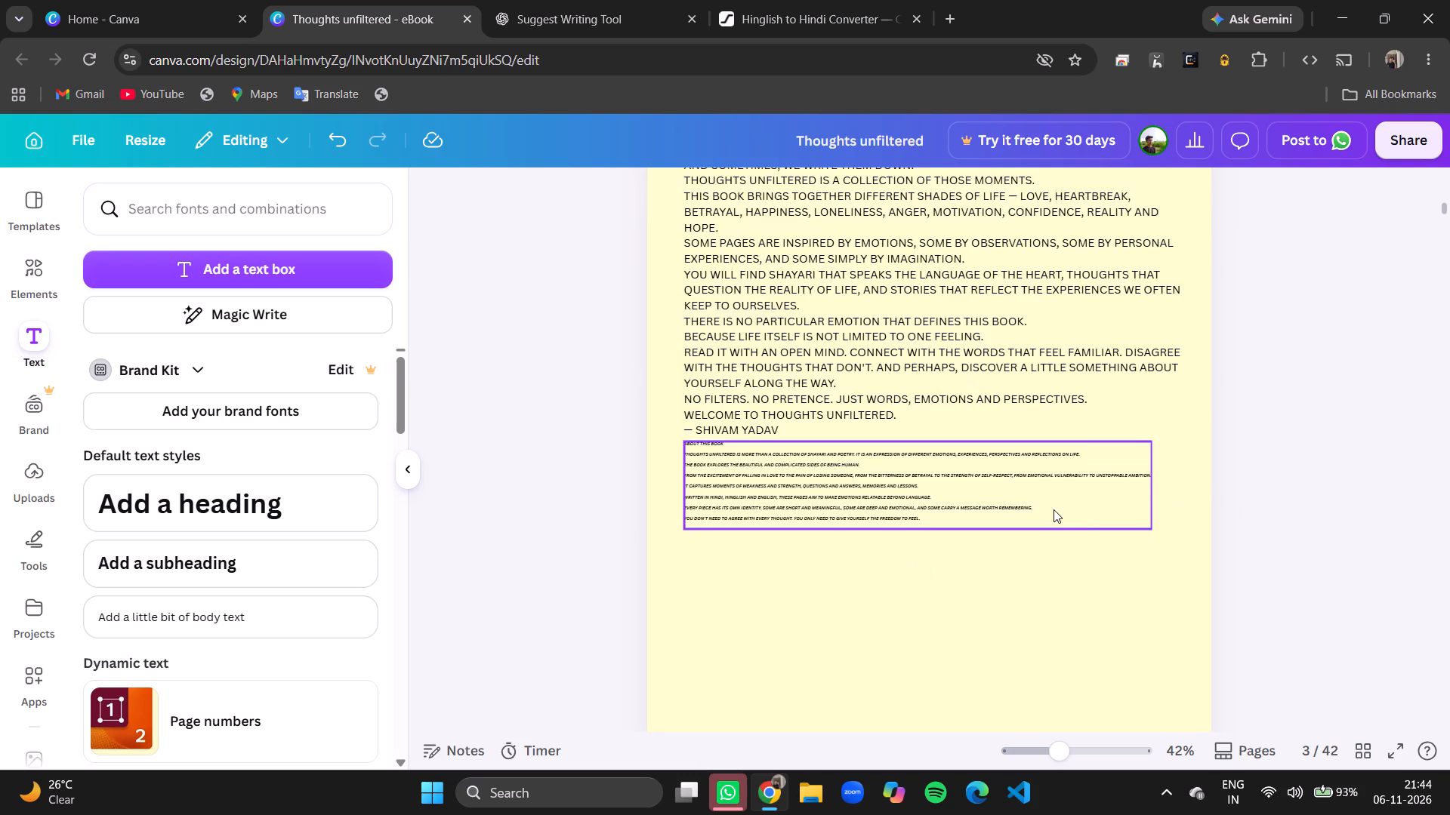
Move the "ABOUT THIS BOOK" text box slightly down to leave a gap below the note, aligned with the note's left edge.
drag(1054, 509, 1054, 524)
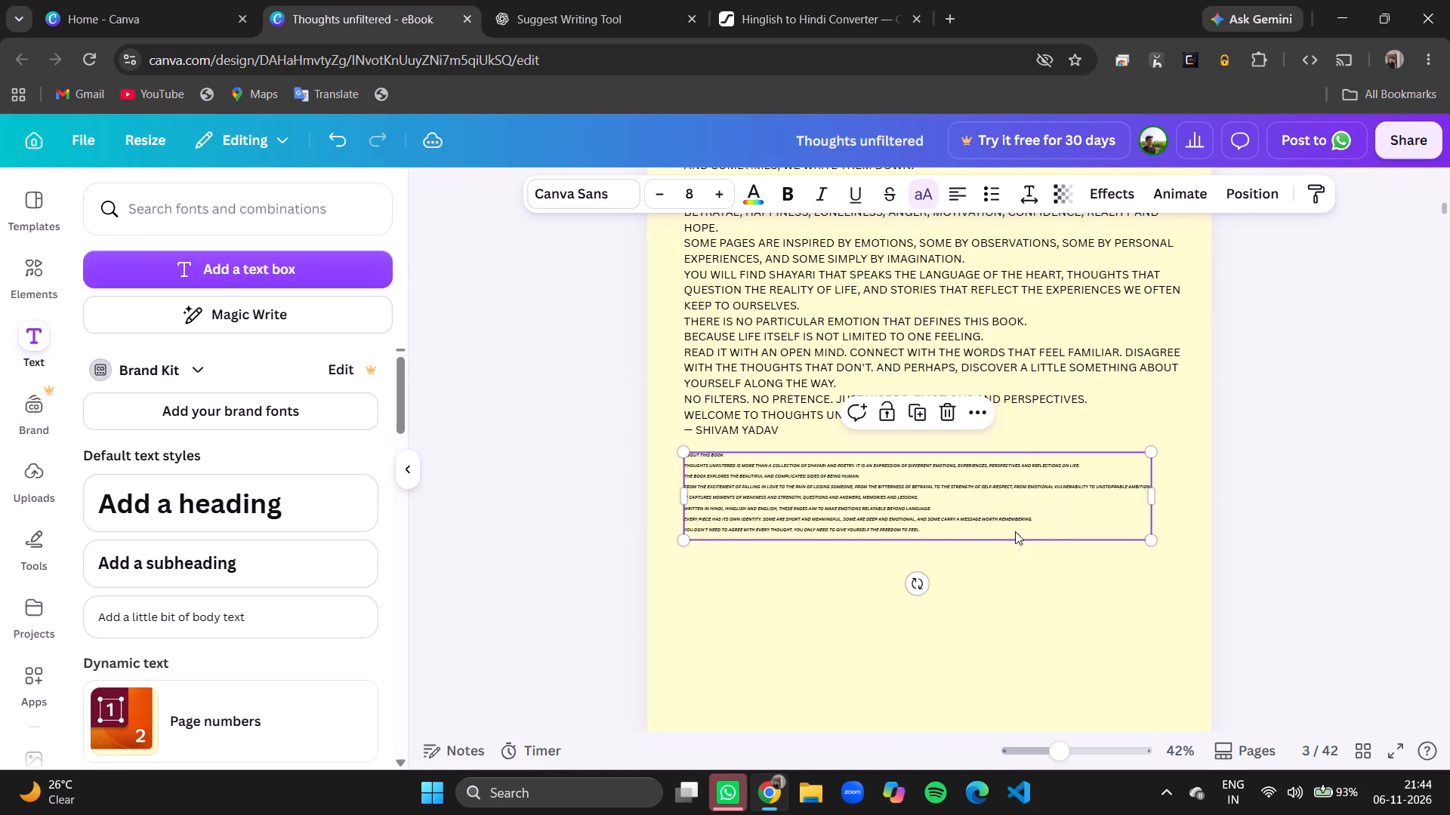
drag(931, 531, 956, 540)
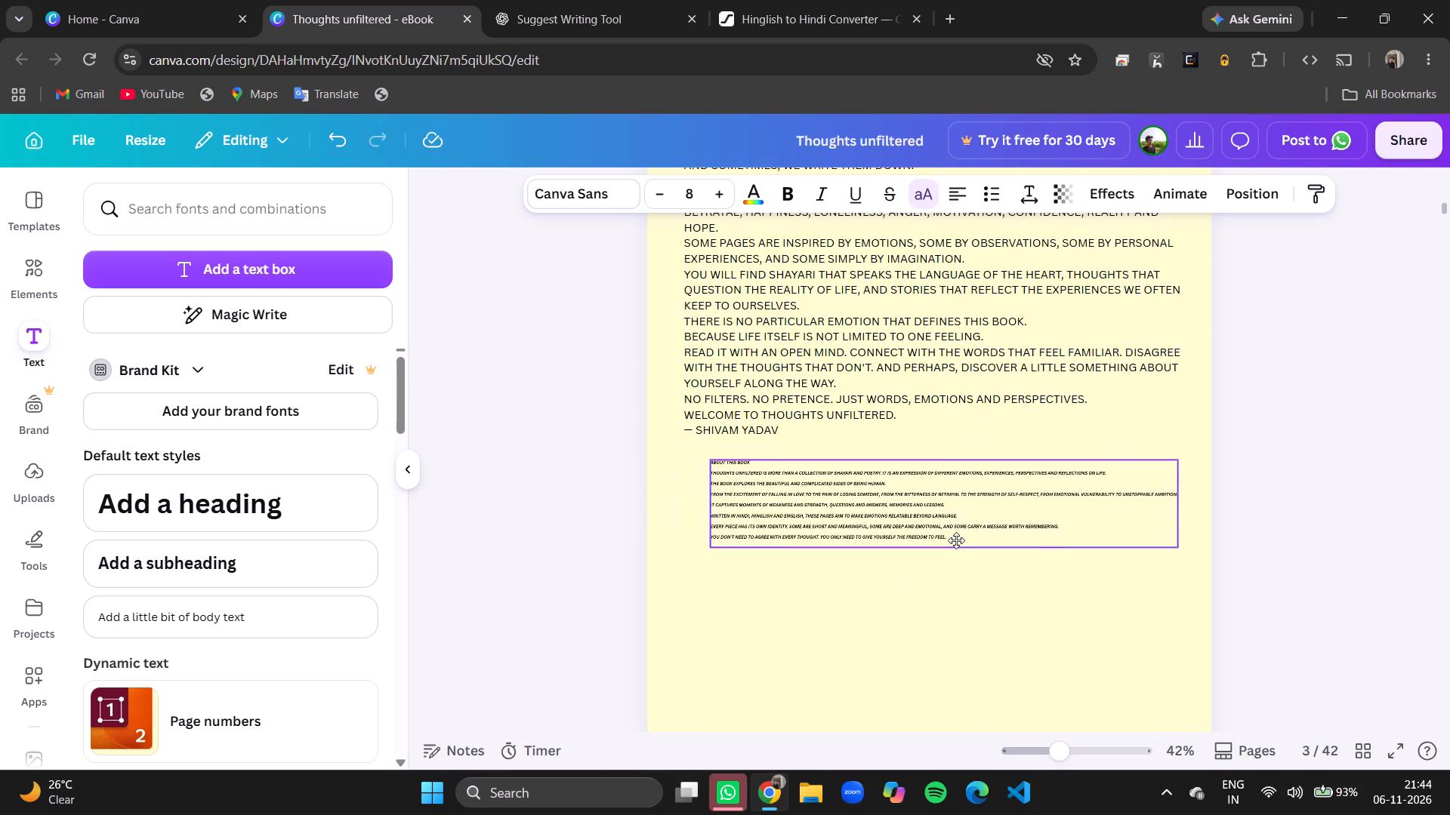
drag(956, 540, 940, 541)
drag(935, 540, 921, 543)
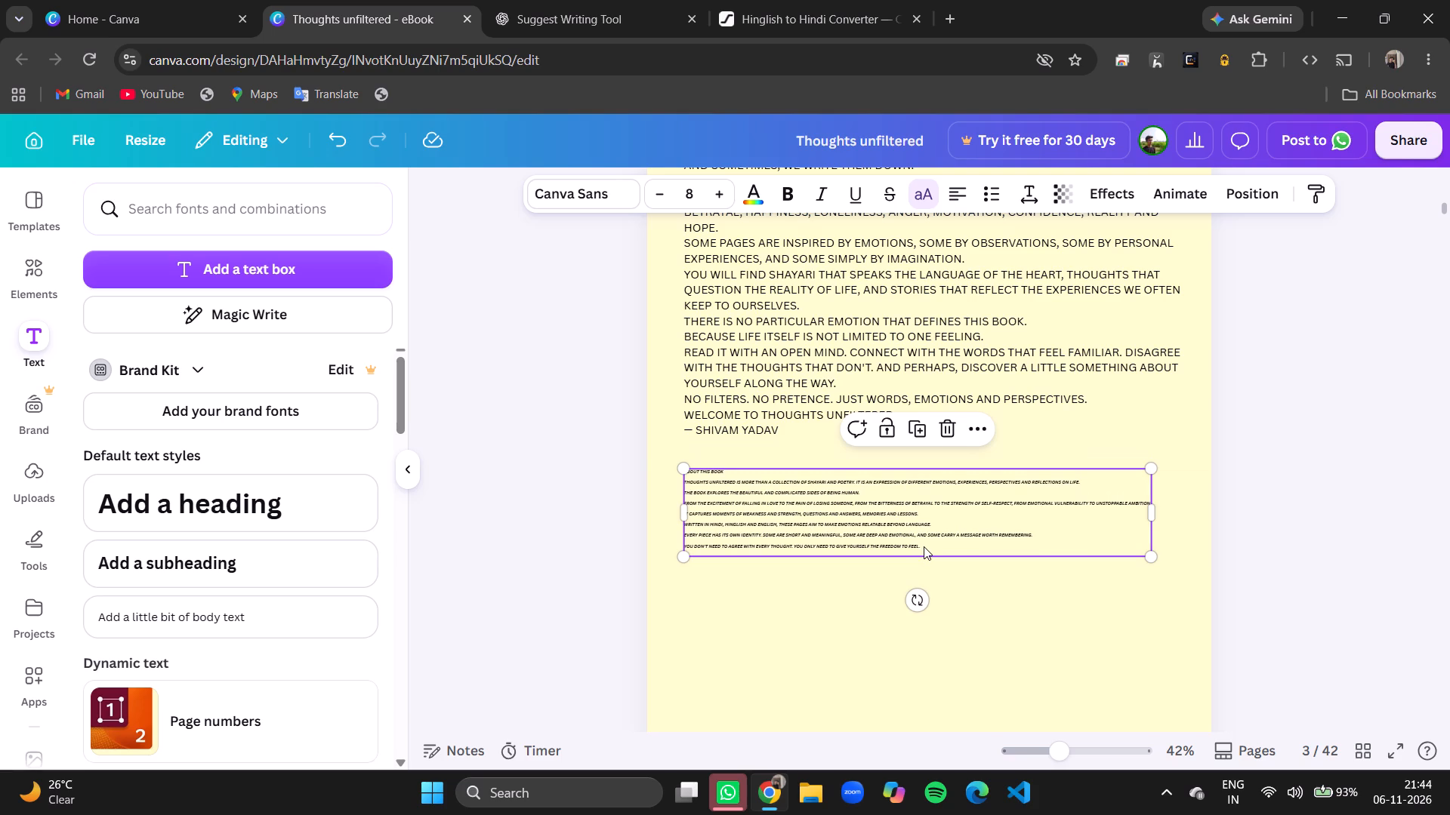
Set the "ABOUT THIS BOOK" heading to font size 21.
click(924, 546)
triple_click(921, 548)
drag(921, 548, 680, 487)
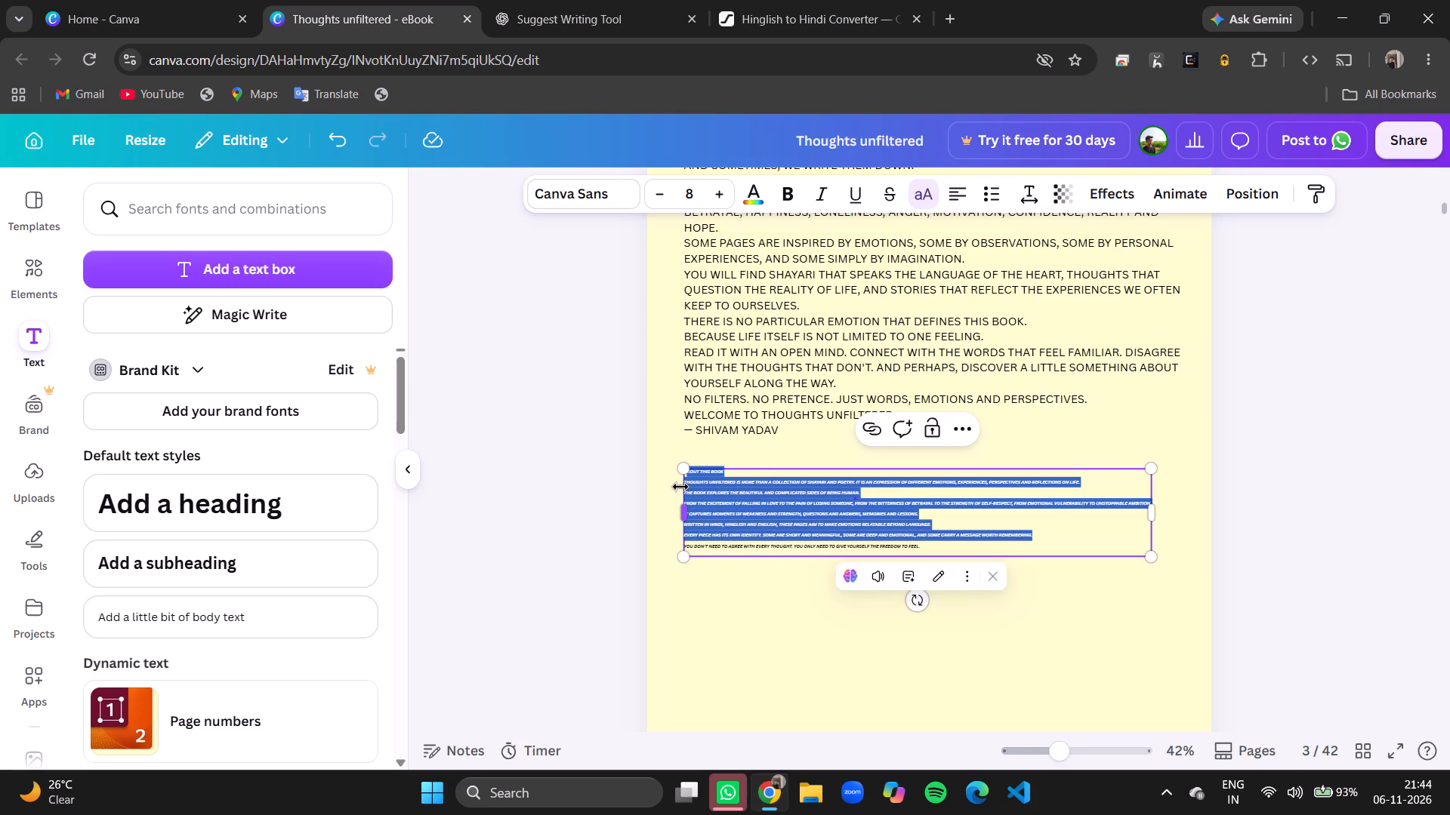
drag(680, 487, 681, 487)
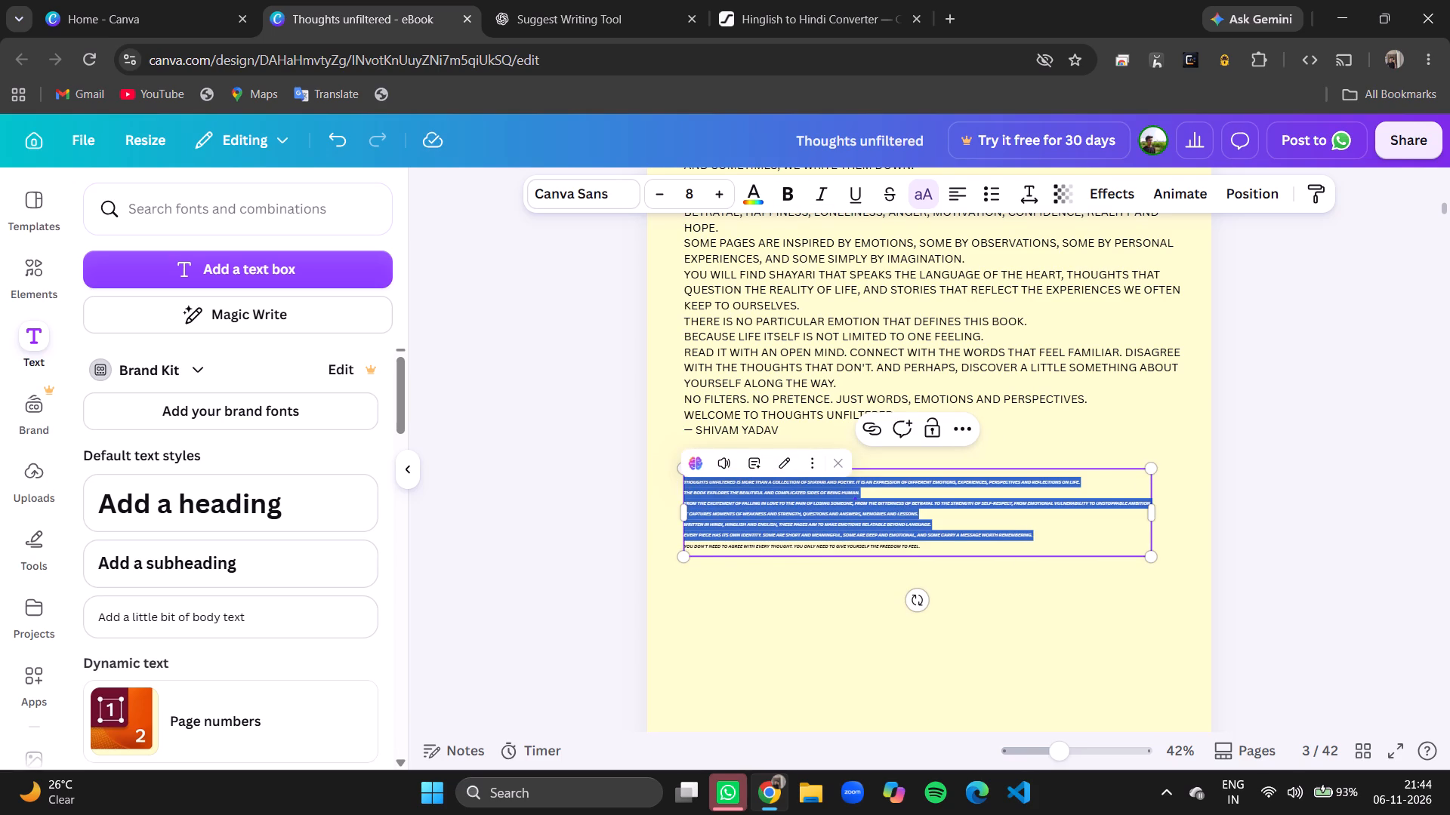
click(983, 691)
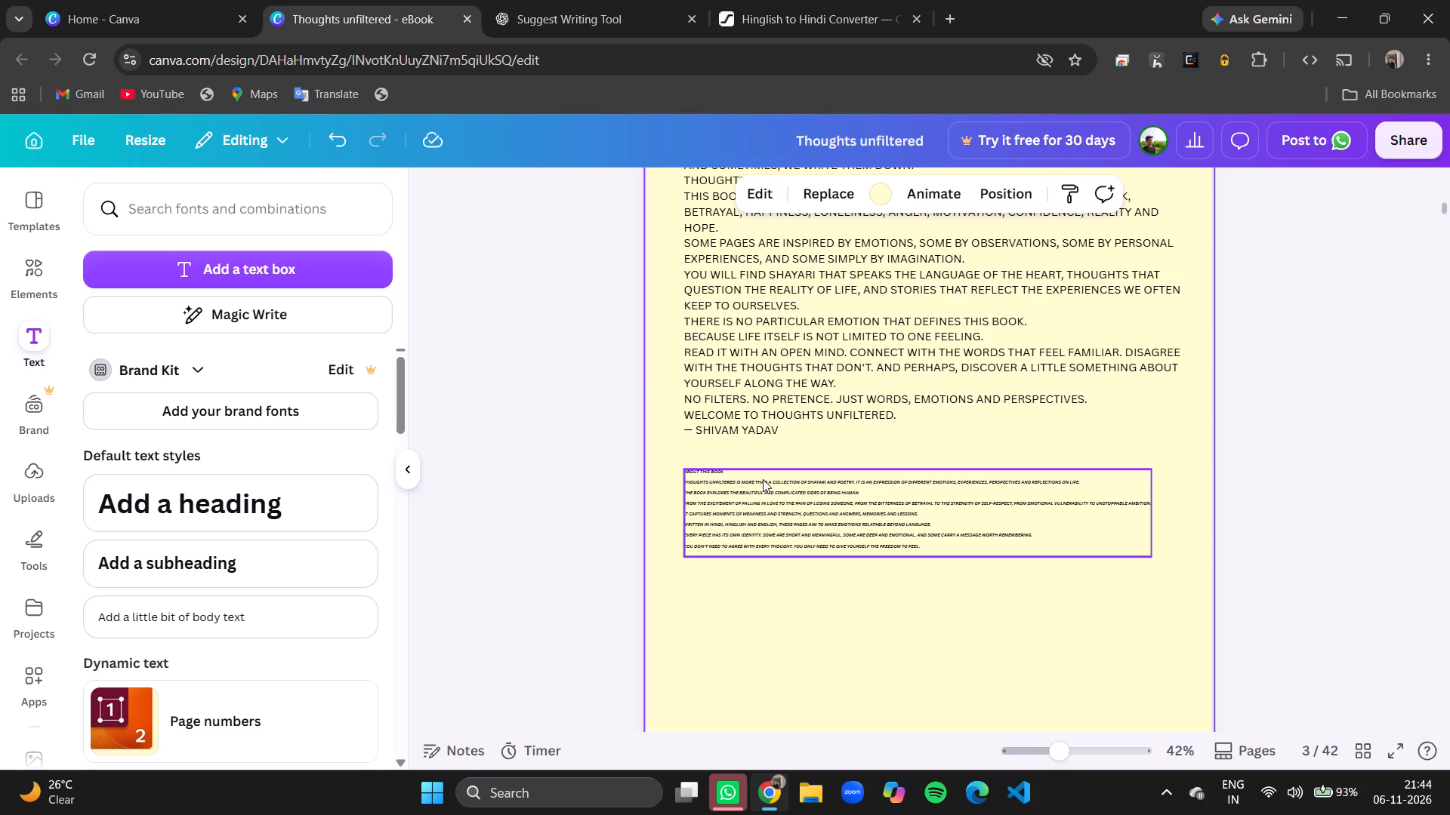
click(757, 474)
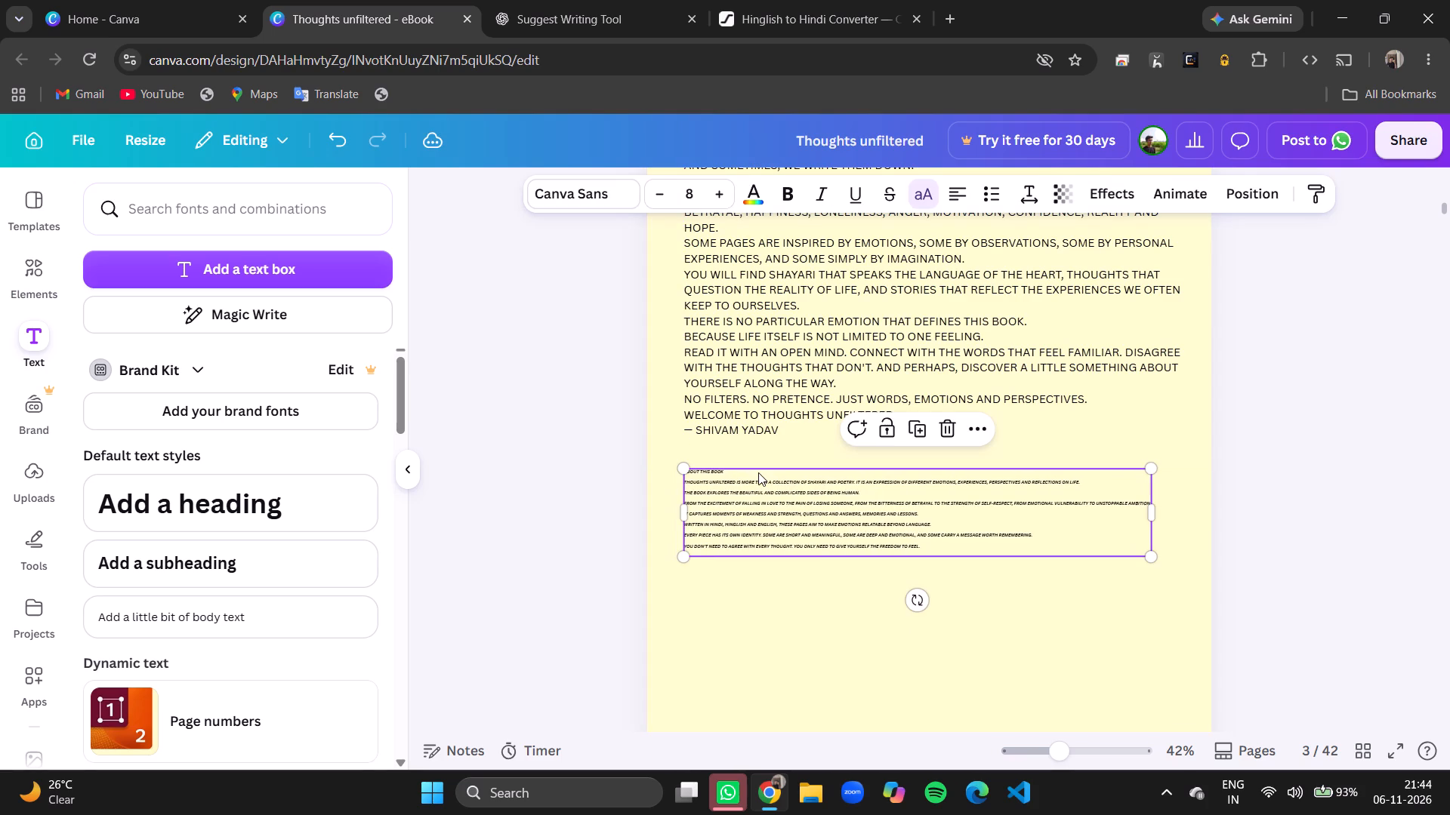
triple_click(749, 472)
drag(749, 472, 735, 475)
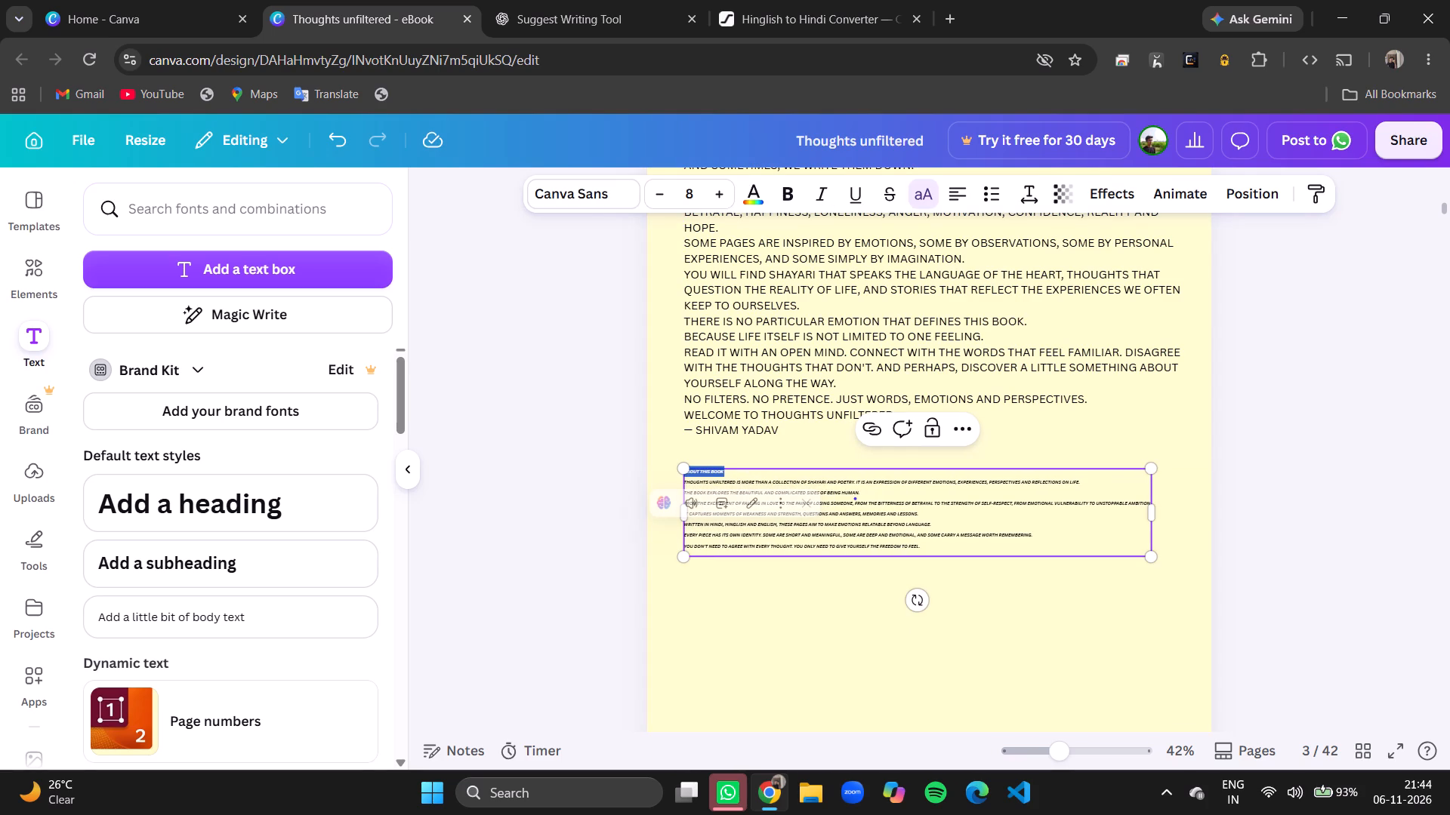
triple_click(719, 196)
triple_click(719, 196)
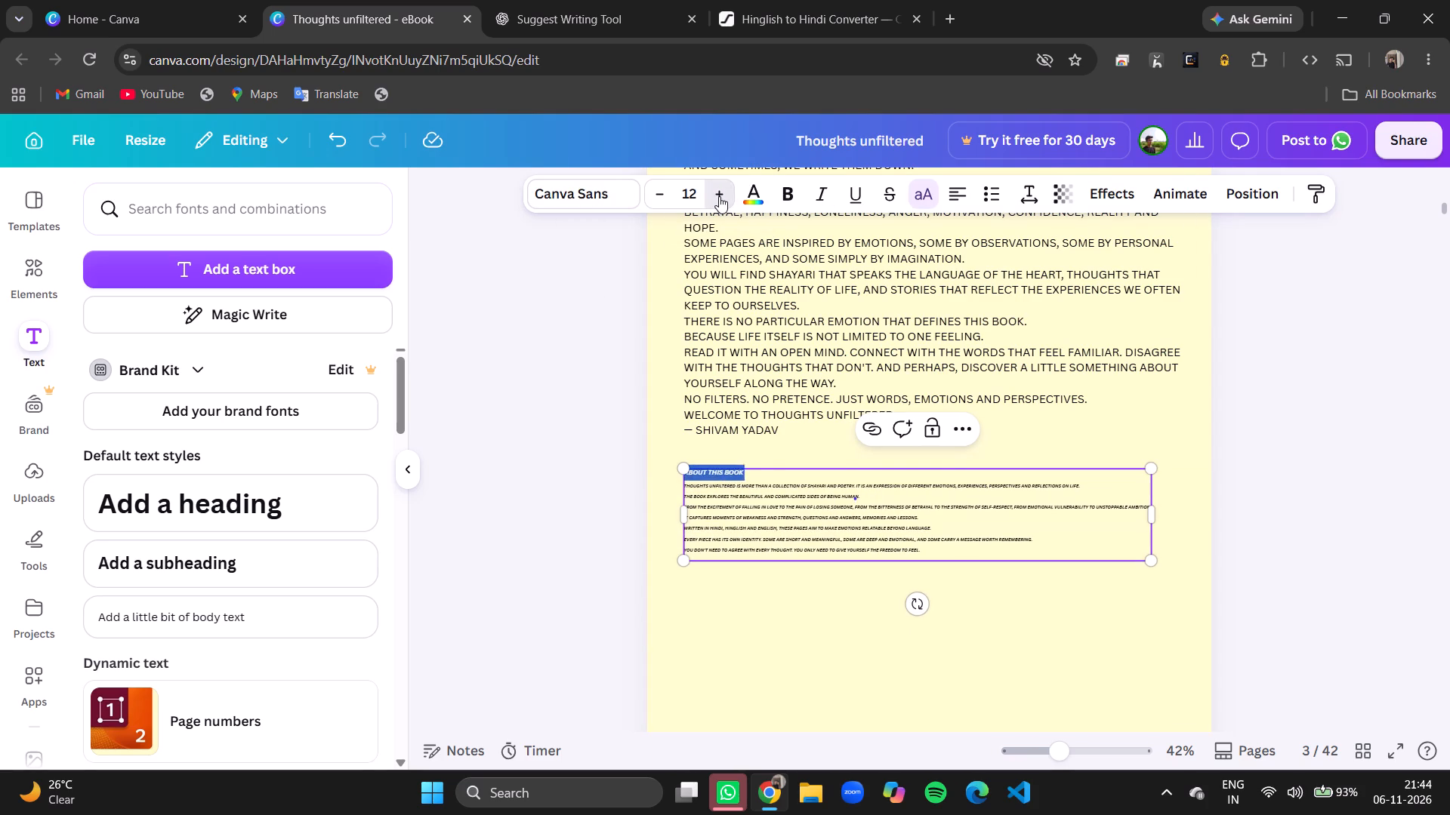
triple_click(719, 196)
triple_click(719, 196)
click(719, 196)
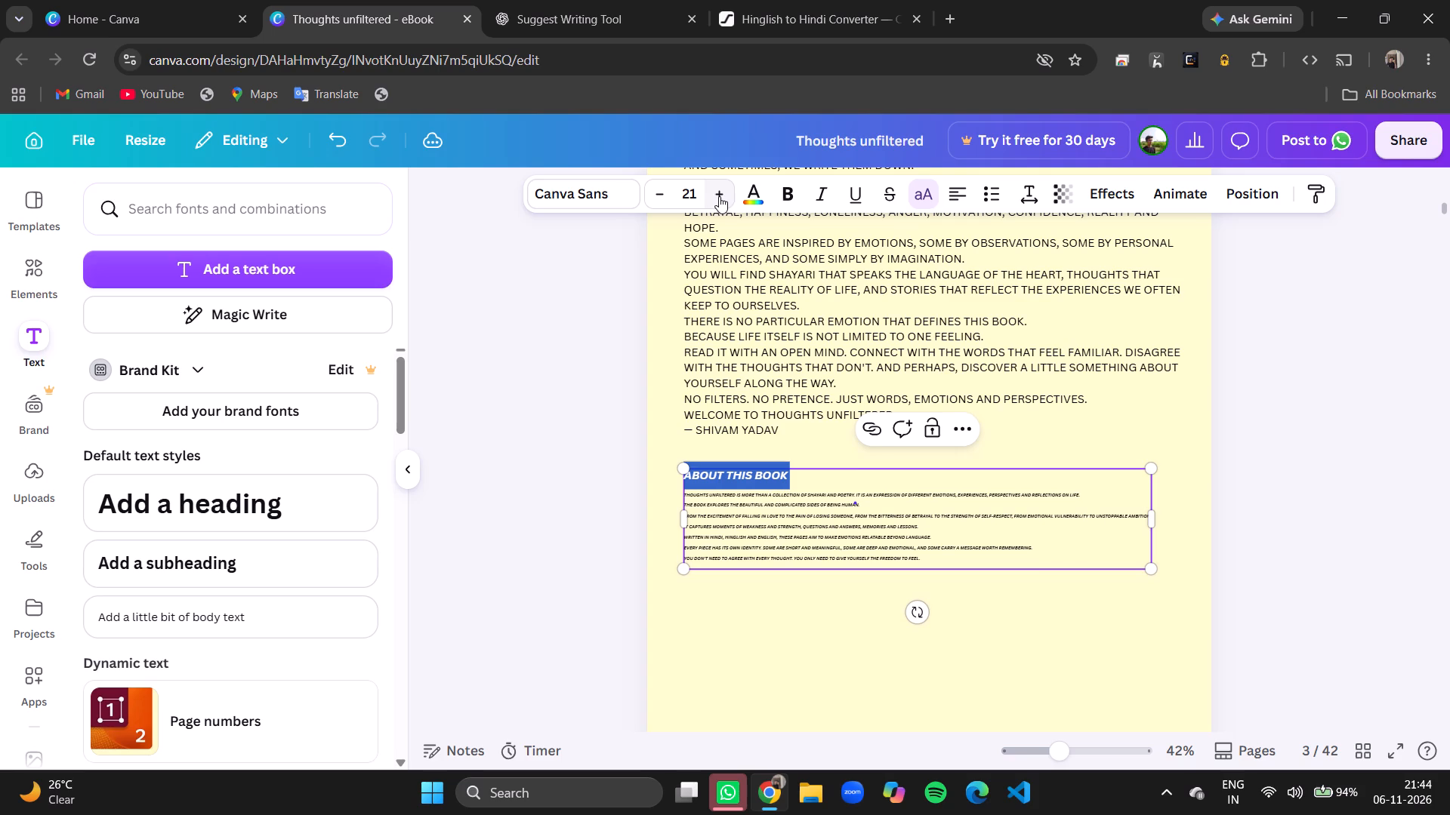
Set all body paragraphs below the "ABOUT THIS BOOK" heading to font size 12.
drag(939, 558, 730, 520)
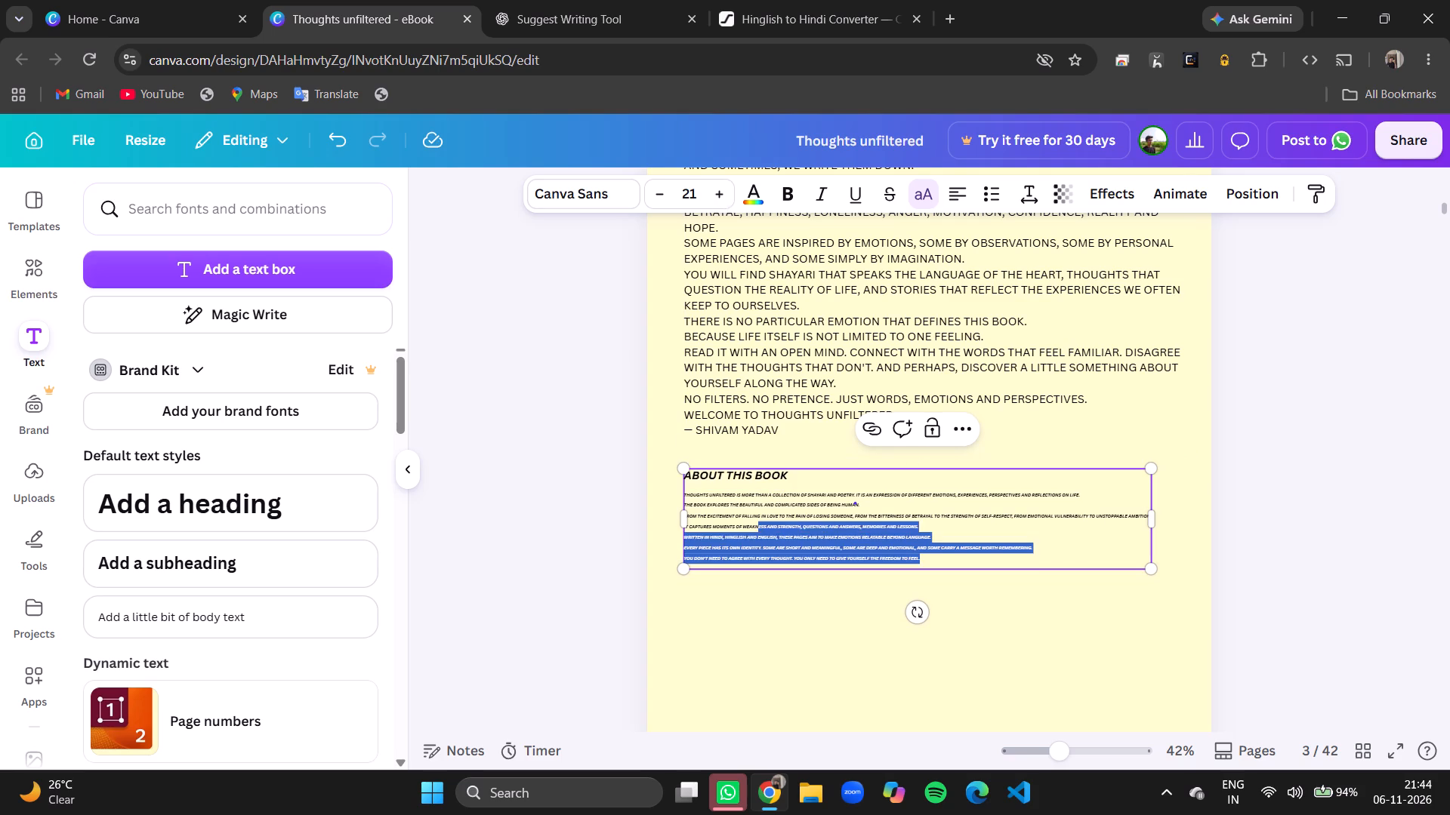
drag(730, 520, 685, 497)
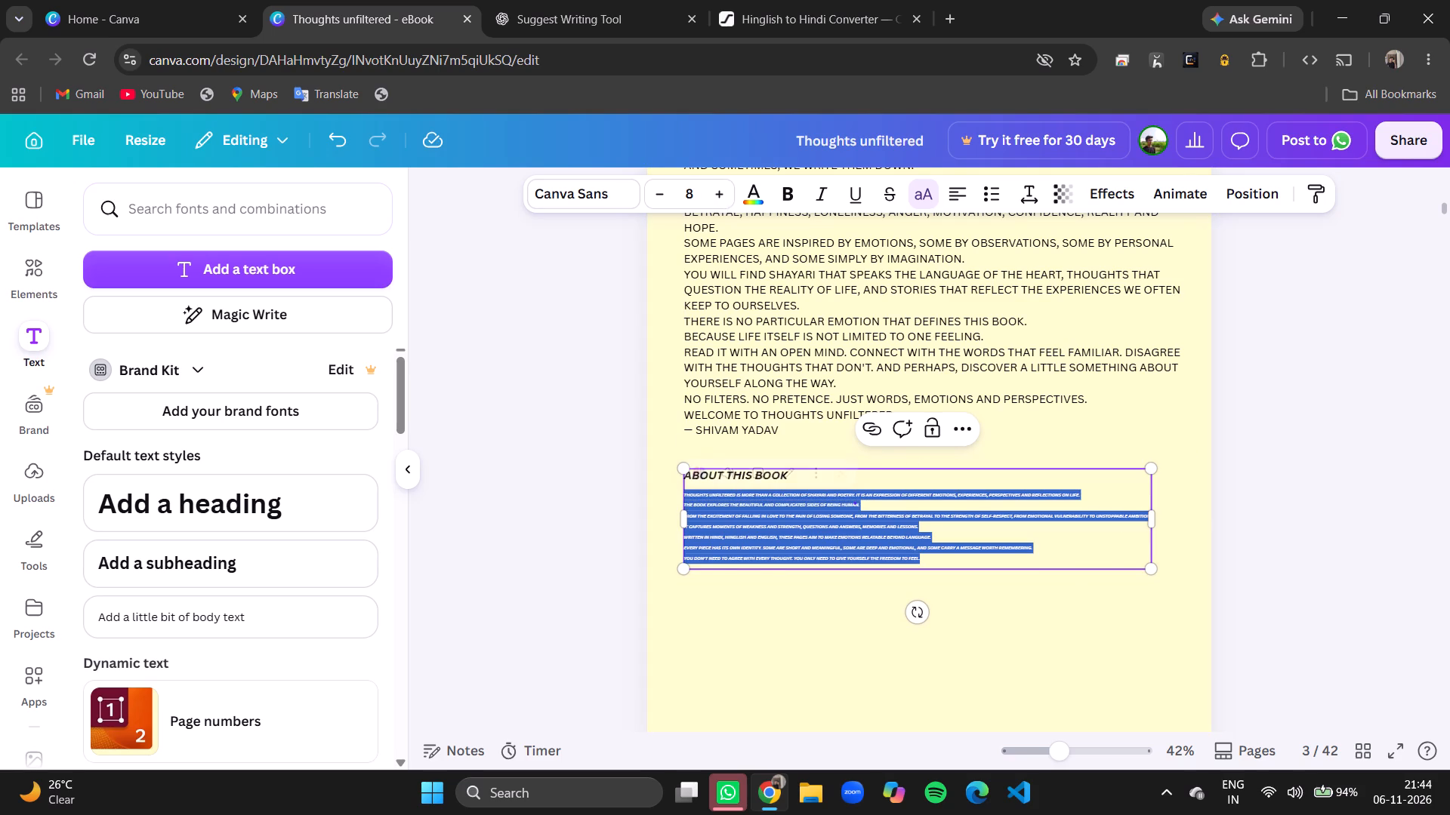
triple_click(715, 195)
click(715, 195)
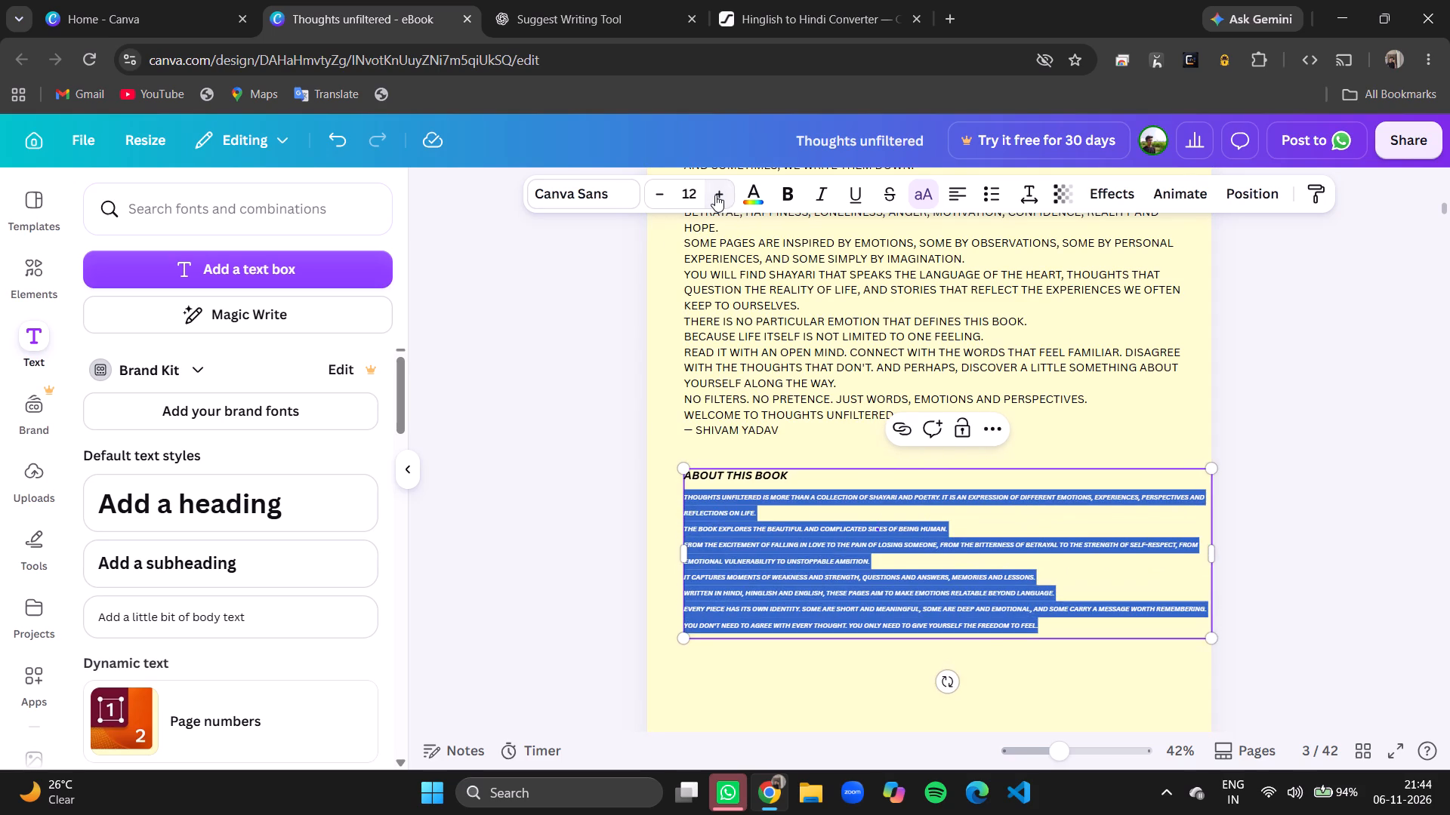
Remove the bold and uppercase formatting from the "ABOUT THIS BOOK" body paragraphs, keeping the Canva Sans font.
click(788, 190)
click(788, 190)
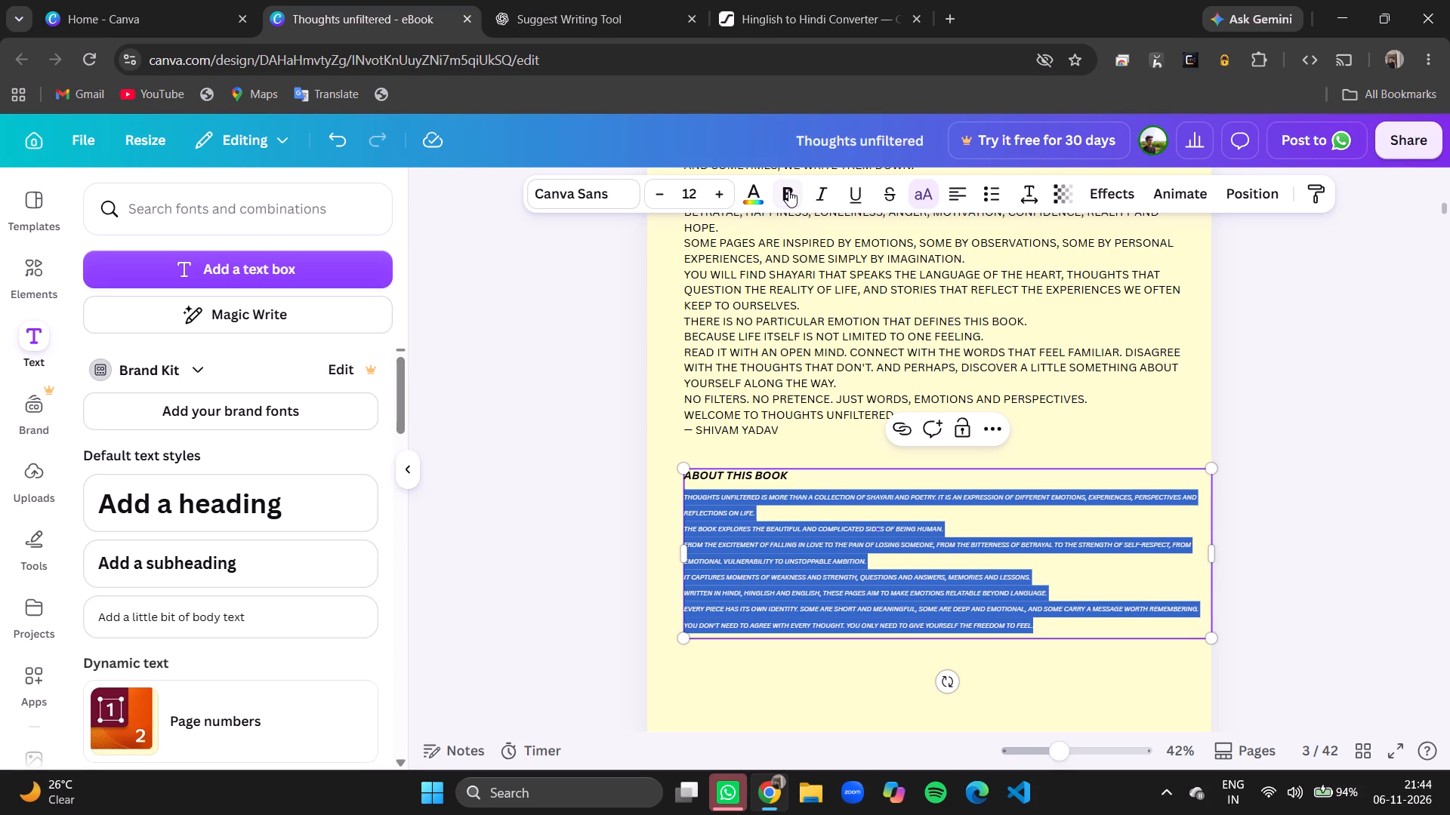
click(615, 193)
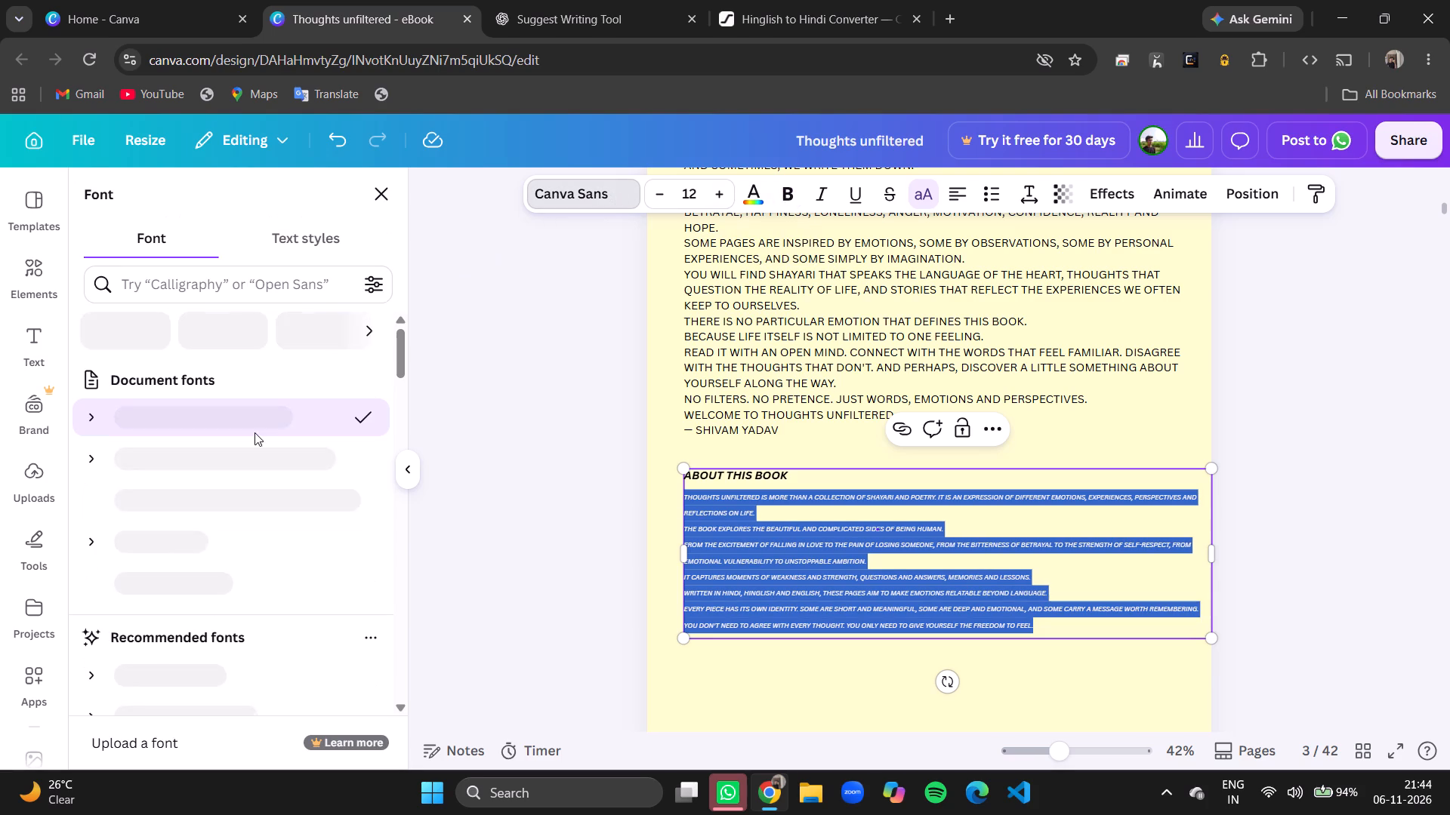
click(250, 421)
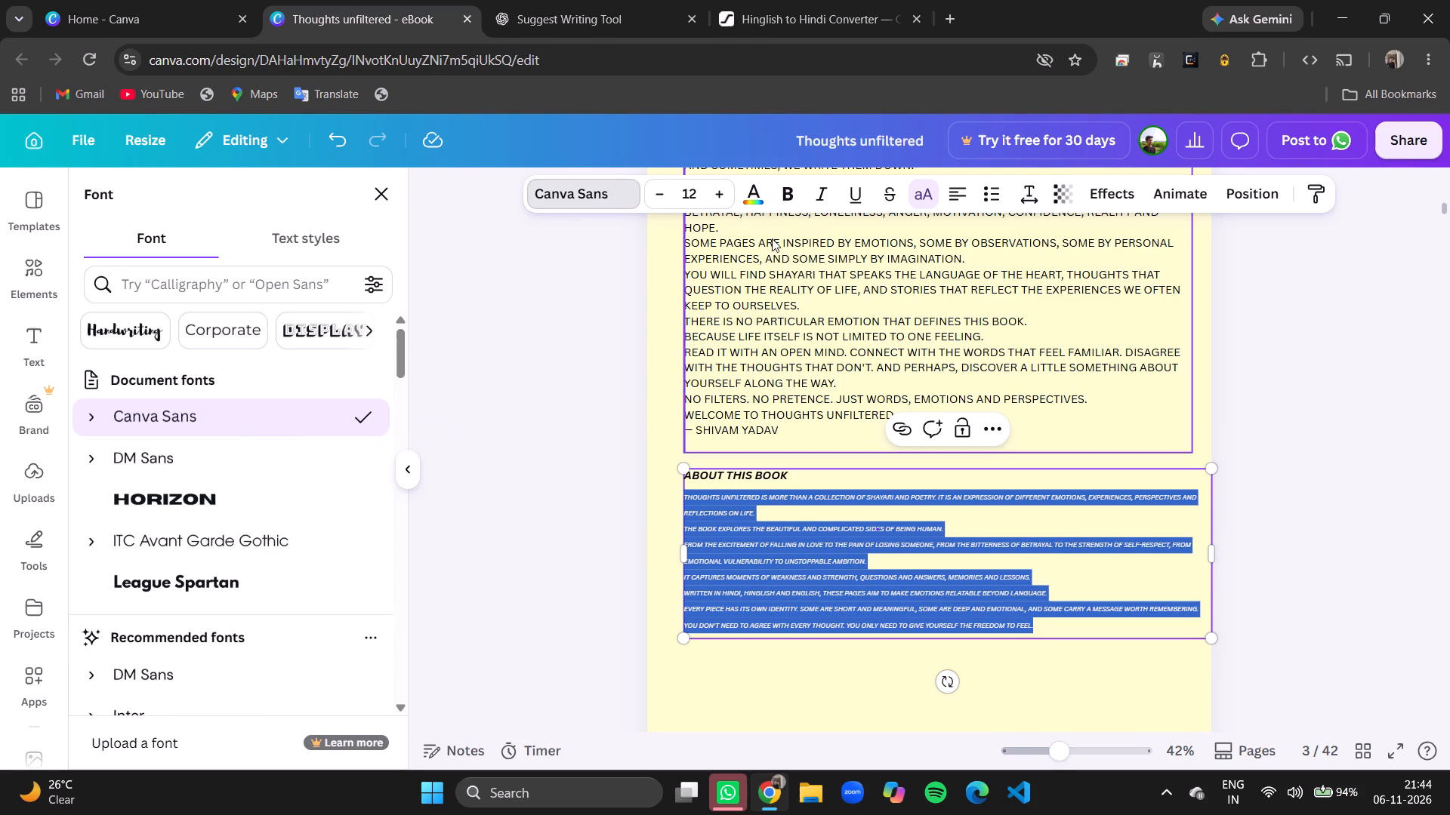
click(918, 193)
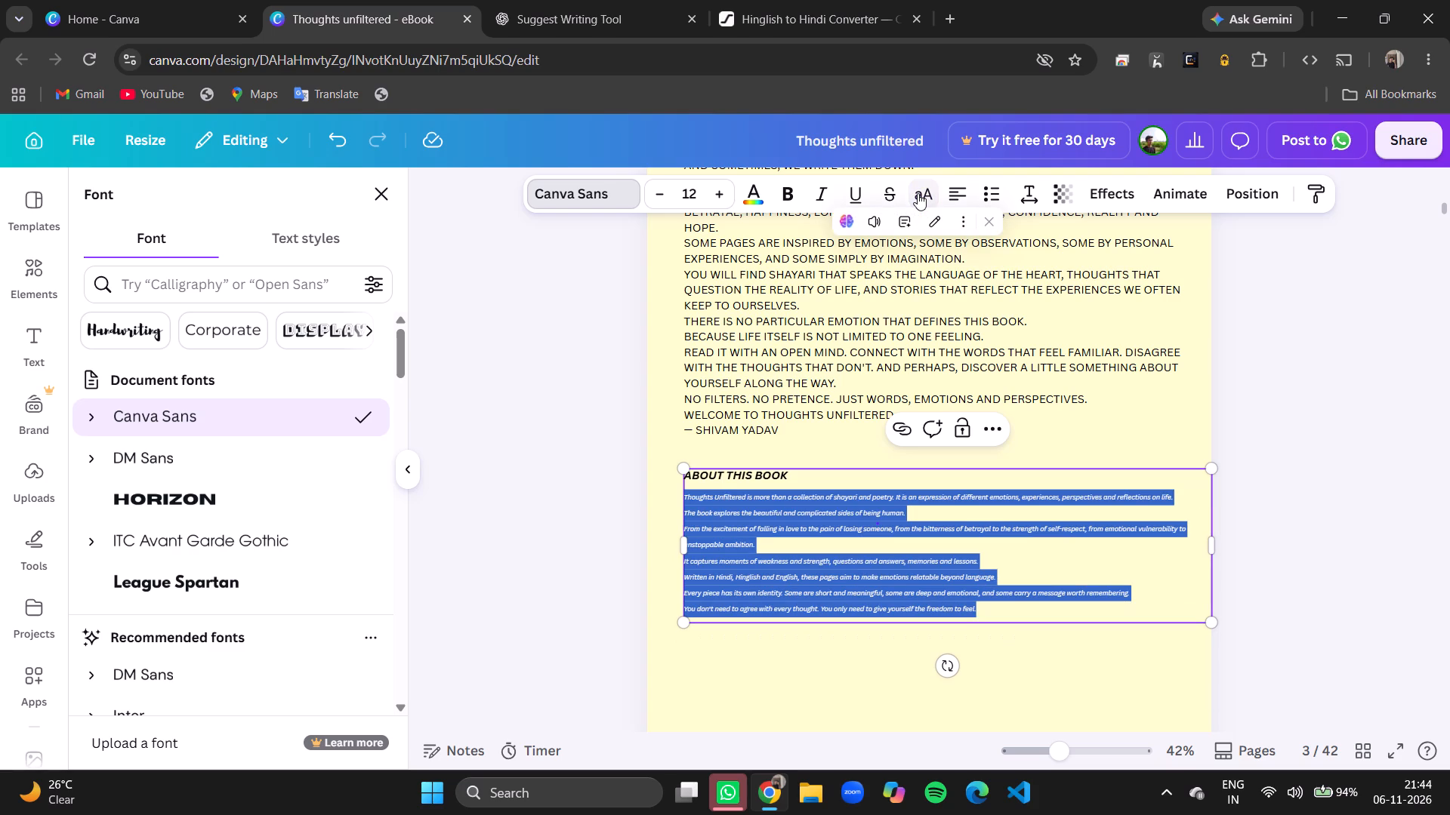
click(1029, 191)
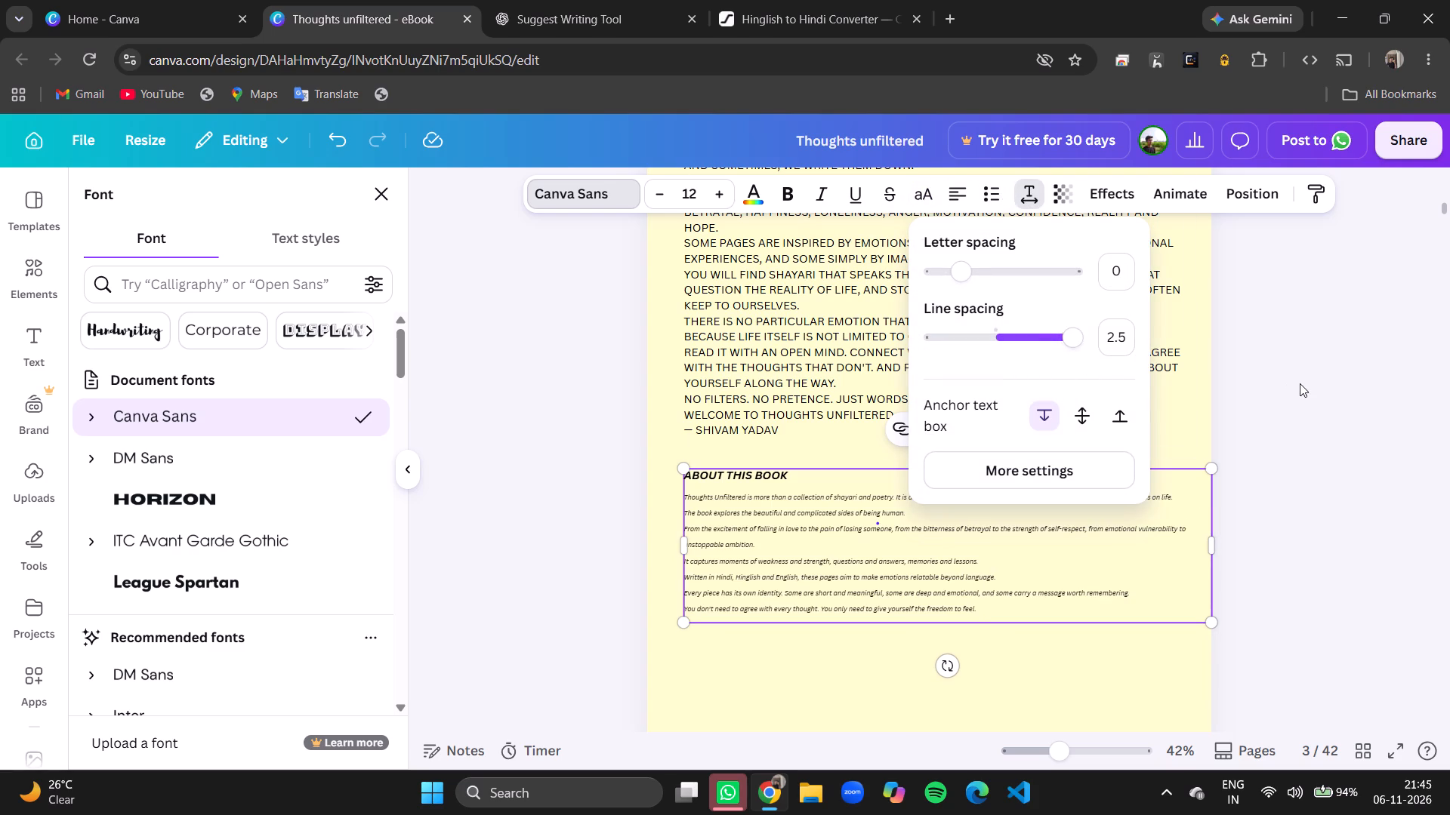
click(1300, 383)
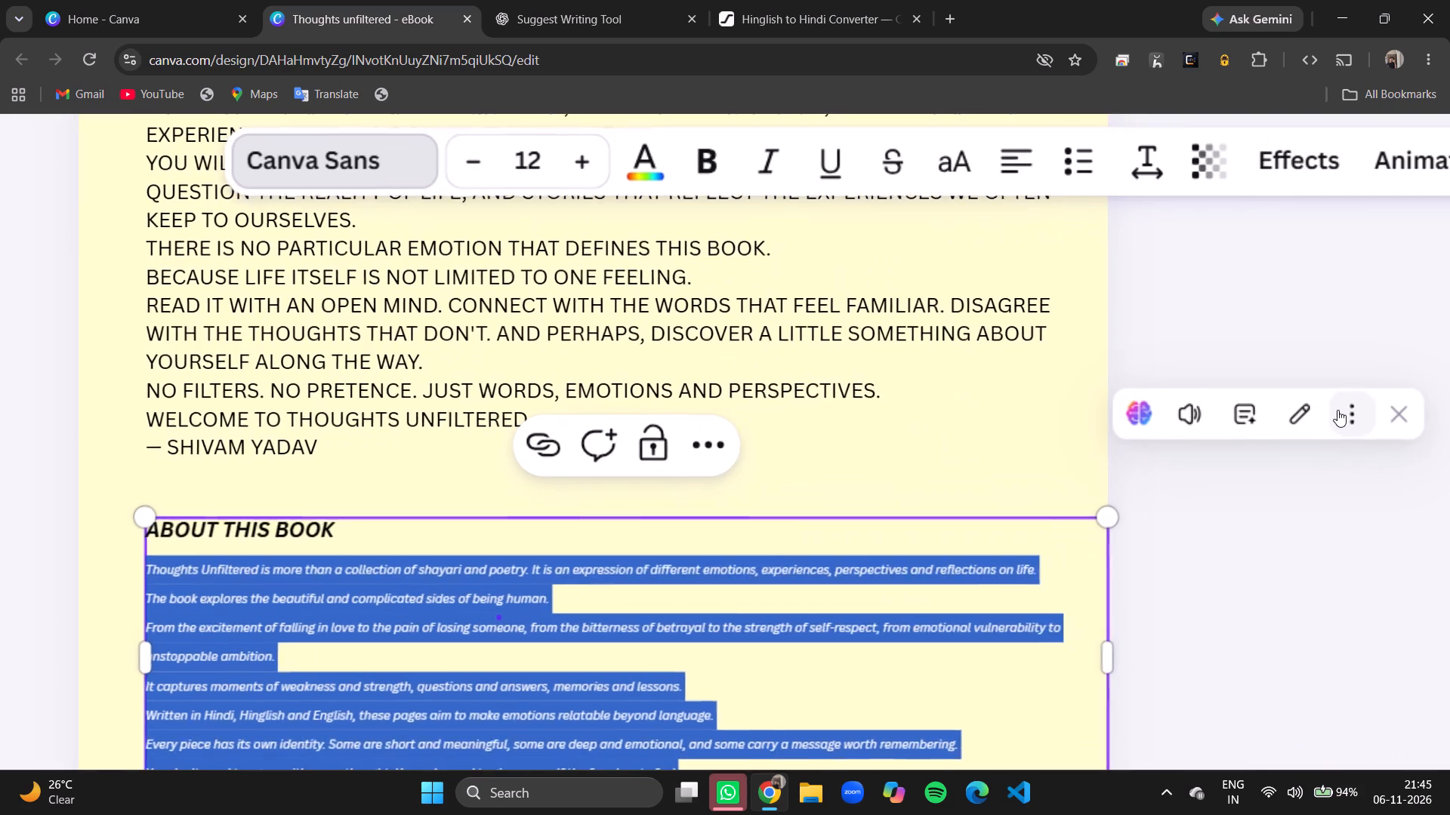
click(1342, 583)
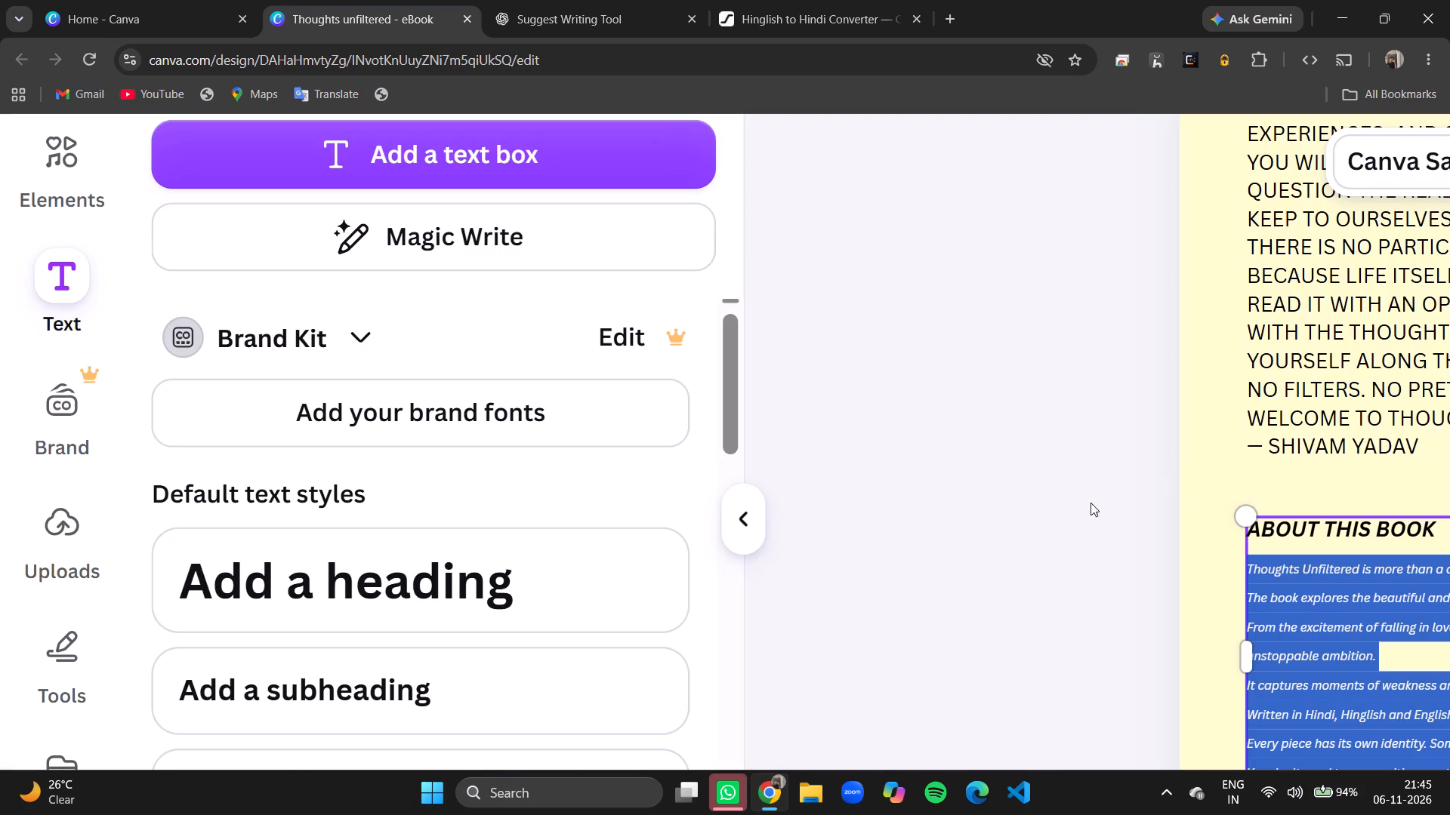
click(1246, 454)
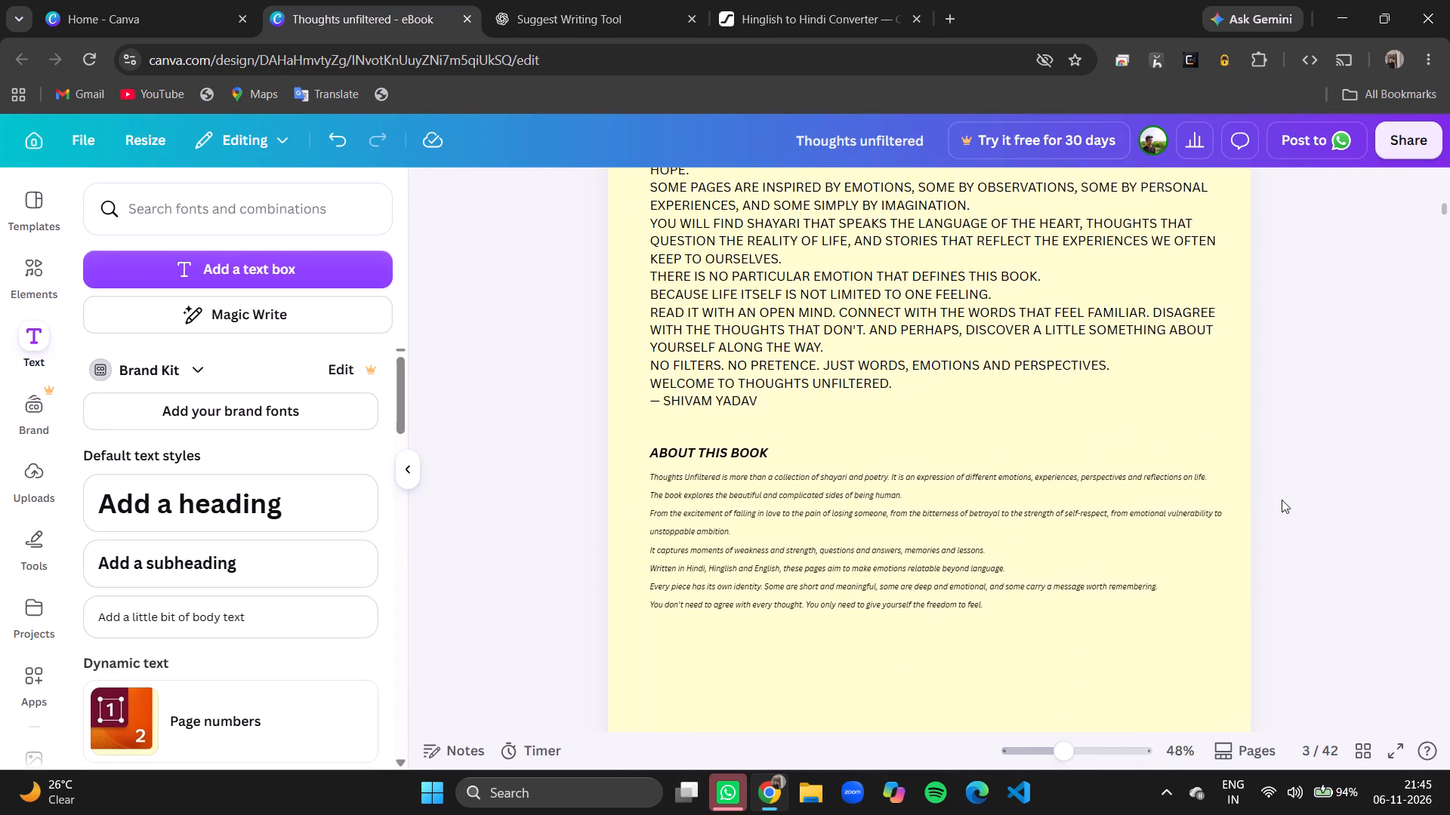
click(973, 594)
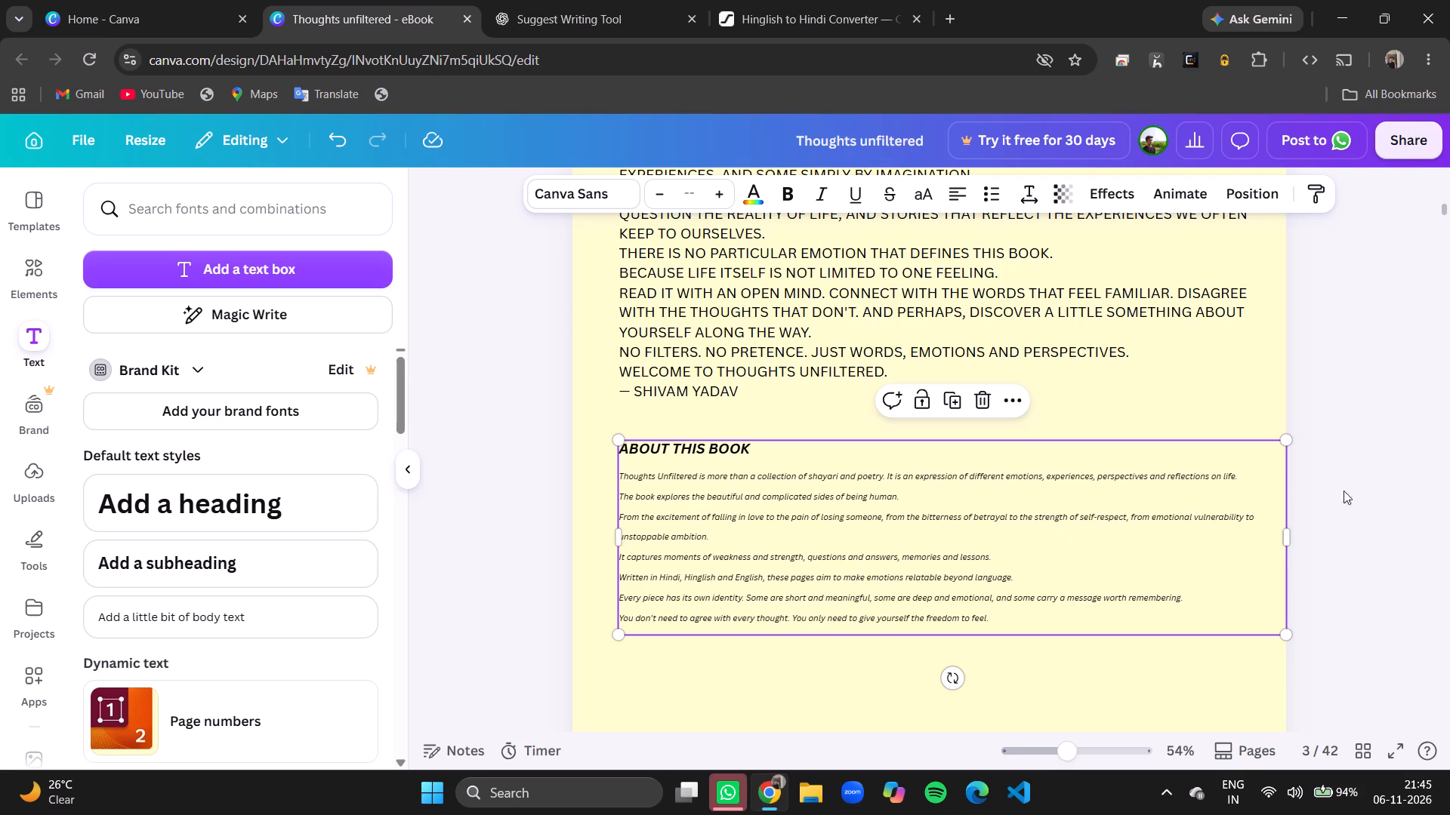
click(1449, 476)
click(1449, 476)
click(1275, 421)
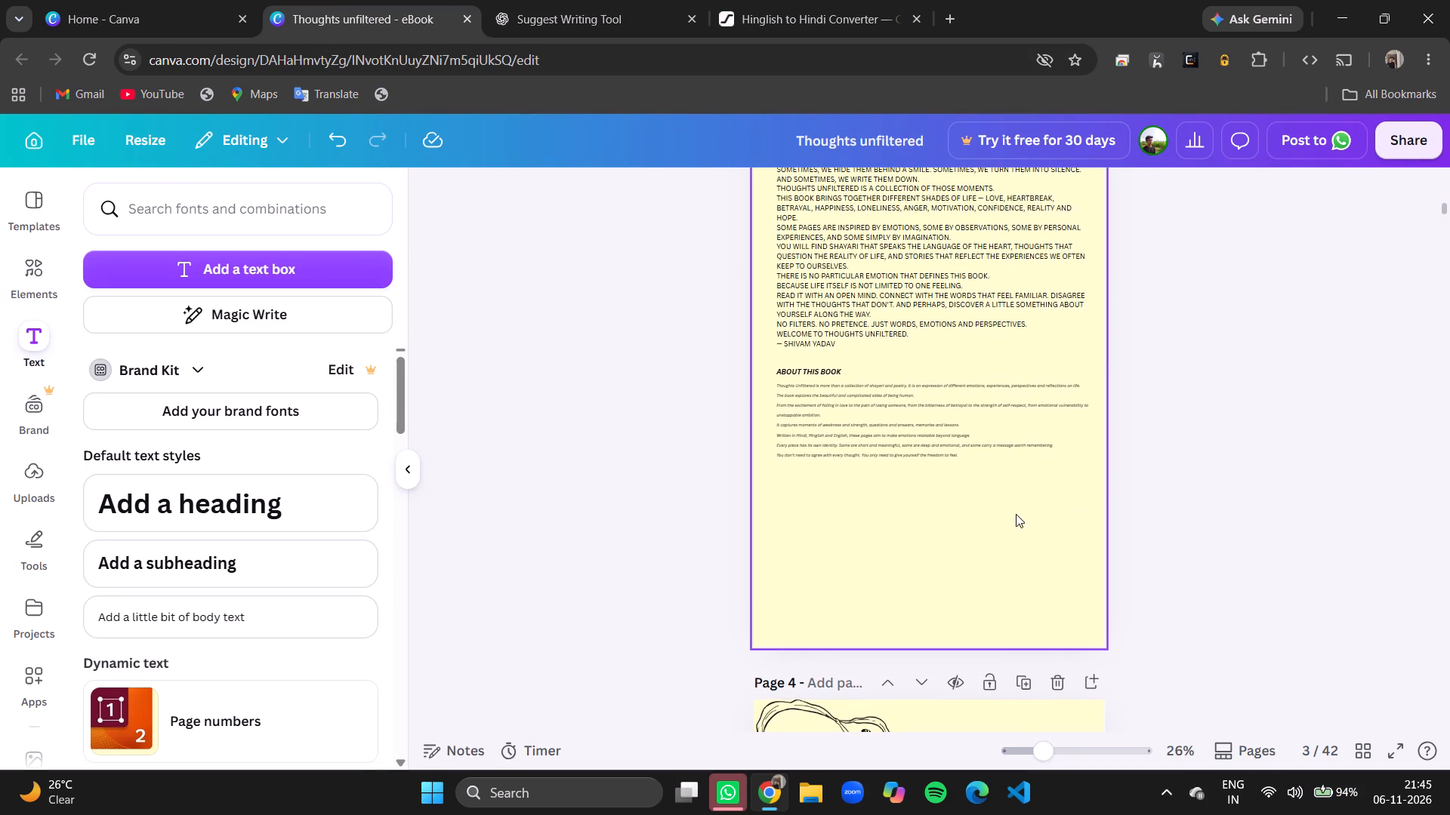
click(989, 451)
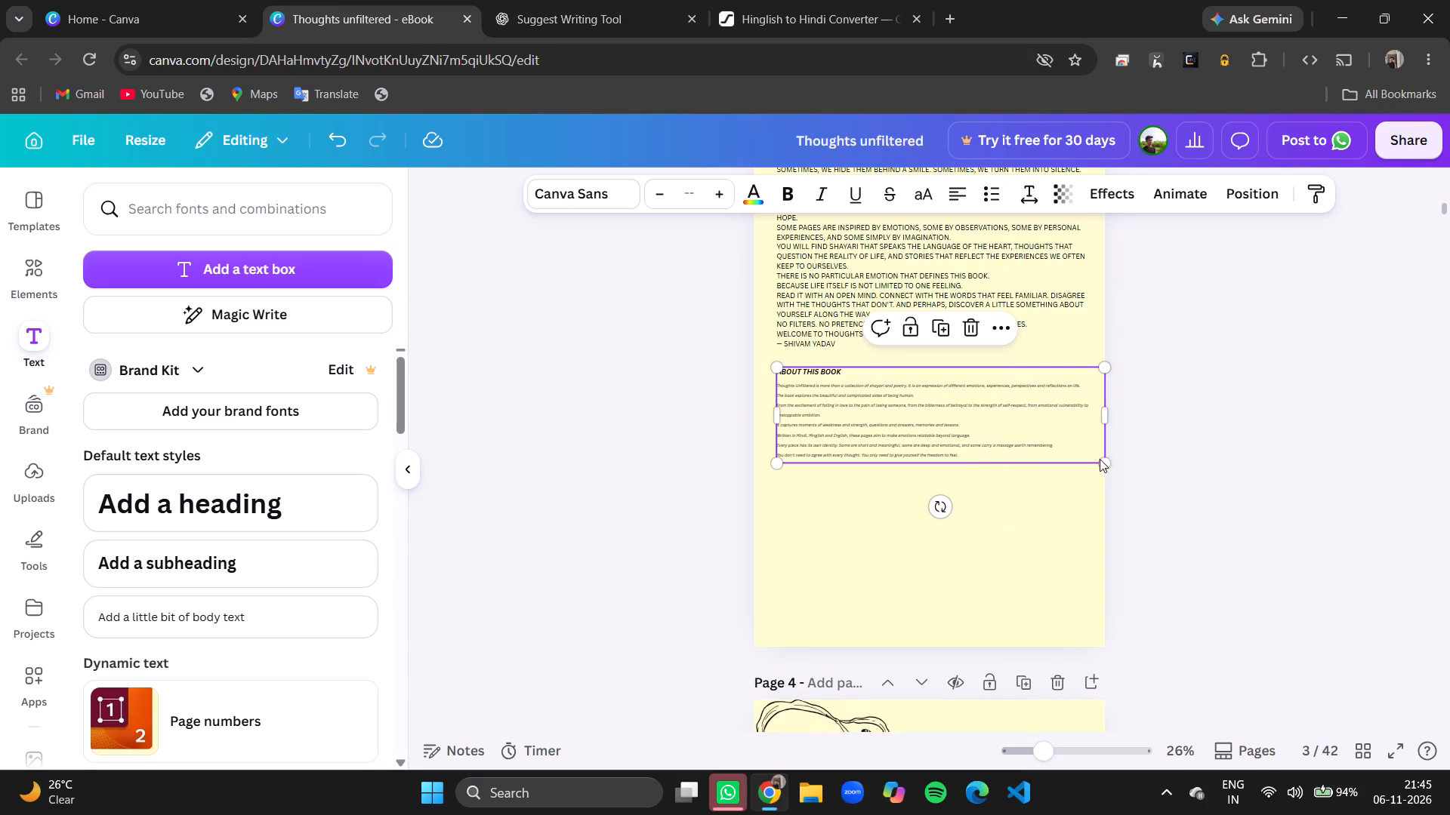
drag(1103, 460, 1182, 541)
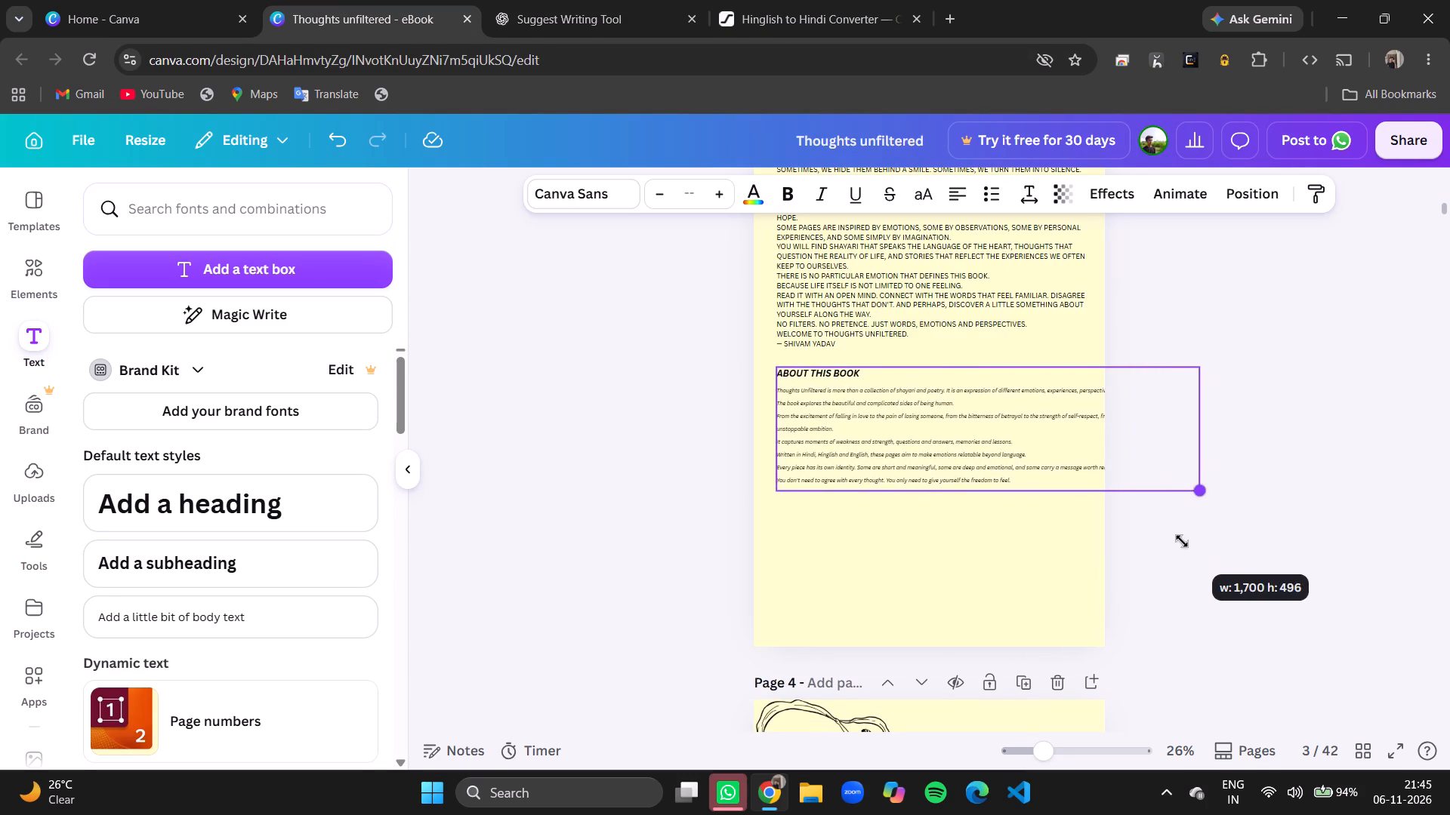
drag(1182, 541, 1073, 518)
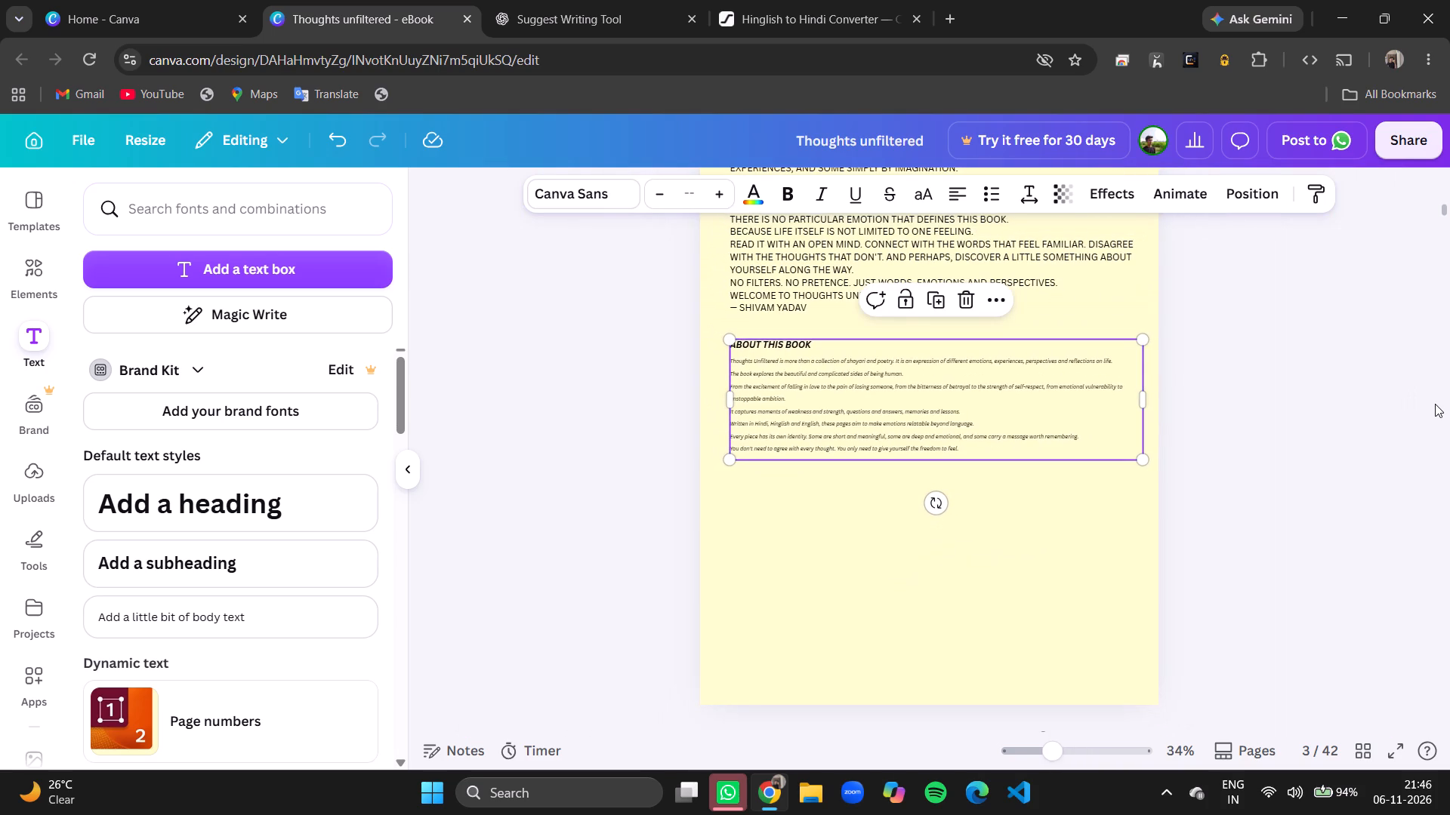
click(1449, 416)
click(1336, 485)
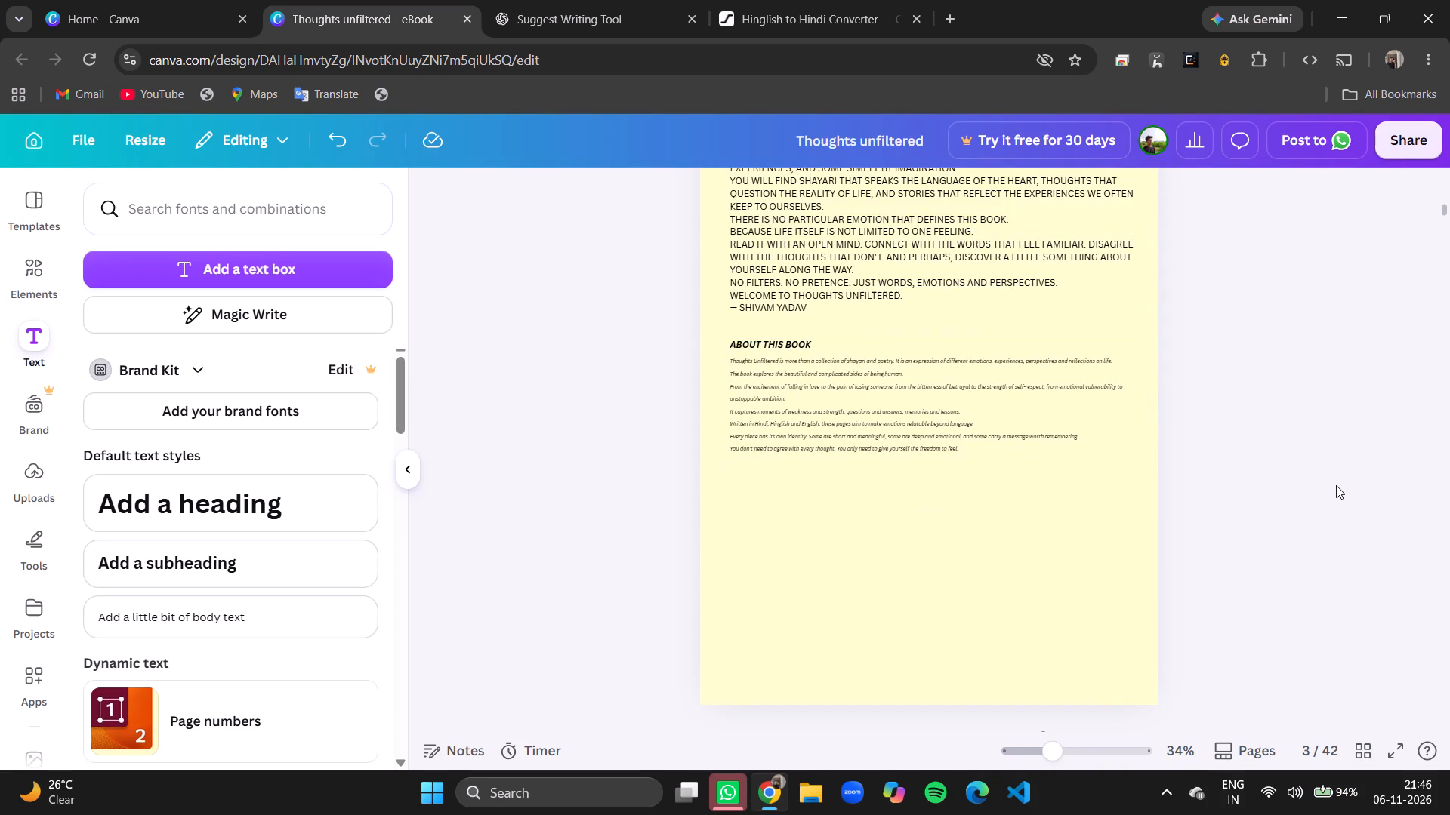
Duplicate page 3 and delete both text boxes from the copy, leaving a blank cream page 4.
click(1106, 558)
scroll(1316, 361, up, 4)
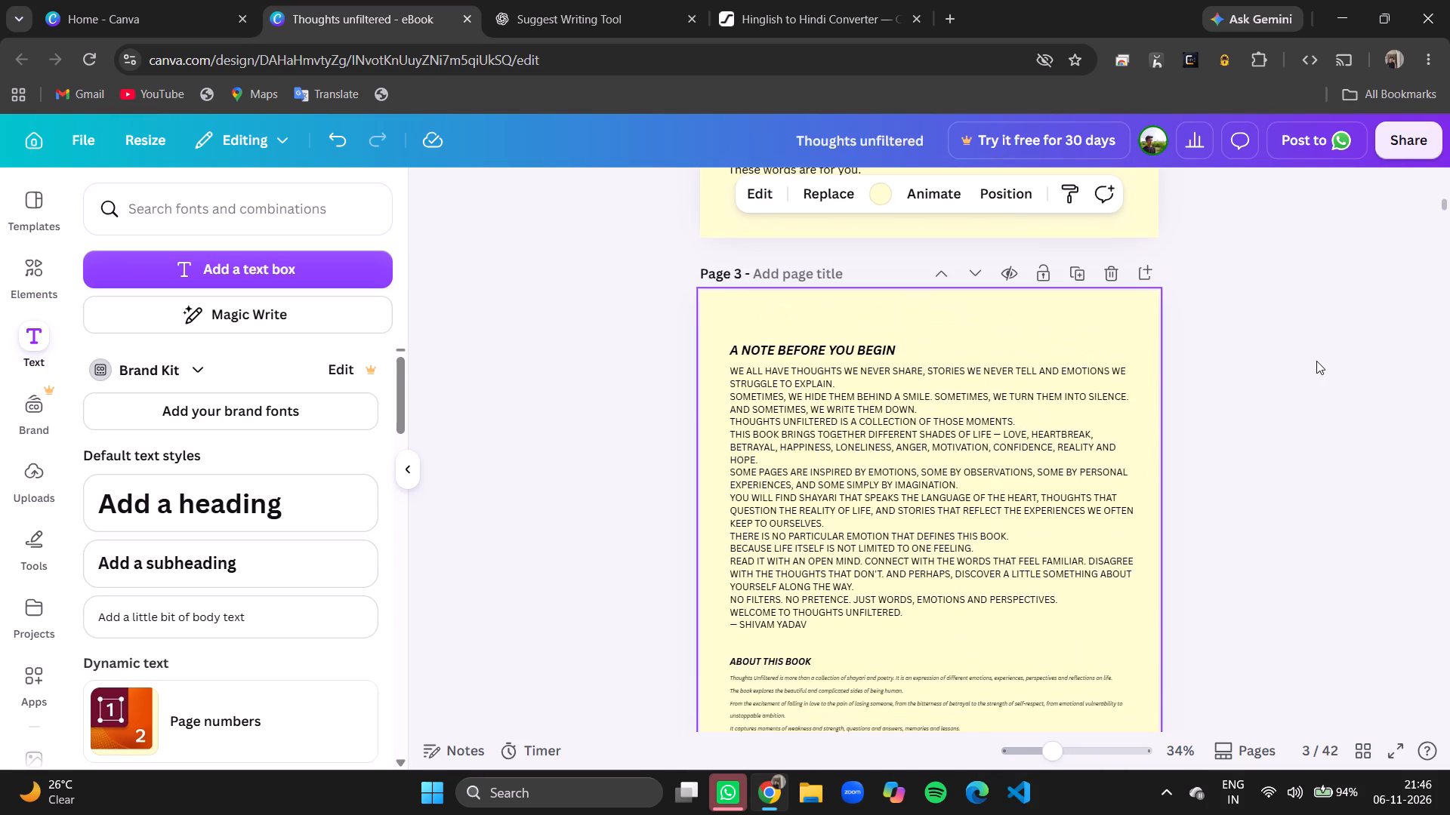
click(1074, 275)
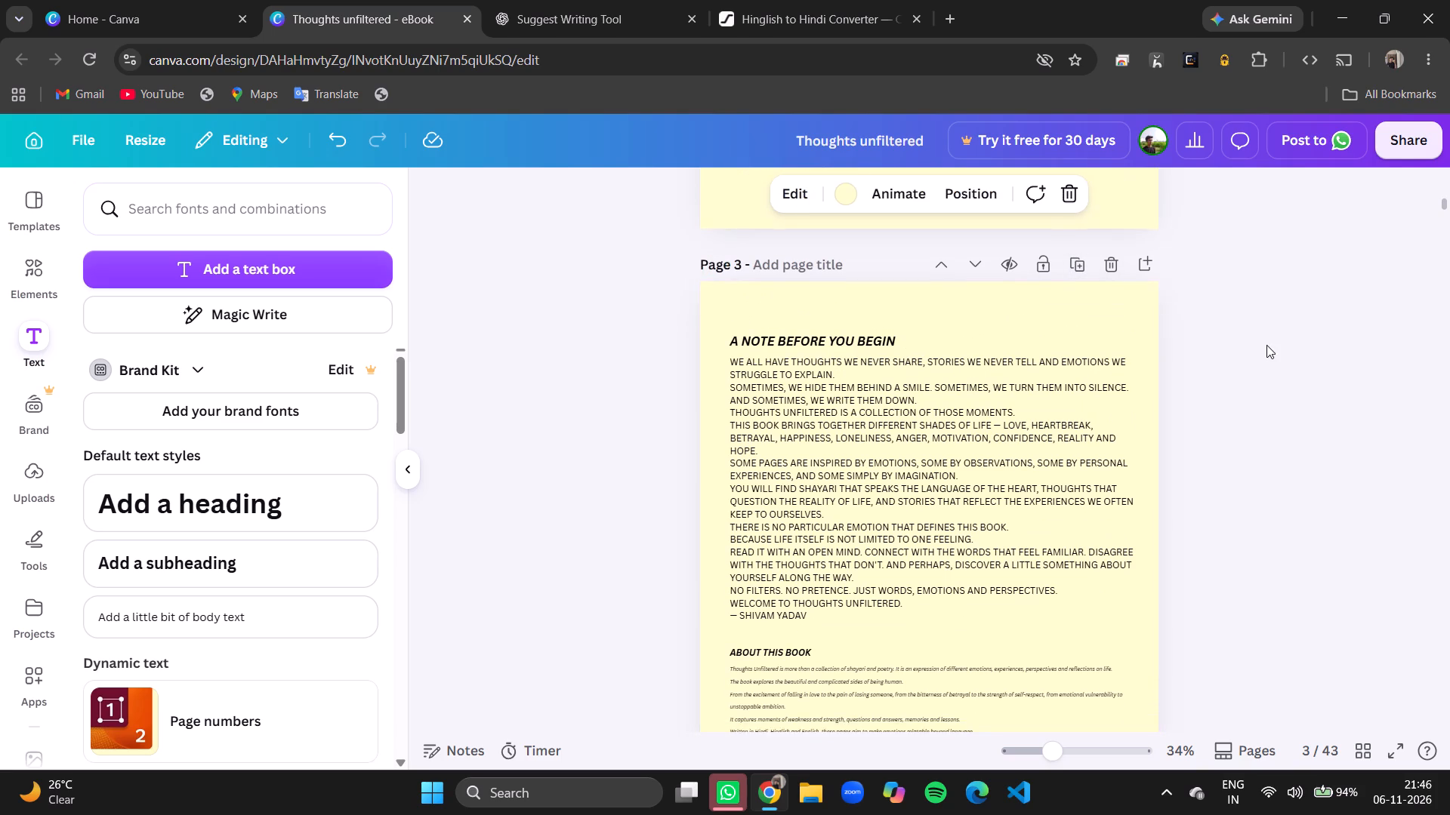
click(1040, 495)
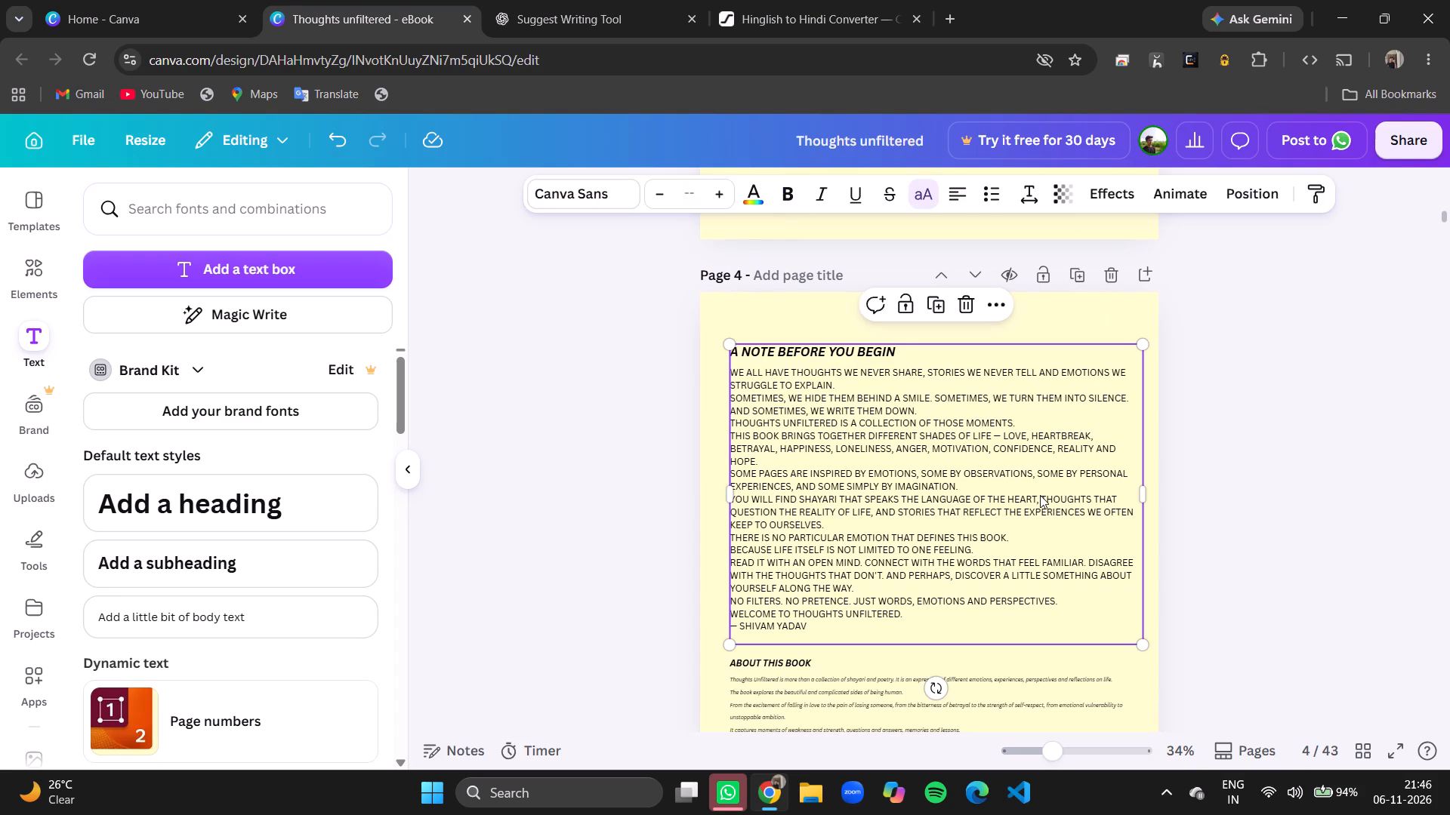
key(ctrl+a)
key(ctrl+BackSpace)
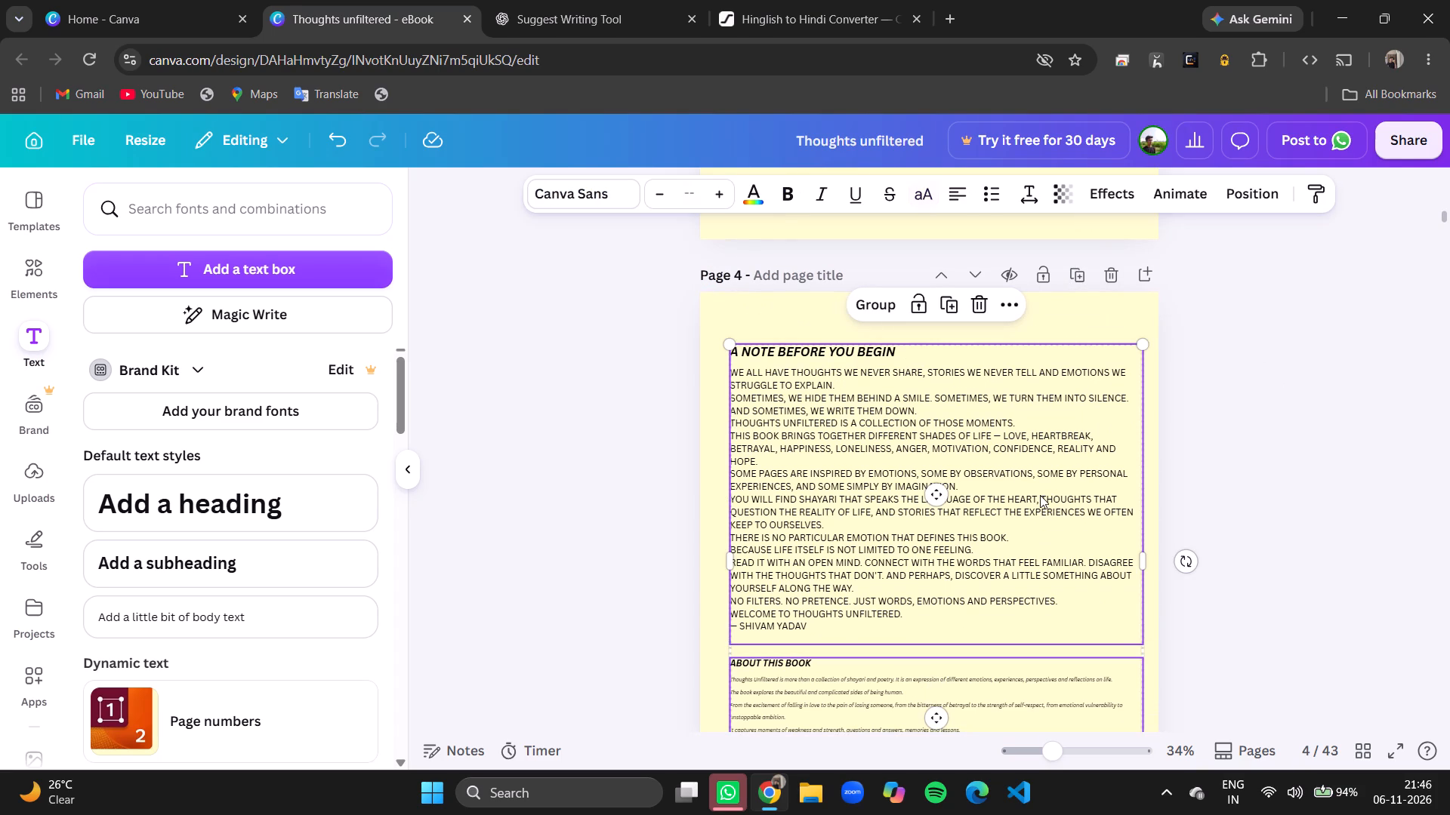
key(BackSpace)
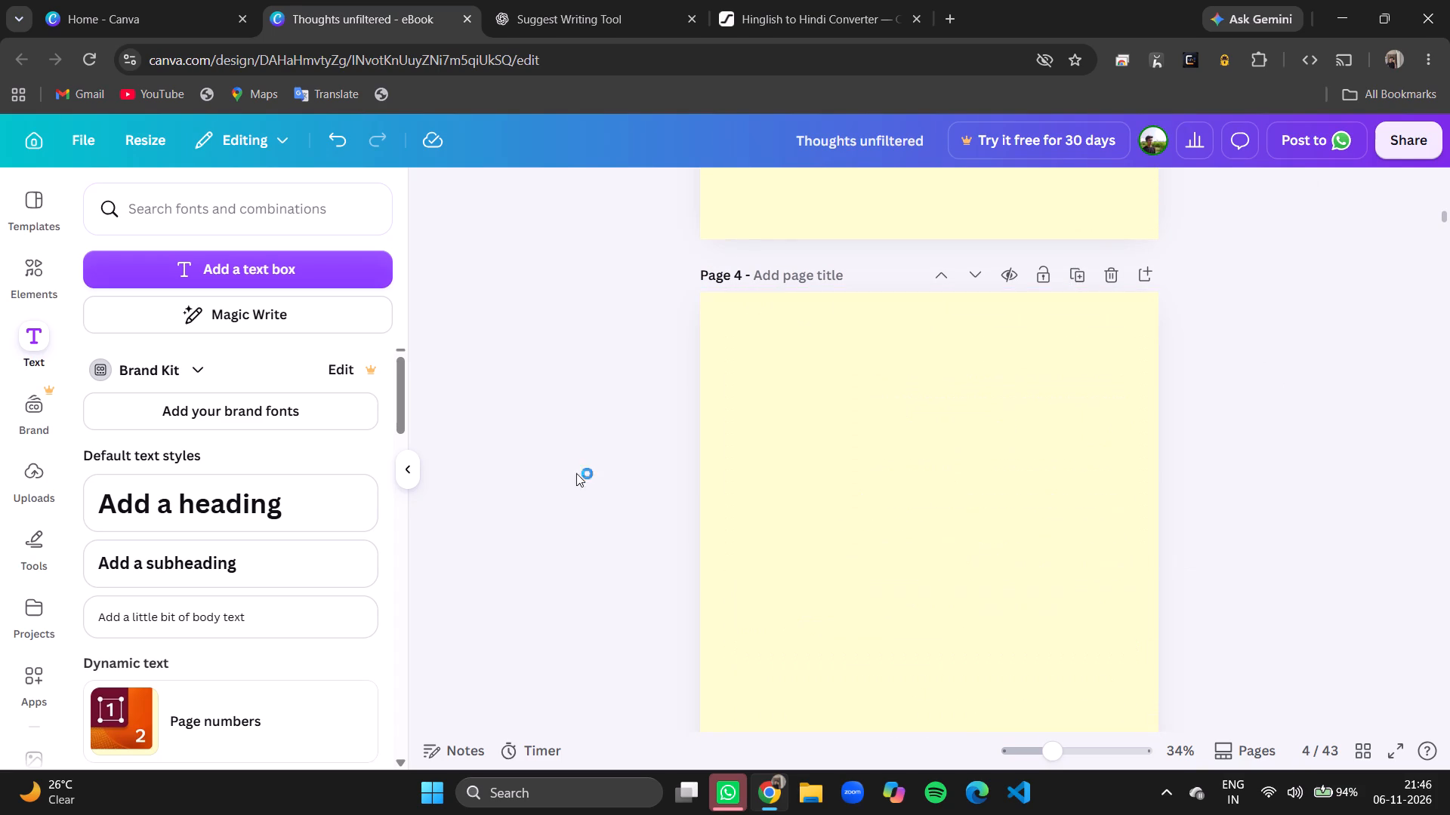
Add a text box on page 4 containing the copied author and book details text, and position it near the page's top.
click(308, 275)
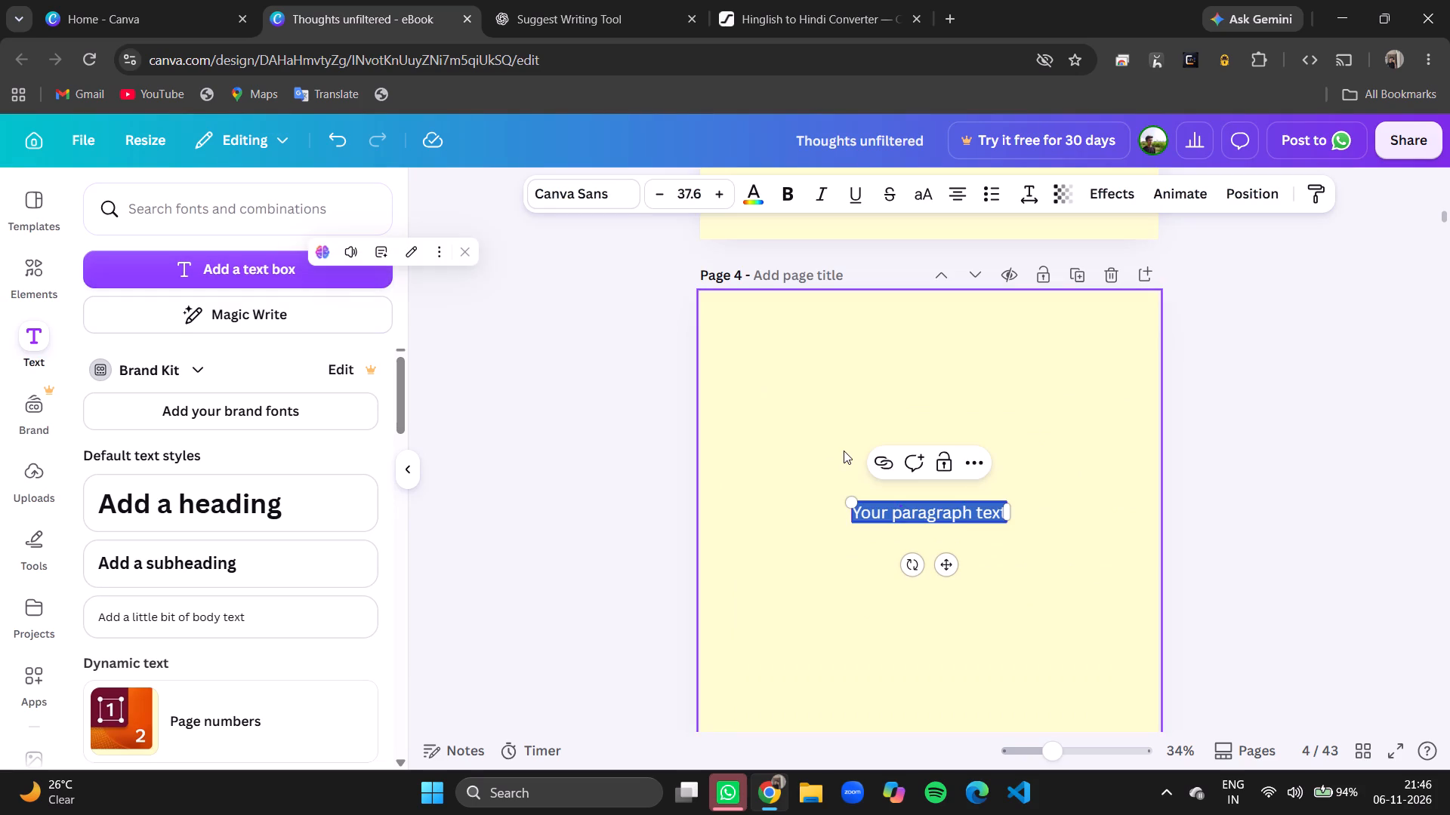
key(ctrl+v)
ctrl+click(844, 451)
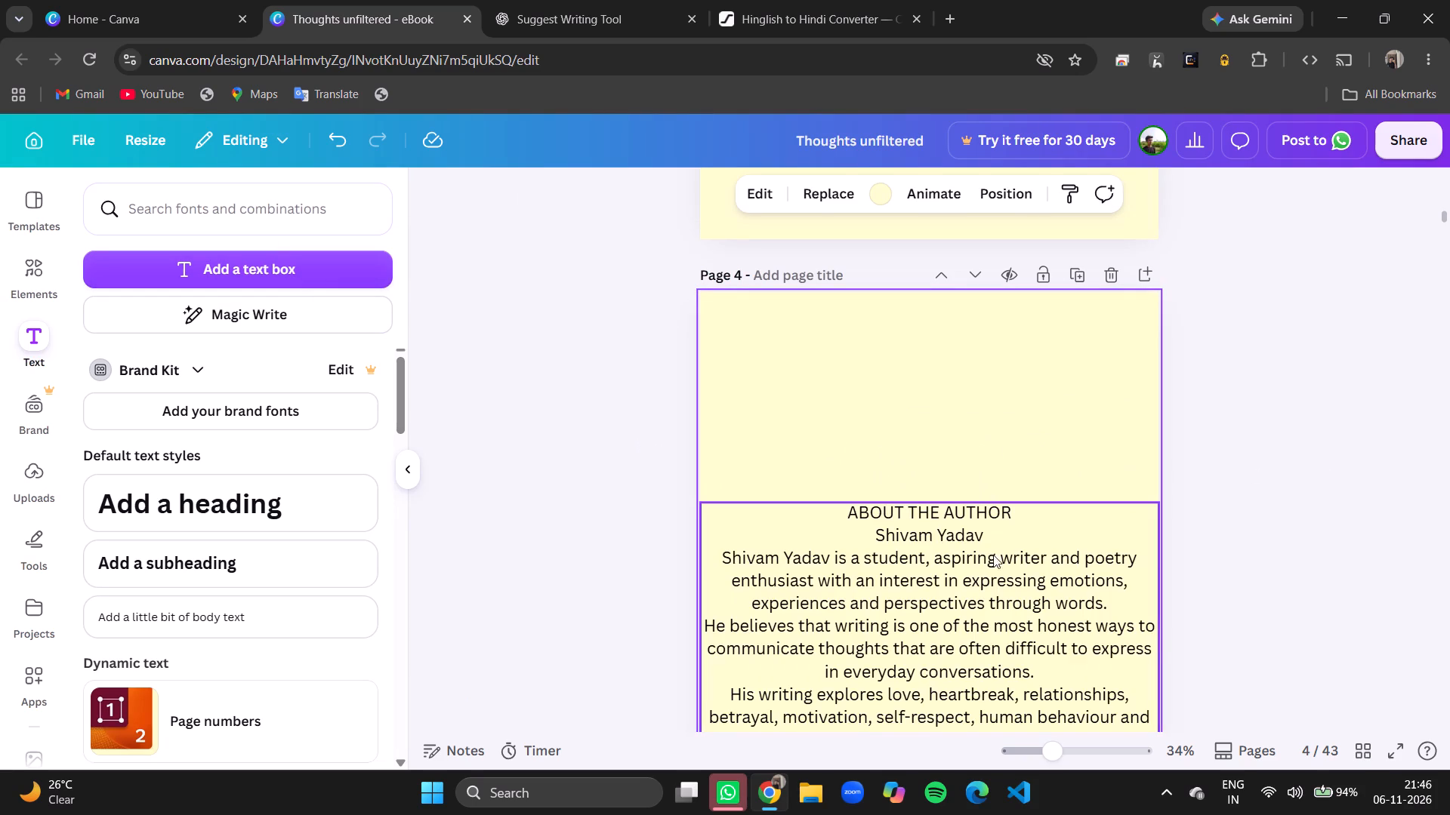
drag(976, 548, 962, 359)
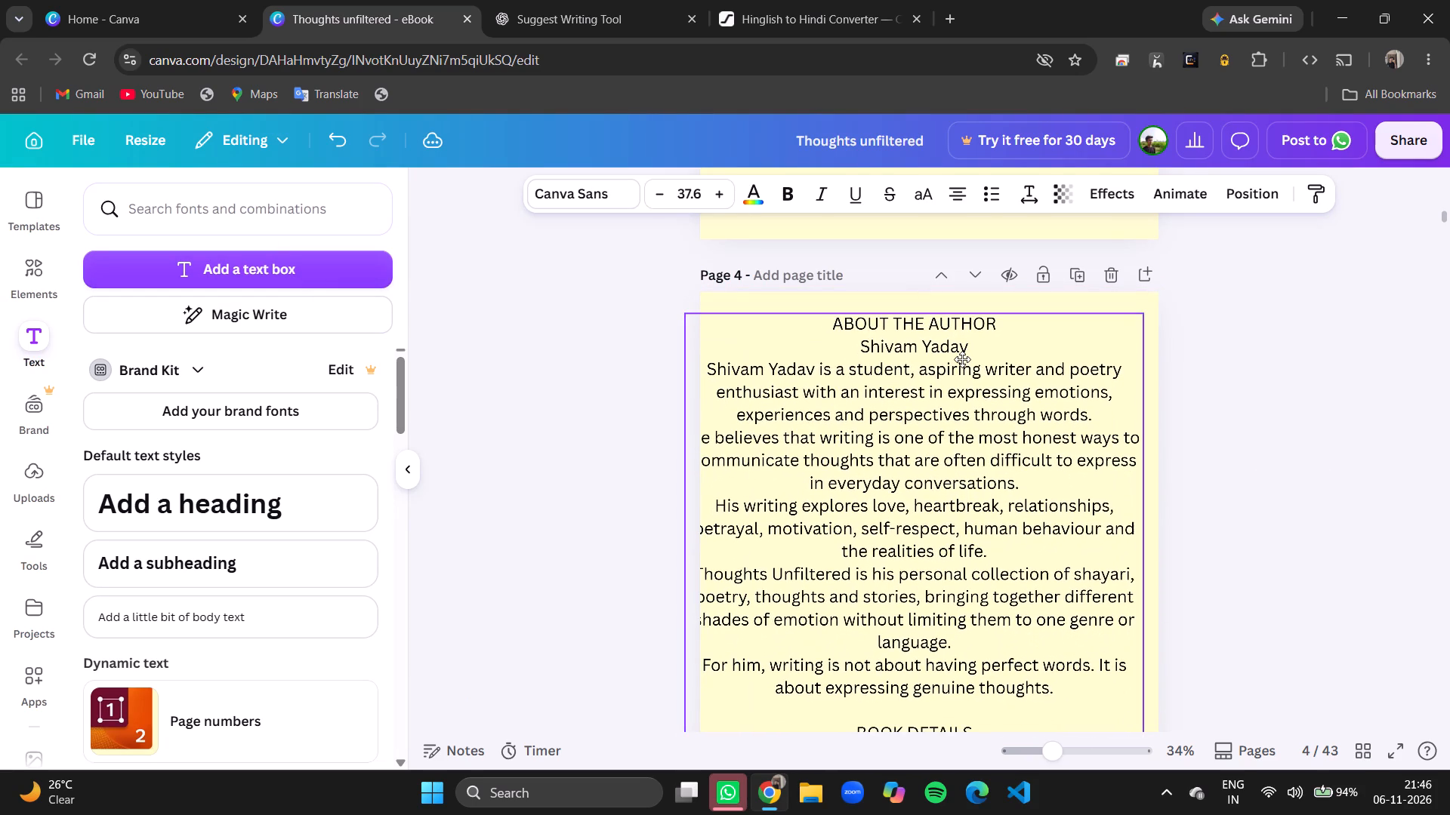
drag(962, 359, 967, 367)
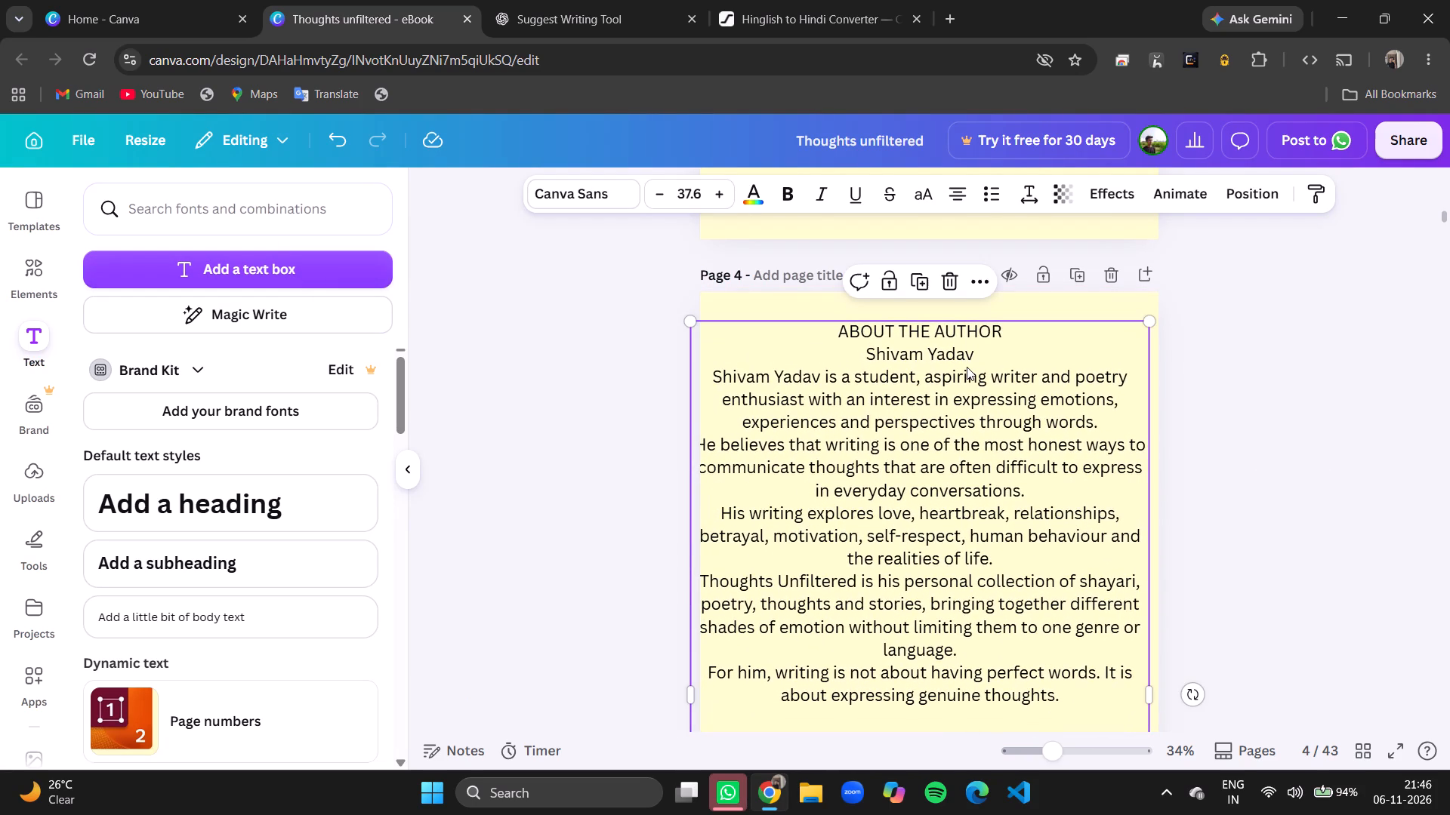
Reduce the font size of all the author and book details text on page 4 to 28.6.
double_click(1099, 472)
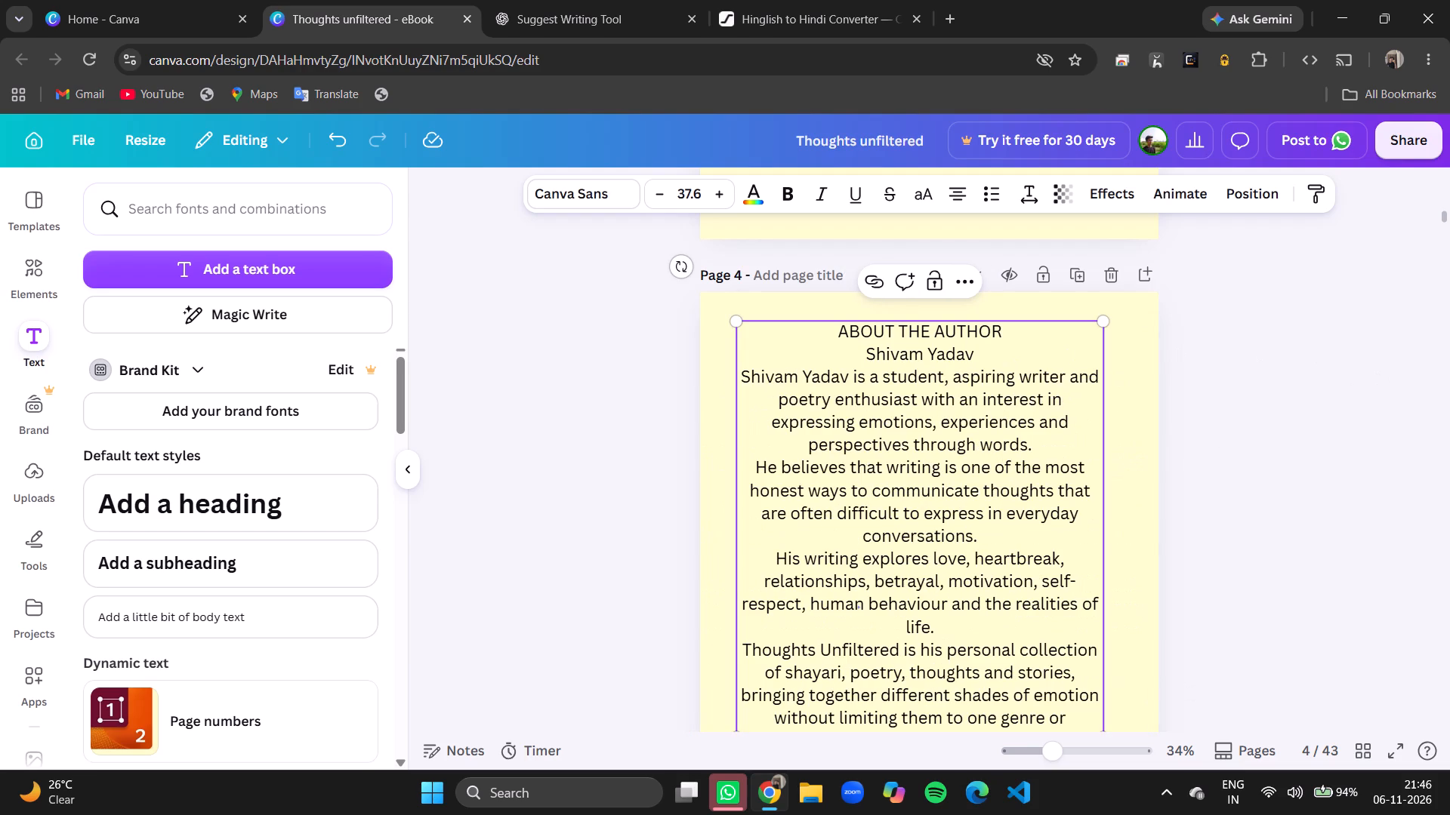
click(1072, 477)
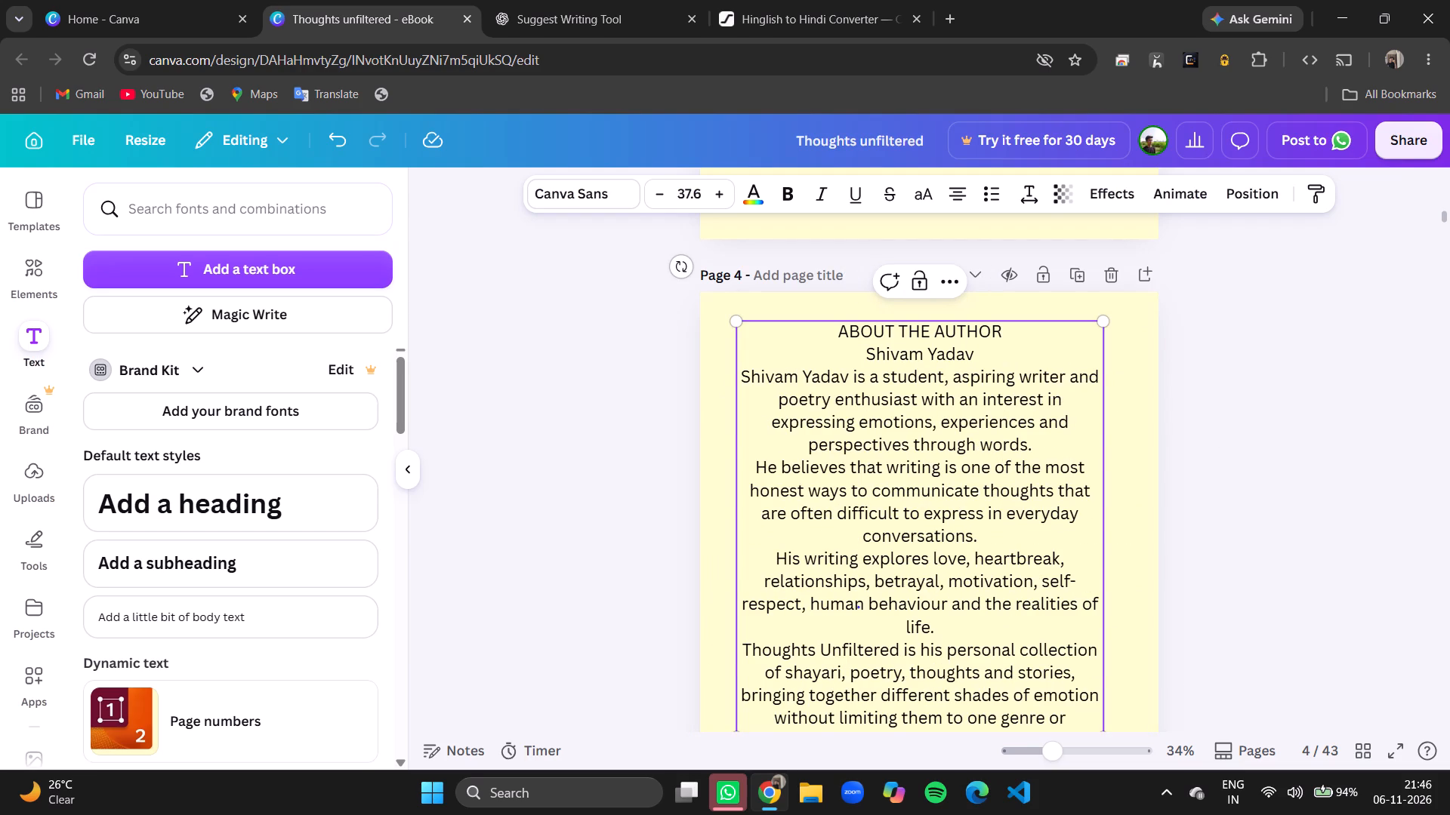
key(a)
key(ctrl+a)
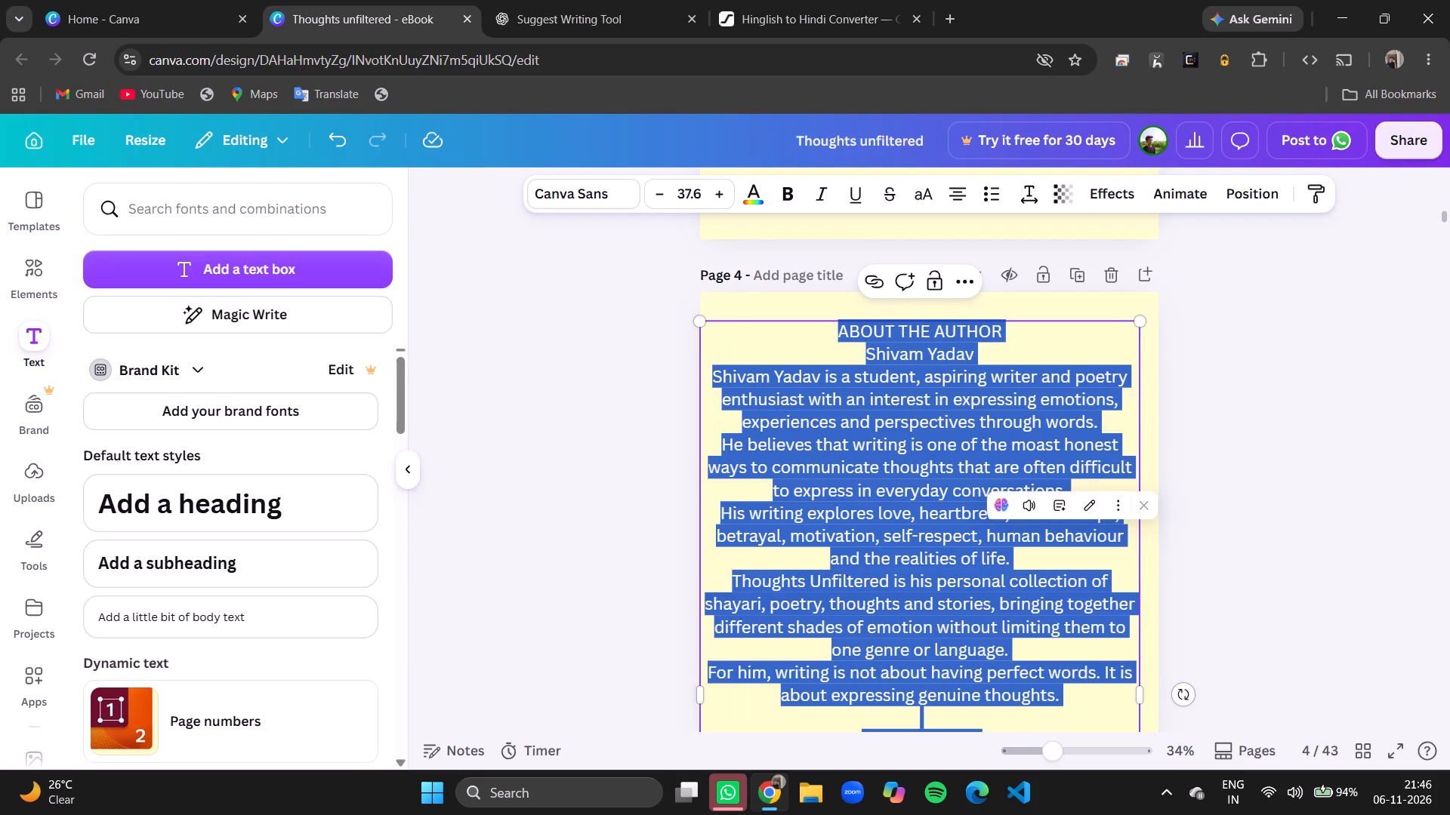
click(696, 185)
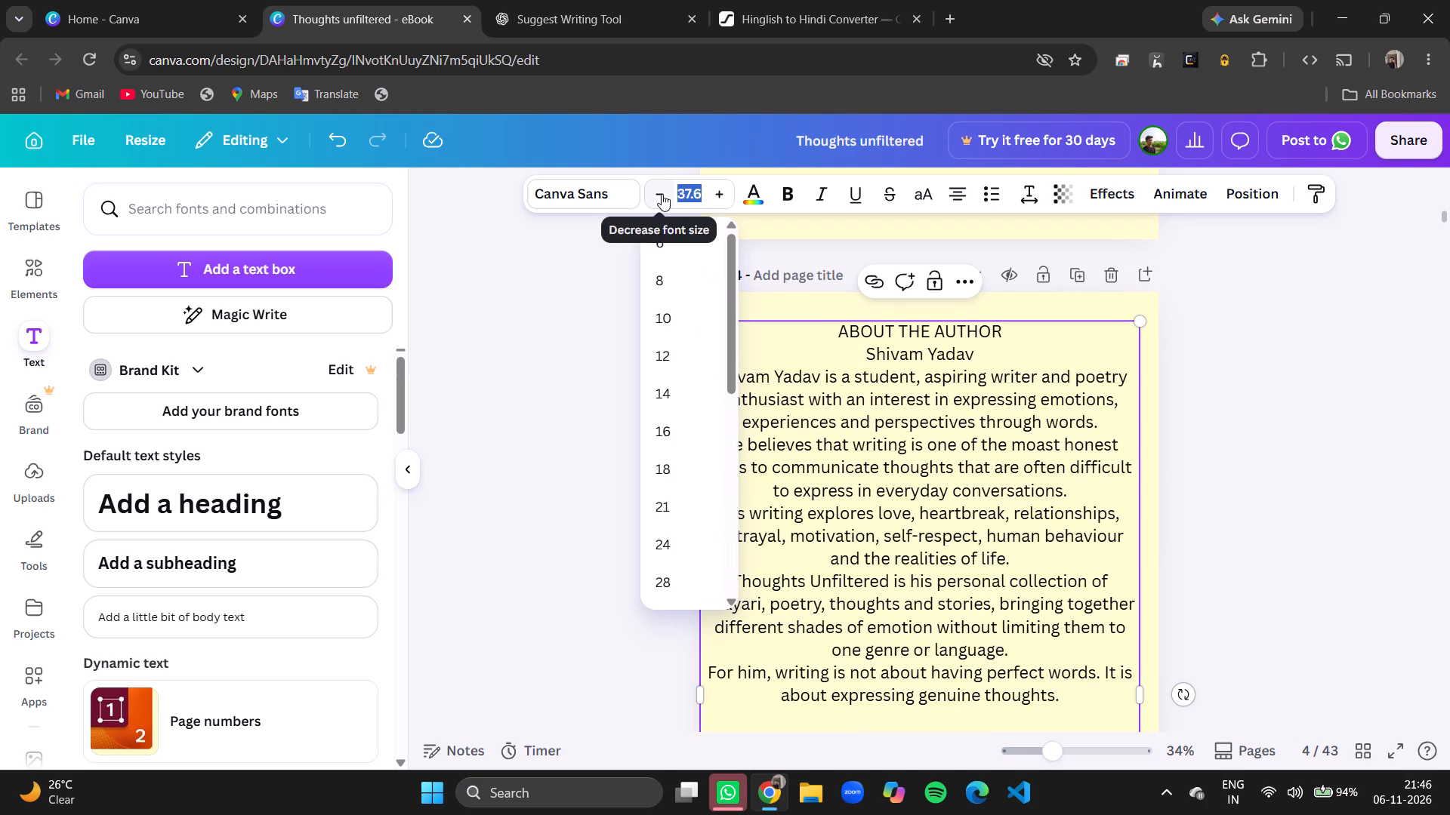
click(927, 421)
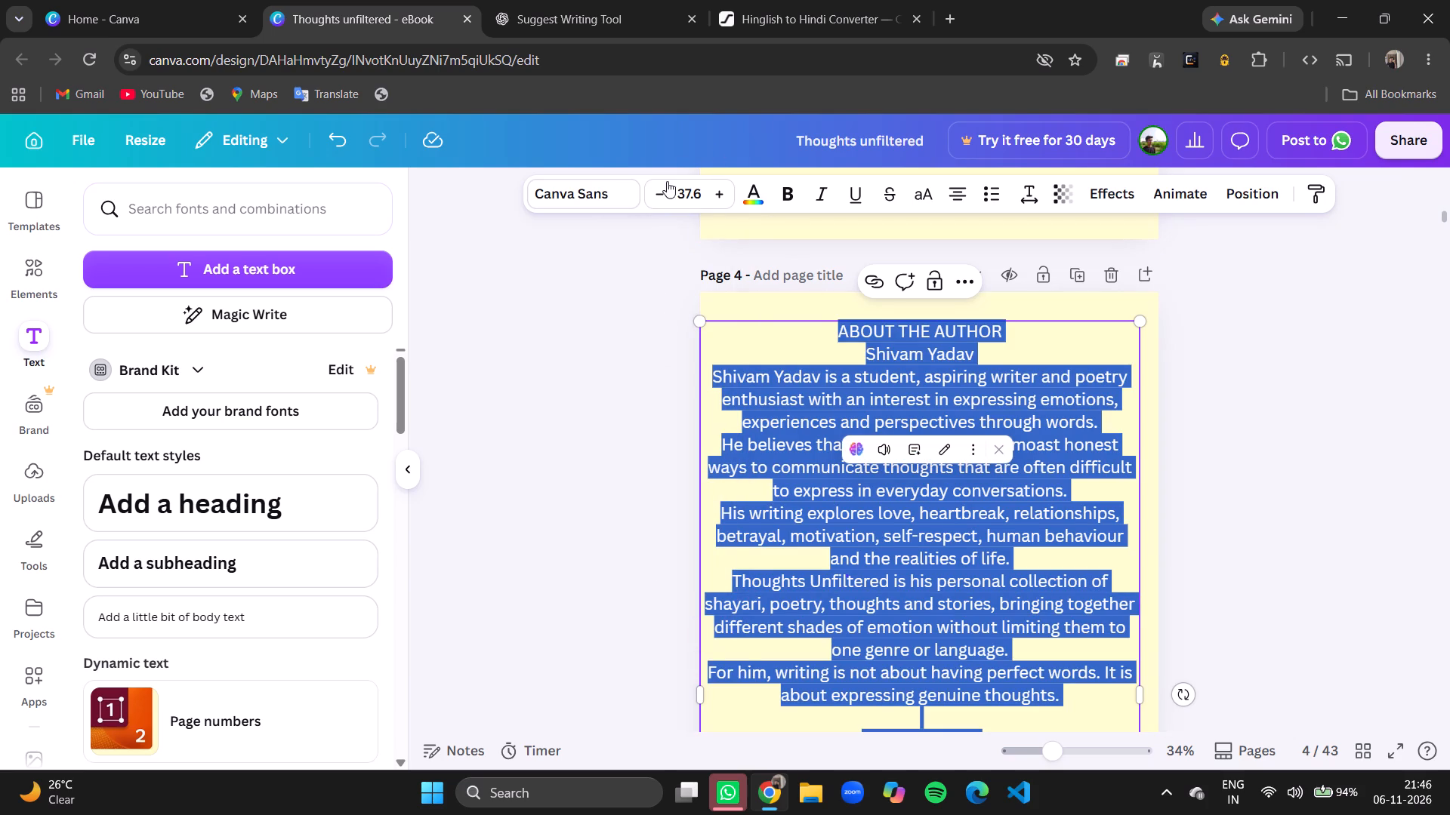
click(664, 187)
triple_click(664, 187)
triple_click(664, 187)
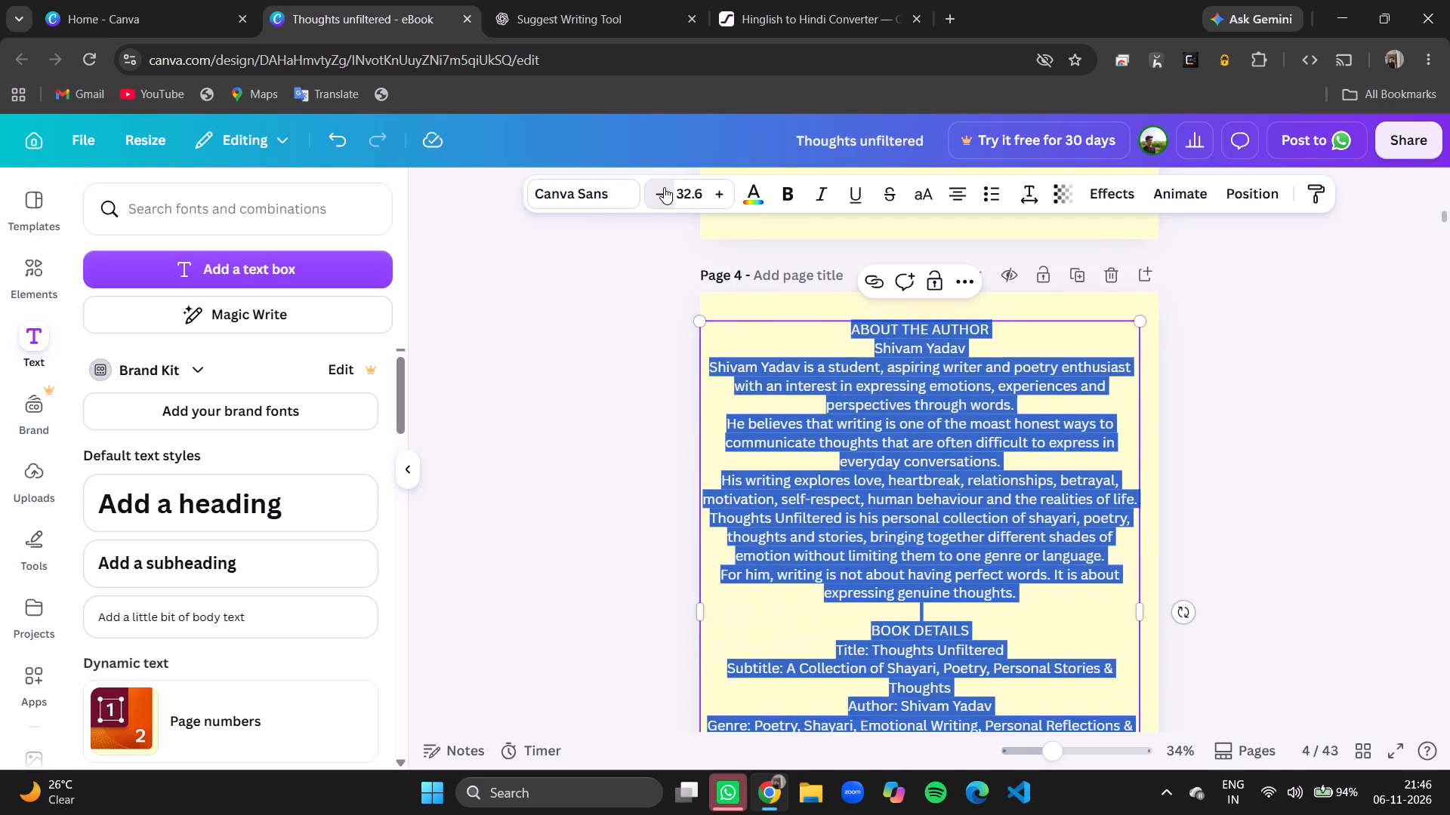
click(664, 187)
click(664, 187)
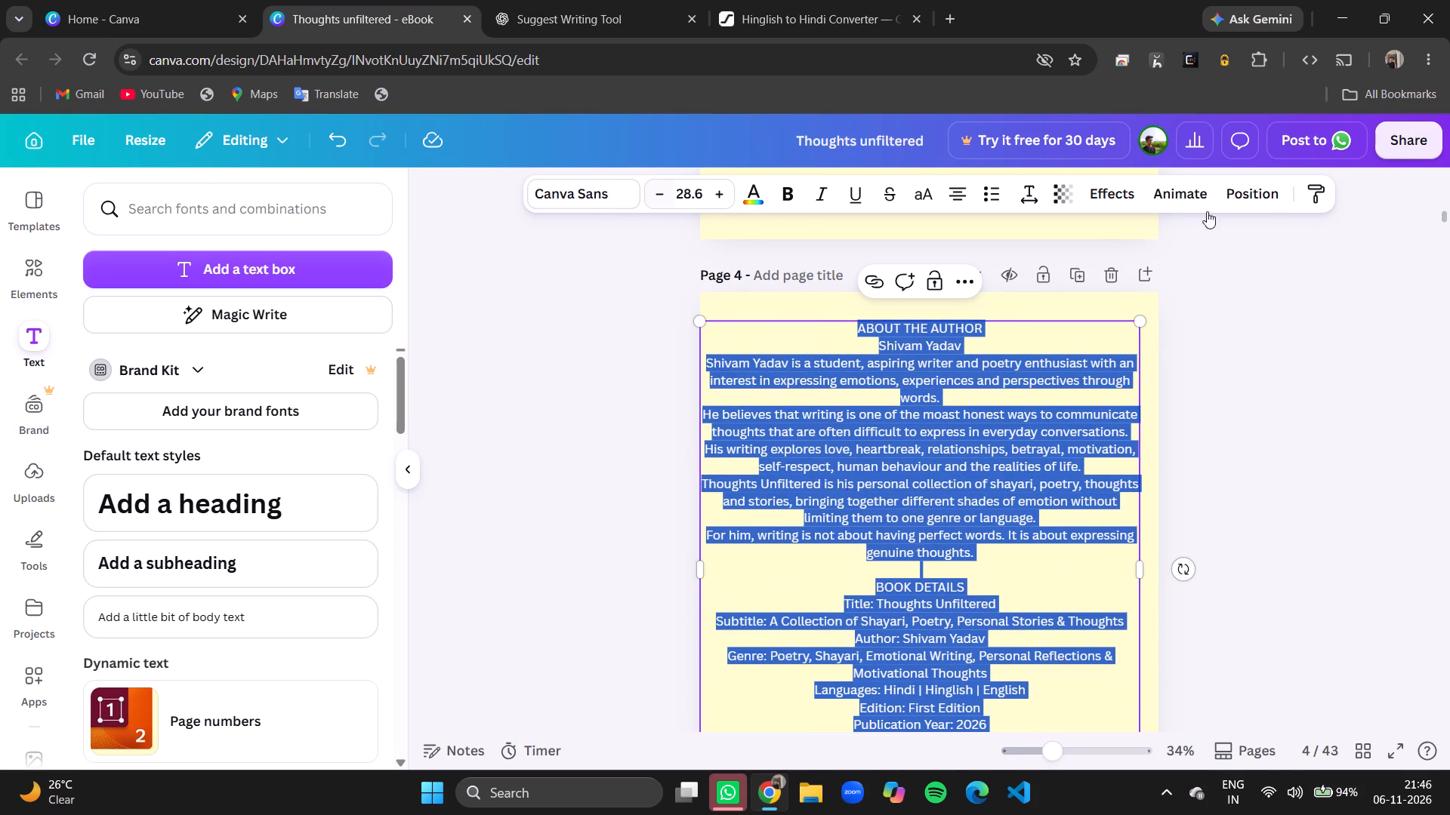
scroll(1363, 251, down, 3)
scroll(1363, 251, up, 1)
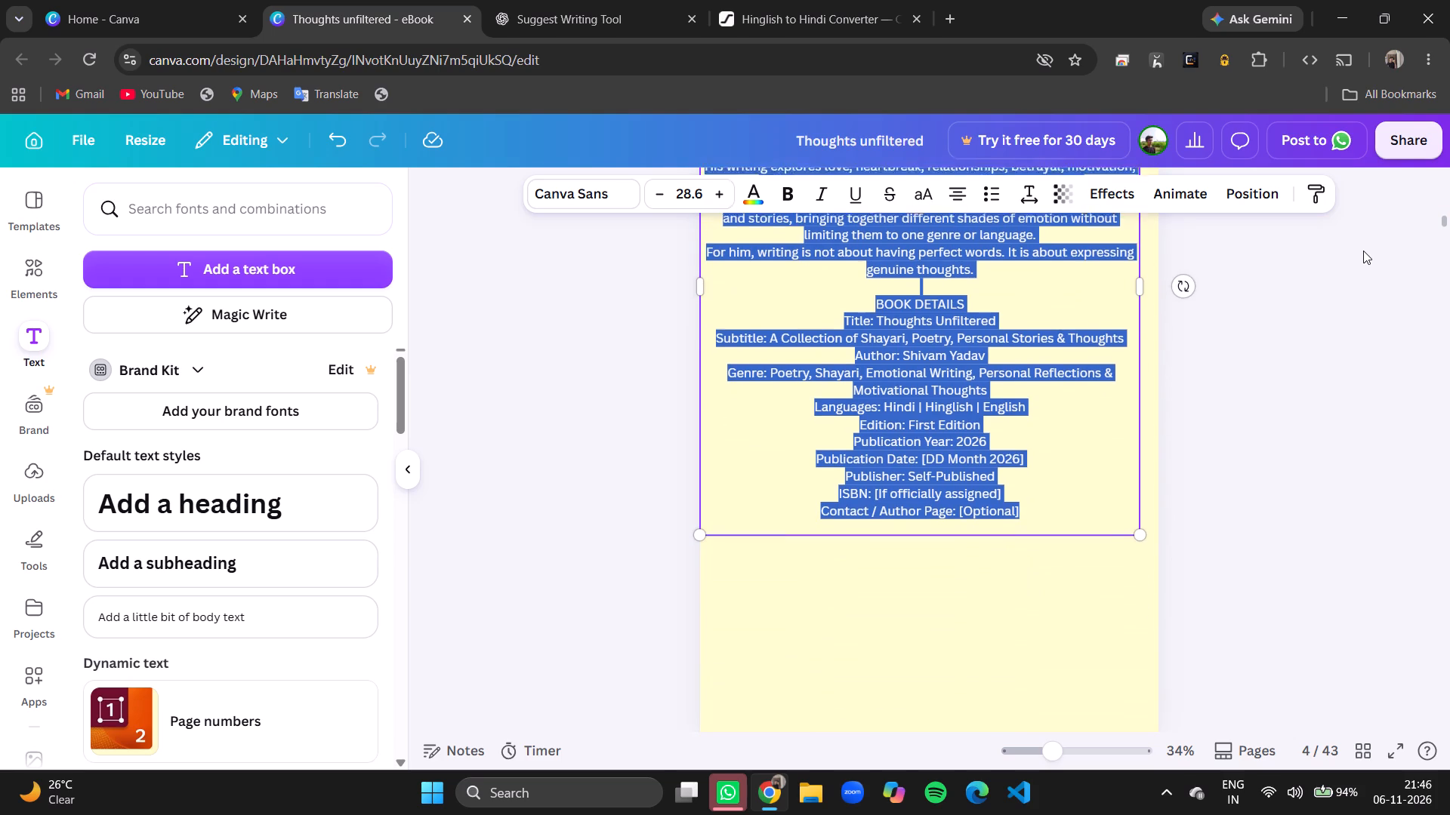
Set all the author and book details text on page 4 to size 29.6 and align it left.
scroll(1363, 251, up, 1)
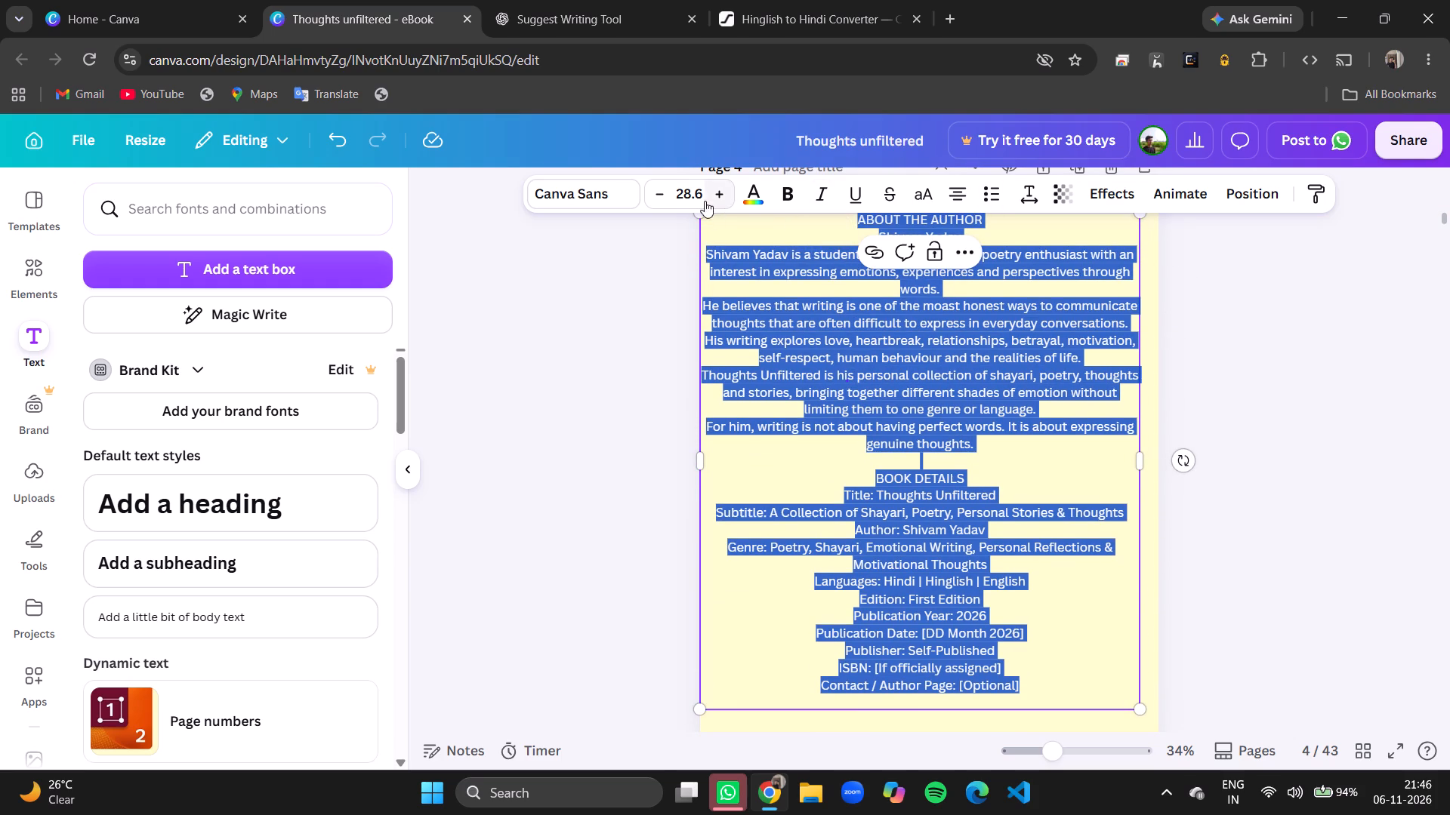
click(711, 193)
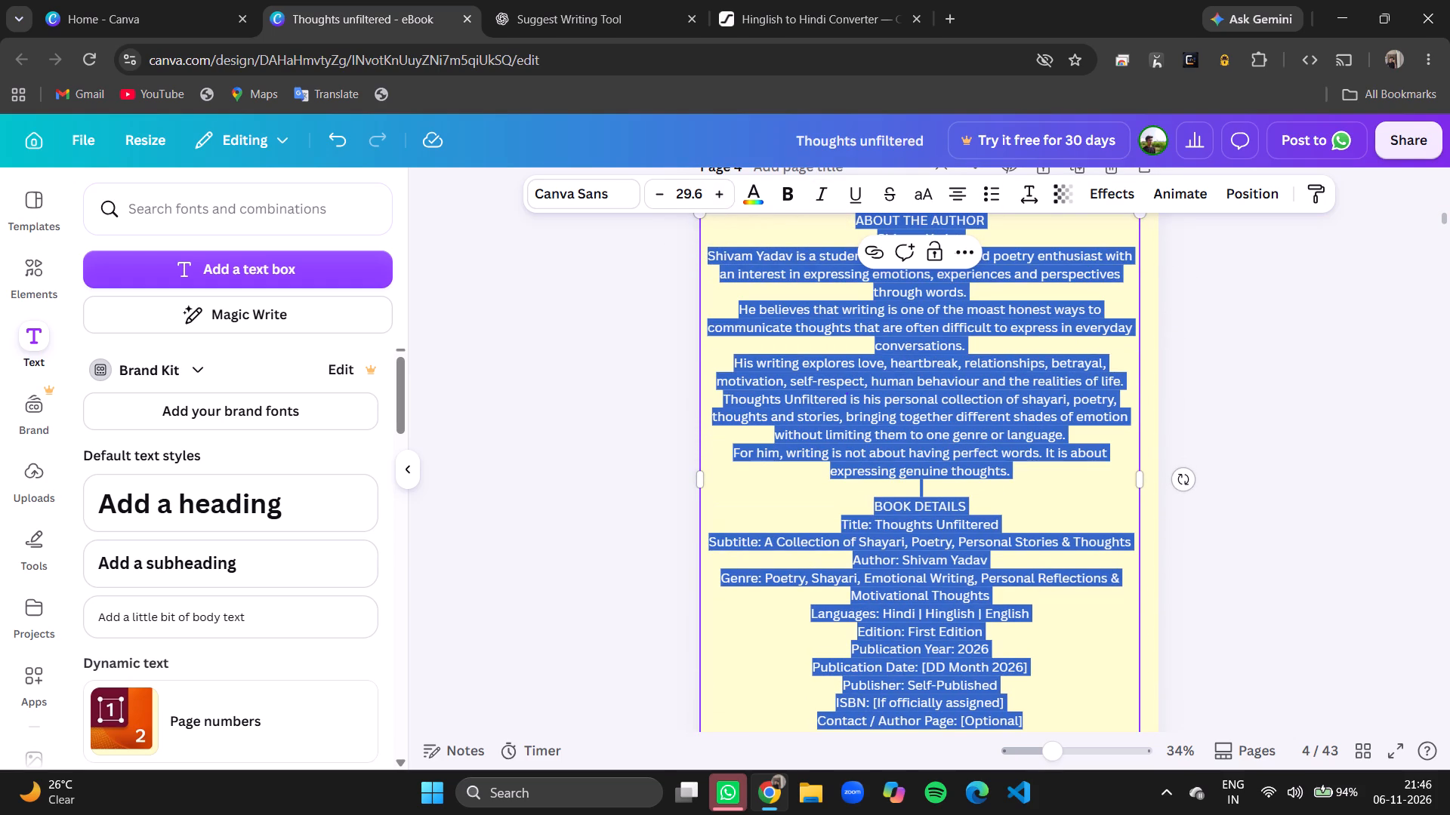
click(958, 192)
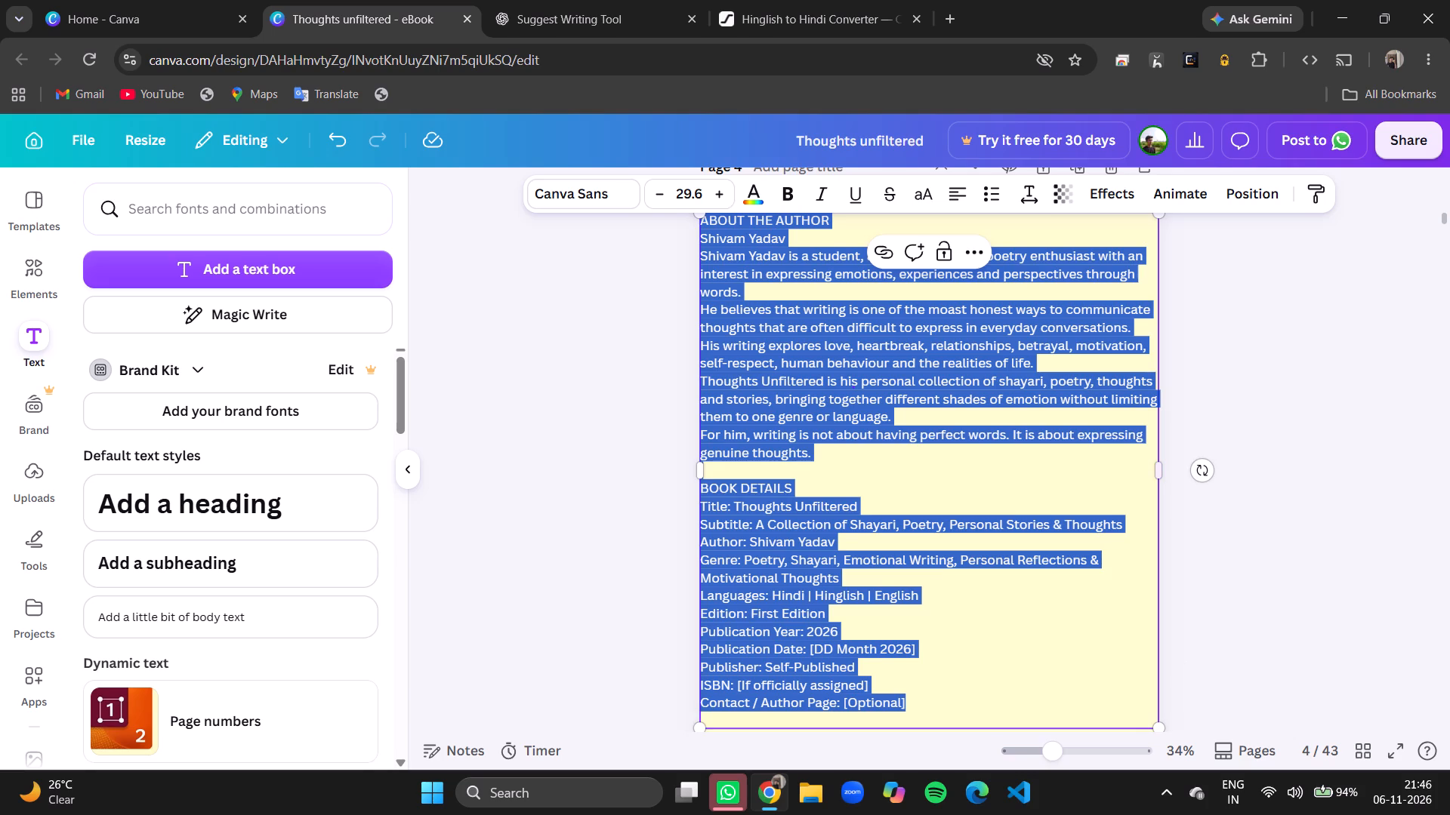
click(1292, 668)
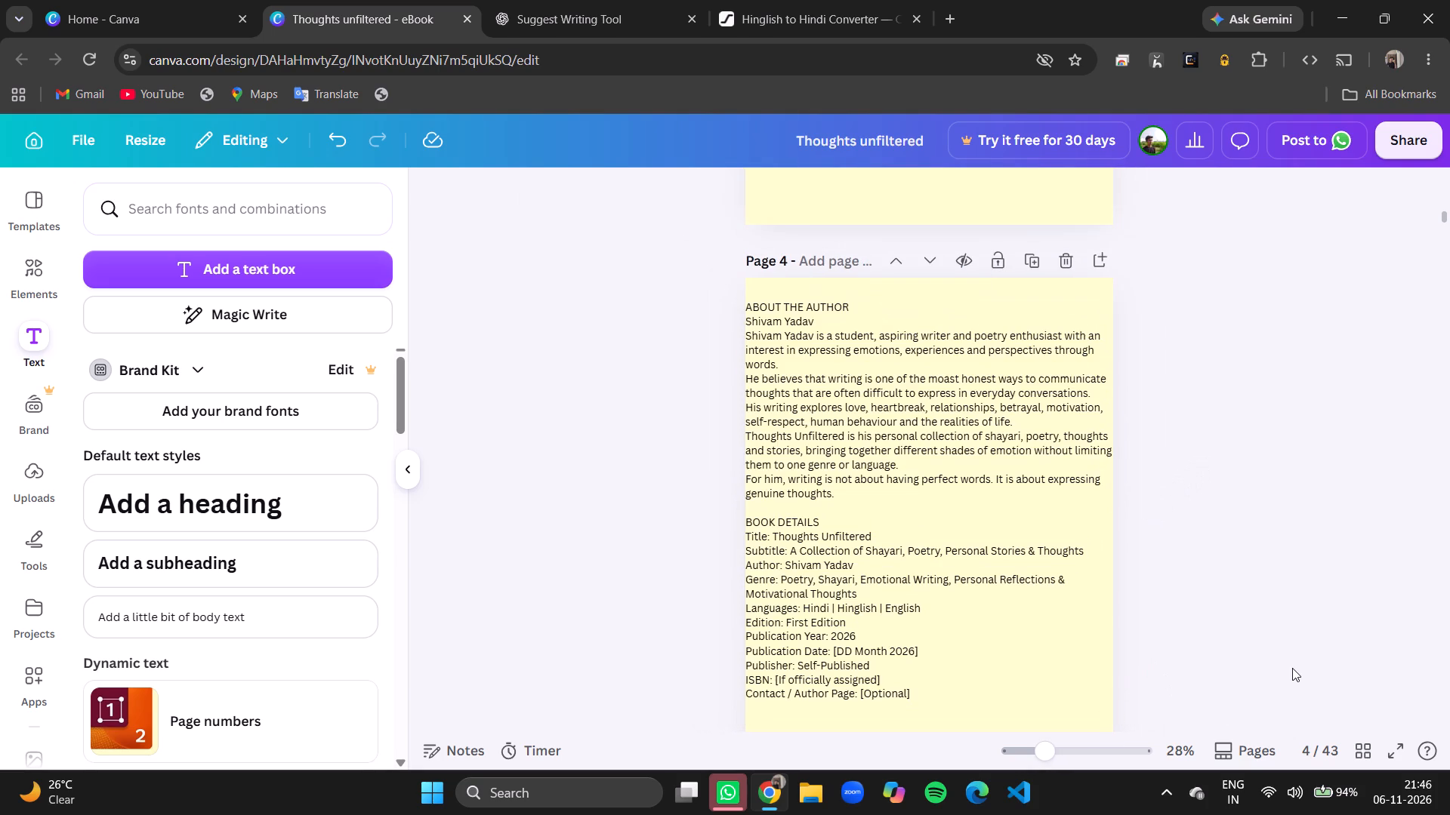
Scale the author and book details text box down to font size 27.3 and move it inward from the page's left edge.
click(1023, 683)
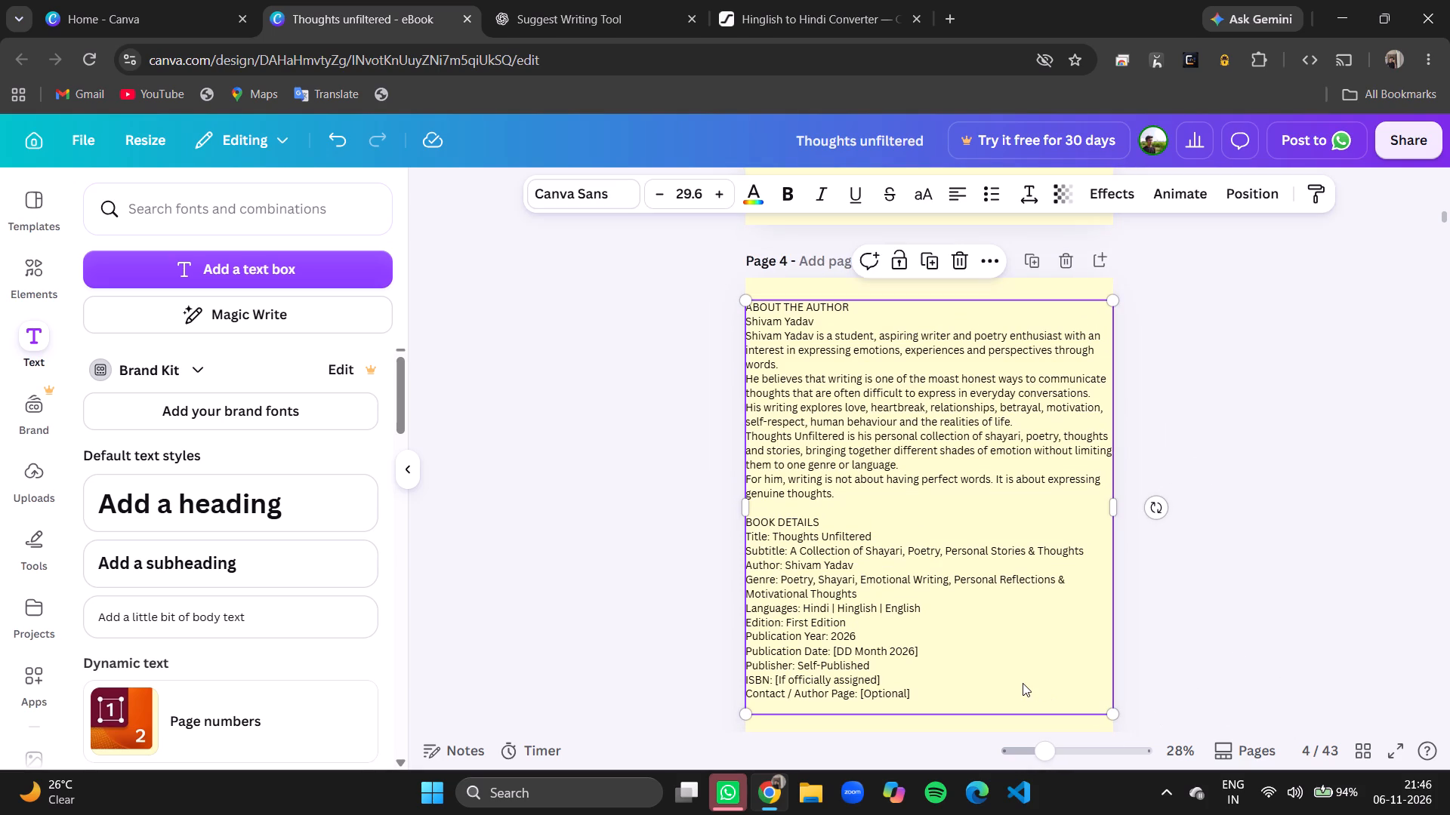
drag(1113, 711, 1075, 688)
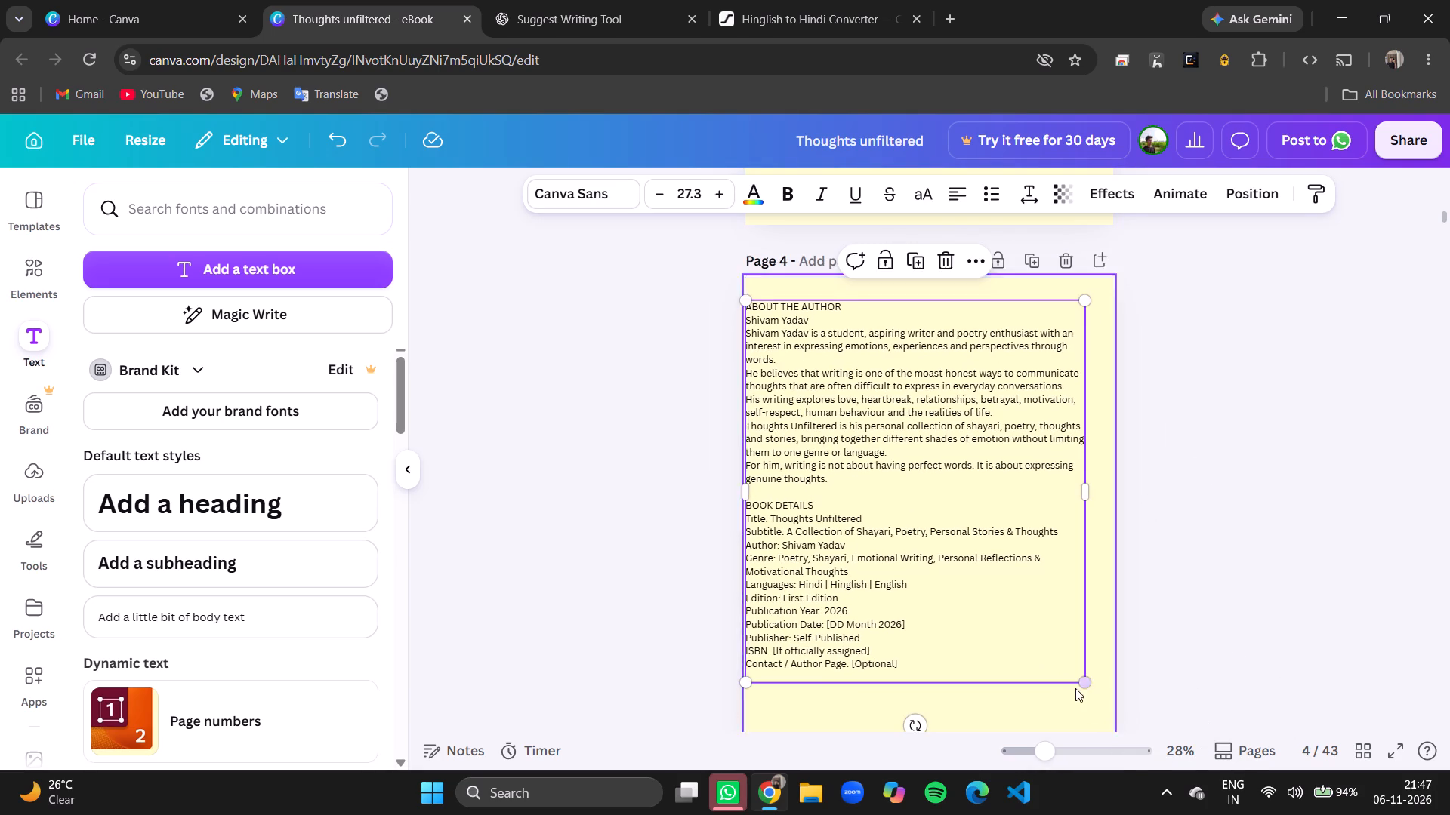
drag(995, 635, 1010, 654)
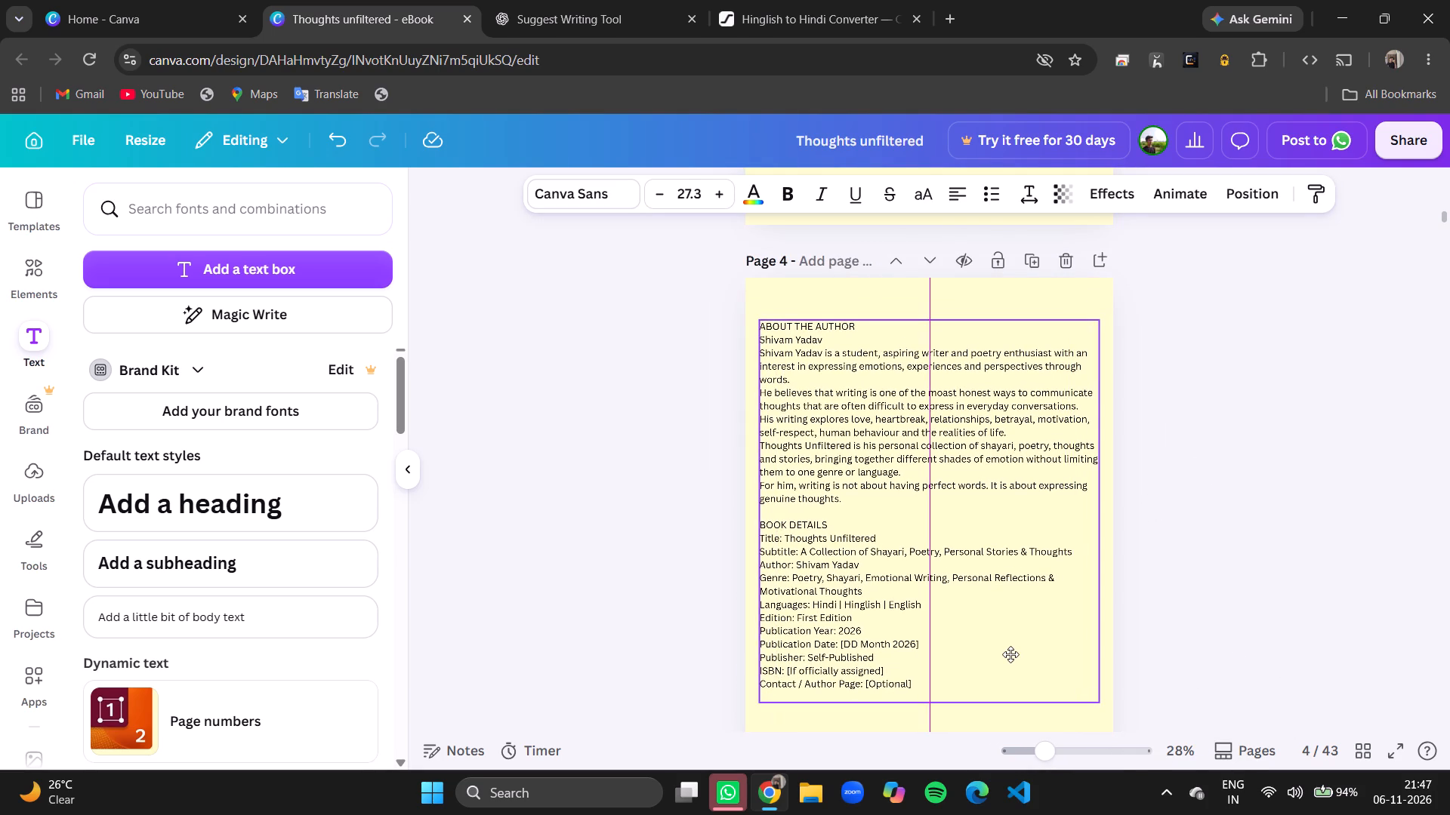
drag(1010, 654, 1016, 654)
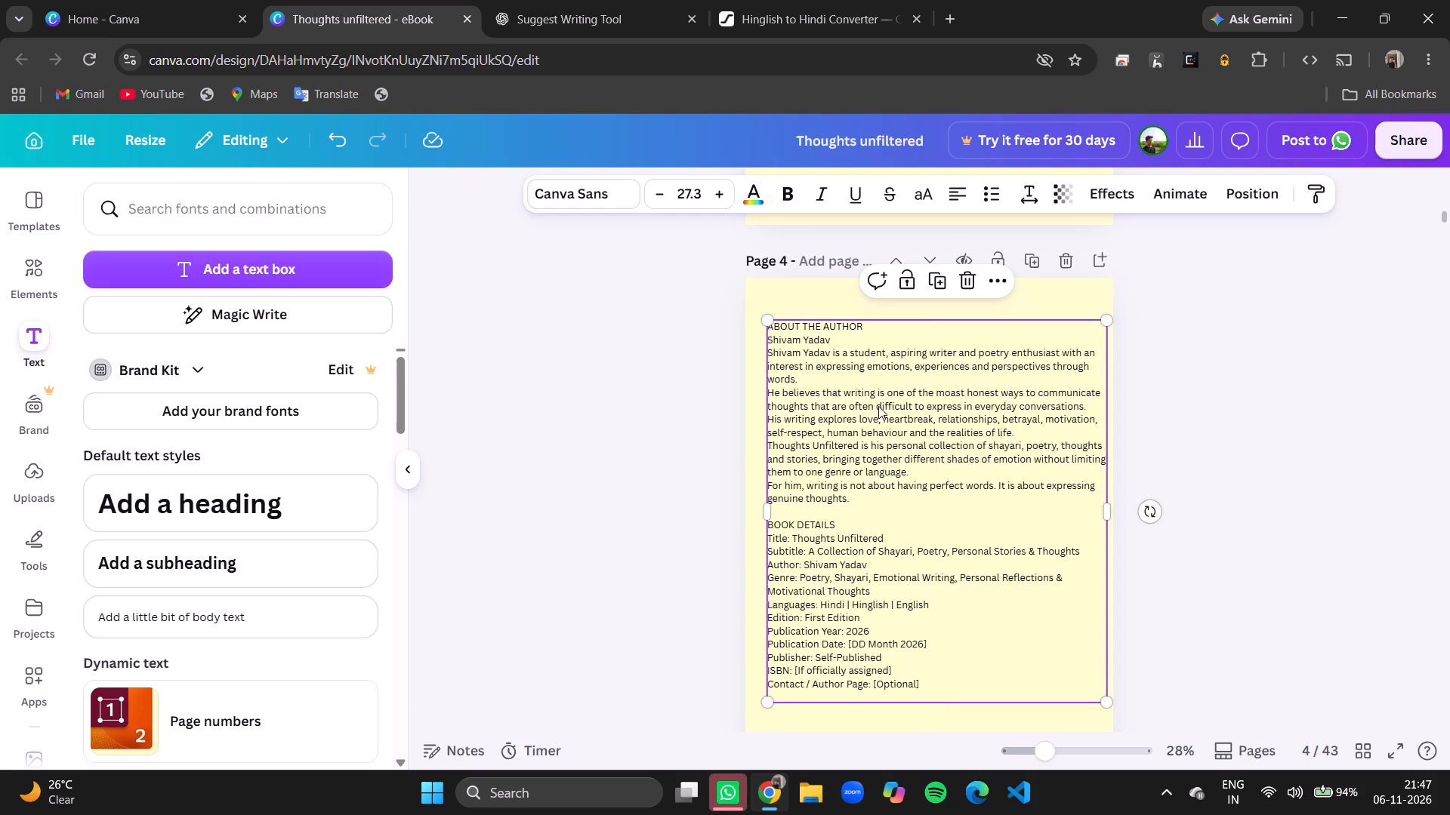
Increase the "ABOUT THE AUTHOR" heading's font size to 34.3.
triple_click(870, 328)
click(870, 328)
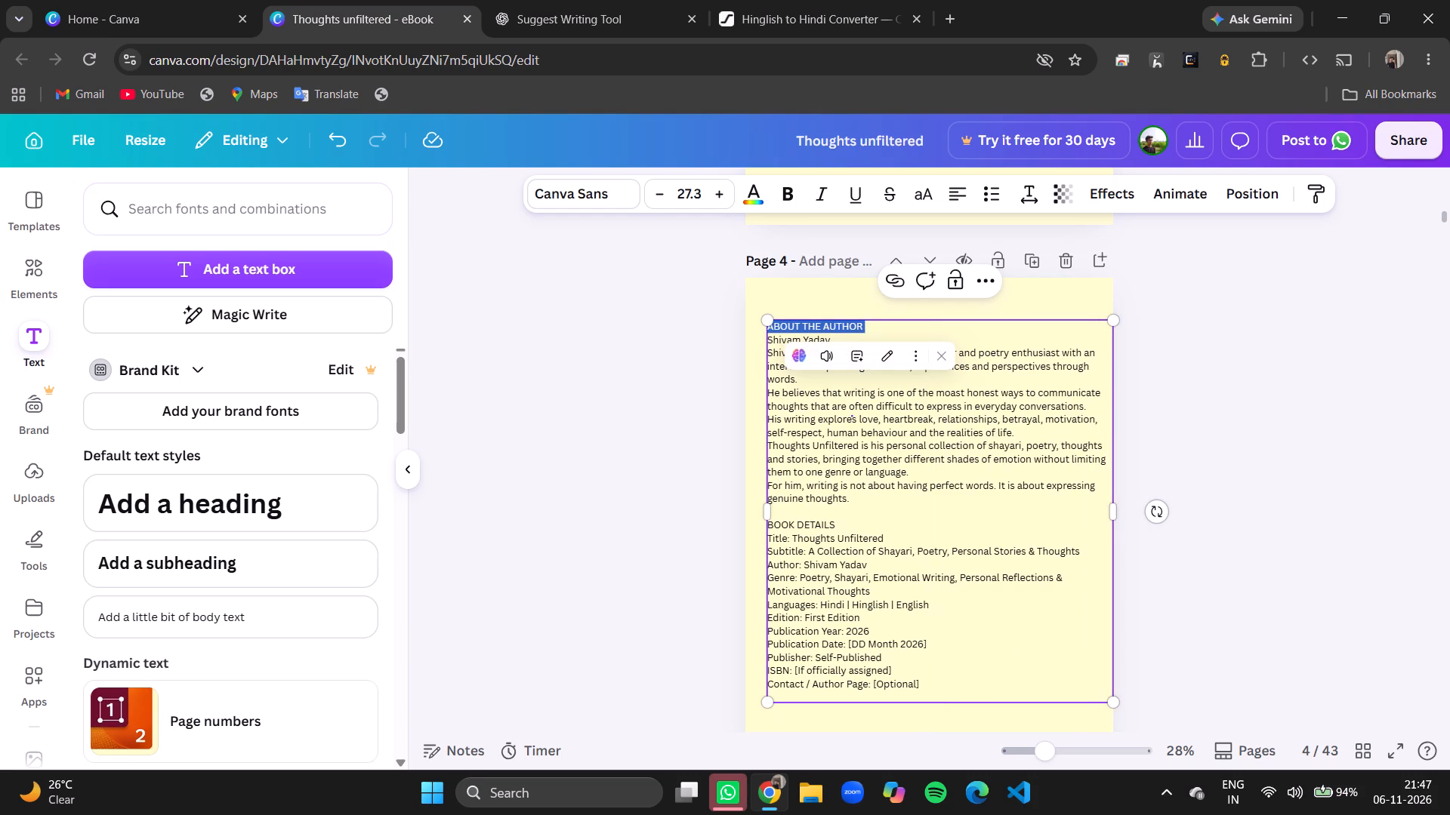
triple_click(718, 189)
triple_click(718, 189)
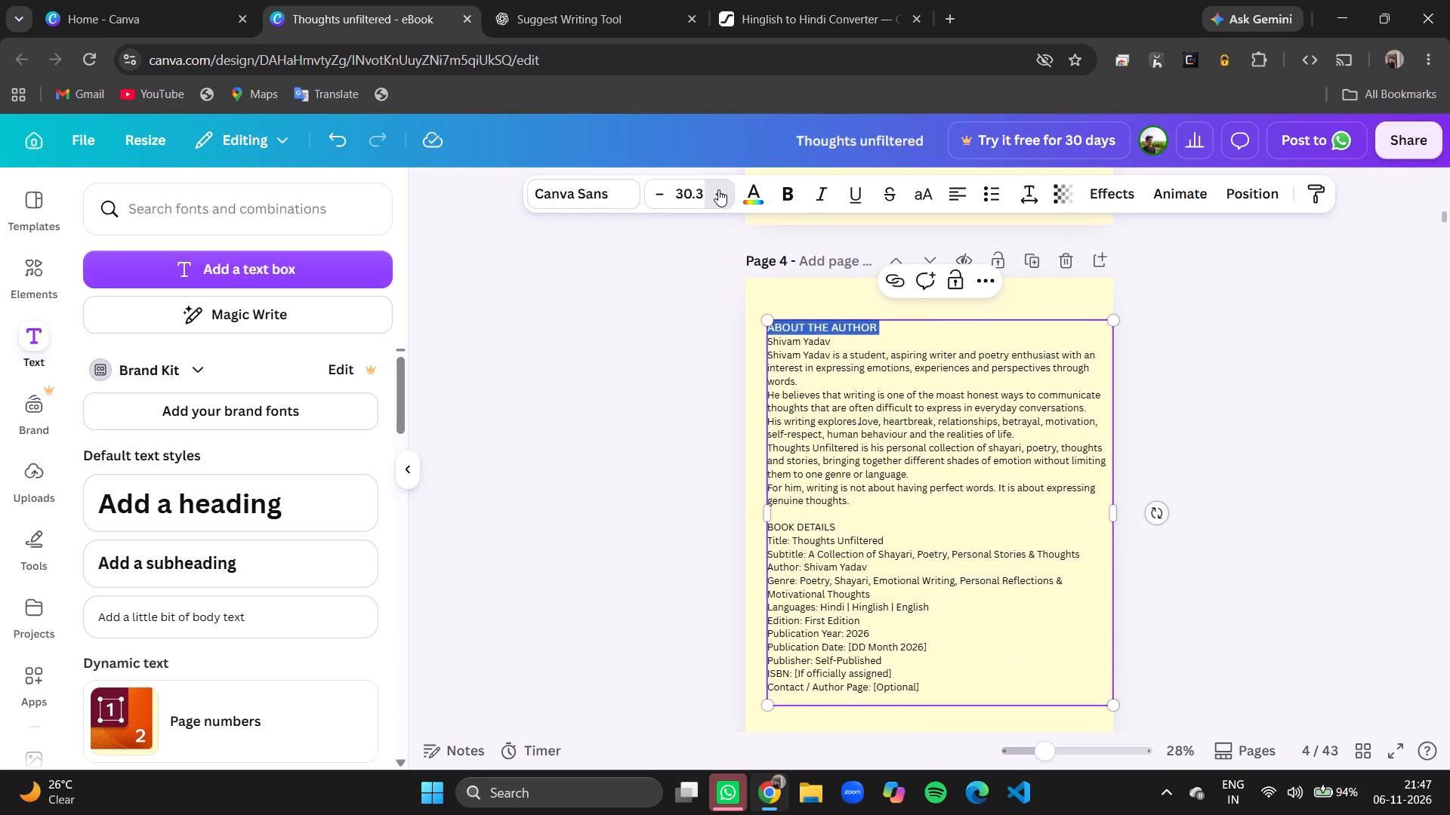
click(718, 189)
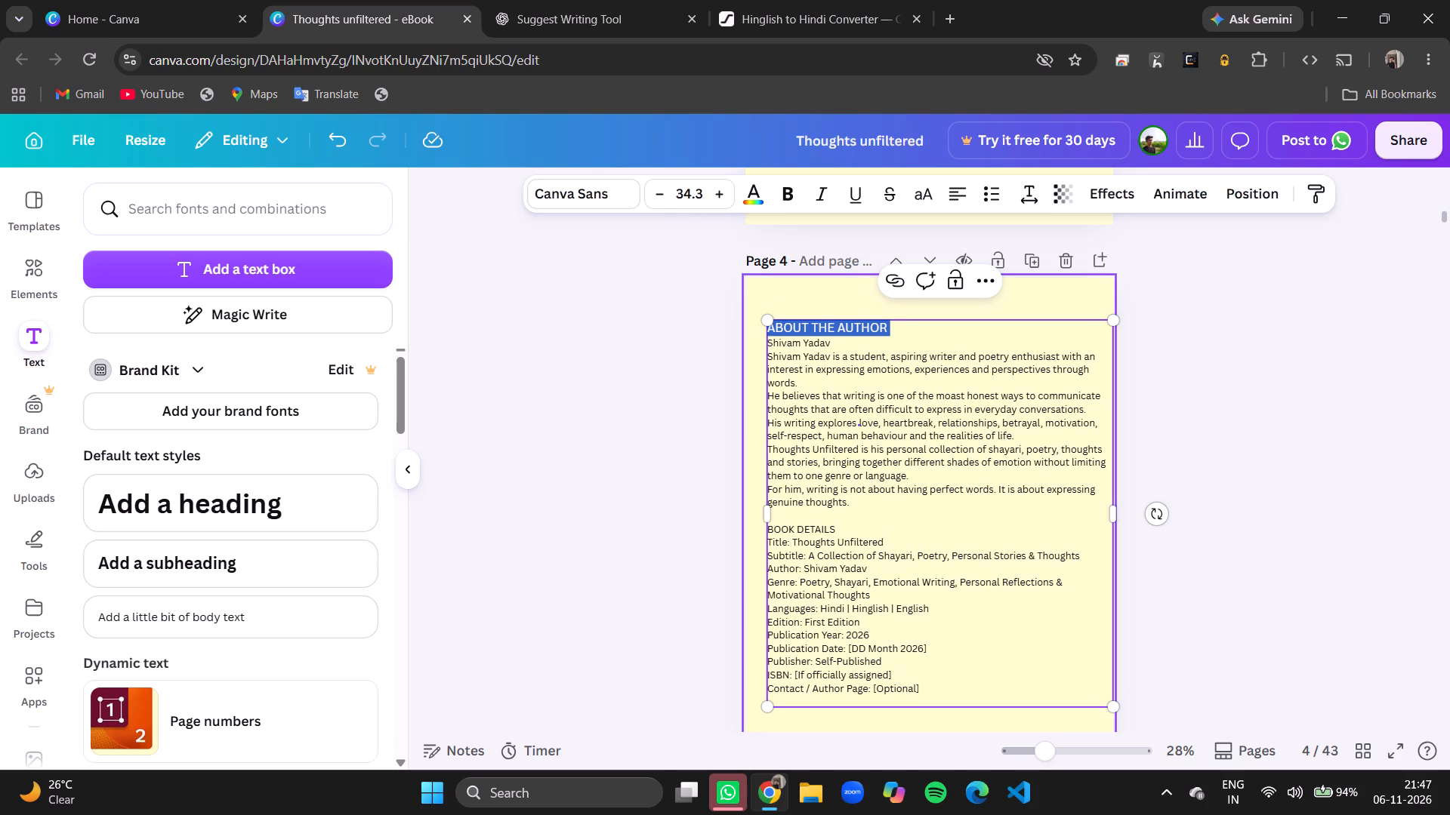
Increase the "BOOK DETAILS" heading's font size to 35.3.
drag(839, 535, 773, 535)
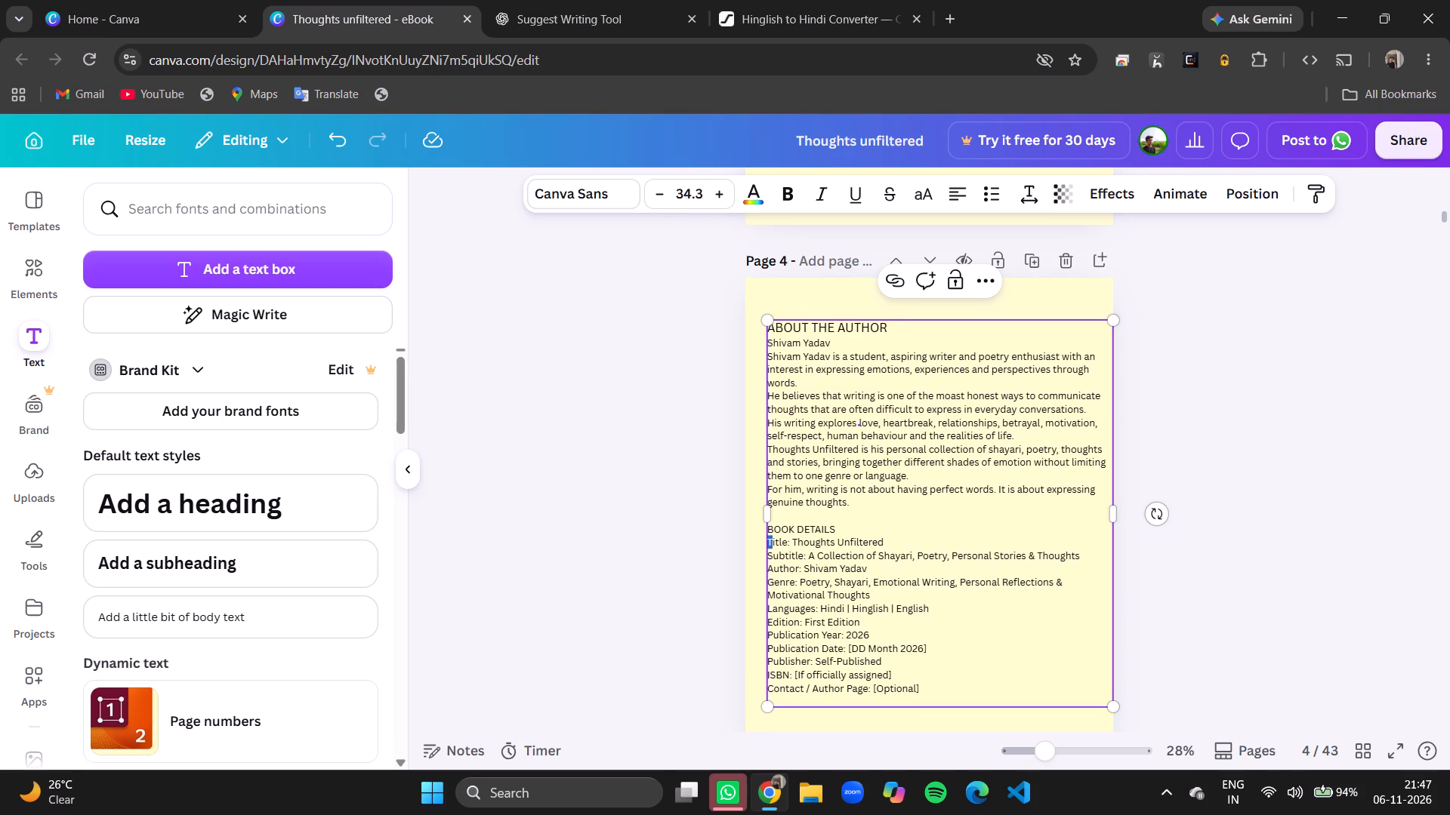
drag(773, 535, 768, 531)
triple_click(717, 195)
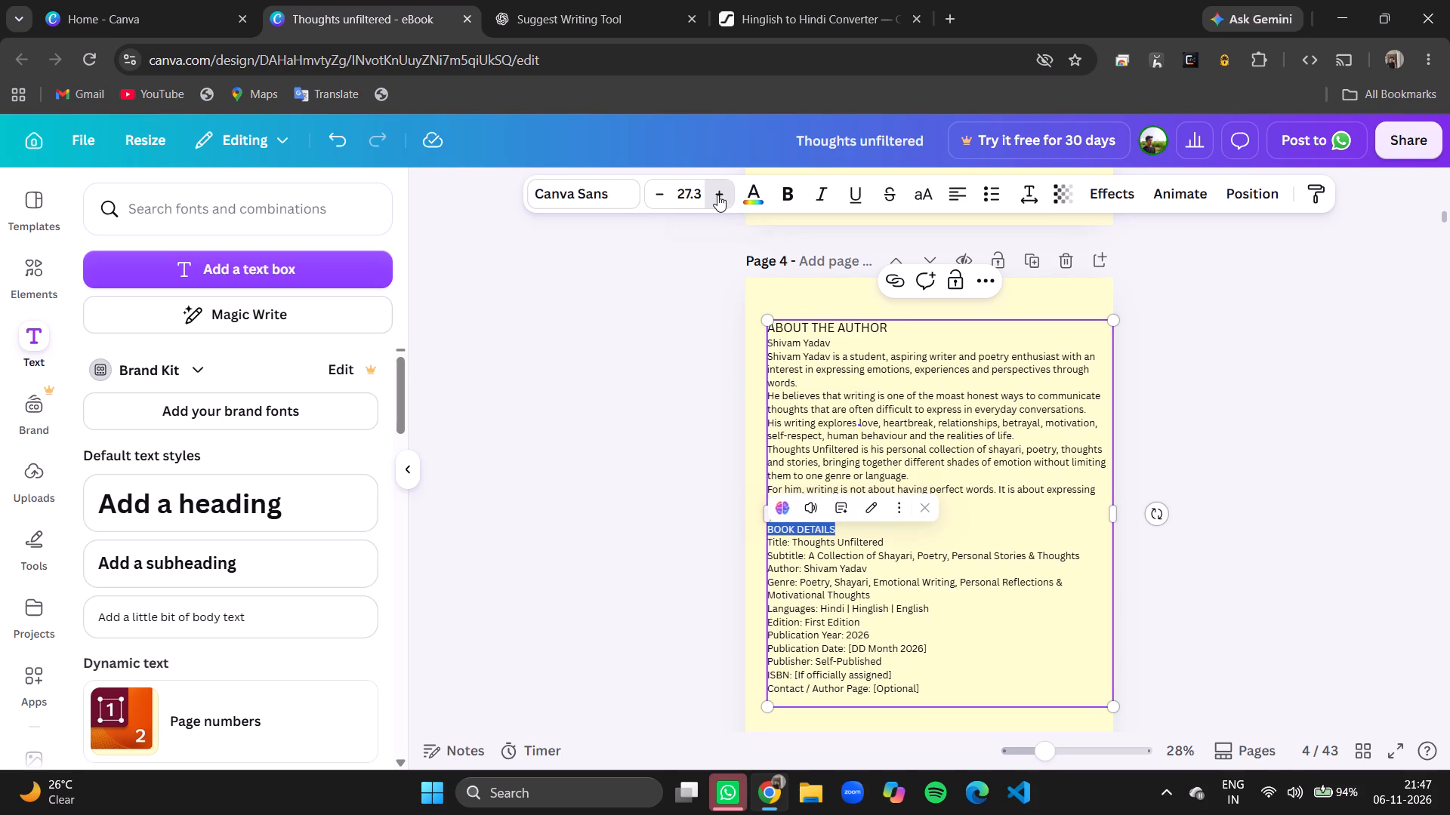
triple_click(717, 195)
double_click(717, 195)
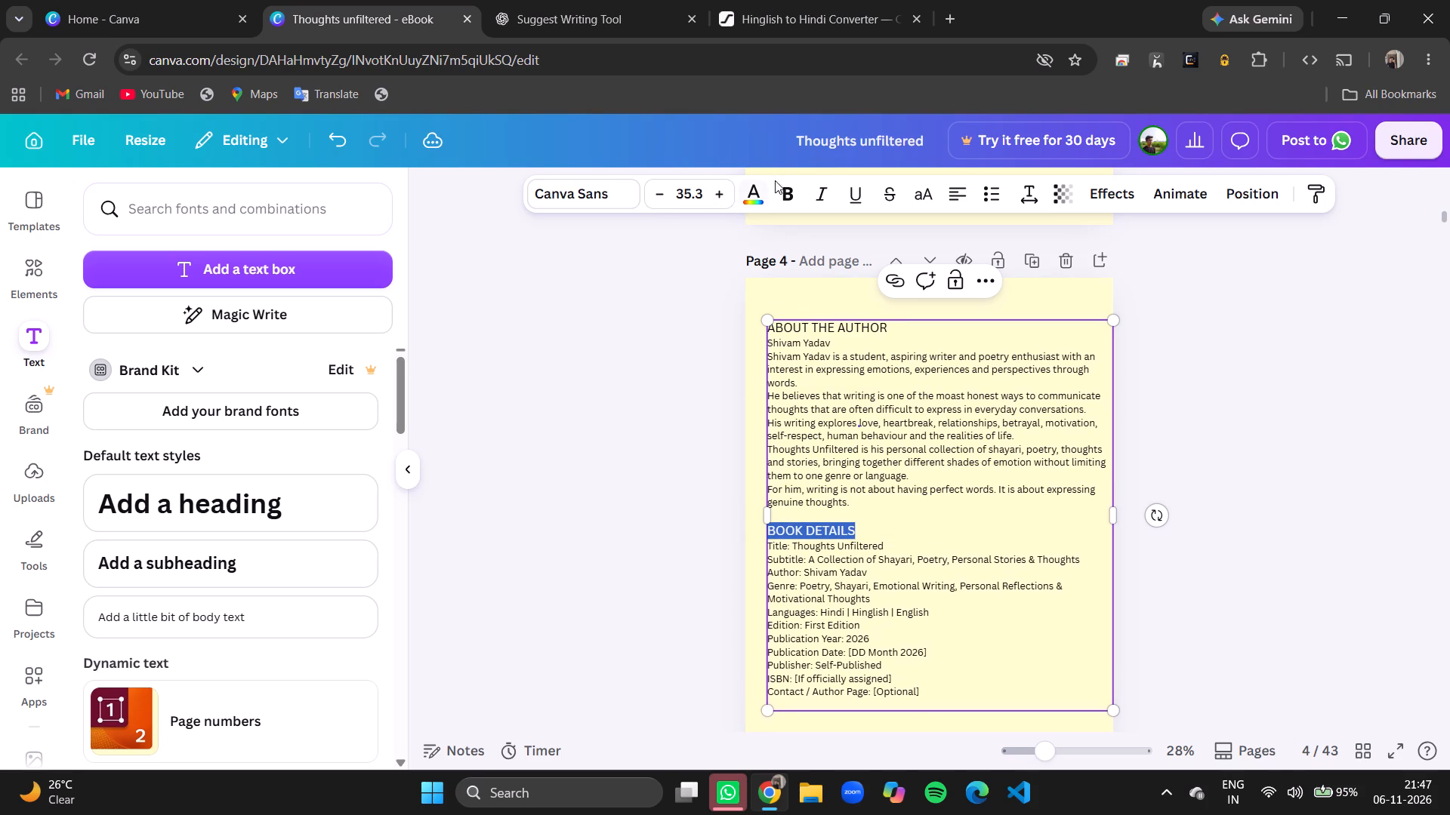
Make the "BOOK DETAILS" and "ABOUT THE AUTHOR" headings bold.
click(782, 186)
drag(896, 327, 771, 329)
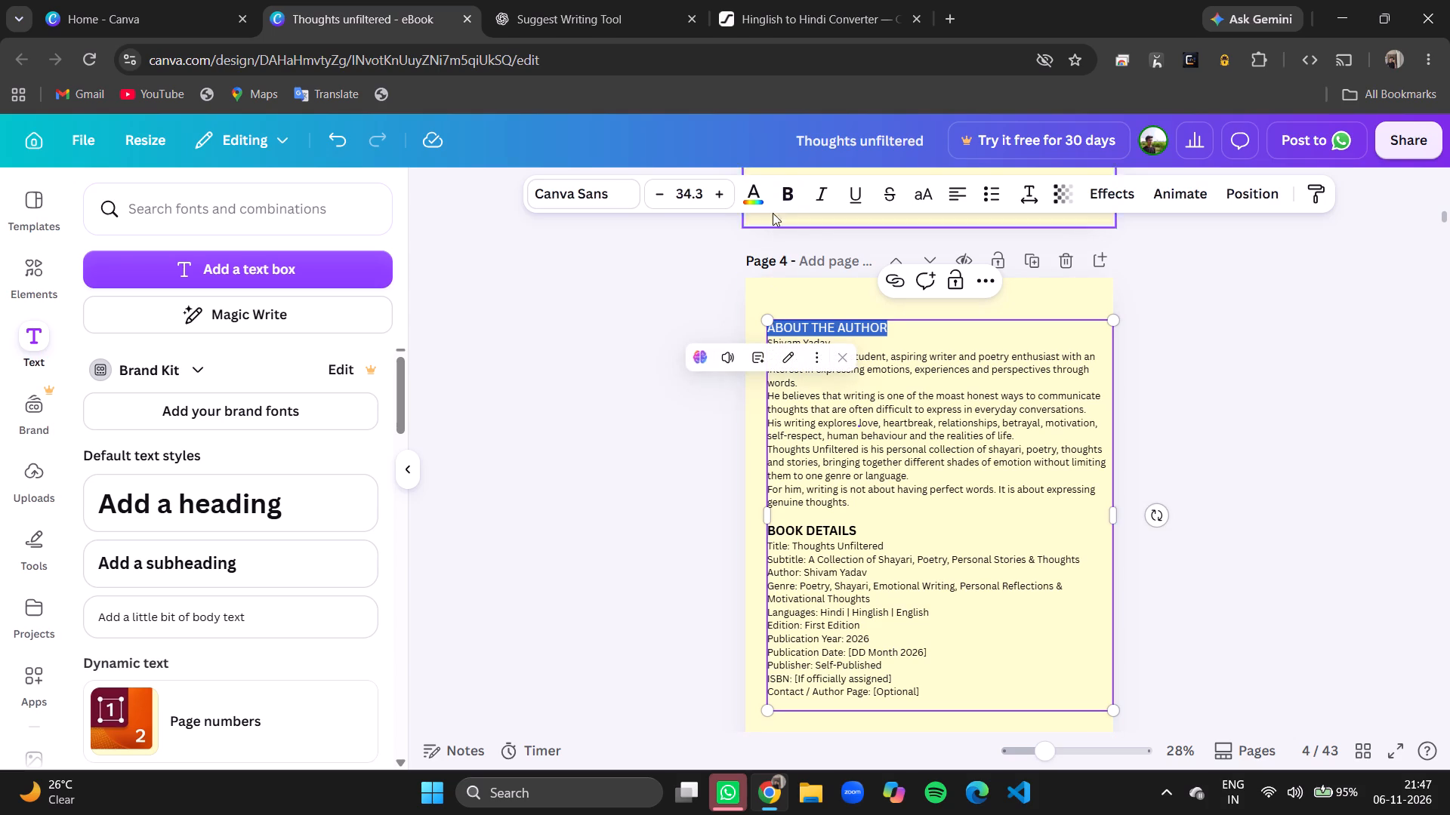
click(785, 201)
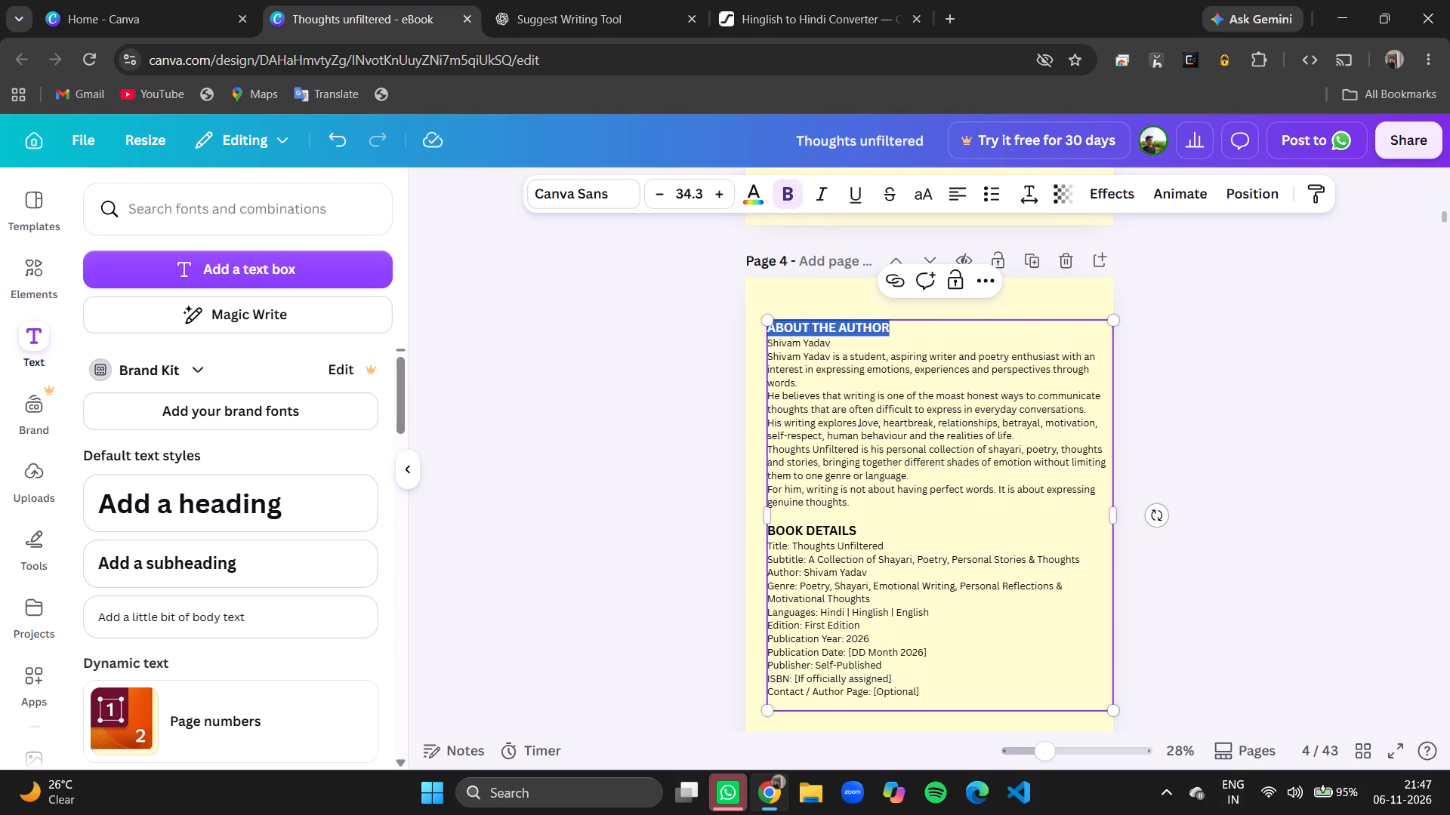
Set the line spacing of all the author and book details text to 2.17.
click(1021, 201)
click(942, 576)
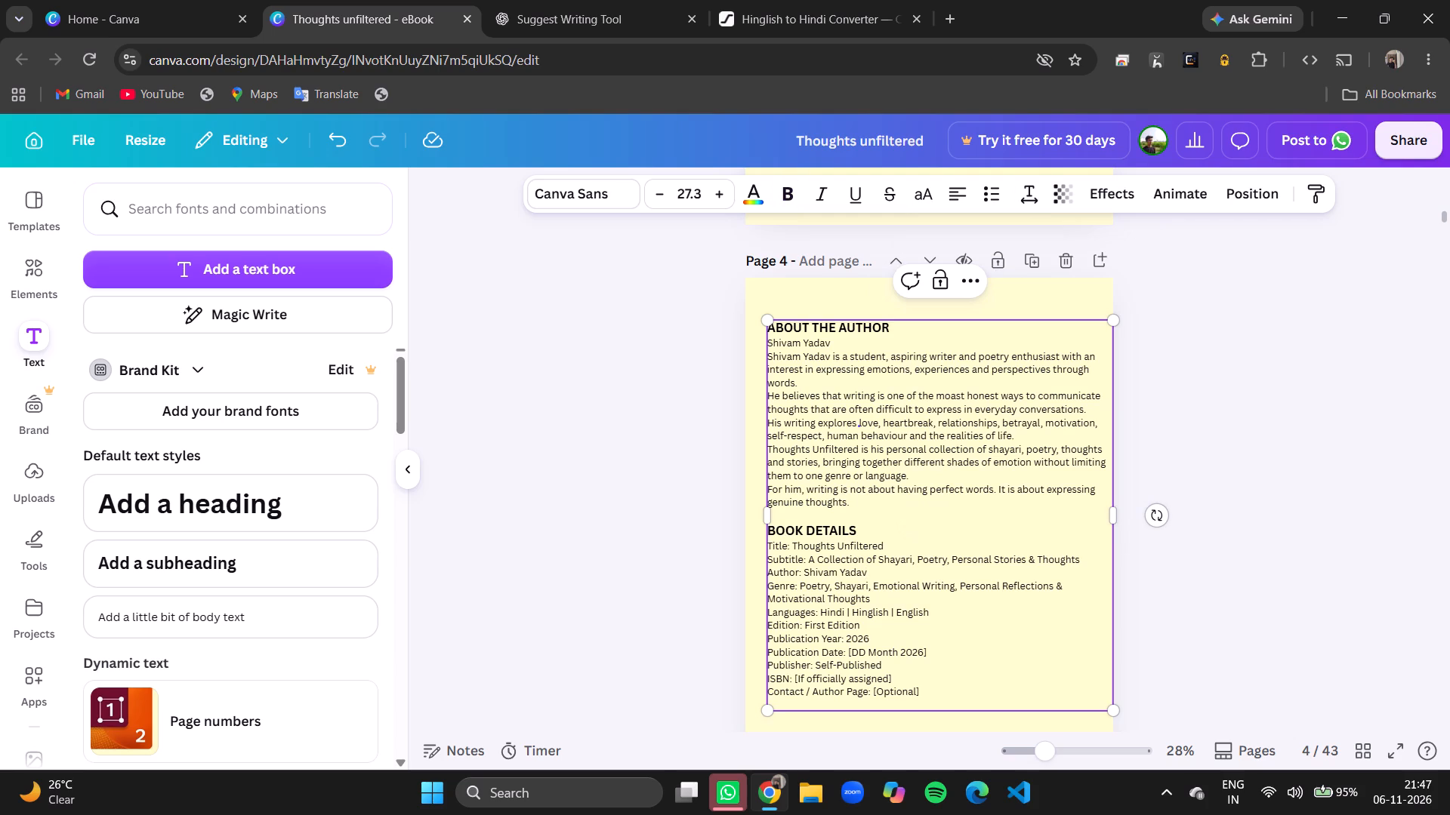
key(ctrl+a)
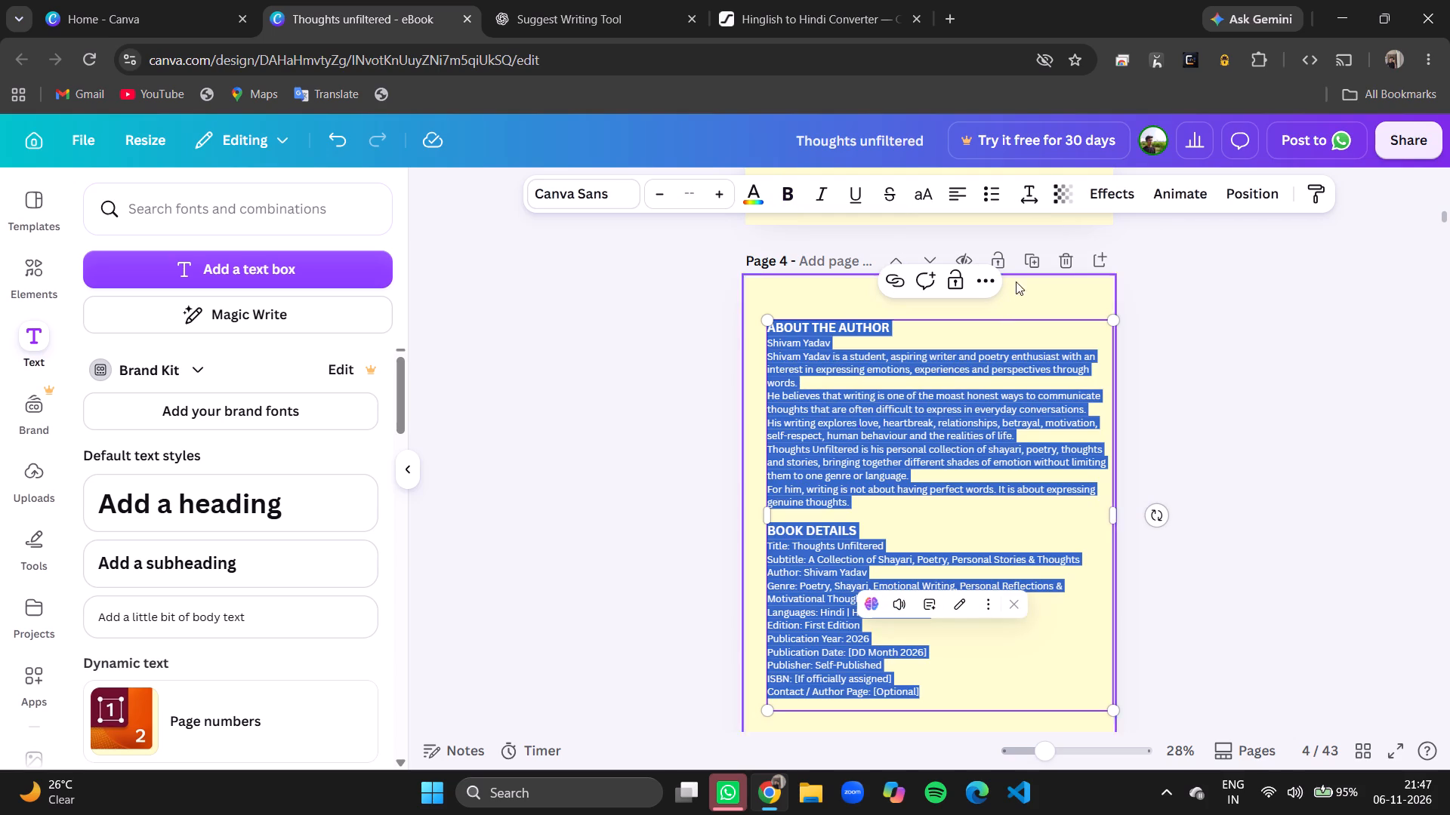
click(1033, 205)
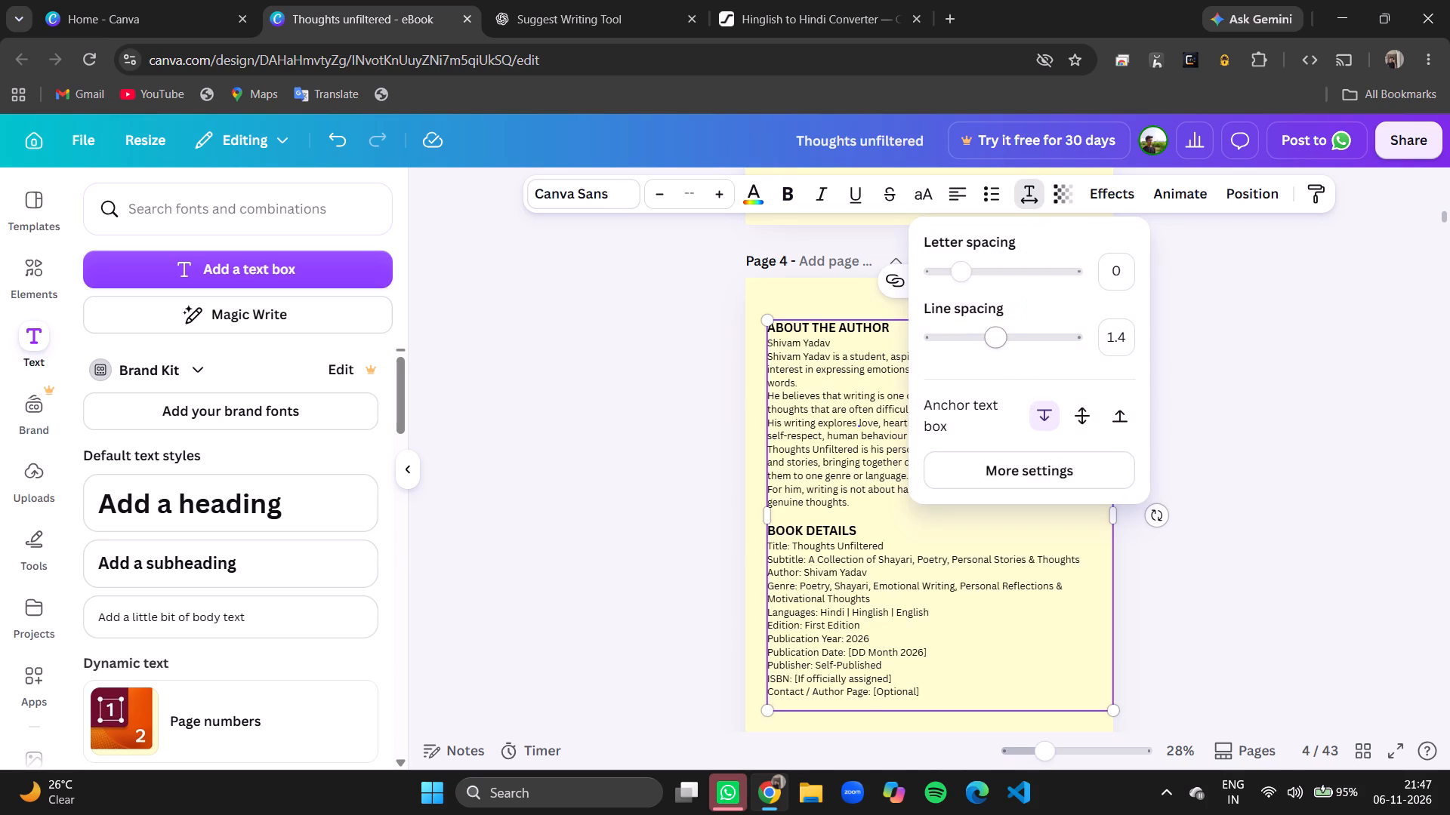
drag(995, 336, 1127, 343)
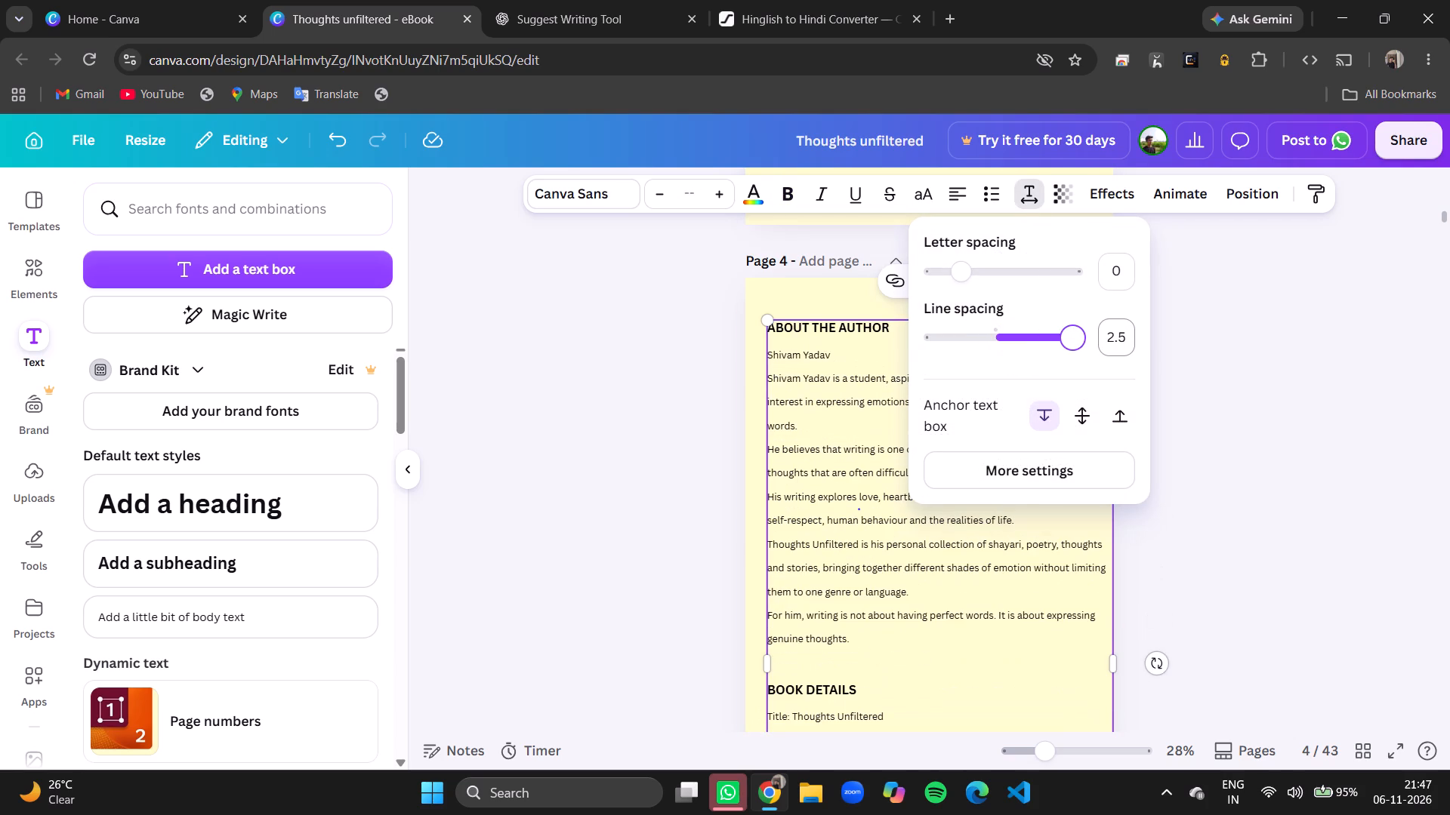
drag(1075, 342, 1051, 343)
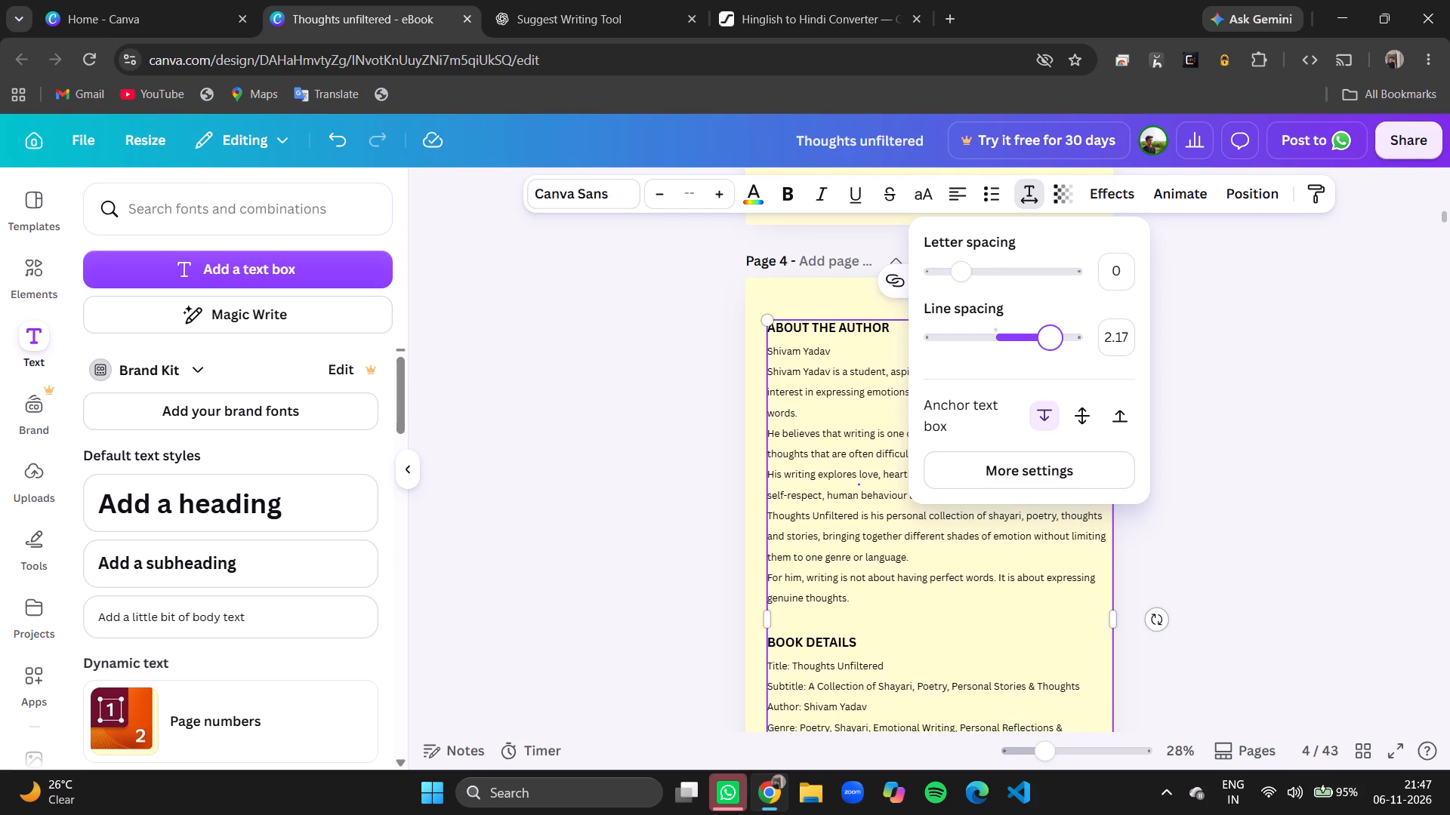
click(1252, 342)
right_click(1252, 342)
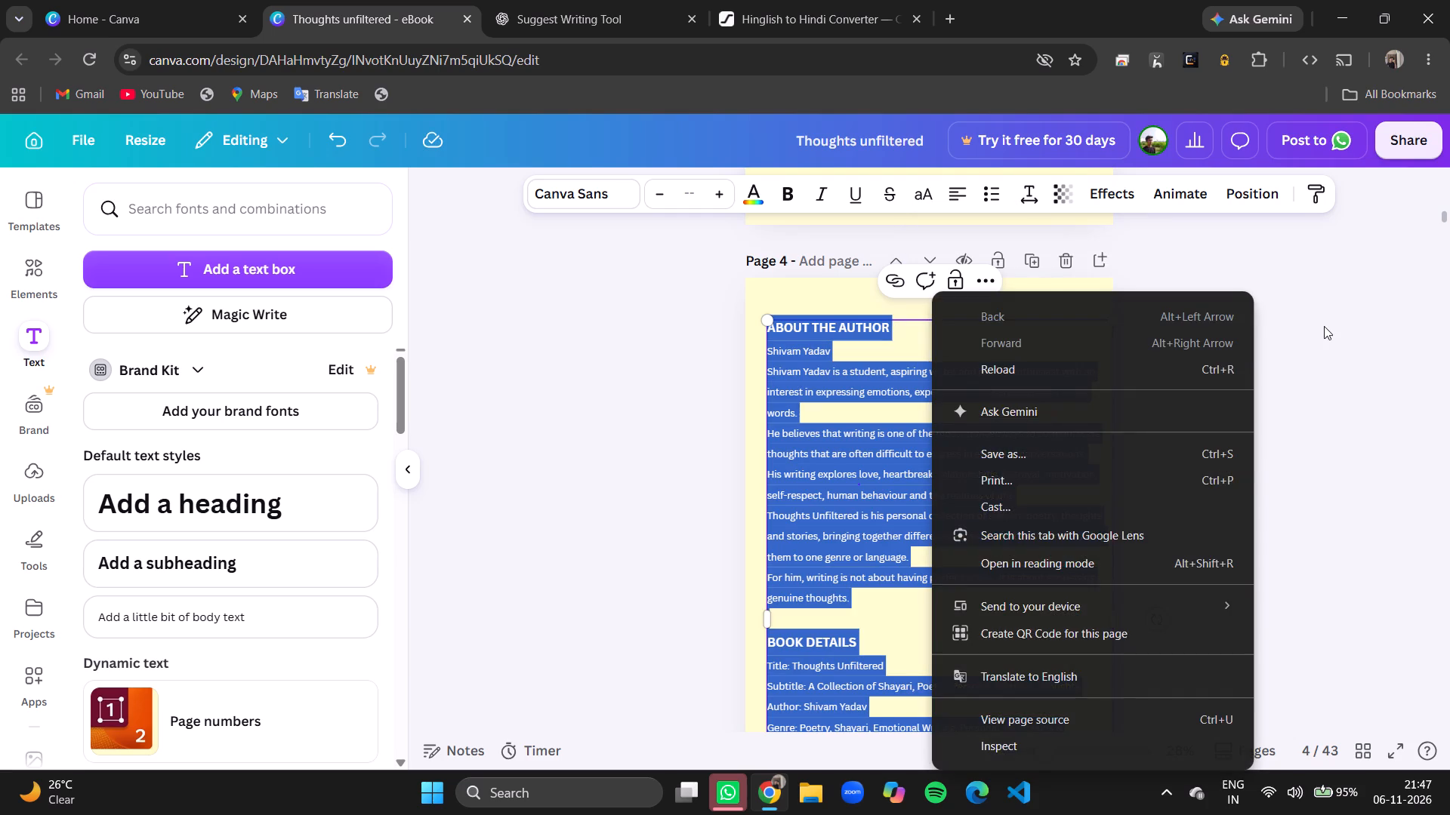
click(1324, 326)
Check the overflow at the foot of page 4, and shift and widen the author and book details text box slightly towards the left.
scroll(1324, 326, down, 4)
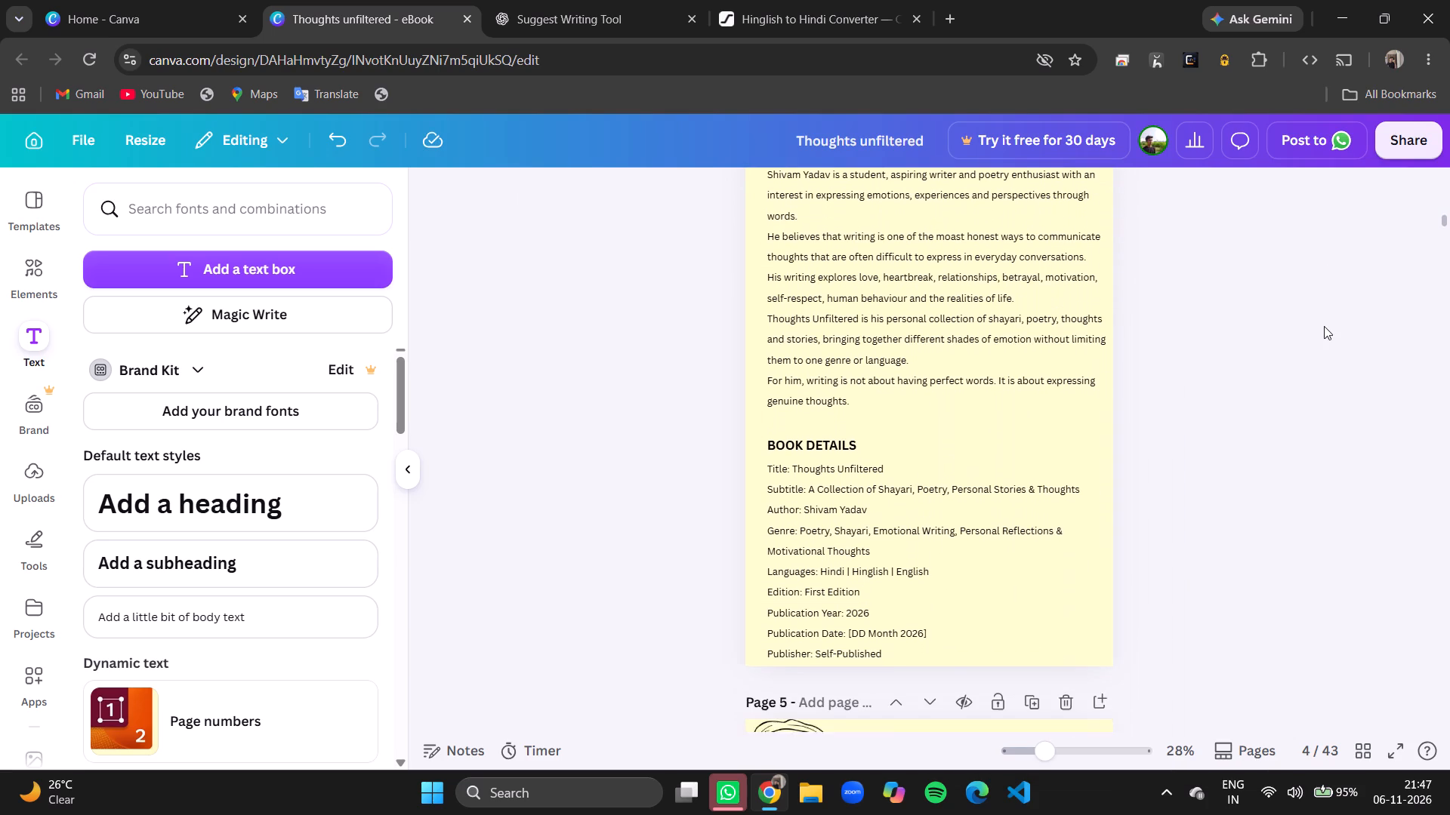
scroll(1324, 326, down, 2)
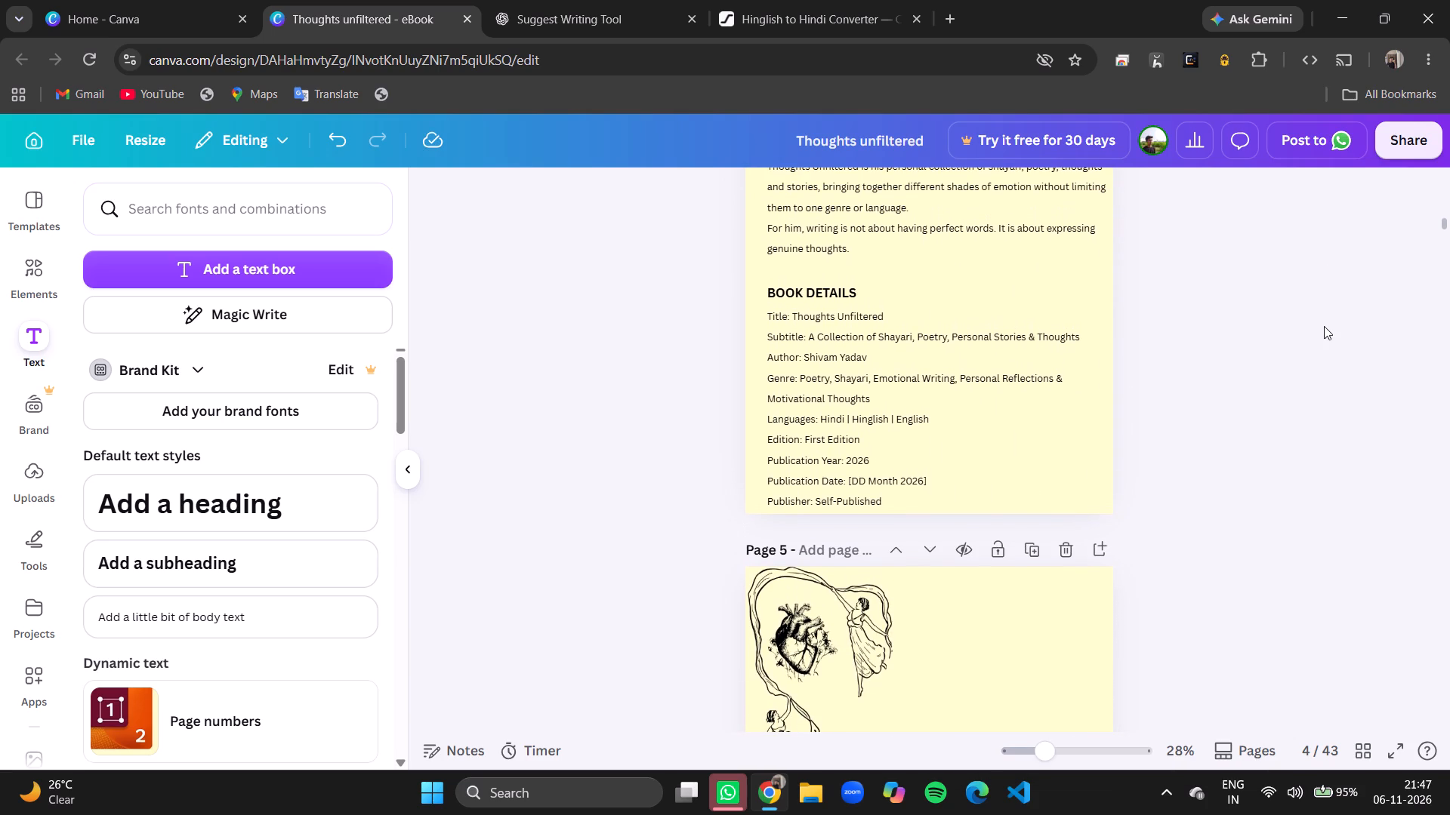
double_click(896, 477)
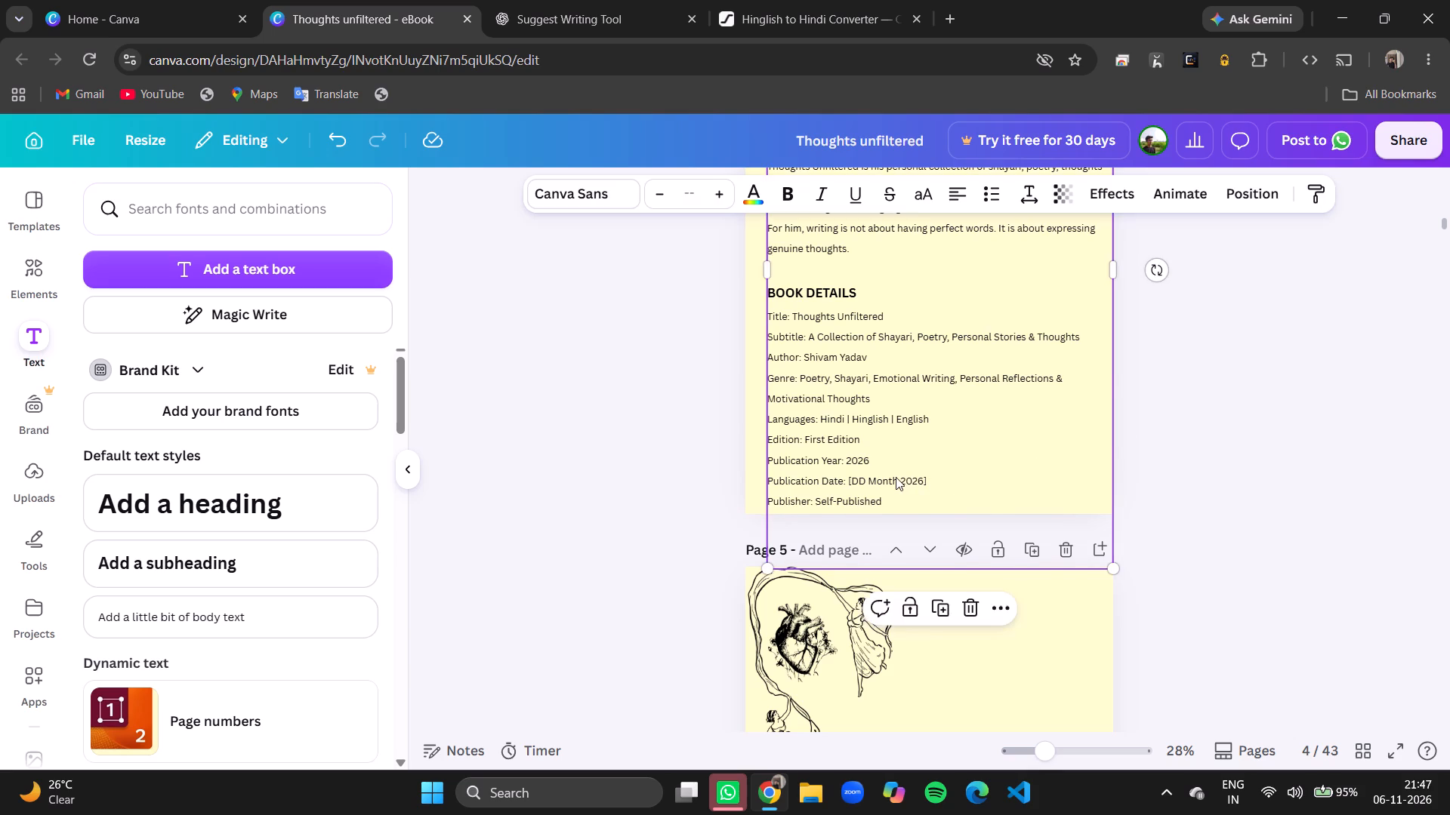
click(1193, 521)
scroll(1193, 521, down, 5)
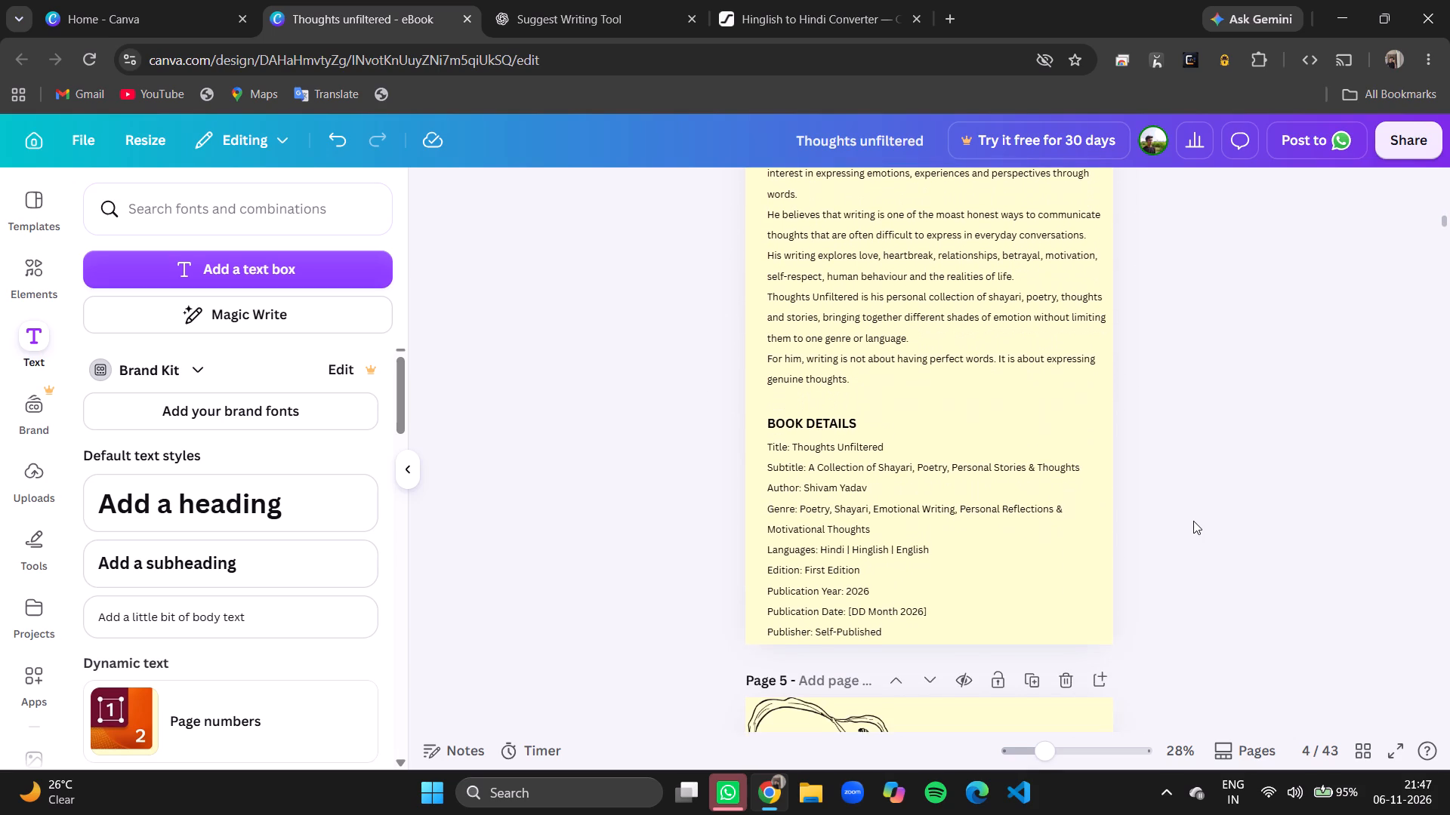
scroll(1193, 521, down, 2)
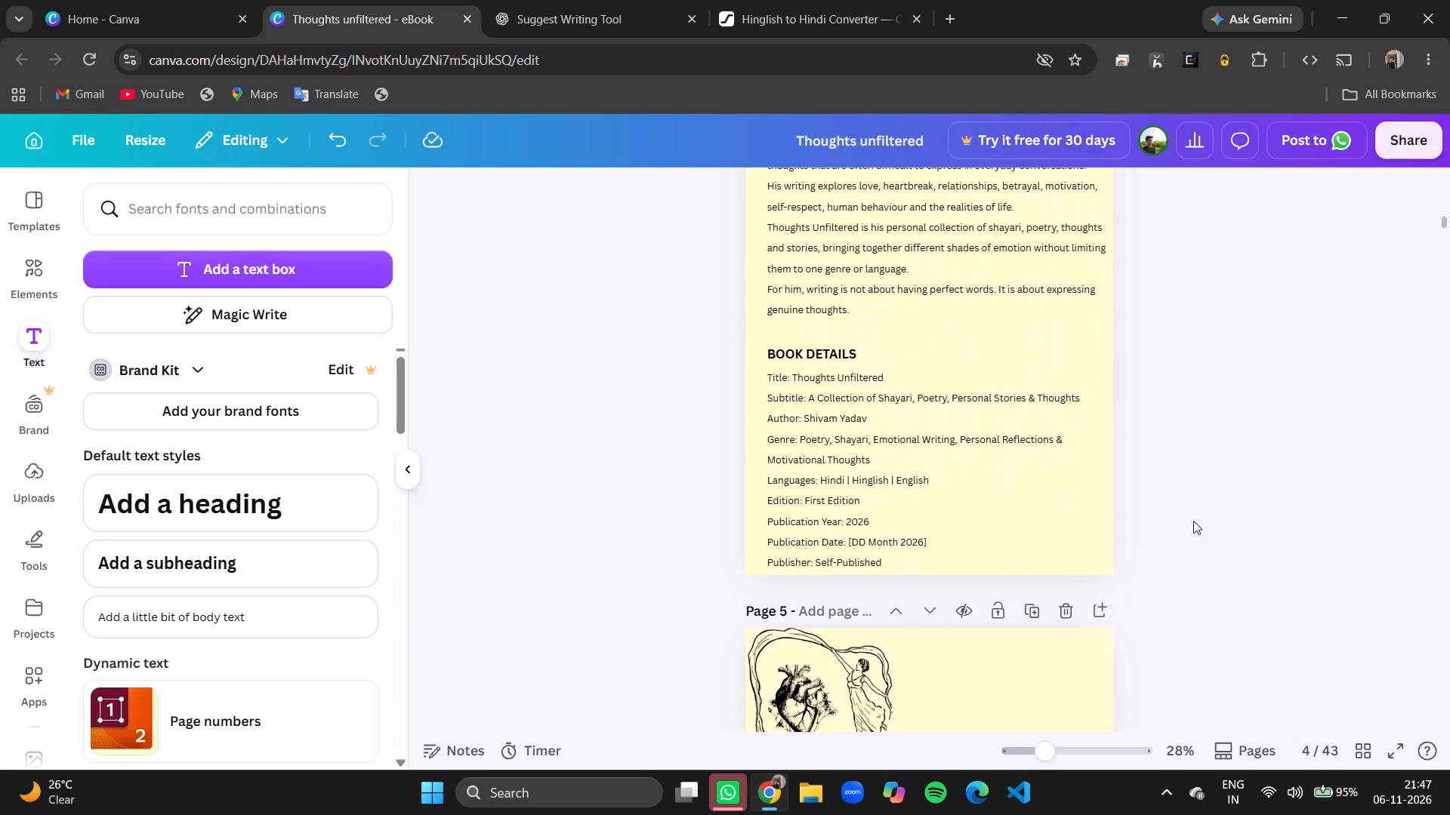
scroll(1193, 521, down, 2)
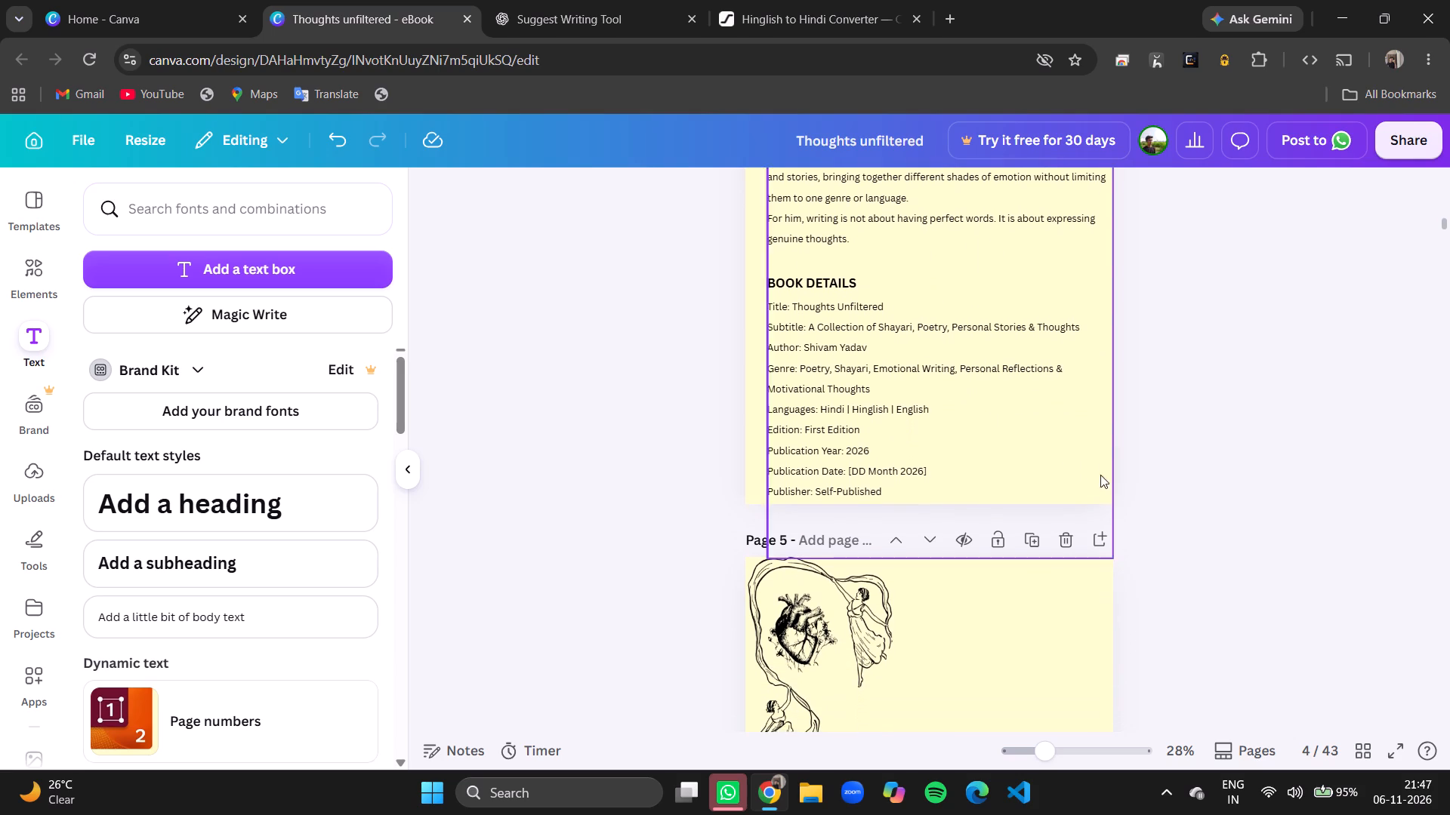
scroll(1172, 466, down, 1)
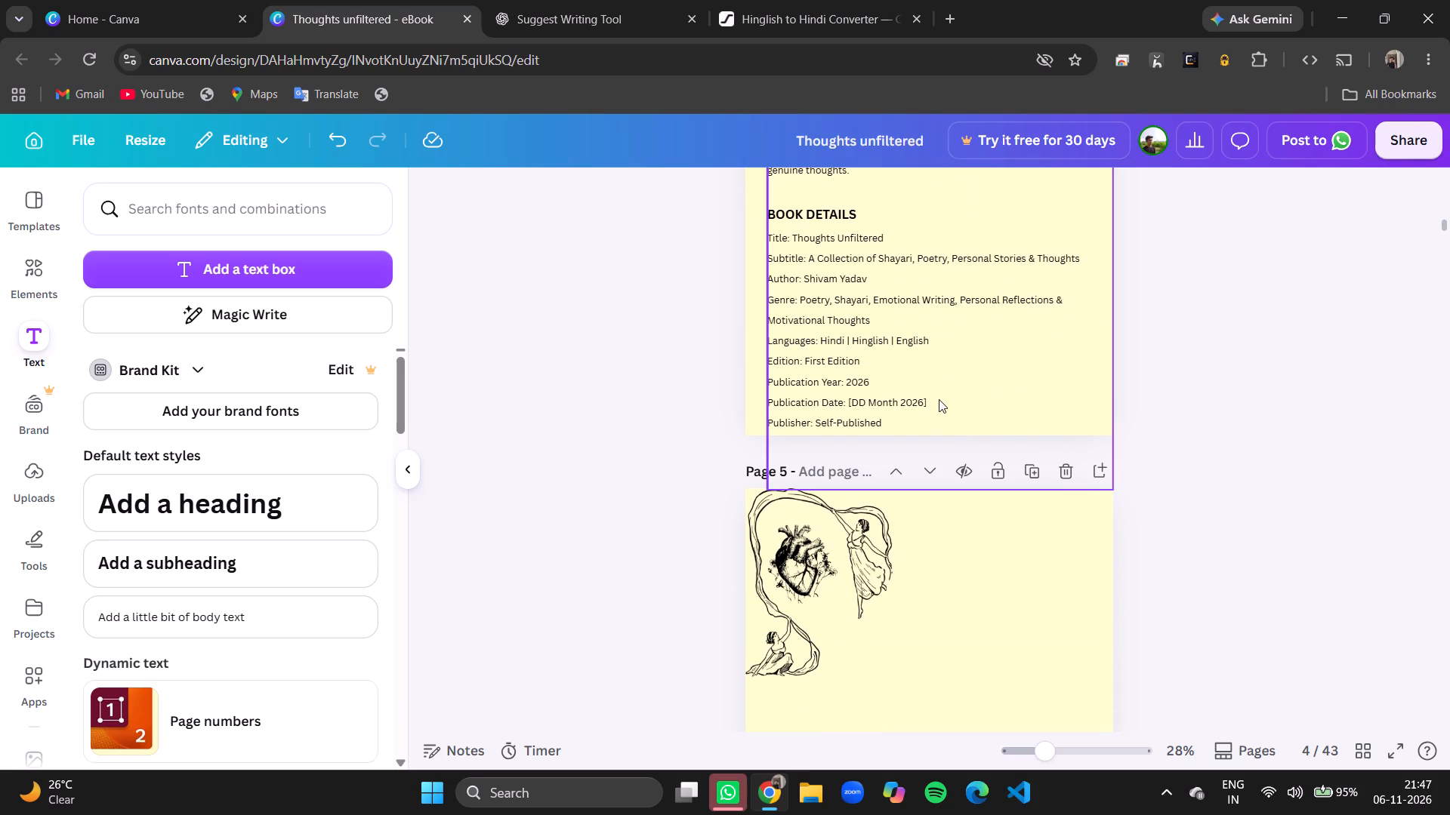
drag(941, 399, 934, 395)
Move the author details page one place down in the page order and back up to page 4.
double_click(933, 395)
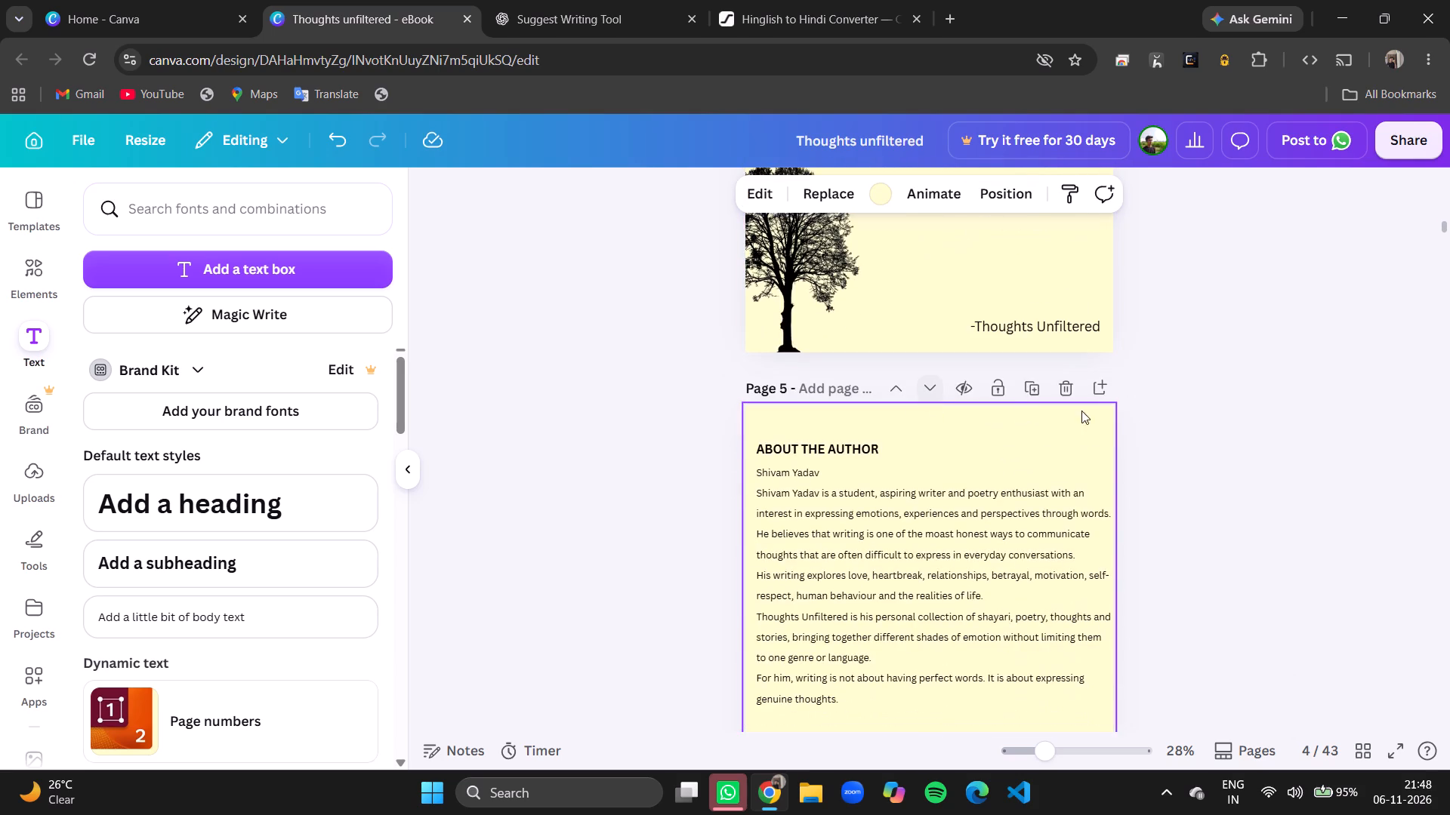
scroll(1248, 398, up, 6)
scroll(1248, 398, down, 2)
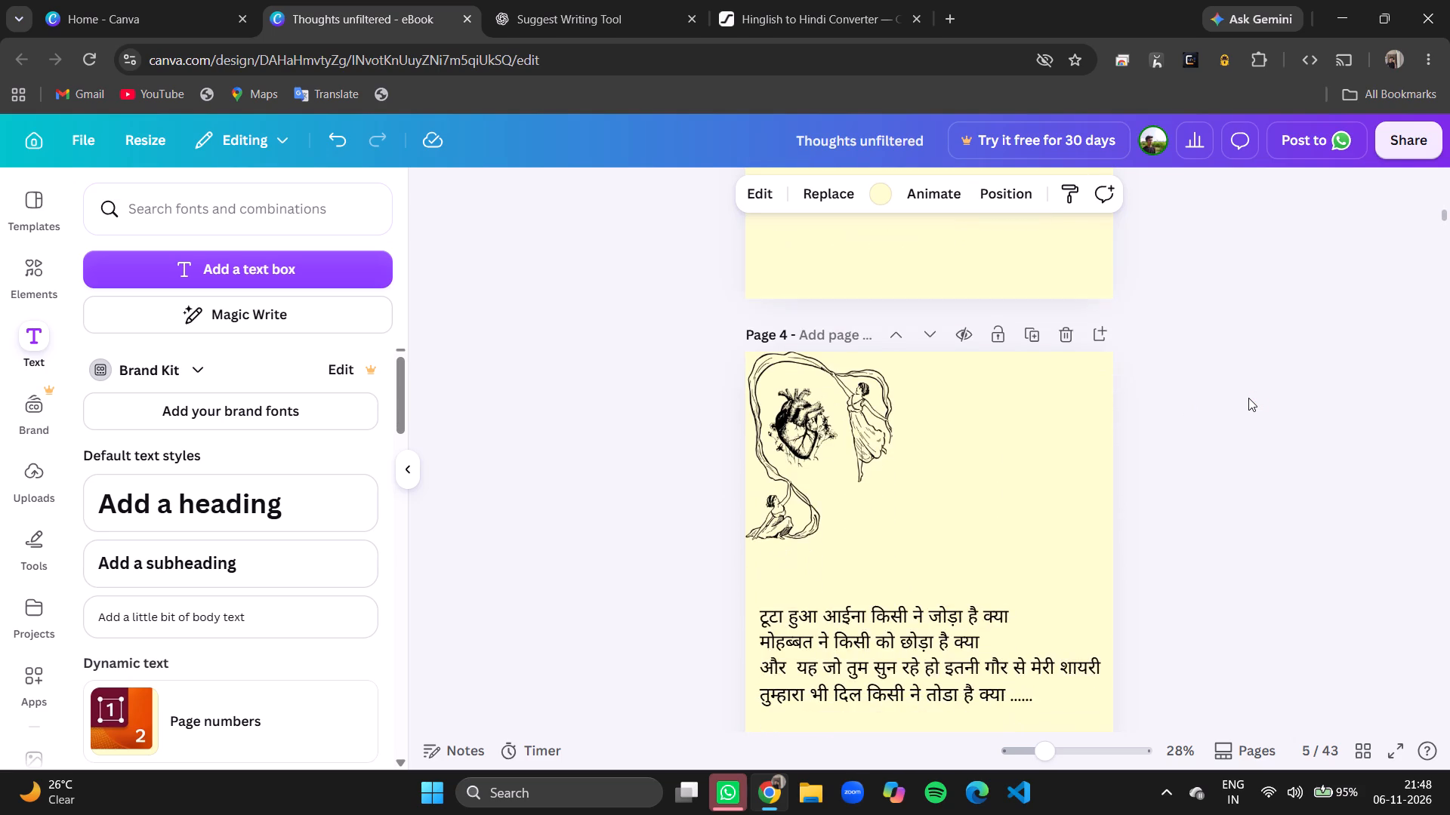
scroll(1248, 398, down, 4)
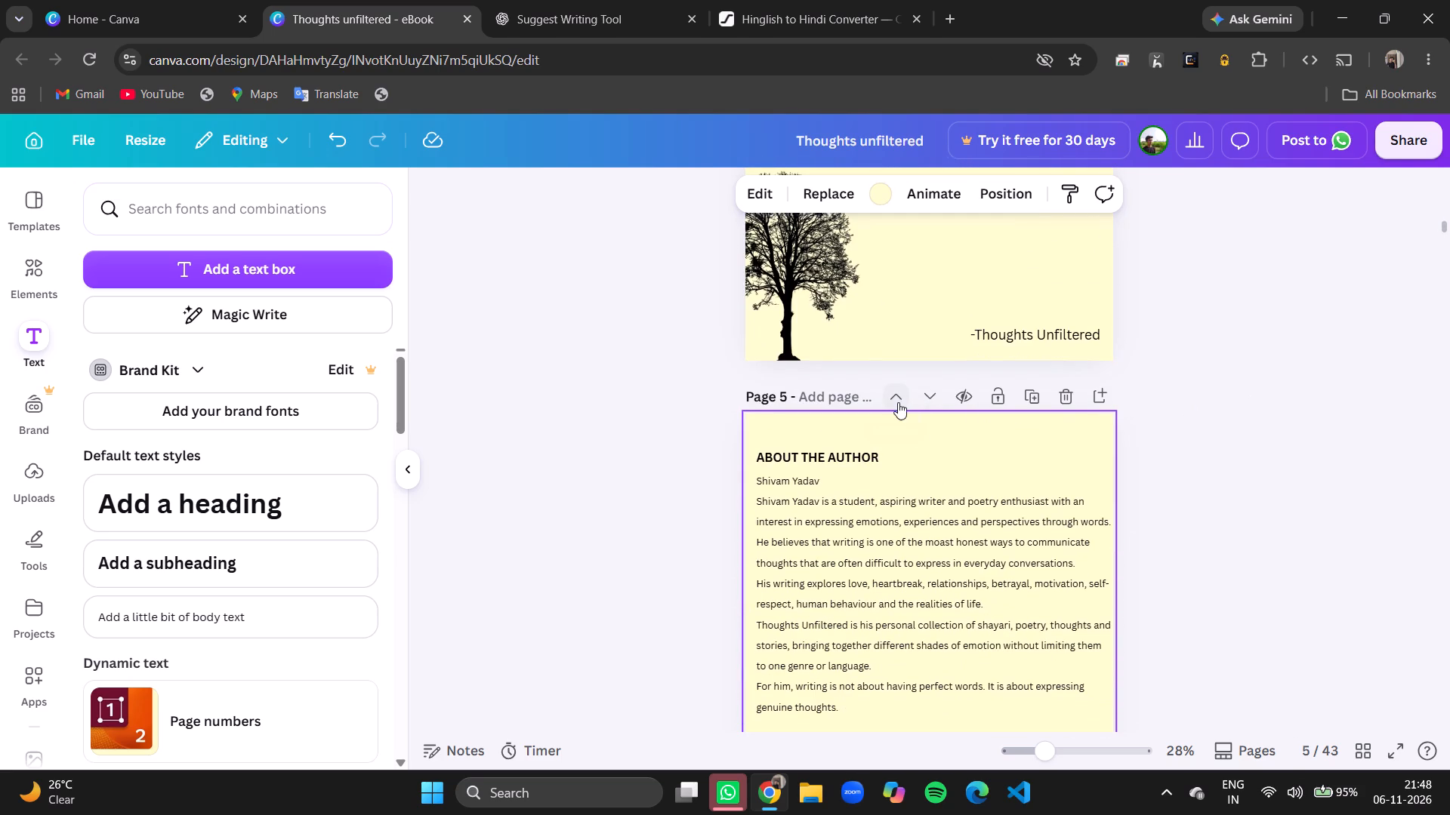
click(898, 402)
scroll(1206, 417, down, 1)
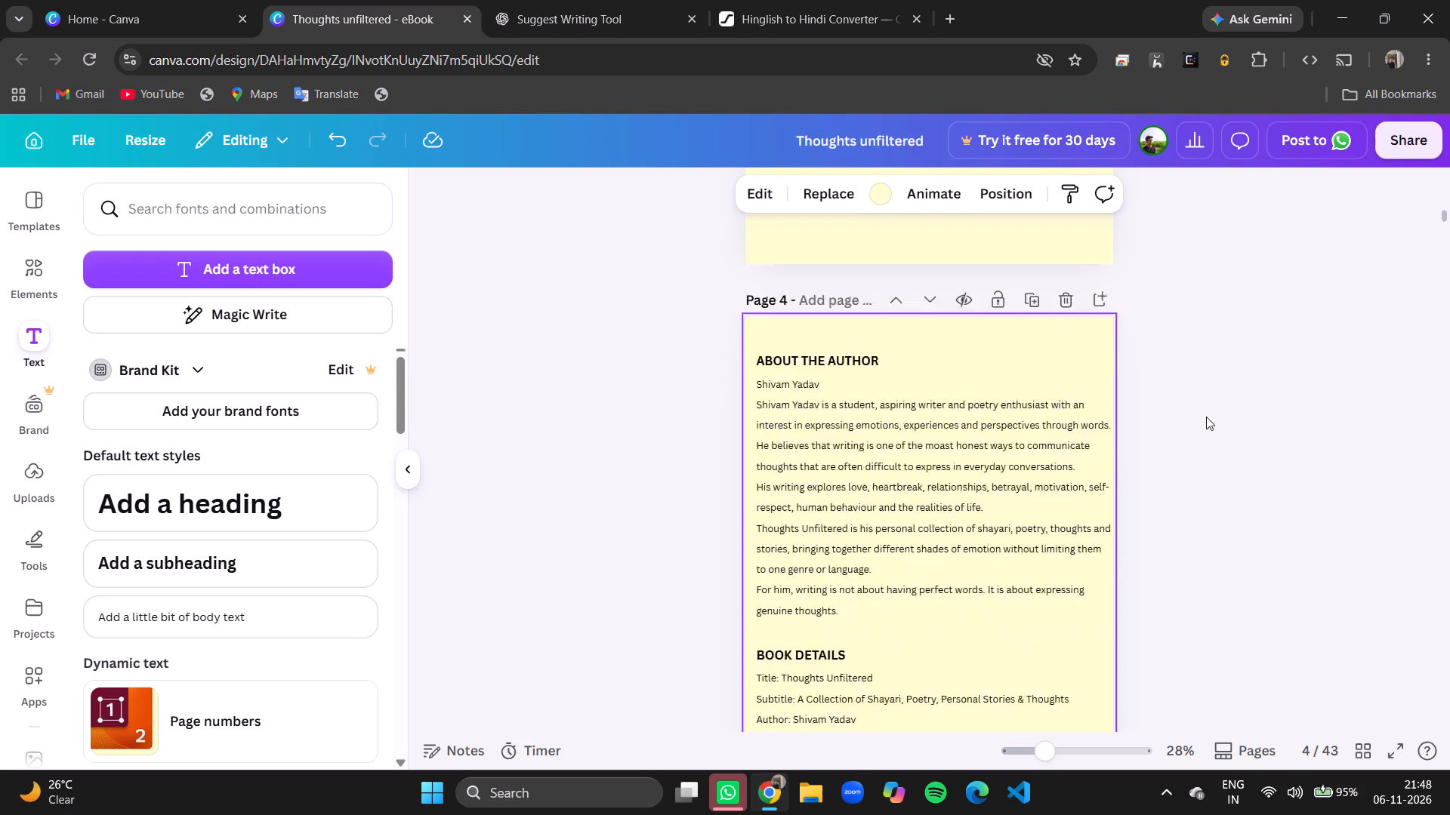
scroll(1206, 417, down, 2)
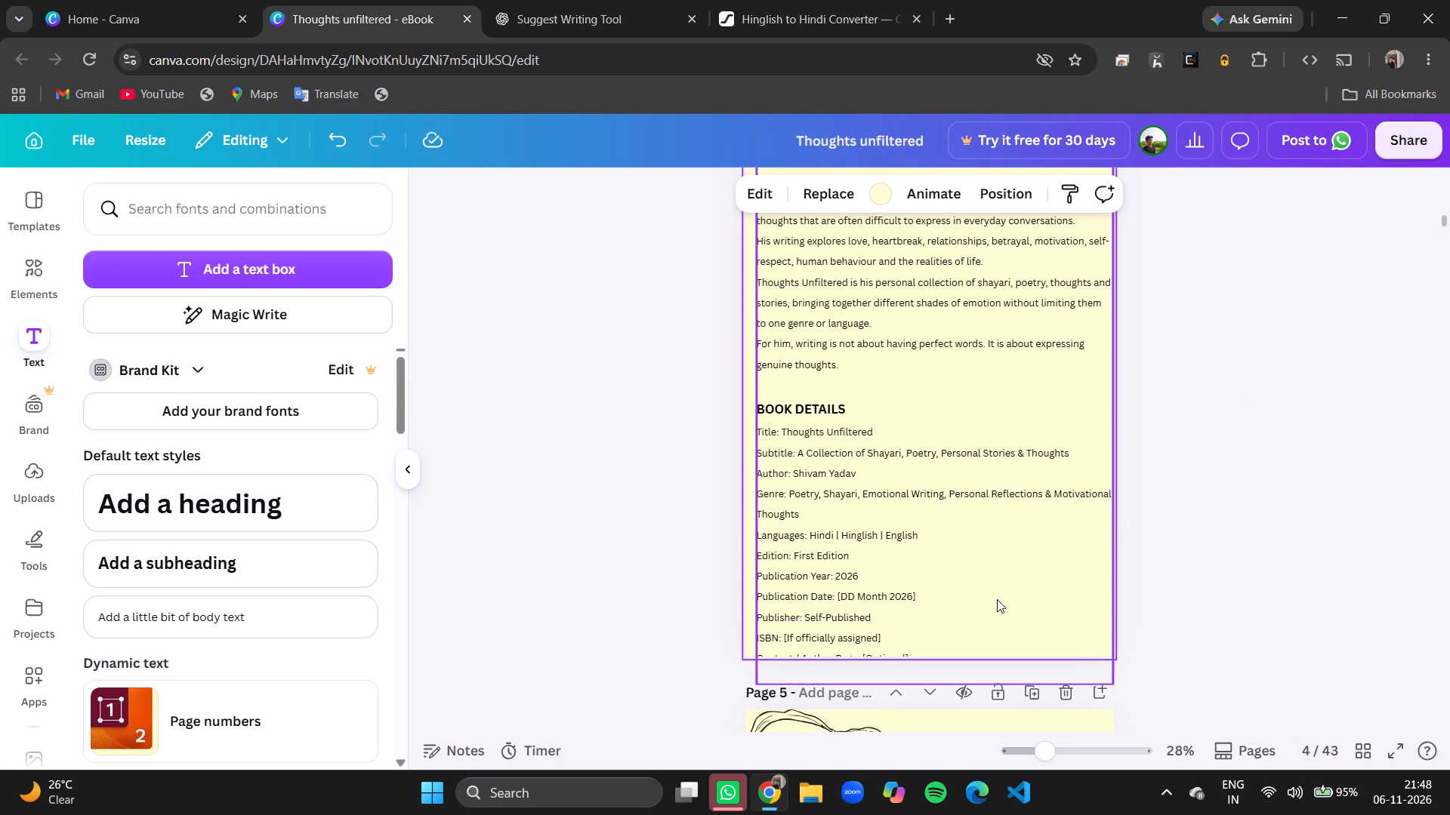
Scale down the author and book details text box proportionally so all its lines fit within page 4.
click(1097, 645)
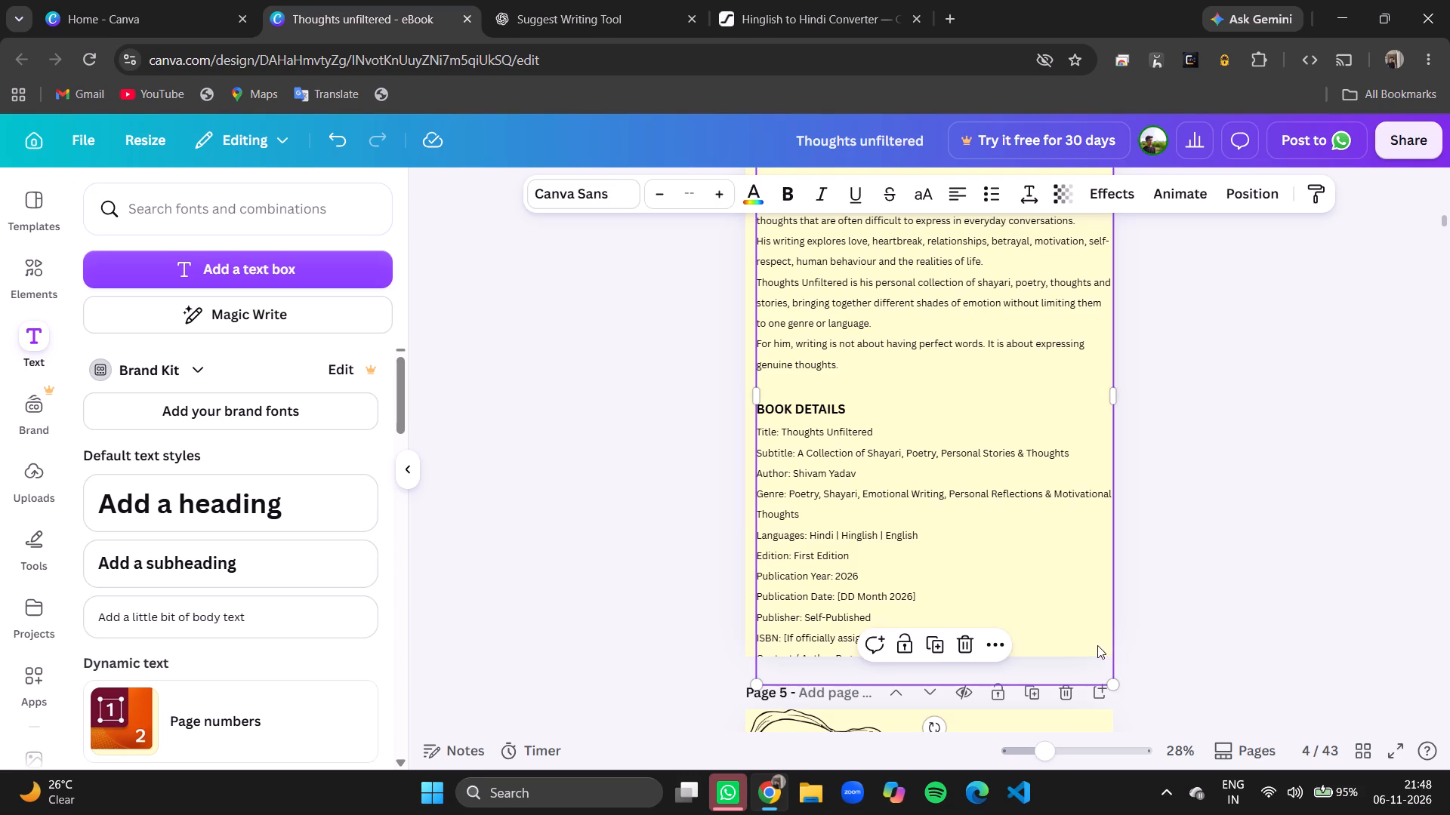
drag(1117, 684, 1103, 660)
scroll(1257, 595, up, 1)
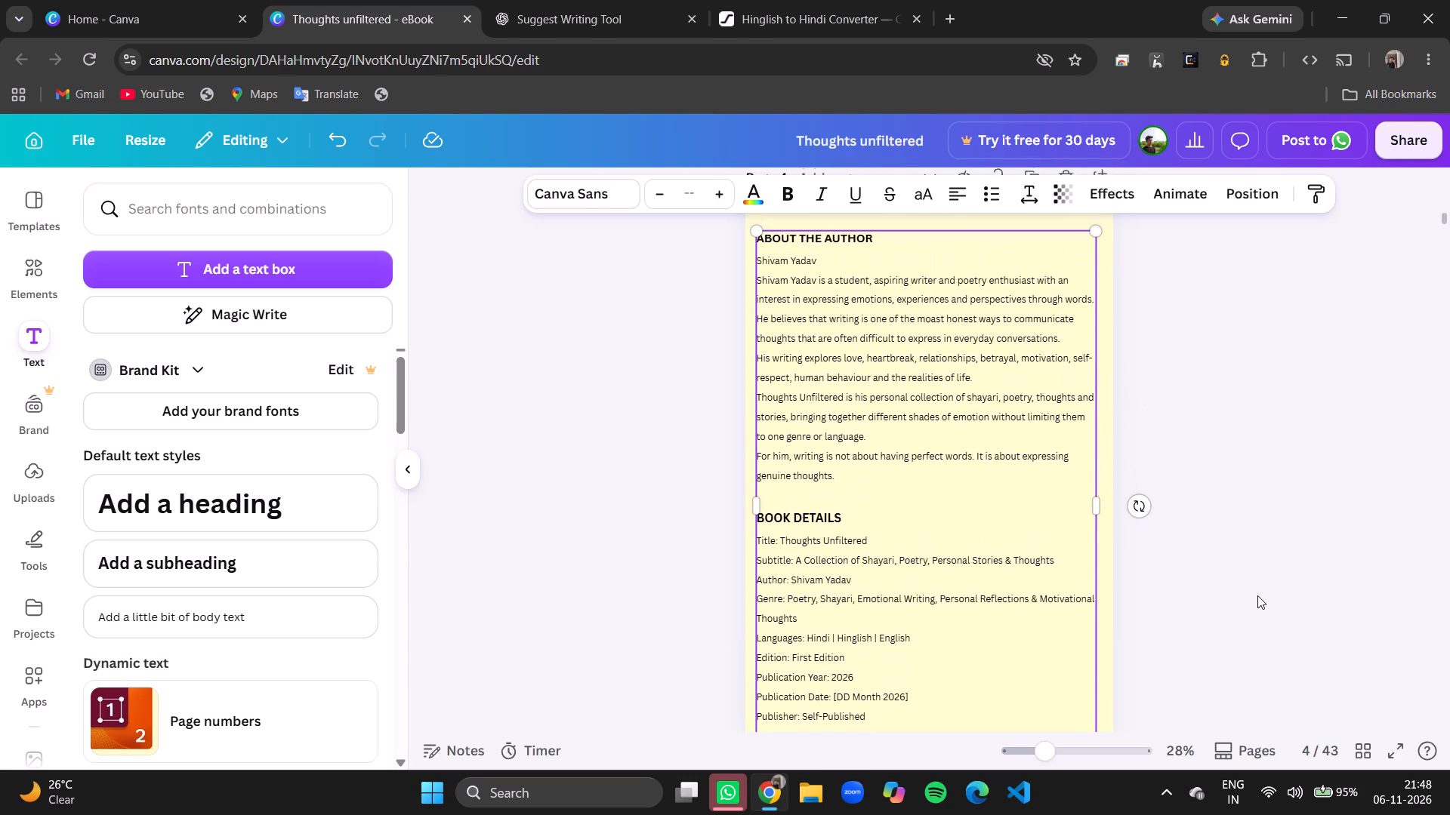
scroll(1257, 595, up, 1)
click(1257, 595)
scroll(1257, 595, down, 2)
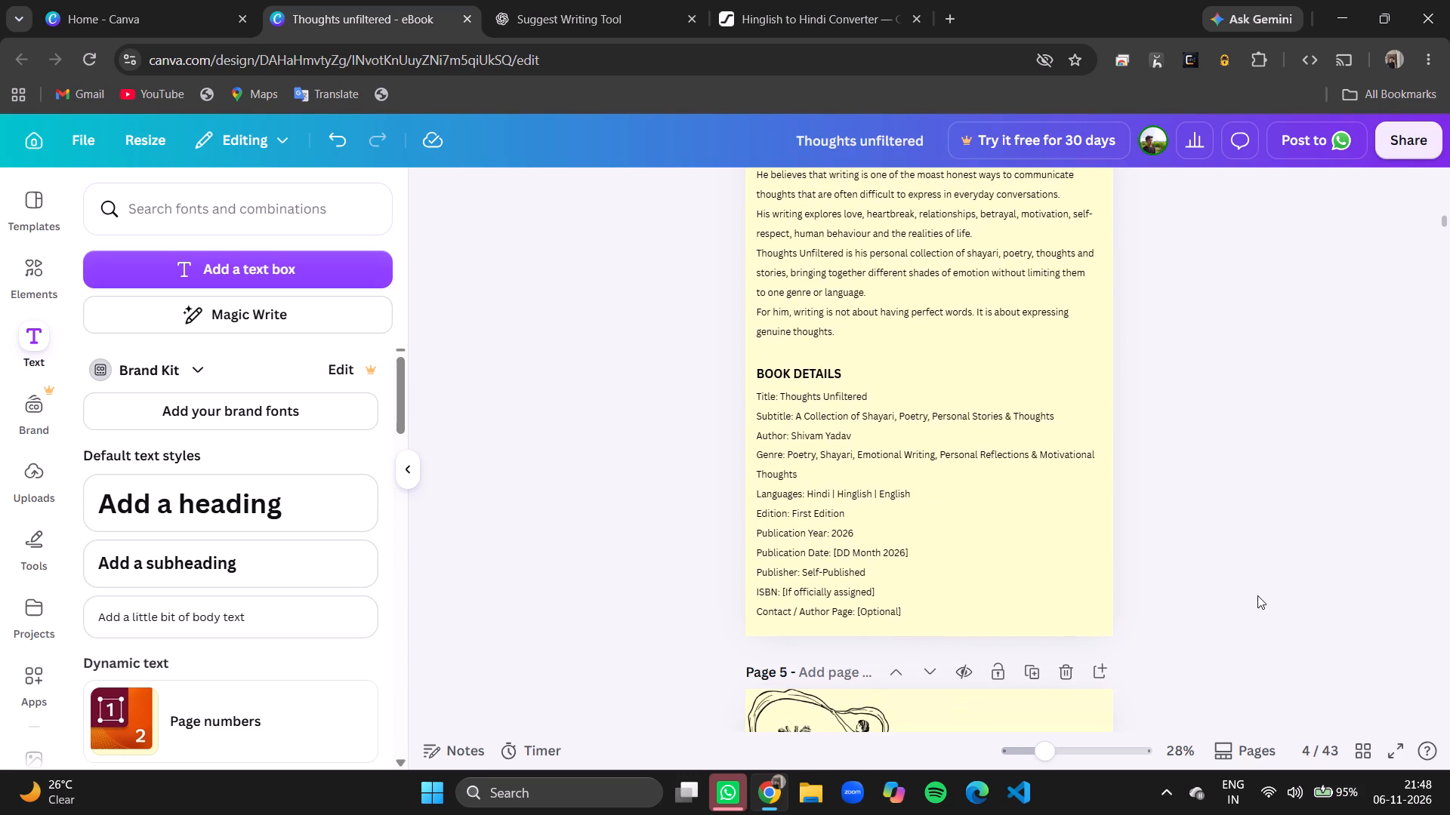
Delete the "ISBN" and "Contact / Author Page" placeholder lines from the end of the book details on page 4.
double_click(903, 611)
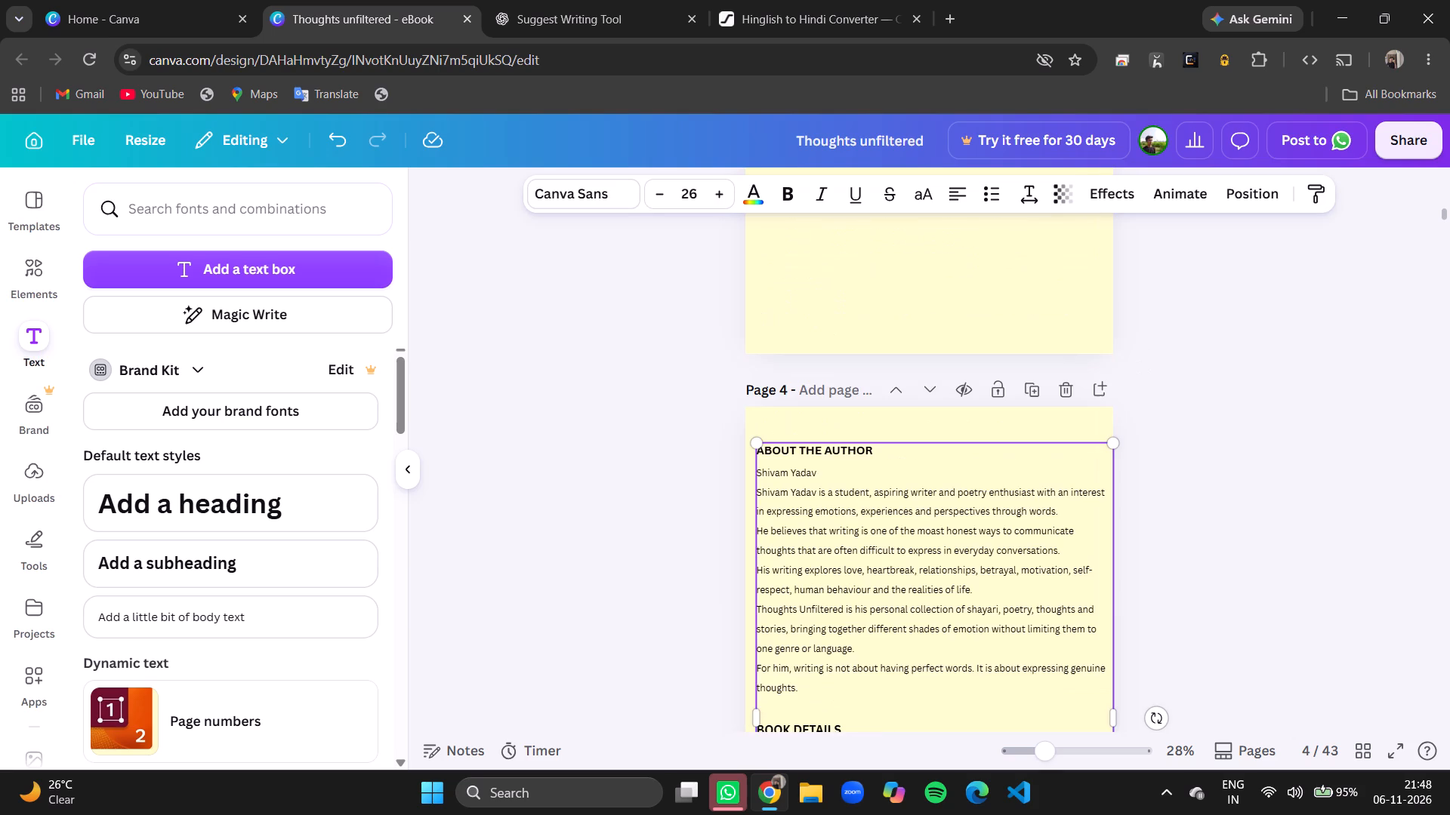
scroll(1216, 494, down, 5)
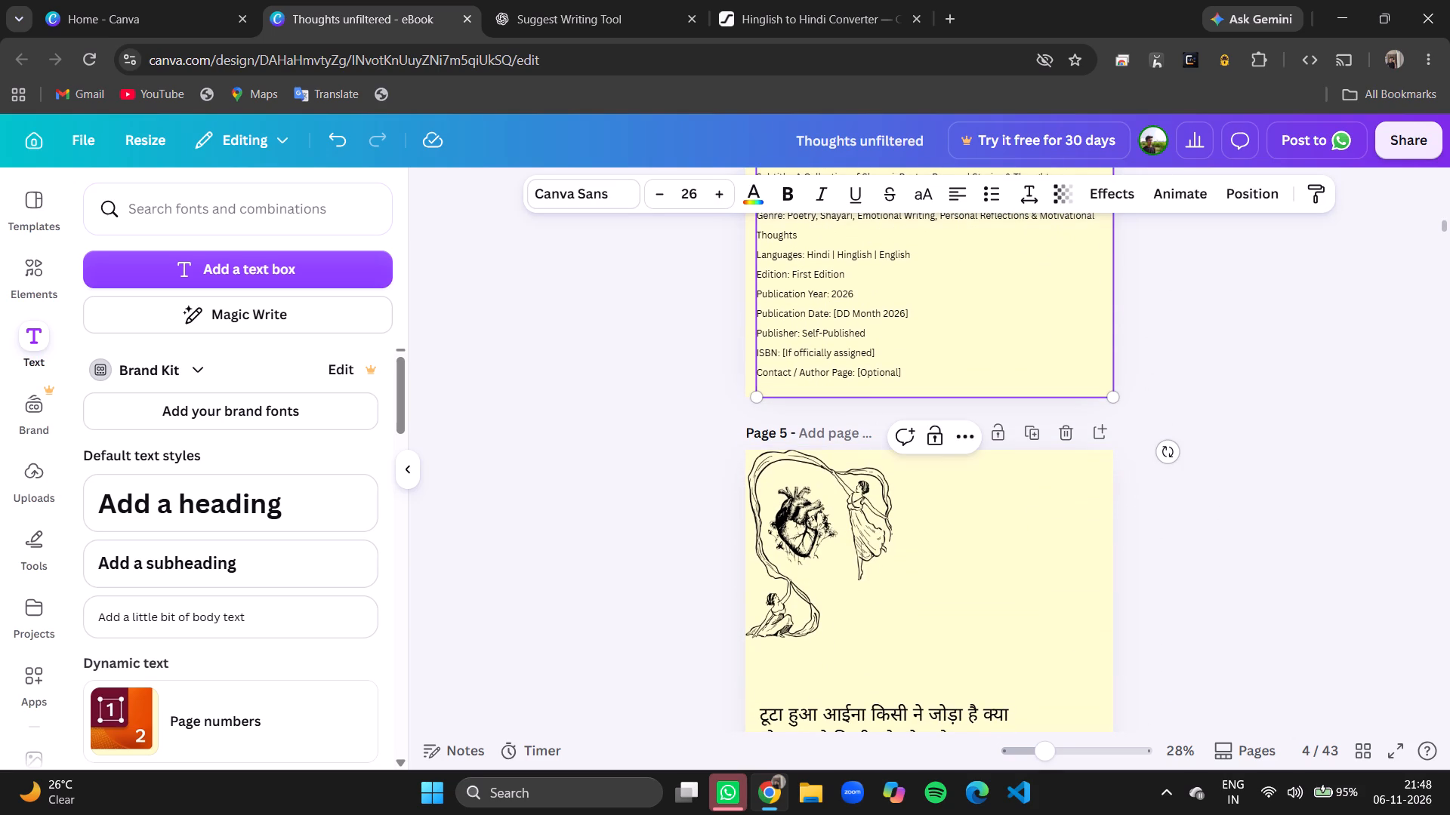
double_click(909, 374)
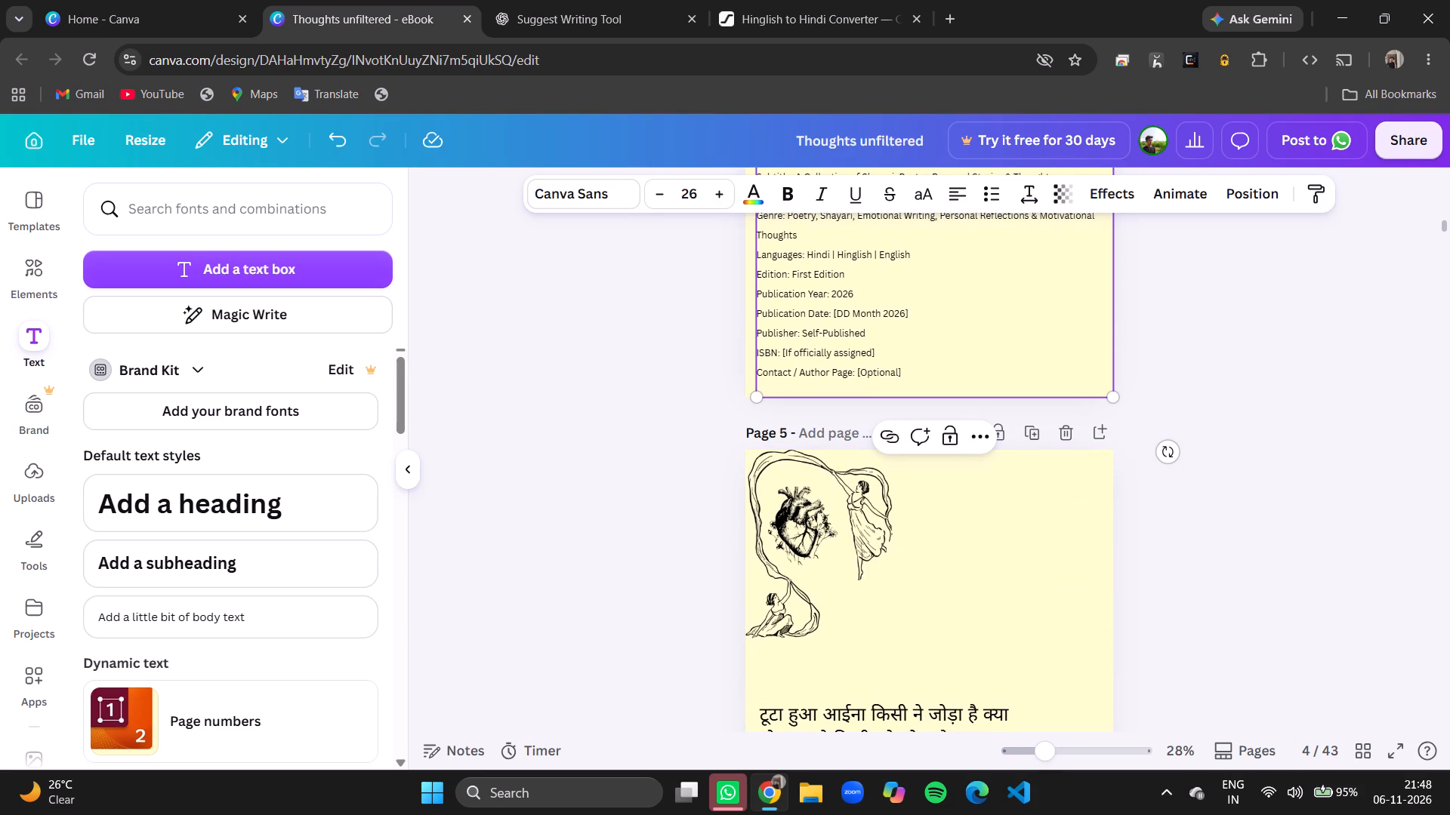
key(BackSpace)
key(BackSpace)
key(BackSpace)
key(BackSpace)
key(BackSpace)
key(BackSpace)
key(BackSpace)
key(BackSpace)
key(BackSpace)
key(BackSpace)
key(BackSpace)
key(BackSpace)
key(BackSpace)
key(BackSpace)
key(BackSpace)
key(BackSpace)
key(BackSpace)
key(BackSpace)
key(BackSpace)
key(BackSpace)
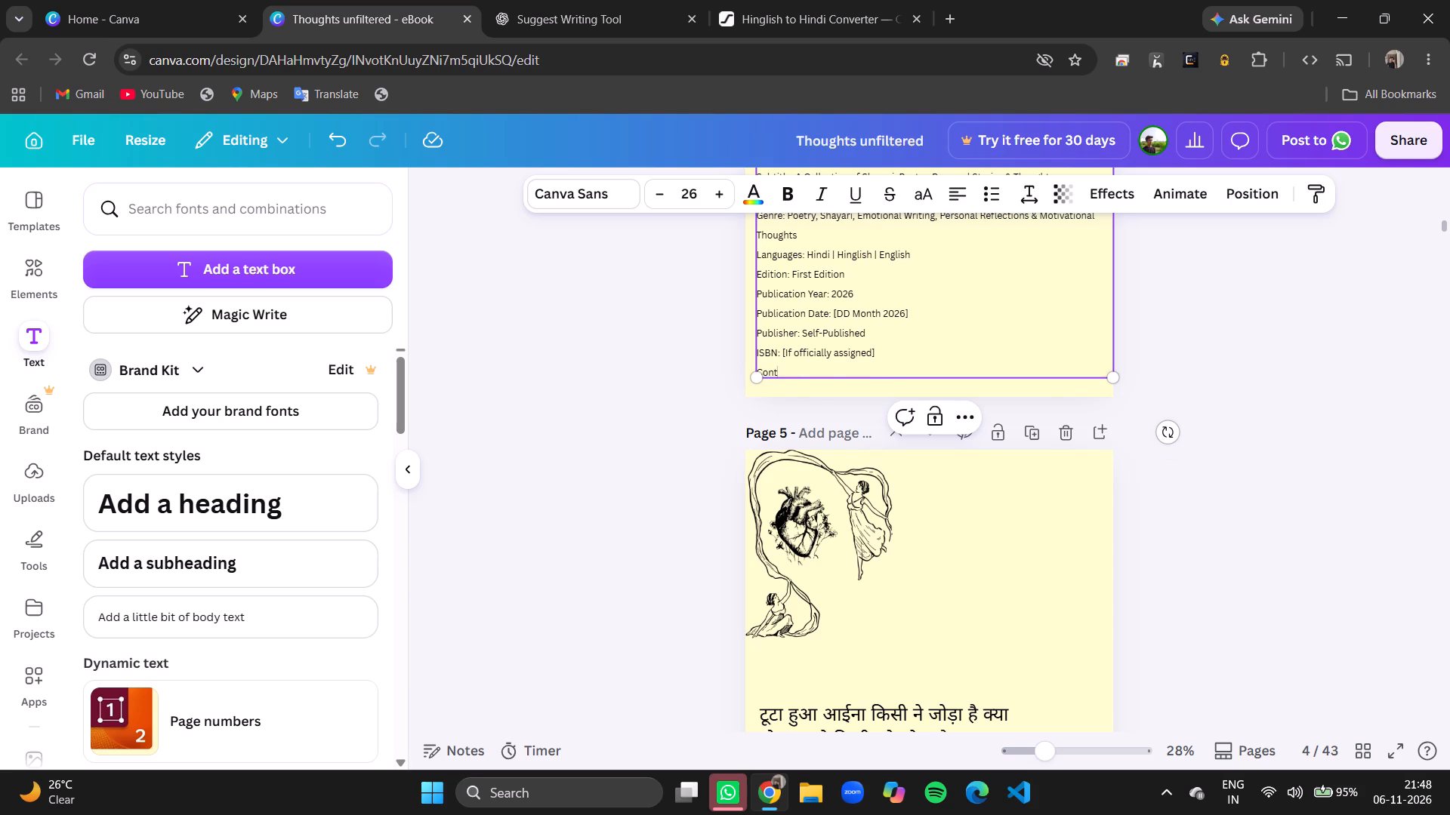
key(BackSpace)
key(BackSpace)
key(BackSpace)
key(BackSpace)
key(BackSpace)
key(BackSpace)
key(BackSpace)
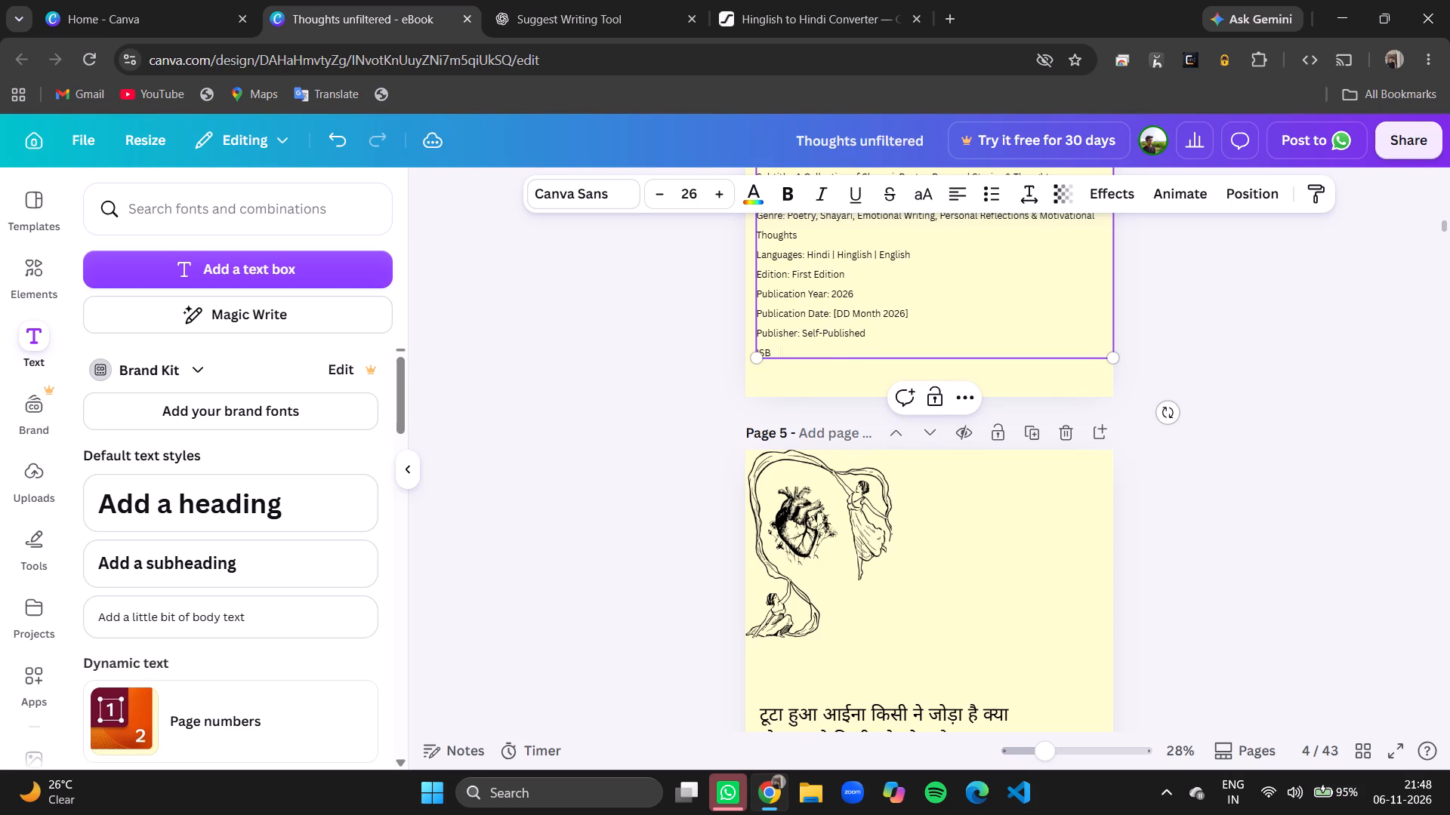
key(BackSpace)
key(BackSpace)
key(BackSpace)
key(BackSpace)
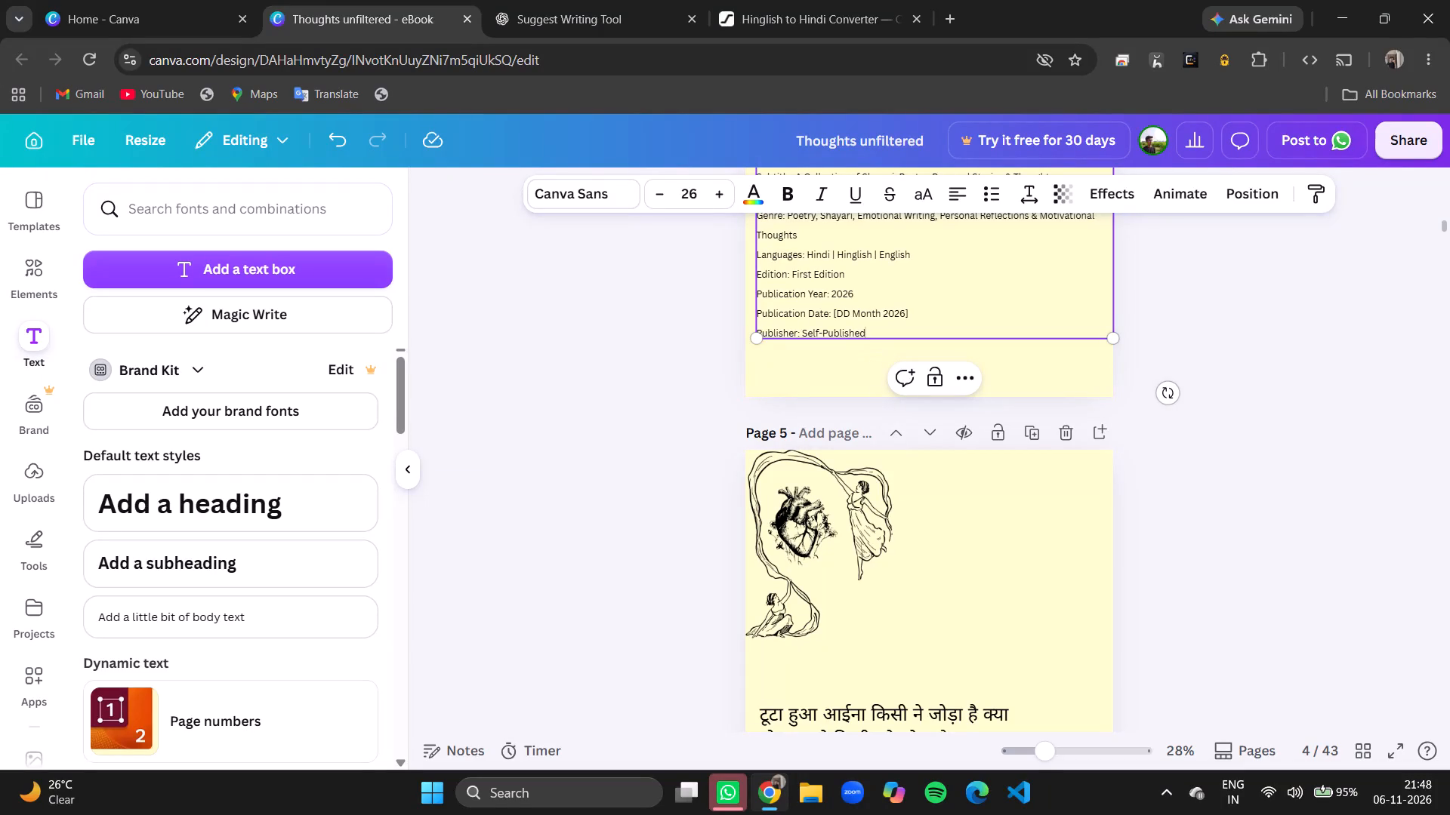
Delete the "Publication Date: [DD Month 2026]" line and its empty row from the book details.
click(914, 316)
key(BackSpace)
key(BackSpace)
key(BackSpace)
key(BackSpace)
key(BackSpace)
key(BackSpace)
key(BackSpace)
key(BackSpace)
key(BackSpace)
key(BackSpace)
key(BackSpace)
key(BackSpace)
key(BackSpace)
key(BackSpace)
key(BackSpace)
key(BackSpace)
key(BackSpace)
key(BackSpace)
key(BackSpace)
key(BackSpace)
key(BackSpace)
key(BackSpace)
key(BackSpace)
key(BackSpace)
key(BackSpace)
key(BackSpace)
key(BackSpace)
key(BackSpace)
key(BackSpace)
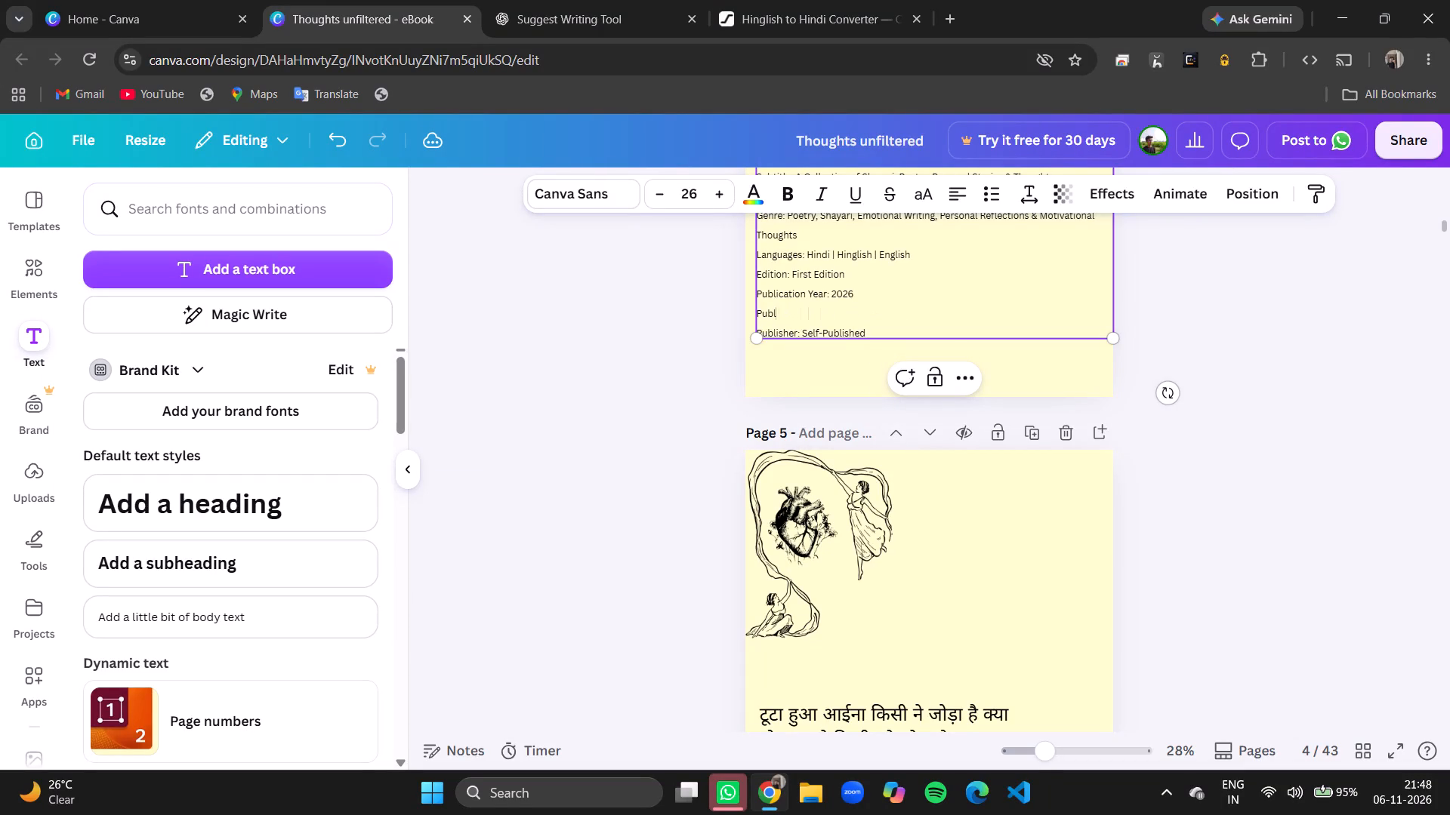
key(BackSpace)
key(BackSpace)
key(BackSpace)
key(BackSpace)
key(BackSpace)
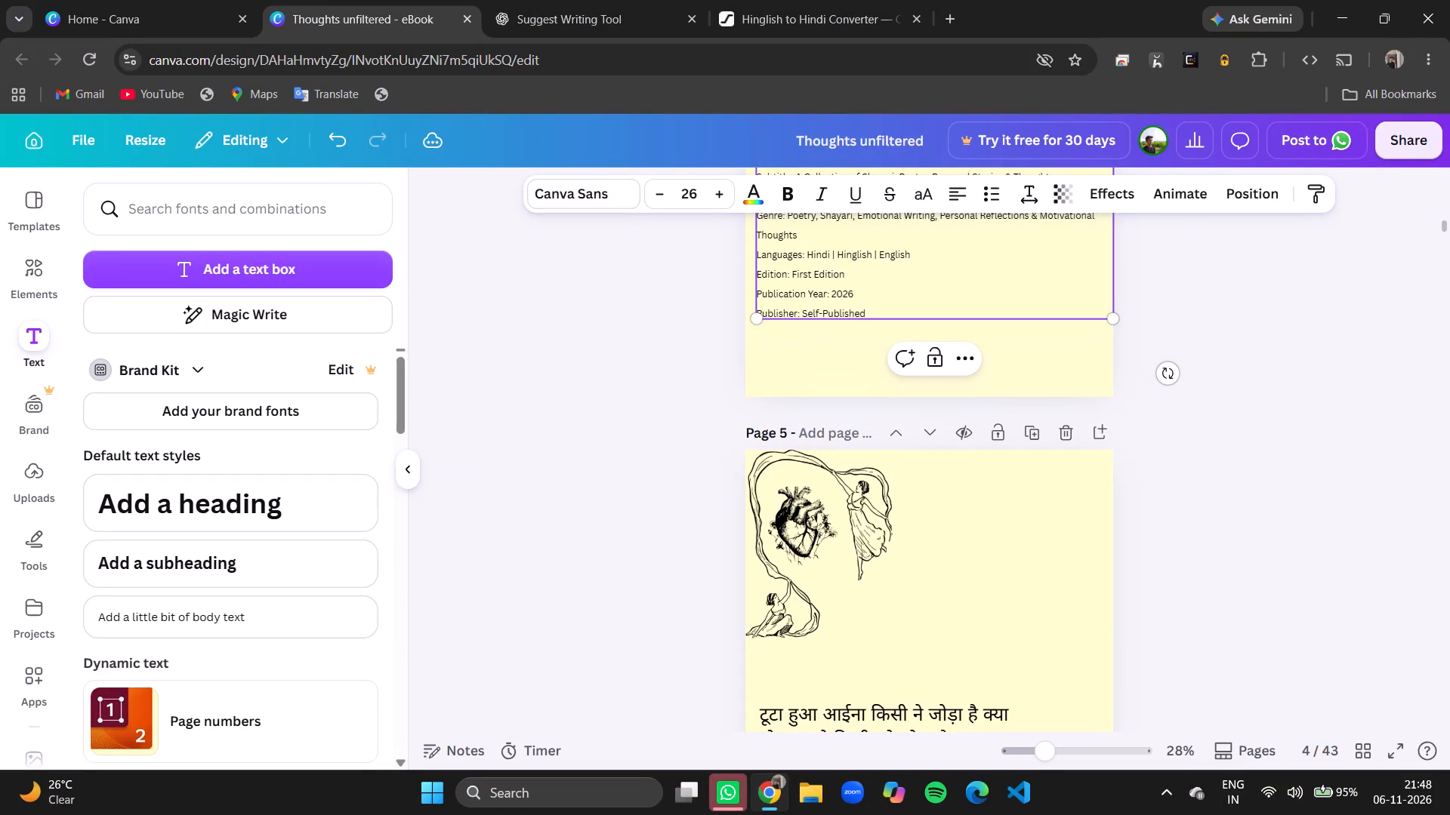
click(1254, 361)
Review the opening pages from the cover through the author and book details to the first shayari page.
scroll(1254, 361, up, 3)
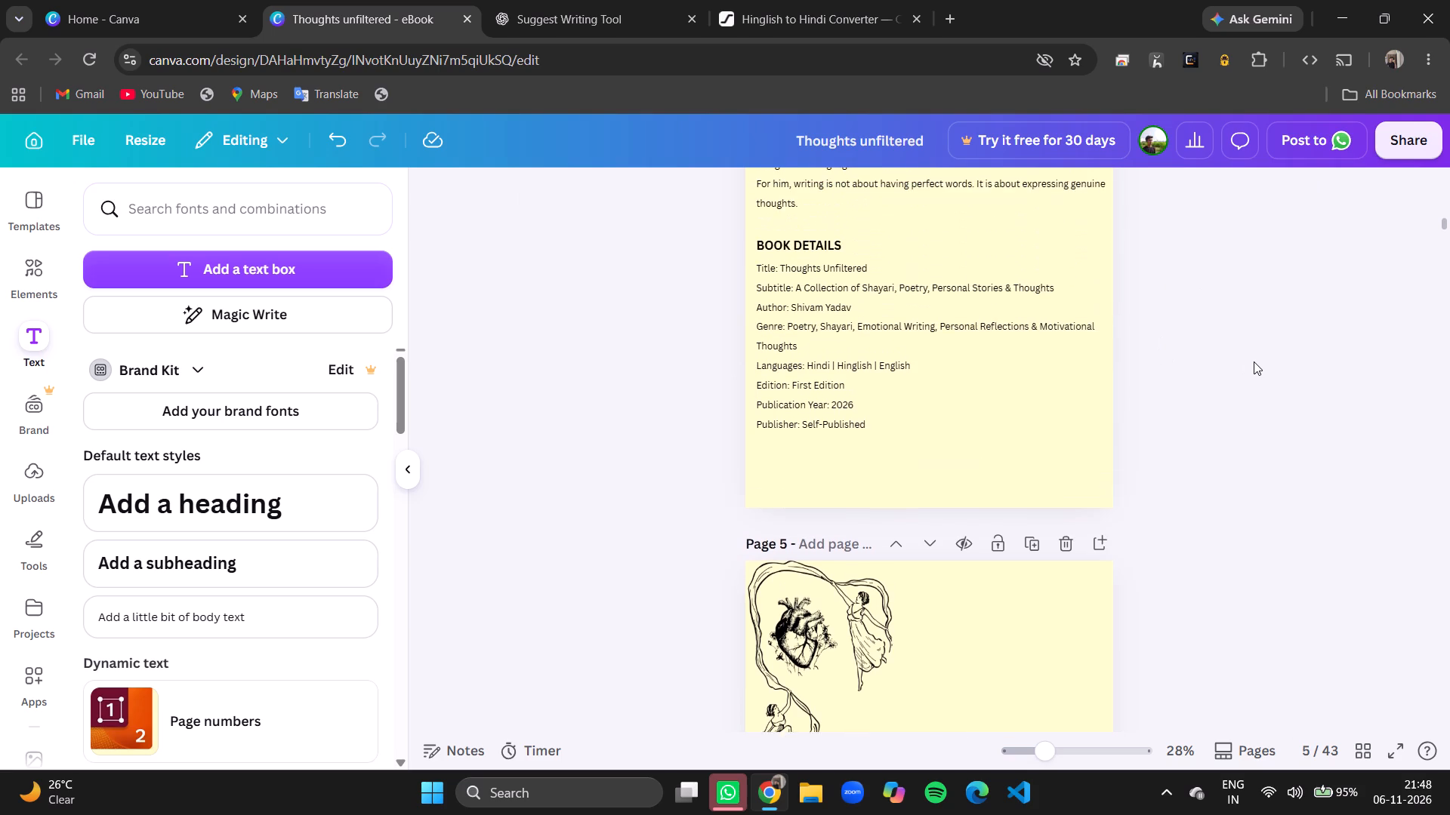
scroll(1254, 361, up, 8)
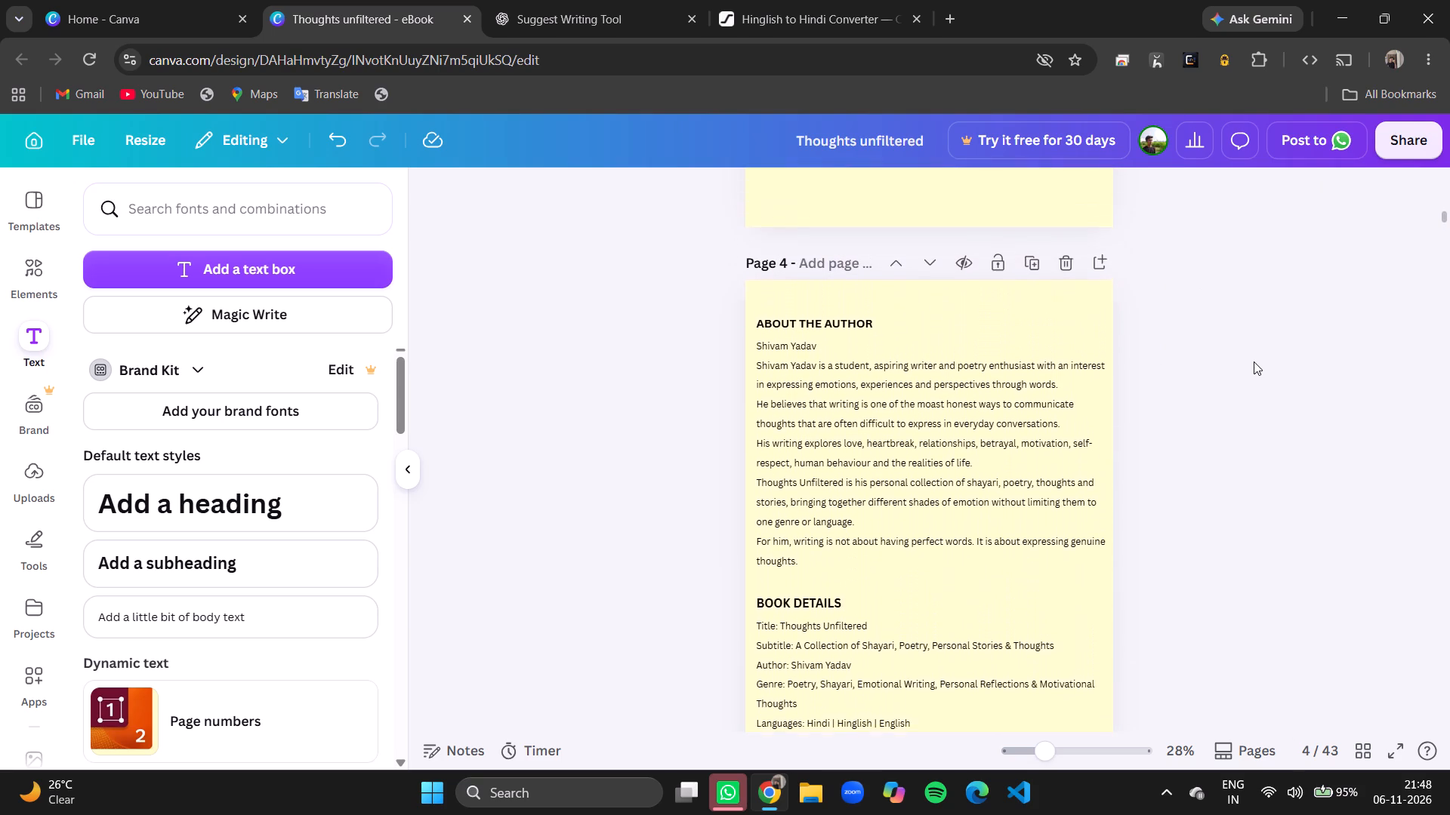
scroll(1254, 361, up, 11)
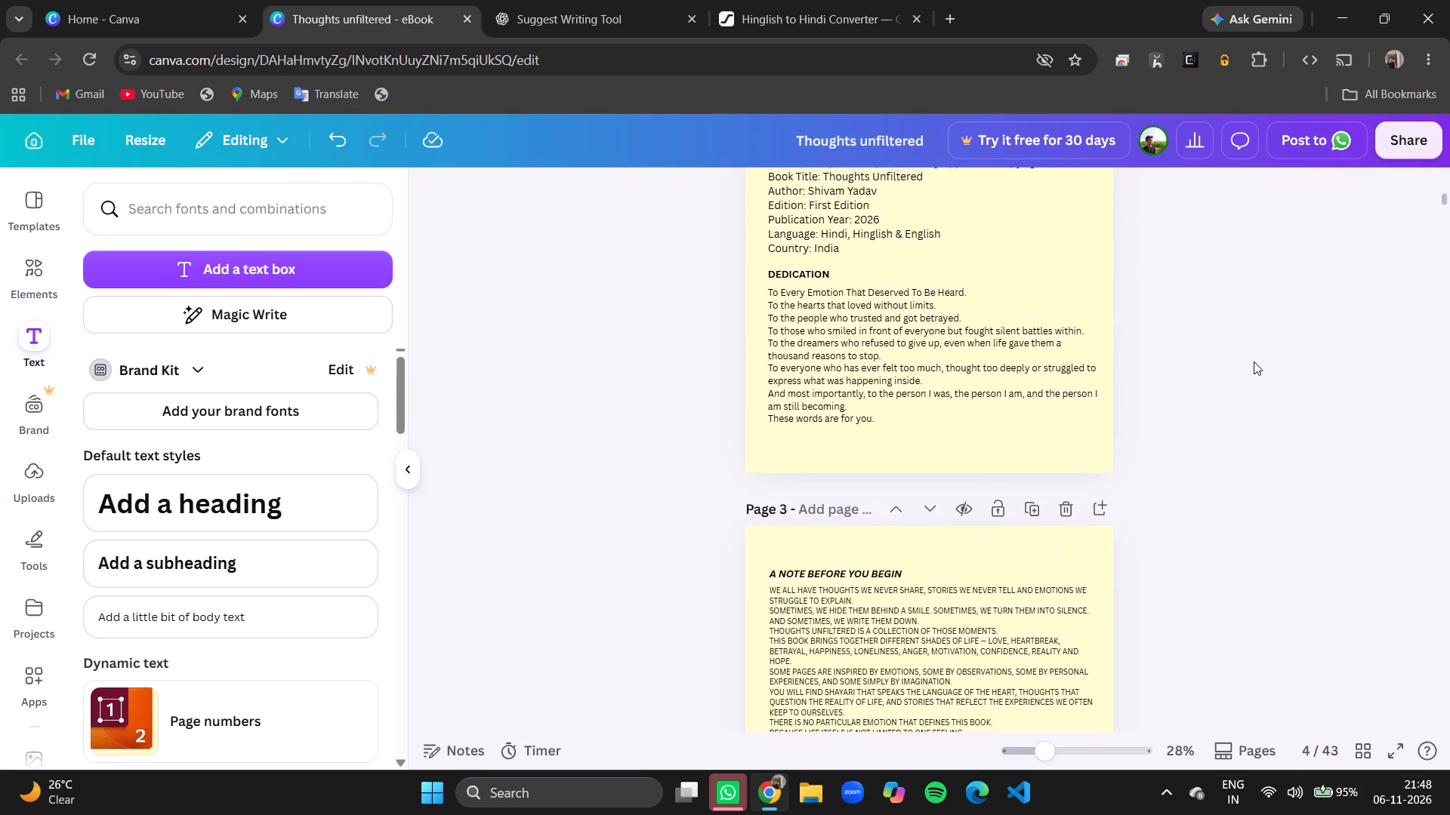
scroll(1254, 361, up, 2)
scroll(1254, 361, down, 7)
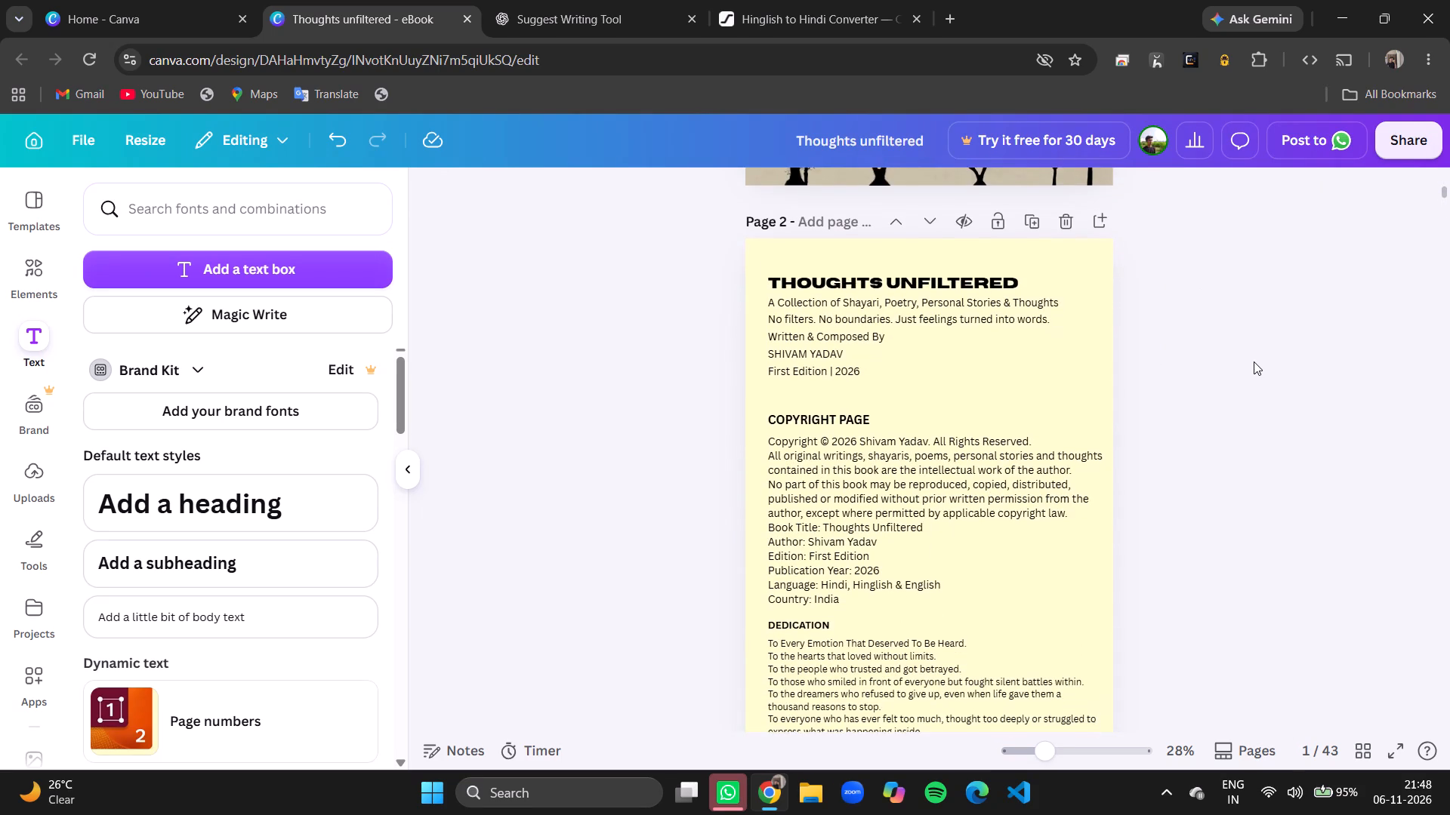
scroll(1254, 361, down, 11)
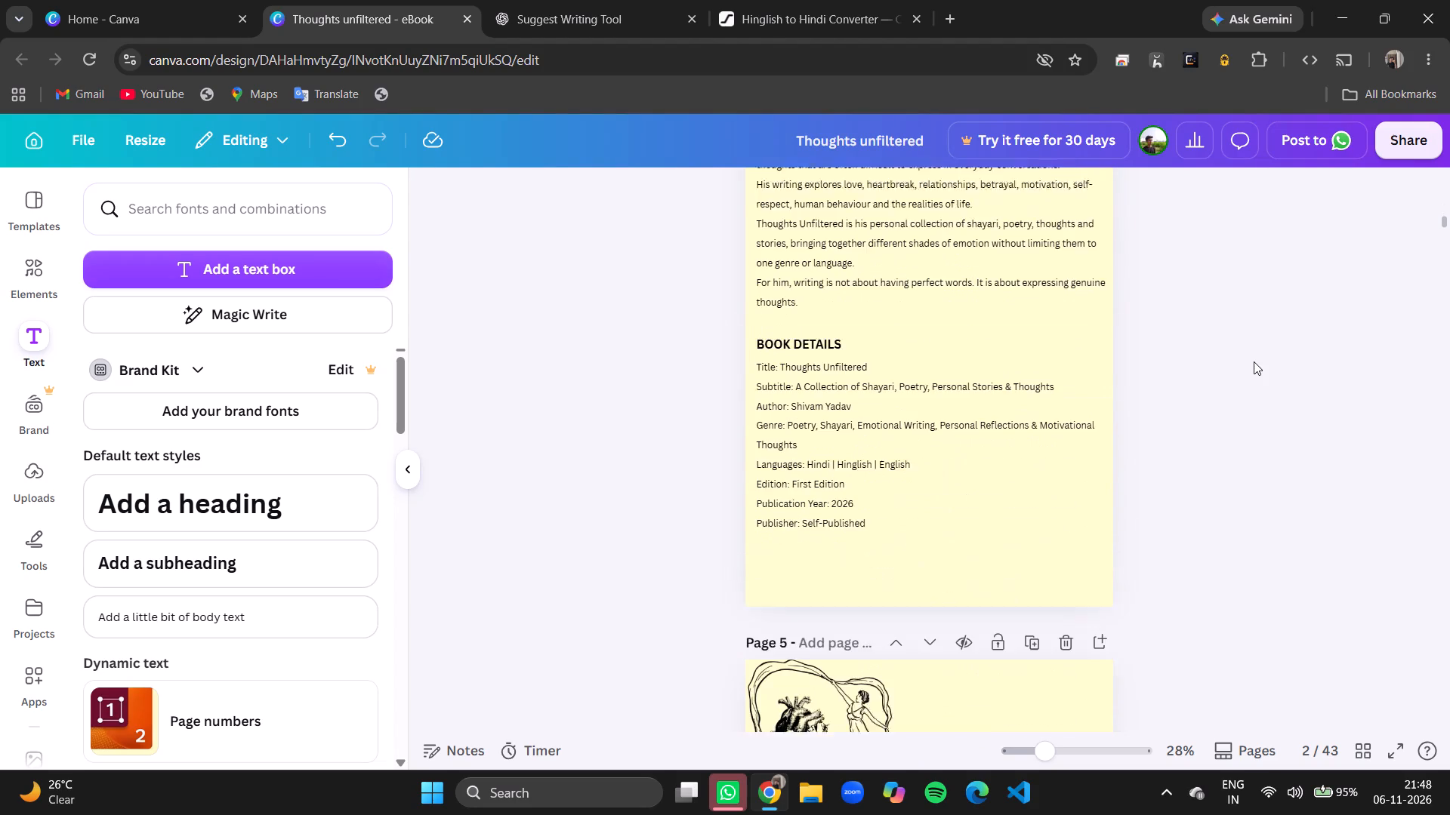
scroll(1254, 361, down, 1)
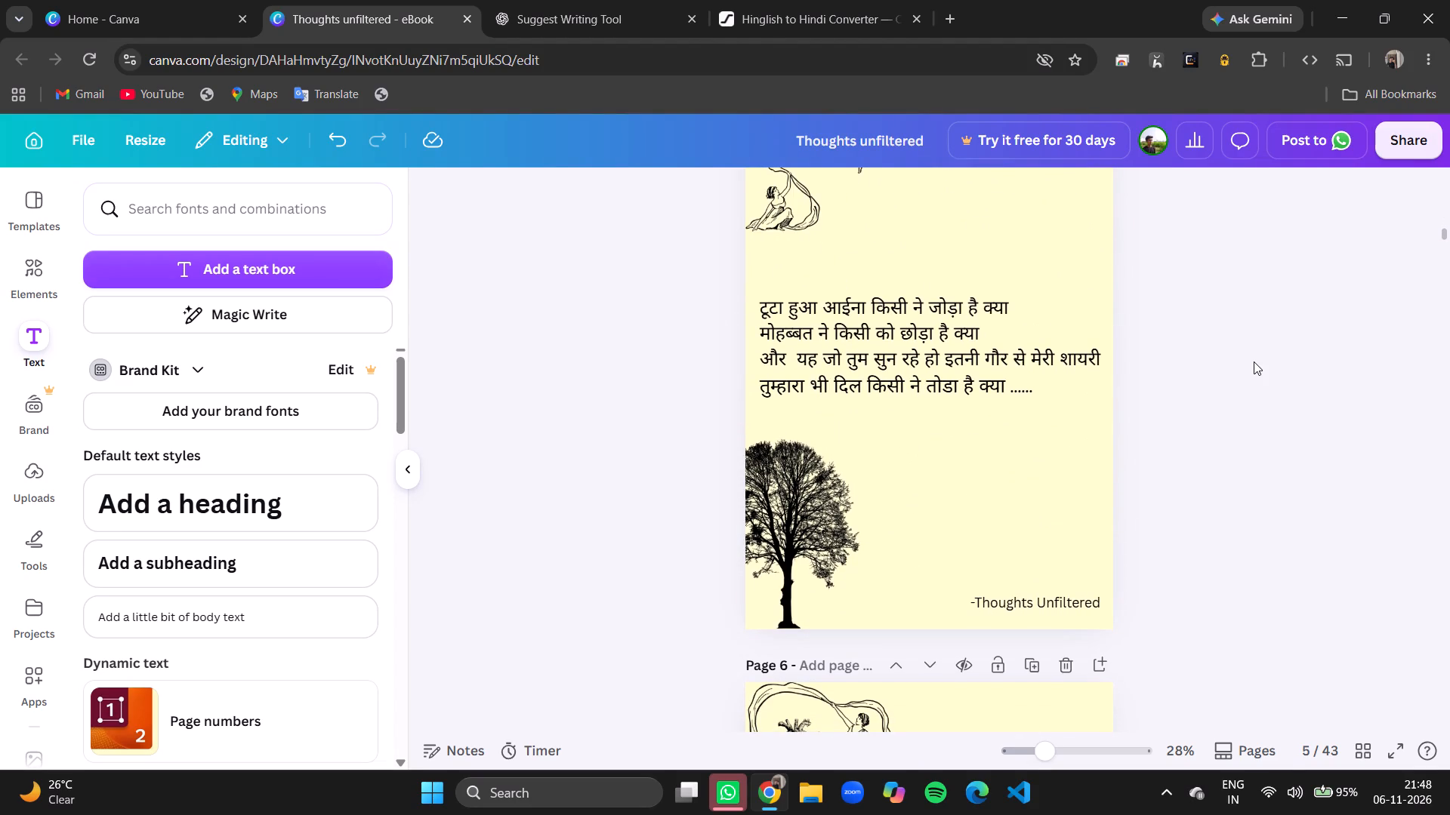
scroll(1254, 361, up, 3)
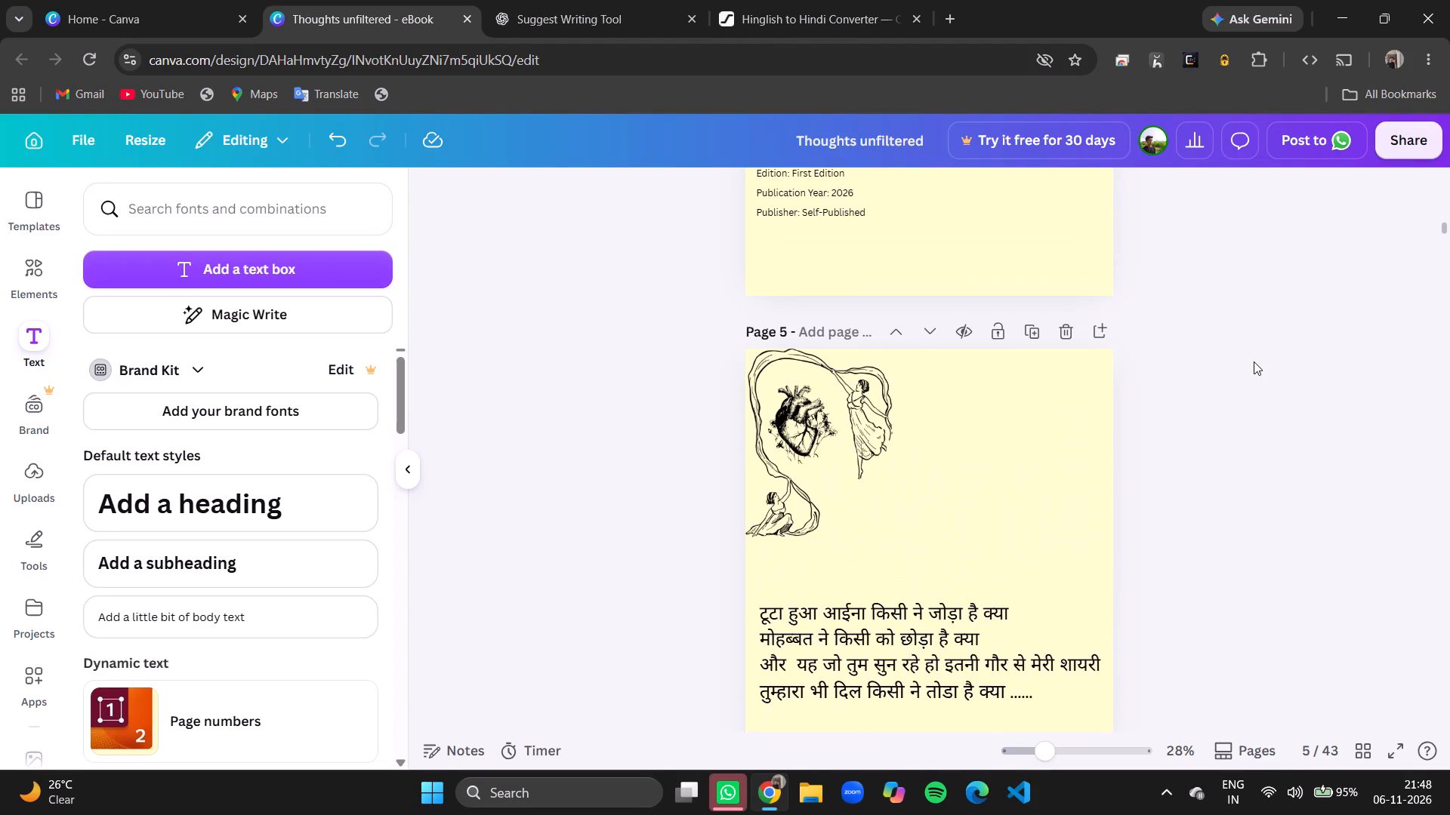
Download all pages of the eBook as a PDF with the Digital preset.
click(1404, 134)
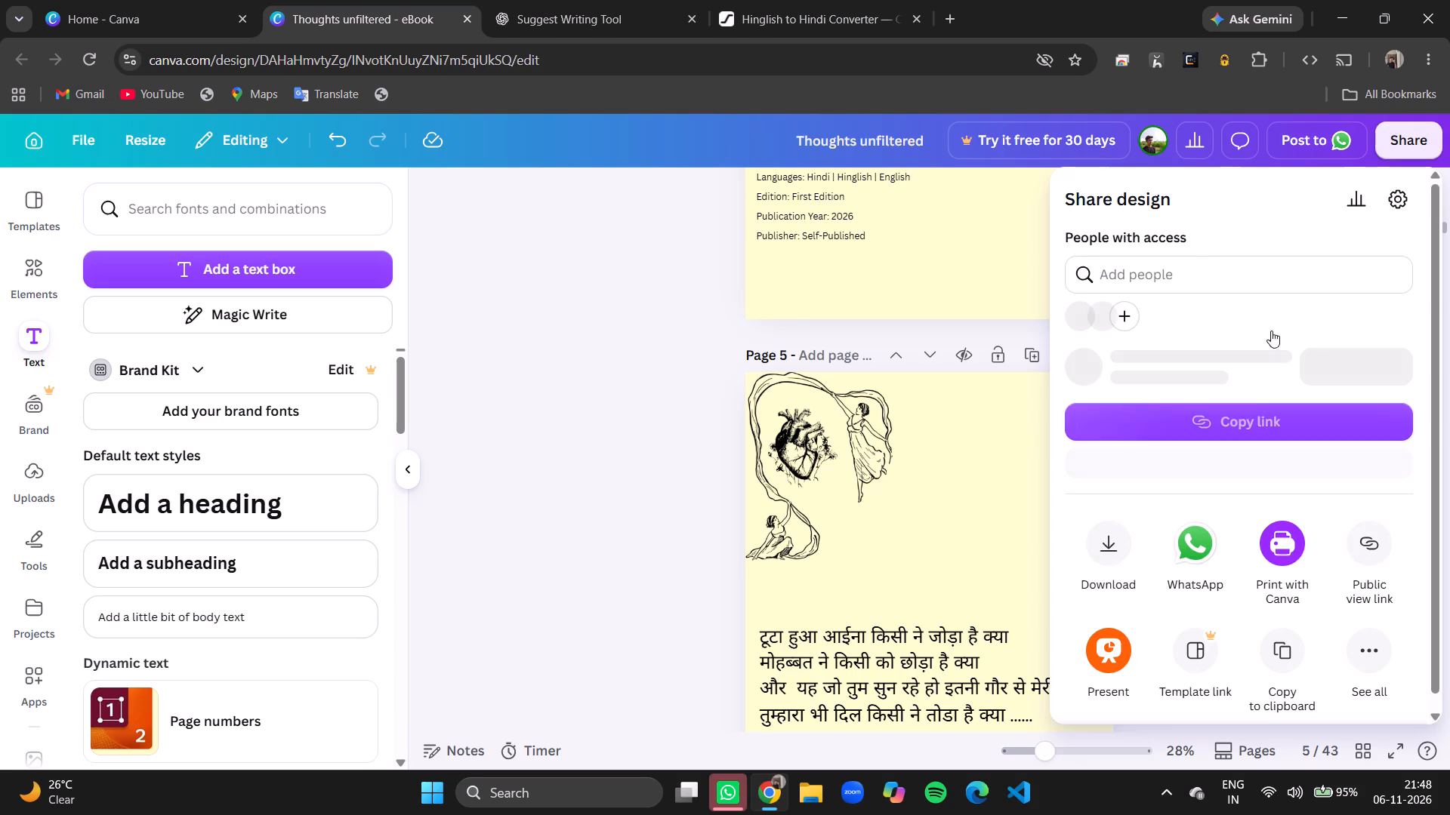
click(1091, 571)
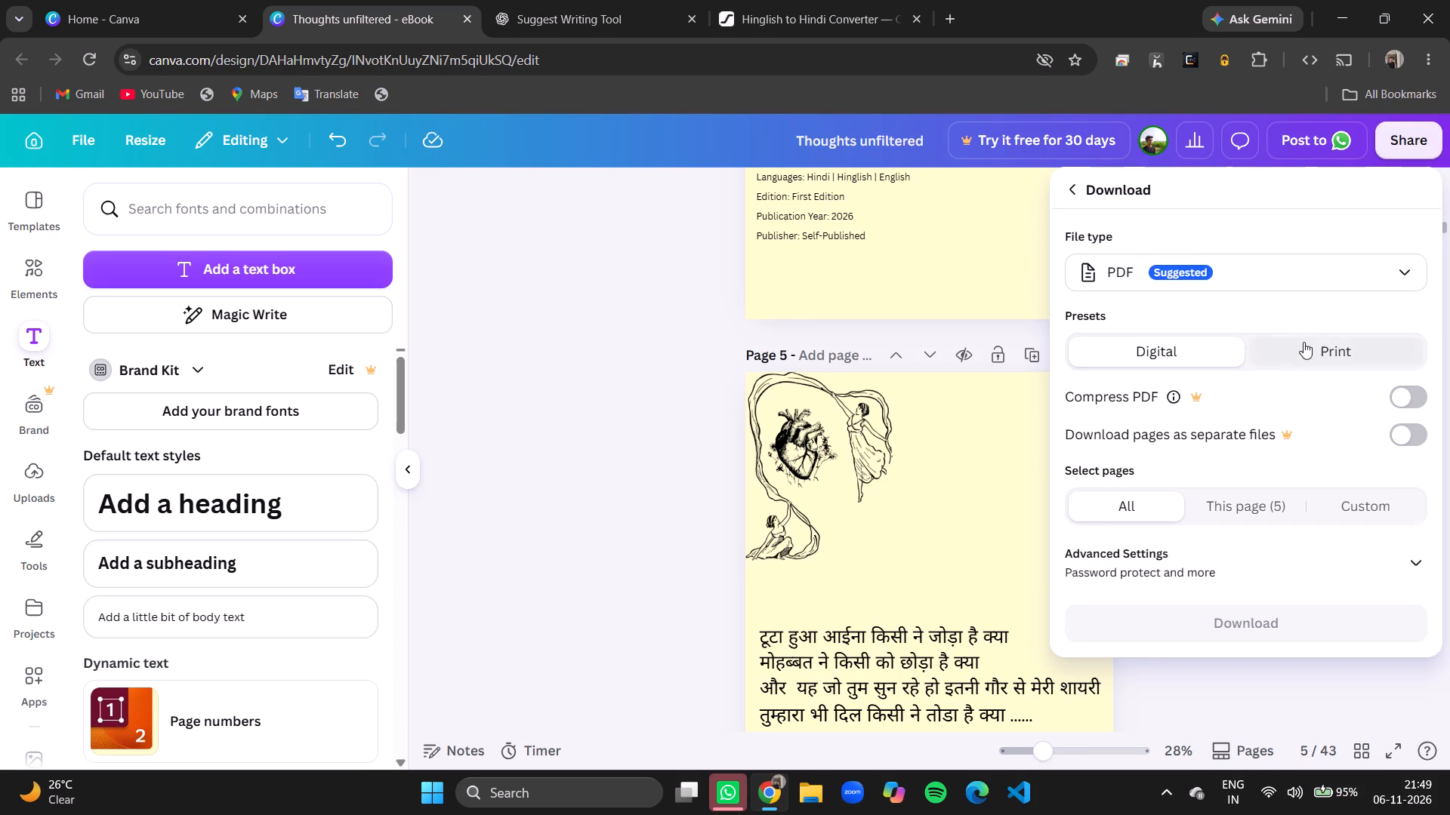
click(1253, 630)
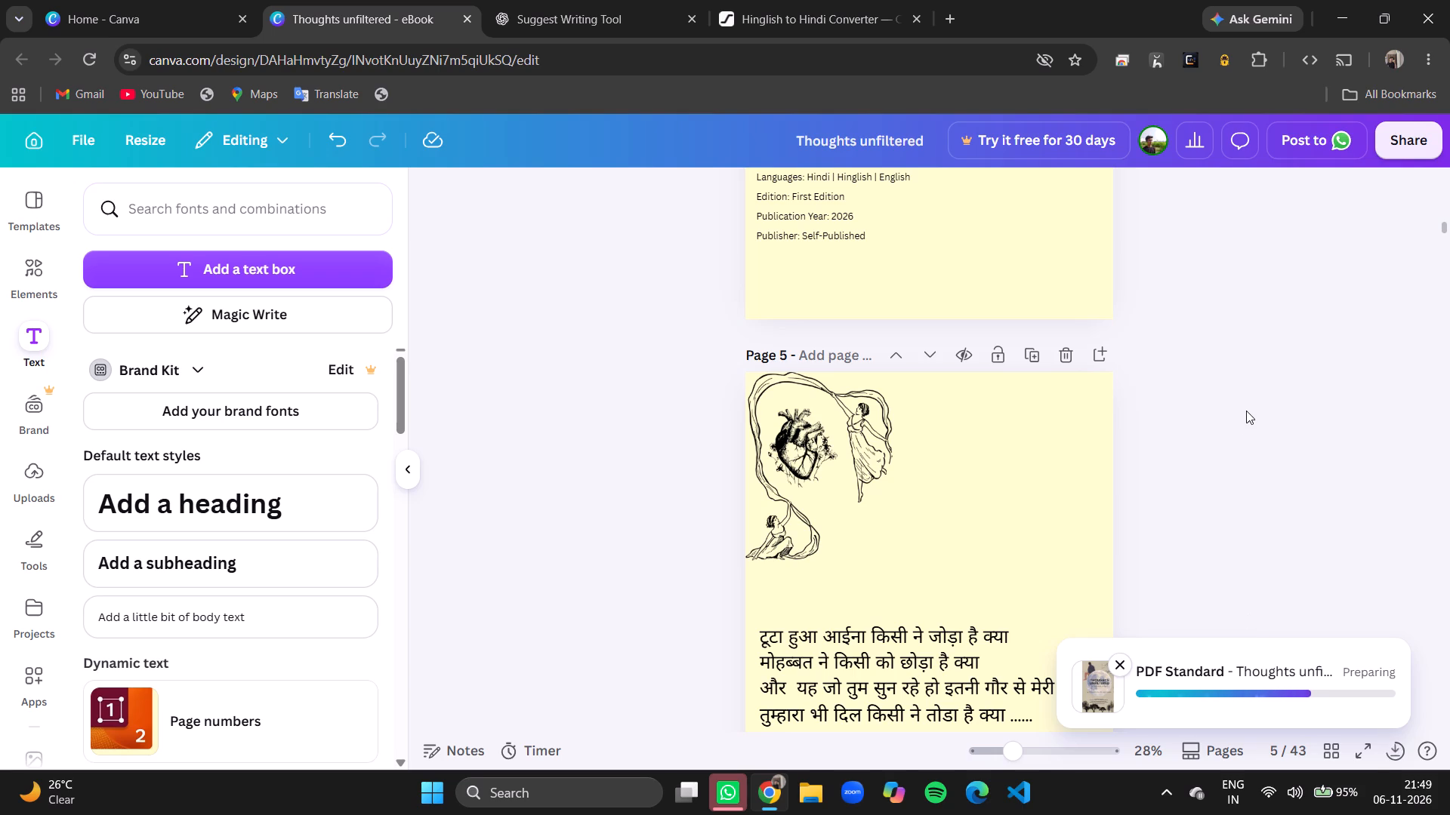
scroll(1246, 411, up, 5)
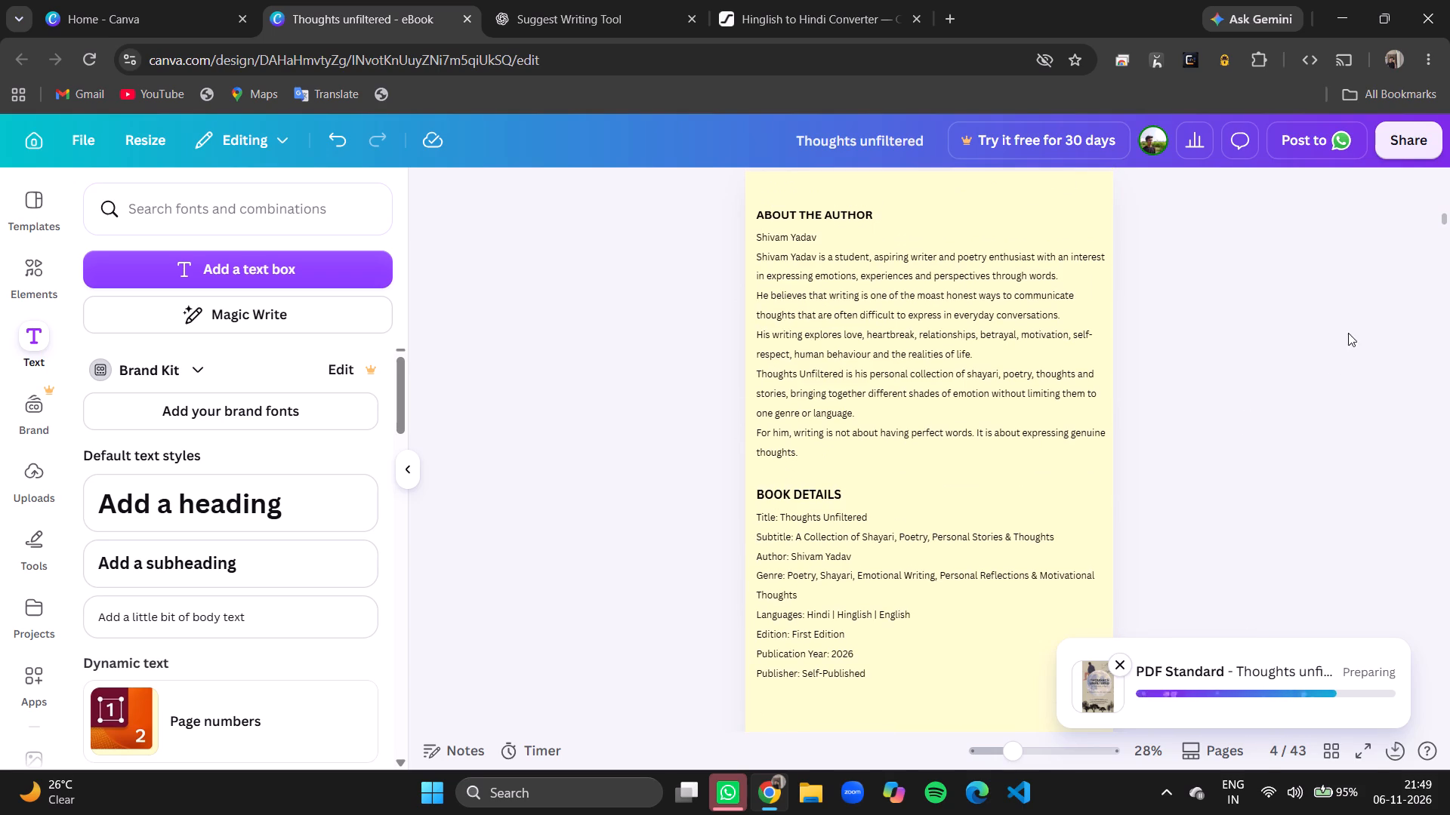